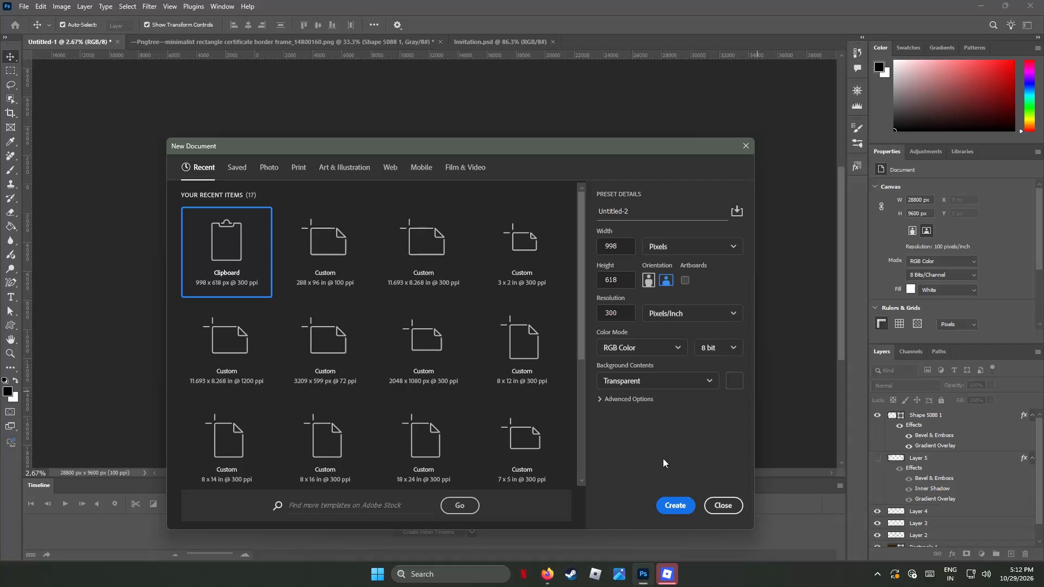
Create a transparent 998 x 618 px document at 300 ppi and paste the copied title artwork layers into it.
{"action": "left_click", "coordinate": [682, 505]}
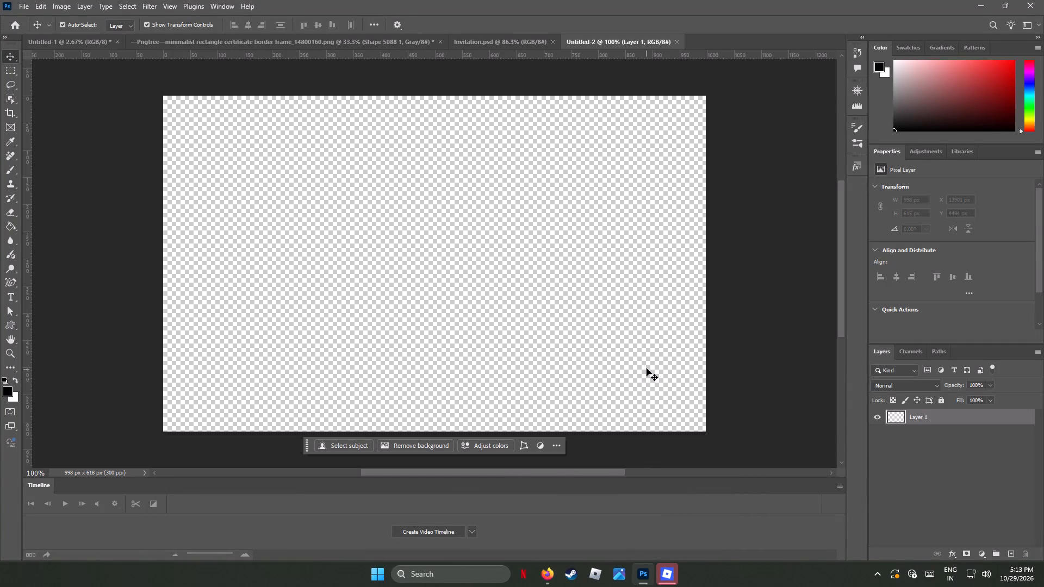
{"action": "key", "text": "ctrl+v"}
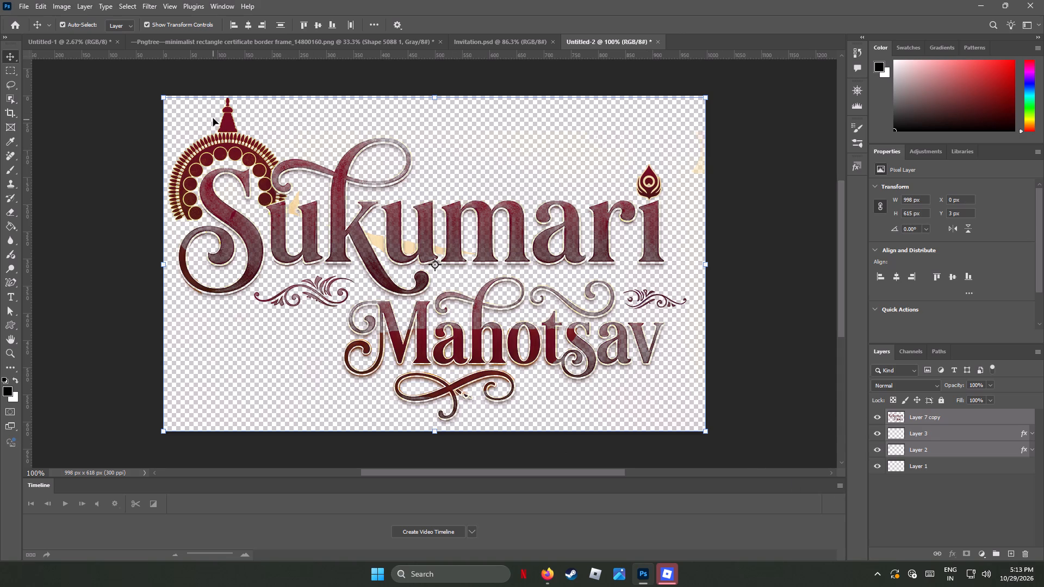
Examine the edges and transparency of the pasted Sukumari Mahotsav title artwork up close, especially the ornament around the S.
{"action": "scroll", "coordinate": [196, 161], "scroll_direction": "up", "scroll_amount": 2, "text": "alt"}
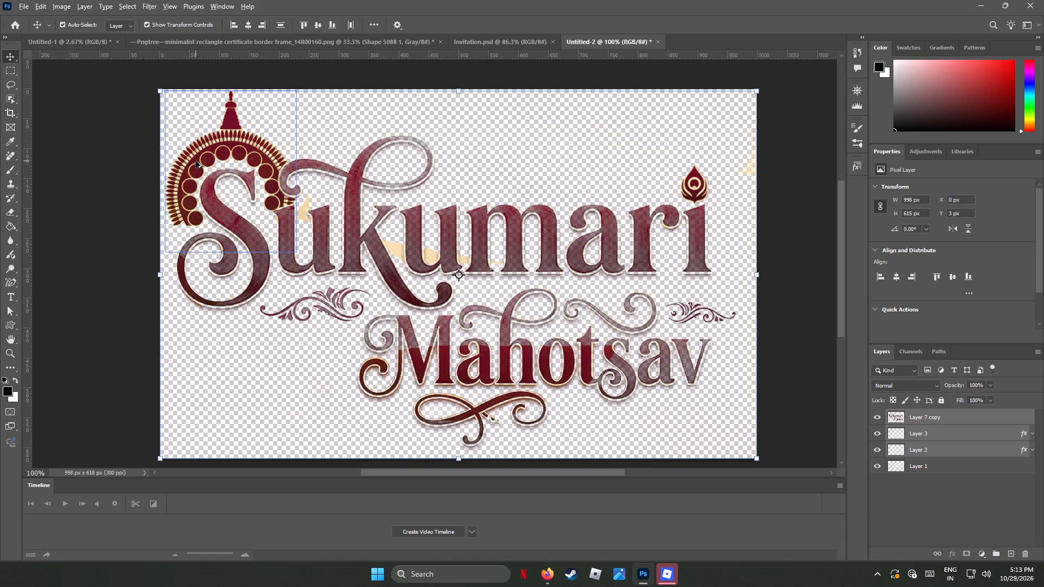
{"action": "scroll", "coordinate": [196, 161], "scroll_direction": "up", "scroll_amount": 7, "text": "alt"}
{"action": "scroll", "coordinate": [190, 148], "scroll_direction": "down", "scroll_amount": 1, "text": "alt"}
{"action": "scroll", "coordinate": [190, 148], "scroll_direction": "up", "scroll_amount": 5, "text": "alt"}
{"action": "scroll", "coordinate": [190, 148], "scroll_direction": "down", "scroll_amount": 1, "text": "alt"}
{"action": "scroll", "coordinate": [190, 148], "scroll_direction": "up", "scroll_amount": 5, "text": "alt"}
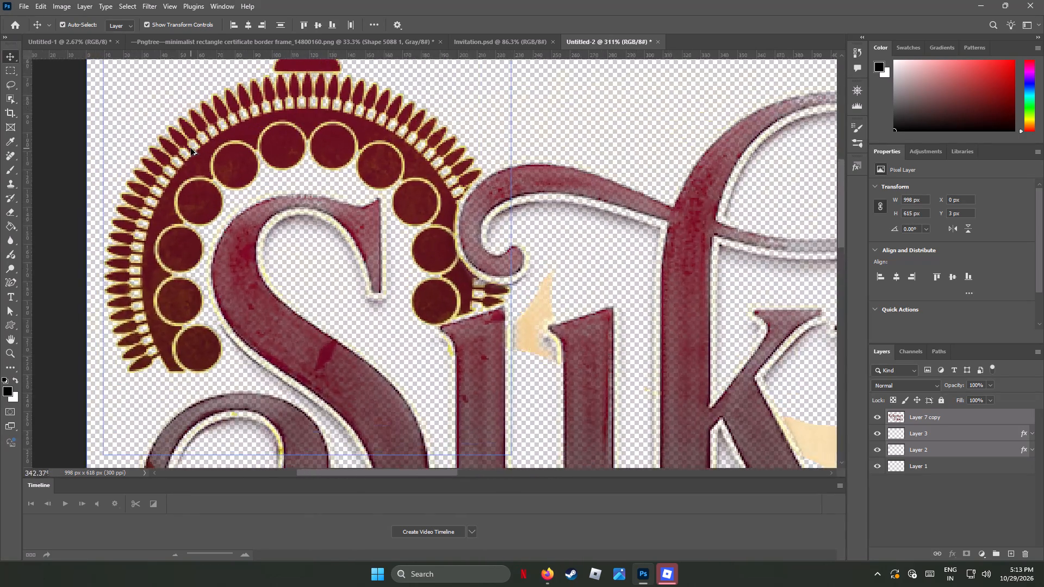
{"action": "scroll", "coordinate": [191, 148], "scroll_direction": "up", "scroll_amount": 4, "text": "alt"}
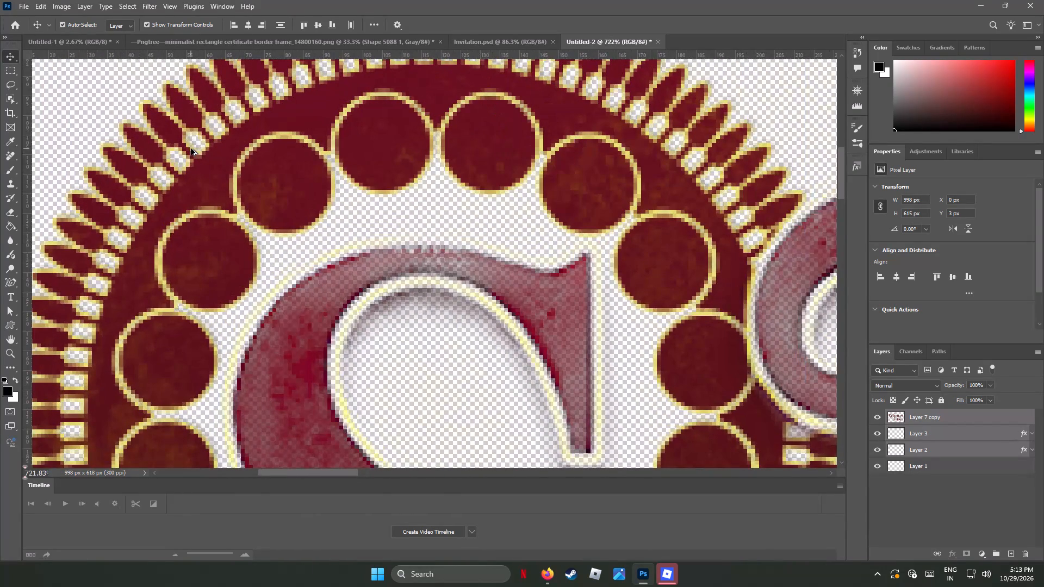
{"action": "scroll", "coordinate": [191, 148], "scroll_direction": "down", "scroll_amount": 5, "text": "alt"}
{"action": "scroll", "coordinate": [191, 148], "scroll_direction": "up", "scroll_amount": 1, "text": "alt"}
{"action": "scroll", "coordinate": [191, 148], "scroll_direction": "down", "scroll_amount": 9, "text": "alt"}
{"action": "scroll", "coordinate": [194, 149], "scroll_direction": "up", "scroll_amount": 1, "text": "alt"}
{"action": "scroll", "coordinate": [194, 149], "scroll_direction": "down", "scroll_amount": 2, "text": "alt"}
{"action": "scroll", "coordinate": [194, 149], "scroll_direction": "up", "scroll_amount": 2, "text": "alt"}
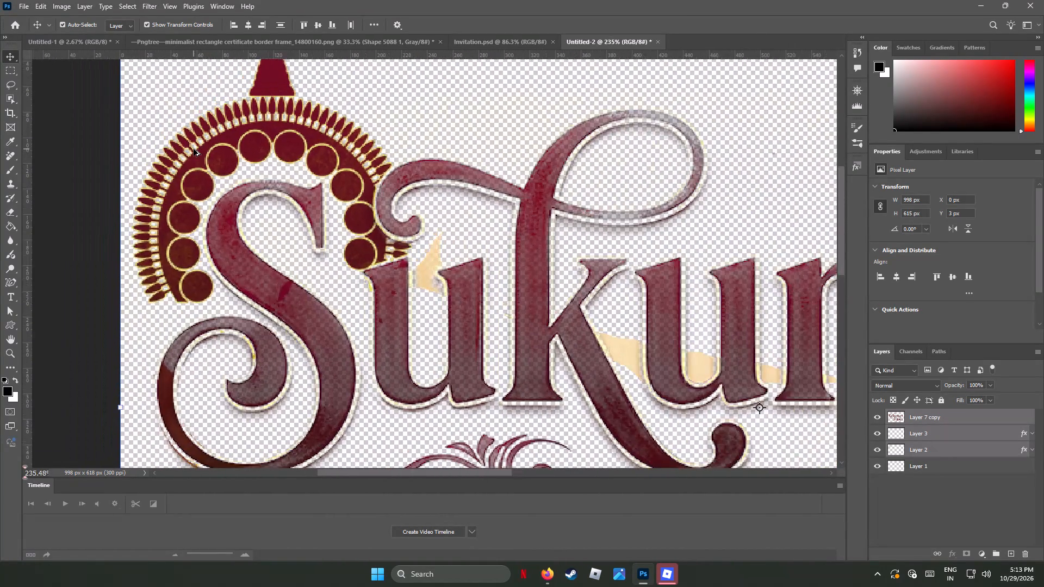
{"action": "scroll", "coordinate": [194, 149], "scroll_direction": "down", "scroll_amount": 5, "text": "alt"}
{"action": "scroll", "coordinate": [194, 149], "scroll_direction": "up", "scroll_amount": 2, "text": "alt"}
{"action": "scroll", "coordinate": [194, 149], "scroll_direction": "down", "scroll_amount": 5, "text": "alt"}
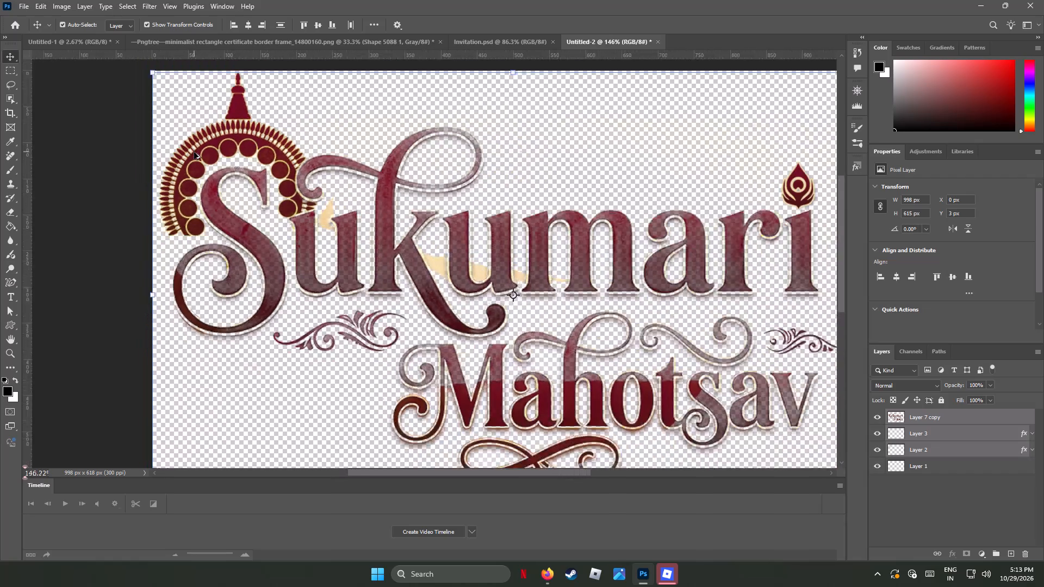
{"action": "scroll", "coordinate": [194, 152], "scroll_direction": "down", "scroll_amount": 1, "text": "alt"}
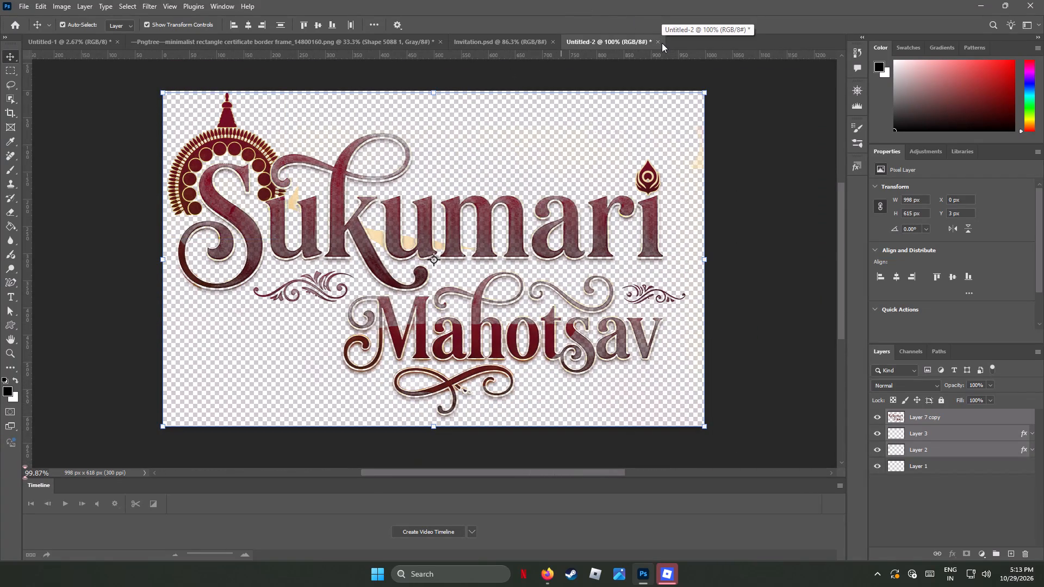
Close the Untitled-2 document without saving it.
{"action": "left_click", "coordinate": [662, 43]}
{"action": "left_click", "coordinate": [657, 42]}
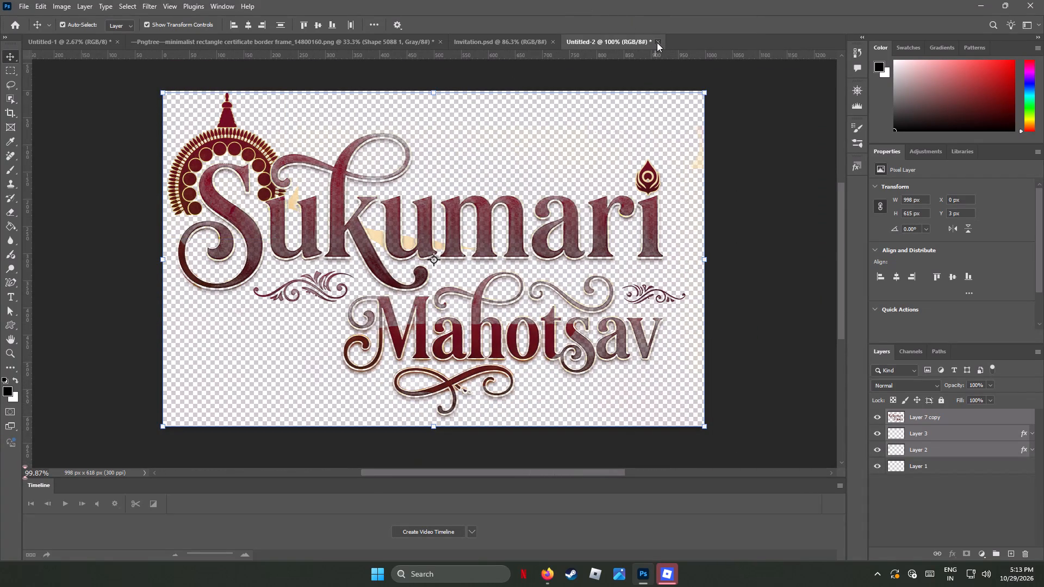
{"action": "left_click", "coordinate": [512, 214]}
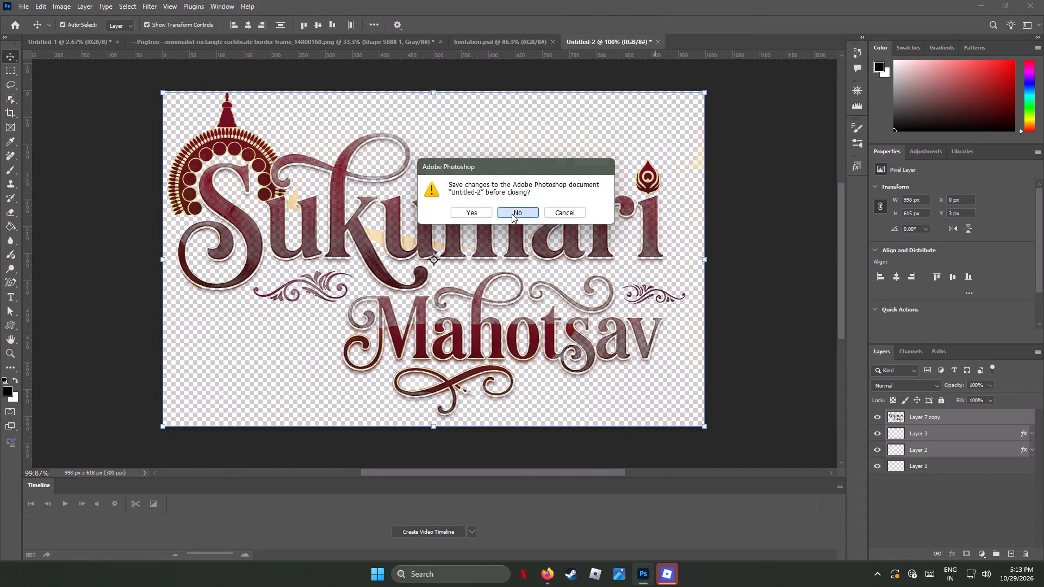
Switch to Invitation.psd and examine how the Sukumari Mahotsav title looks against the invitation background.
{"action": "left_click", "coordinate": [357, 43]}
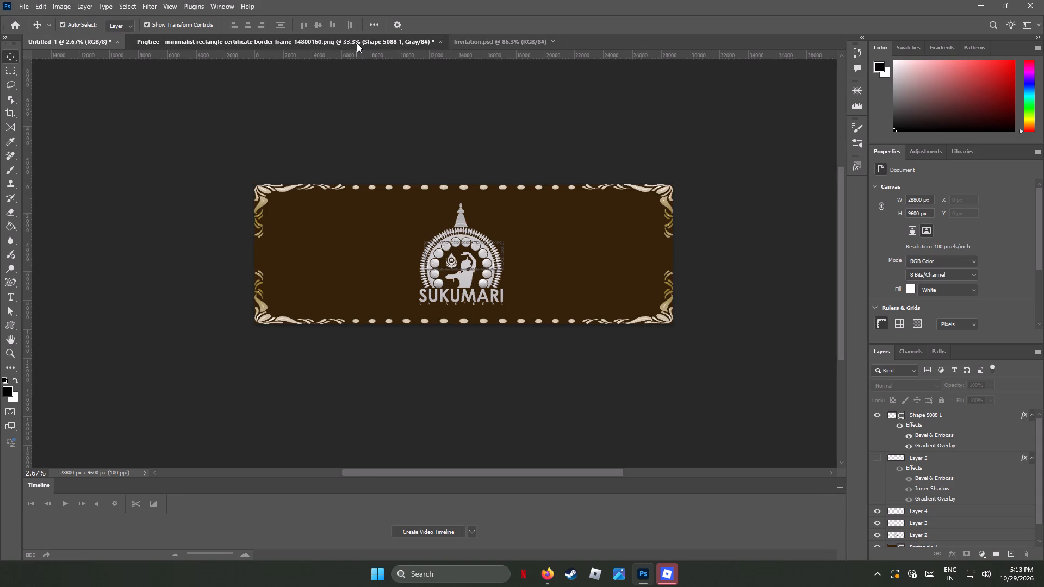
{"action": "left_click", "coordinate": [91, 43]}
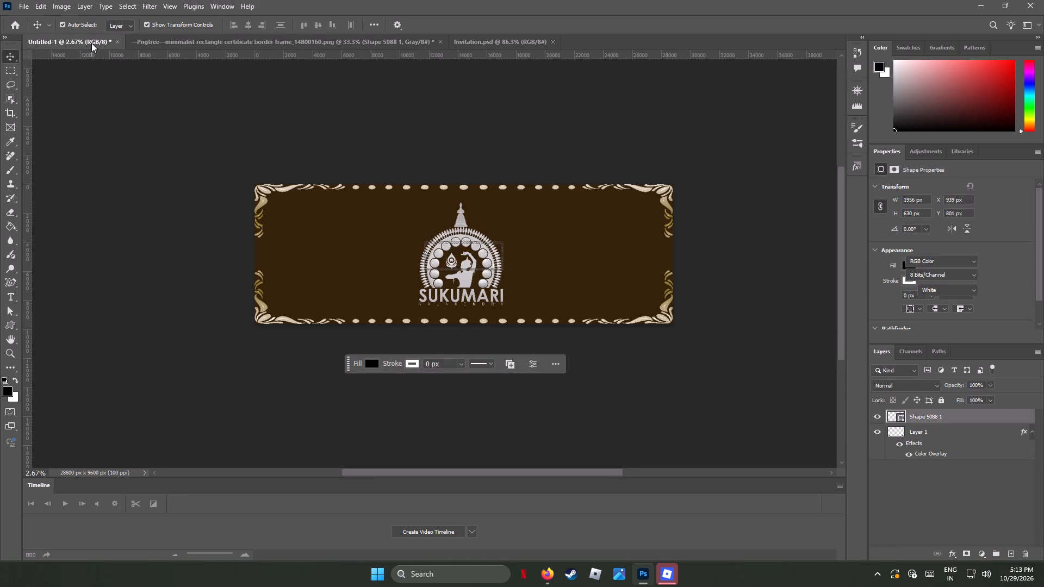
{"action": "left_click", "coordinate": [487, 42]}
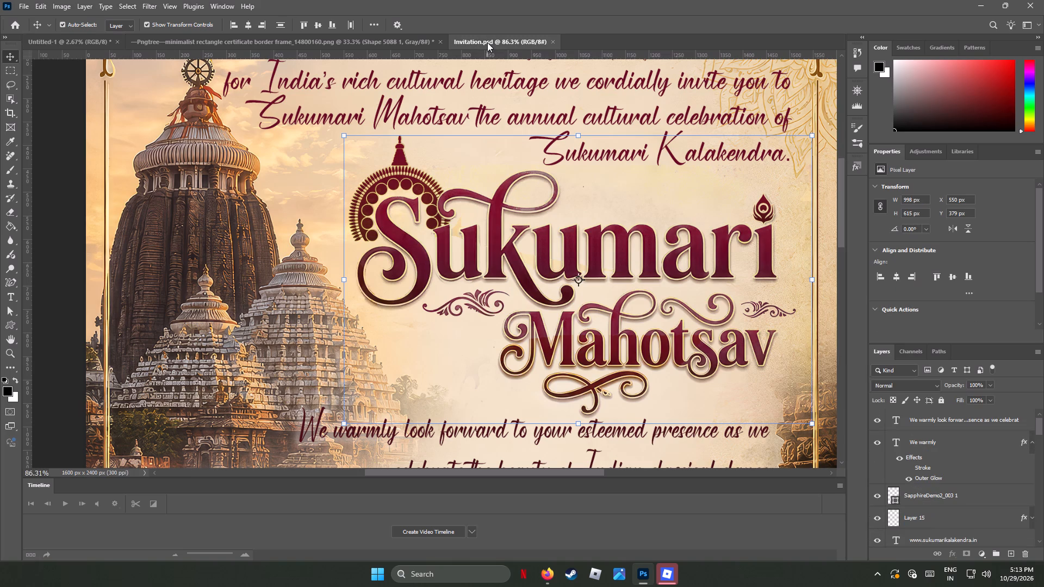
{"action": "scroll", "coordinate": [631, 314], "scroll_direction": "up", "scroll_amount": 2, "text": "alt"}
{"action": "scroll", "coordinate": [631, 314], "scroll_direction": "down", "scroll_amount": 1, "text": "alt"}
{"action": "scroll", "coordinate": [631, 314], "scroll_direction": "up", "scroll_amount": 2, "text": "alt"}
{"action": "scroll", "coordinate": [631, 314], "scroll_direction": "down", "scroll_amount": 4, "text": "alt"}
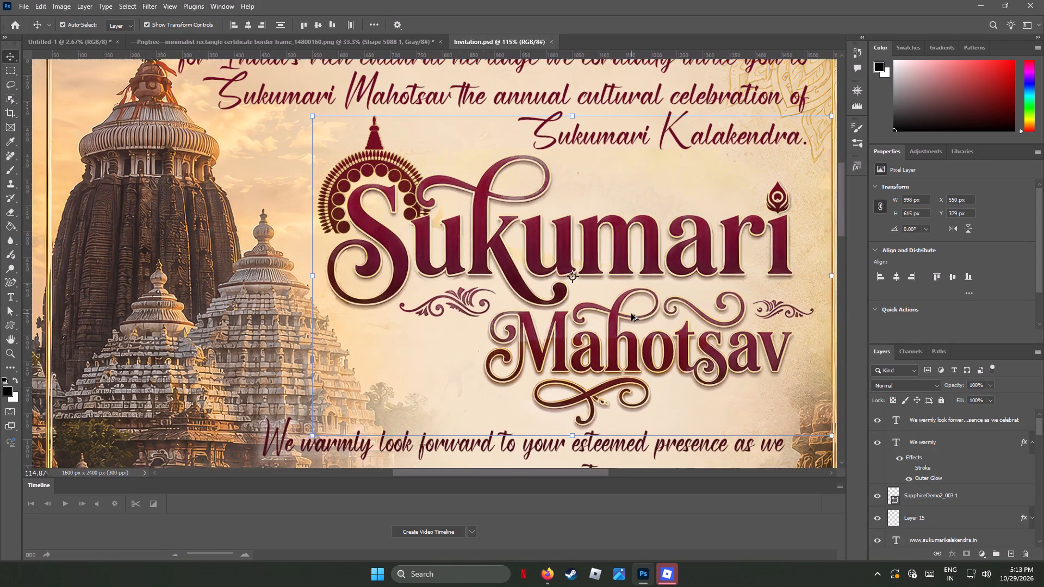
{"action": "scroll", "coordinate": [631, 314], "scroll_direction": "down", "scroll_amount": 4, "text": "alt"}
{"action": "scroll", "coordinate": [631, 314], "scroll_direction": "up", "scroll_amount": 3, "text": "alt"}
{"action": "scroll", "coordinate": [636, 319], "scroll_direction": "down", "scroll_amount": 1, "text": "alt"}
{"action": "scroll", "coordinate": [636, 319], "scroll_direction": "up", "scroll_amount": 1, "text": "alt"}
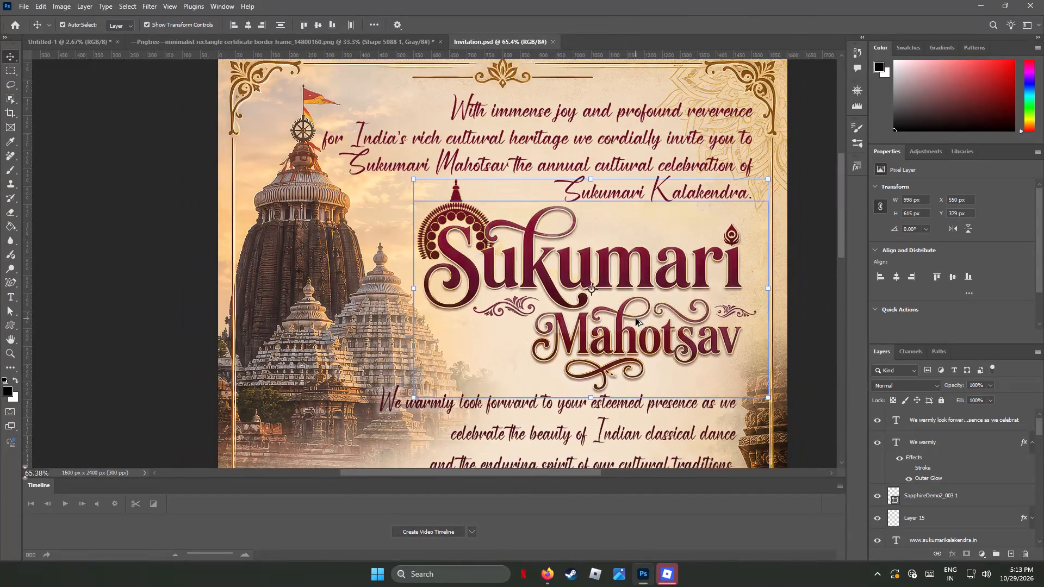
{"action": "scroll", "coordinate": [636, 319], "scroll_direction": "up", "scroll_amount": 2, "text": "alt"}
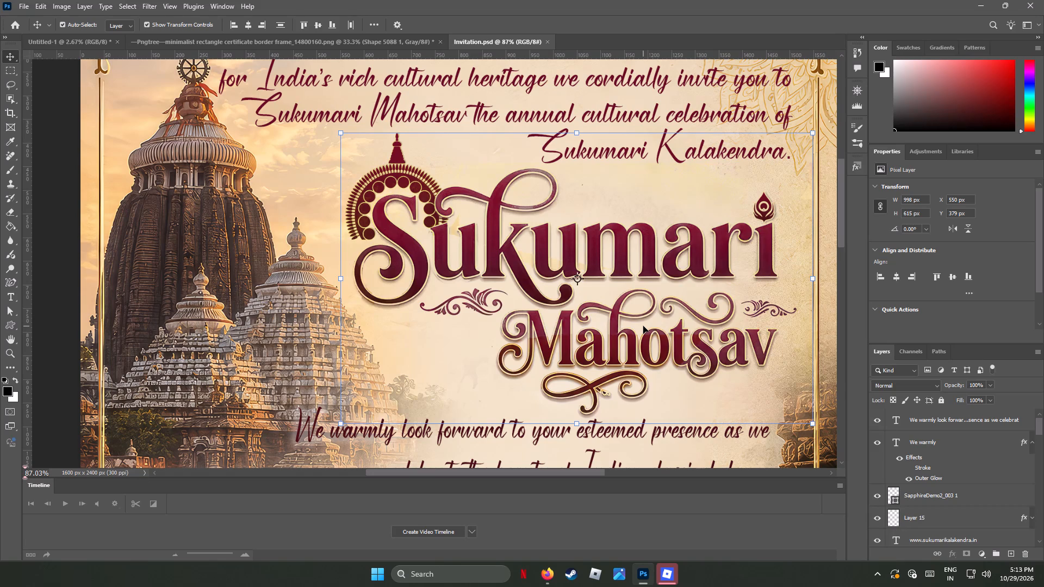
{"action": "scroll", "coordinate": [643, 326], "scroll_direction": "up", "scroll_amount": 5, "text": "alt"}
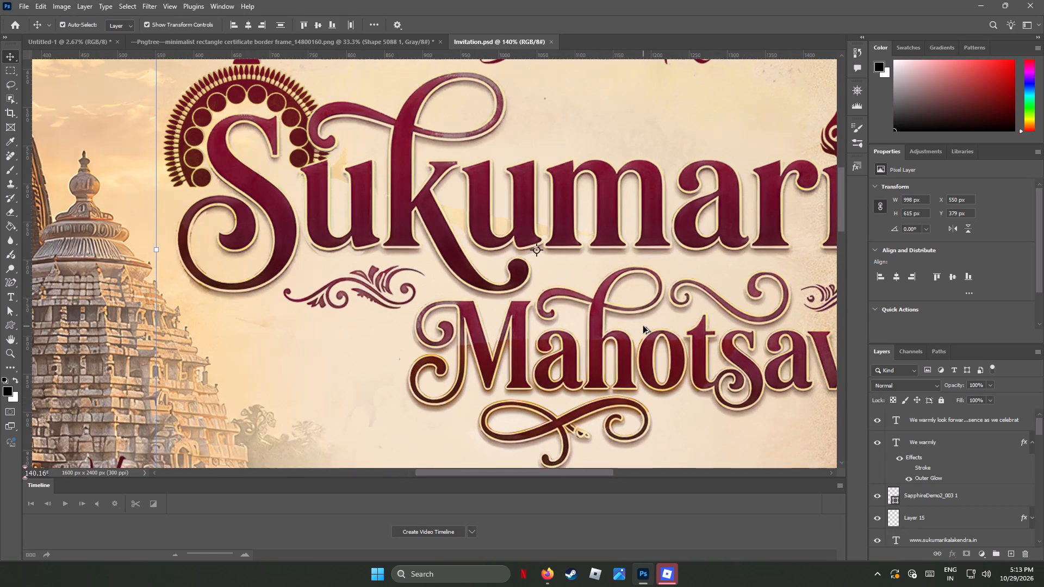
{"action": "scroll", "coordinate": [643, 326], "scroll_direction": "down", "scroll_amount": 9, "text": "alt"}
{"action": "scroll", "coordinate": [644, 330], "scroll_direction": "up", "scroll_amount": 1, "text": "alt"}
{"action": "scroll", "coordinate": [644, 330], "scroll_direction": "down", "scroll_amount": 4, "text": "alt"}
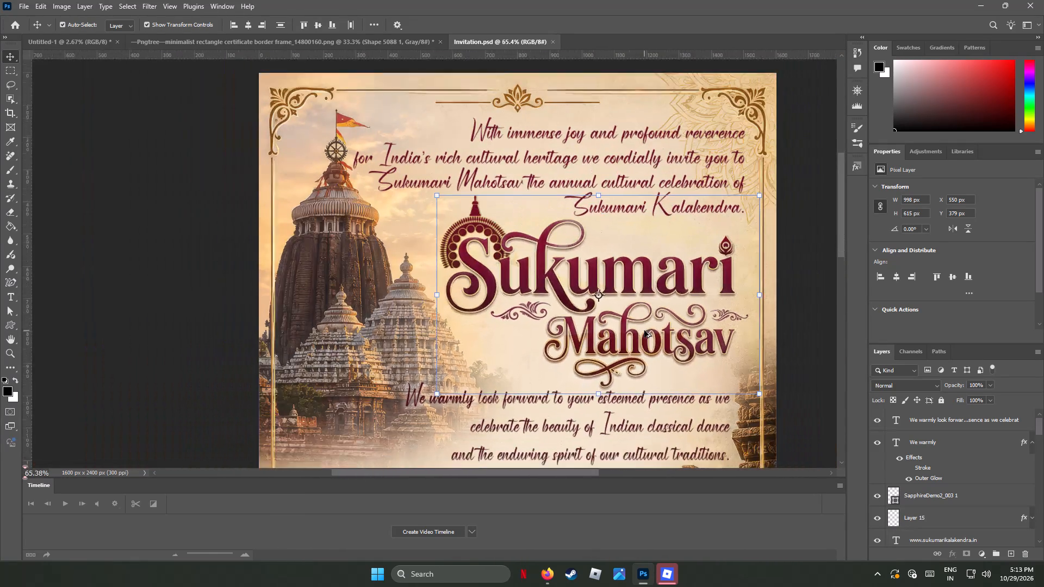
{"action": "scroll", "coordinate": [644, 331], "scroll_direction": "down", "scroll_amount": 1, "text": "alt"}
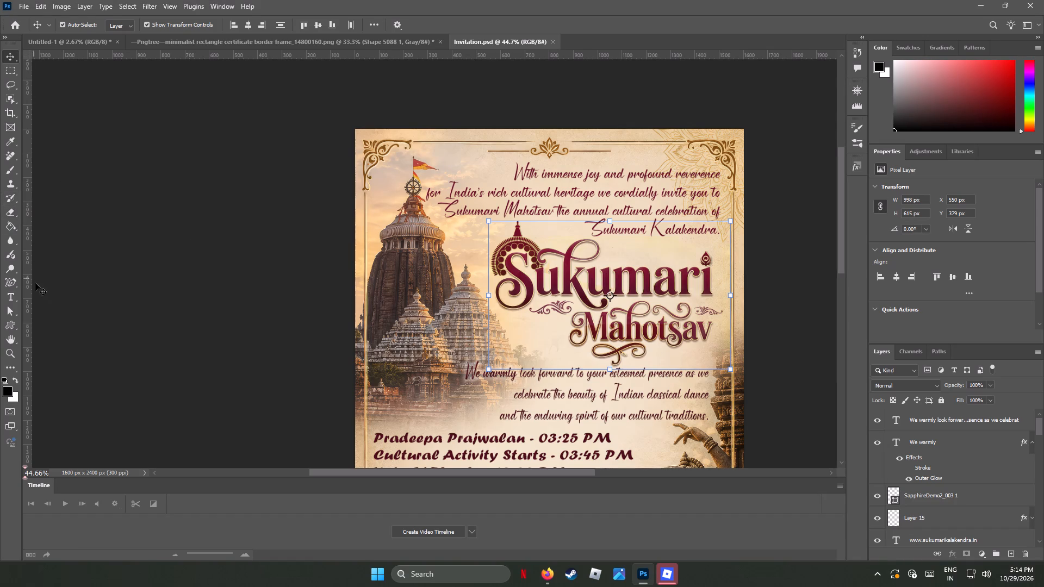
Crop the invitation's top and bottom to a band about 638 px high around the Sukumari Mahotsav title.
{"action": "left_click", "coordinate": [13, 115]}
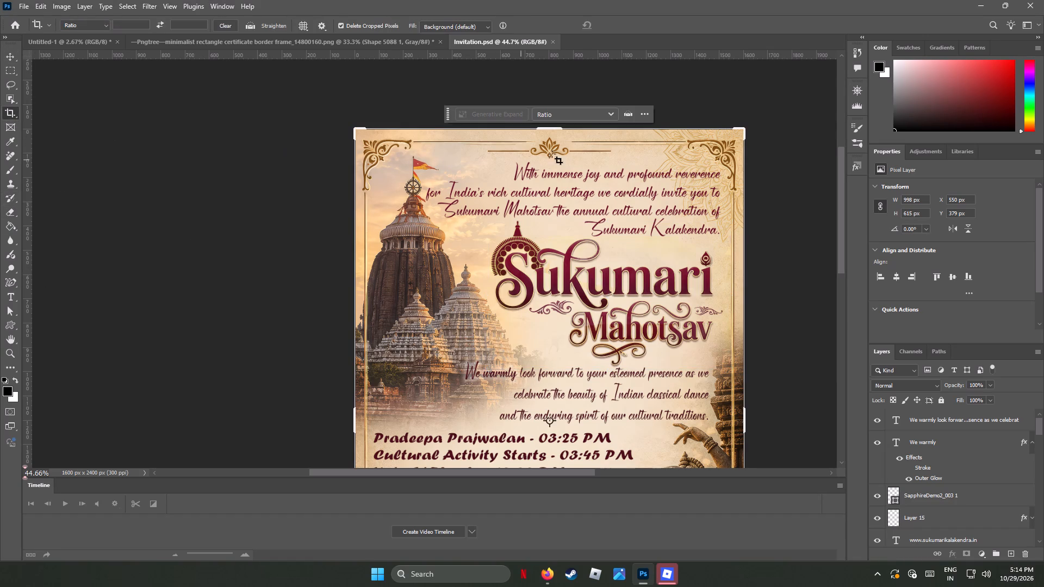
{"action": "left_click_drag", "start_coordinate": [552, 128], "coordinate": [549, 171]}
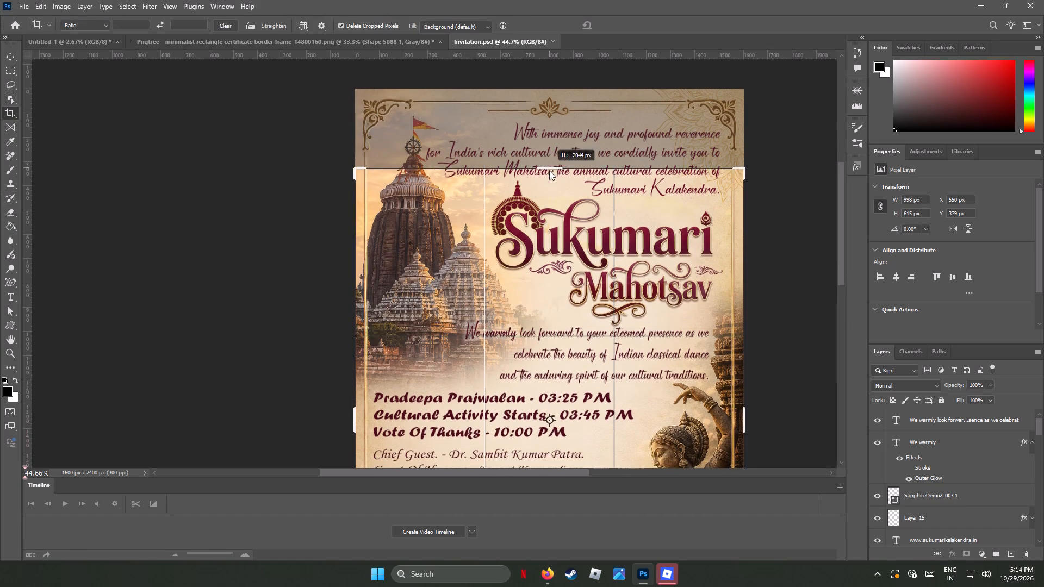
{"action": "left_click_drag", "start_coordinate": [549, 171], "coordinate": [549, 171]}
{"action": "scroll", "coordinate": [584, 336], "scroll_direction": "down", "scroll_amount": 7}
{"action": "scroll", "coordinate": [584, 336], "scroll_direction": "up", "scroll_amount": 2}
{"action": "scroll", "coordinate": [584, 336], "scroll_direction": "down", "scroll_amount": 1}
{"action": "scroll", "coordinate": [584, 336], "scroll_direction": "up", "scroll_amount": 3}
{"action": "scroll", "coordinate": [584, 336], "scroll_direction": "down", "scroll_amount": 11}
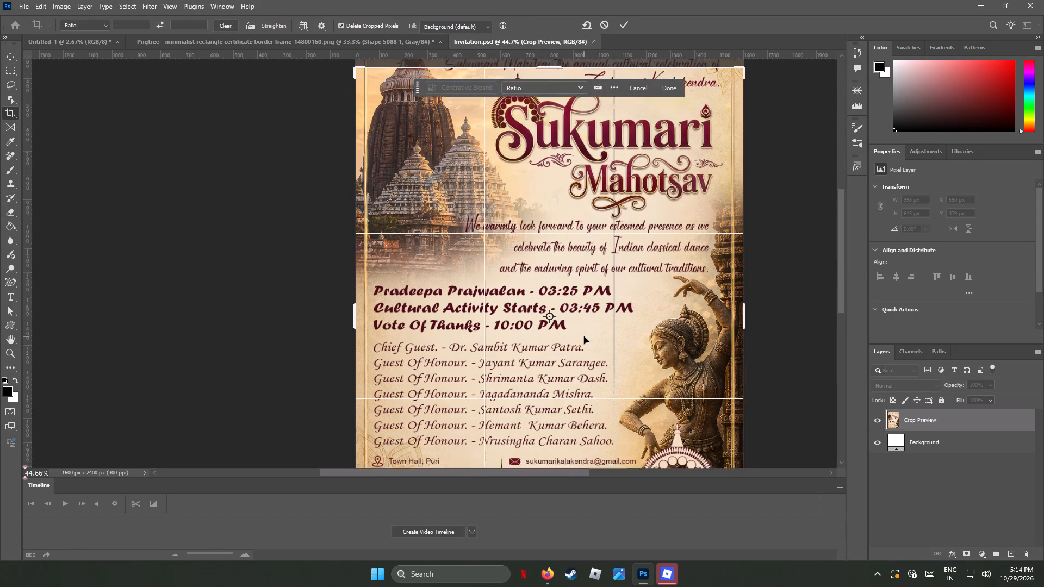
{"action": "scroll", "coordinate": [584, 336], "scroll_direction": "down", "scroll_amount": 19}
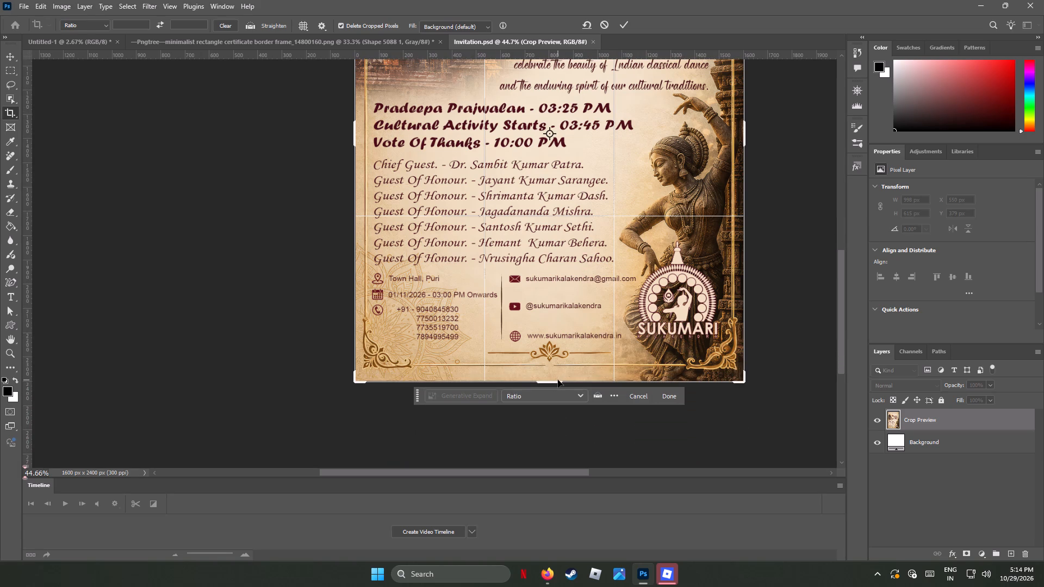
{"action": "left_click_drag", "start_coordinate": [558, 382], "coordinate": [586, 225]}
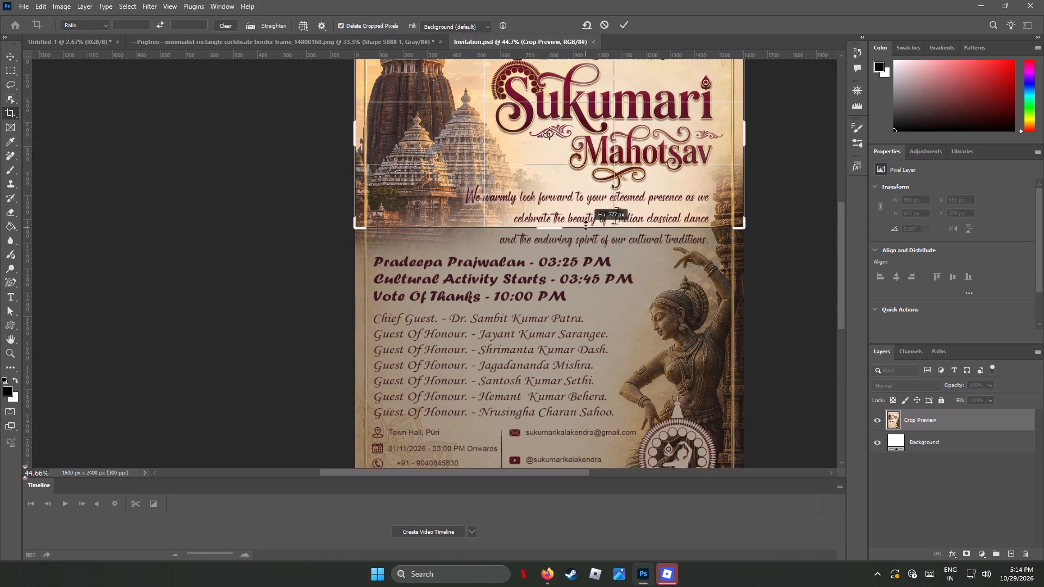
{"action": "left_click_drag", "start_coordinate": [586, 225], "coordinate": [589, 211]}
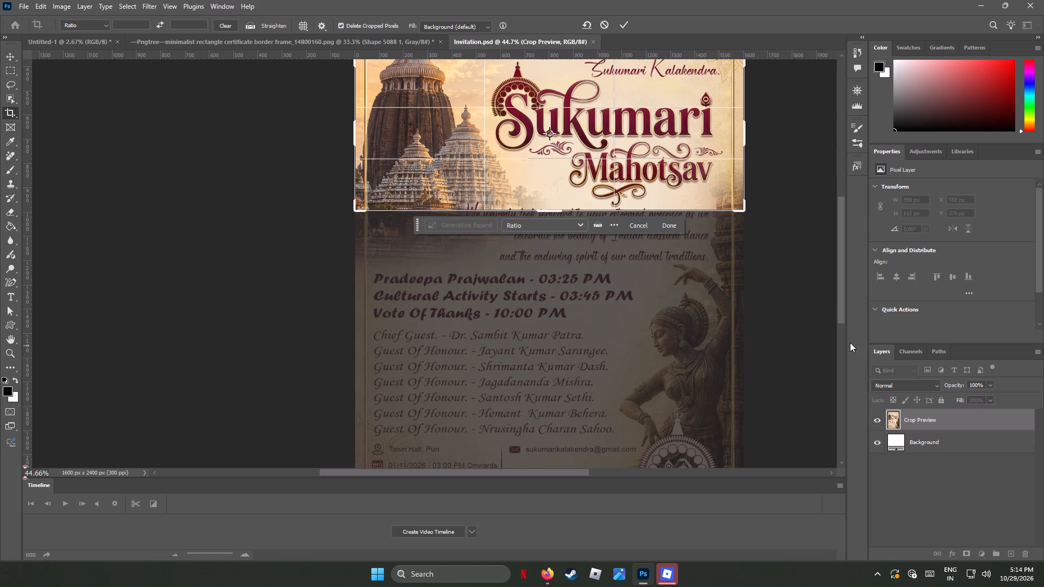
{"action": "key", "text": "Return"}
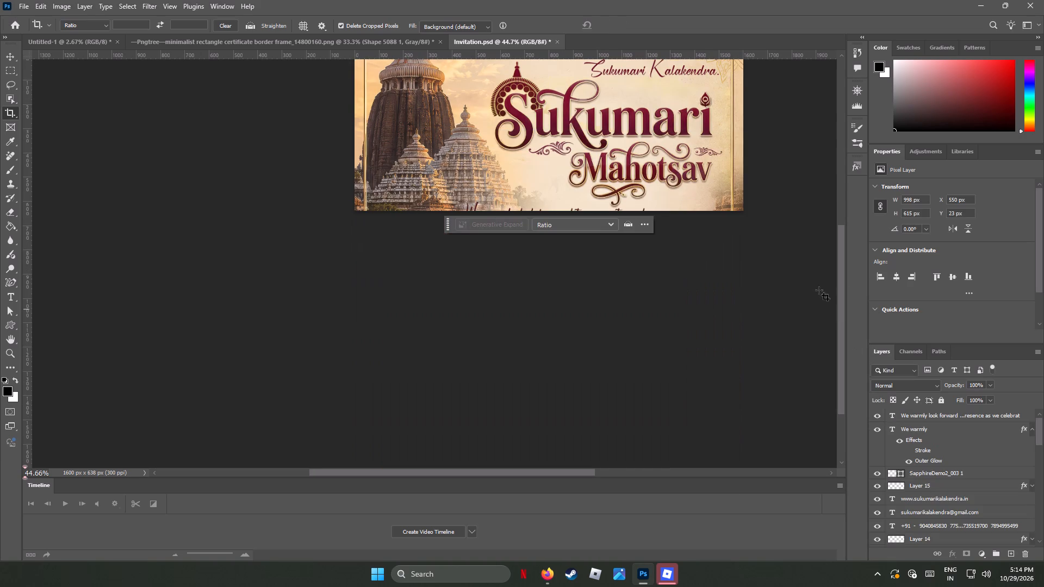
Examine the flourish beneath the Mahotsav lettering up close in the cropped image.
{"action": "scroll", "coordinate": [724, 170], "scroll_direction": "up", "scroll_amount": 4, "text": "alt"}
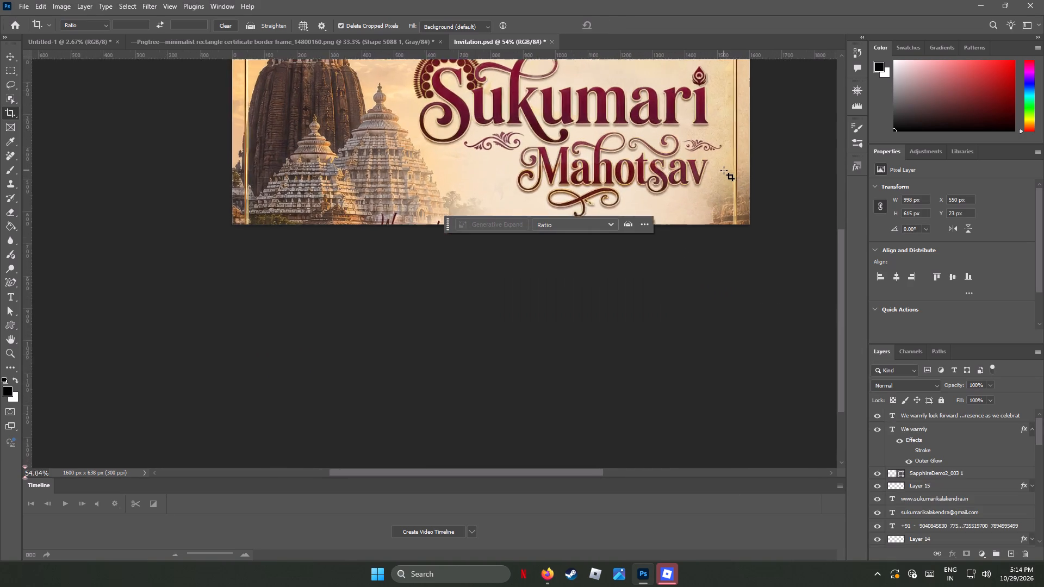
{"action": "scroll", "coordinate": [724, 170], "scroll_direction": "up", "scroll_amount": 4, "text": "alt"}
{"action": "scroll", "coordinate": [532, 221], "scroll_direction": "up", "scroll_amount": 7, "text": "alt"}
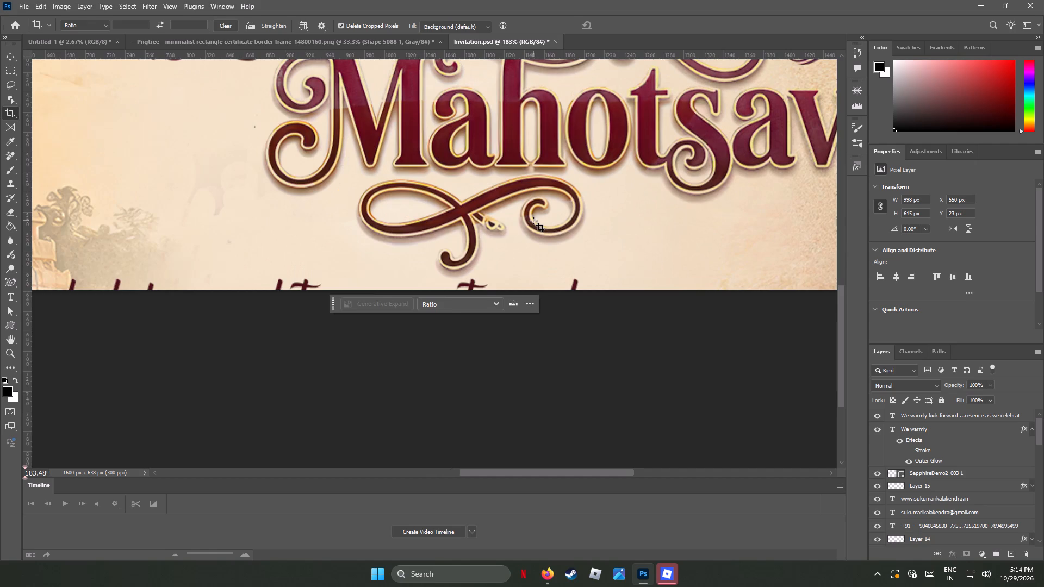
{"action": "scroll", "coordinate": [533, 221], "scroll_direction": "up", "scroll_amount": 6, "text": "alt"}
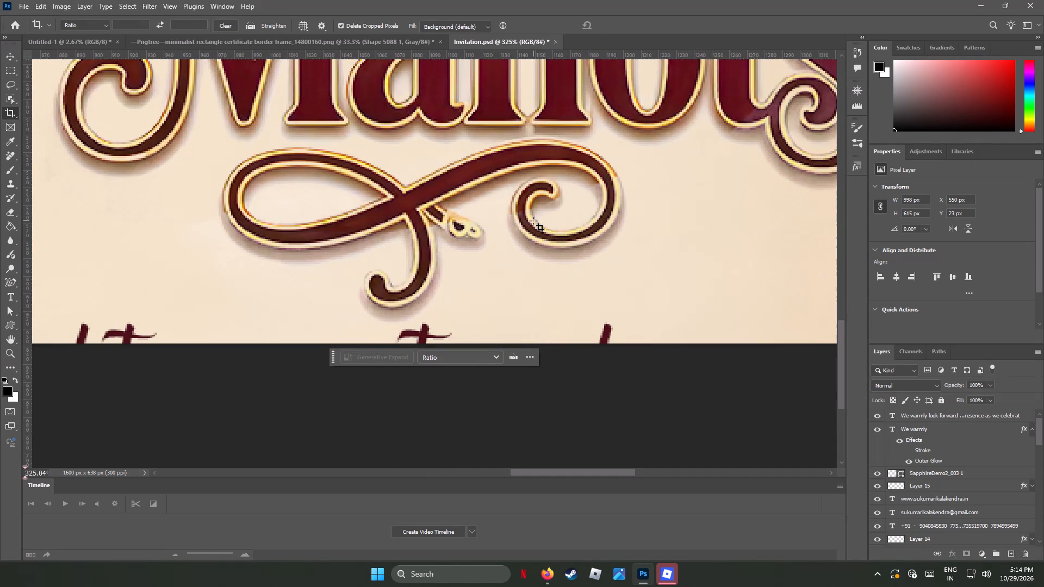
{"action": "scroll", "coordinate": [533, 221], "scroll_direction": "down", "scroll_amount": 3, "text": "alt"}
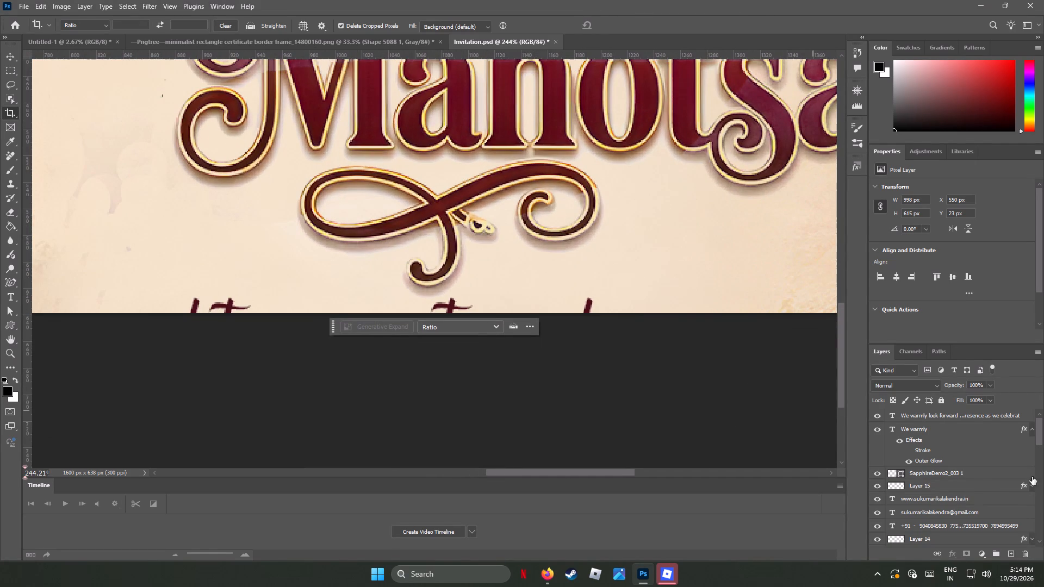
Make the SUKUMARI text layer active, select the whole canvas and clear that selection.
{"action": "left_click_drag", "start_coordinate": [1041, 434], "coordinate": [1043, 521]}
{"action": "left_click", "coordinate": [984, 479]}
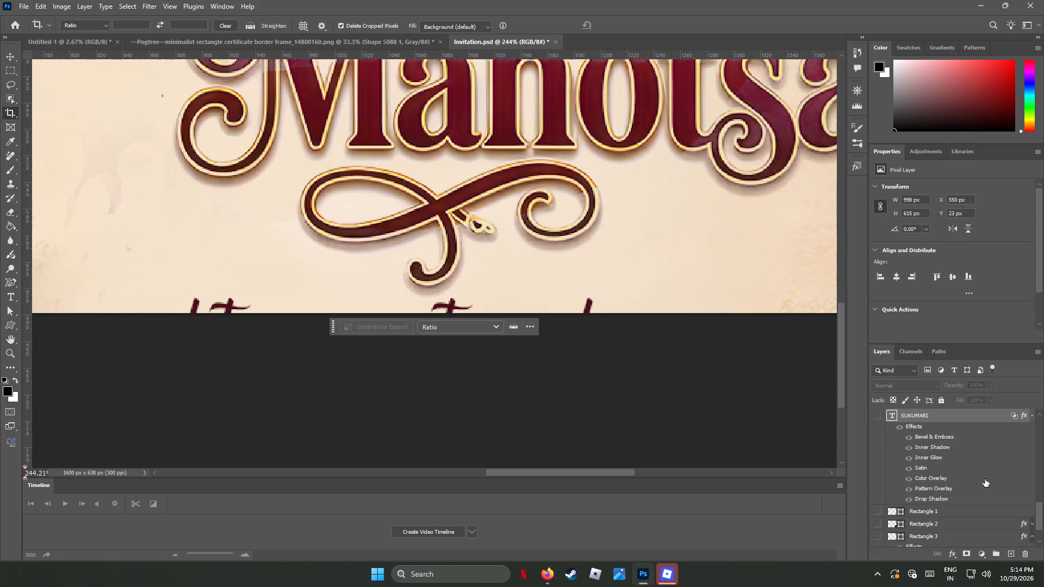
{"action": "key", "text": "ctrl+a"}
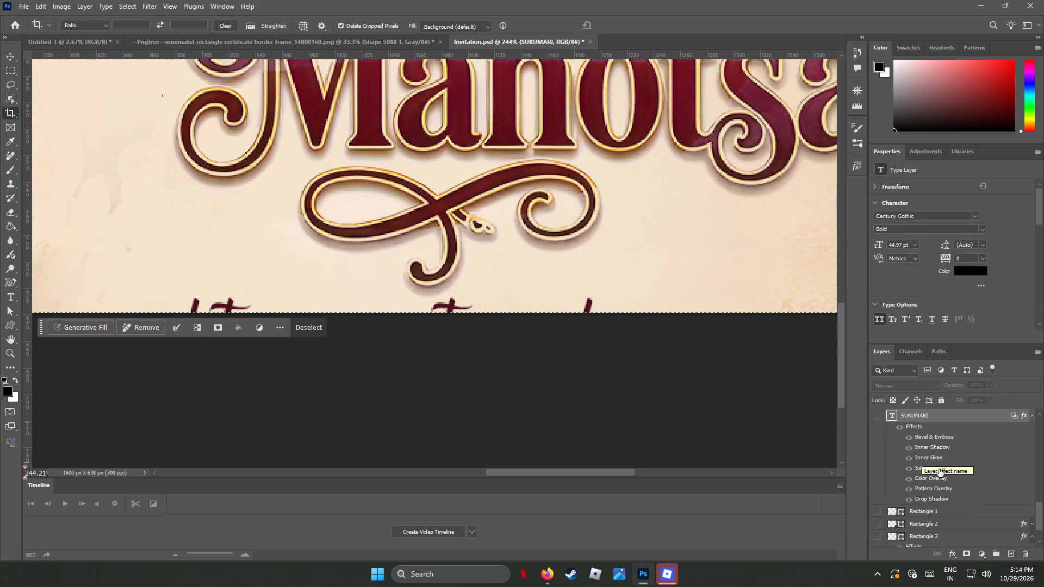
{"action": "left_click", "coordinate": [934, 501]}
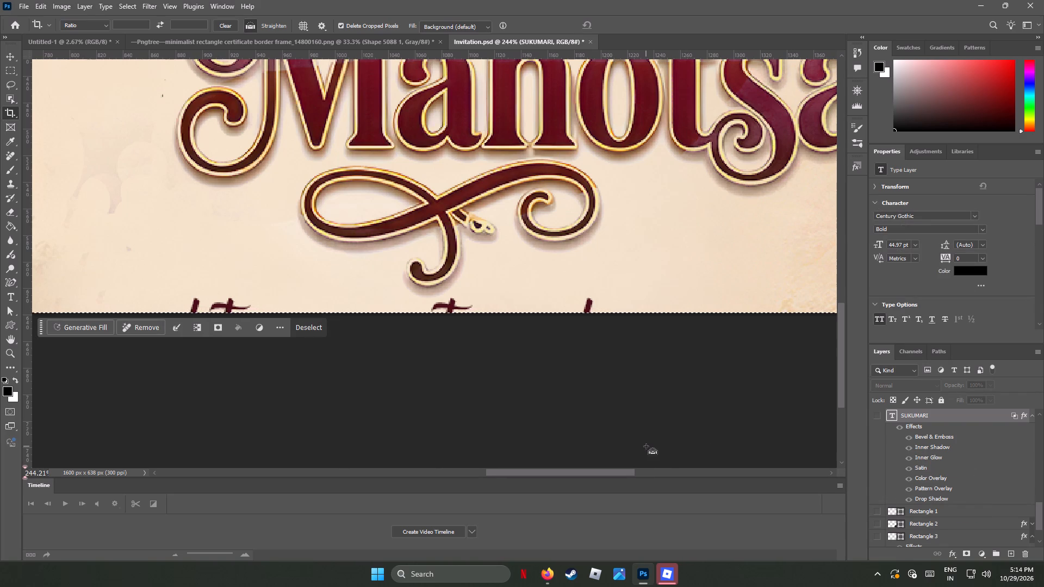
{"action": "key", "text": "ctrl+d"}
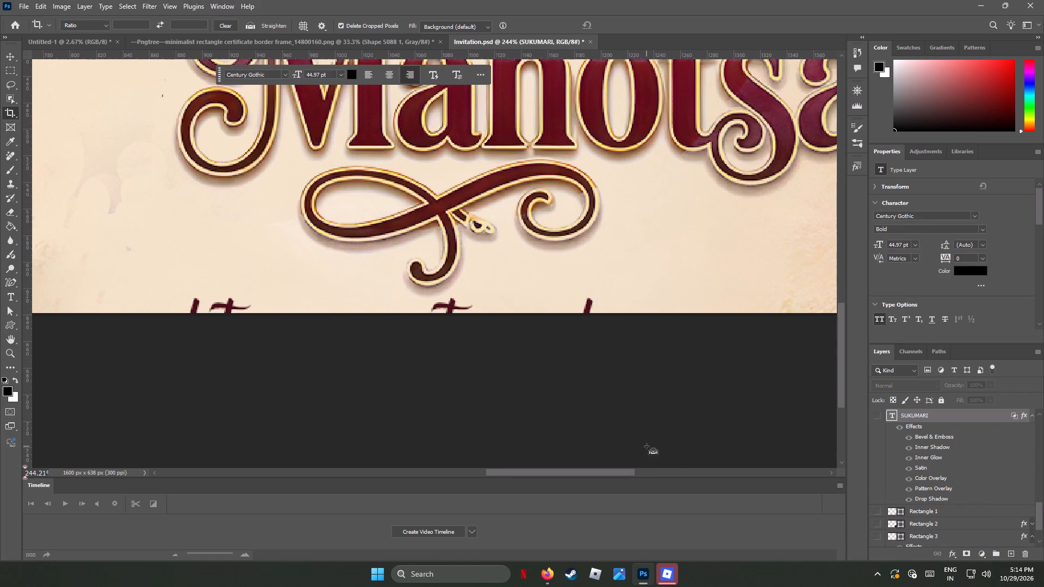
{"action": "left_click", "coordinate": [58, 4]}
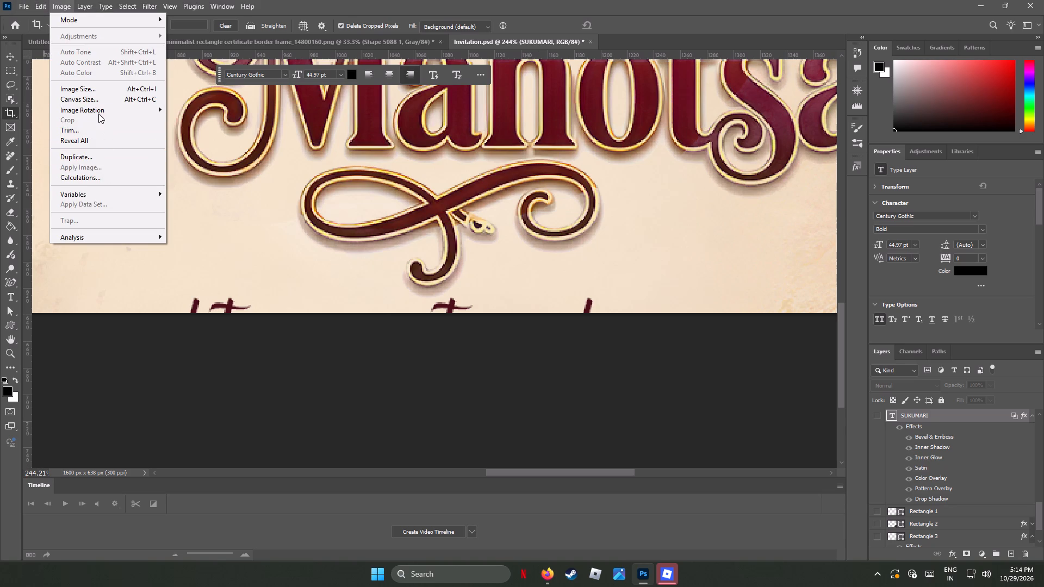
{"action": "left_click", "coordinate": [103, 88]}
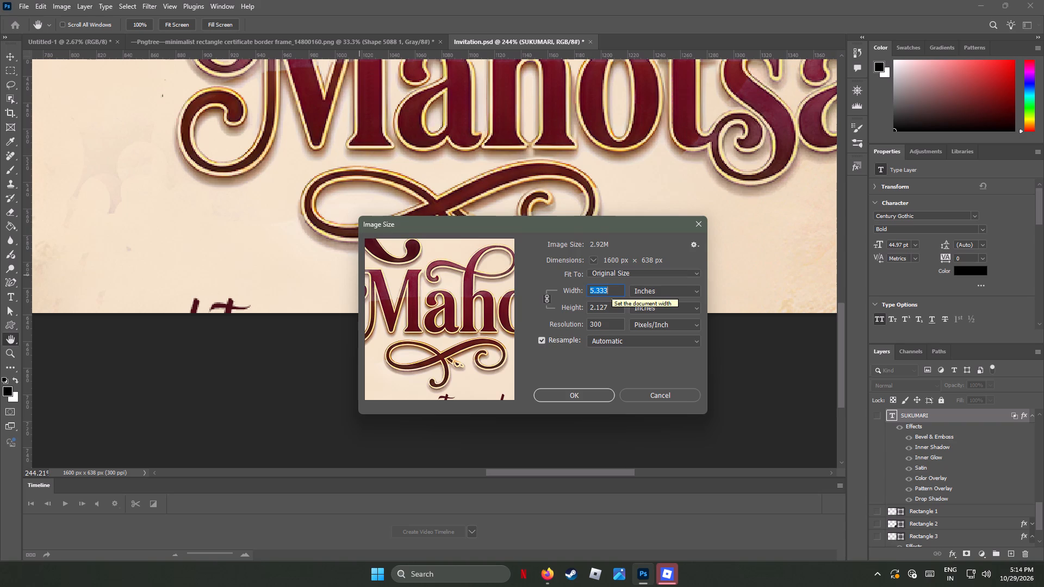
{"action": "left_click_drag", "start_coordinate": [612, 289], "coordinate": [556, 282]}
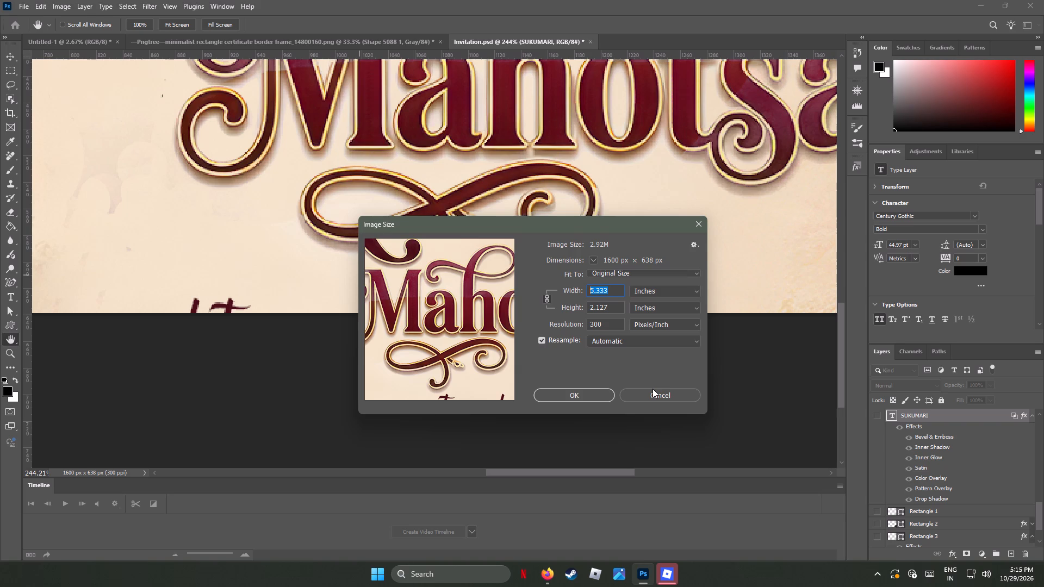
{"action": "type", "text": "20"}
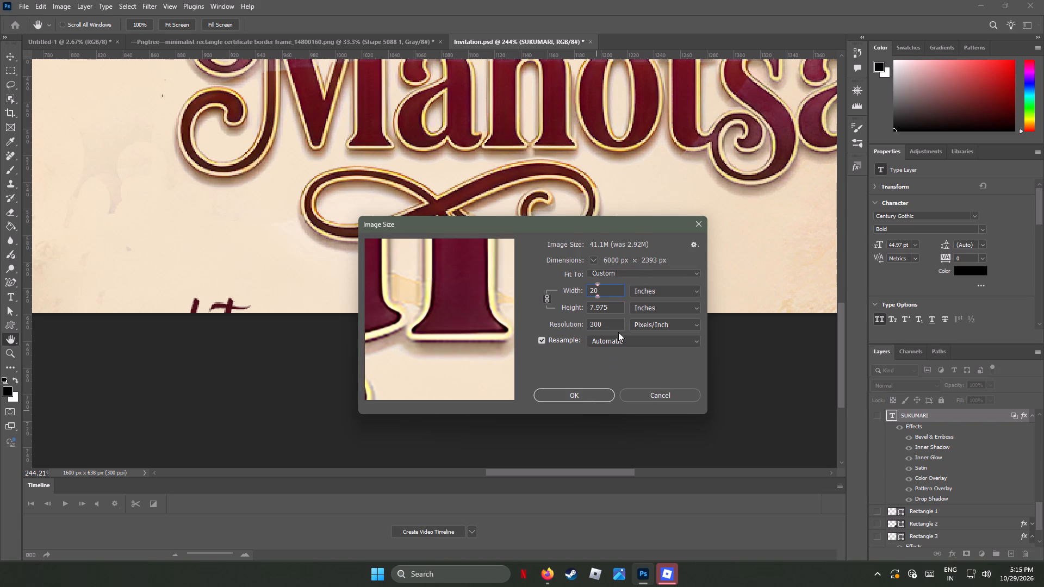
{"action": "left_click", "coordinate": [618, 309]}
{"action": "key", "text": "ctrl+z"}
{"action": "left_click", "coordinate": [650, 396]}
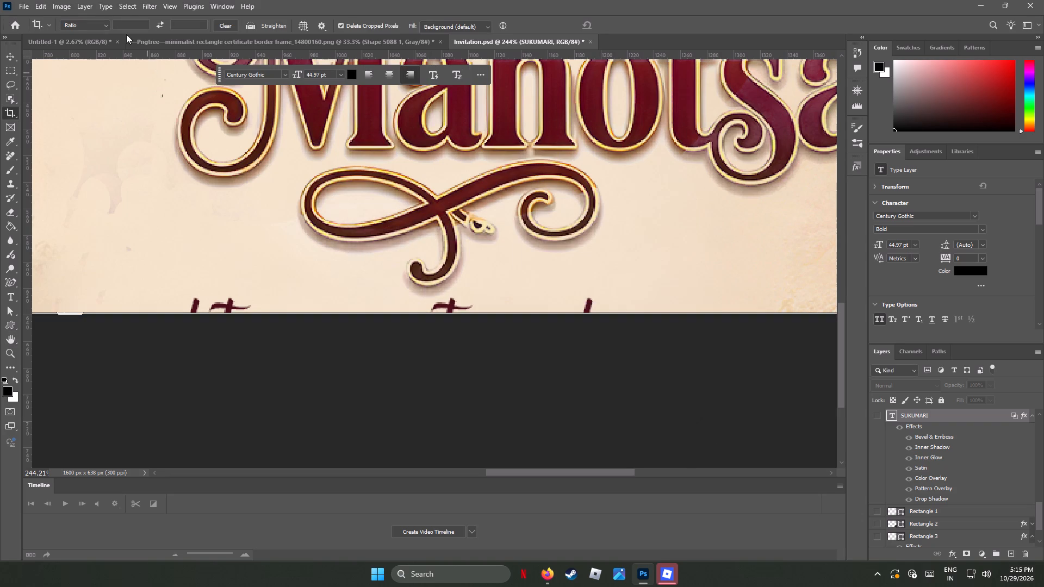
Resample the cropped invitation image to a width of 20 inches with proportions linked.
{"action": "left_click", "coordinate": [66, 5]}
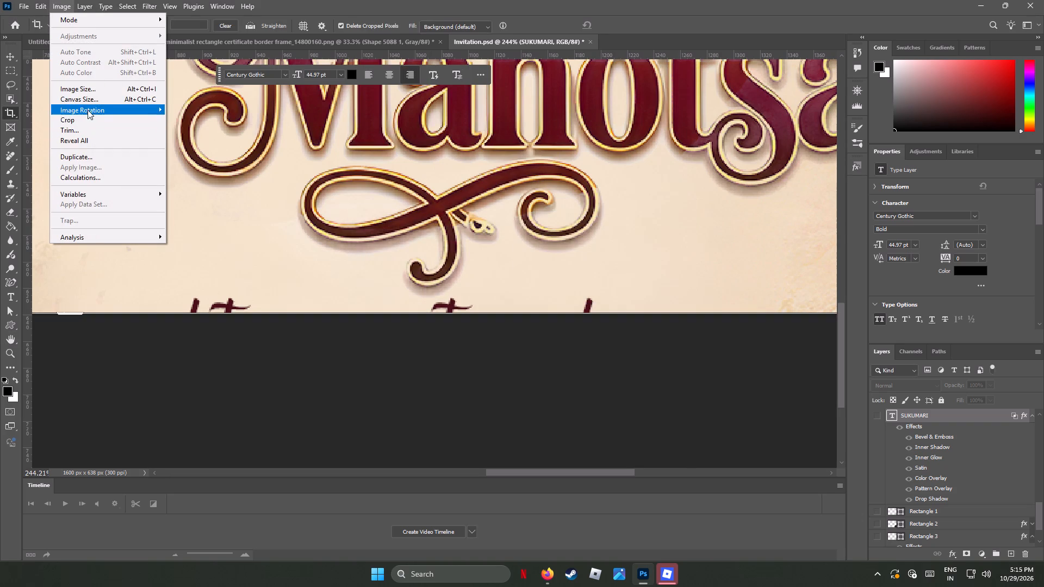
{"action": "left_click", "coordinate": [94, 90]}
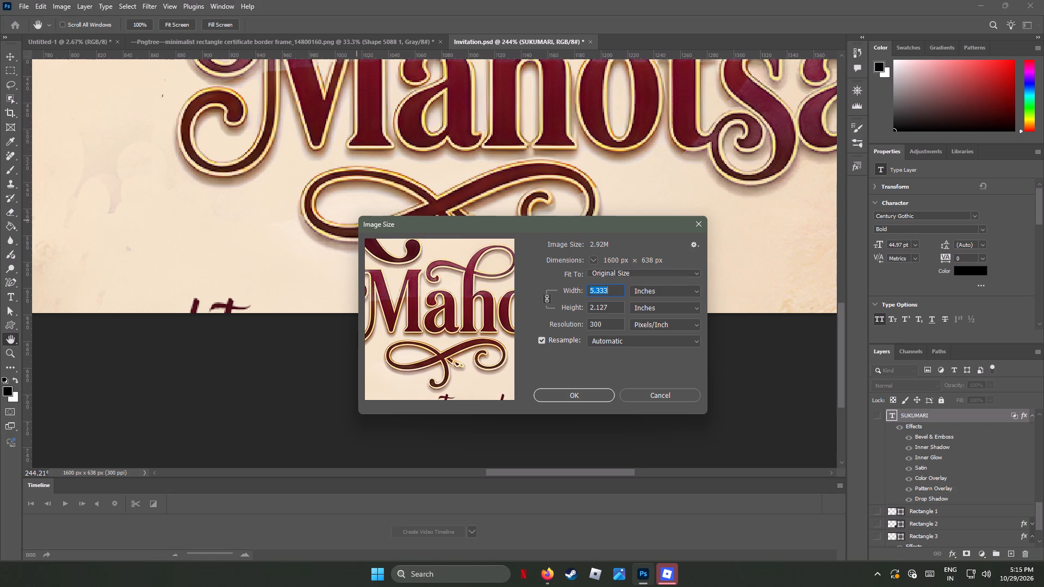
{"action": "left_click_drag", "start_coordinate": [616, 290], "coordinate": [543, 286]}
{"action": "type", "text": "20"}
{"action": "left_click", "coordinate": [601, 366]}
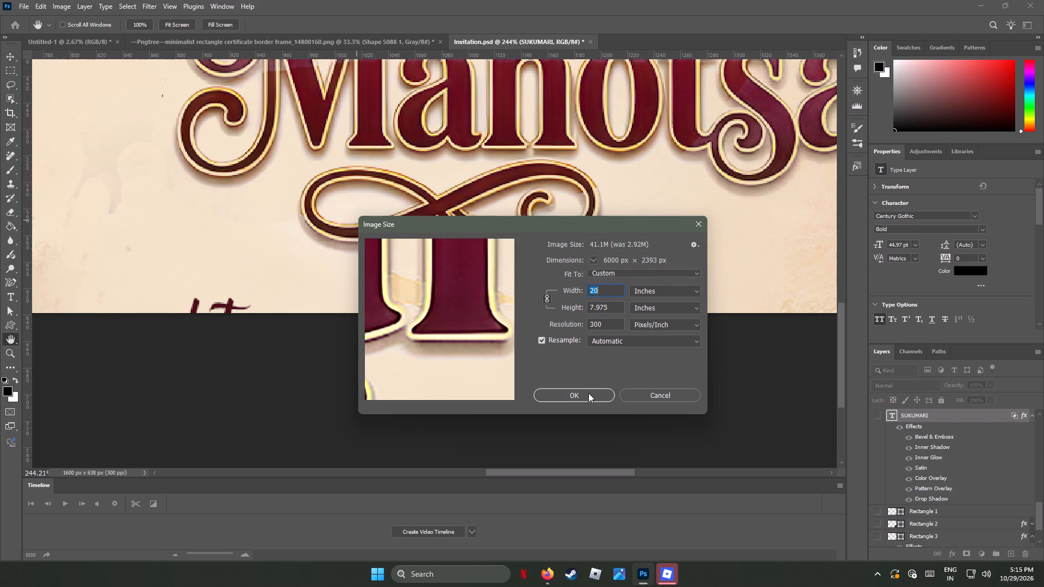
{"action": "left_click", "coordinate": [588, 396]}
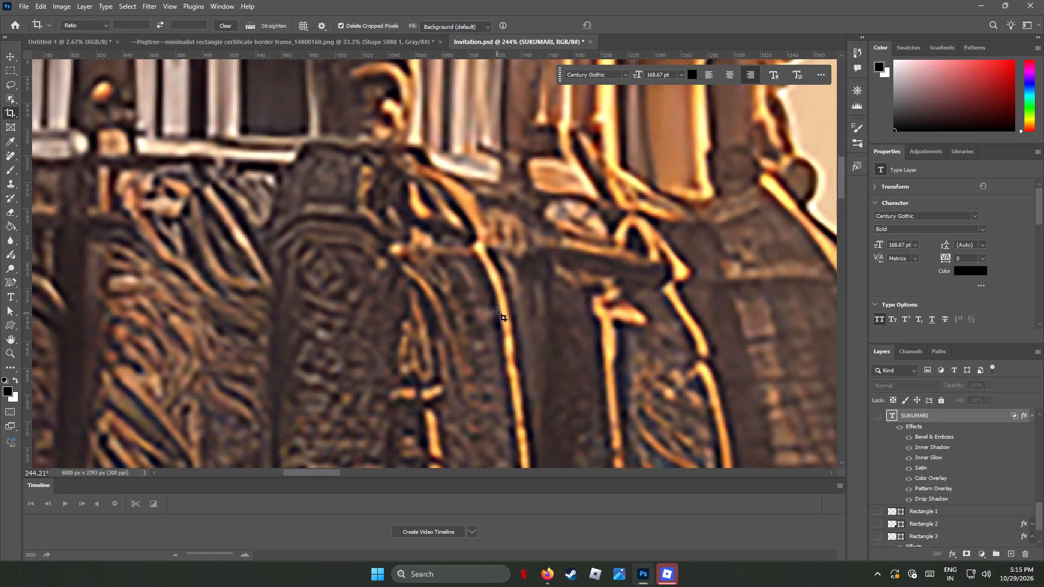
Examine the enlarged image as a whole and the Mahotsav lettering up close for edge quality.
{"action": "scroll", "coordinate": [496, 311], "scroll_direction": "down", "scroll_amount": 2, "text": "alt"}
{"action": "scroll", "coordinate": [496, 311], "scroll_direction": "up", "scroll_amount": 2, "text": "alt"}
{"action": "scroll", "coordinate": [496, 311], "scroll_direction": "down", "scroll_amount": 4, "text": "alt"}
{"action": "scroll", "coordinate": [496, 311], "scroll_direction": "up", "scroll_amount": 3, "text": "alt"}
{"action": "scroll", "coordinate": [497, 312], "scroll_direction": "down", "scroll_amount": 14, "text": "alt"}
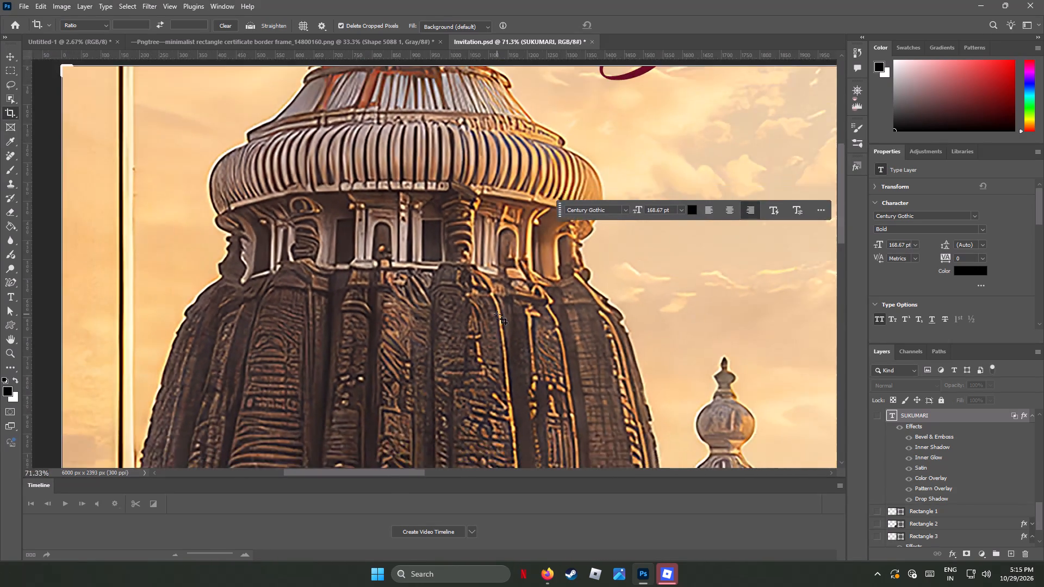
{"action": "scroll", "coordinate": [497, 314], "scroll_direction": "down", "scroll_amount": 7, "text": "alt"}
{"action": "scroll", "coordinate": [497, 314], "scroll_direction": "up", "scroll_amount": 1, "text": "alt"}
{"action": "scroll", "coordinate": [497, 314], "scroll_direction": "down", "scroll_amount": 1, "text": "alt"}
{"action": "scroll", "coordinate": [497, 314], "scroll_direction": "up", "scroll_amount": 3, "text": "alt"}
{"action": "scroll", "coordinate": [497, 314], "scroll_direction": "down", "scroll_amount": 13, "text": "alt"}
{"action": "scroll", "coordinate": [497, 314], "scroll_direction": "up", "scroll_amount": 1, "text": "alt"}
{"action": "scroll", "coordinate": [497, 314], "scroll_direction": "down", "scroll_amount": 4, "text": "alt"}
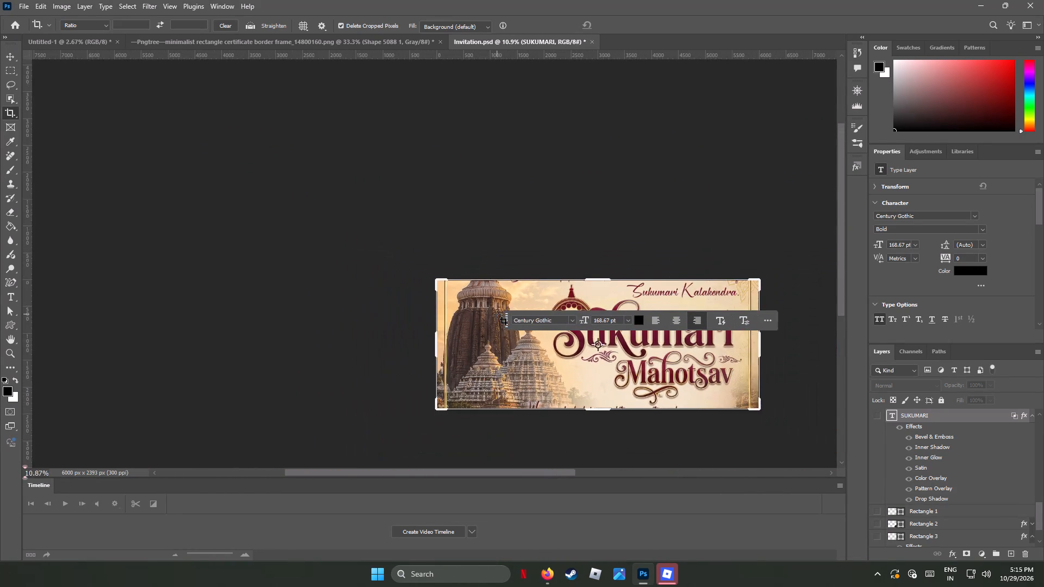
{"action": "scroll", "coordinate": [693, 389], "scroll_direction": "up", "scroll_amount": 7, "text": "alt"}
{"action": "scroll", "coordinate": [692, 388], "scroll_direction": "down", "scroll_amount": 3, "text": "alt"}
{"action": "scroll", "coordinate": [685, 384], "scroll_direction": "up", "scroll_amount": 8, "text": "alt"}
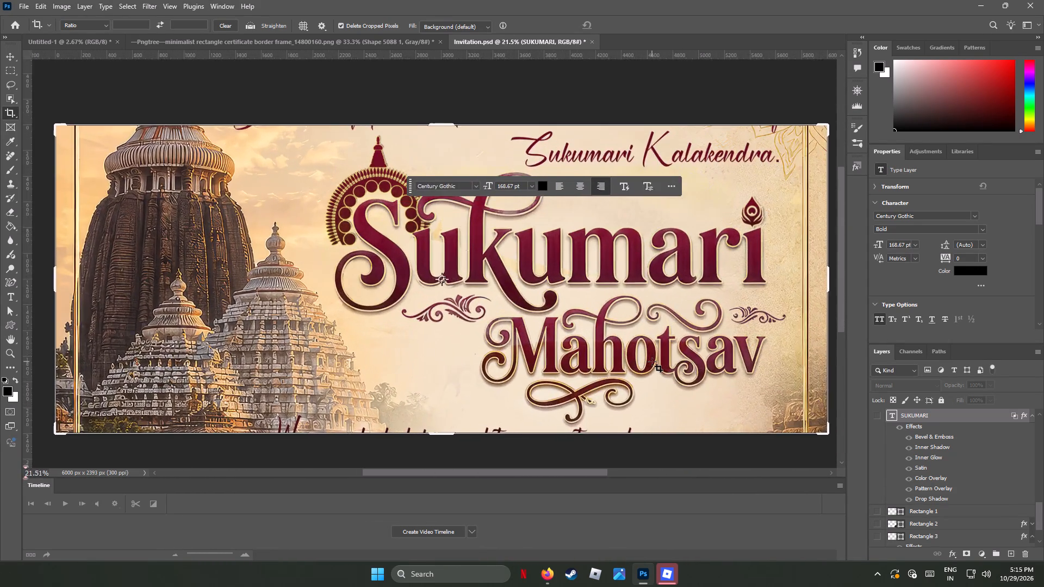
{"action": "scroll", "coordinate": [652, 361], "scroll_direction": "up", "scroll_amount": 13, "text": "alt"}
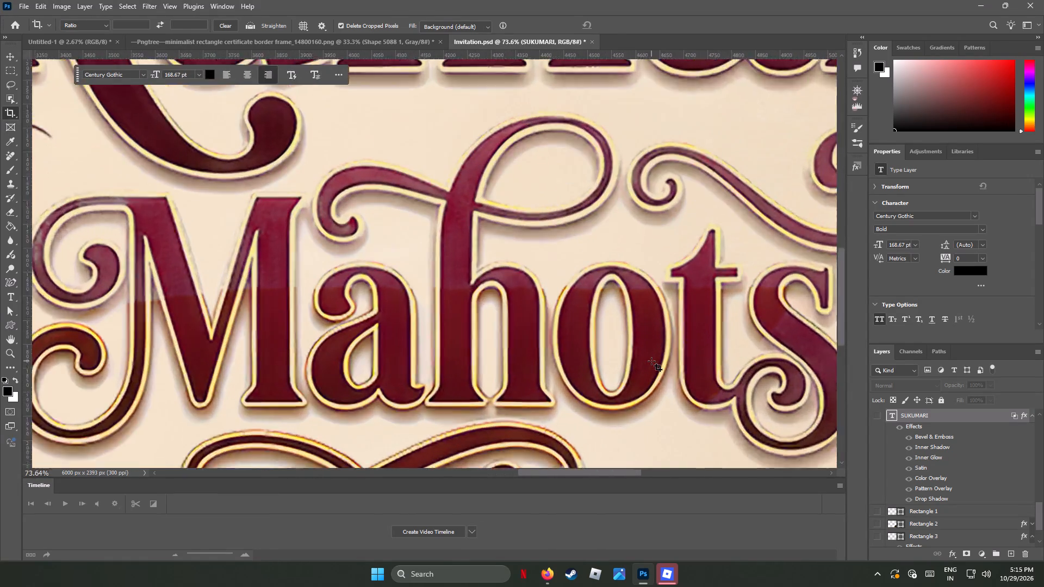
{"action": "scroll", "coordinate": [651, 361], "scroll_direction": "up", "scroll_amount": 4, "text": "alt"}
{"action": "scroll", "coordinate": [651, 360], "scroll_direction": "down", "scroll_amount": 2, "text": "alt"}
{"action": "scroll", "coordinate": [651, 360], "scroll_direction": "up", "scroll_amount": 4, "text": "alt"}
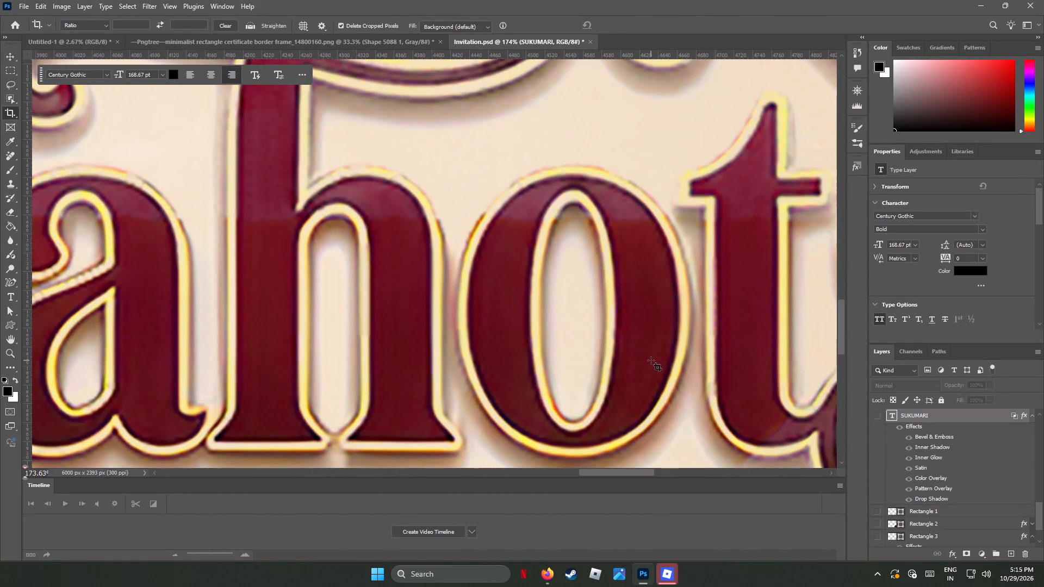
{"action": "scroll", "coordinate": [651, 360], "scroll_direction": "down", "scroll_amount": 7, "text": "alt"}
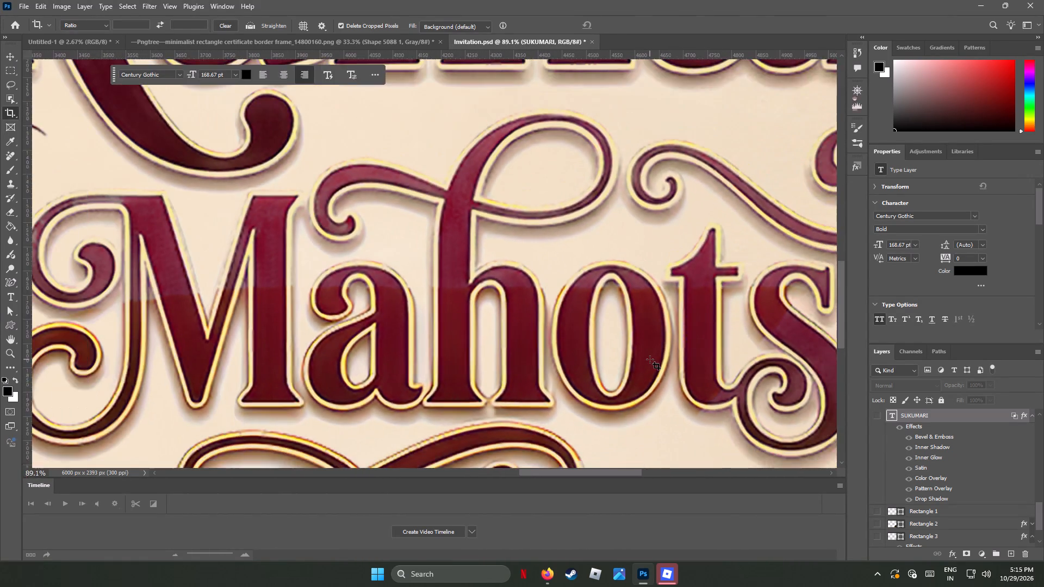
{"action": "scroll", "coordinate": [650, 359], "scroll_direction": "down", "scroll_amount": 8, "text": "alt"}
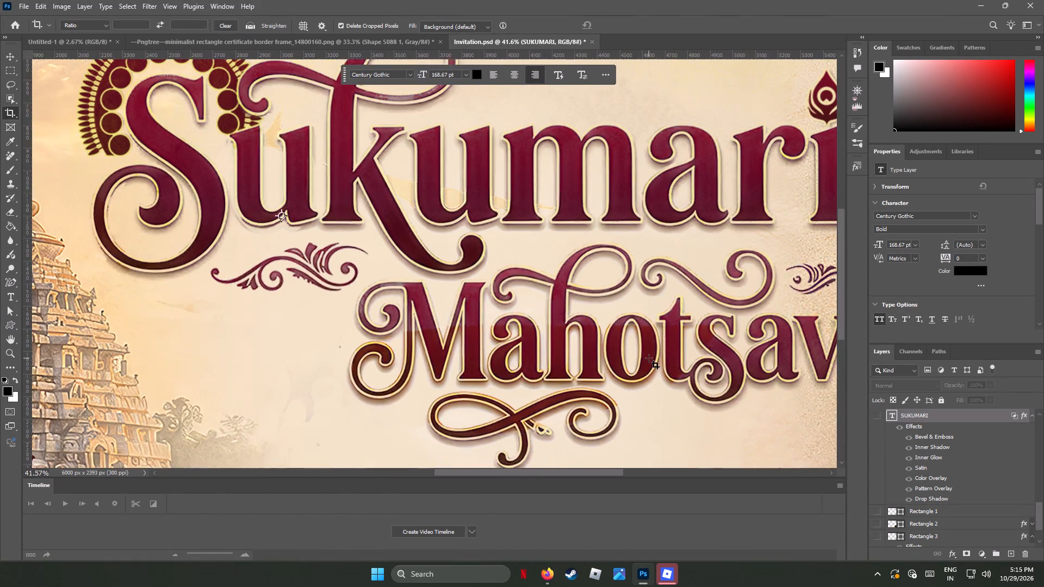
{"action": "scroll", "coordinate": [649, 358], "scroll_direction": "down", "scroll_amount": 8, "text": "alt"}
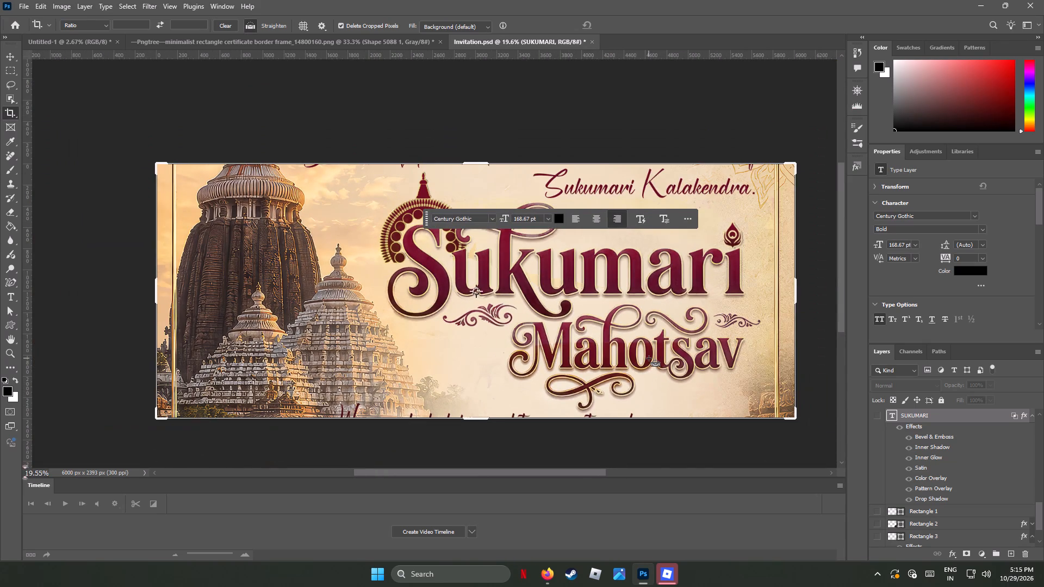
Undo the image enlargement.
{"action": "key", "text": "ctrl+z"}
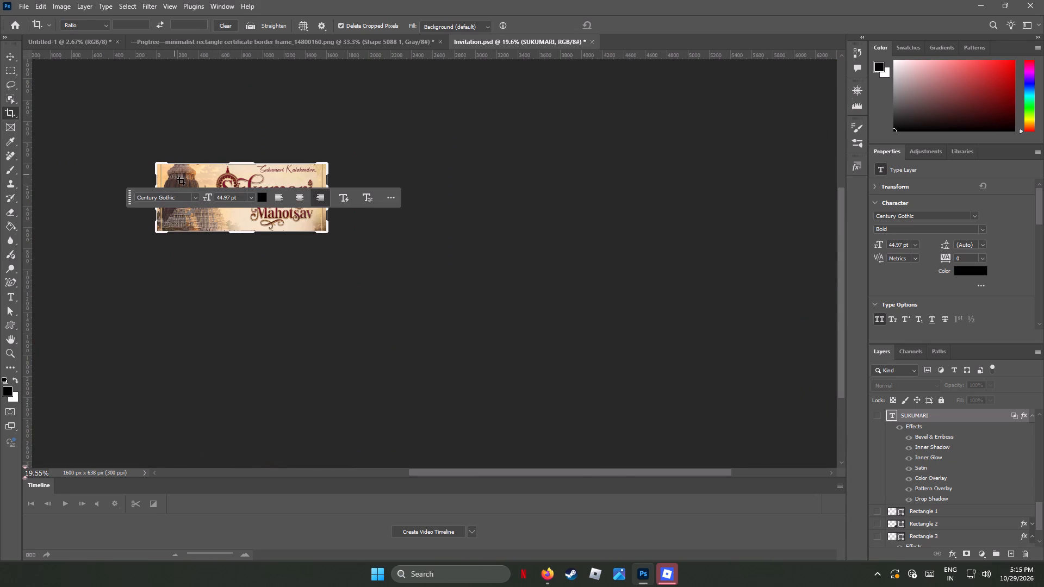
Crop away the temple side of the invitation, leaving a canvas about 1050 px wide around the Sukumari Mahotsav title.
{"action": "scroll", "coordinate": [188, 166], "scroll_direction": "up", "scroll_amount": 3, "text": "alt"}
{"action": "scroll", "coordinate": [189, 166], "scroll_direction": "down", "scroll_amount": 1, "text": "alt"}
{"action": "scroll", "coordinate": [189, 165], "scroll_direction": "up", "scroll_amount": 2, "text": "alt"}
{"action": "scroll", "coordinate": [193, 163], "scroll_direction": "down", "scroll_amount": 3, "text": "alt"}
{"action": "scroll", "coordinate": [196, 159], "scroll_direction": "up", "scroll_amount": 4, "text": "alt"}
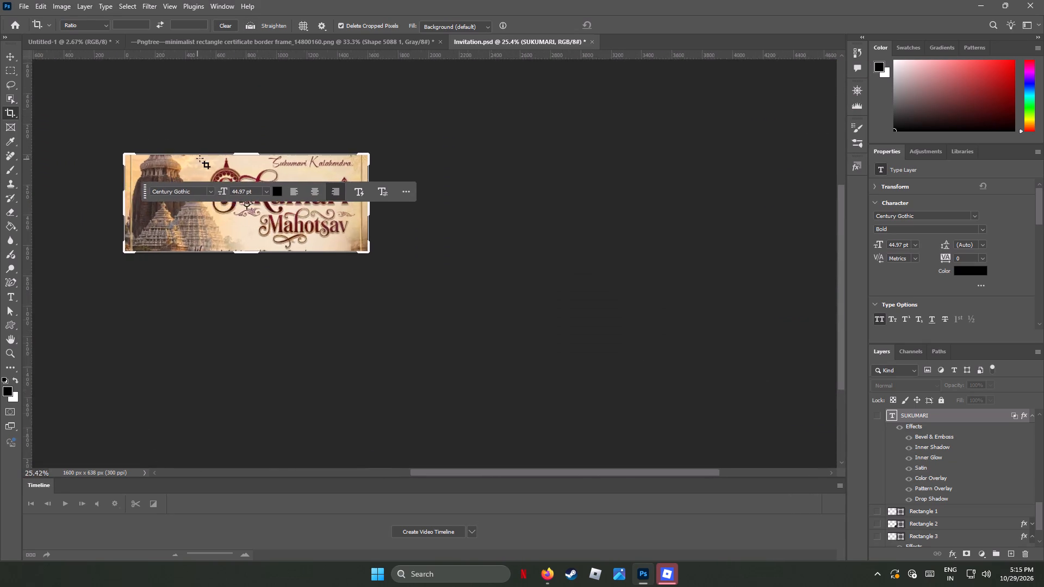
{"action": "scroll", "coordinate": [208, 163], "scroll_direction": "up", "scroll_amount": 3, "text": "alt"}
{"action": "scroll", "coordinate": [208, 163], "scroll_direction": "down", "scroll_amount": 1, "text": "alt"}
{"action": "scroll", "coordinate": [208, 163], "scroll_direction": "up", "scroll_amount": 4, "text": "alt"}
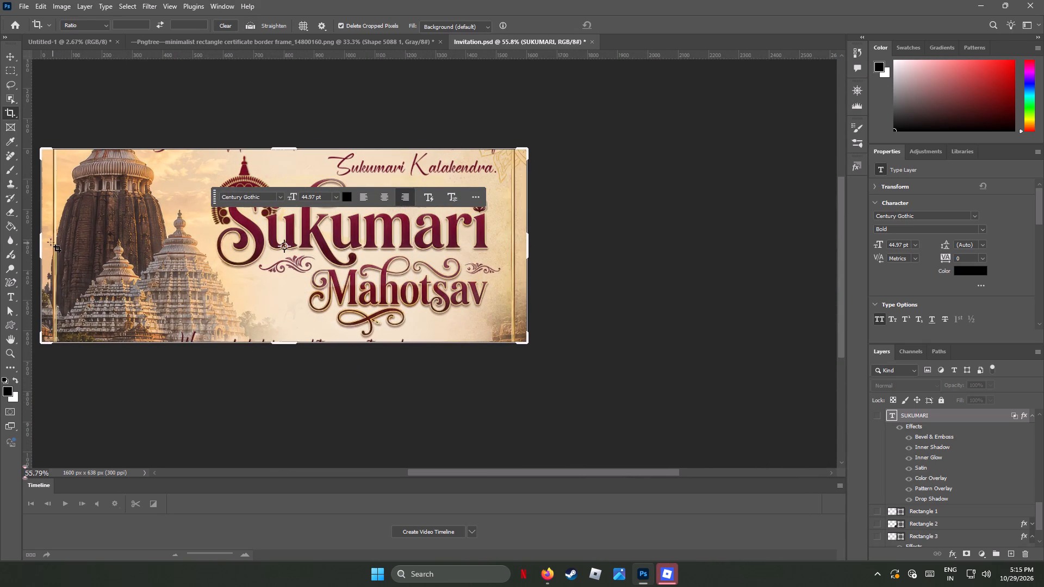
{"action": "left_click_drag", "start_coordinate": [41, 242], "coordinate": [115, 251]}
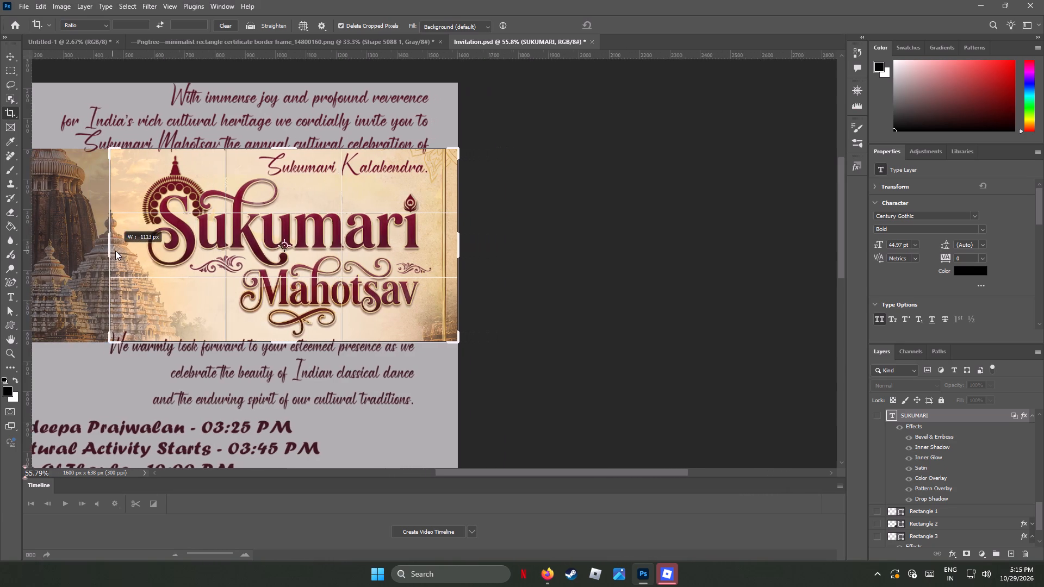
{"action": "left_click_drag", "start_coordinate": [115, 251], "coordinate": [123, 253]}
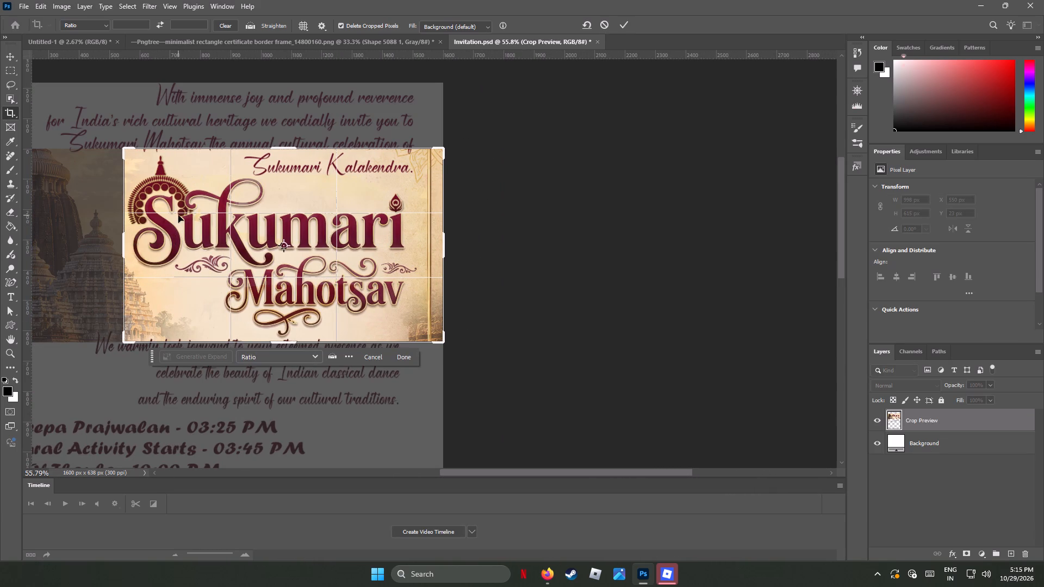
{"action": "left_click", "coordinate": [12, 57]}
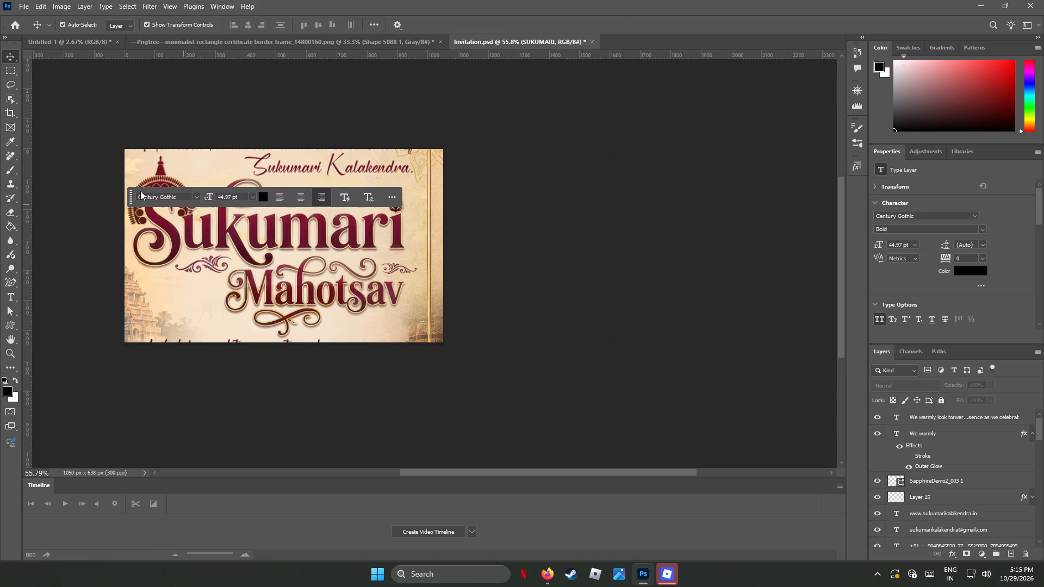
Clear the layer style from Layer 8, the crown ornament behind the S of Sukumari.
{"action": "scroll", "coordinate": [144, 176], "scroll_direction": "up", "scroll_amount": 12, "text": "alt"}
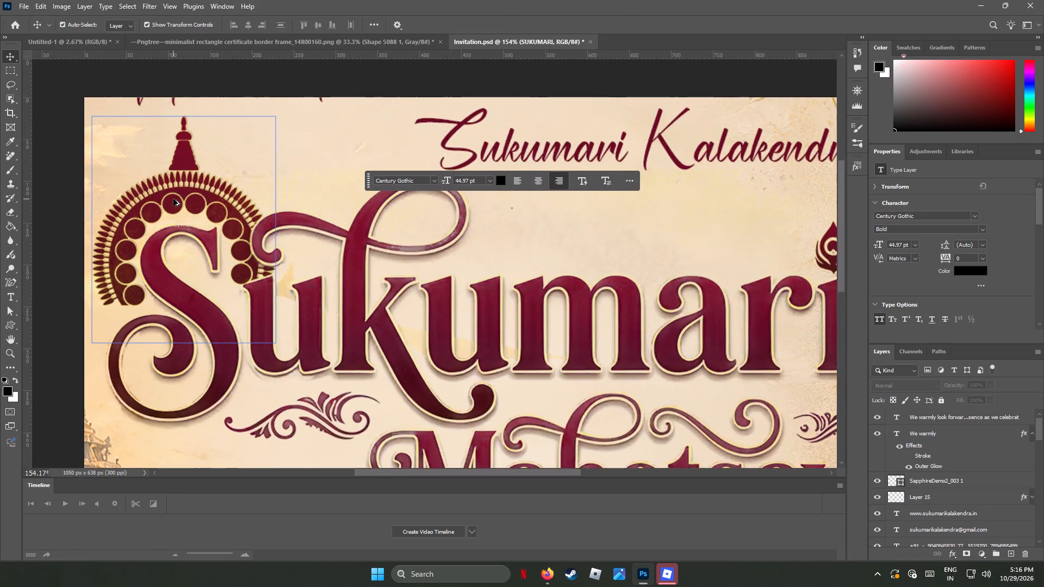
{"action": "scroll", "coordinate": [173, 199], "scroll_direction": "up", "scroll_amount": 1, "text": "alt"}
{"action": "scroll", "coordinate": [173, 199], "scroll_direction": "down", "scroll_amount": 1, "text": "alt"}
{"action": "scroll", "coordinate": [173, 199], "scroll_direction": "up", "scroll_amount": 5, "text": "alt"}
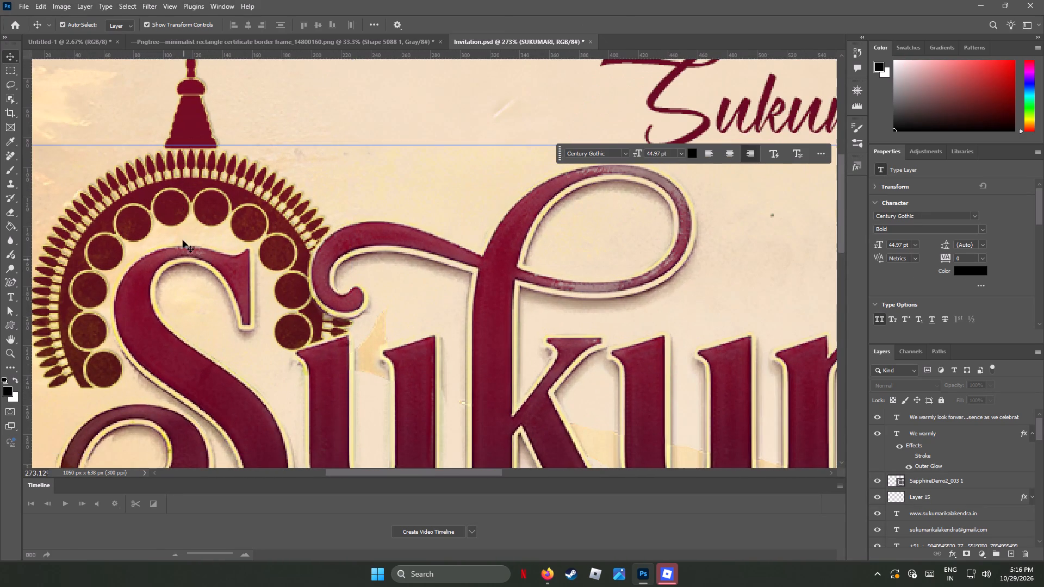
{"action": "left_click", "coordinate": [177, 203]}
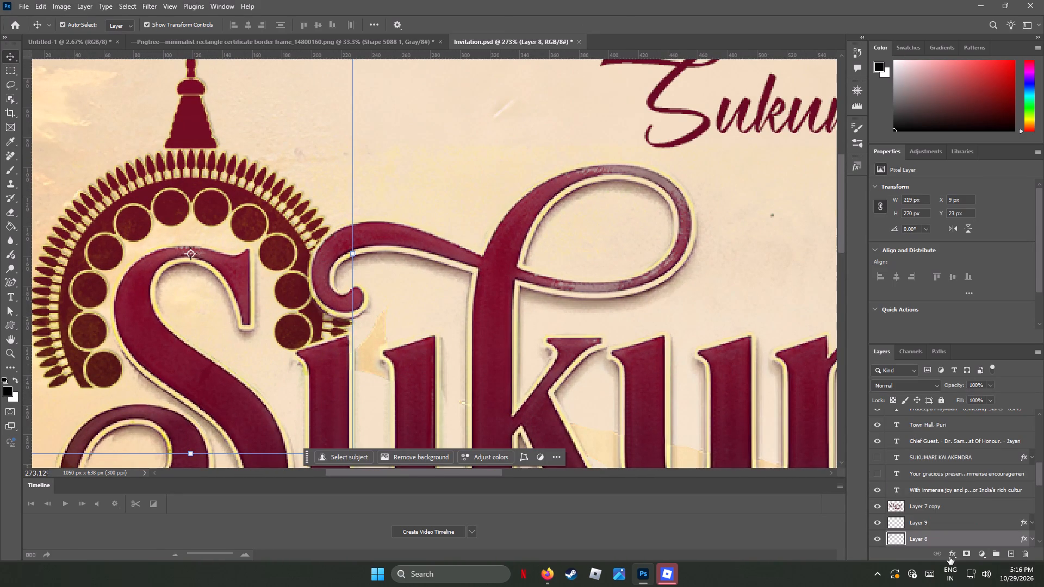
{"action": "right_click", "coordinate": [954, 538]}
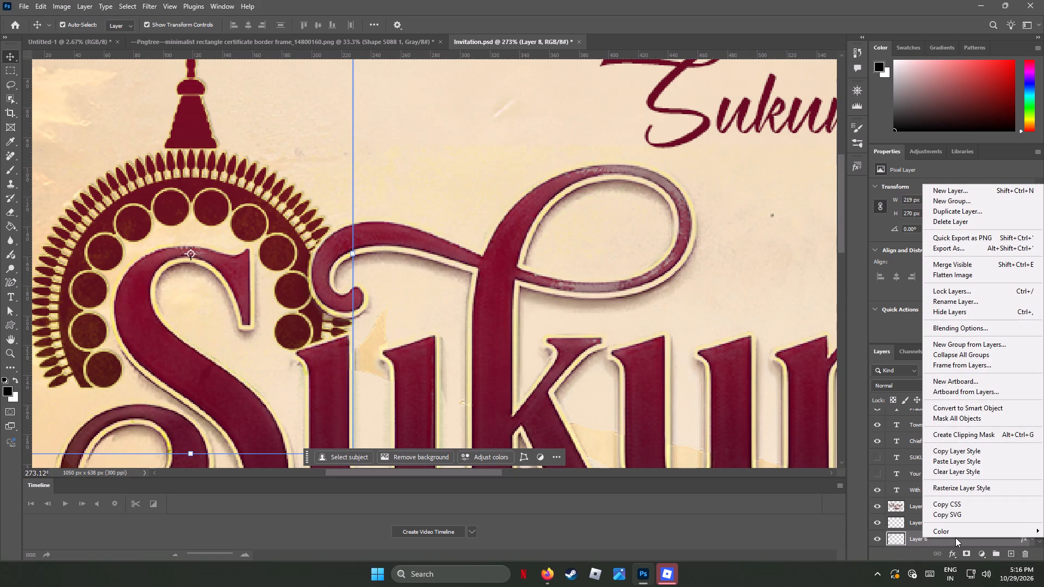
{"action": "left_click", "coordinate": [963, 471]}
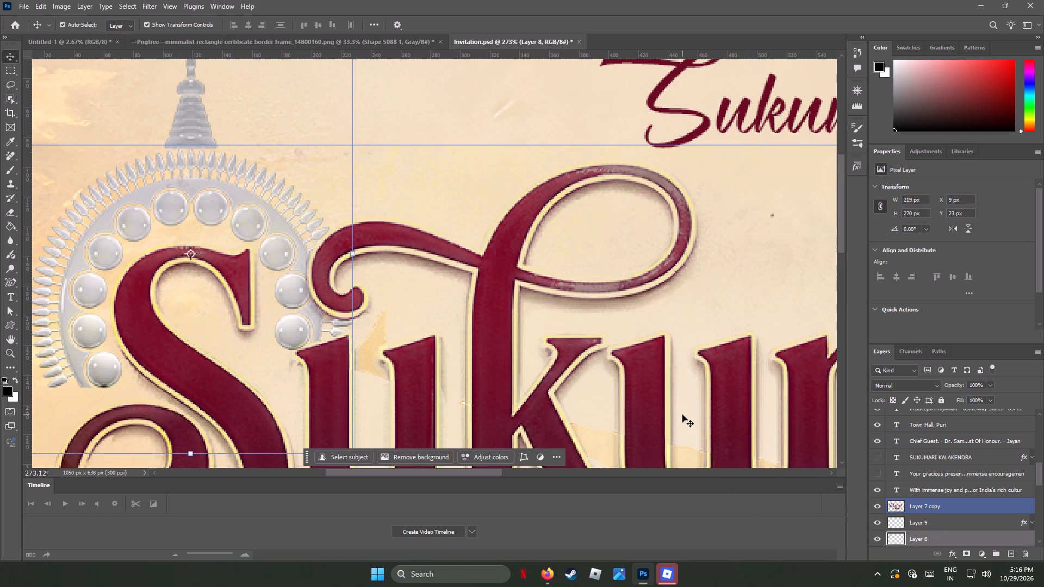
Clear the layer style from Layer 9, the small feather ornament above the final i of Sukumari.
{"action": "scroll", "coordinate": [684, 414], "scroll_direction": "down", "scroll_amount": 18, "text": "alt"}
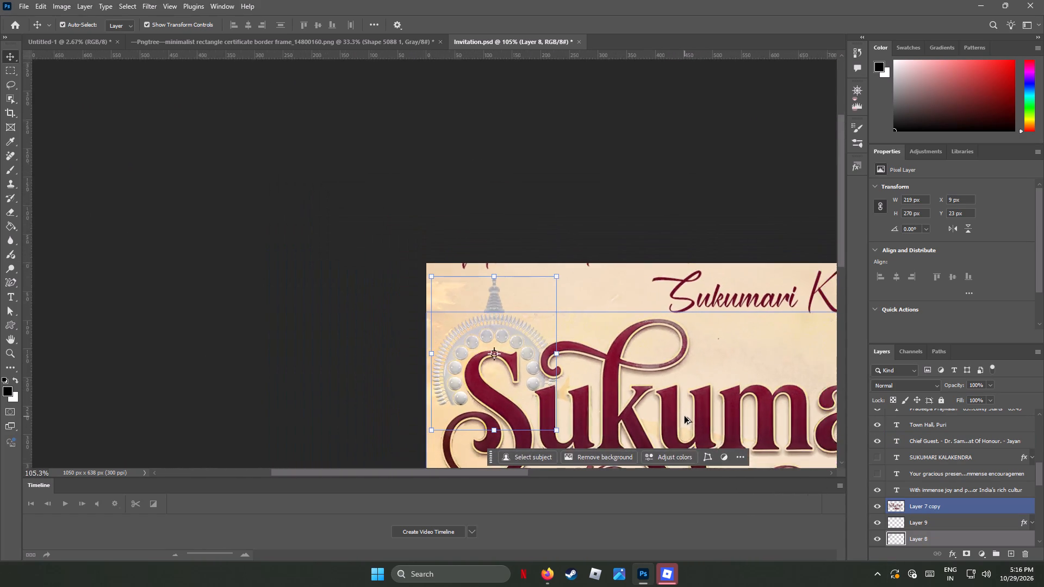
{"action": "left_click_drag", "start_coordinate": [508, 472], "coordinate": [605, 481]}
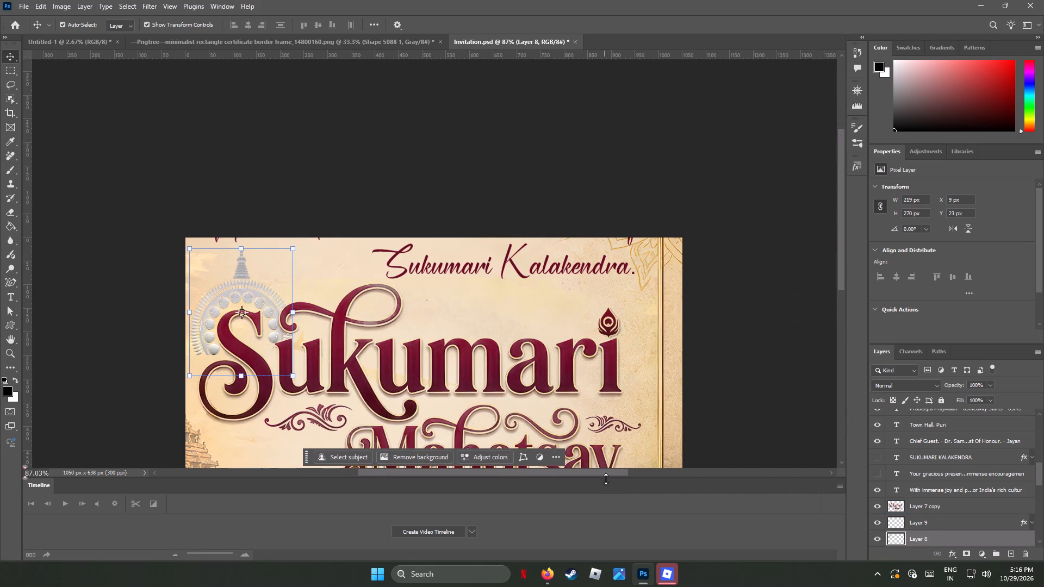
{"action": "left_click", "coordinate": [612, 316]}
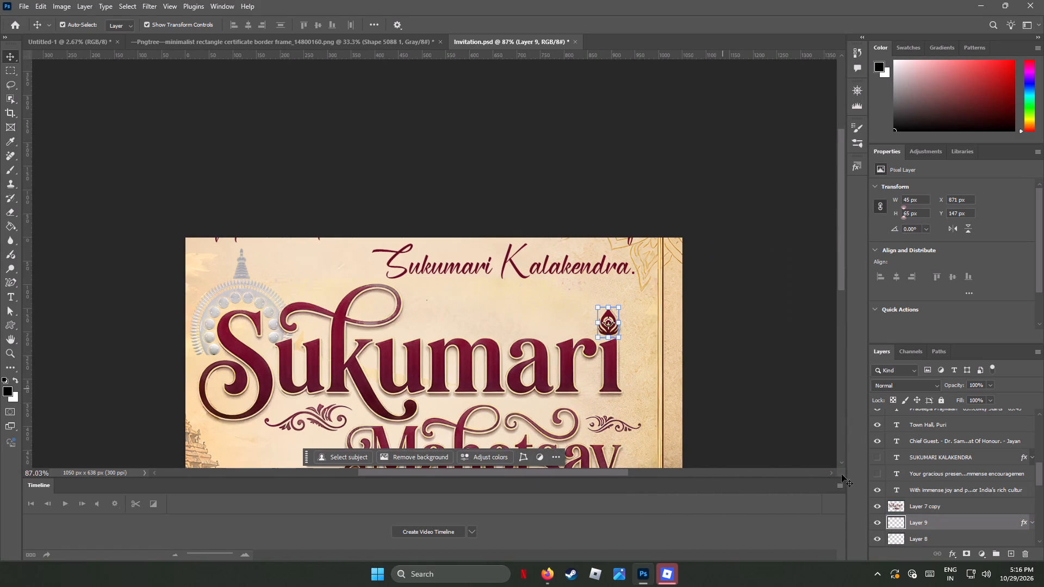
{"action": "right_click", "coordinate": [919, 522]}
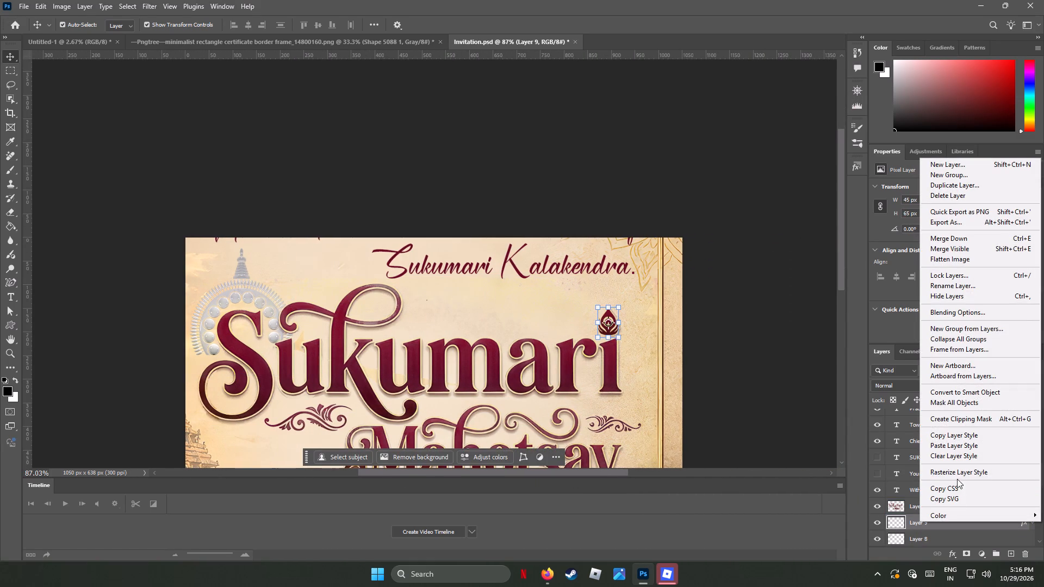
{"action": "left_click", "coordinate": [972, 458]}
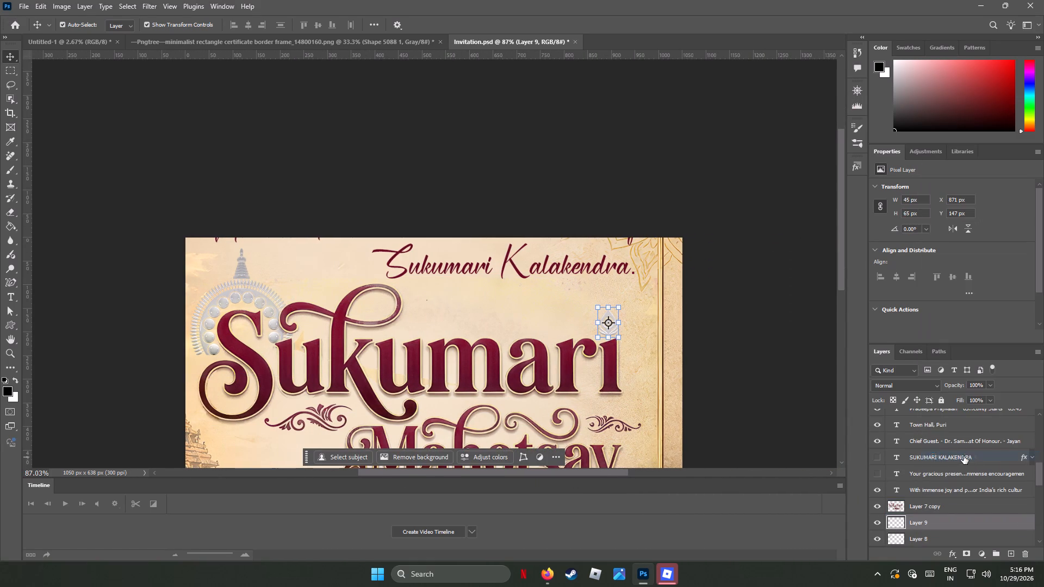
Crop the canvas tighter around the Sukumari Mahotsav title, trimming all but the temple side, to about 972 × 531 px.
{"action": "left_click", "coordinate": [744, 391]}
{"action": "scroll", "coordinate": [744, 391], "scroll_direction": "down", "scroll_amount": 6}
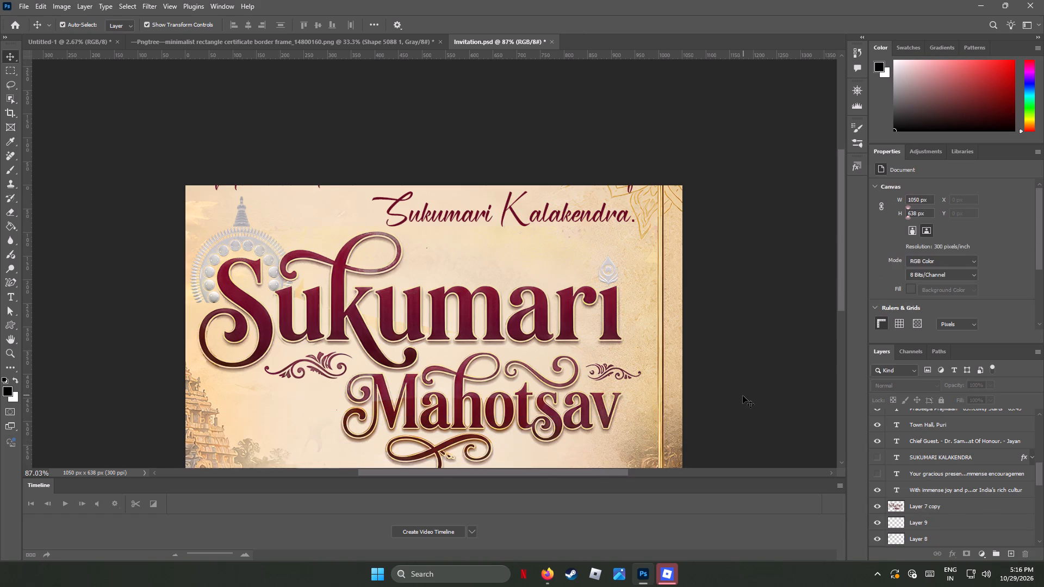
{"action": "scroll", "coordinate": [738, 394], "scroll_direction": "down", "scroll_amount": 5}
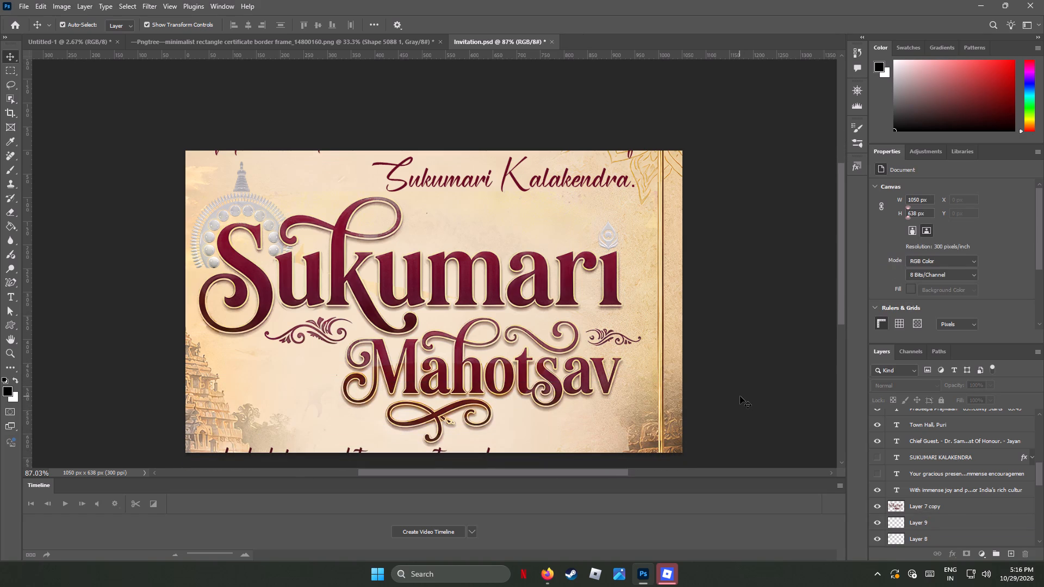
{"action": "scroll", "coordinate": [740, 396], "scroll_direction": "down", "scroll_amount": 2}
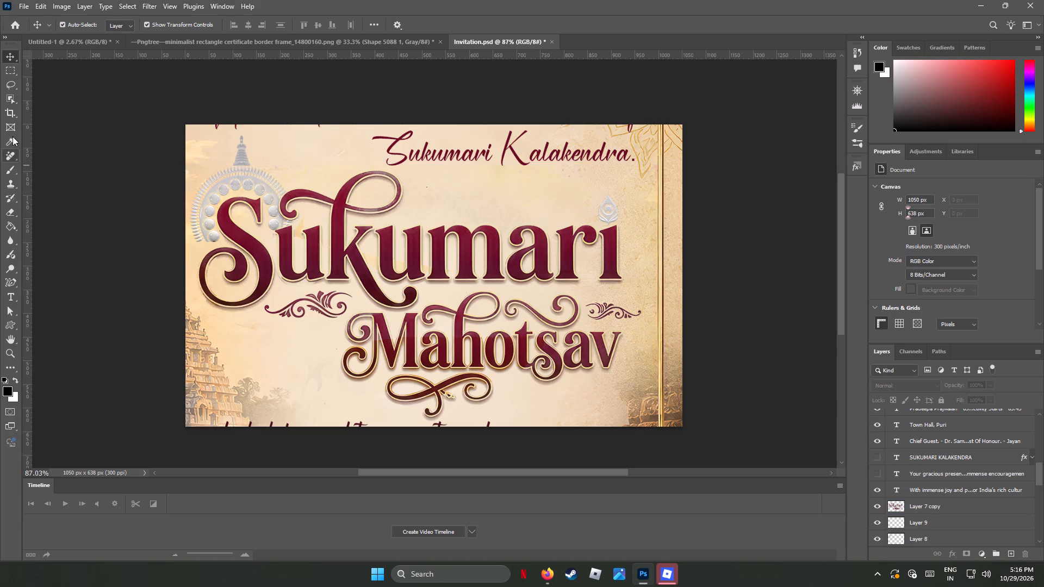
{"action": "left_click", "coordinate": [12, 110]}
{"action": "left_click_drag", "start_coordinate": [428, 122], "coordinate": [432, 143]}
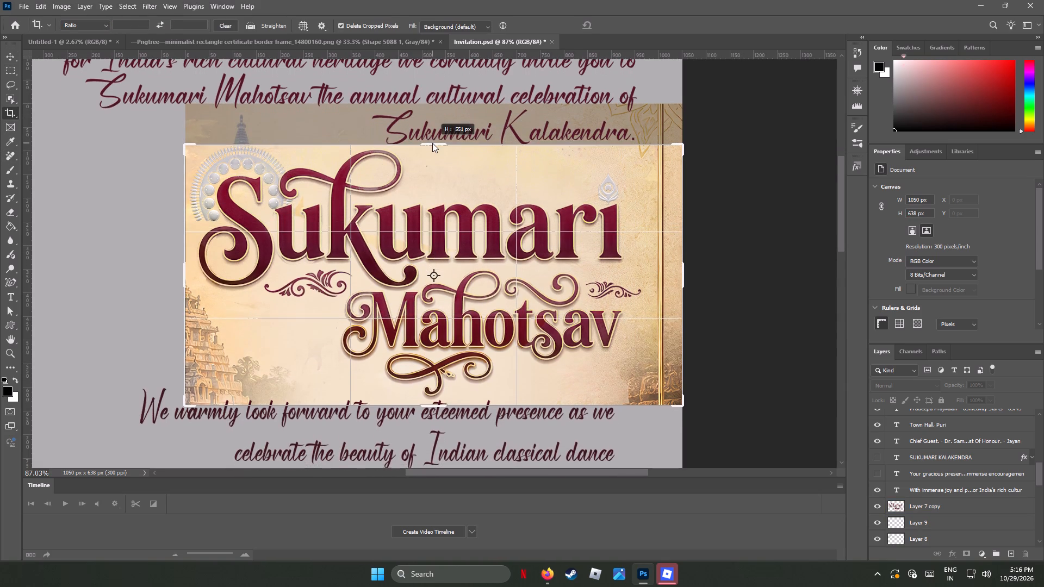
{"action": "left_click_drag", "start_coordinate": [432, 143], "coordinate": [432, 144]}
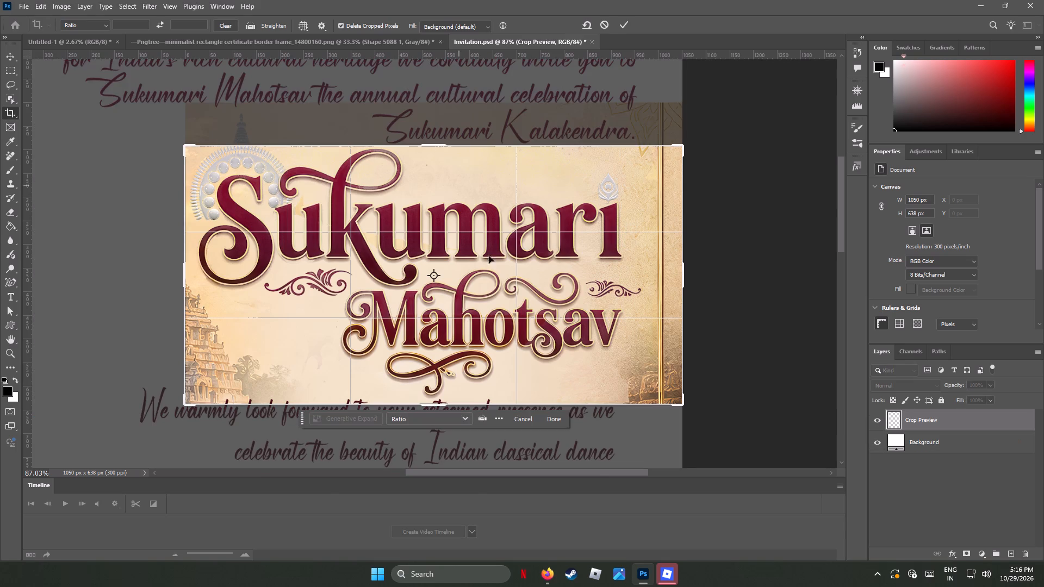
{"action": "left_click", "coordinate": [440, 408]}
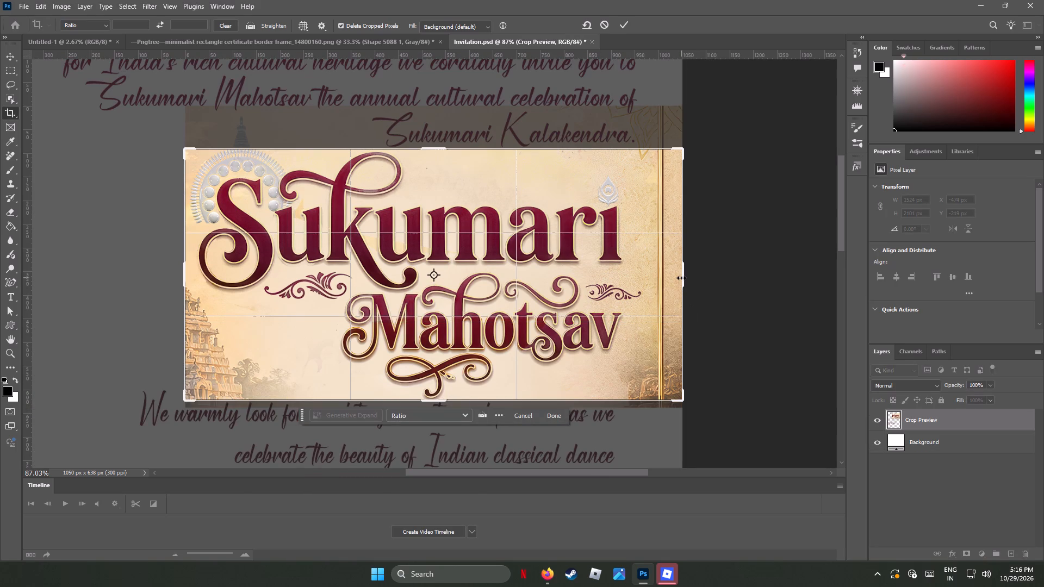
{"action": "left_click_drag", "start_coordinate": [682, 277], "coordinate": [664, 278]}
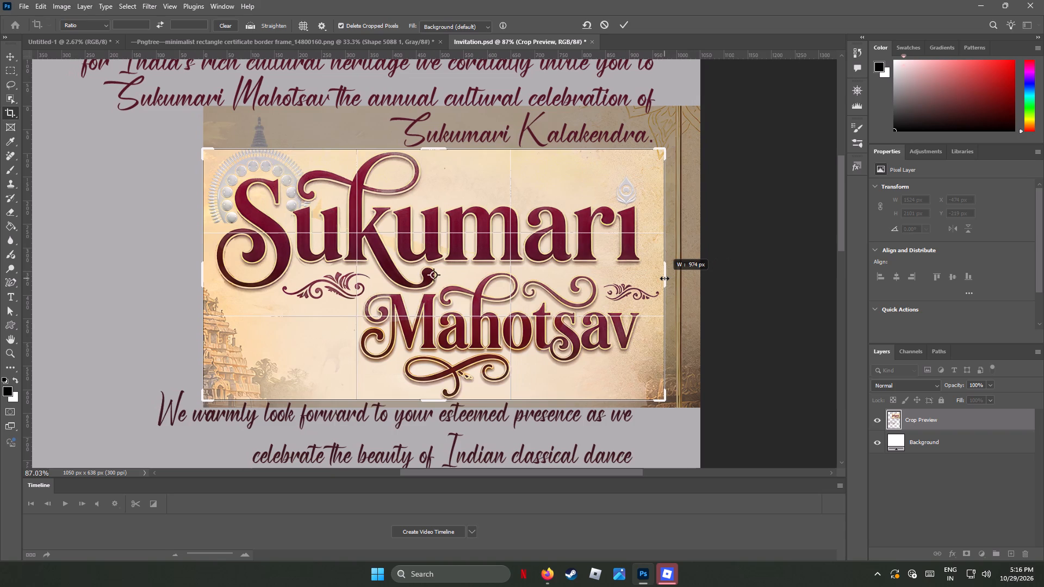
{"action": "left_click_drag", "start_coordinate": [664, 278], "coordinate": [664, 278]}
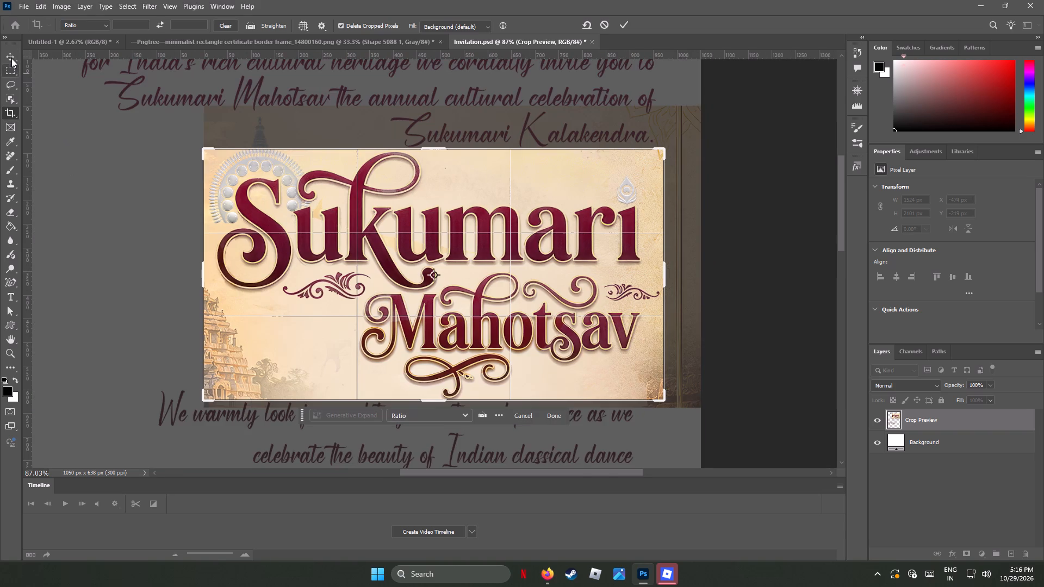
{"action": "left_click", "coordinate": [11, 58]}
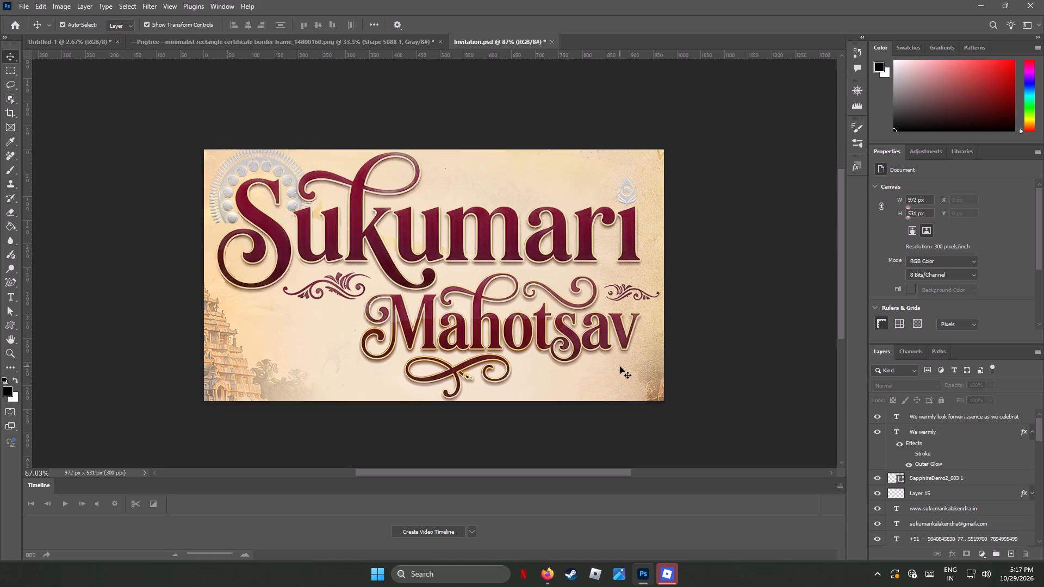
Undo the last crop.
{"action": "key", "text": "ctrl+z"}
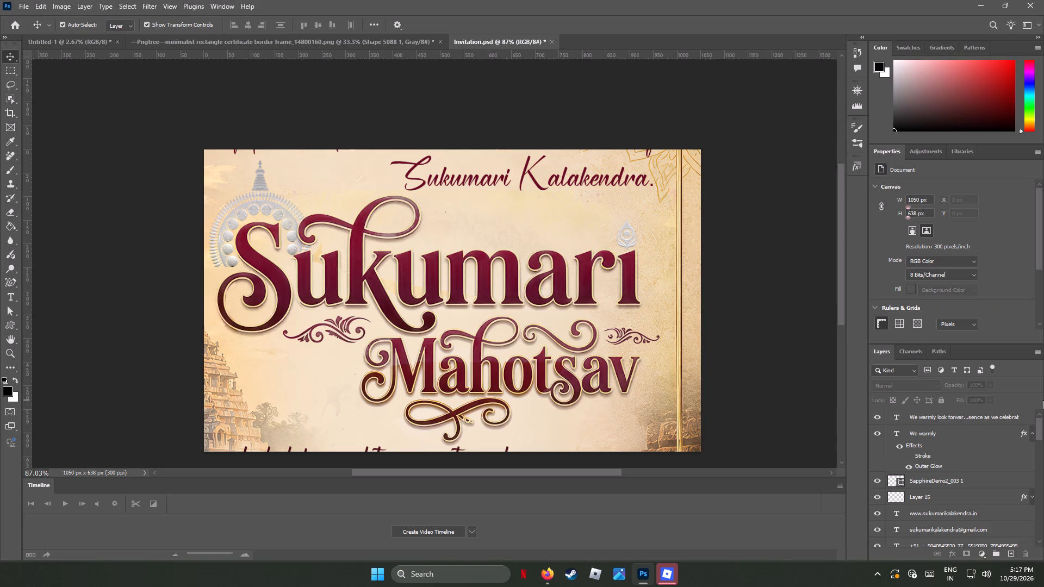
Apply a Color Overlay to Layer 8, the crown ornament, using the maroon #61162d sampled from the Sukumari lettering.
{"action": "left_click", "coordinate": [256, 210]}
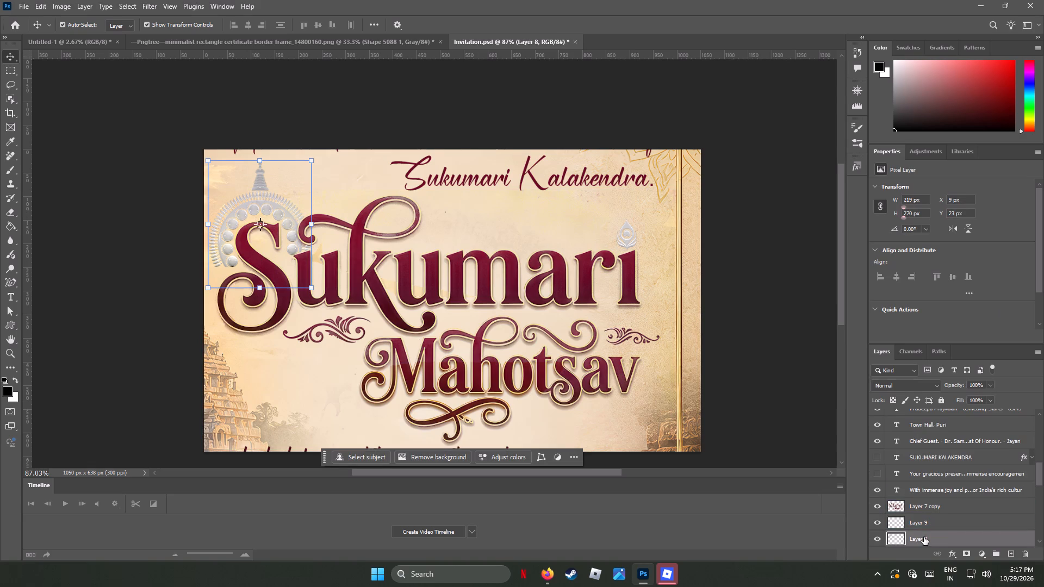
{"action": "right_click", "coordinate": [931, 540]}
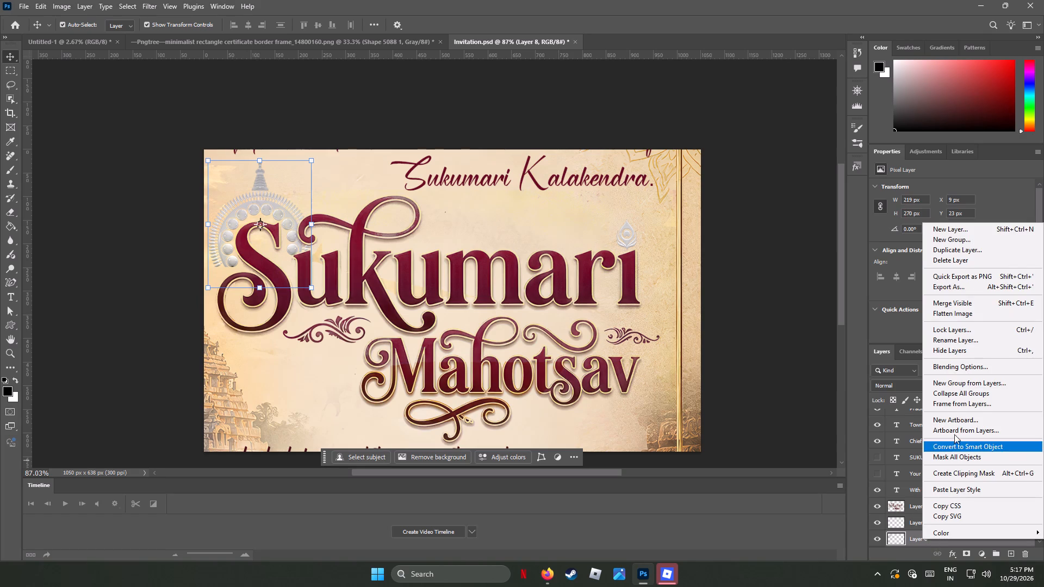
{"action": "left_click", "coordinate": [965, 367]}
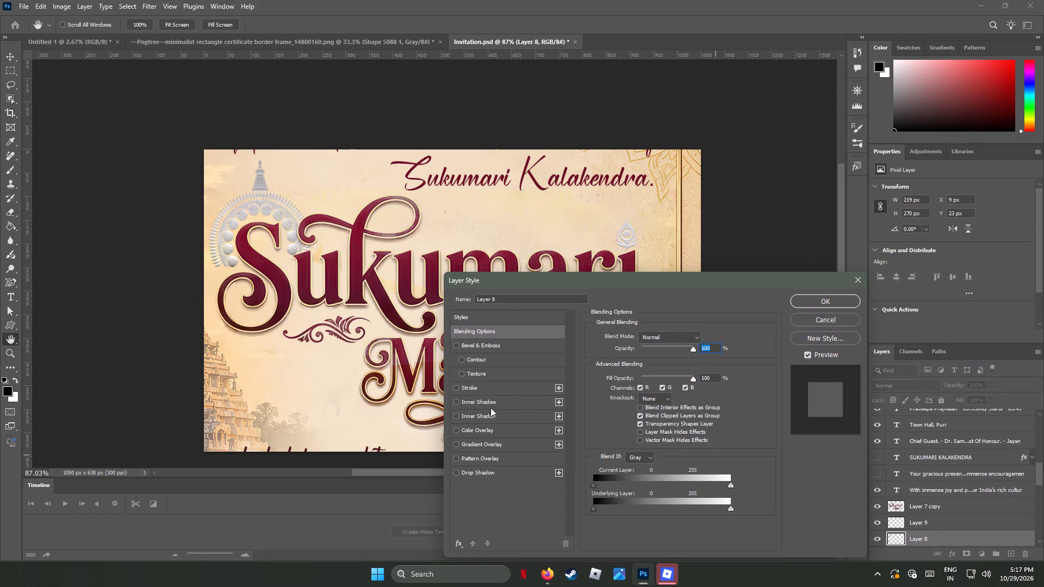
{"action": "left_click", "coordinate": [464, 430]}
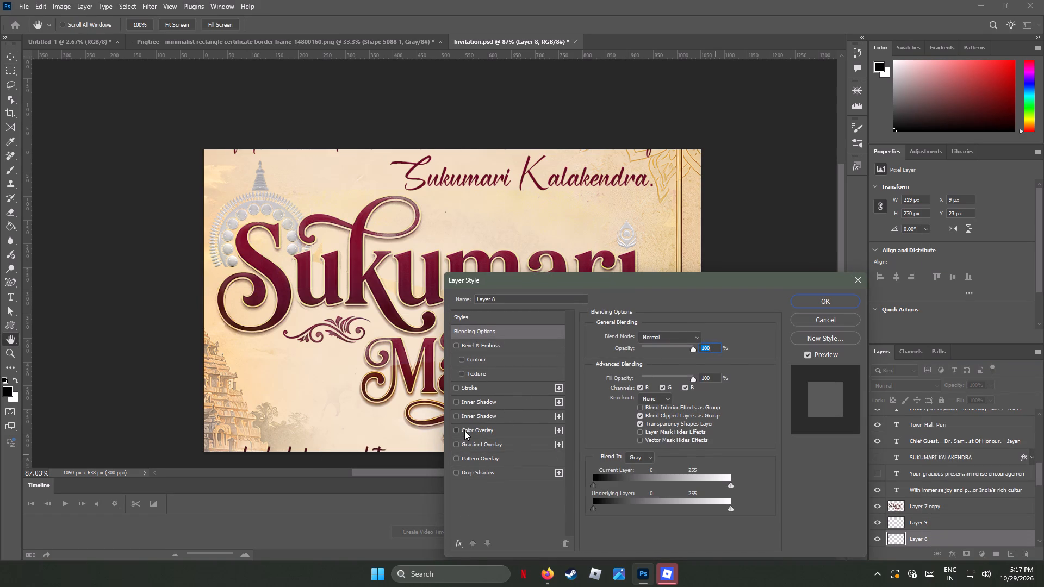
{"action": "left_click", "coordinate": [703, 340]}
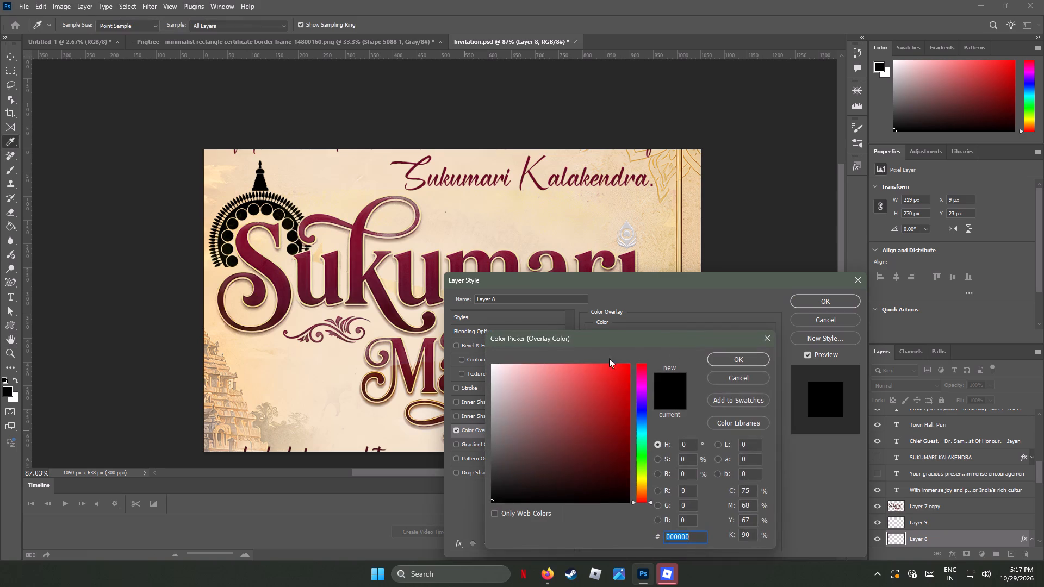
{"action": "left_click", "coordinate": [387, 306]}
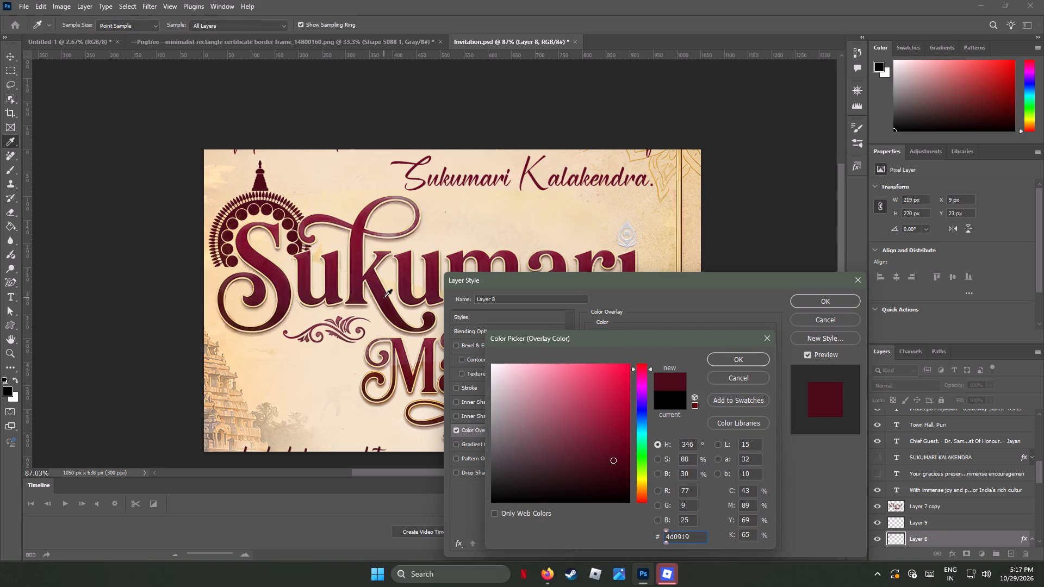
{"action": "left_click", "coordinate": [384, 297]}
{"action": "left_click", "coordinate": [380, 289]}
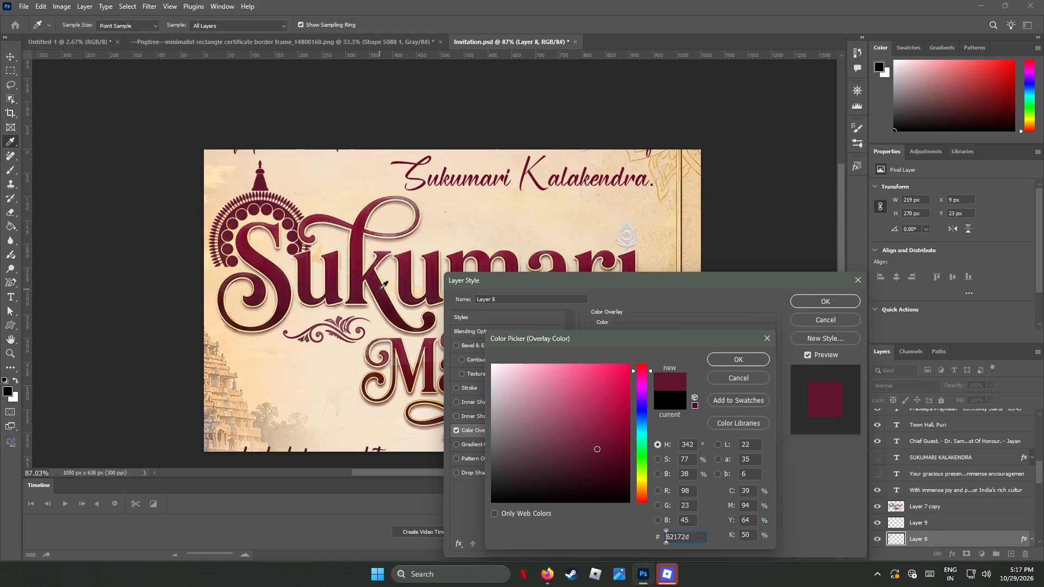
{"action": "left_click", "coordinate": [379, 286]}
{"action": "left_click", "coordinate": [815, 301]}
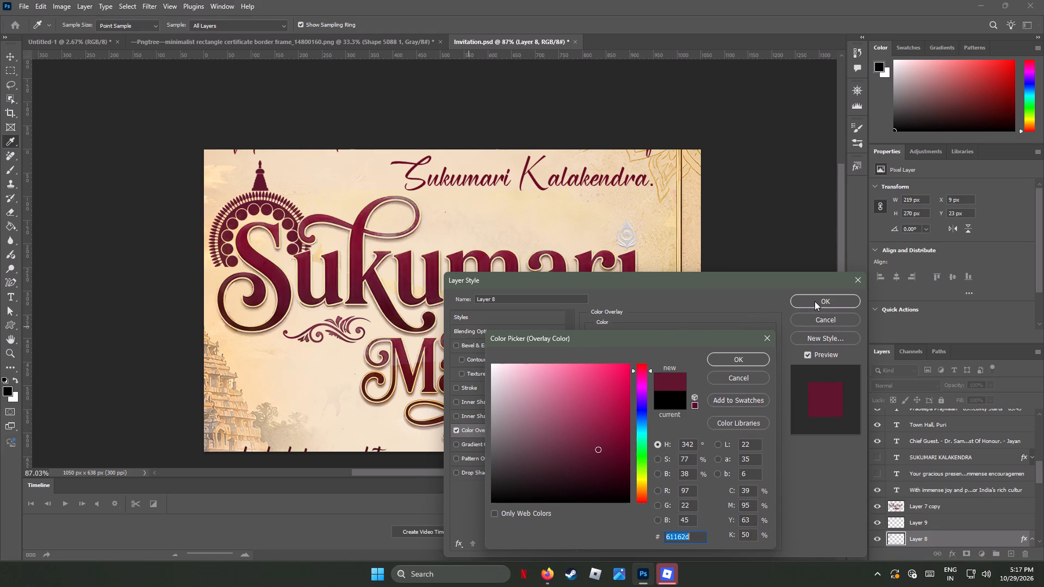
{"action": "left_click", "coordinate": [810, 302]}
{"action": "left_click", "coordinate": [746, 358]}
{"action": "left_click", "coordinate": [739, 355]}
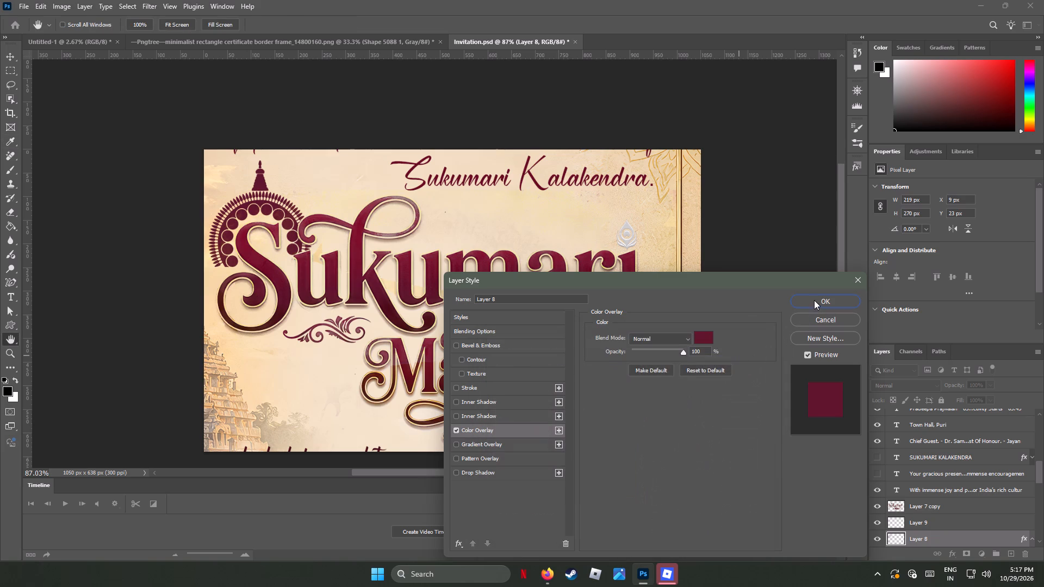
{"action": "left_click", "coordinate": [814, 300]}
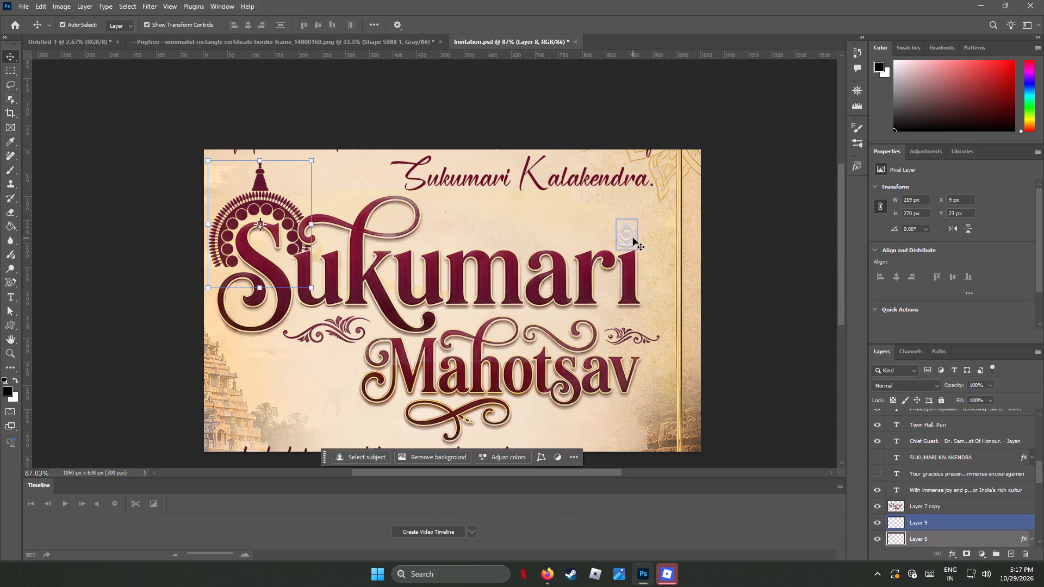
Apply a Color Overlay in the same maroon to Layer 9, the feather ornament above the final i of Sukumari.
{"action": "left_click", "coordinate": [633, 238]}
{"action": "right_click", "coordinate": [915, 519]}
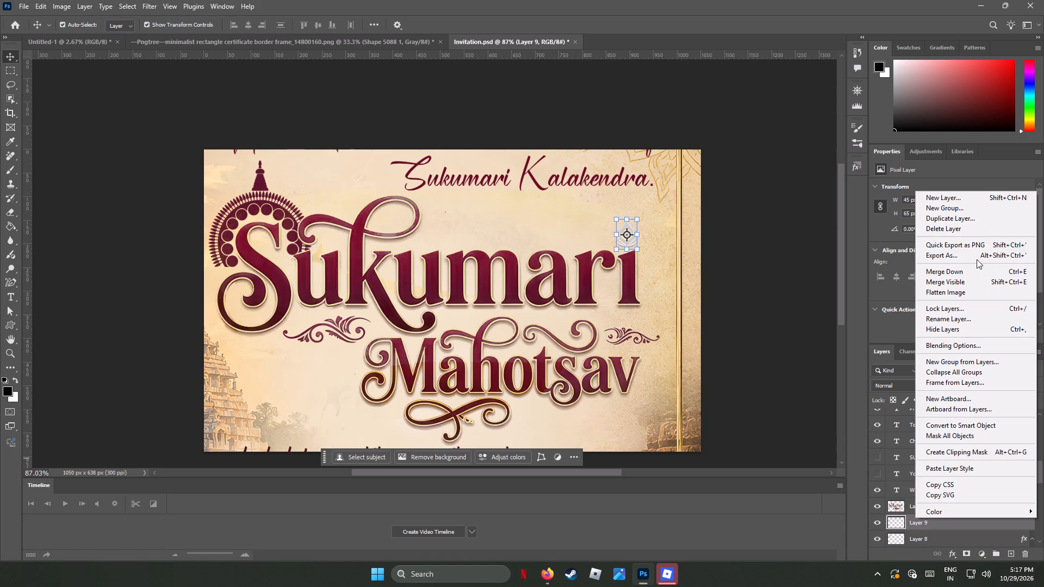
{"action": "left_click", "coordinate": [983, 342]}
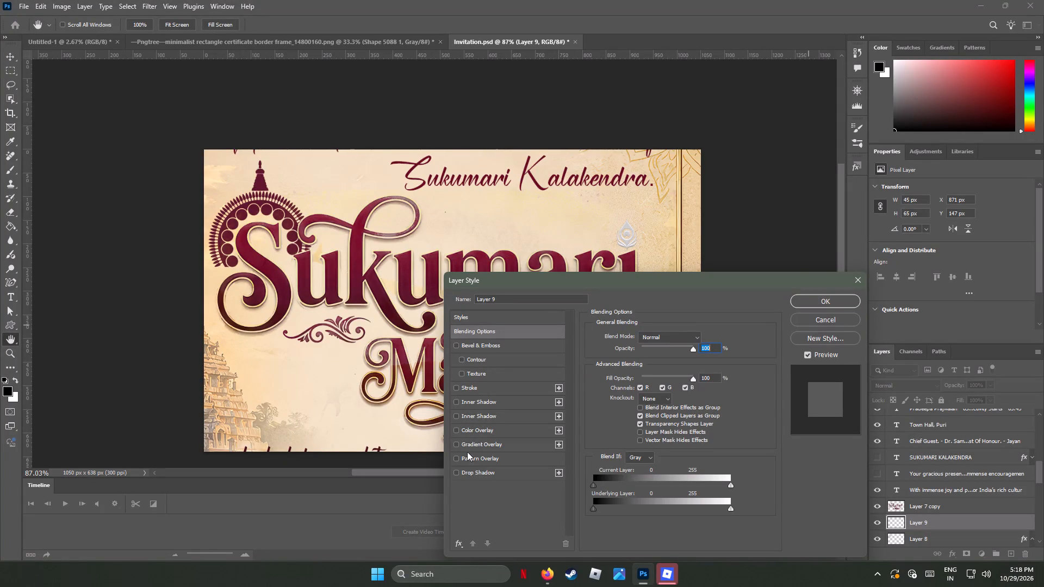
{"action": "left_click", "coordinate": [458, 430]}
{"action": "left_click", "coordinate": [483, 430]}
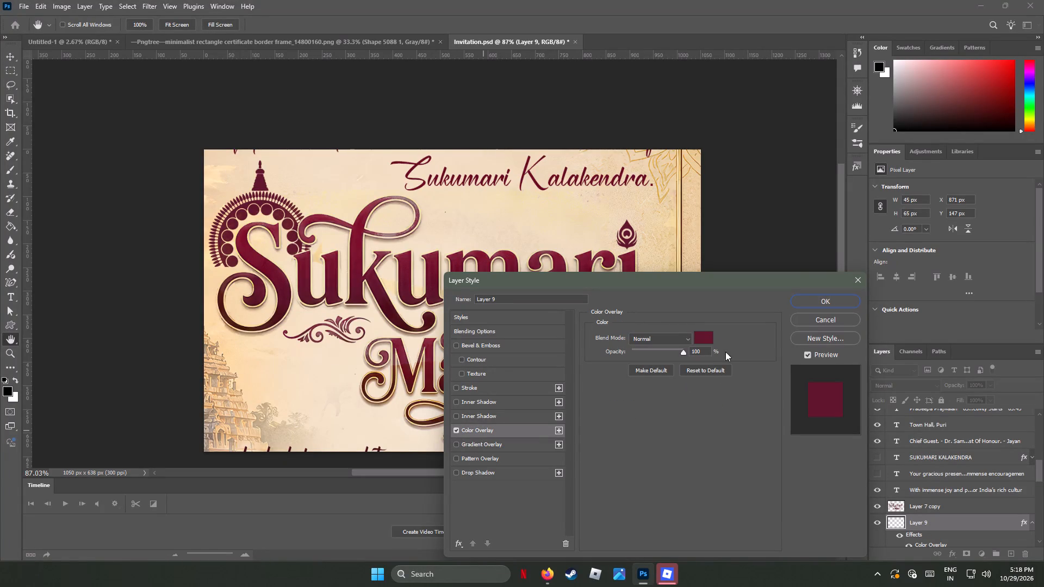
{"action": "left_click", "coordinate": [819, 299]}
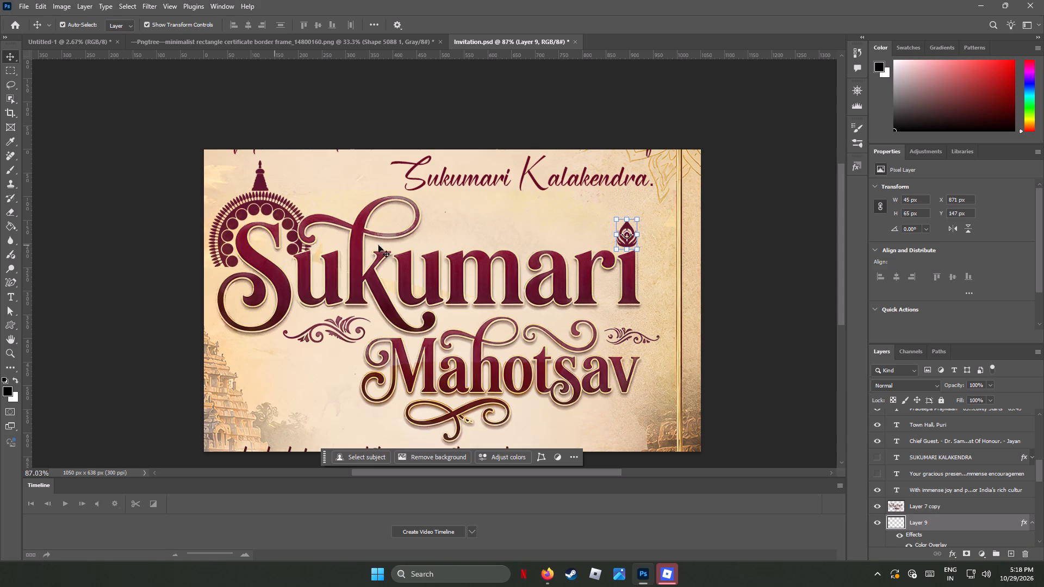
{"action": "left_click", "coordinate": [471, 214]}
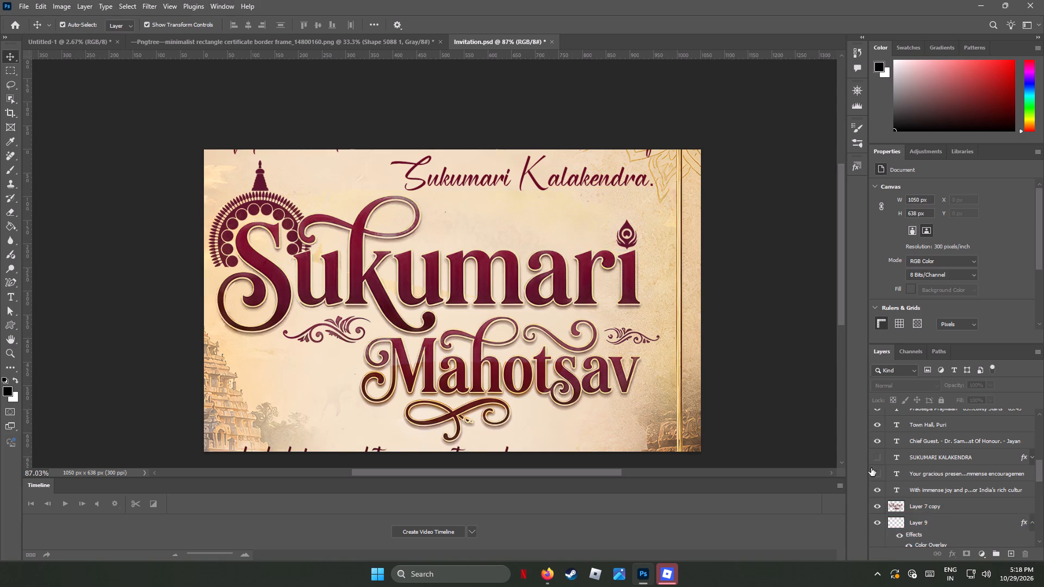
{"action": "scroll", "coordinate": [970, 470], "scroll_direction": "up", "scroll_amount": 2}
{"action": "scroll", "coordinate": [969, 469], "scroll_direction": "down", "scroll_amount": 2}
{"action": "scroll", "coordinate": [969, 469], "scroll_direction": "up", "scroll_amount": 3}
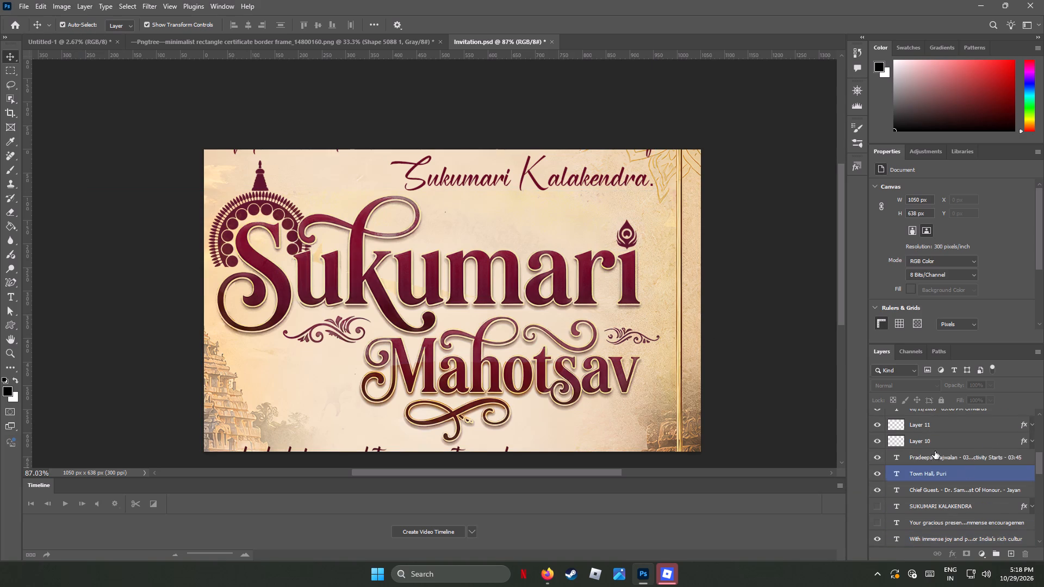
Start an Export As of the cropped invitation and set its format to PNG with transparency, at 1050 × 638 px.
{"action": "left_click", "coordinate": [20, 4]}
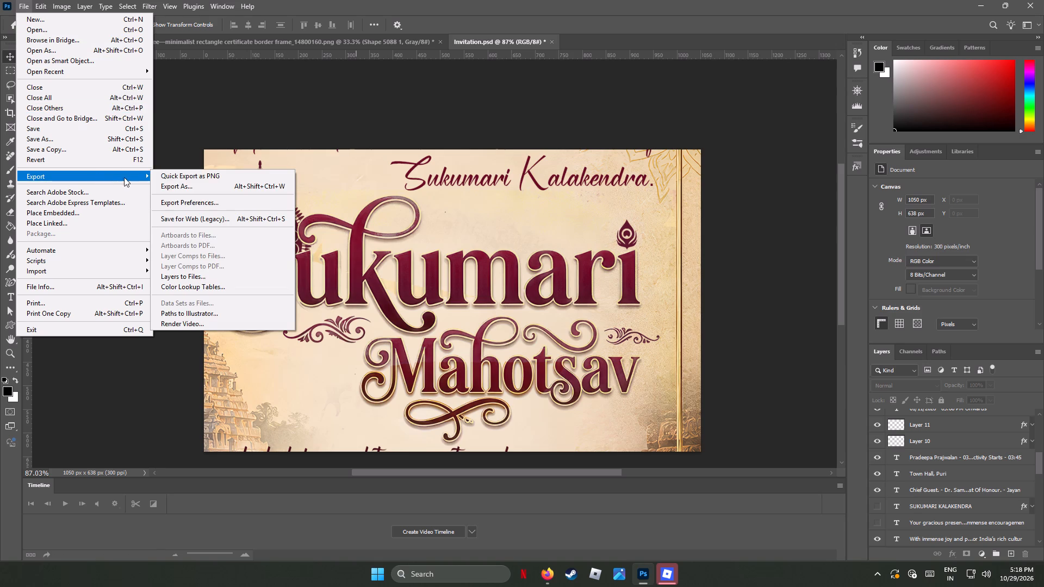
{"action": "left_click", "coordinate": [182, 185]}
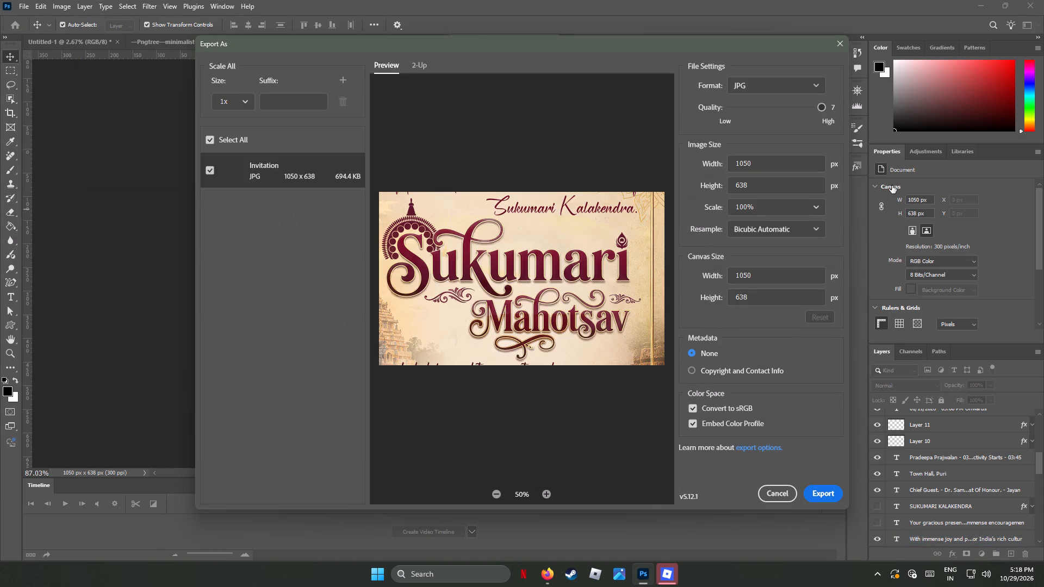
{"action": "left_click", "coordinate": [815, 86]}
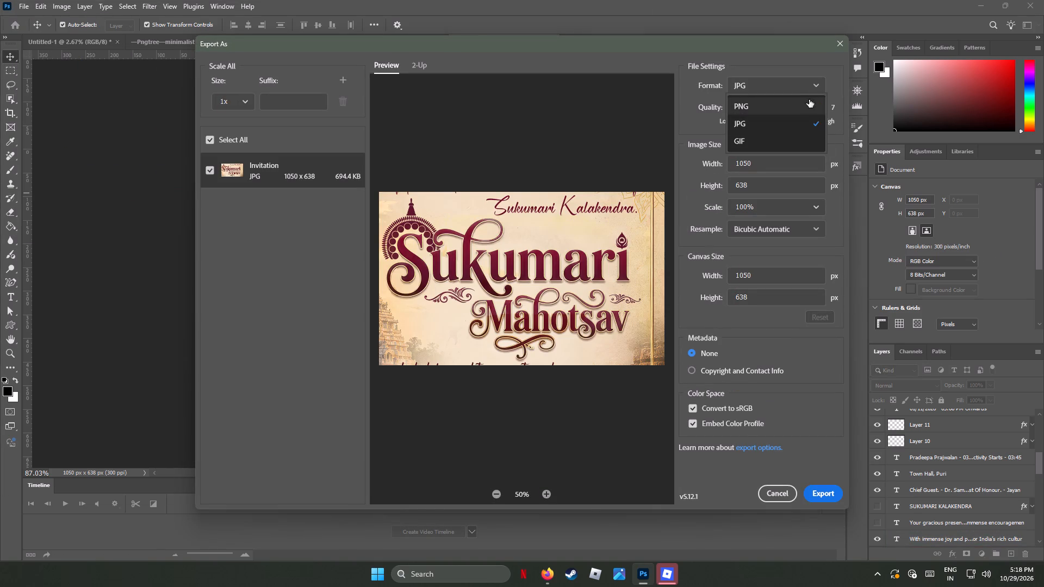
{"action": "left_click", "coordinate": [777, 107]}
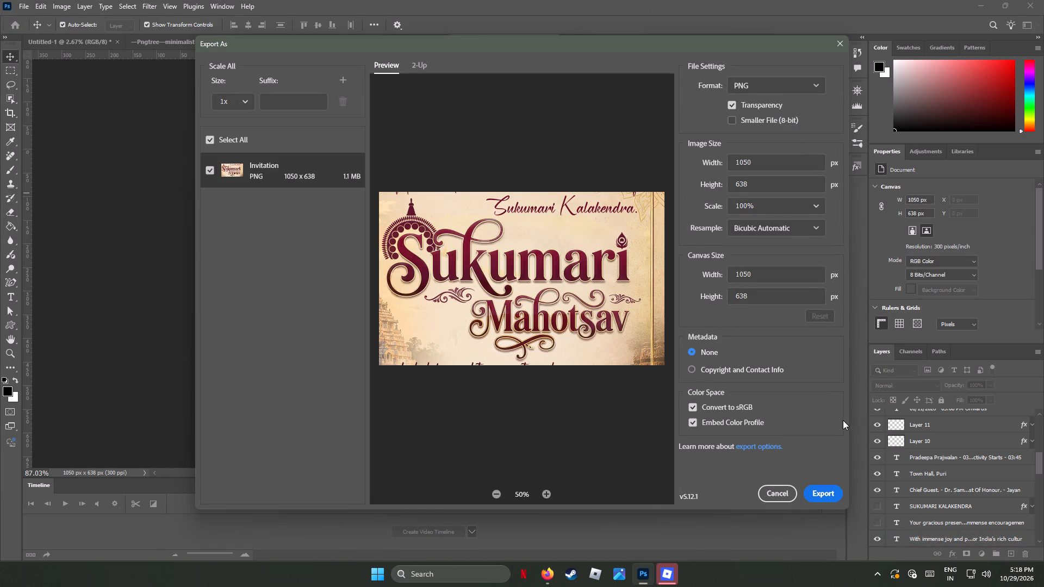
Export the PNG as Invitation.png into the SM folder on the Desktop.
{"action": "left_click", "coordinate": [829, 493]}
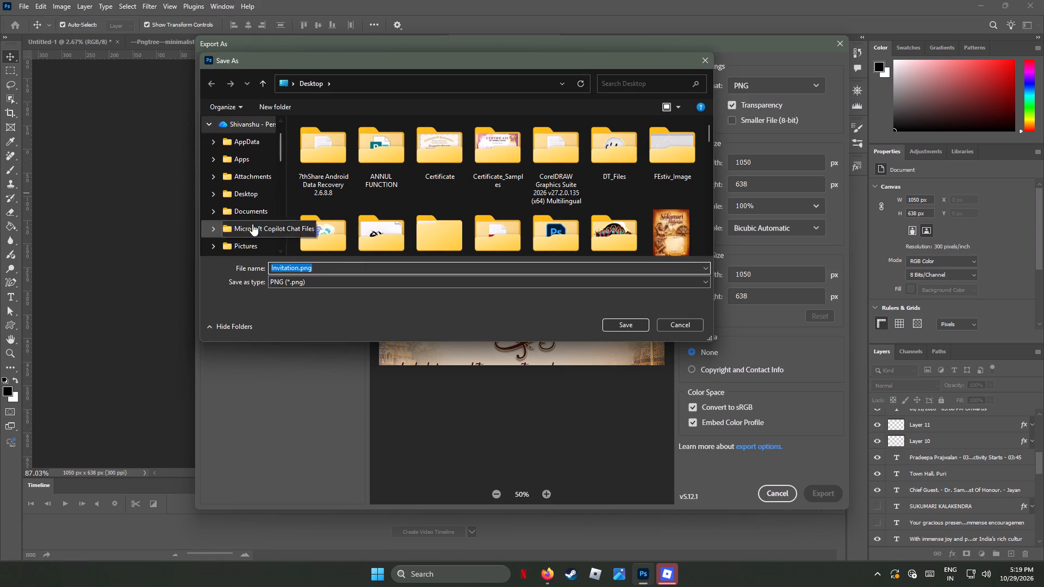
{"action": "left_click_drag", "start_coordinate": [279, 148], "coordinate": [283, 240]}
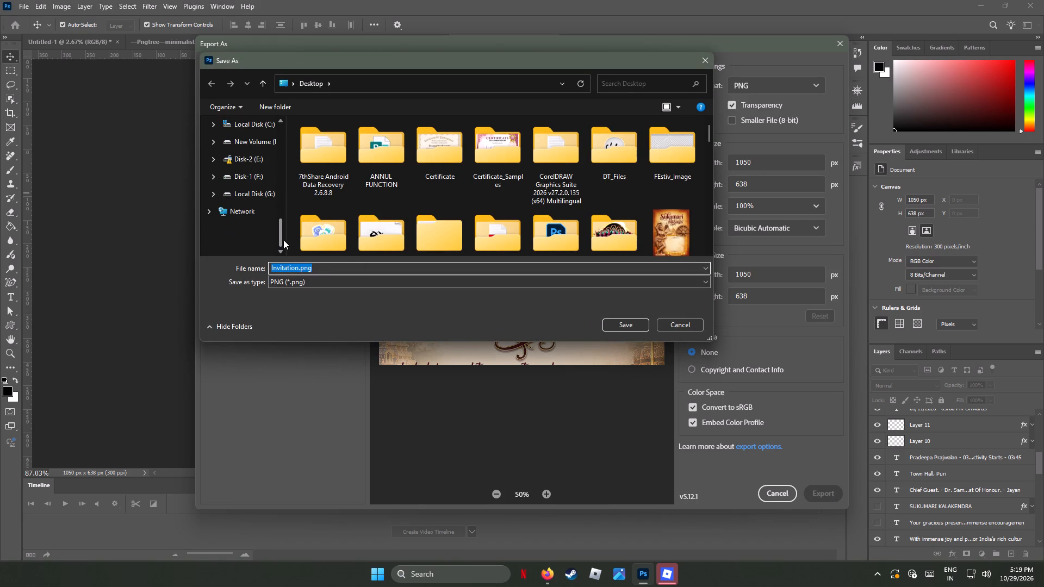
{"action": "left_click_drag", "start_coordinate": [283, 240], "coordinate": [287, 217]}
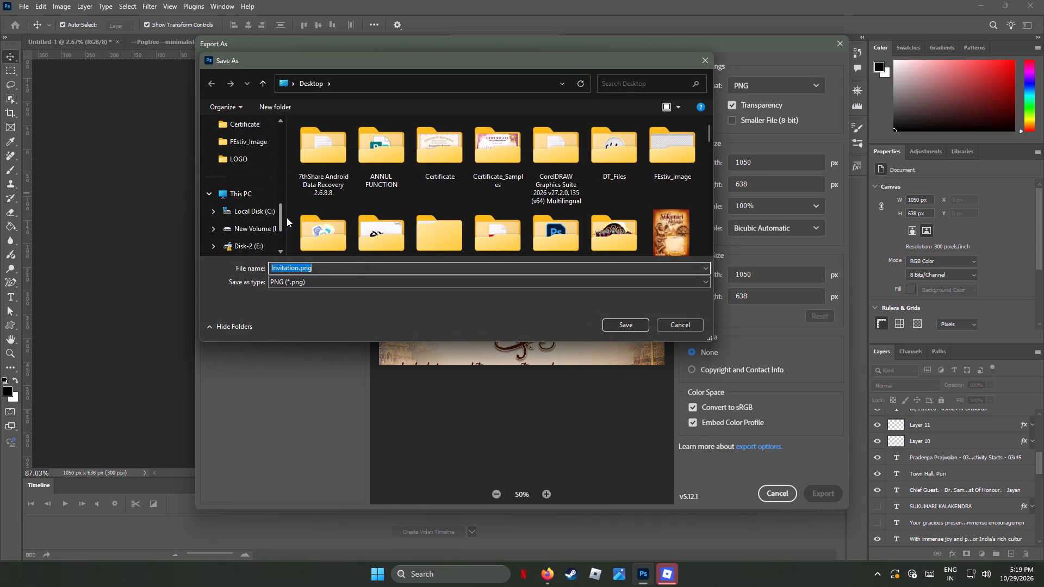
{"action": "left_click_drag", "start_coordinate": [287, 217], "coordinate": [288, 189]}
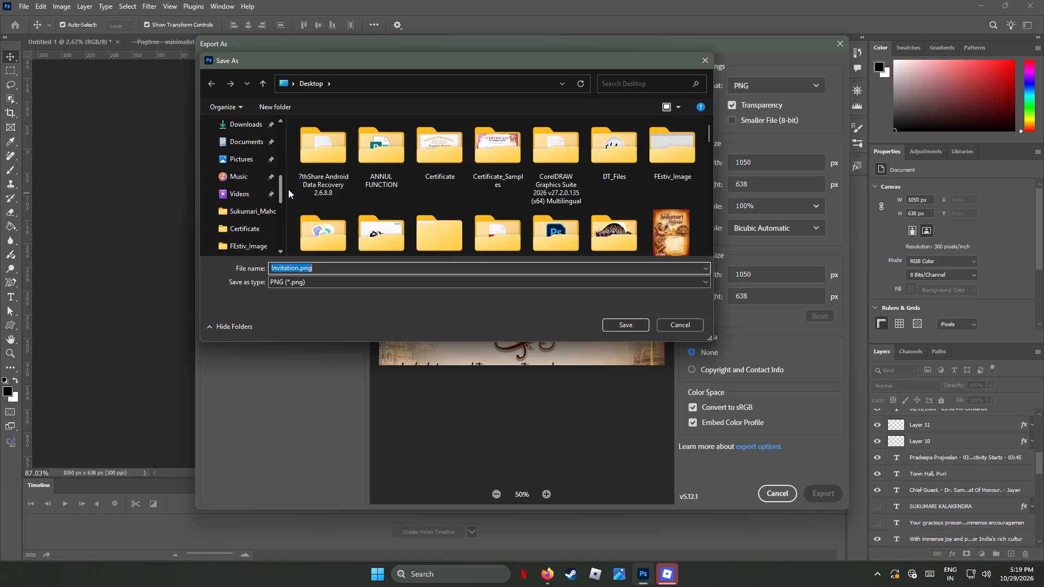
{"action": "left_click_drag", "start_coordinate": [288, 189], "coordinate": [289, 200]}
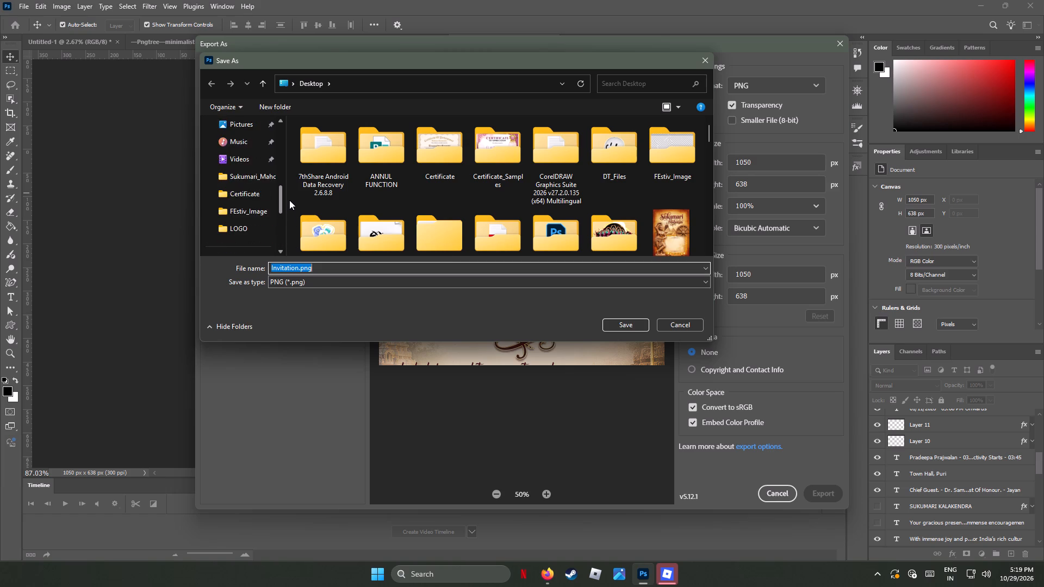
{"action": "left_click_drag", "start_coordinate": [289, 200], "coordinate": [291, 183]}
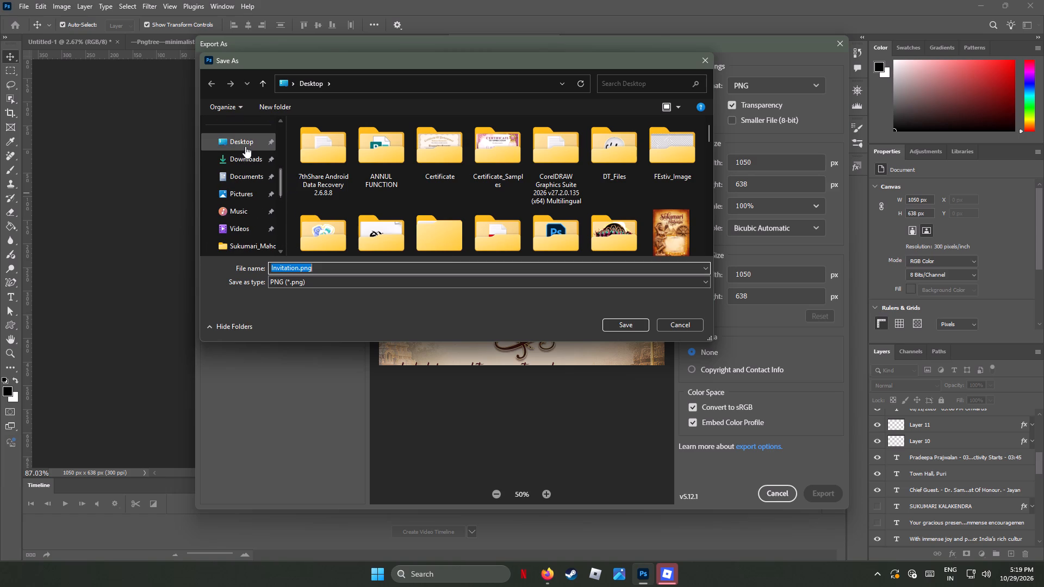
{"action": "left_click", "coordinate": [246, 142]}
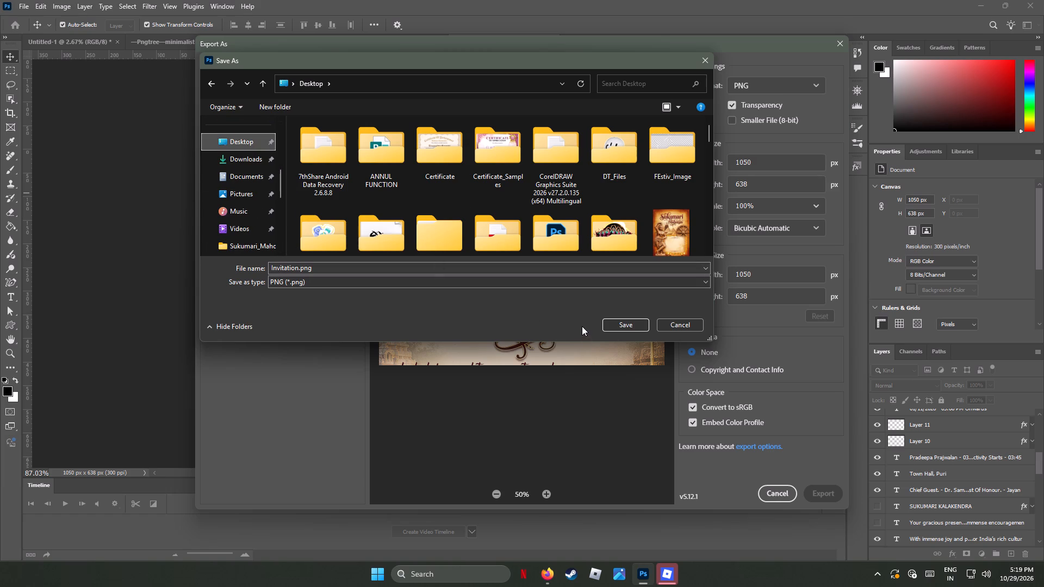
{"action": "left_click", "coordinate": [317, 266]}
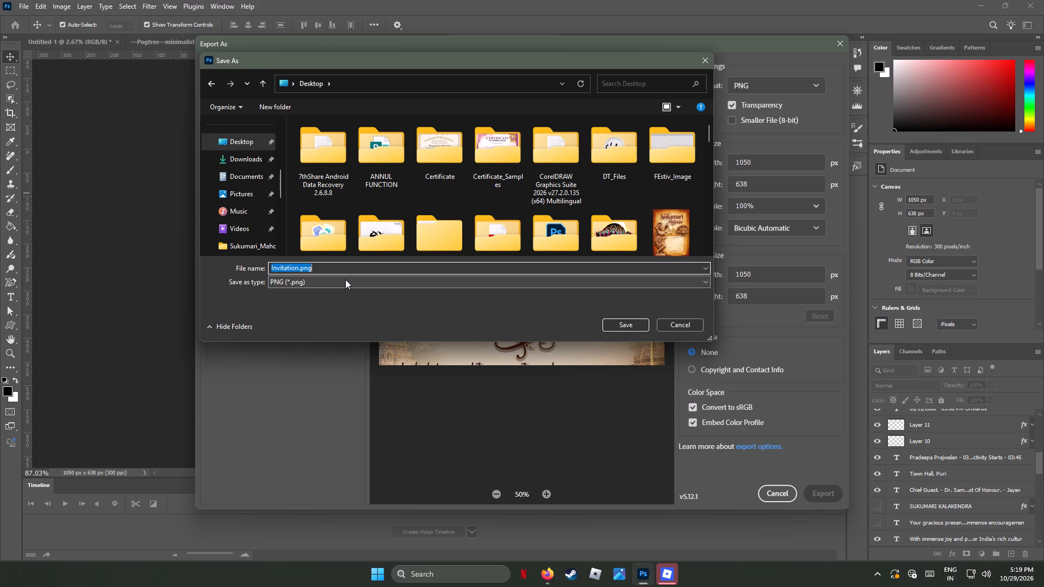
{"action": "key", "text": "shift+s"}
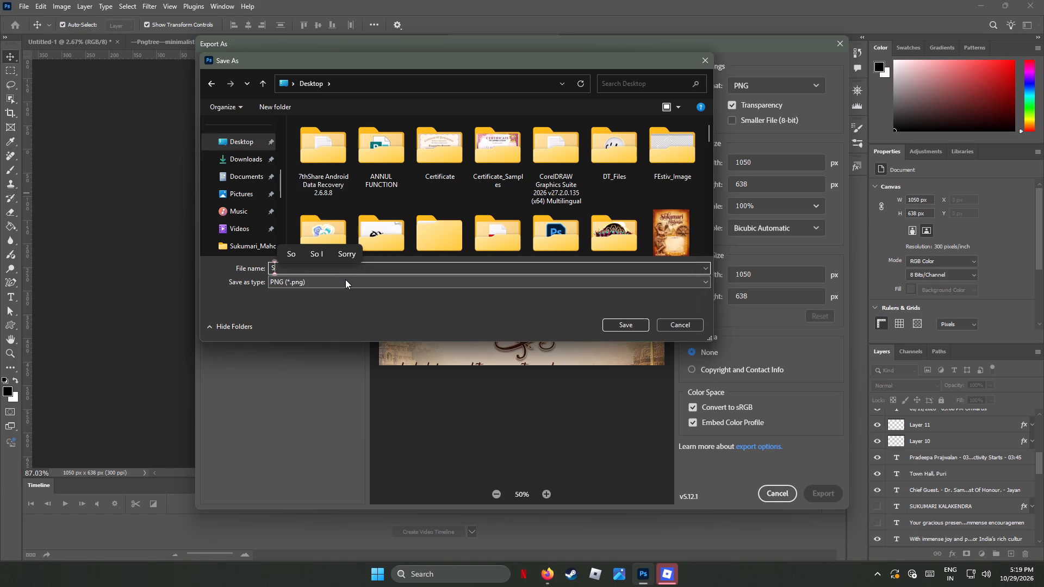
{"action": "key", "text": "shift+m"}
{"action": "left_click", "coordinate": [360, 319]}
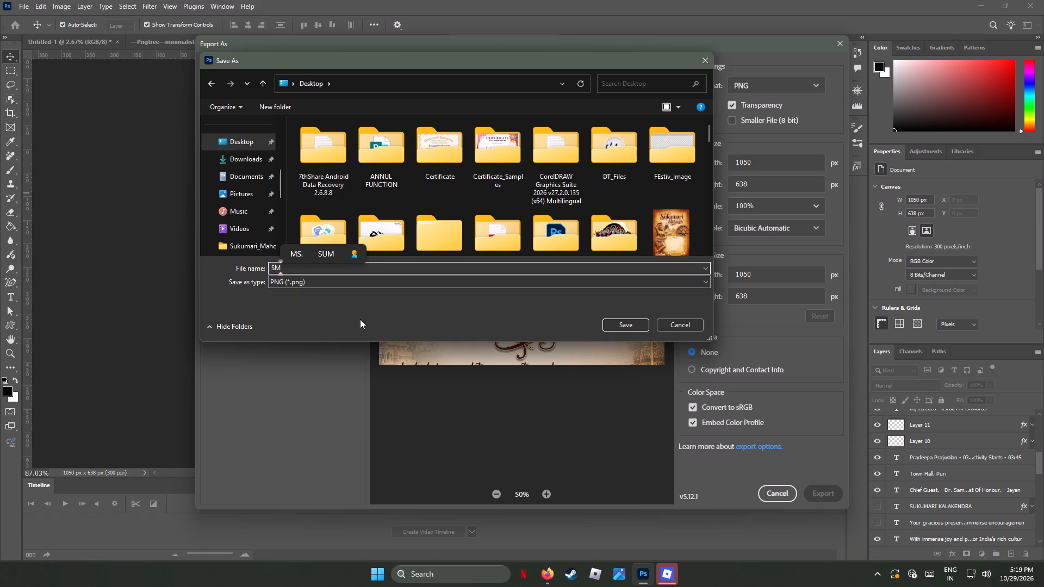
{"action": "left_click", "coordinate": [360, 319]}
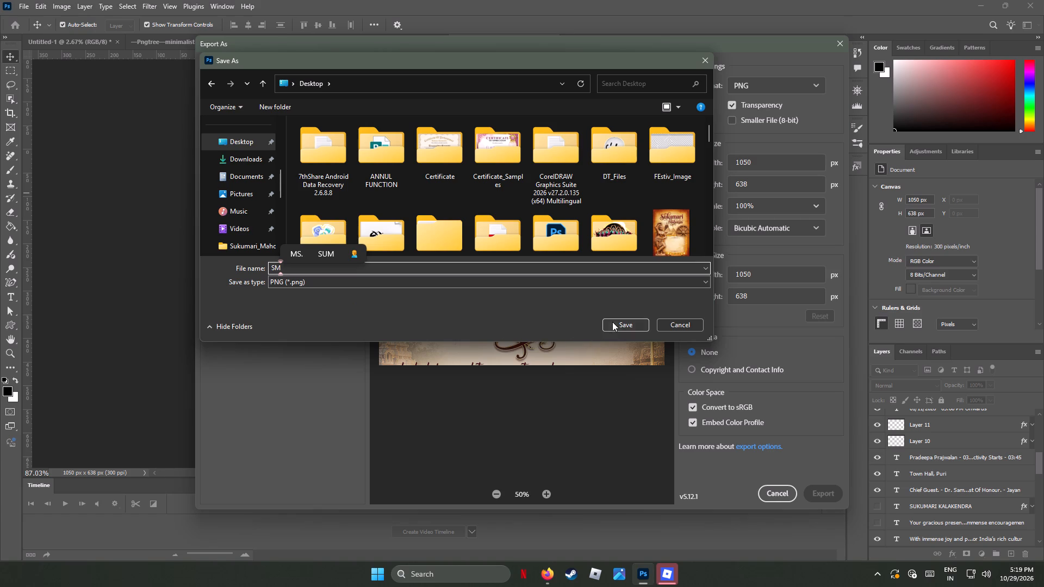
{"action": "left_click", "coordinate": [613, 322]}
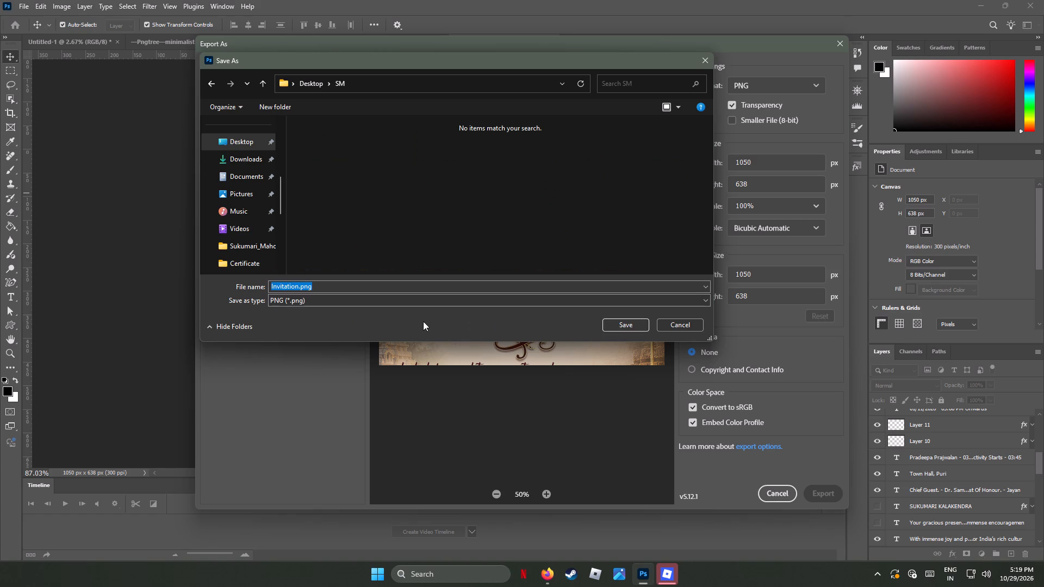
{"action": "left_click", "coordinate": [622, 327]}
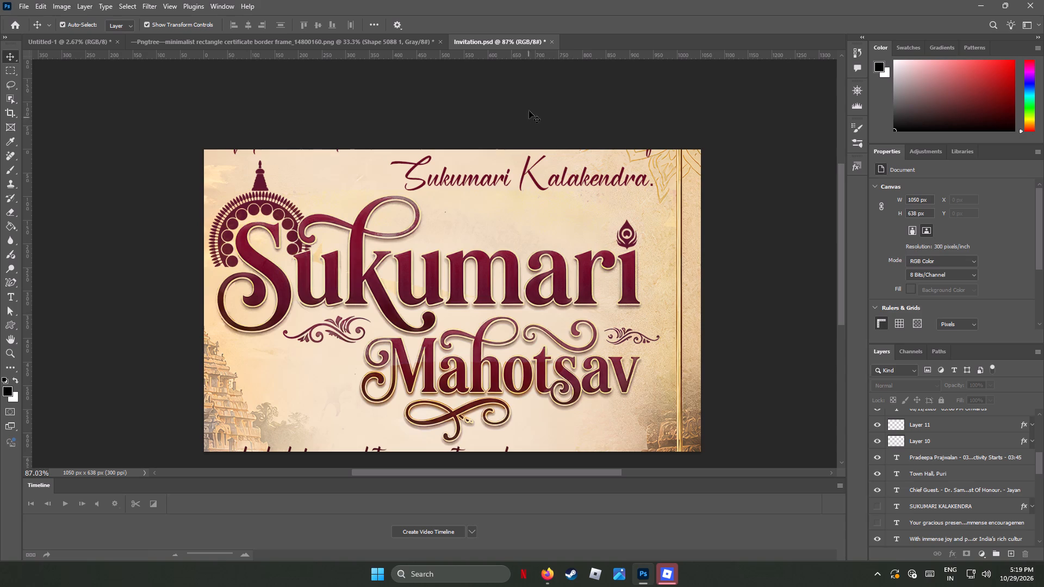
Close Invitation.psd without saving its changes.
{"action": "left_click", "coordinate": [552, 43]}
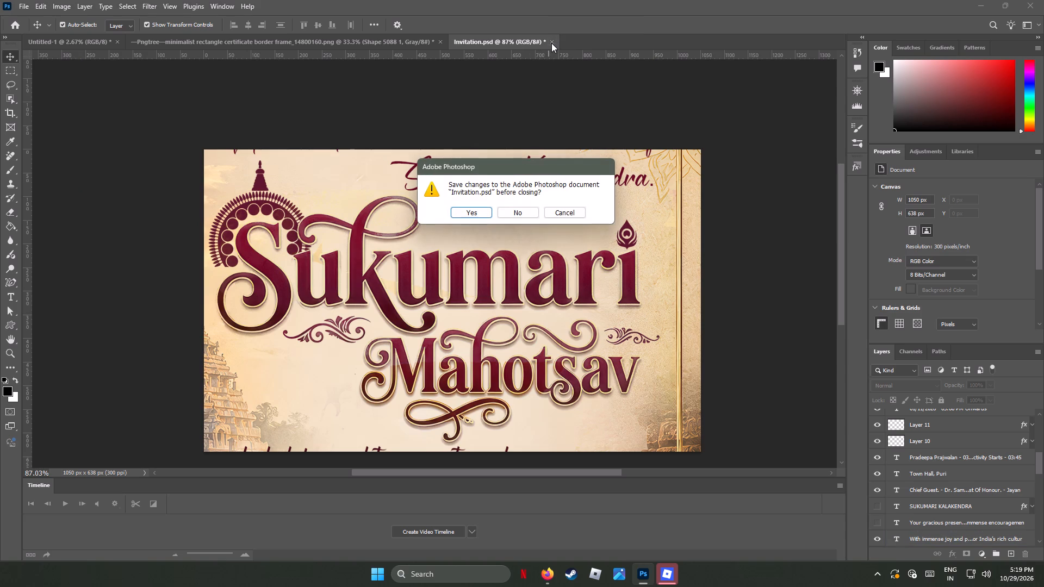
{"action": "left_click", "coordinate": [524, 211]}
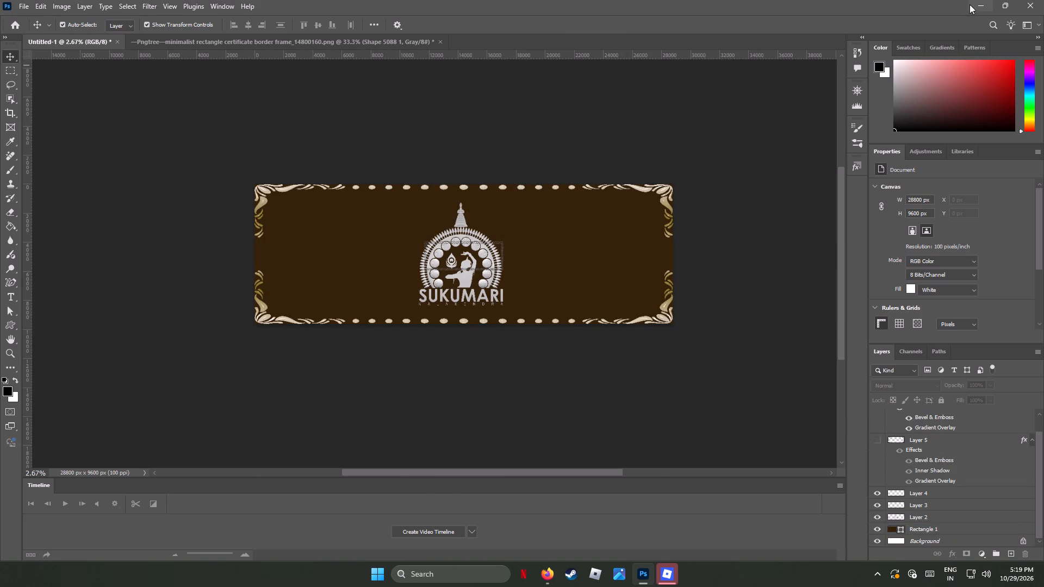
Clear the Photoshop and Roblox windows from the desktop and open the SM folder.
{"action": "left_click", "coordinate": [979, 3]}
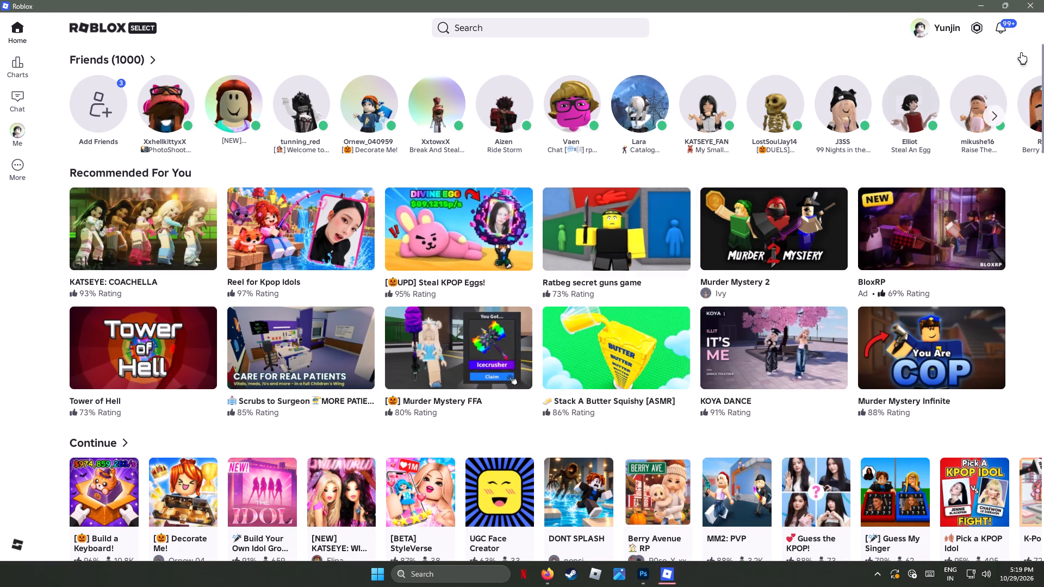
{"action": "left_click", "coordinate": [1037, 0]}
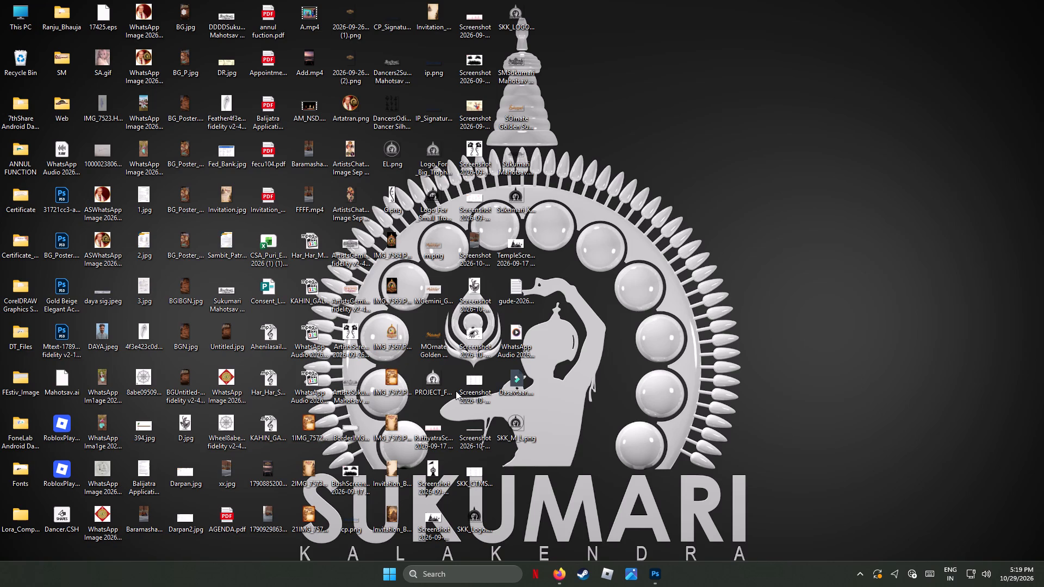
{"action": "double_click", "coordinate": [66, 57]}
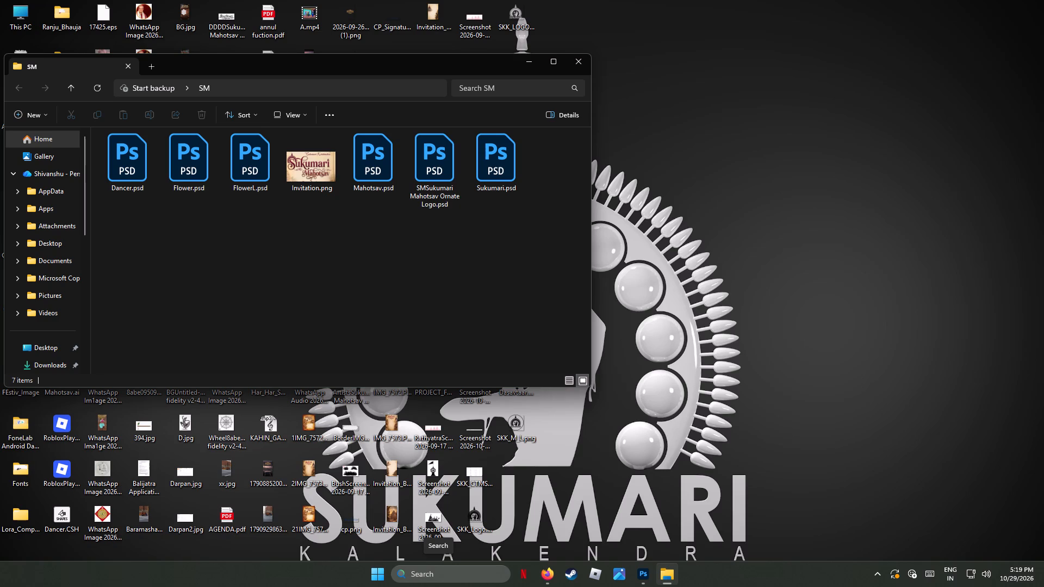
{"action": "left_click", "coordinate": [480, 574]}
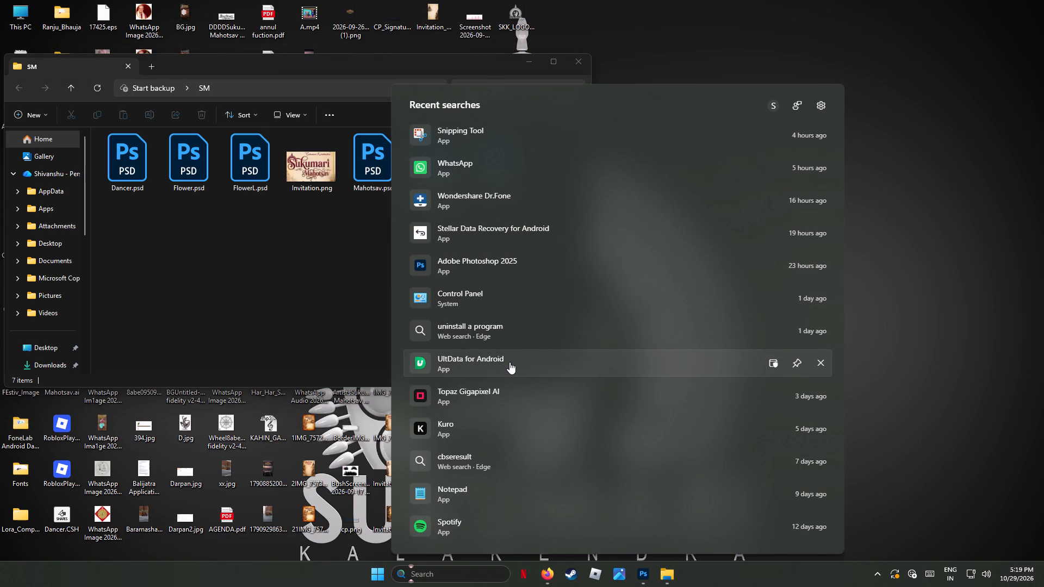
{"action": "left_click", "coordinate": [474, 396]}
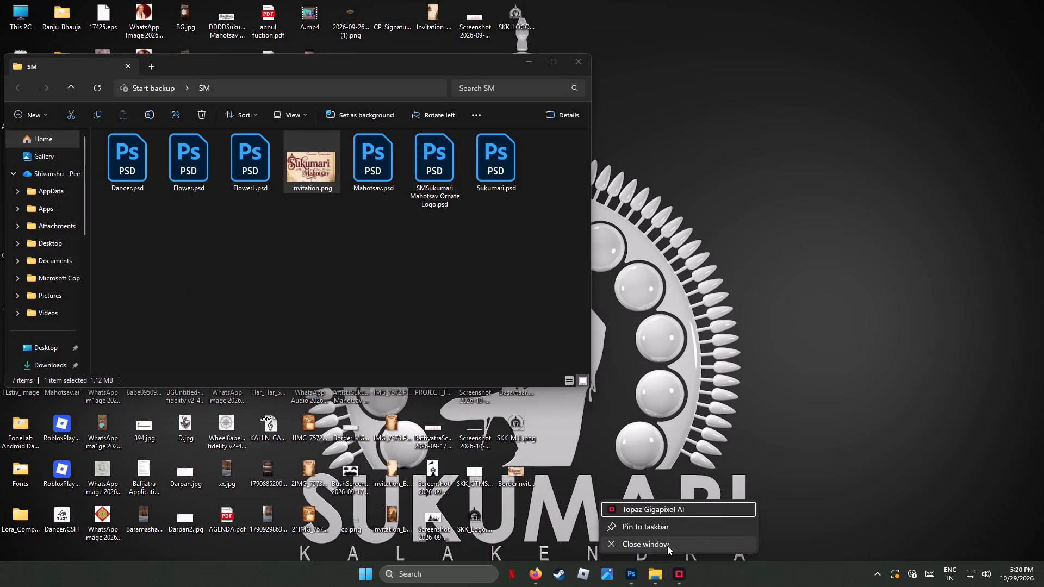
{"action": "left_click", "coordinate": [667, 545]}
Move the SM folder window aside and open BorderInvitation.png from the desktop in Adobe Photoshop 2025.
{"action": "left_click_drag", "start_coordinate": [468, 66], "coordinate": [334, 101]}
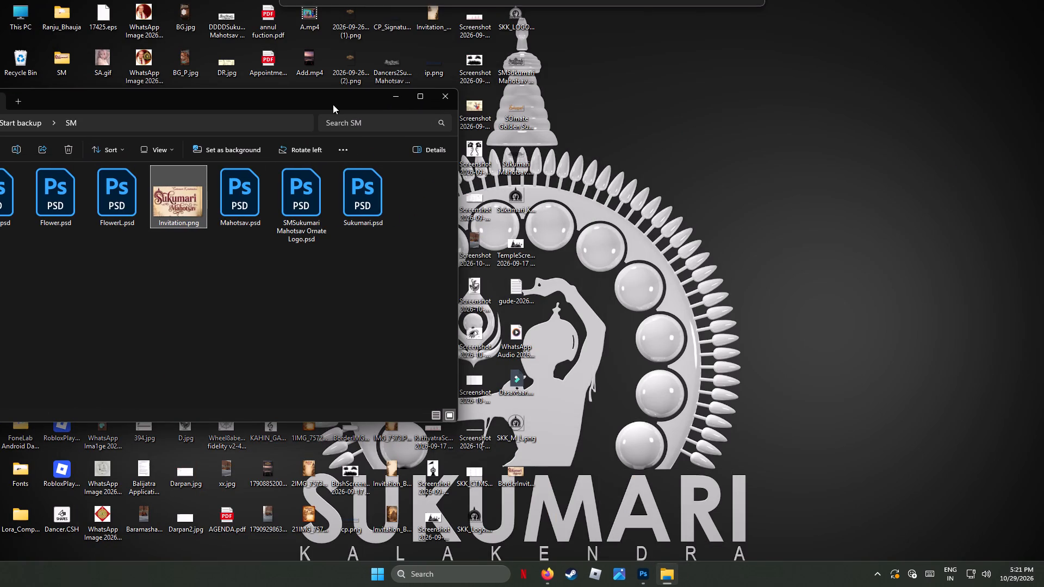
{"action": "right_click", "coordinate": [519, 472]}
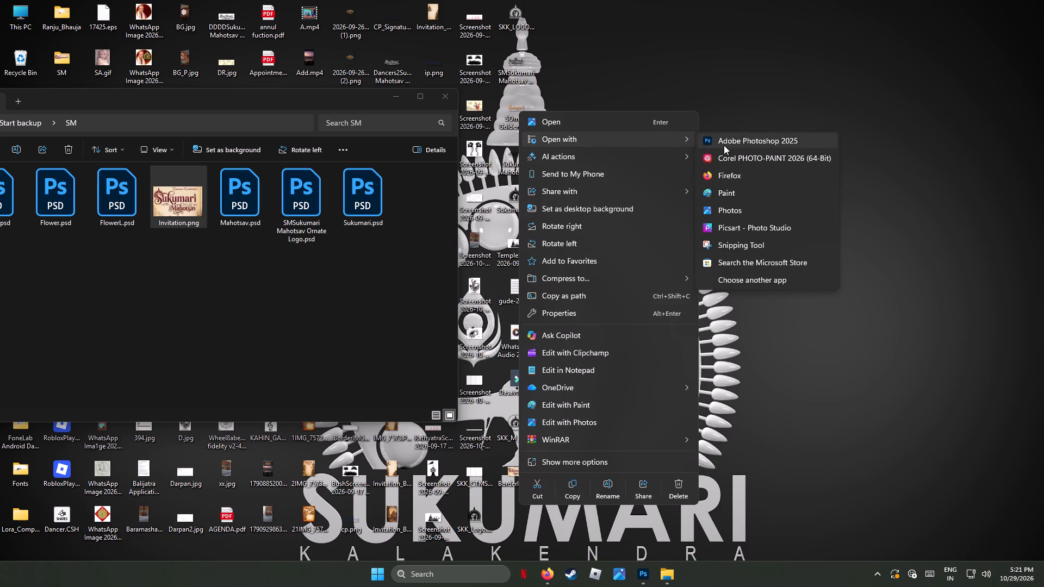
{"action": "left_click", "coordinate": [728, 142]}
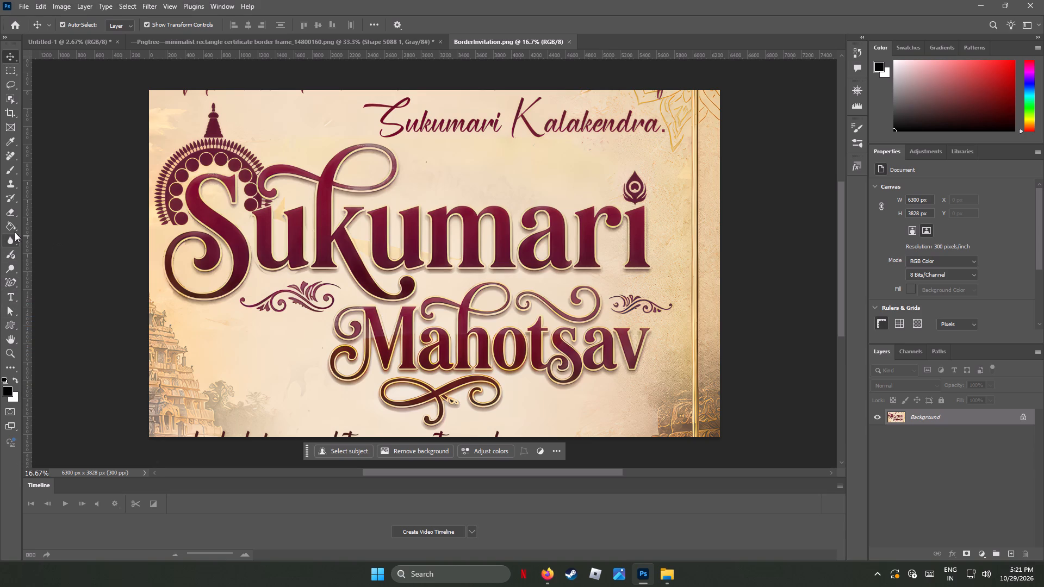
Erase the Sukumari Kalakendra line and the ornament beside it above the title, enlarging the eraser brush to 193 px partway.
{"action": "left_click", "coordinate": [9, 212]}
{"action": "left_click_drag", "start_coordinate": [185, 93], "coordinate": [186, 92]}
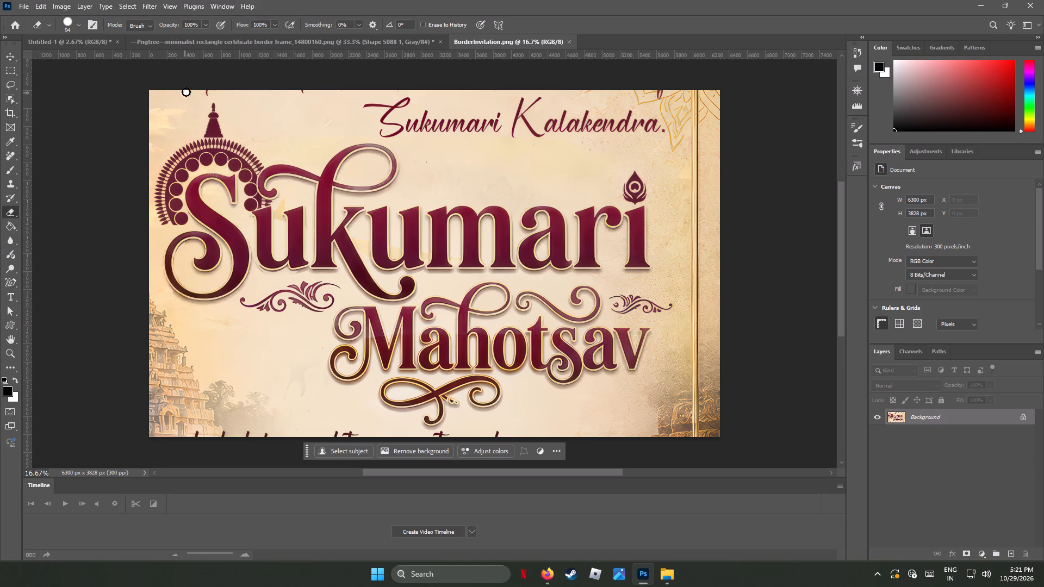
{"action": "left_click_drag", "start_coordinate": [186, 92], "coordinate": [375, 115]}
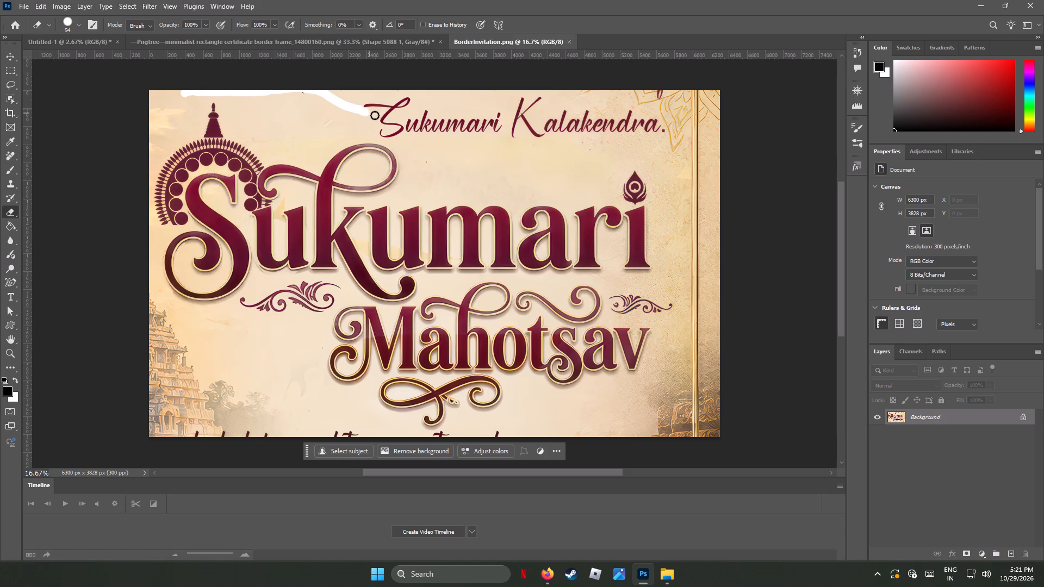
{"action": "left_click_drag", "start_coordinate": [375, 115], "coordinate": [403, 131]}
{"action": "left_click_drag", "start_coordinate": [403, 131], "coordinate": [366, 105]}
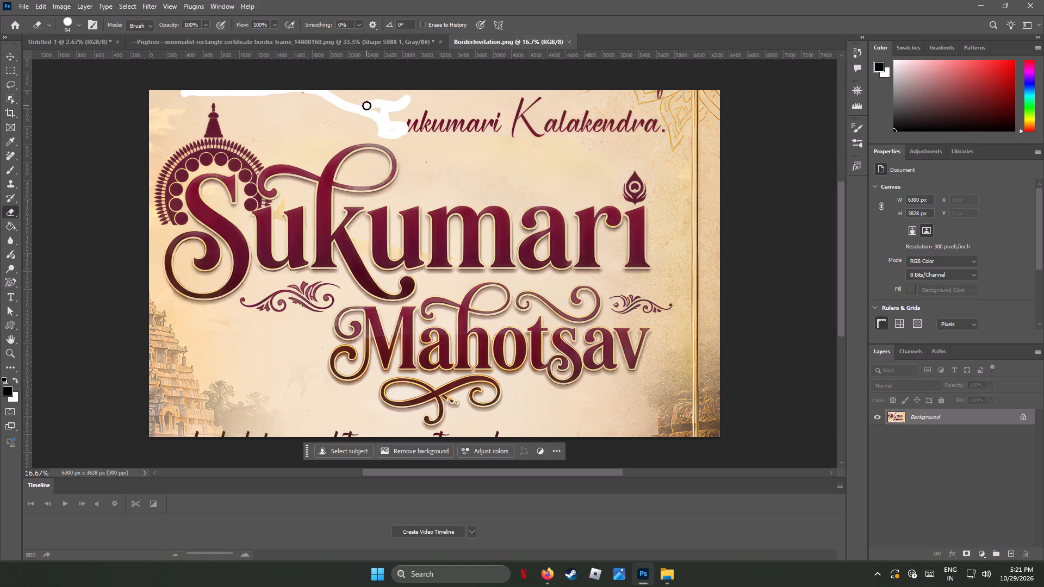
{"action": "left_click_drag", "start_coordinate": [366, 105], "coordinate": [428, 111]}
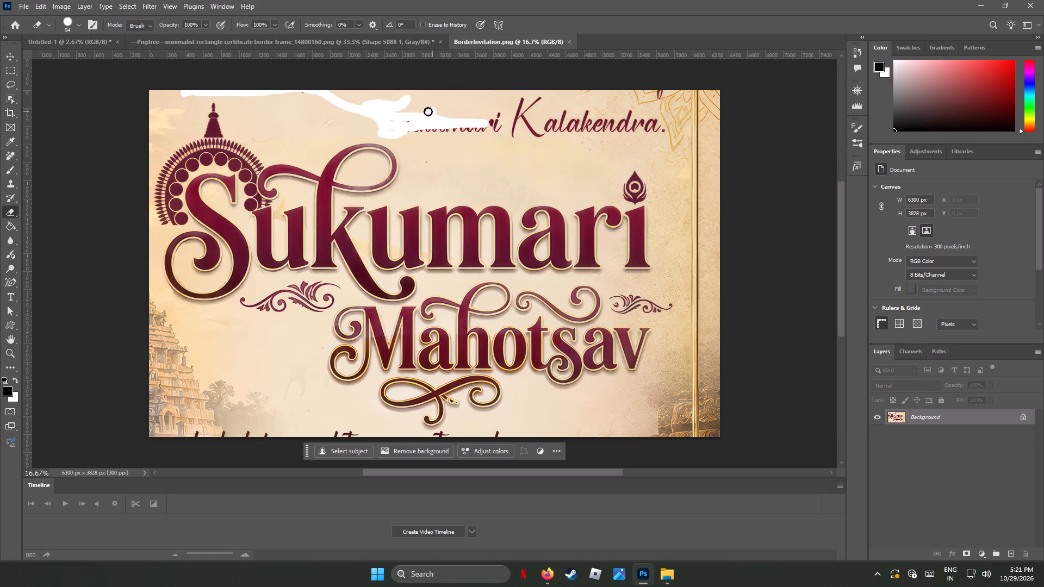
{"action": "left_click_drag", "start_coordinate": [428, 111], "coordinate": [464, 125]}
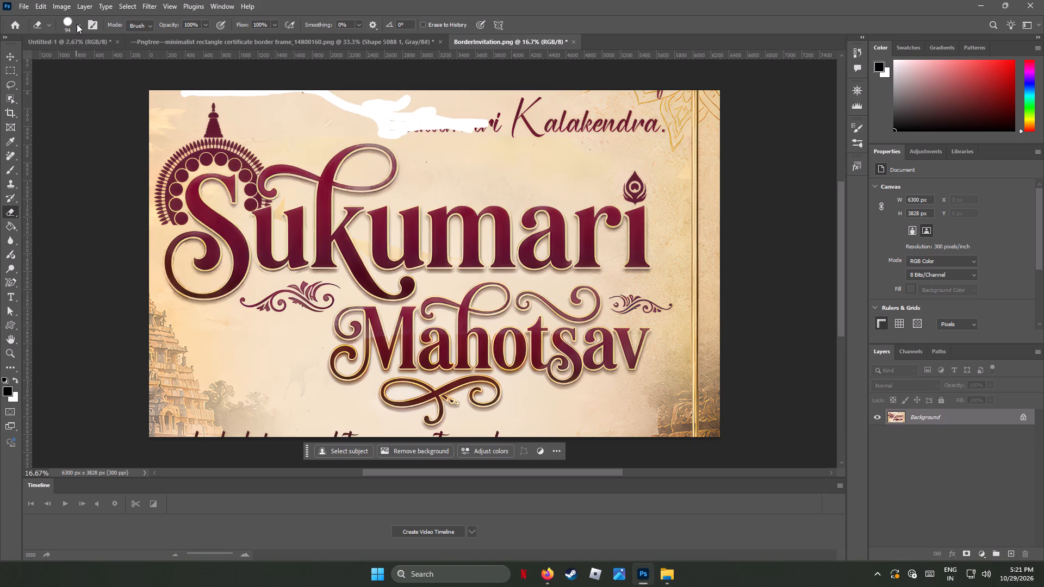
{"action": "left_click", "coordinate": [77, 24]}
{"action": "left_click", "coordinate": [111, 55]}
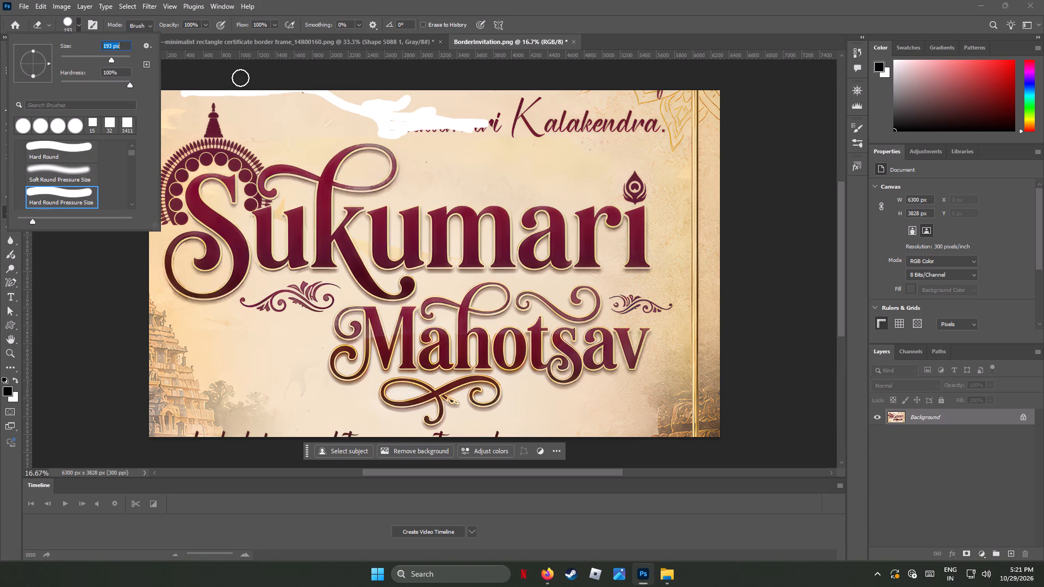
{"action": "left_click_drag", "start_coordinate": [414, 132], "coordinate": [501, 117]}
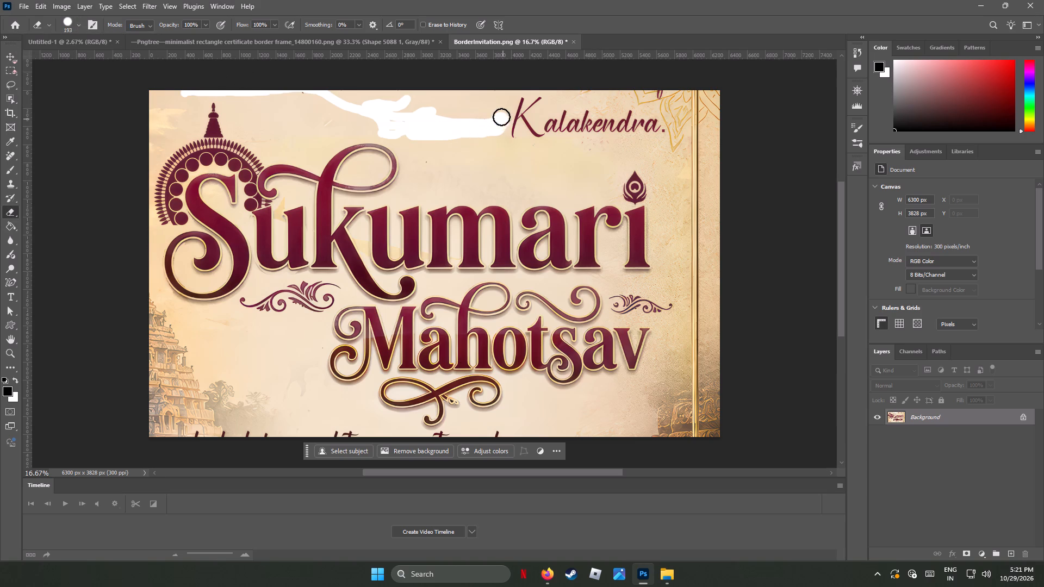
{"action": "left_click_drag", "start_coordinate": [501, 117], "coordinate": [592, 124]}
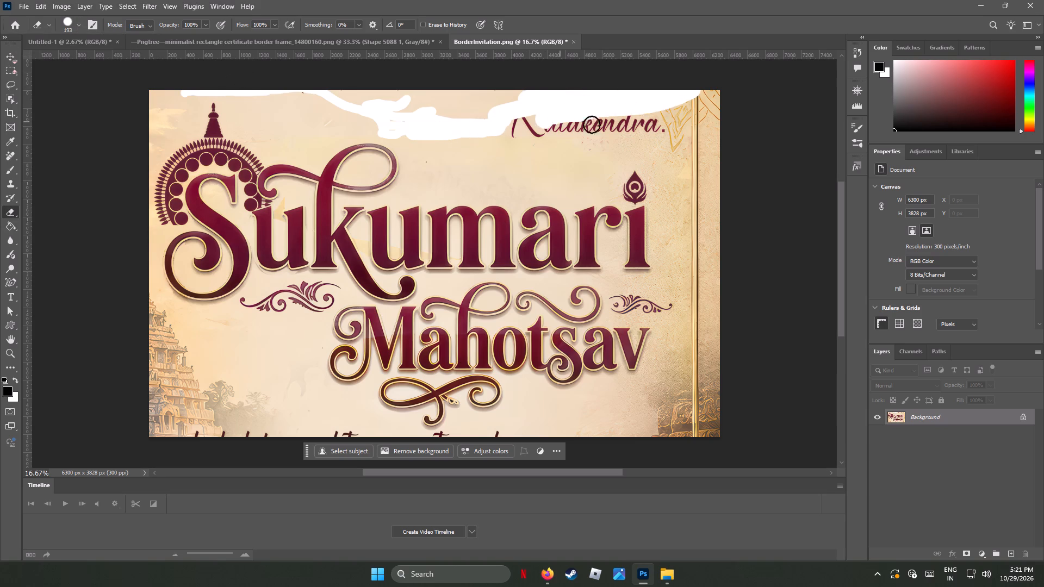
{"action": "left_click_drag", "start_coordinate": [592, 124], "coordinate": [633, 126]}
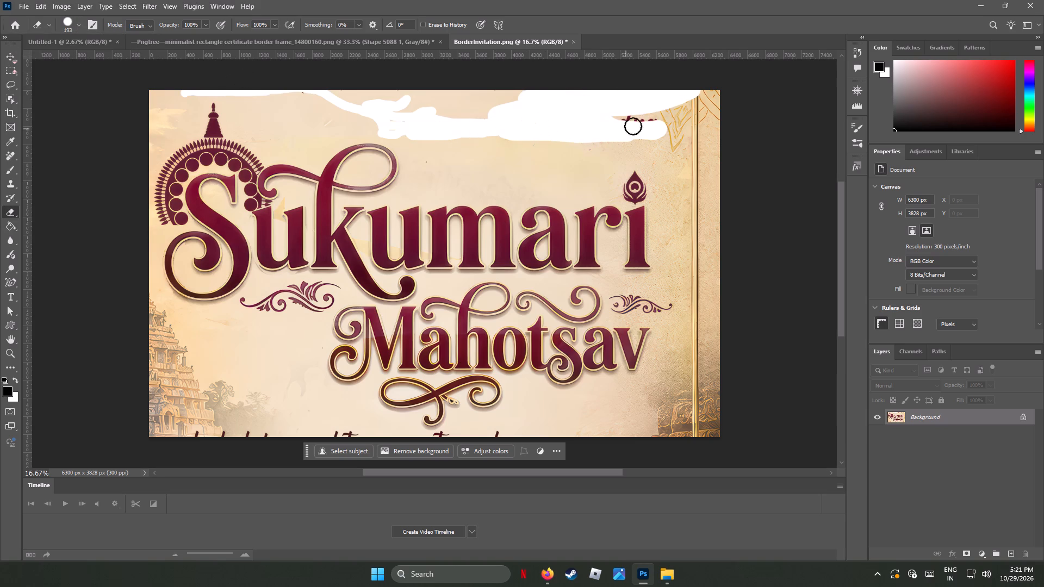
{"action": "left_click_drag", "start_coordinate": [633, 126], "coordinate": [672, 123]}
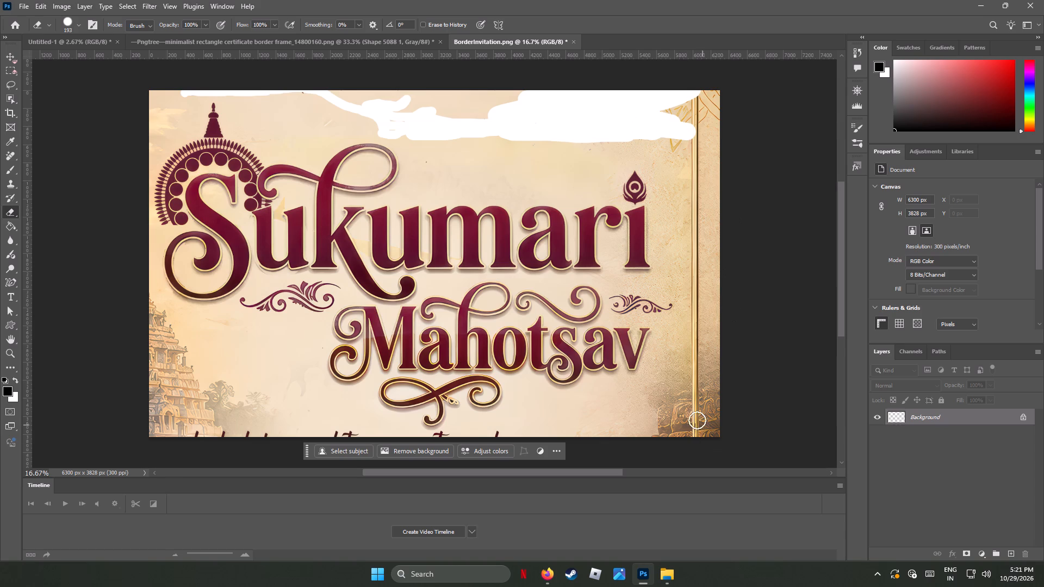
Erase the cut-off text line along the bottom edge of the artwork.
{"action": "left_click_drag", "start_coordinate": [502, 428], "coordinate": [476, 435]}
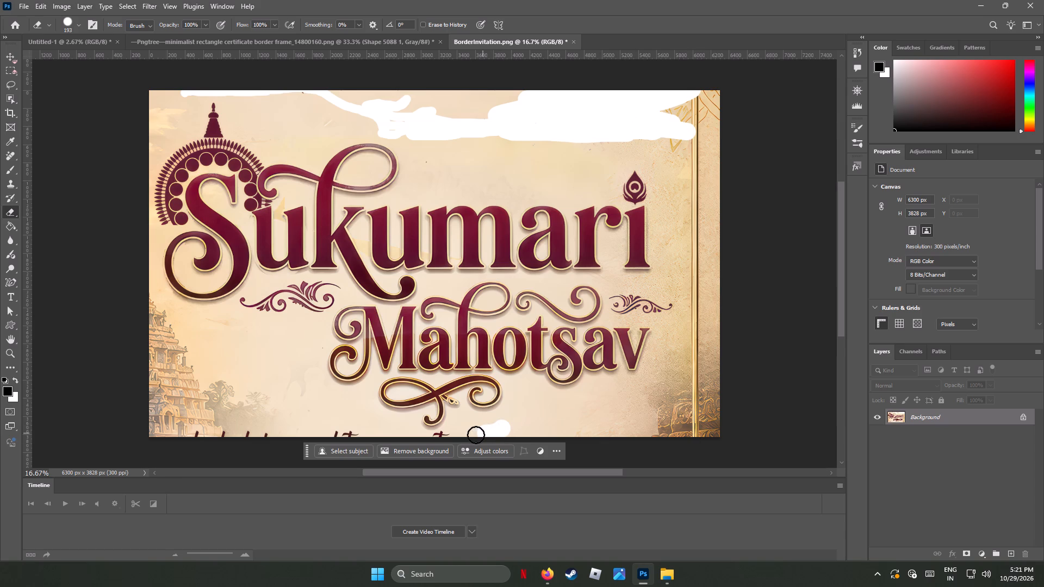
{"action": "left_click_drag", "start_coordinate": [476, 435], "coordinate": [451, 435]}
{"action": "left_click_drag", "start_coordinate": [446, 435], "coordinate": [404, 442]}
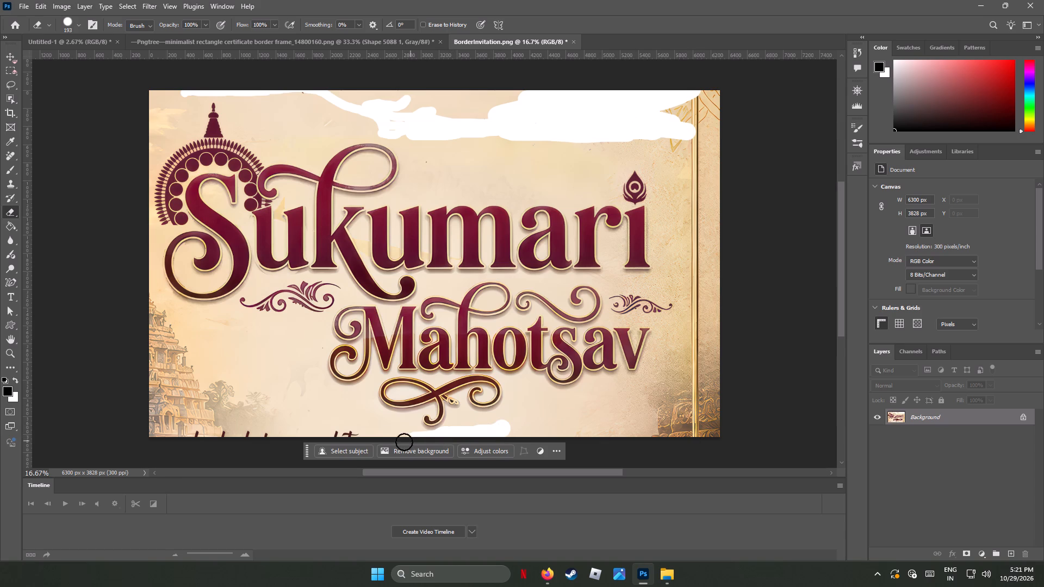
{"action": "left_click_drag", "start_coordinate": [404, 442], "coordinate": [134, 435]}
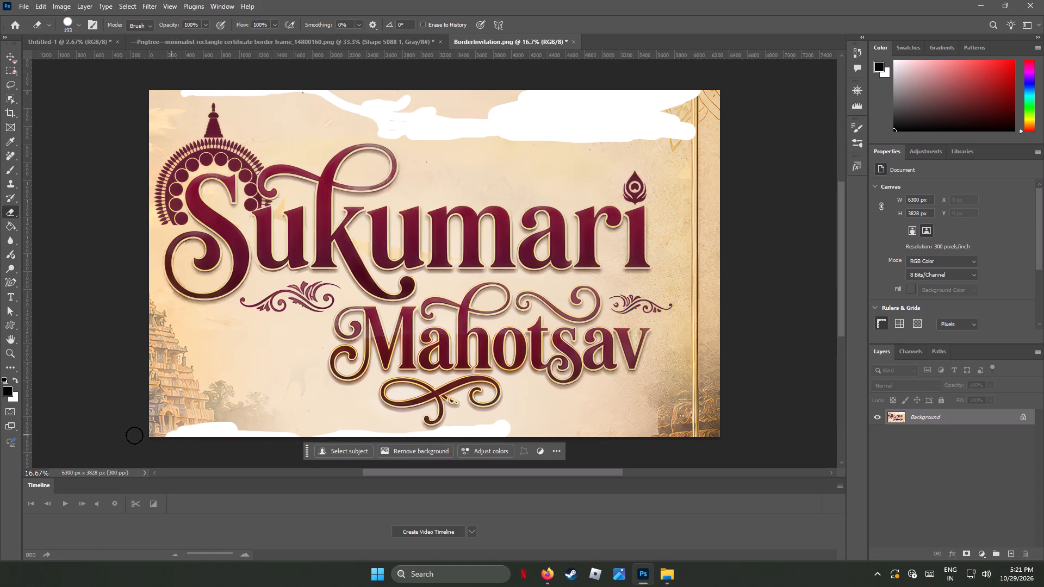
{"action": "left_click_drag", "start_coordinate": [134, 435], "coordinate": [130, 435]}
Erase the temple and tree illustration in the artwork's lower-left corner, including the leftover specks.
{"action": "left_click_drag", "start_coordinate": [155, 304], "coordinate": [171, 335]}
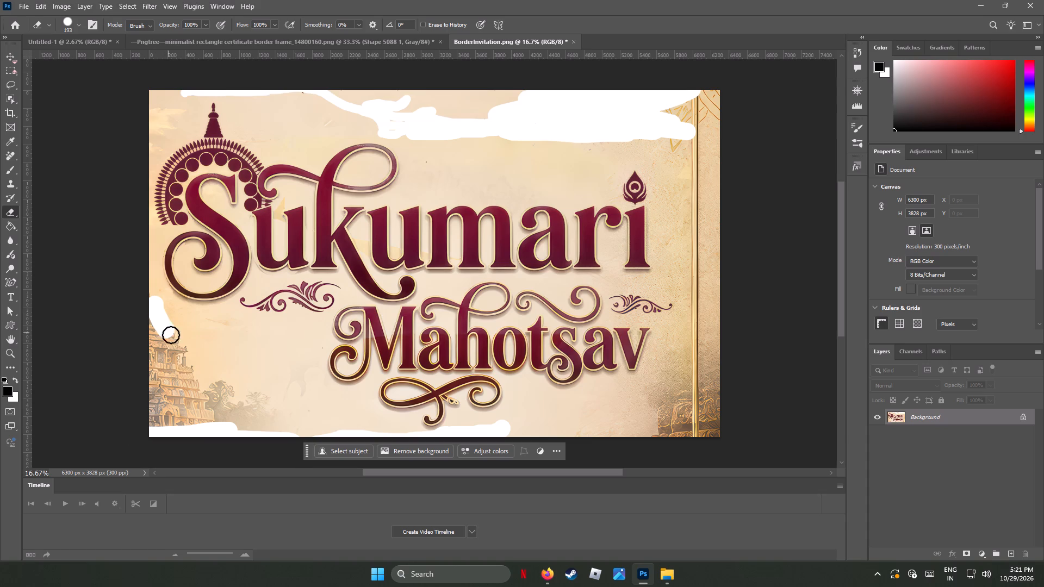
{"action": "left_click_drag", "start_coordinate": [171, 335], "coordinate": [166, 349]}
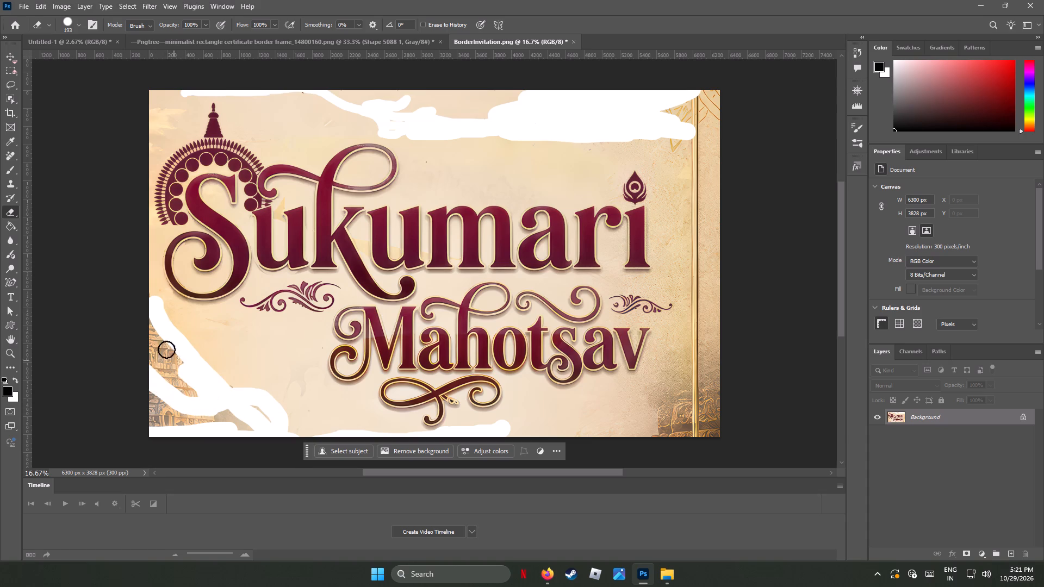
{"action": "left_click_drag", "start_coordinate": [166, 349], "coordinate": [234, 424]}
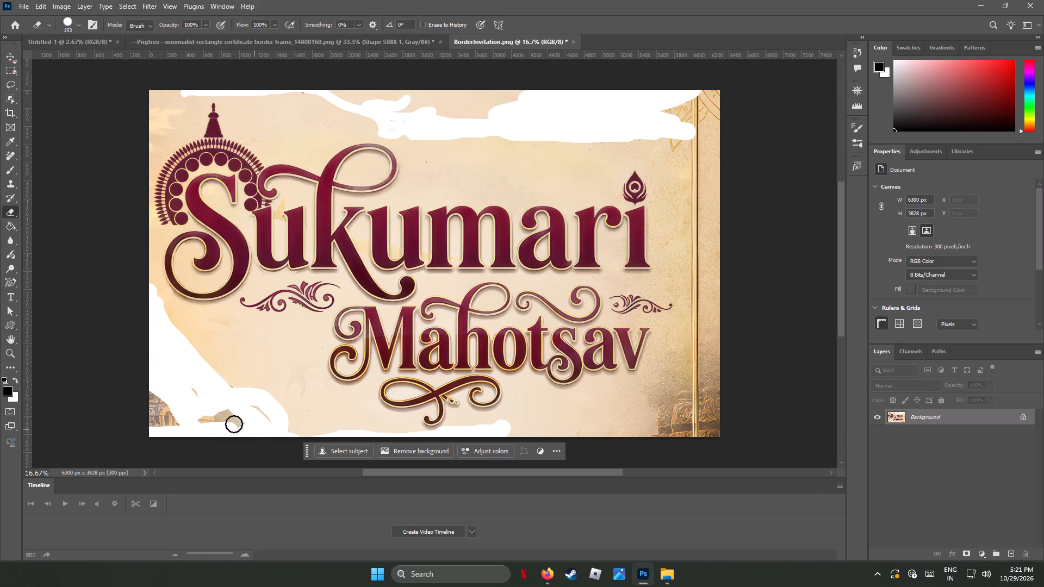
{"action": "left_click_drag", "start_coordinate": [234, 424], "coordinate": [203, 393]}
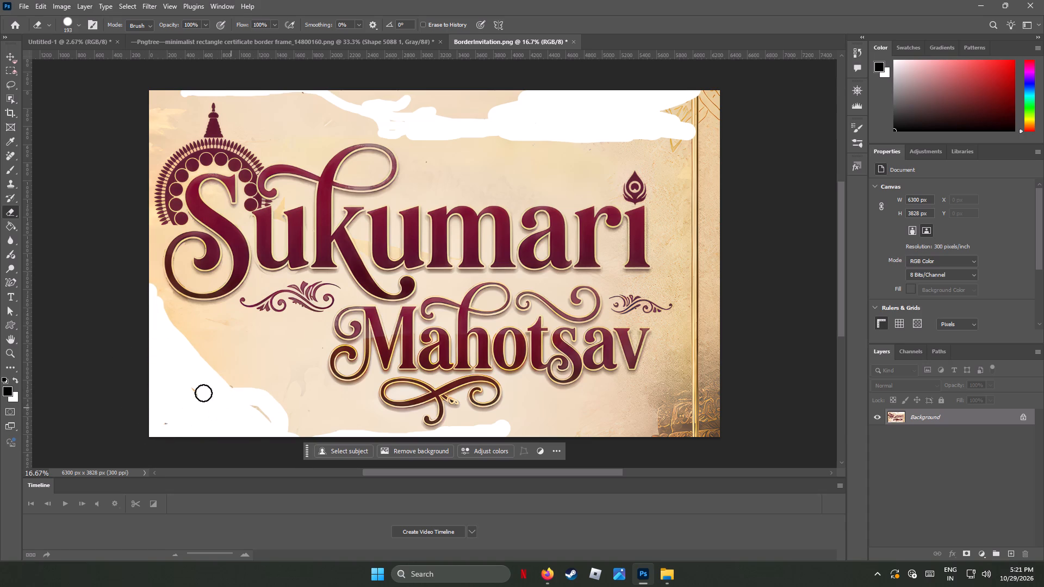
{"action": "left_click_drag", "start_coordinate": [203, 393], "coordinate": [259, 412]}
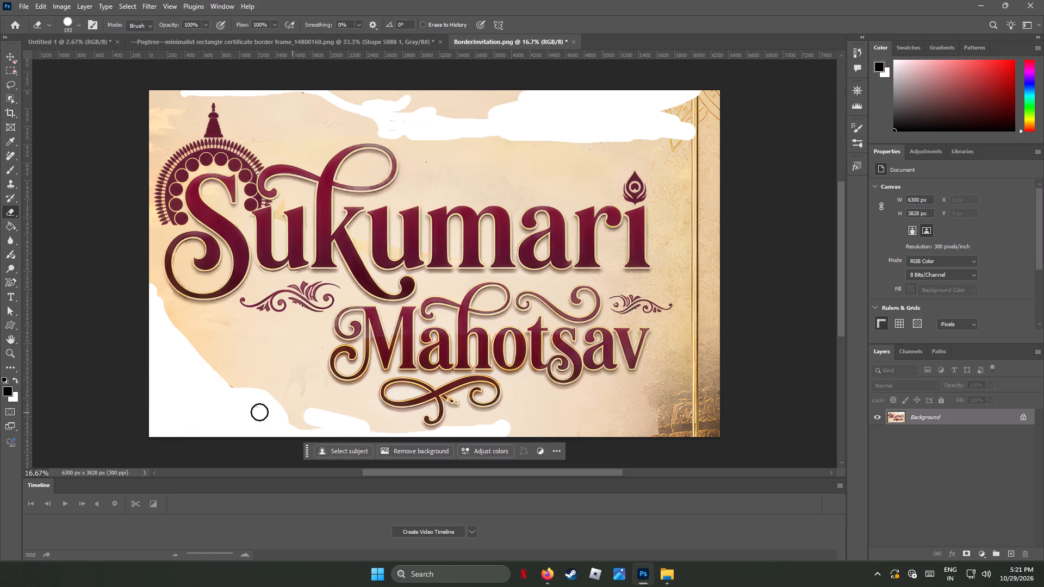
{"action": "left_click_drag", "start_coordinate": [259, 412], "coordinate": [243, 410]}
Erase the stone ruins in the artwork's lower-right corner and the adjoining strip along the bottom edge.
{"action": "left_click_drag", "start_coordinate": [681, 388], "coordinate": [604, 422]}
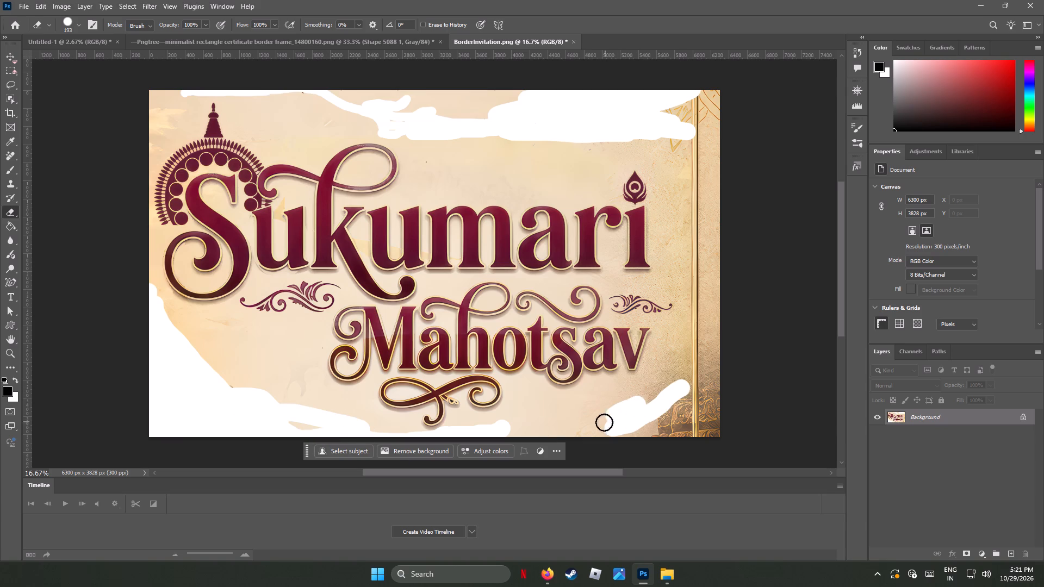
{"action": "left_click_drag", "start_coordinate": [604, 422], "coordinate": [716, 432]}
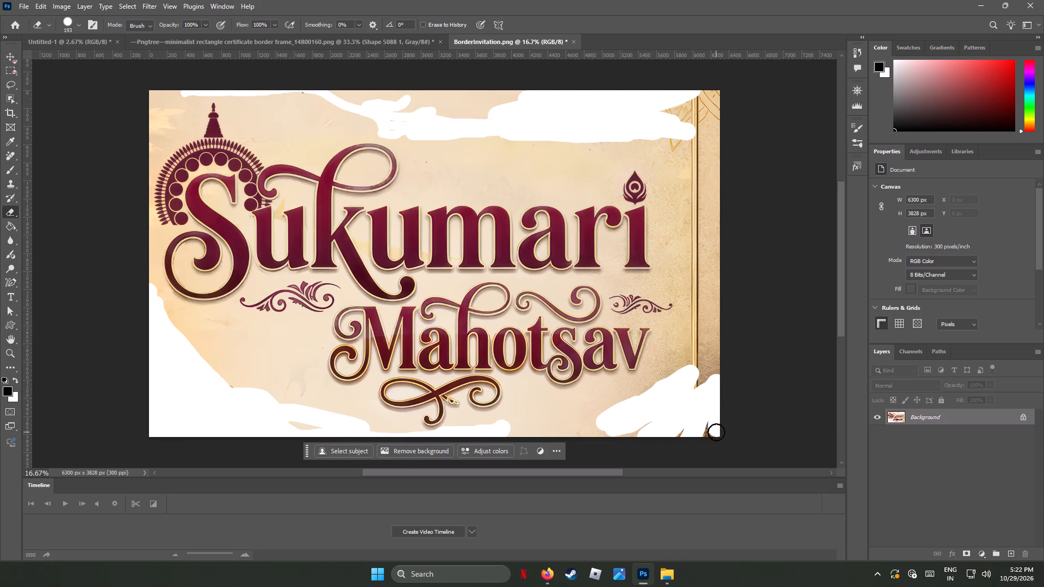
{"action": "left_click_drag", "start_coordinate": [716, 432], "coordinate": [621, 420]}
{"action": "left_click_drag", "start_coordinate": [621, 420], "coordinate": [725, 396]}
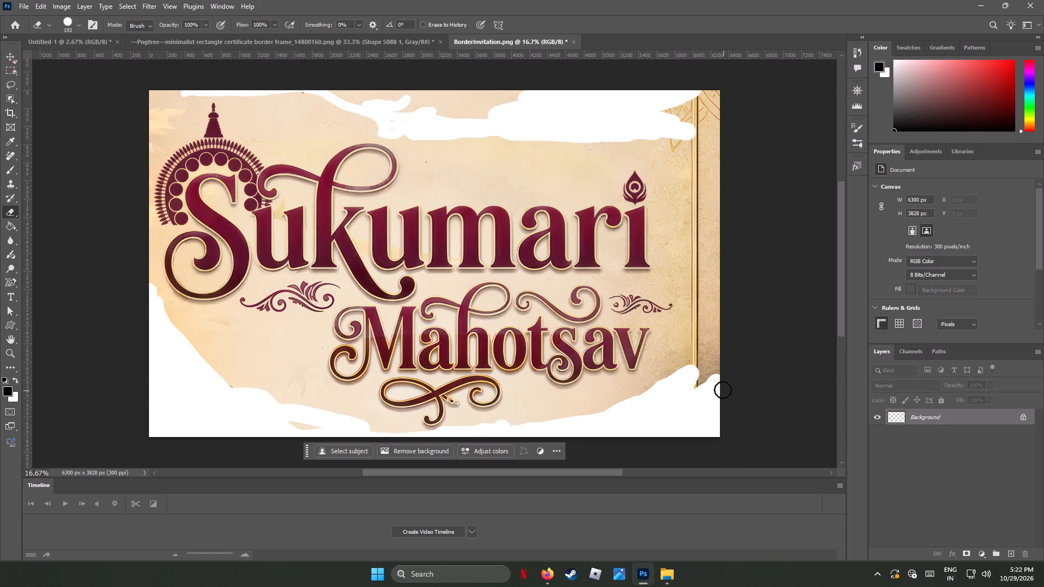
Erase the vertical gold border lines and the textured strip along the artwork's right edge.
{"action": "left_click_drag", "start_coordinate": [693, 371], "coordinate": [698, 299]}
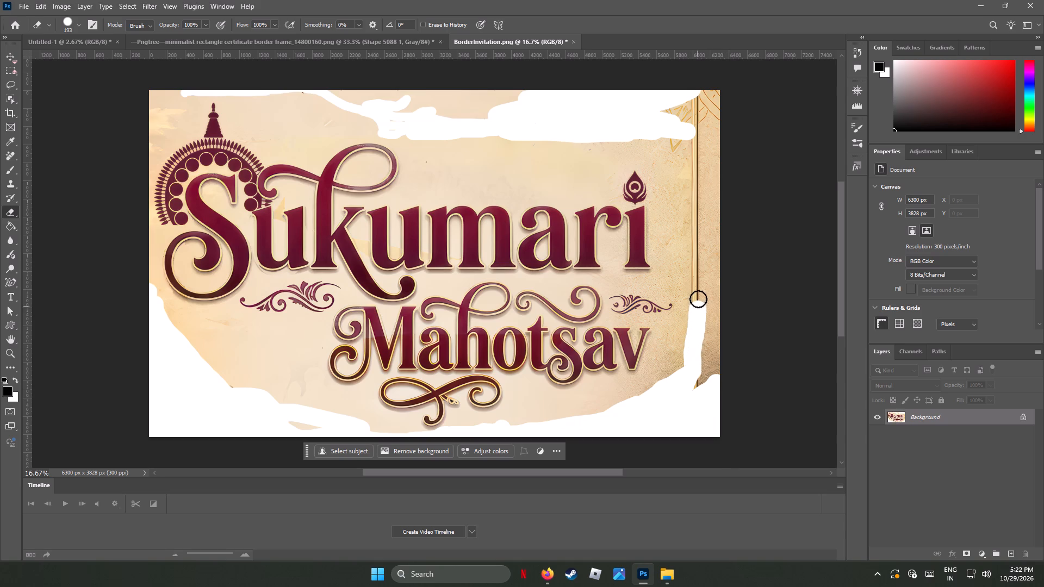
{"action": "left_click_drag", "start_coordinate": [698, 299], "coordinate": [697, 151]}
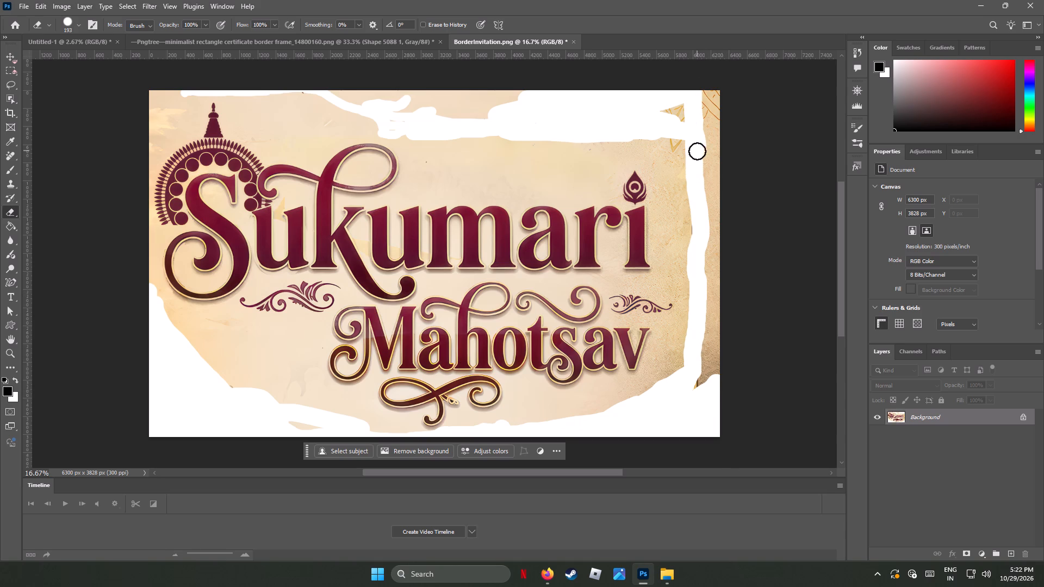
{"action": "left_click_drag", "start_coordinate": [697, 151], "coordinate": [705, 284]}
{"action": "left_click_drag", "start_coordinate": [714, 372], "coordinate": [698, 348]}
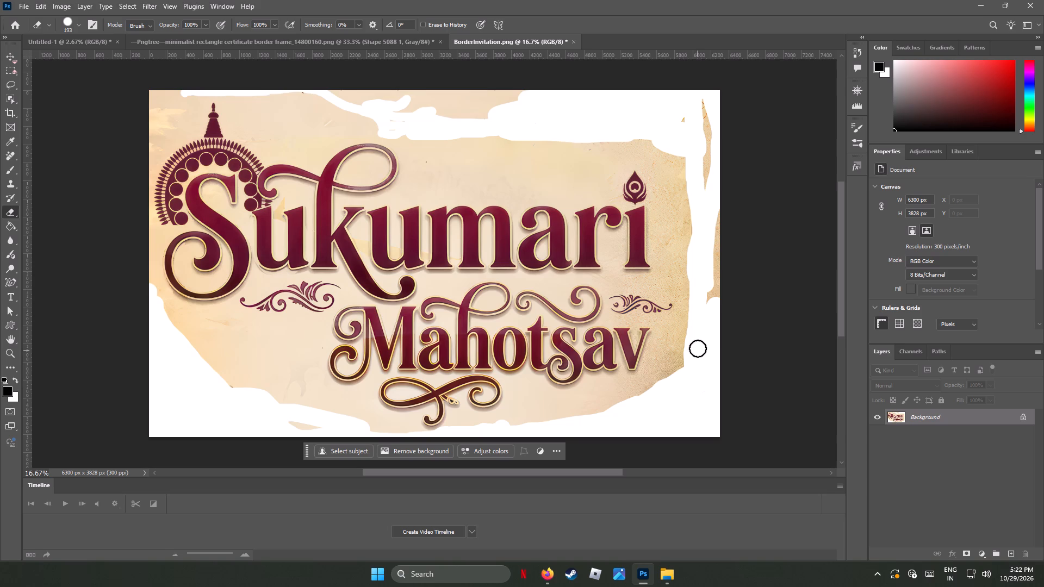
{"action": "left_click_drag", "start_coordinate": [698, 348], "coordinate": [714, 285]}
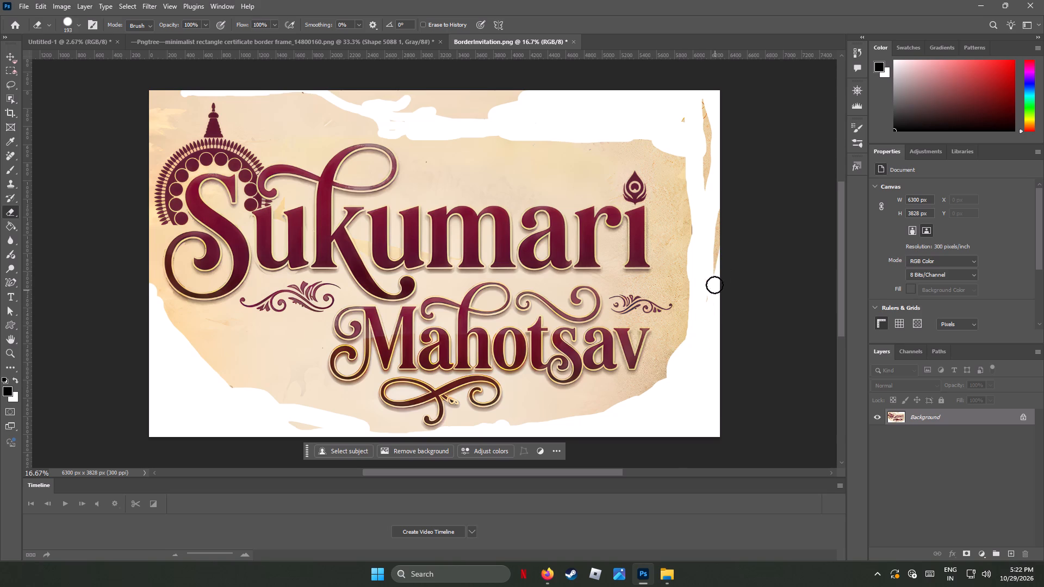
{"action": "left_click_drag", "start_coordinate": [714, 285], "coordinate": [703, 400]}
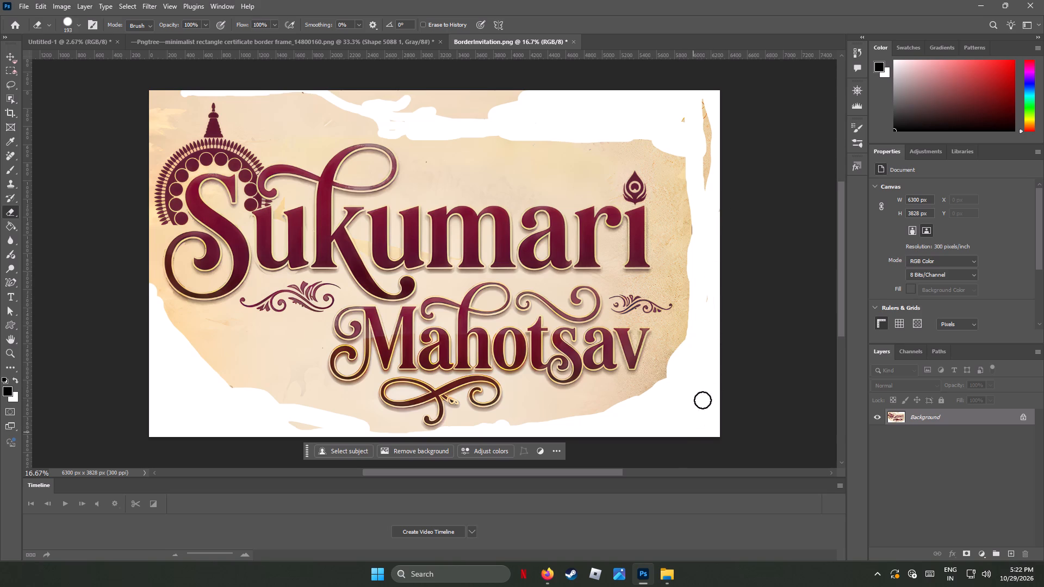
{"action": "left_click_drag", "start_coordinate": [703, 400], "coordinate": [741, 212]}
Erase the leftover background patches above the title and trim the parchment's upper and right edges.
{"action": "left_click_drag", "start_coordinate": [705, 183], "coordinate": [458, 109]}
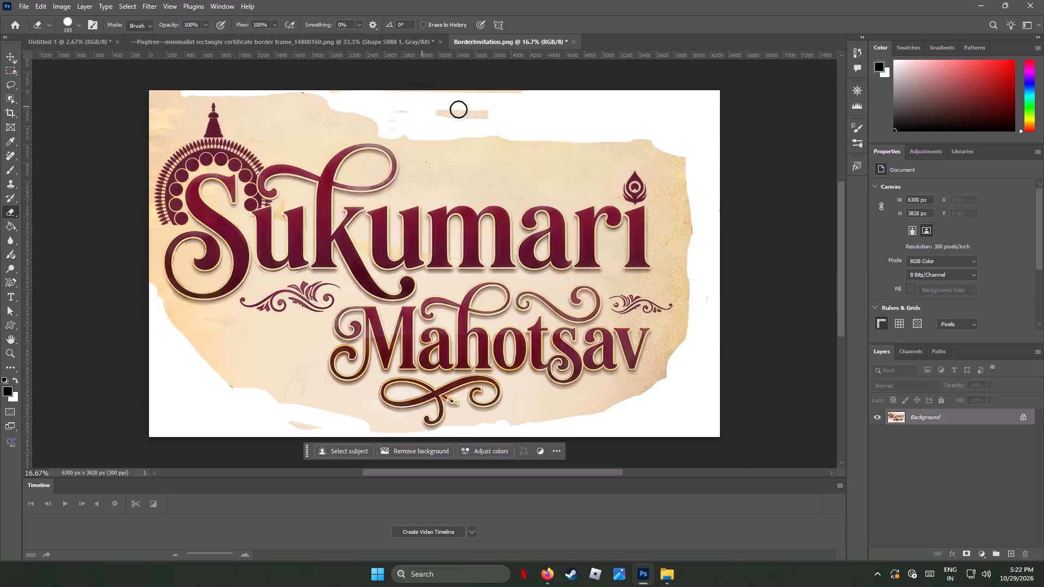
{"action": "left_click_drag", "start_coordinate": [458, 109], "coordinate": [381, 91]}
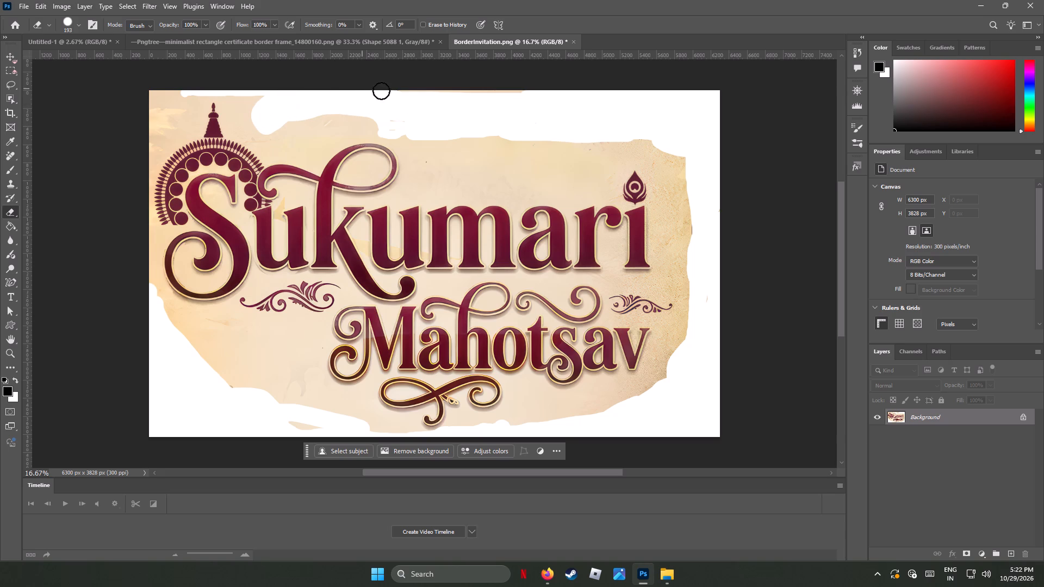
{"action": "left_click_drag", "start_coordinate": [381, 91], "coordinate": [392, 93]}
{"action": "left_click_drag", "start_coordinate": [433, 144], "coordinate": [702, 164]}
{"action": "left_click_drag", "start_coordinate": [636, 141], "coordinate": [695, 295]}
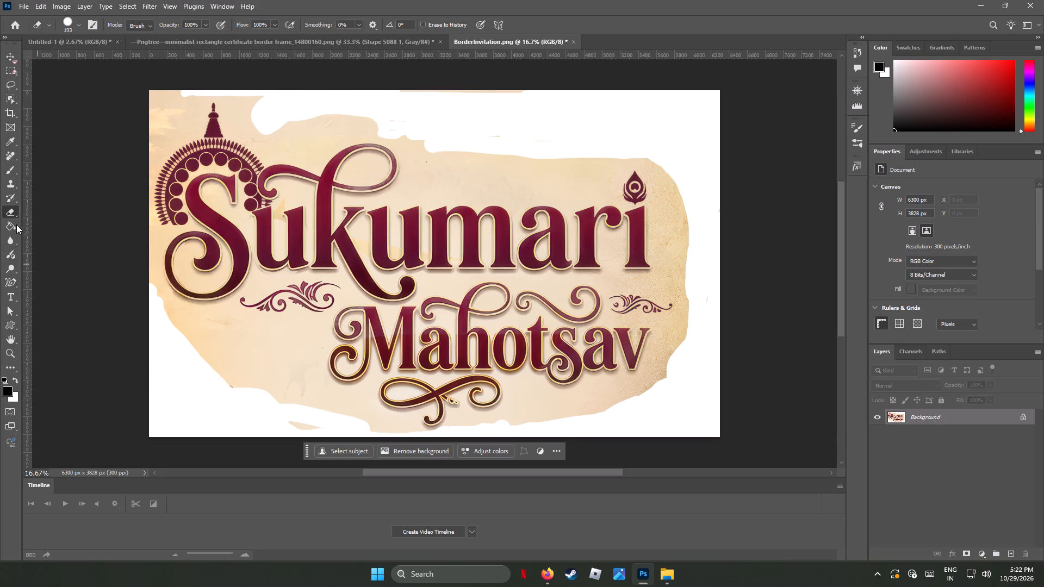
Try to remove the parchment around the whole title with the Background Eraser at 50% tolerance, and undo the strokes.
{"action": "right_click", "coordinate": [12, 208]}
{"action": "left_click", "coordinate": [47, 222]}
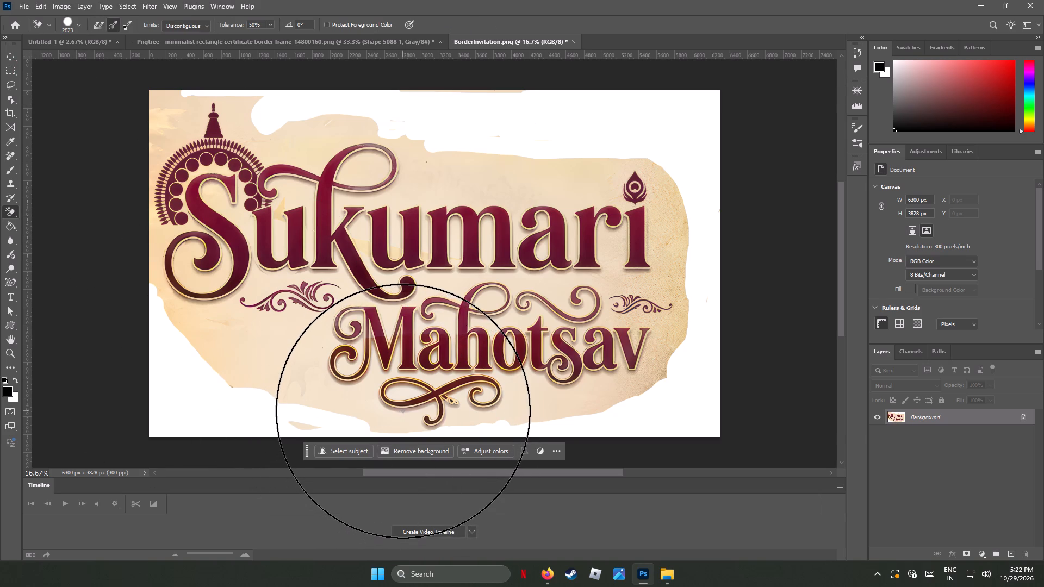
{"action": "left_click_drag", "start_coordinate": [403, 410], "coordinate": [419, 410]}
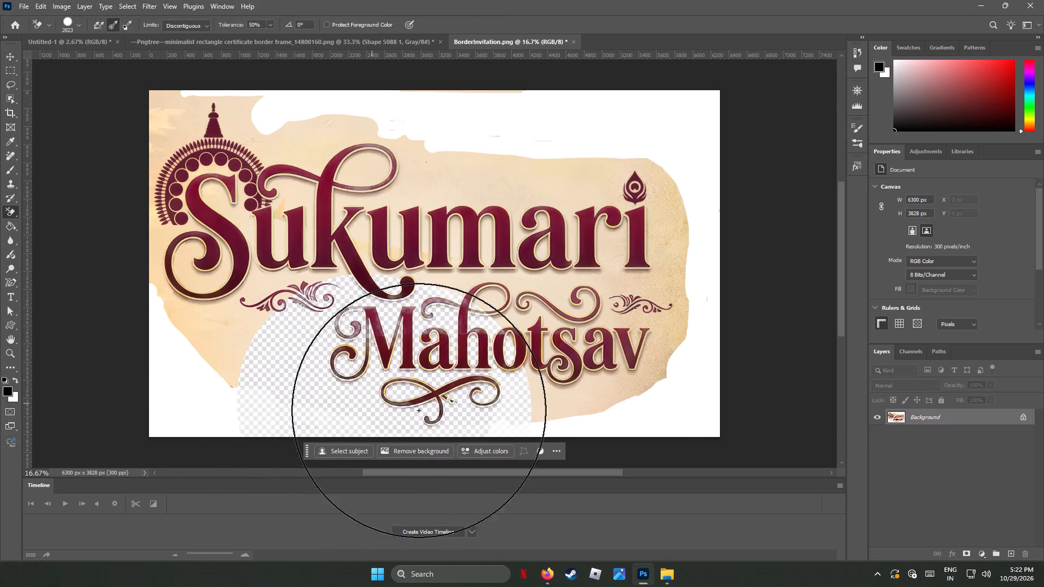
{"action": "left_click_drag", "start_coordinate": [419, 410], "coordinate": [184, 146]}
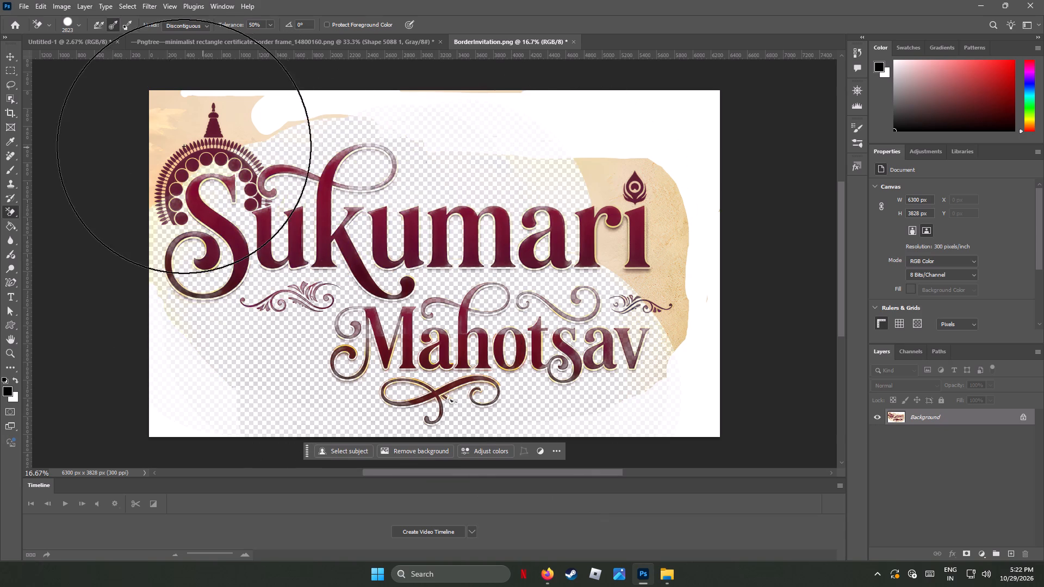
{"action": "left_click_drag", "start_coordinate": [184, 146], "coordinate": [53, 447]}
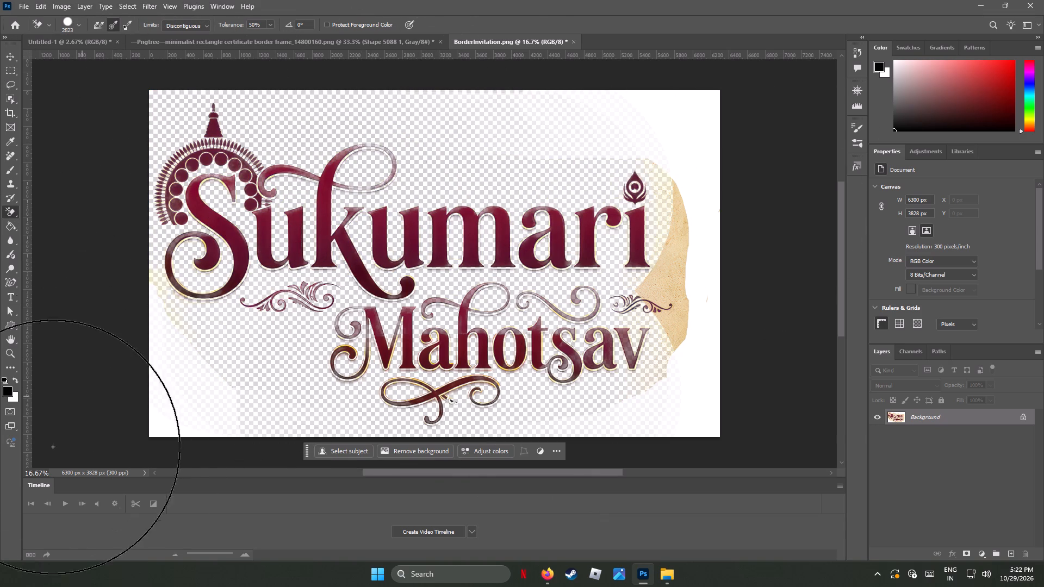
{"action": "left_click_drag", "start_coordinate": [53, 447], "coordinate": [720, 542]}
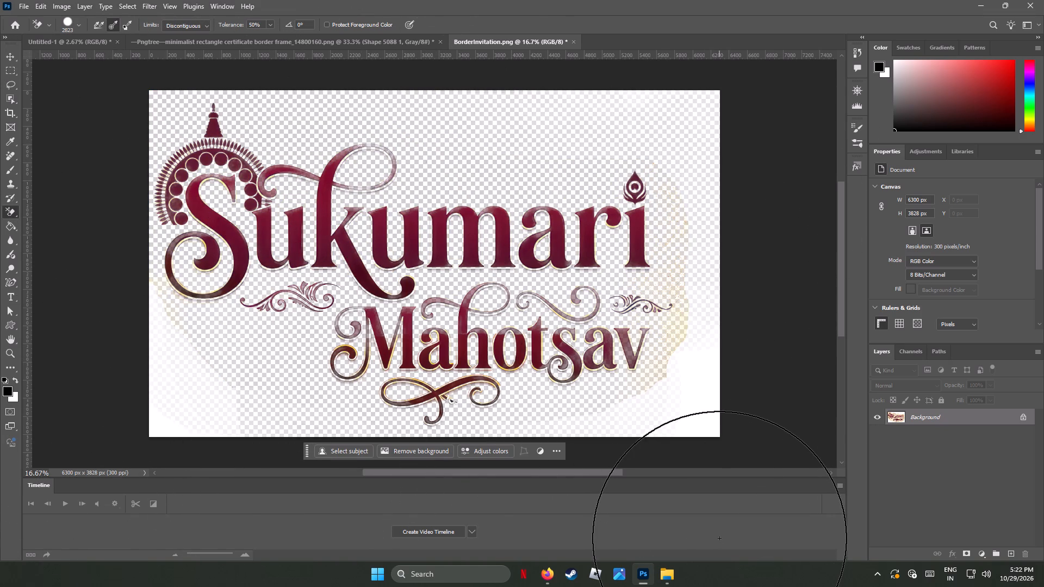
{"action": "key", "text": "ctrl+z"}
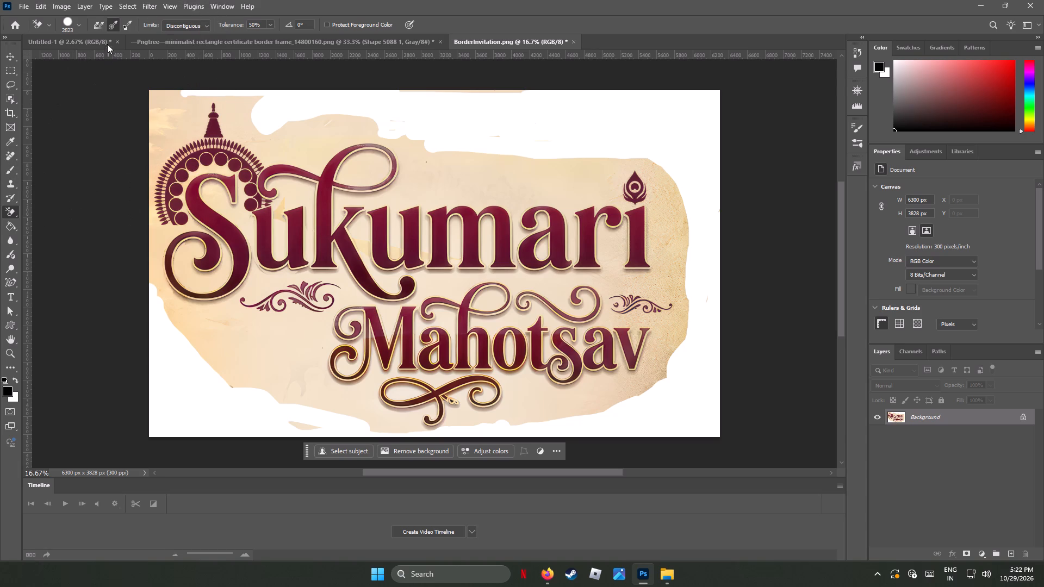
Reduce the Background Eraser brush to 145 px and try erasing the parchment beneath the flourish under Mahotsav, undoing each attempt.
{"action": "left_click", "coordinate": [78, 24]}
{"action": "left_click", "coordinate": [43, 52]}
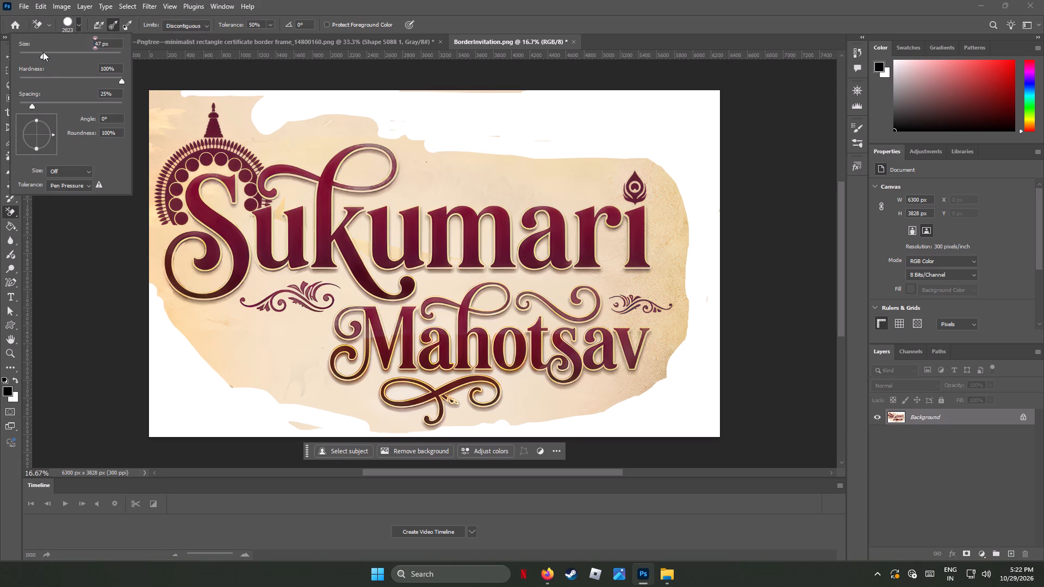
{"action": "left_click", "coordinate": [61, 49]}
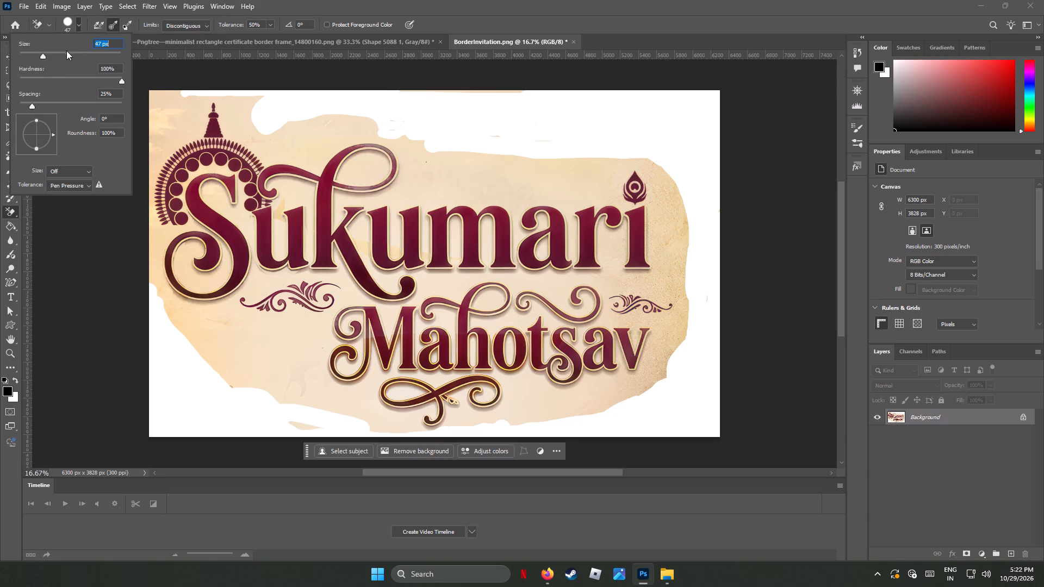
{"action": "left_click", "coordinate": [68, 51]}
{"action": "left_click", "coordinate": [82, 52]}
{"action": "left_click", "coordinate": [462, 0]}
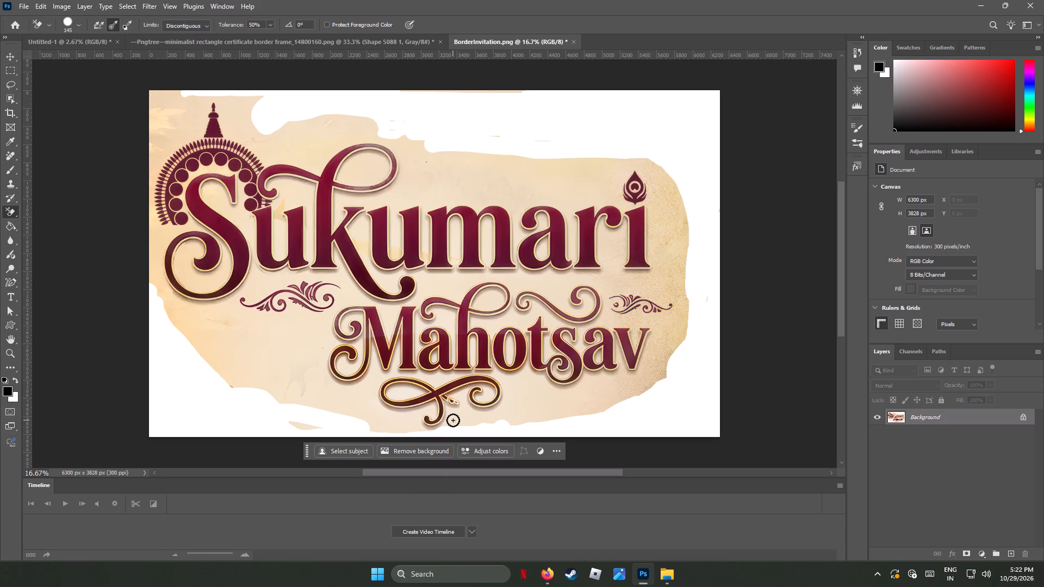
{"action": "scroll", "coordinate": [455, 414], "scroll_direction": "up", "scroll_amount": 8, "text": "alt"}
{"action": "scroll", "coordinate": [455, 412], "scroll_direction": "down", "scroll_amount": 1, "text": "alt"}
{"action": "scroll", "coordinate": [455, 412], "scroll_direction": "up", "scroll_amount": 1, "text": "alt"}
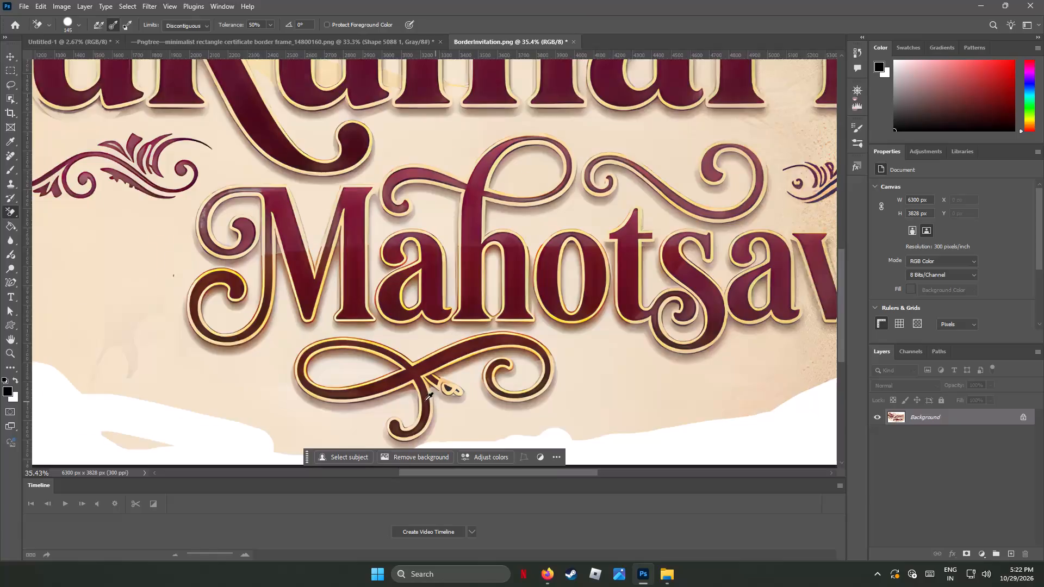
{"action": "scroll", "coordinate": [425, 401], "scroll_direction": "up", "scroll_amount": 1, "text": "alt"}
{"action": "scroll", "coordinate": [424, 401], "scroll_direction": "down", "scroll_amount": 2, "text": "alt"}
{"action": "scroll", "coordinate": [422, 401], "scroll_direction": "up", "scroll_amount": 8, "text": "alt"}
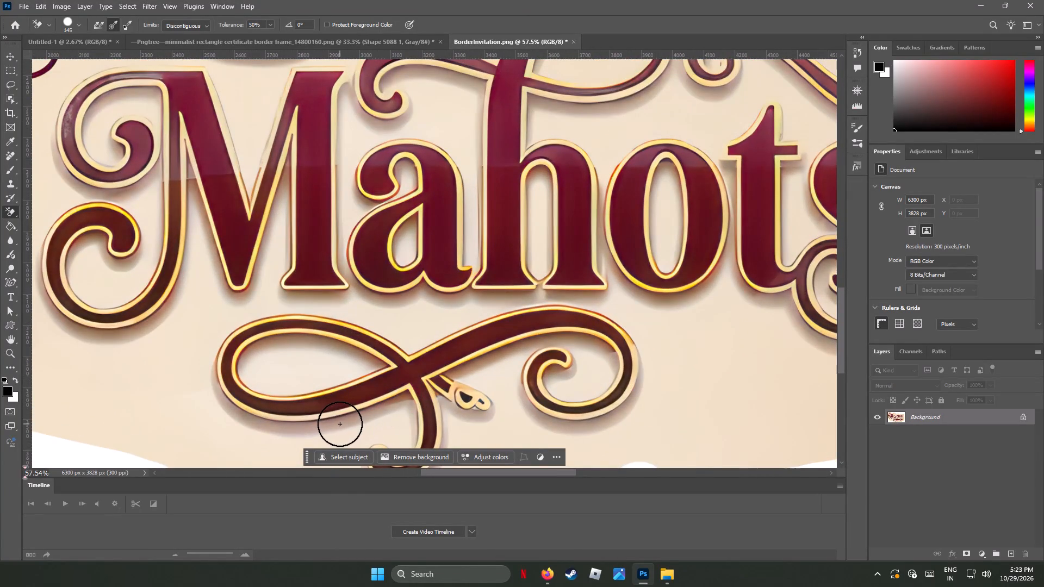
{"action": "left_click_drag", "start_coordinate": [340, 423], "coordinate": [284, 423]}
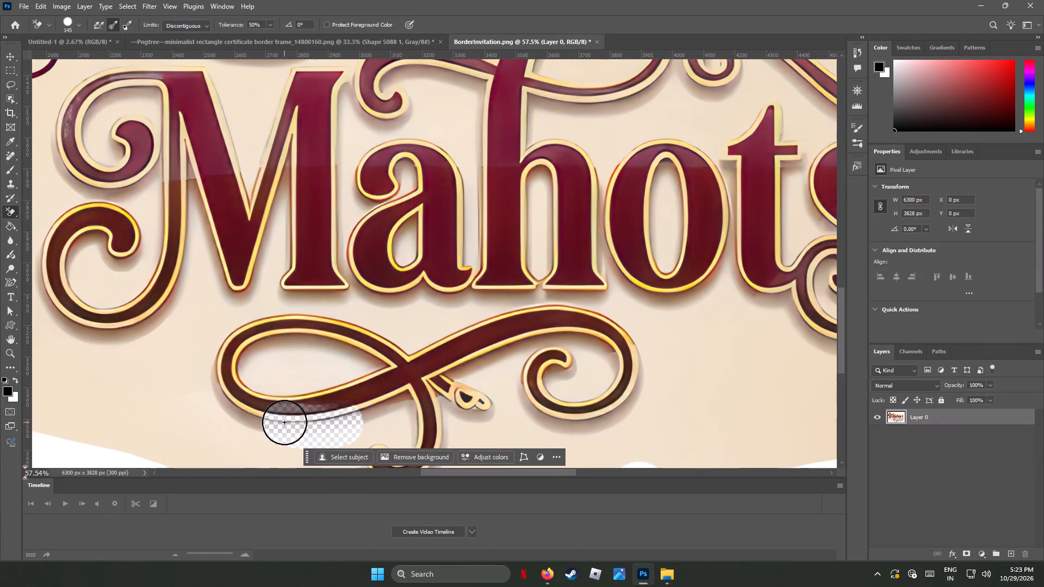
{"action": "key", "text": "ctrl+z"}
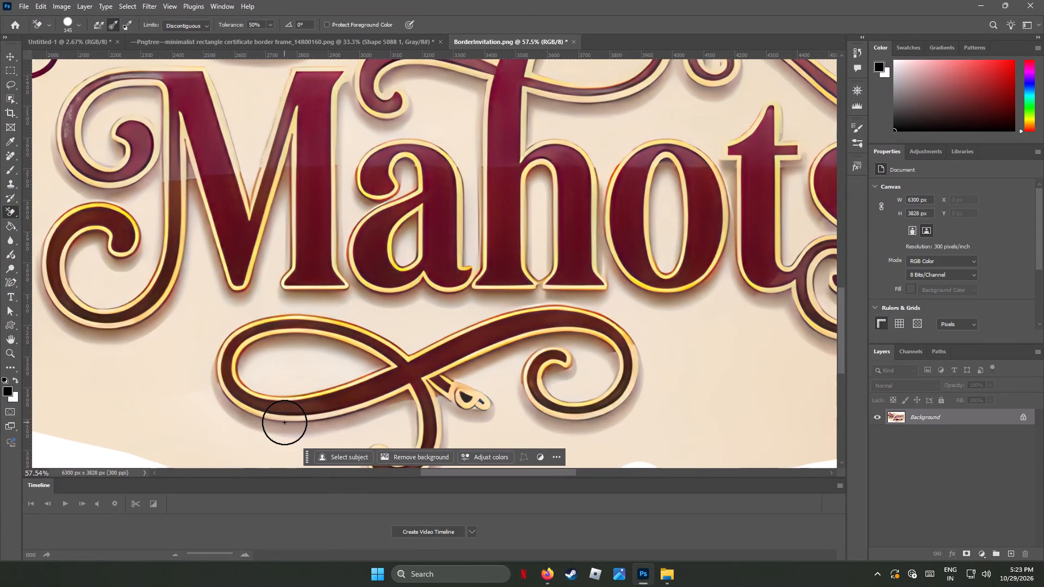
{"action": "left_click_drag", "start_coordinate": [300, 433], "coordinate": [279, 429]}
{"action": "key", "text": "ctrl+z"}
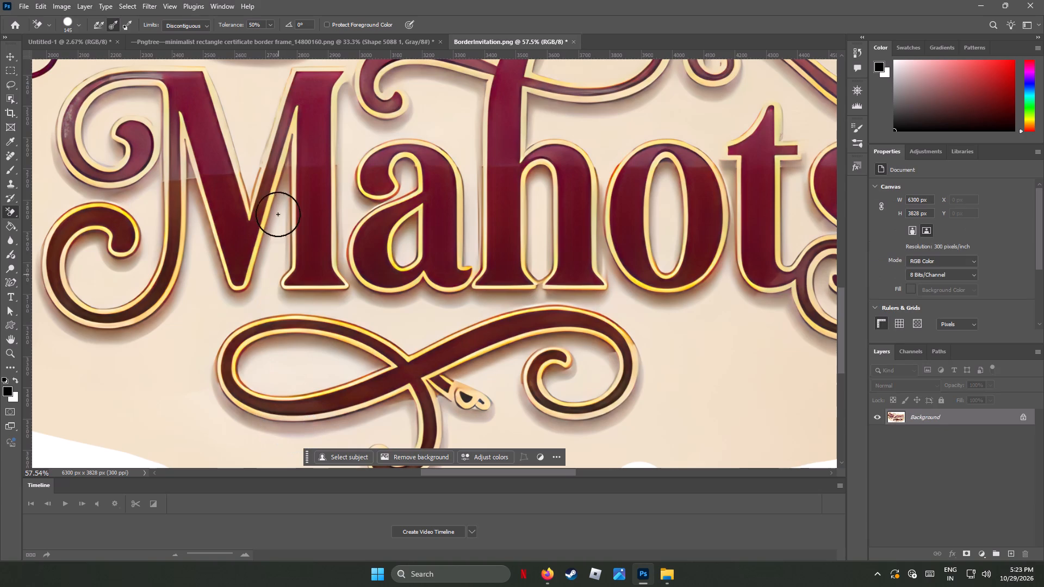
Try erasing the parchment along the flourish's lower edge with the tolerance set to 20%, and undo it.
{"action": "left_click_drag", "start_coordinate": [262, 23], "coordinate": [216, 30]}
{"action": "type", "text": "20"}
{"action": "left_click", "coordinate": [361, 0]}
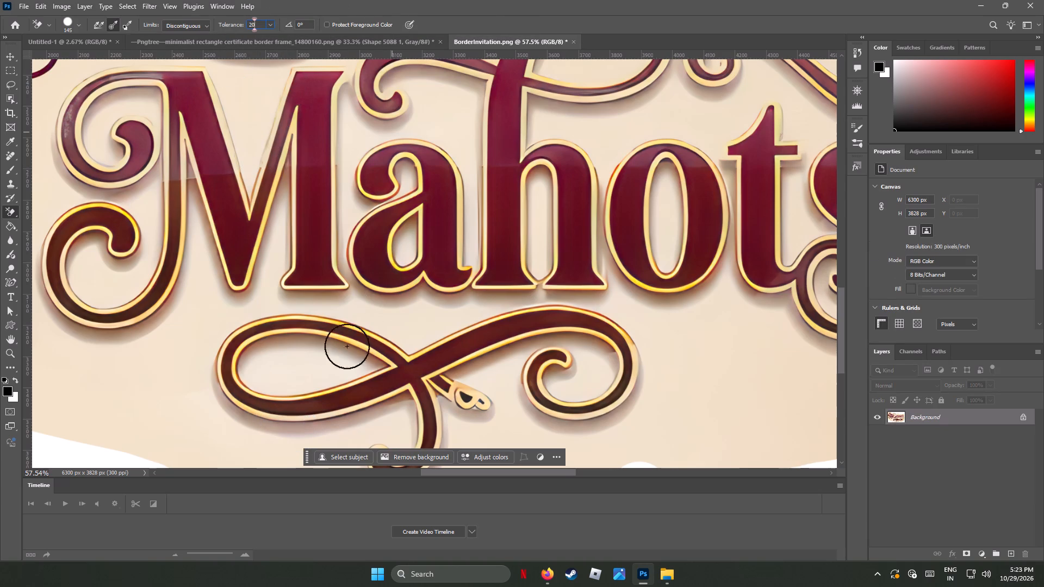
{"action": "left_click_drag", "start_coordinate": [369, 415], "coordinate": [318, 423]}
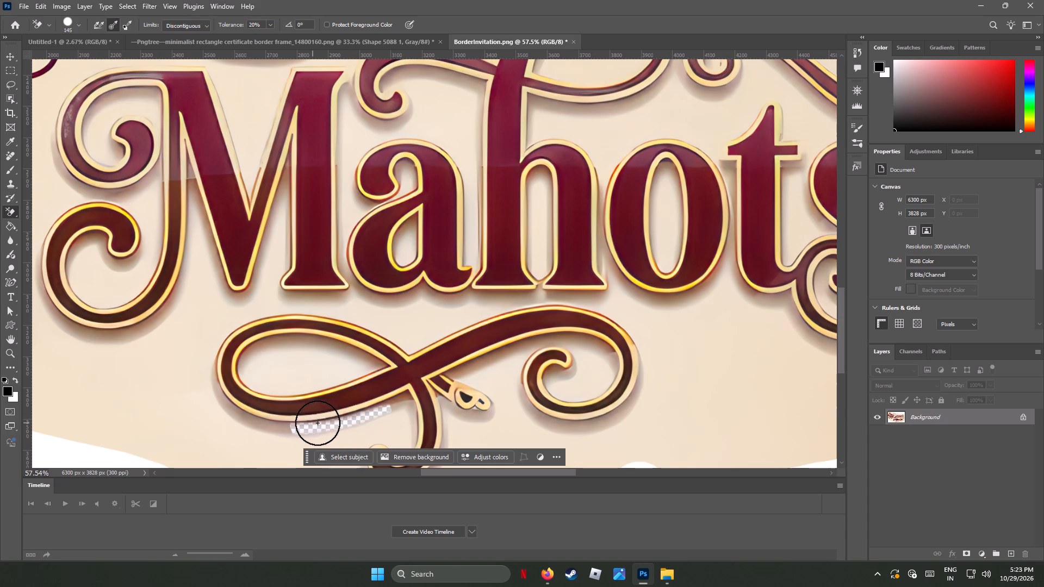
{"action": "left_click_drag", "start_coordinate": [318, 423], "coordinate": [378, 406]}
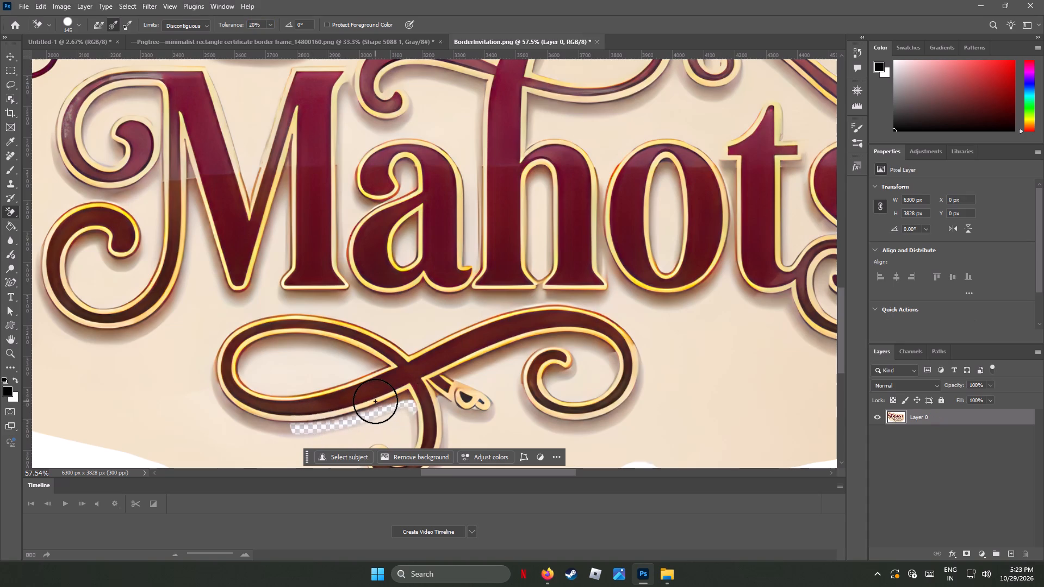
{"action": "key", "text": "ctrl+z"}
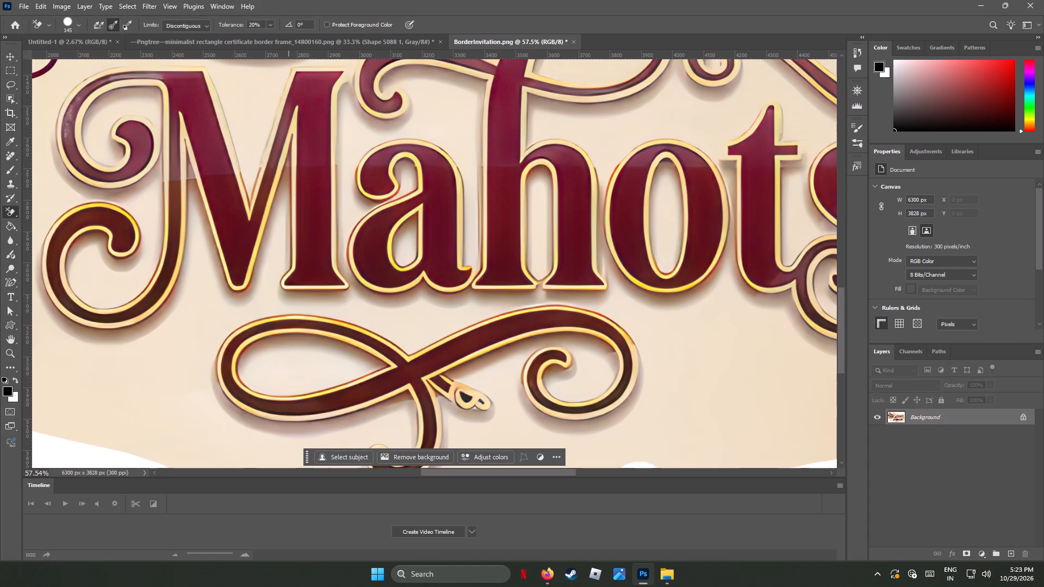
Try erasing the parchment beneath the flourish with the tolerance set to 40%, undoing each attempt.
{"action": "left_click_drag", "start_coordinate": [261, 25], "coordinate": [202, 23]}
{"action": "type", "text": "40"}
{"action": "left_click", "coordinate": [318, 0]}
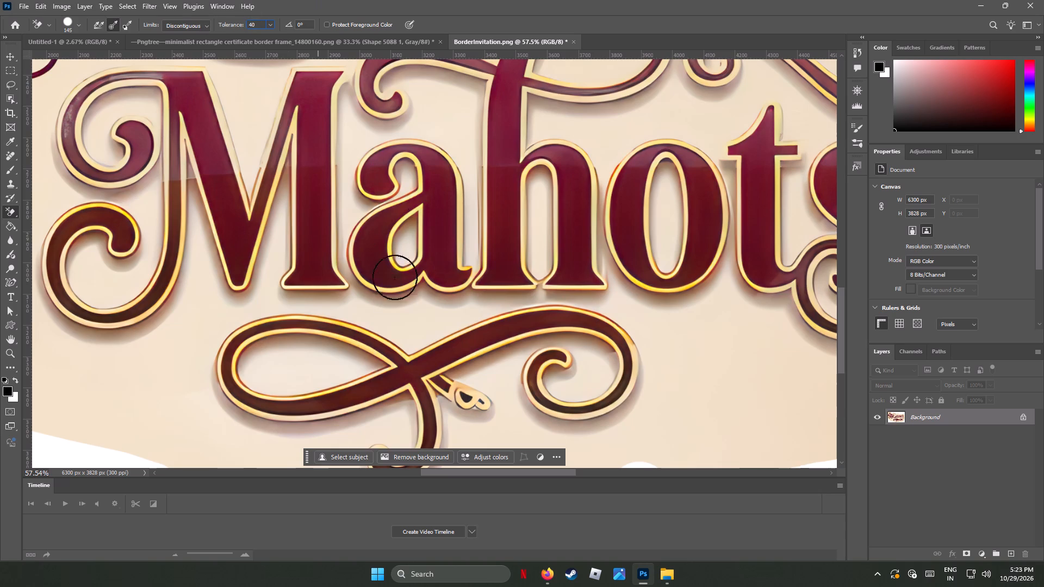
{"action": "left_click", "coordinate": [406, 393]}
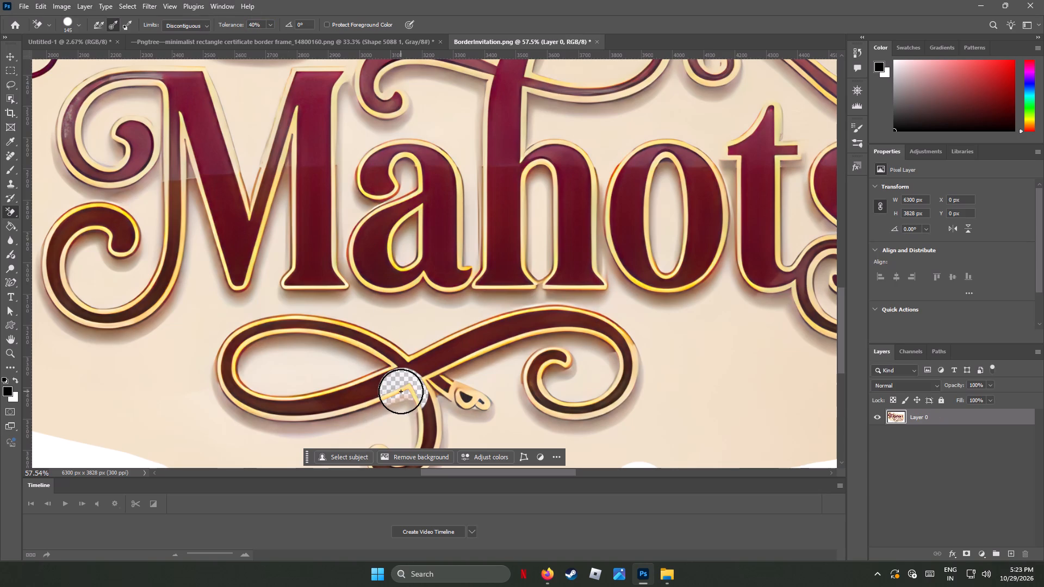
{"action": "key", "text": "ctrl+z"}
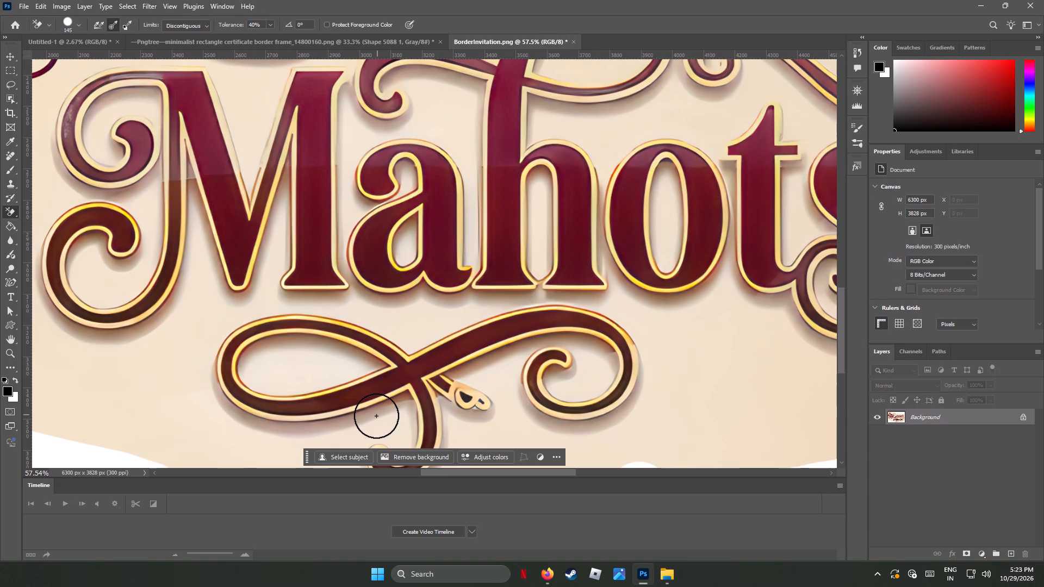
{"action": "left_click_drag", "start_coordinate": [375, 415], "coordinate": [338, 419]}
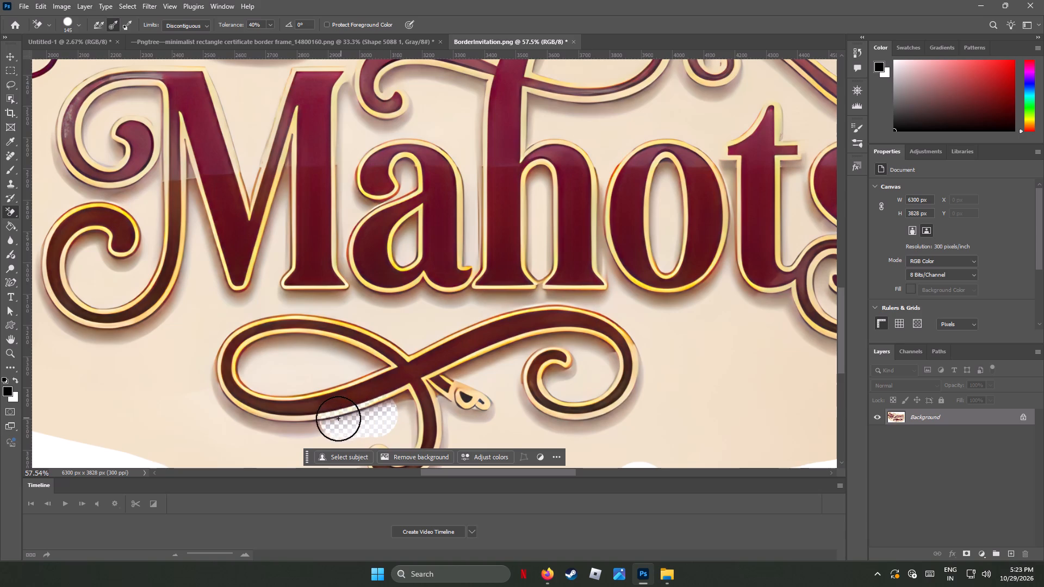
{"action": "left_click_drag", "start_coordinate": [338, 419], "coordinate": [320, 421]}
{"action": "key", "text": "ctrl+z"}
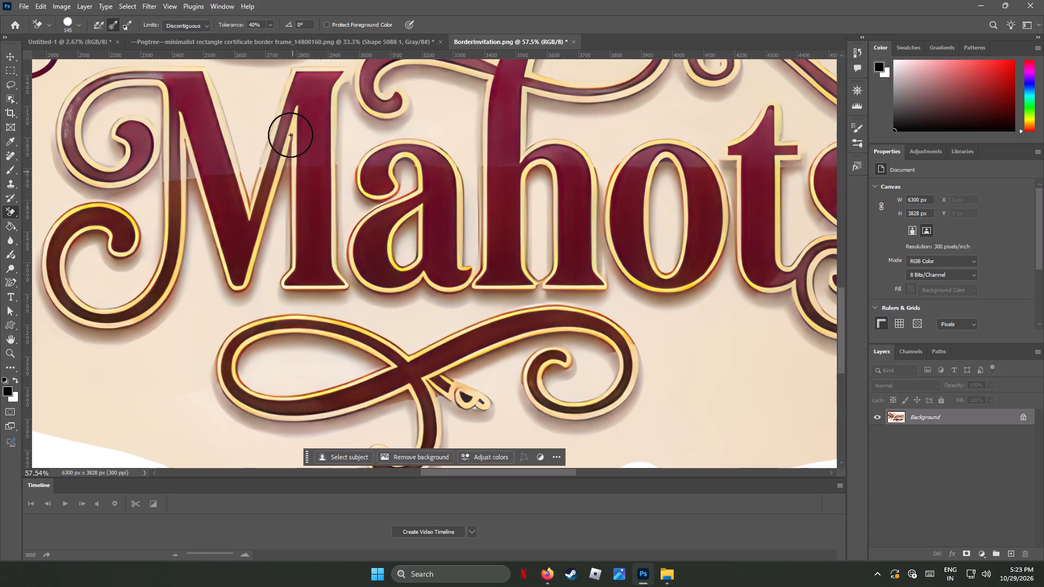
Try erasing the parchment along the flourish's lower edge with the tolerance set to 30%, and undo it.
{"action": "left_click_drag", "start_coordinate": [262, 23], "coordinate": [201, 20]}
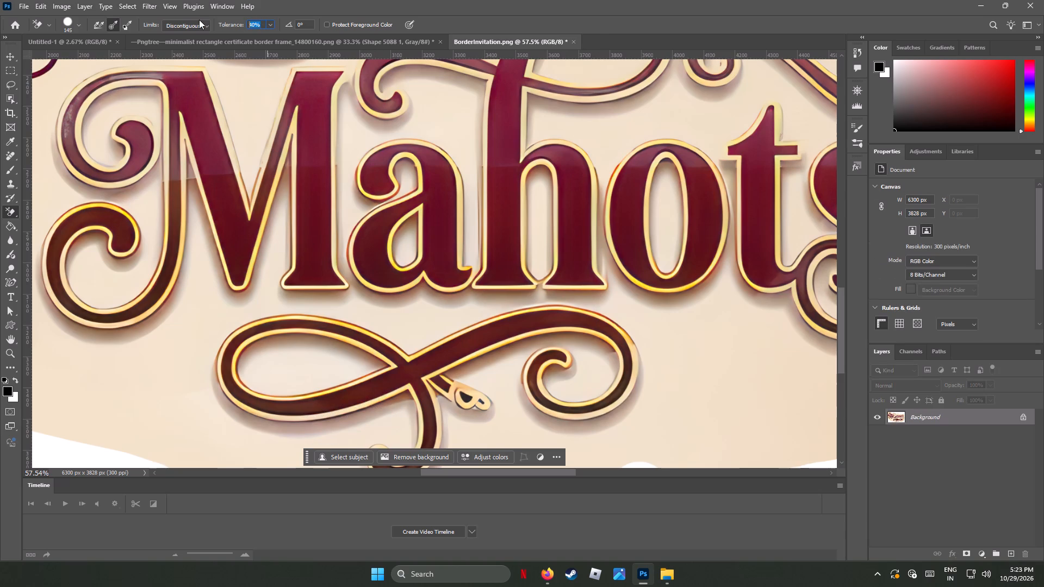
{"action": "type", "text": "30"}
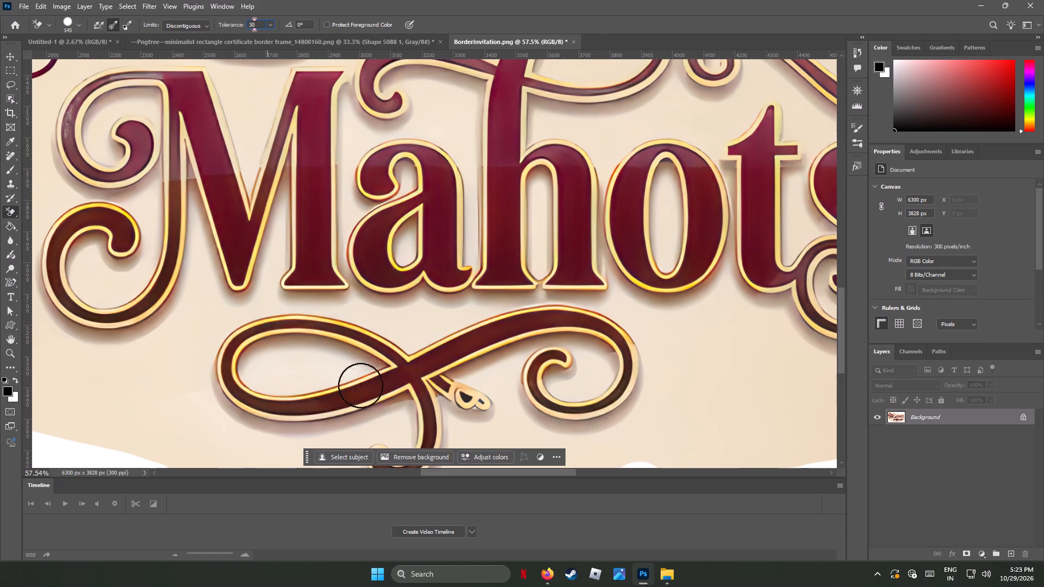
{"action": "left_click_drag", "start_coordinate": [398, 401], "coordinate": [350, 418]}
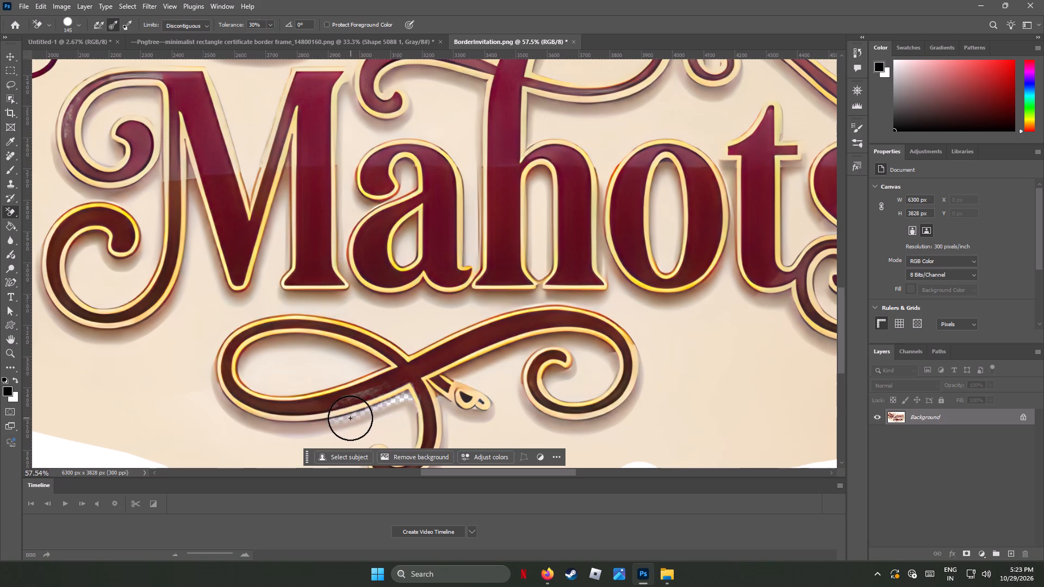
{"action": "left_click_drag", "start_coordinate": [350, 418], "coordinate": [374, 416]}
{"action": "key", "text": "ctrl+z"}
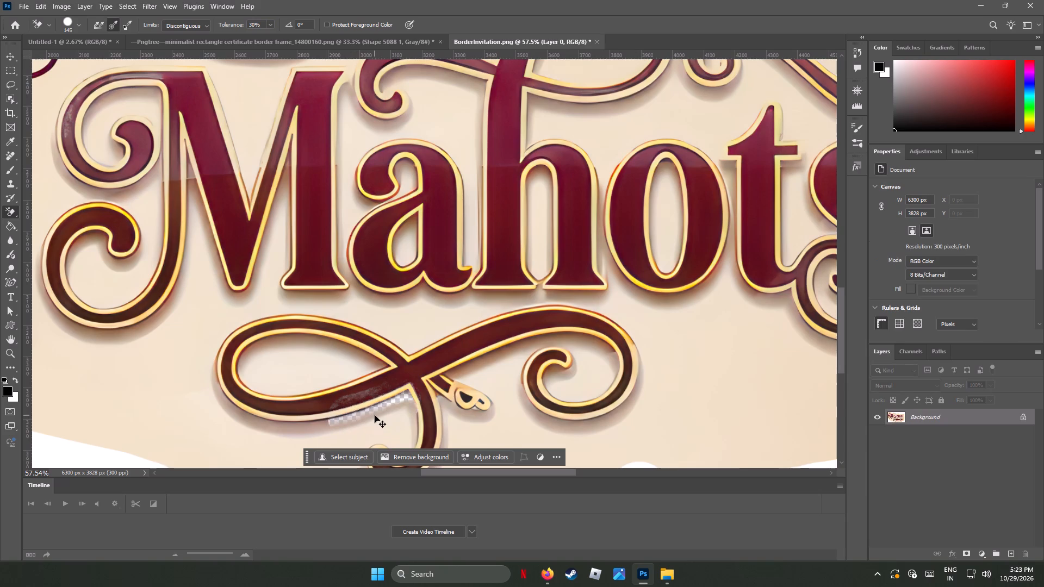
Set the Background Eraser tolerance to 40%.
{"action": "scroll", "coordinate": [412, 402], "scroll_direction": "up", "scroll_amount": 10, "text": "alt"}
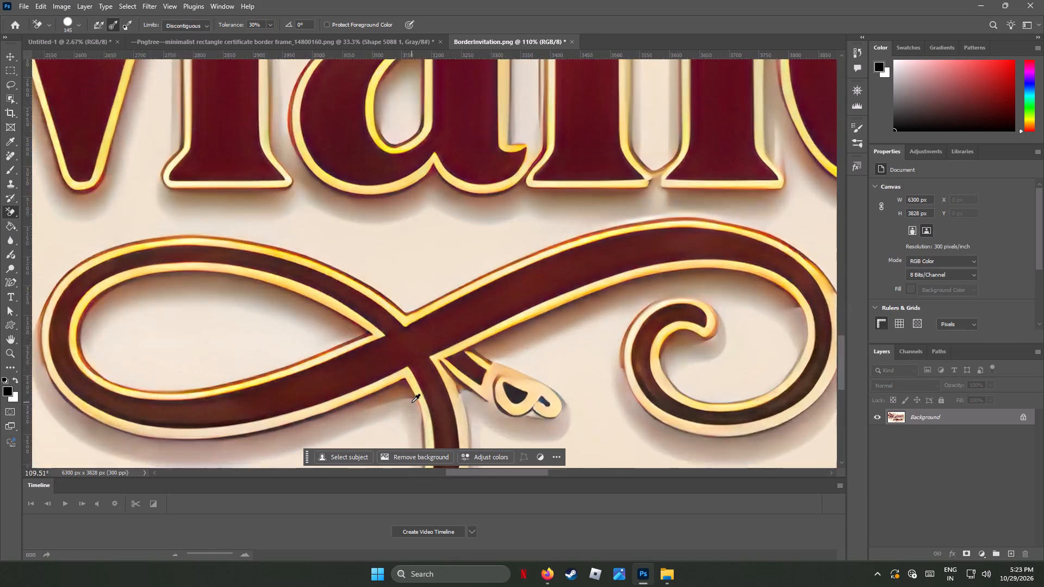
{"action": "scroll", "coordinate": [406, 397], "scroll_direction": "up", "scroll_amount": 2, "text": "alt"}
{"action": "scroll", "coordinate": [406, 397], "scroll_direction": "down", "scroll_amount": 1, "text": "alt"}
{"action": "scroll", "coordinate": [406, 397], "scroll_direction": "up", "scroll_amount": 8, "text": "alt"}
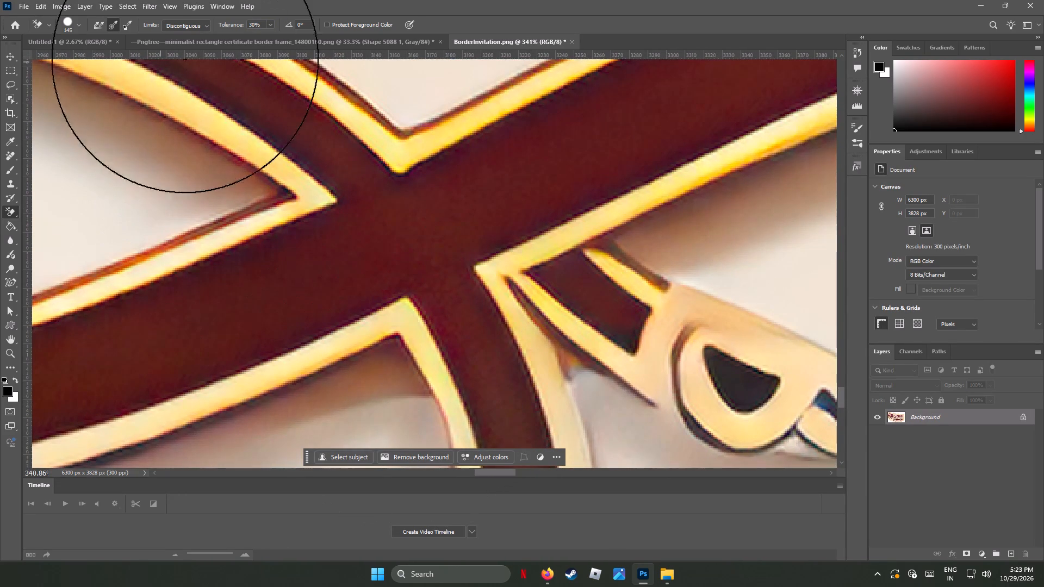
{"action": "left_click_drag", "start_coordinate": [260, 25], "coordinate": [233, 18]}
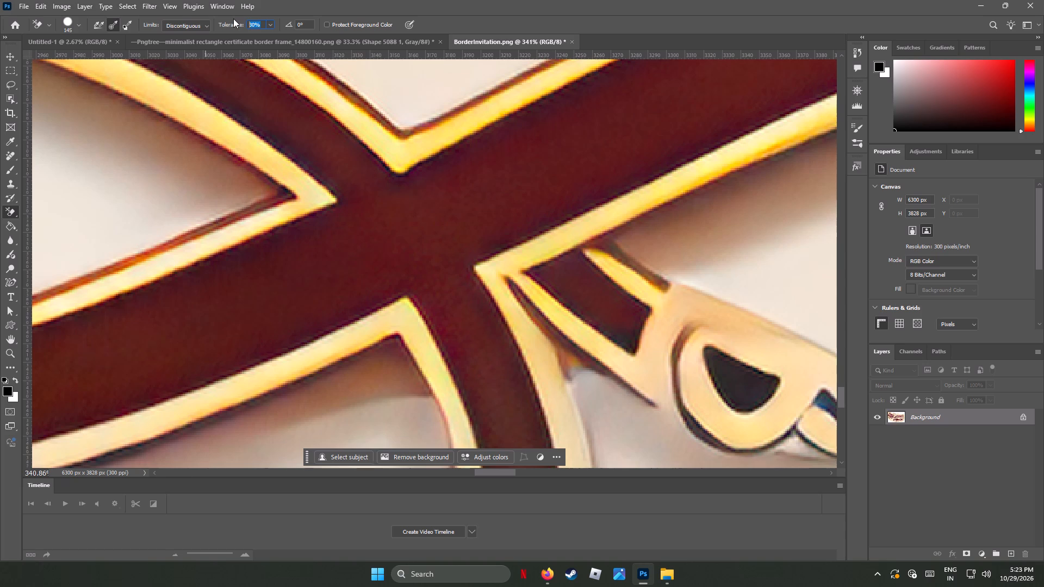
{"action": "type", "text": "40"}
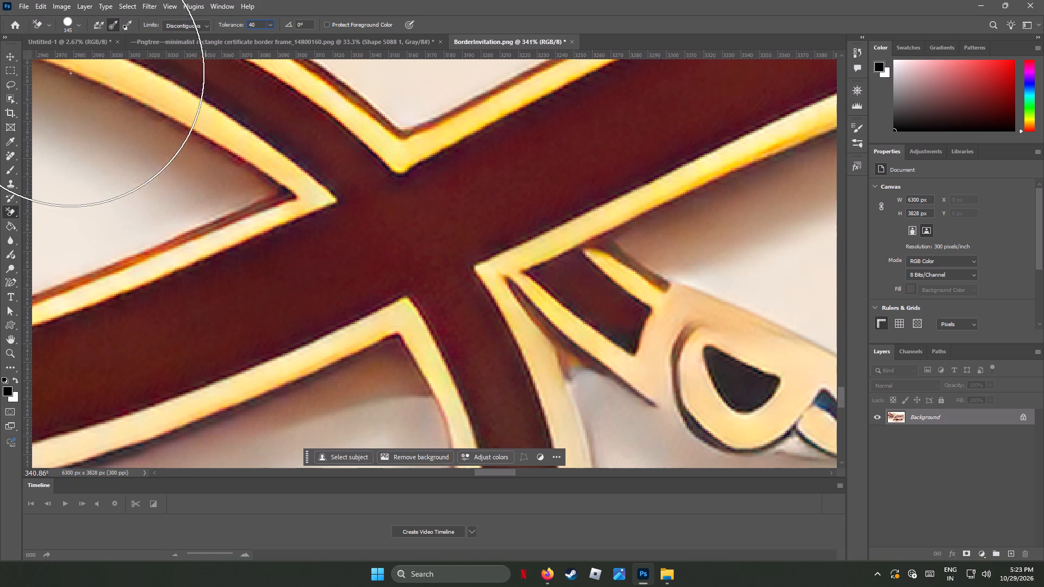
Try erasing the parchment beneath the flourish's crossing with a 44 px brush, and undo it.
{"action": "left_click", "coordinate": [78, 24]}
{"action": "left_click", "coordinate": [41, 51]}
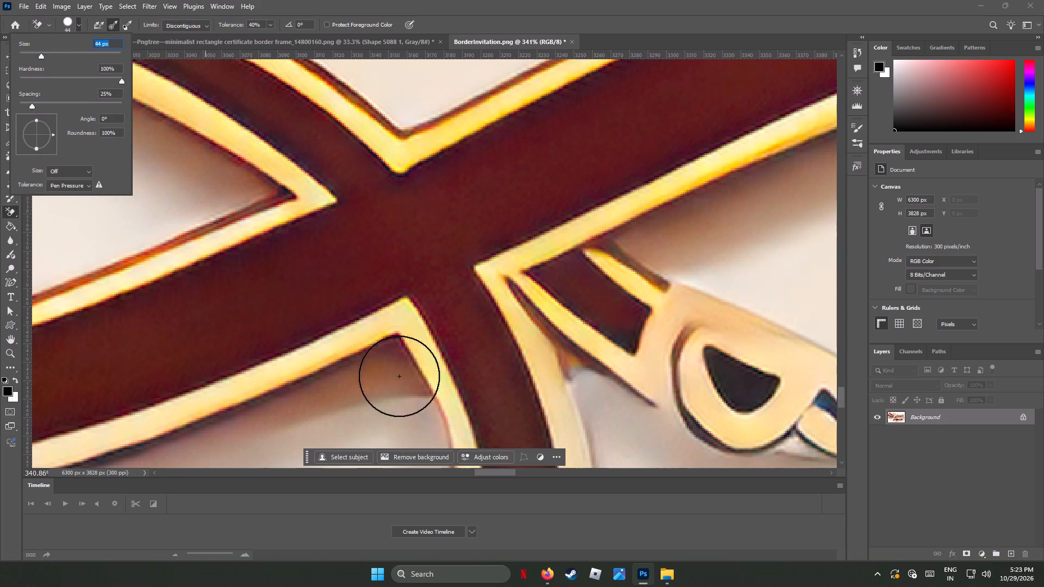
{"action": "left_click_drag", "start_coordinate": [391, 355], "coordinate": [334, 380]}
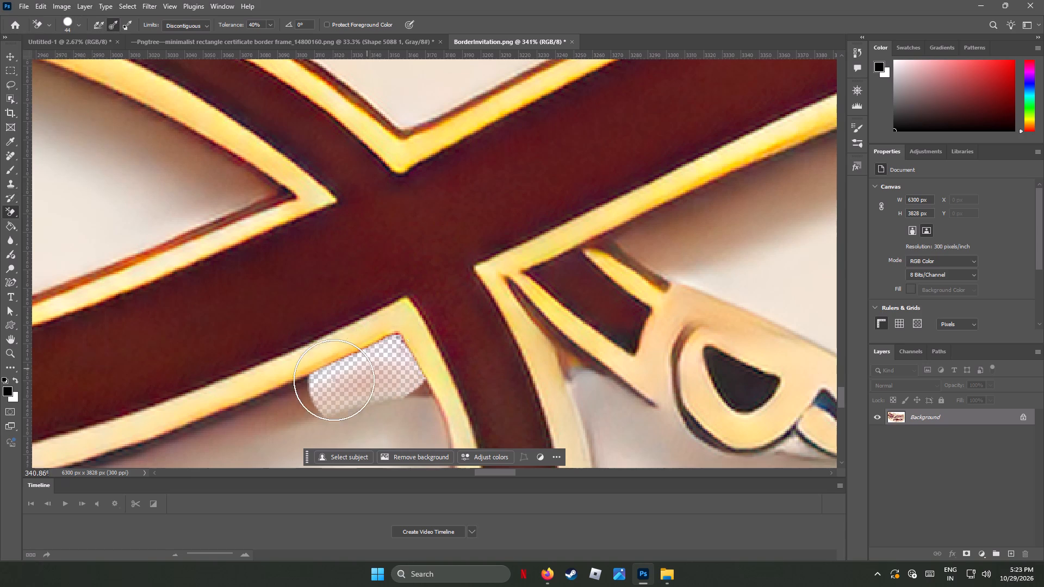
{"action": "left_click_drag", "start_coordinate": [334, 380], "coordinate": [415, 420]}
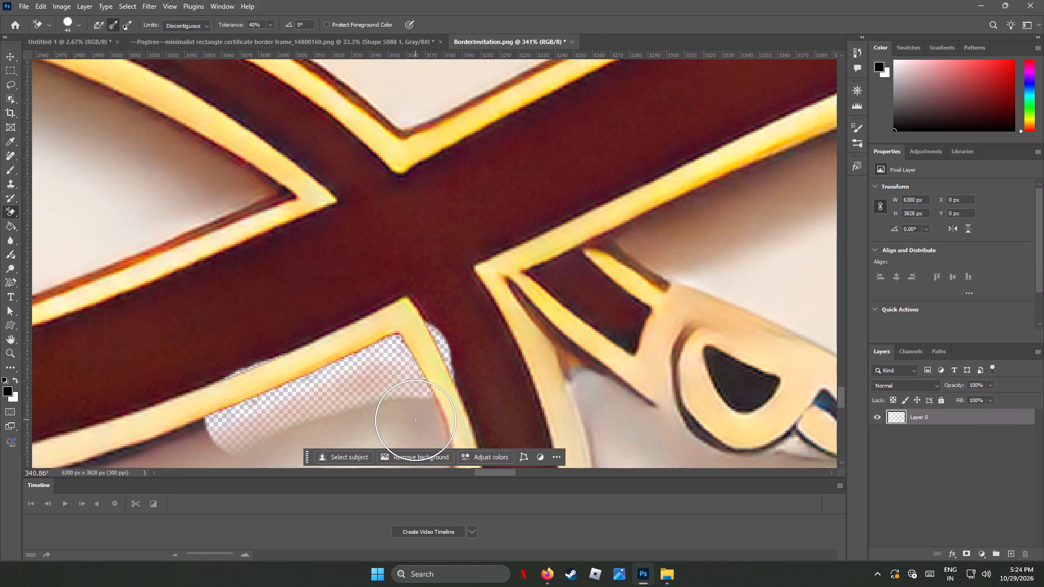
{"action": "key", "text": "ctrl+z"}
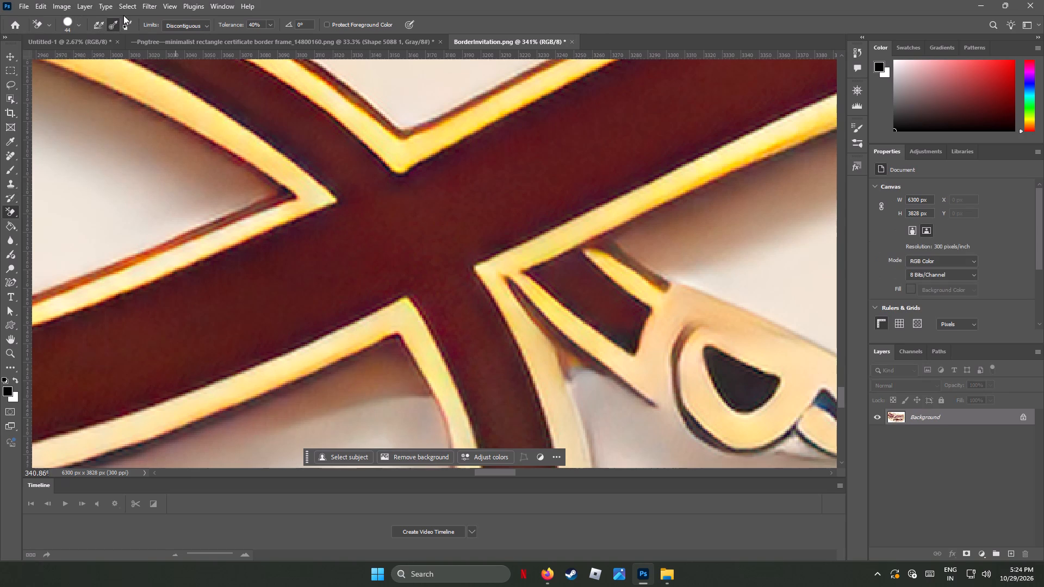
Reduce the brush to 25 px and erase the shadow in the corner beneath the flourish's crossing and along its lower gold edge.
{"action": "left_click", "coordinate": [79, 24]}
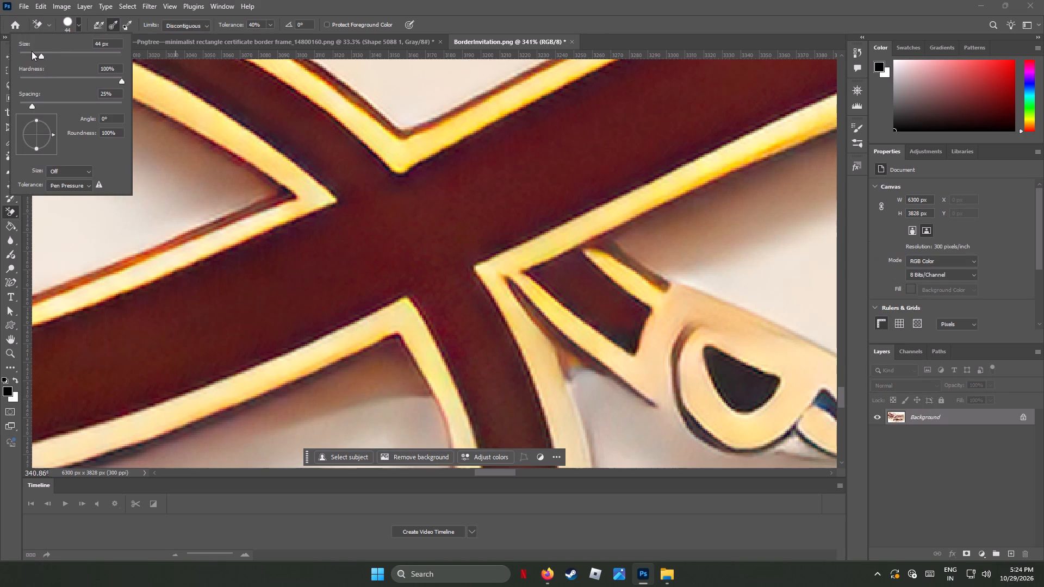
{"action": "left_click", "coordinate": [32, 51]}
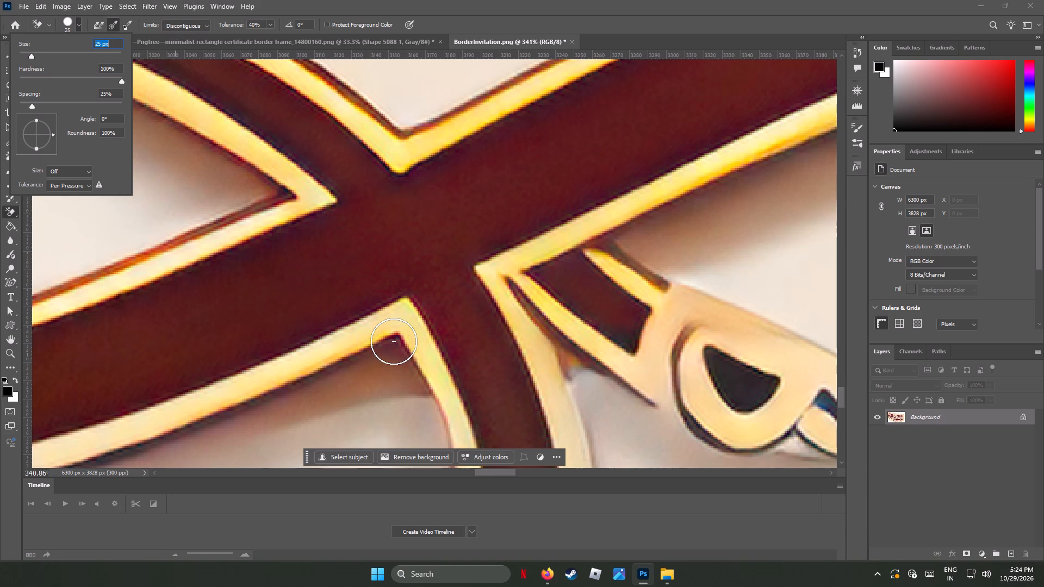
{"action": "left_click_drag", "start_coordinate": [394, 341], "coordinate": [396, 340]}
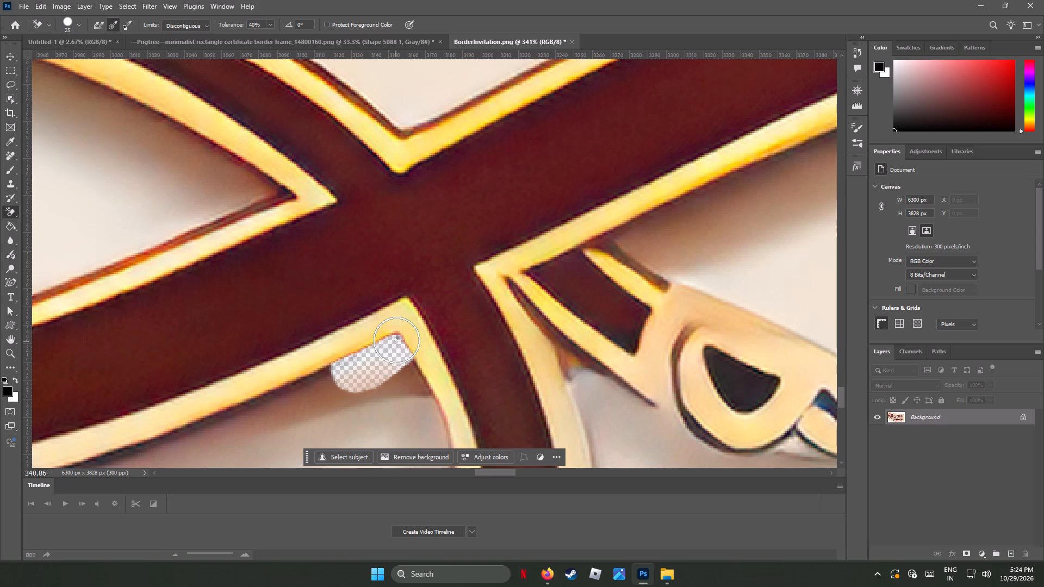
{"action": "left_click_drag", "start_coordinate": [396, 340], "coordinate": [306, 391]}
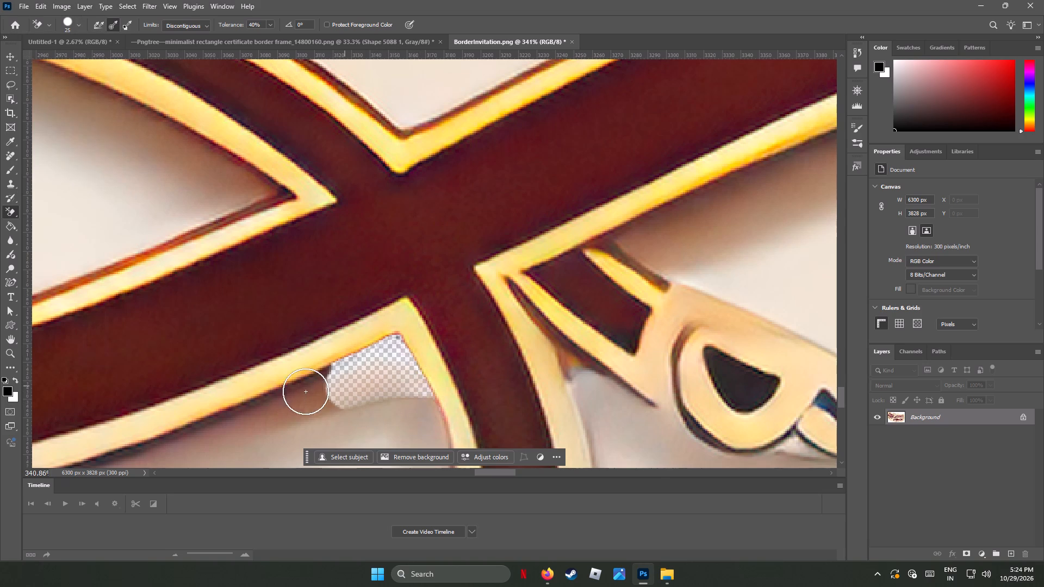
{"action": "left_click_drag", "start_coordinate": [306, 391], "coordinate": [264, 432]}
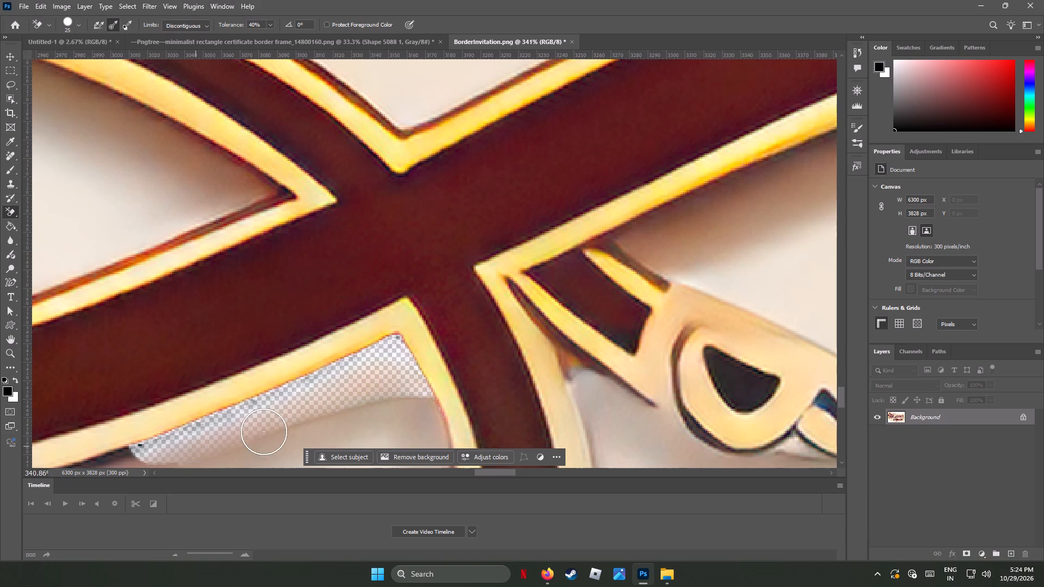
{"action": "left_click_drag", "start_coordinate": [264, 432], "coordinate": [227, 453]}
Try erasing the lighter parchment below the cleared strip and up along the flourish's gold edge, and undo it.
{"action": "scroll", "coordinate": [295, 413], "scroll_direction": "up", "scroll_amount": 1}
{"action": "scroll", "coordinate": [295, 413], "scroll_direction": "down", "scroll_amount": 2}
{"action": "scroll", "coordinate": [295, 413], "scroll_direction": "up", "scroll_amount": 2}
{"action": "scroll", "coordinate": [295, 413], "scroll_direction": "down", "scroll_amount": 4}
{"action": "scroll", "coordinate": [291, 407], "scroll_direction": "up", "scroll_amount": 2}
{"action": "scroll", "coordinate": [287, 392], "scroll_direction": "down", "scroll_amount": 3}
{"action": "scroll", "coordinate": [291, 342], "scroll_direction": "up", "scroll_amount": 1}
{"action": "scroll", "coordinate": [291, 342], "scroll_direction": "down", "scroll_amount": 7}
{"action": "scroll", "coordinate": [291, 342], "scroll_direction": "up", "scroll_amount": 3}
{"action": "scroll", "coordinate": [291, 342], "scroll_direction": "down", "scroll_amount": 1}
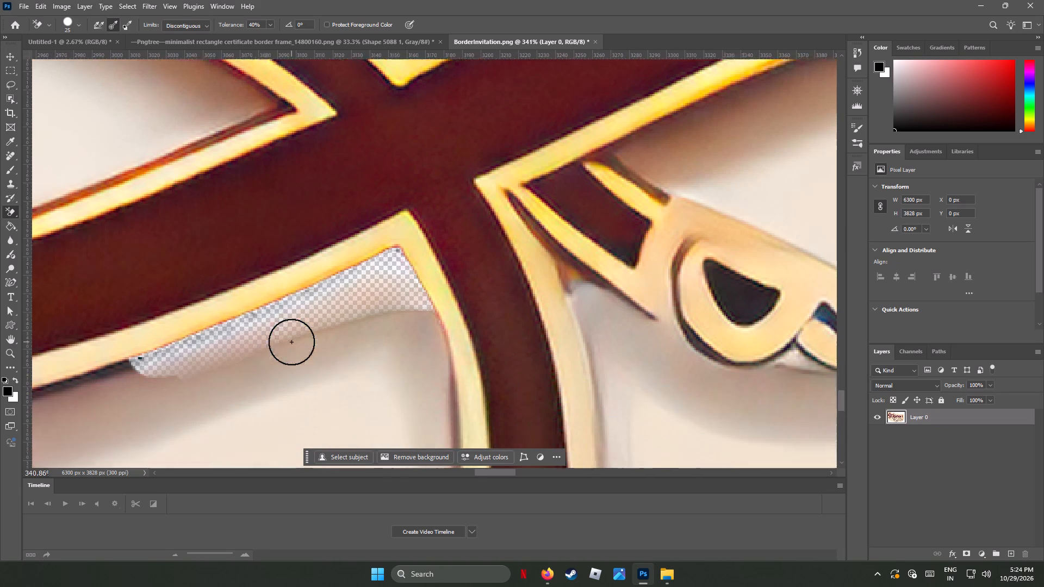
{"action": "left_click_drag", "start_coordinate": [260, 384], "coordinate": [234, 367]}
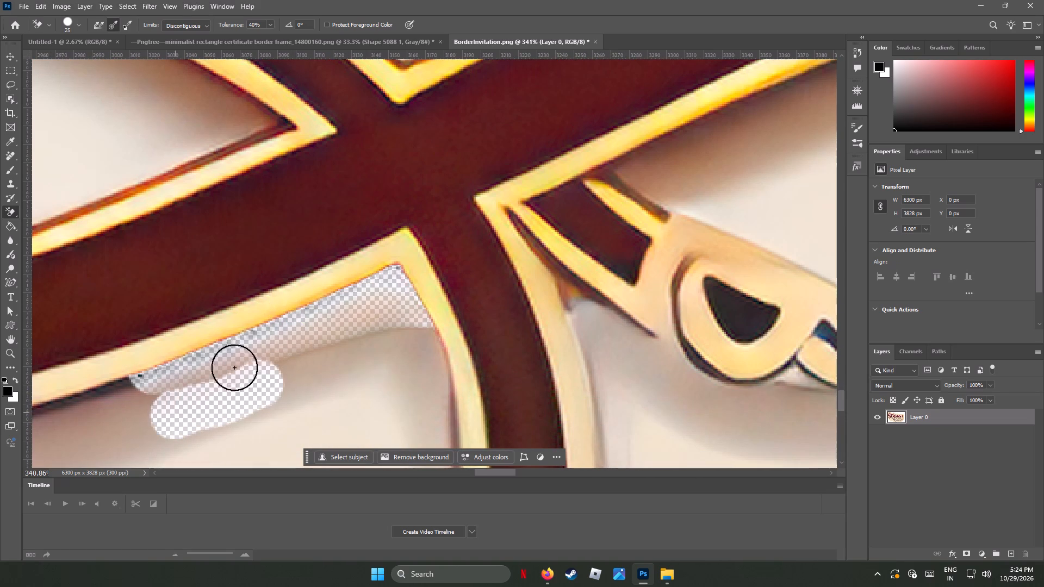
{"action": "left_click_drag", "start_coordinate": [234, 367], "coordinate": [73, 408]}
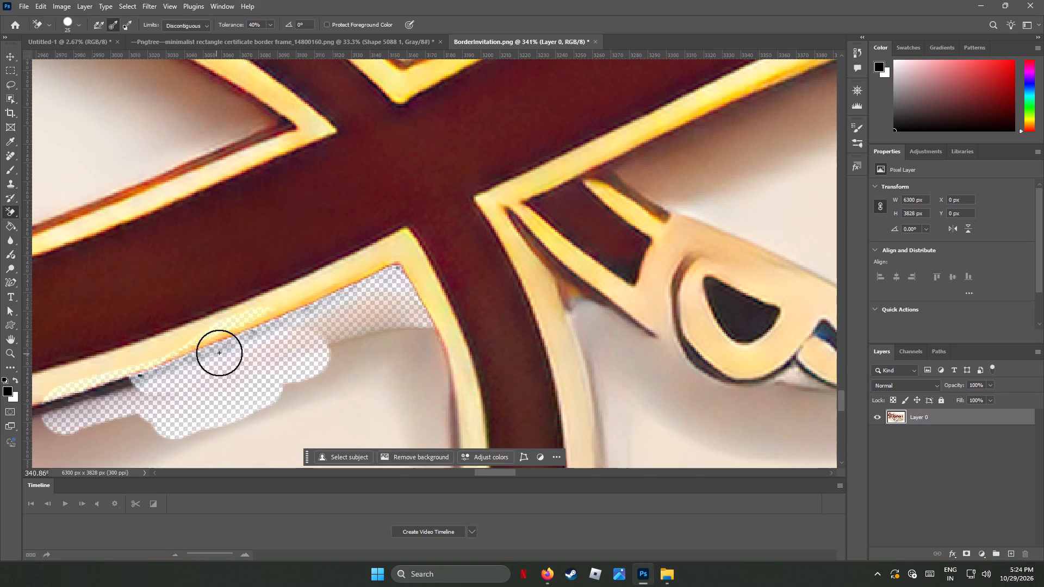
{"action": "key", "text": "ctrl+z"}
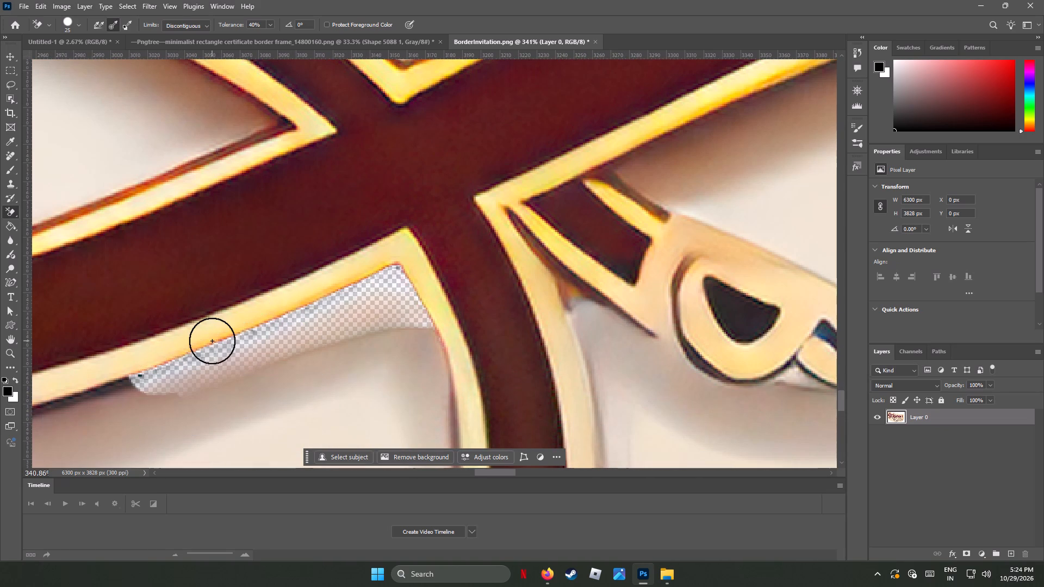
Extend the erased strip leftward along the flourish's lower gold edge, removing the dark shadow line.
{"action": "left_click_drag", "start_coordinate": [210, 350], "coordinate": [128, 386]}
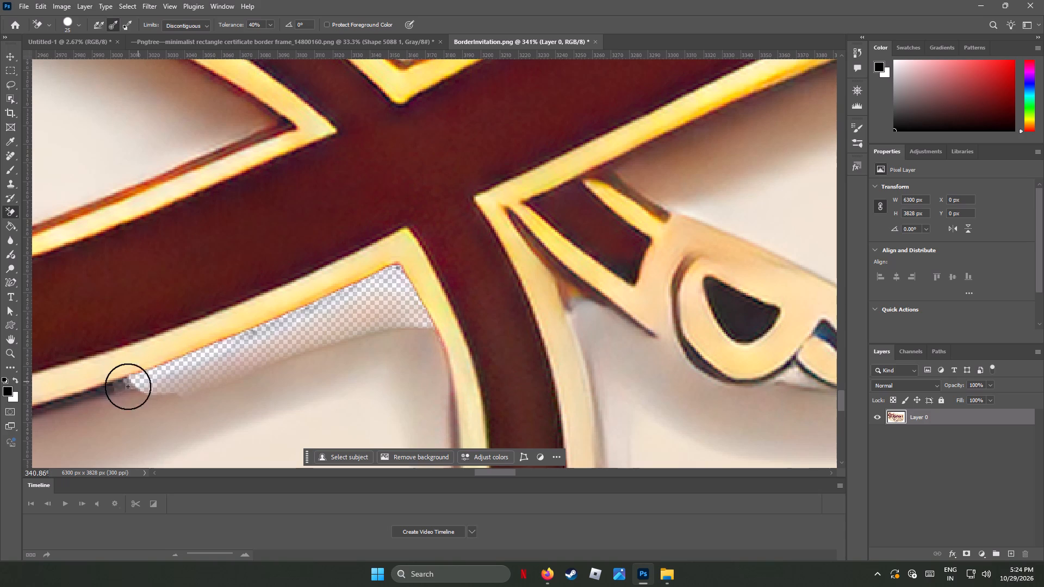
{"action": "left_click_drag", "start_coordinate": [128, 386], "coordinate": [364, 297]}
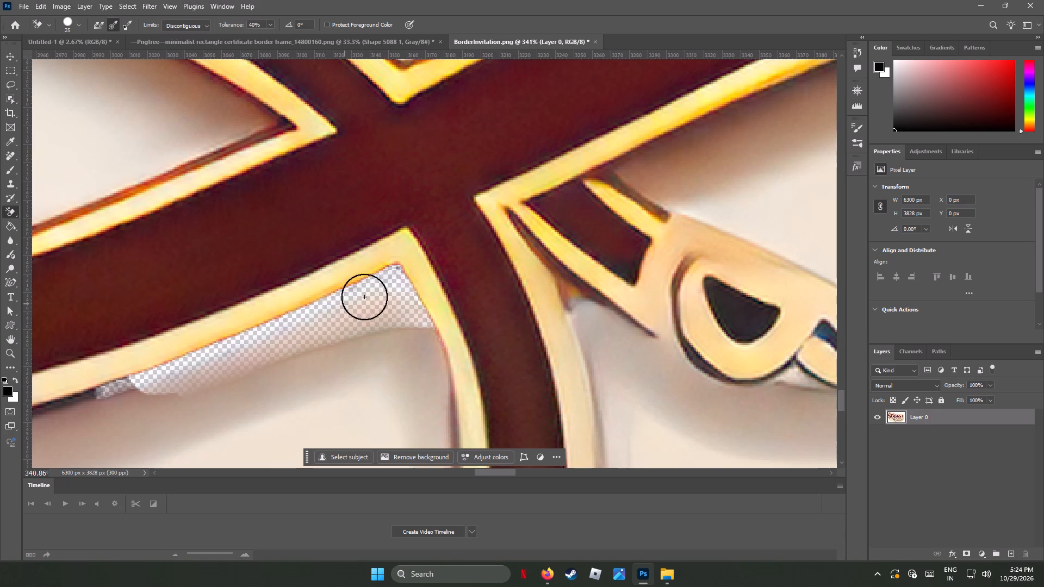
{"action": "left_click_drag", "start_coordinate": [364, 297], "coordinate": [361, 403]}
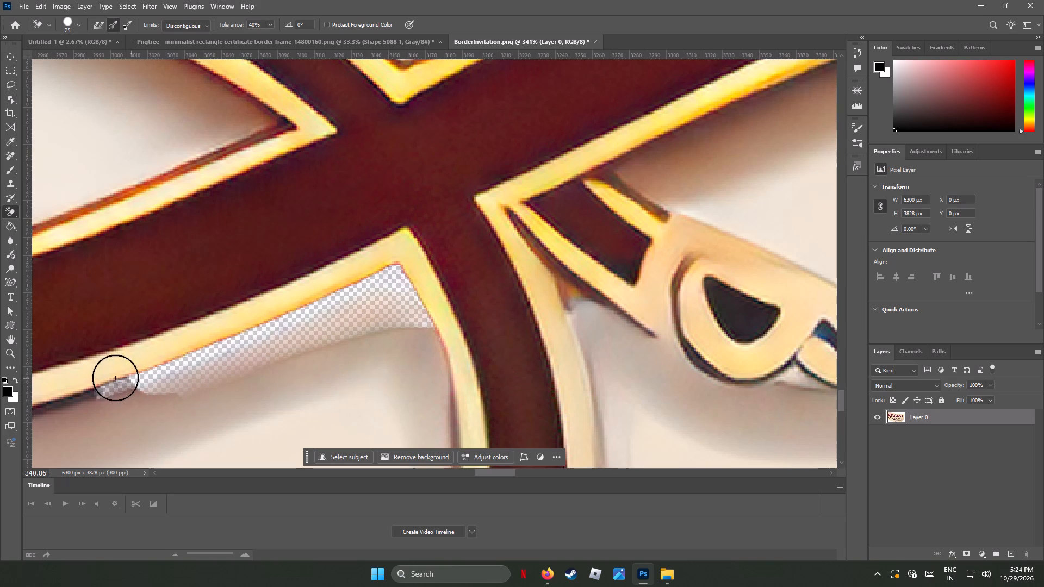
{"action": "left_click_drag", "start_coordinate": [128, 385], "coordinate": [201, 390]}
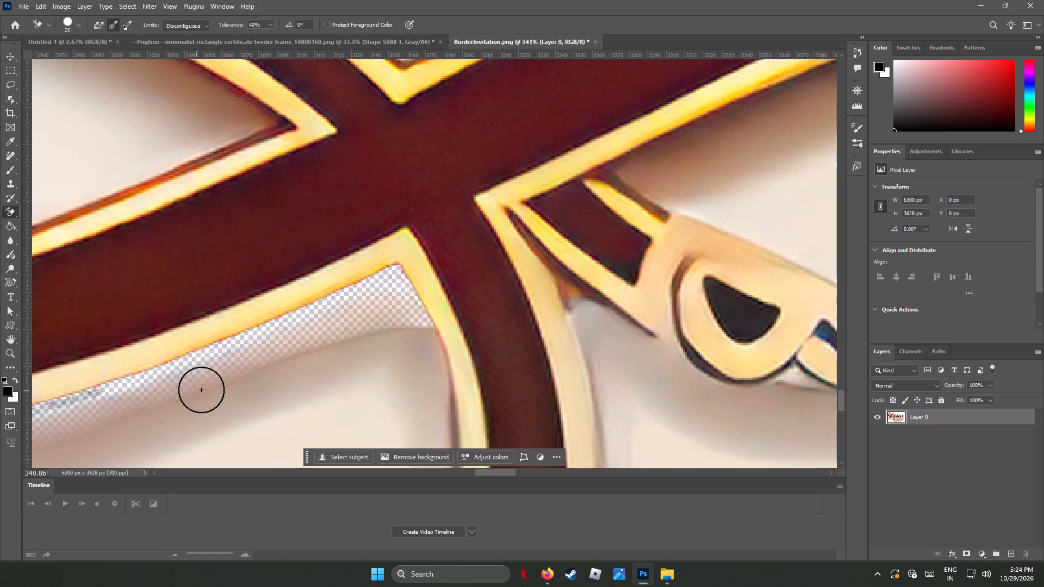
Erase the leftover shadow traces and widen the cleared area beneath the gold edge toward the descending stem.
{"action": "left_click_drag", "start_coordinate": [201, 390], "coordinate": [141, 413]}
{"action": "left_click_drag", "start_coordinate": [175, 388], "coordinate": [274, 351]}
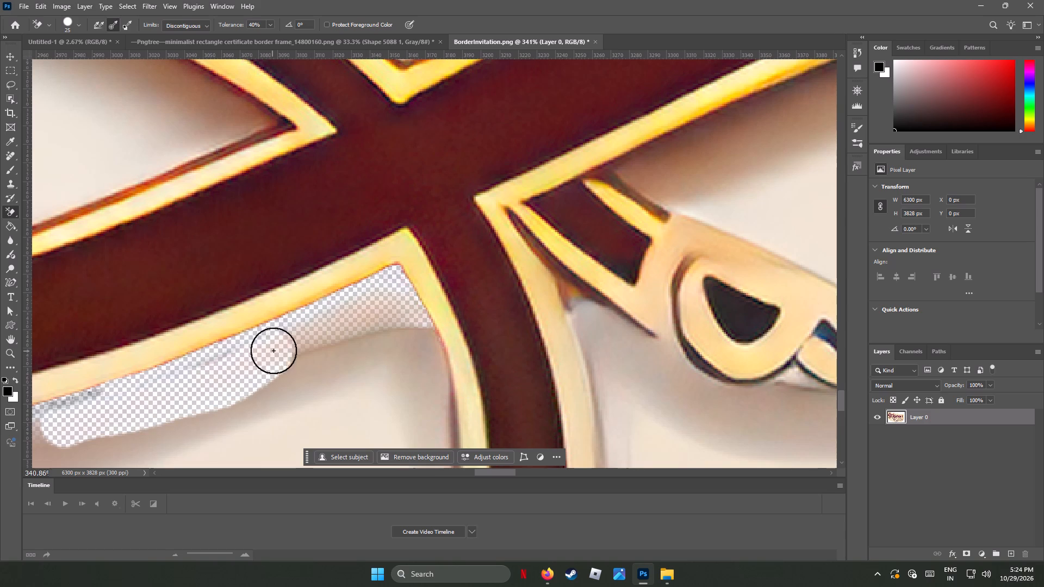
{"action": "left_click_drag", "start_coordinate": [274, 351], "coordinate": [126, 407]}
{"action": "left_click_drag", "start_coordinate": [87, 395], "coordinate": [232, 355]}
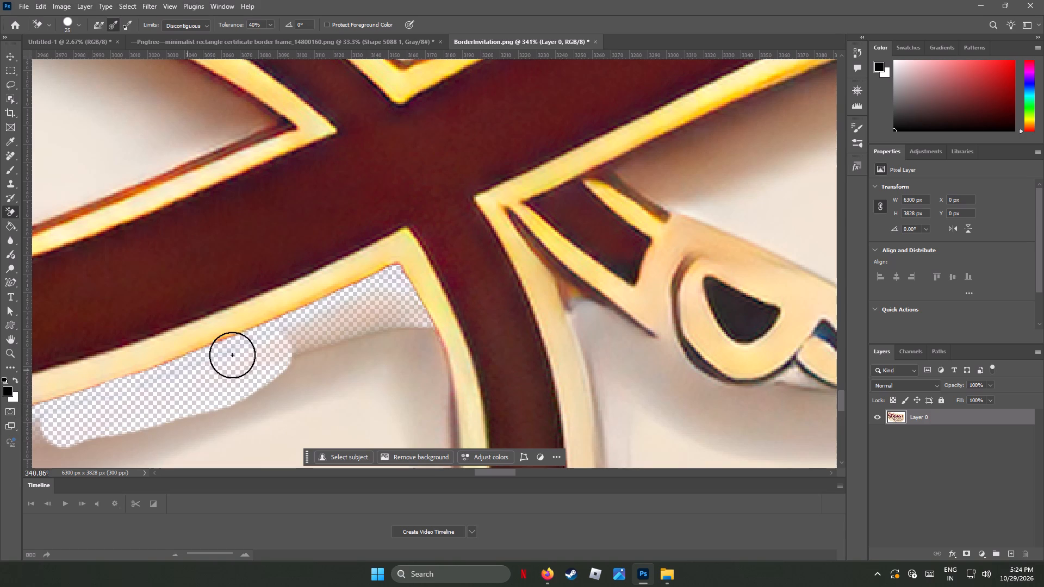
{"action": "left_click_drag", "start_coordinate": [232, 355], "coordinate": [318, 316]}
{"action": "left_click_drag", "start_coordinate": [330, 327], "coordinate": [300, 340]}
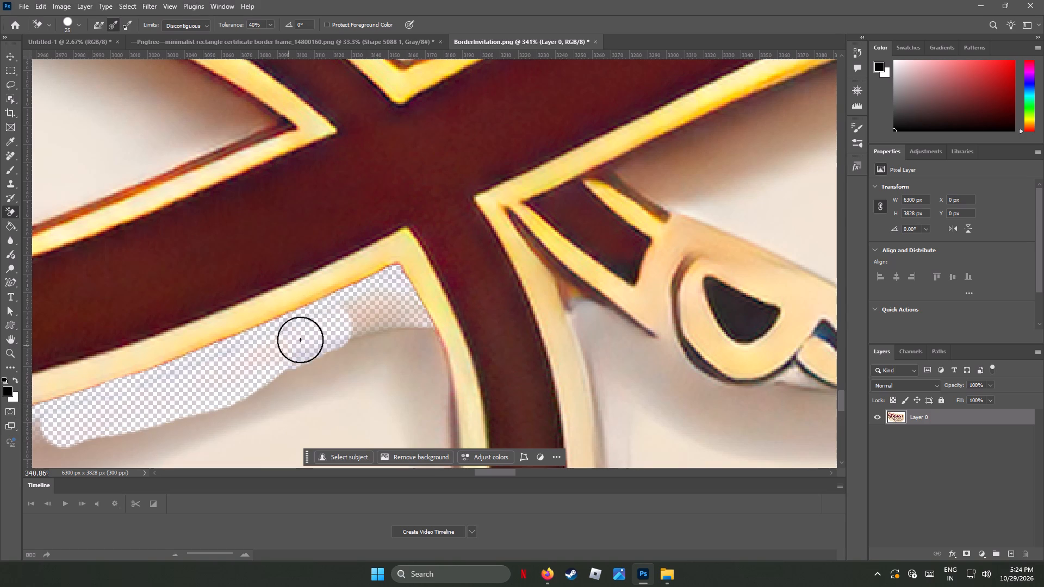
{"action": "left_click_drag", "start_coordinate": [300, 340], "coordinate": [308, 394]}
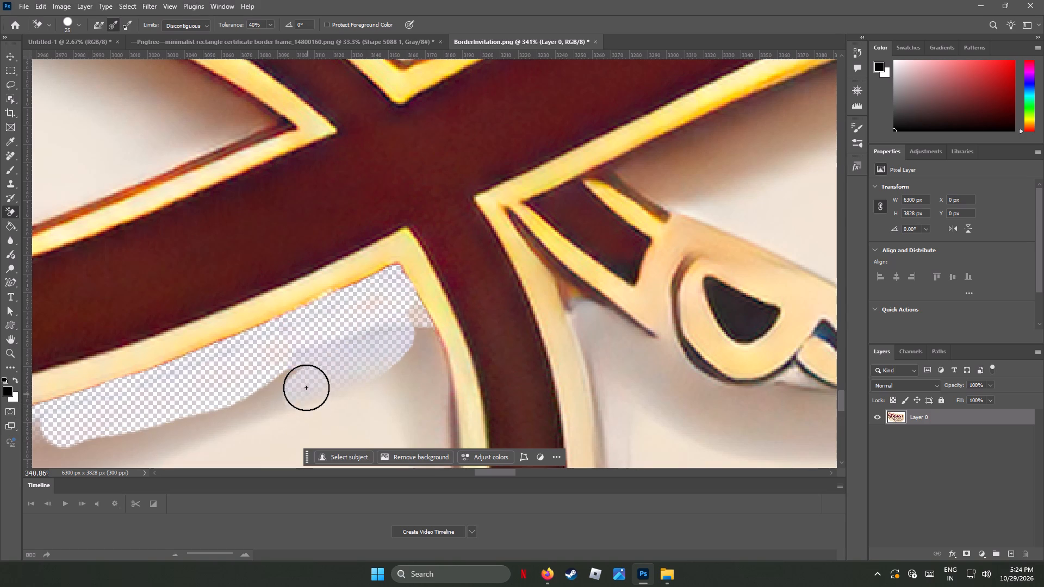
{"action": "left_click_drag", "start_coordinate": [298, 352], "coordinate": [306, 373]}
{"action": "left_click_drag", "start_coordinate": [282, 379], "coordinate": [234, 384]}
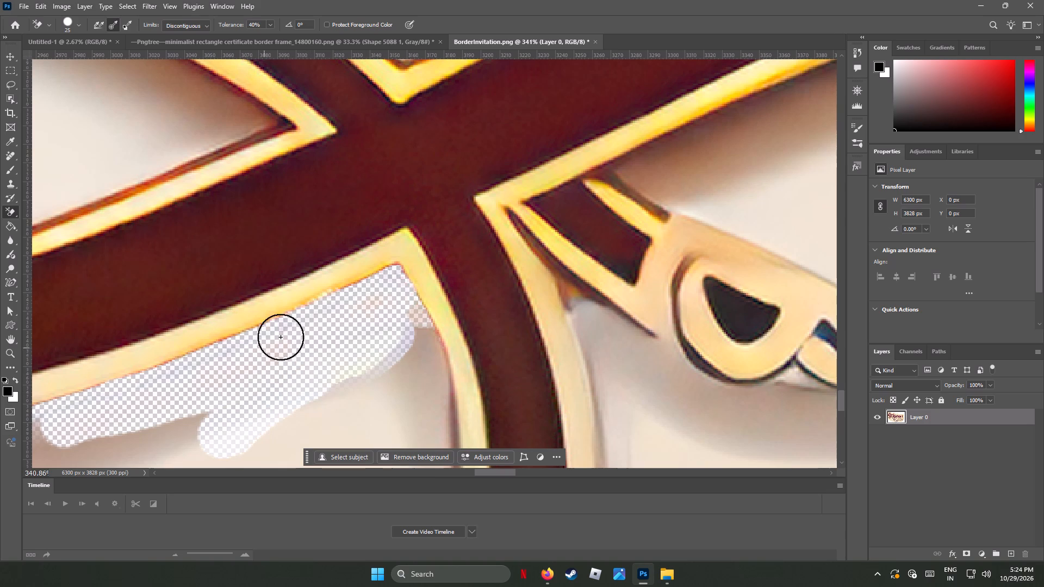
{"action": "left_click_drag", "start_coordinate": [294, 325], "coordinate": [225, 364]}
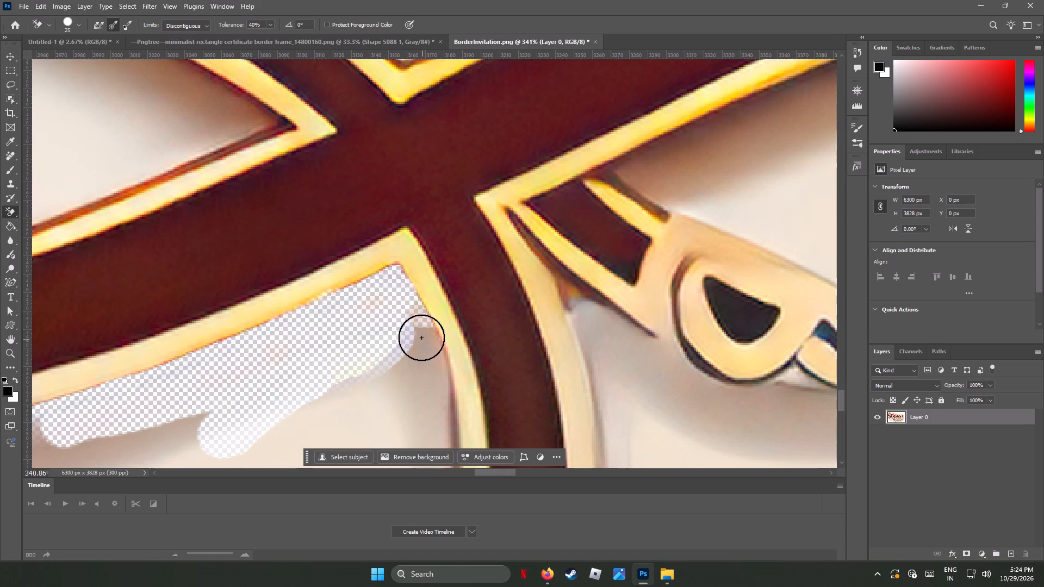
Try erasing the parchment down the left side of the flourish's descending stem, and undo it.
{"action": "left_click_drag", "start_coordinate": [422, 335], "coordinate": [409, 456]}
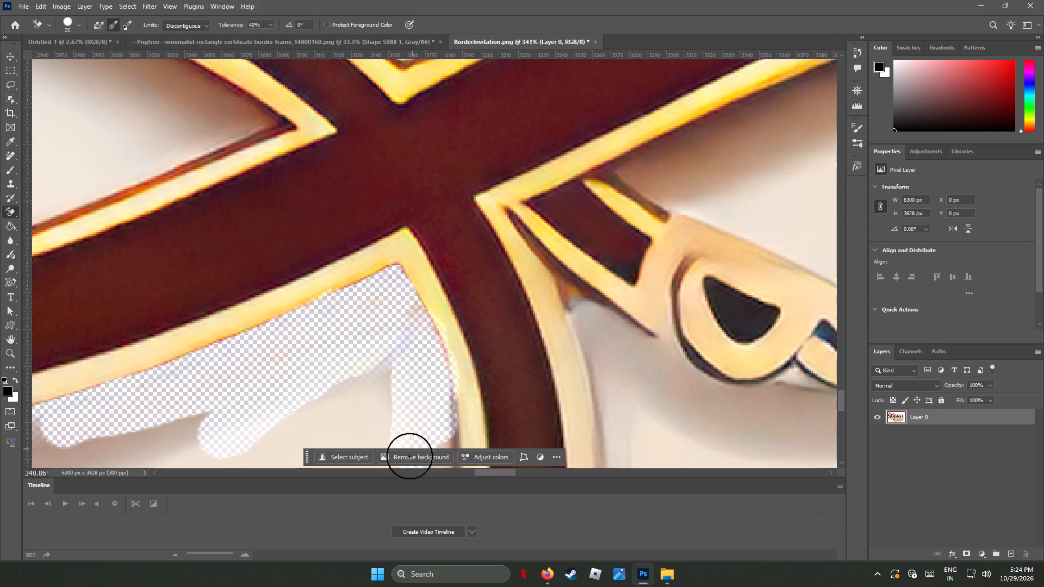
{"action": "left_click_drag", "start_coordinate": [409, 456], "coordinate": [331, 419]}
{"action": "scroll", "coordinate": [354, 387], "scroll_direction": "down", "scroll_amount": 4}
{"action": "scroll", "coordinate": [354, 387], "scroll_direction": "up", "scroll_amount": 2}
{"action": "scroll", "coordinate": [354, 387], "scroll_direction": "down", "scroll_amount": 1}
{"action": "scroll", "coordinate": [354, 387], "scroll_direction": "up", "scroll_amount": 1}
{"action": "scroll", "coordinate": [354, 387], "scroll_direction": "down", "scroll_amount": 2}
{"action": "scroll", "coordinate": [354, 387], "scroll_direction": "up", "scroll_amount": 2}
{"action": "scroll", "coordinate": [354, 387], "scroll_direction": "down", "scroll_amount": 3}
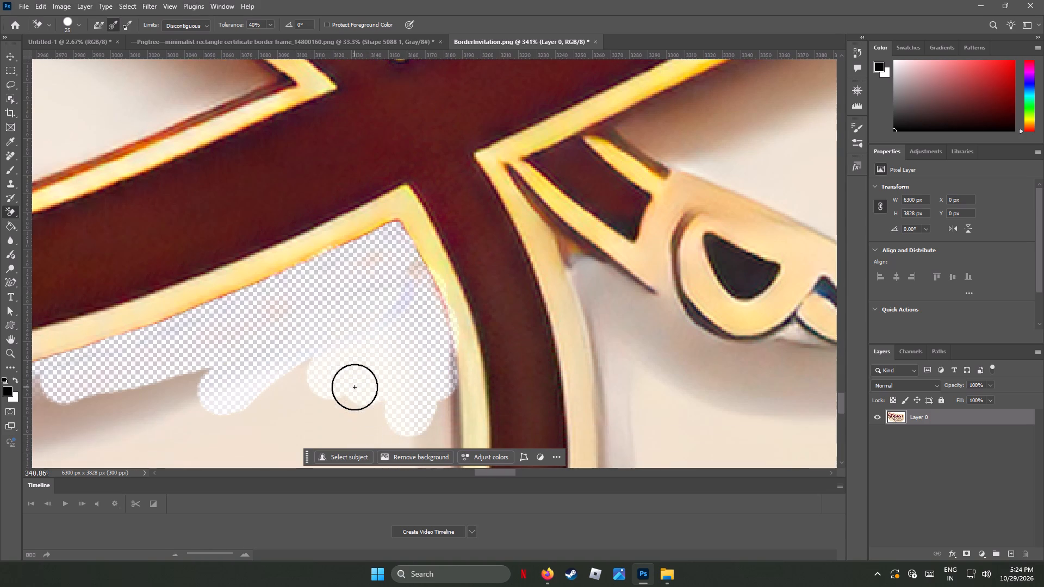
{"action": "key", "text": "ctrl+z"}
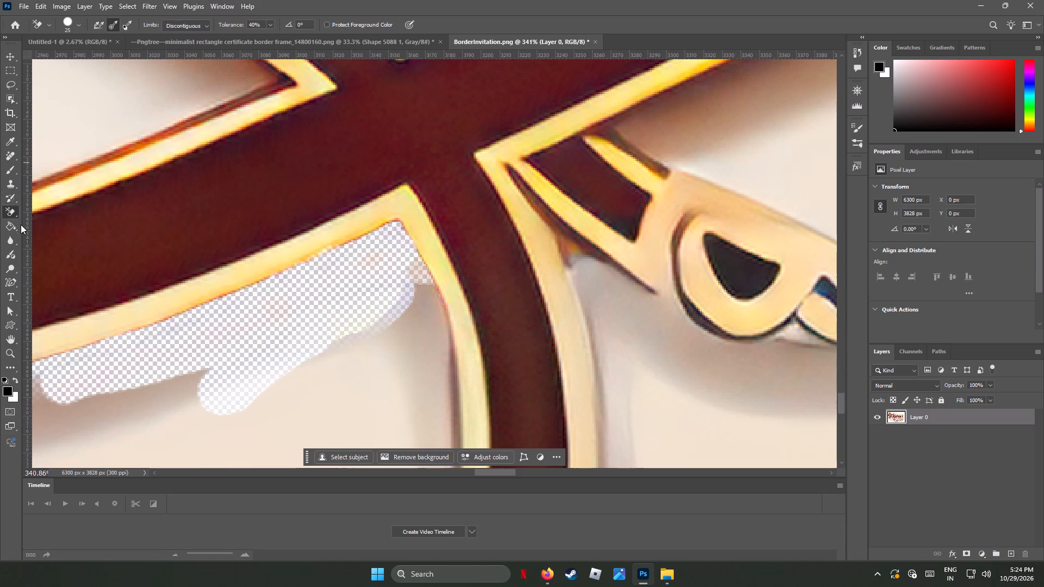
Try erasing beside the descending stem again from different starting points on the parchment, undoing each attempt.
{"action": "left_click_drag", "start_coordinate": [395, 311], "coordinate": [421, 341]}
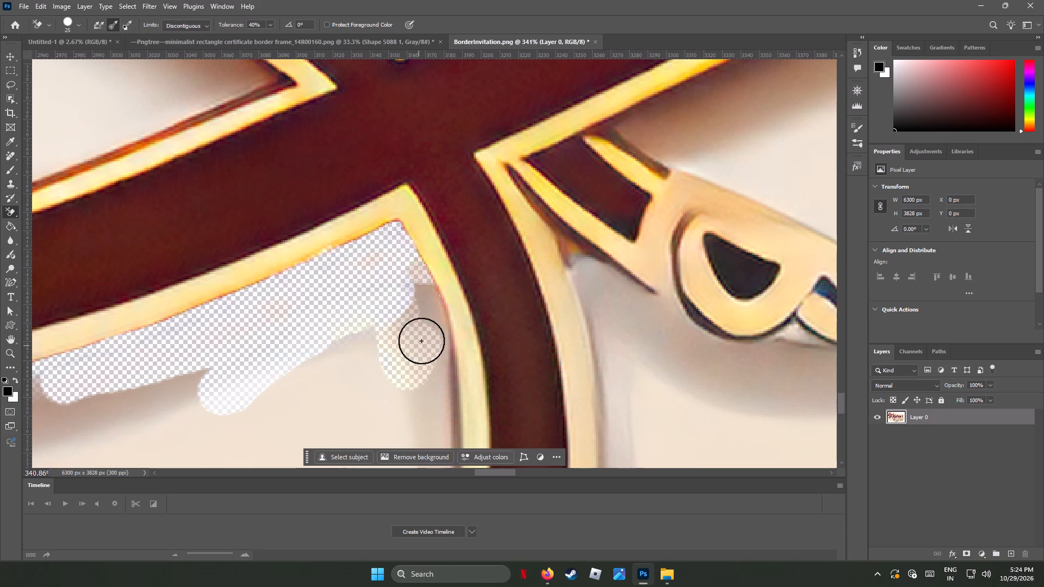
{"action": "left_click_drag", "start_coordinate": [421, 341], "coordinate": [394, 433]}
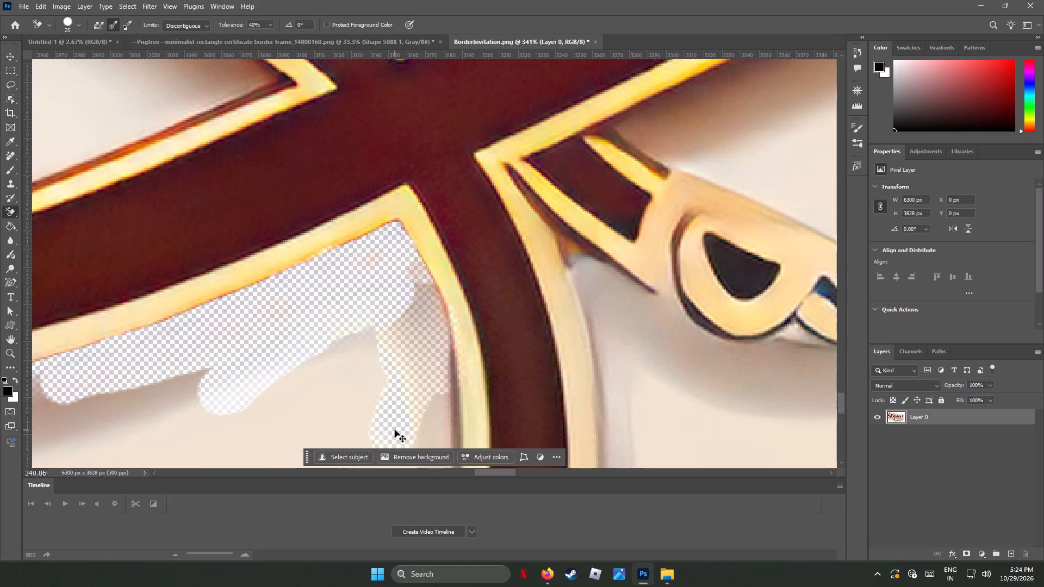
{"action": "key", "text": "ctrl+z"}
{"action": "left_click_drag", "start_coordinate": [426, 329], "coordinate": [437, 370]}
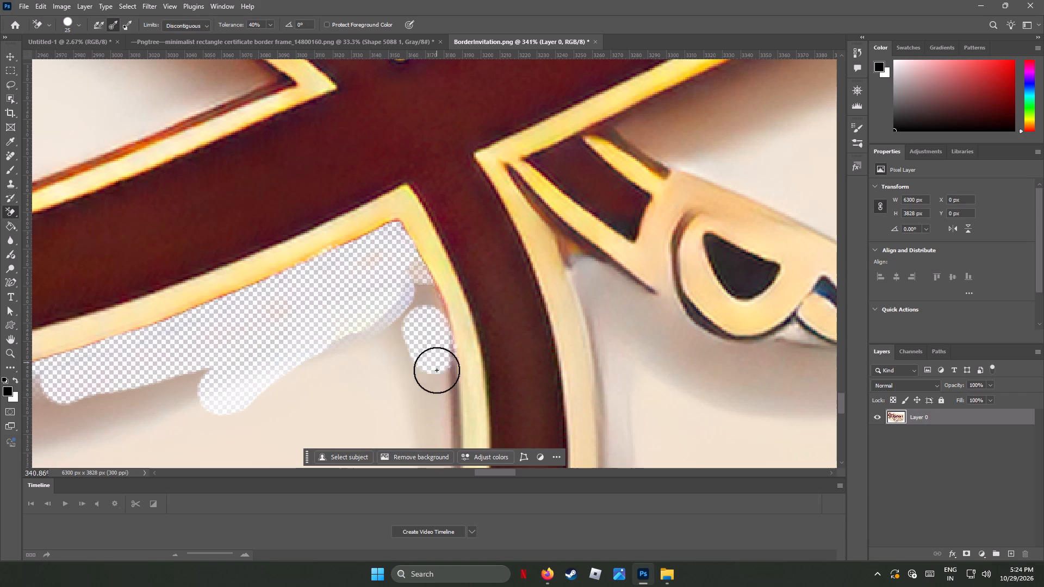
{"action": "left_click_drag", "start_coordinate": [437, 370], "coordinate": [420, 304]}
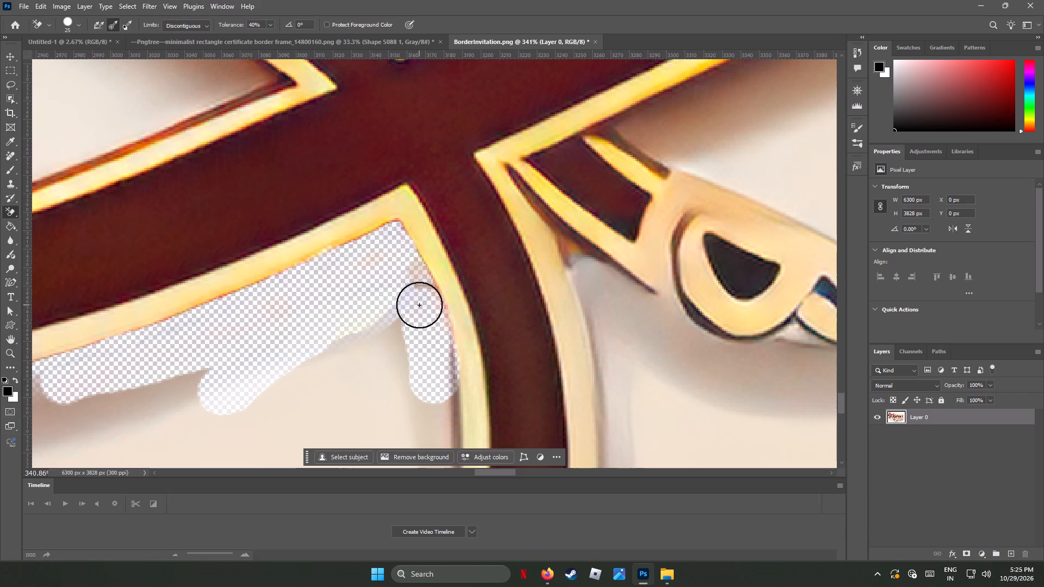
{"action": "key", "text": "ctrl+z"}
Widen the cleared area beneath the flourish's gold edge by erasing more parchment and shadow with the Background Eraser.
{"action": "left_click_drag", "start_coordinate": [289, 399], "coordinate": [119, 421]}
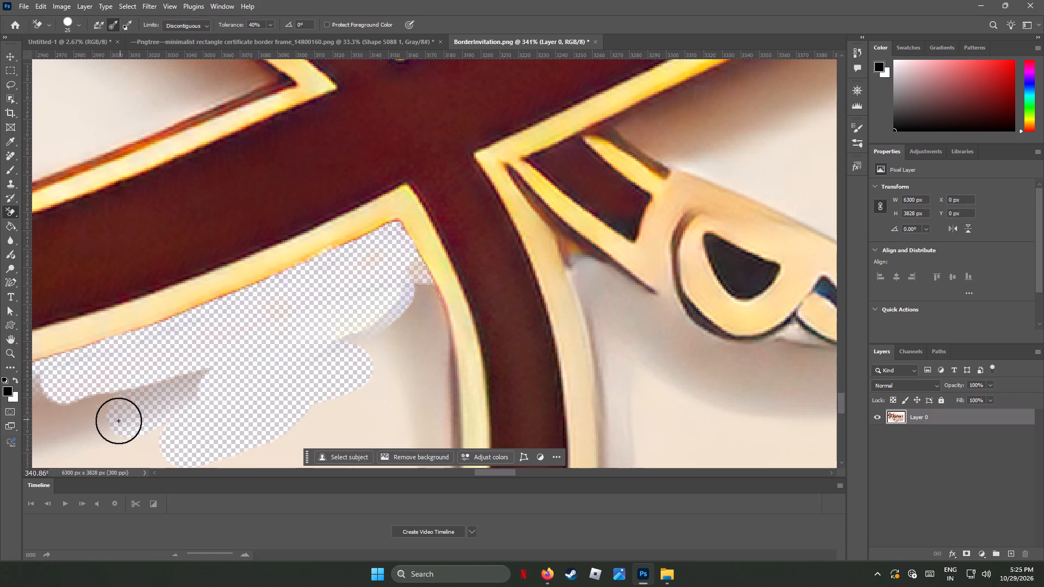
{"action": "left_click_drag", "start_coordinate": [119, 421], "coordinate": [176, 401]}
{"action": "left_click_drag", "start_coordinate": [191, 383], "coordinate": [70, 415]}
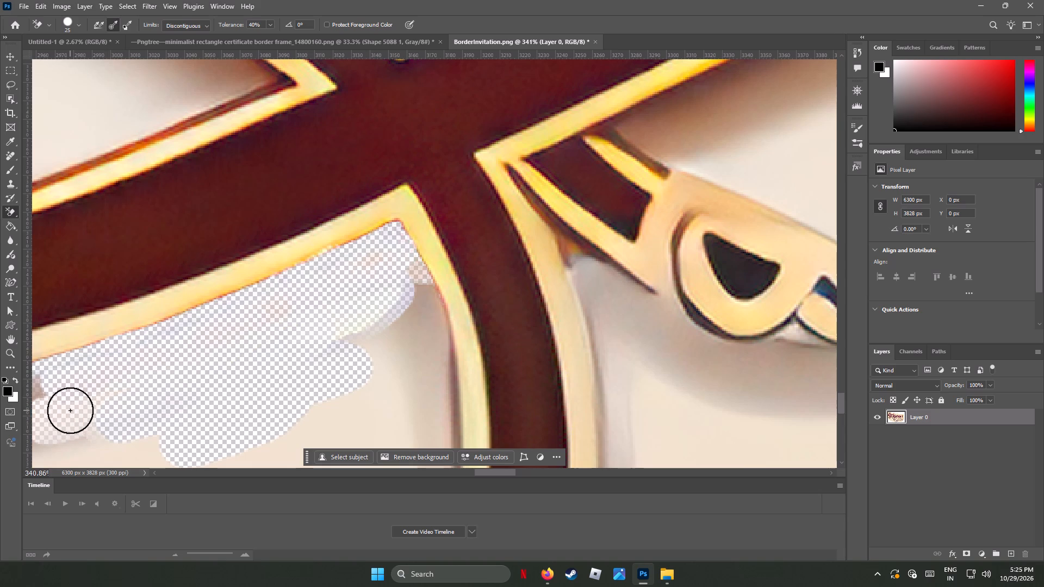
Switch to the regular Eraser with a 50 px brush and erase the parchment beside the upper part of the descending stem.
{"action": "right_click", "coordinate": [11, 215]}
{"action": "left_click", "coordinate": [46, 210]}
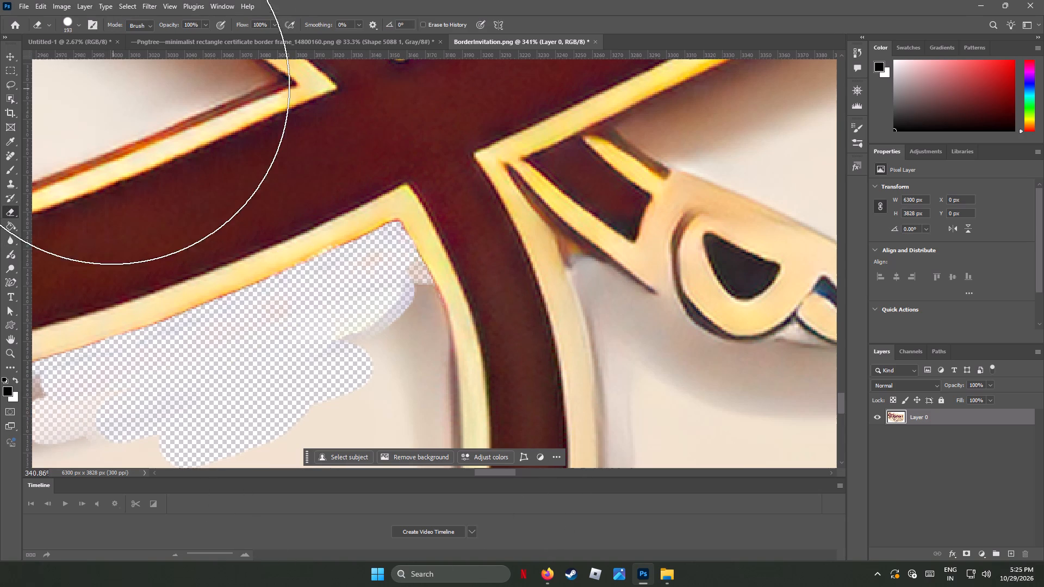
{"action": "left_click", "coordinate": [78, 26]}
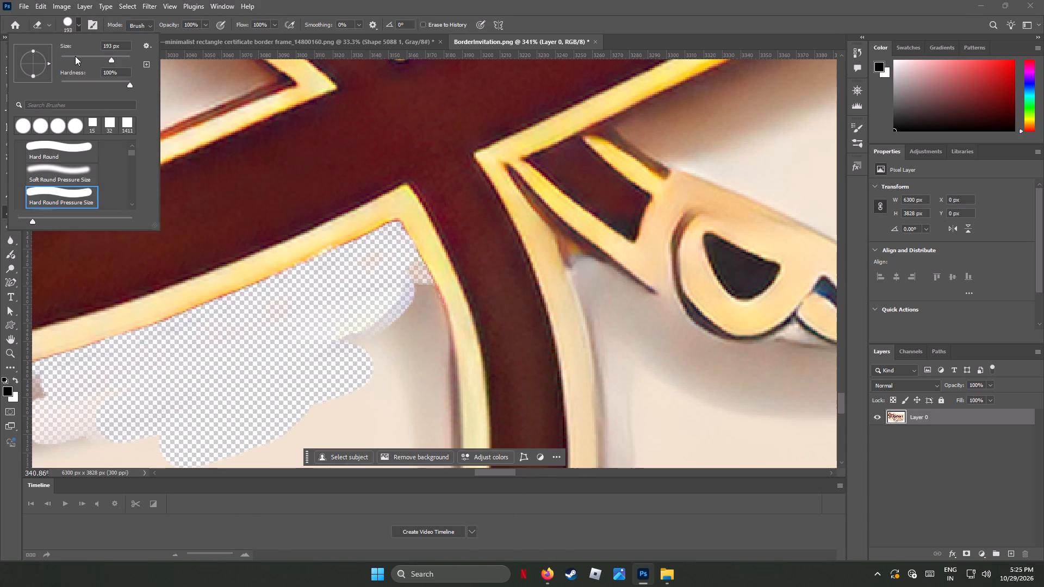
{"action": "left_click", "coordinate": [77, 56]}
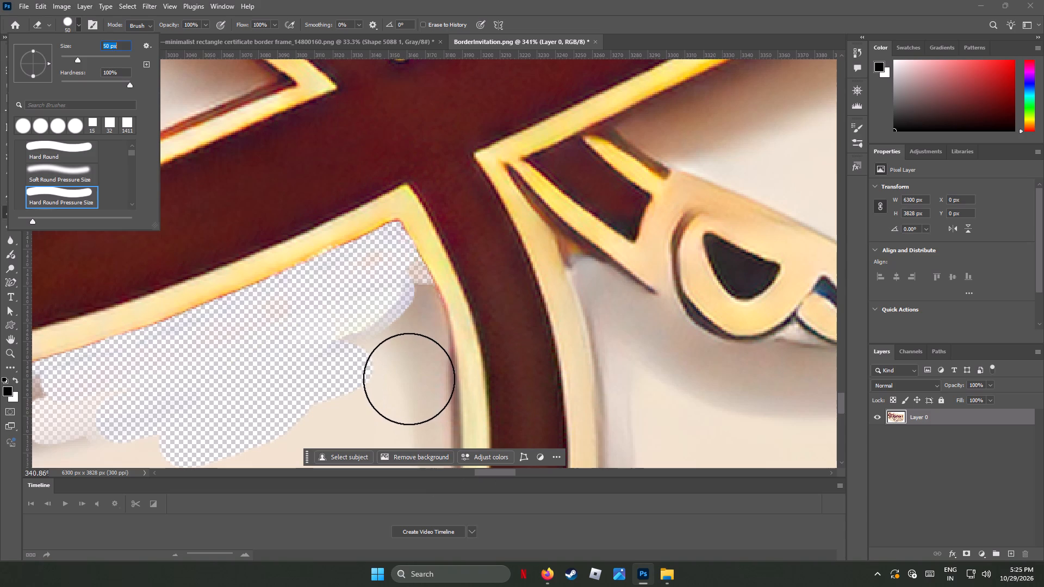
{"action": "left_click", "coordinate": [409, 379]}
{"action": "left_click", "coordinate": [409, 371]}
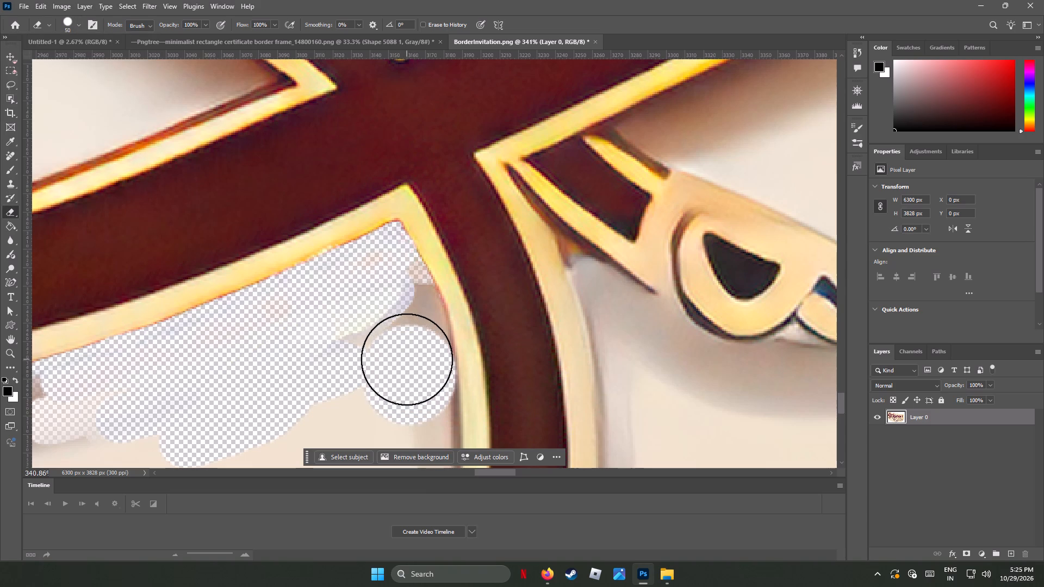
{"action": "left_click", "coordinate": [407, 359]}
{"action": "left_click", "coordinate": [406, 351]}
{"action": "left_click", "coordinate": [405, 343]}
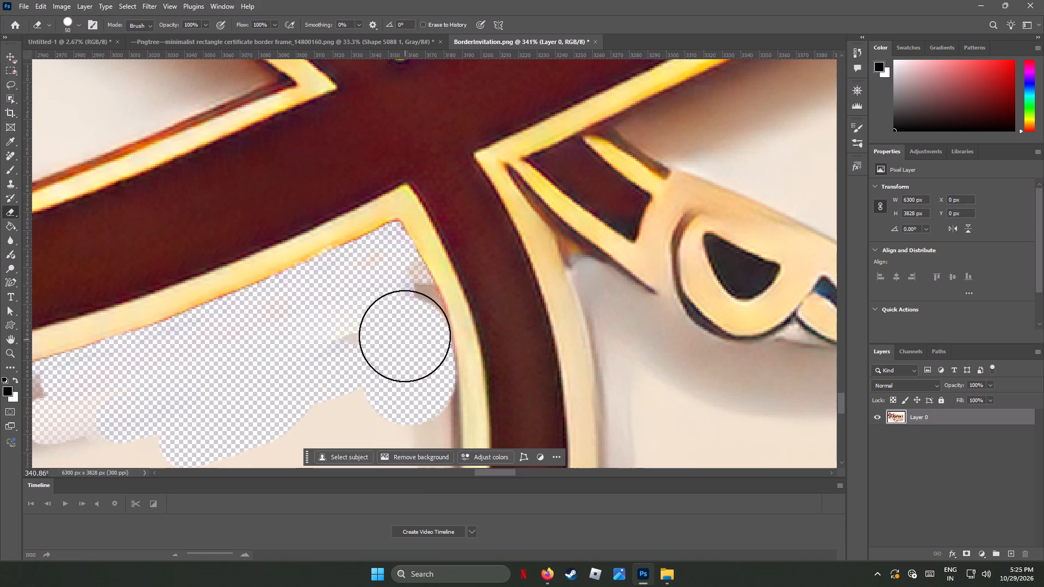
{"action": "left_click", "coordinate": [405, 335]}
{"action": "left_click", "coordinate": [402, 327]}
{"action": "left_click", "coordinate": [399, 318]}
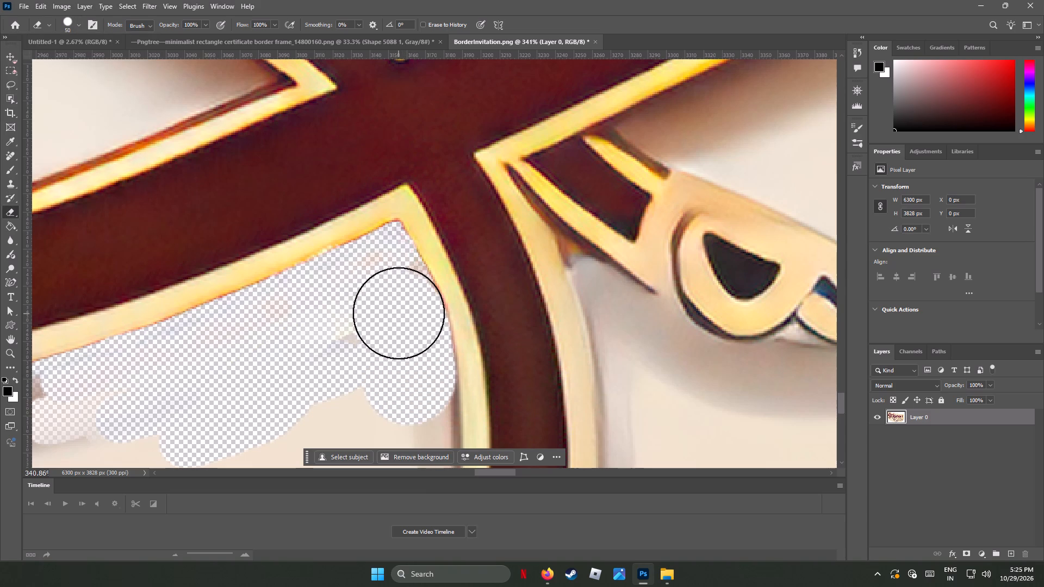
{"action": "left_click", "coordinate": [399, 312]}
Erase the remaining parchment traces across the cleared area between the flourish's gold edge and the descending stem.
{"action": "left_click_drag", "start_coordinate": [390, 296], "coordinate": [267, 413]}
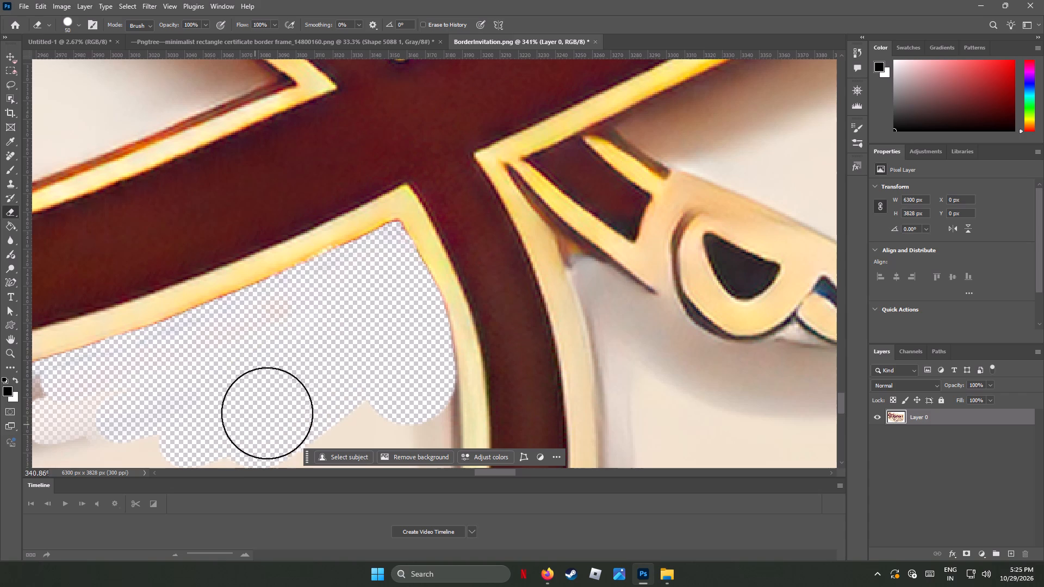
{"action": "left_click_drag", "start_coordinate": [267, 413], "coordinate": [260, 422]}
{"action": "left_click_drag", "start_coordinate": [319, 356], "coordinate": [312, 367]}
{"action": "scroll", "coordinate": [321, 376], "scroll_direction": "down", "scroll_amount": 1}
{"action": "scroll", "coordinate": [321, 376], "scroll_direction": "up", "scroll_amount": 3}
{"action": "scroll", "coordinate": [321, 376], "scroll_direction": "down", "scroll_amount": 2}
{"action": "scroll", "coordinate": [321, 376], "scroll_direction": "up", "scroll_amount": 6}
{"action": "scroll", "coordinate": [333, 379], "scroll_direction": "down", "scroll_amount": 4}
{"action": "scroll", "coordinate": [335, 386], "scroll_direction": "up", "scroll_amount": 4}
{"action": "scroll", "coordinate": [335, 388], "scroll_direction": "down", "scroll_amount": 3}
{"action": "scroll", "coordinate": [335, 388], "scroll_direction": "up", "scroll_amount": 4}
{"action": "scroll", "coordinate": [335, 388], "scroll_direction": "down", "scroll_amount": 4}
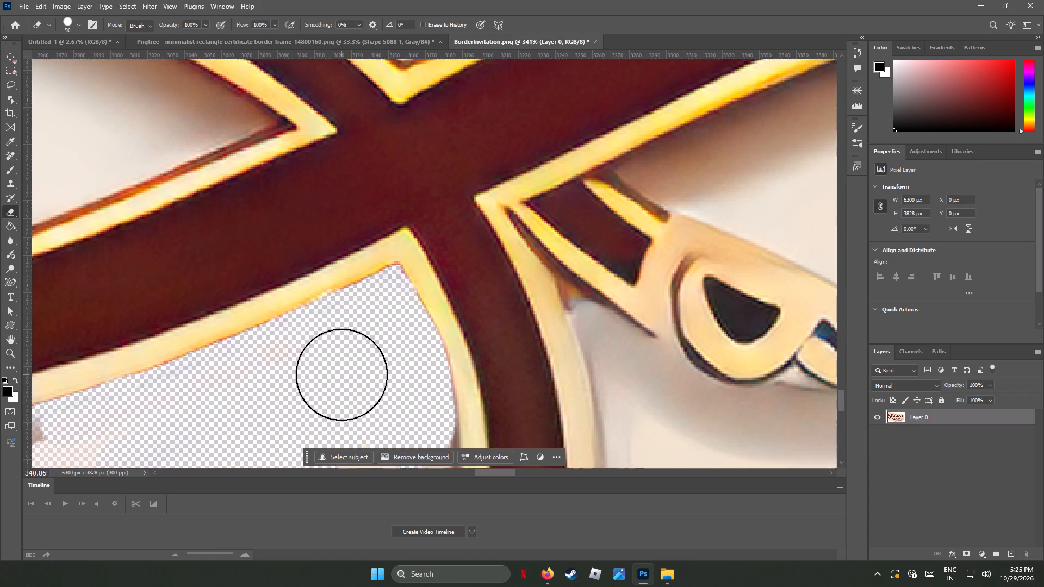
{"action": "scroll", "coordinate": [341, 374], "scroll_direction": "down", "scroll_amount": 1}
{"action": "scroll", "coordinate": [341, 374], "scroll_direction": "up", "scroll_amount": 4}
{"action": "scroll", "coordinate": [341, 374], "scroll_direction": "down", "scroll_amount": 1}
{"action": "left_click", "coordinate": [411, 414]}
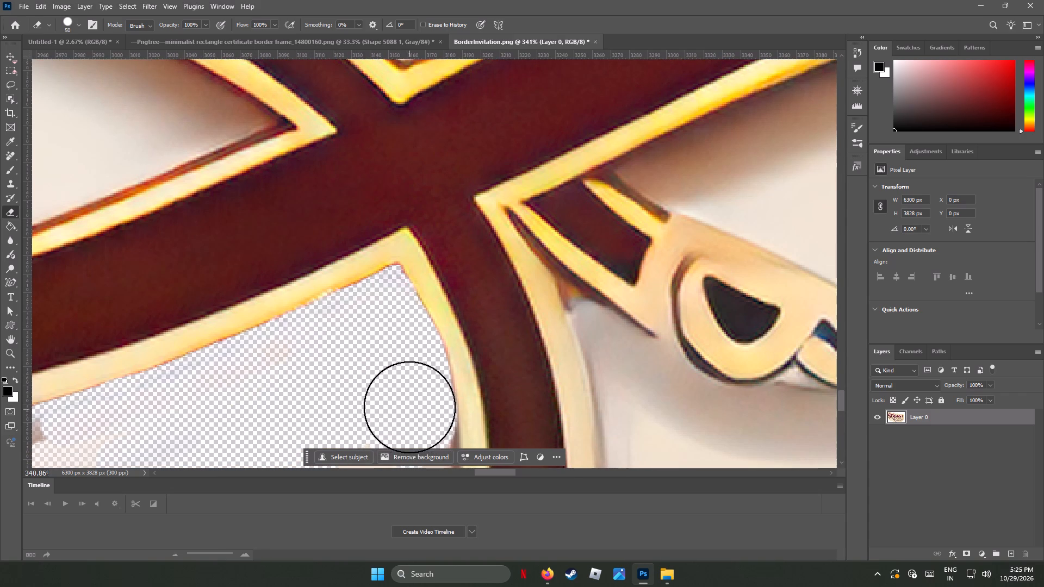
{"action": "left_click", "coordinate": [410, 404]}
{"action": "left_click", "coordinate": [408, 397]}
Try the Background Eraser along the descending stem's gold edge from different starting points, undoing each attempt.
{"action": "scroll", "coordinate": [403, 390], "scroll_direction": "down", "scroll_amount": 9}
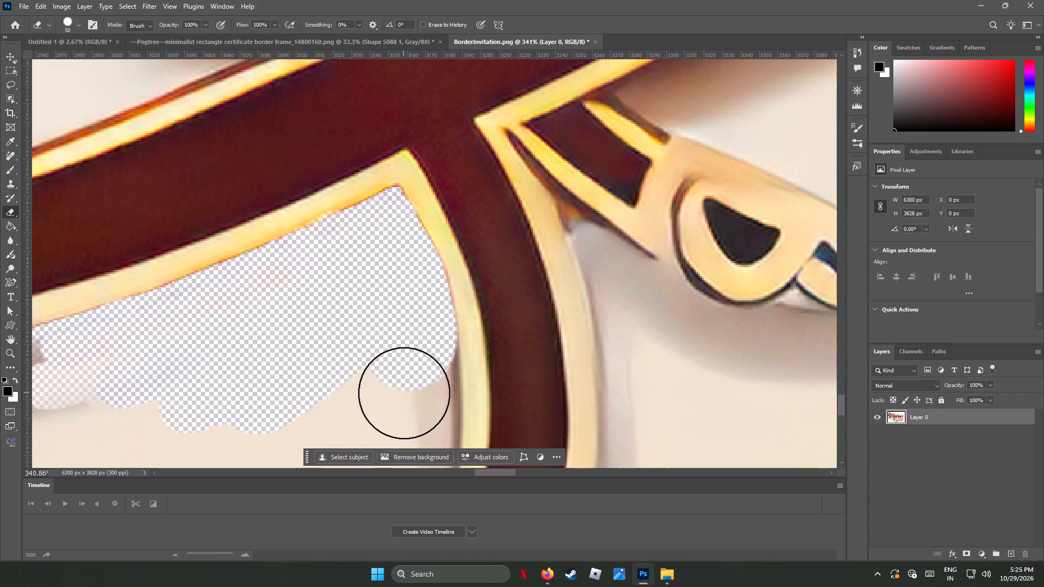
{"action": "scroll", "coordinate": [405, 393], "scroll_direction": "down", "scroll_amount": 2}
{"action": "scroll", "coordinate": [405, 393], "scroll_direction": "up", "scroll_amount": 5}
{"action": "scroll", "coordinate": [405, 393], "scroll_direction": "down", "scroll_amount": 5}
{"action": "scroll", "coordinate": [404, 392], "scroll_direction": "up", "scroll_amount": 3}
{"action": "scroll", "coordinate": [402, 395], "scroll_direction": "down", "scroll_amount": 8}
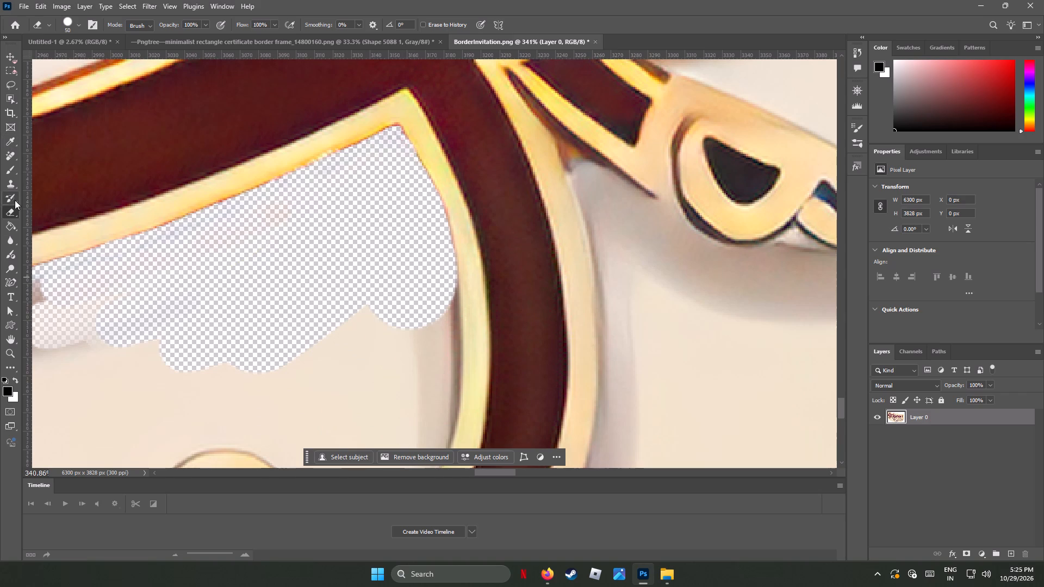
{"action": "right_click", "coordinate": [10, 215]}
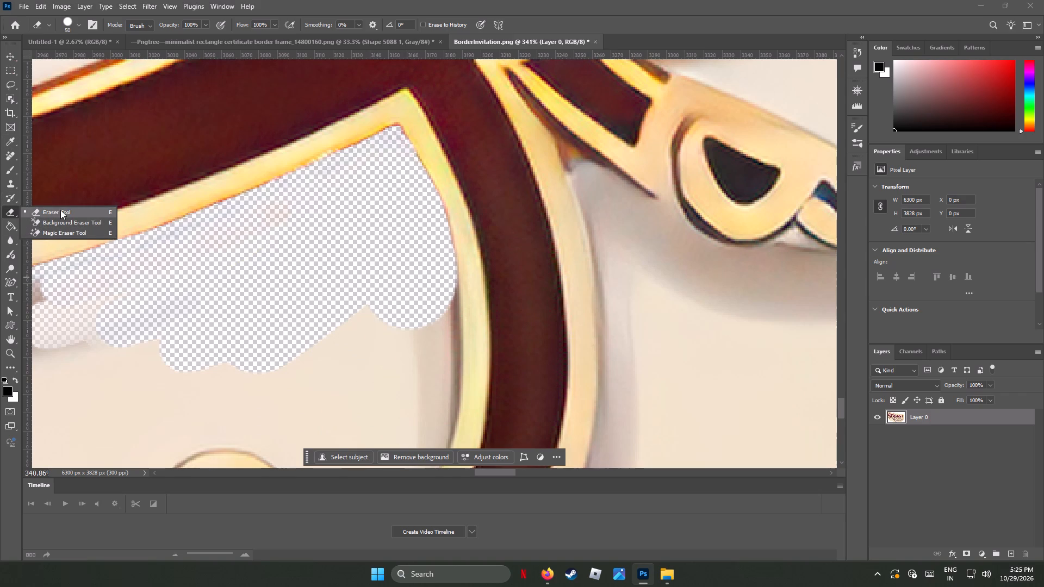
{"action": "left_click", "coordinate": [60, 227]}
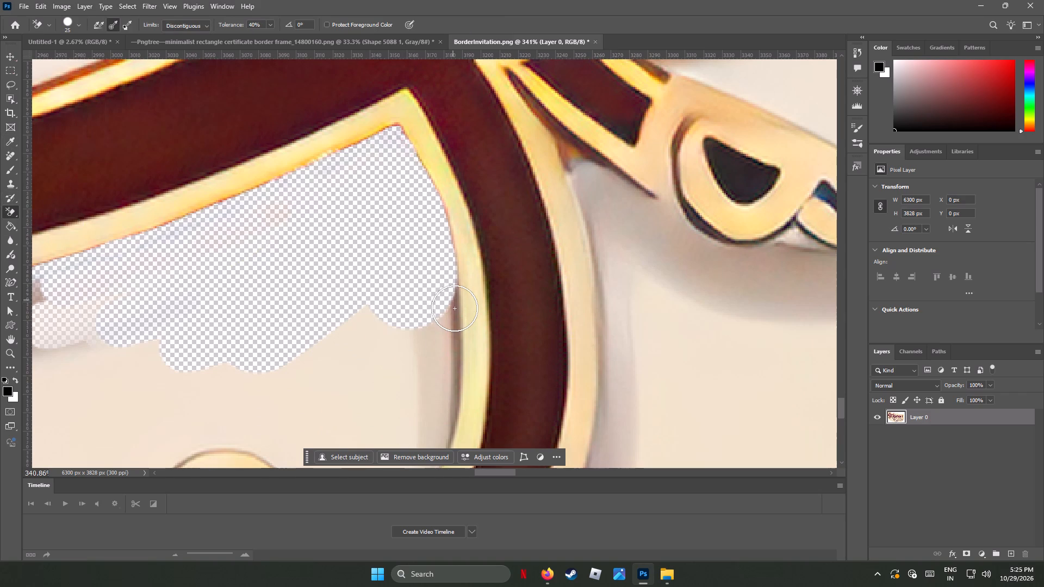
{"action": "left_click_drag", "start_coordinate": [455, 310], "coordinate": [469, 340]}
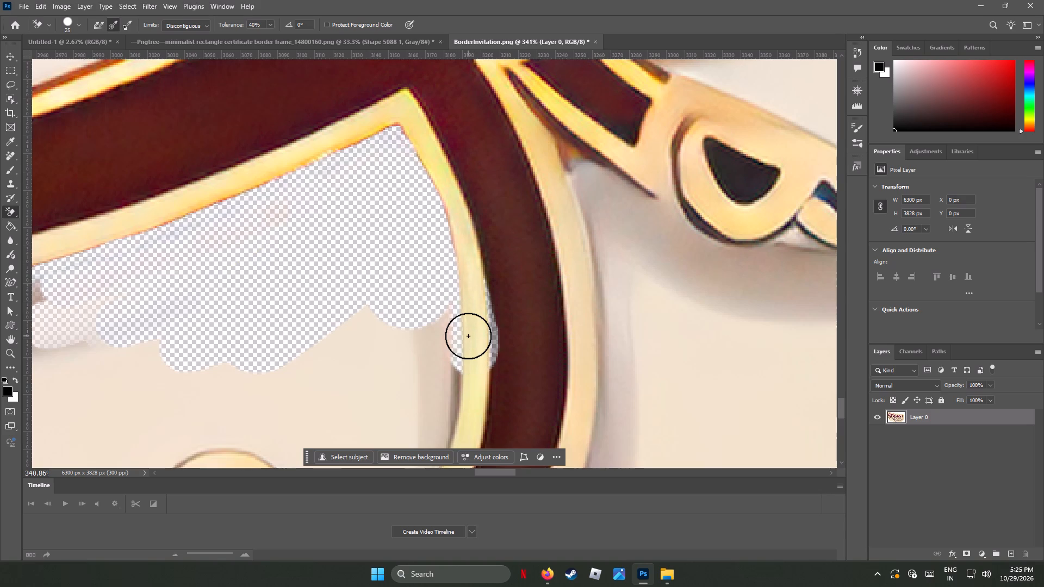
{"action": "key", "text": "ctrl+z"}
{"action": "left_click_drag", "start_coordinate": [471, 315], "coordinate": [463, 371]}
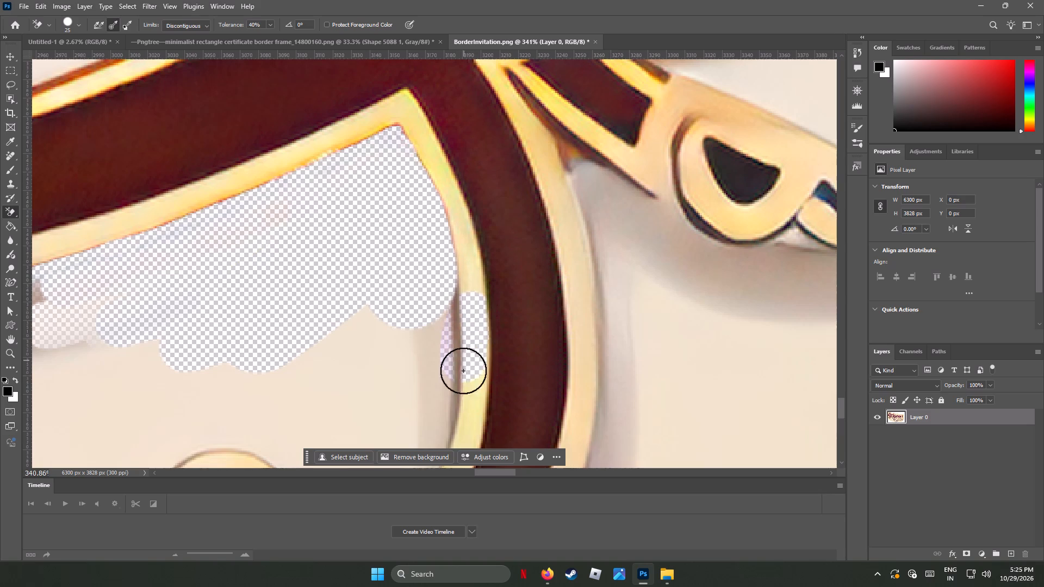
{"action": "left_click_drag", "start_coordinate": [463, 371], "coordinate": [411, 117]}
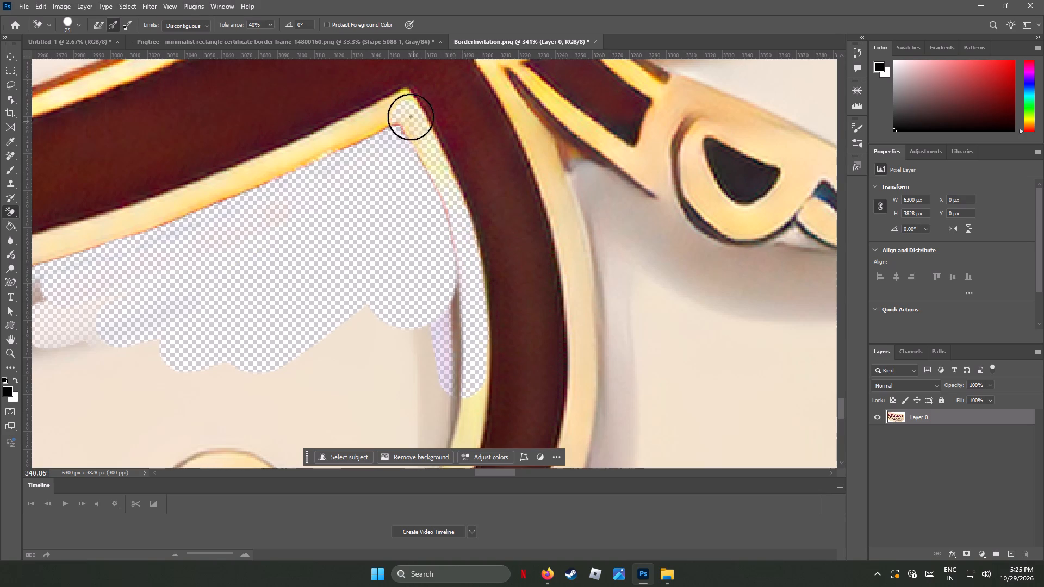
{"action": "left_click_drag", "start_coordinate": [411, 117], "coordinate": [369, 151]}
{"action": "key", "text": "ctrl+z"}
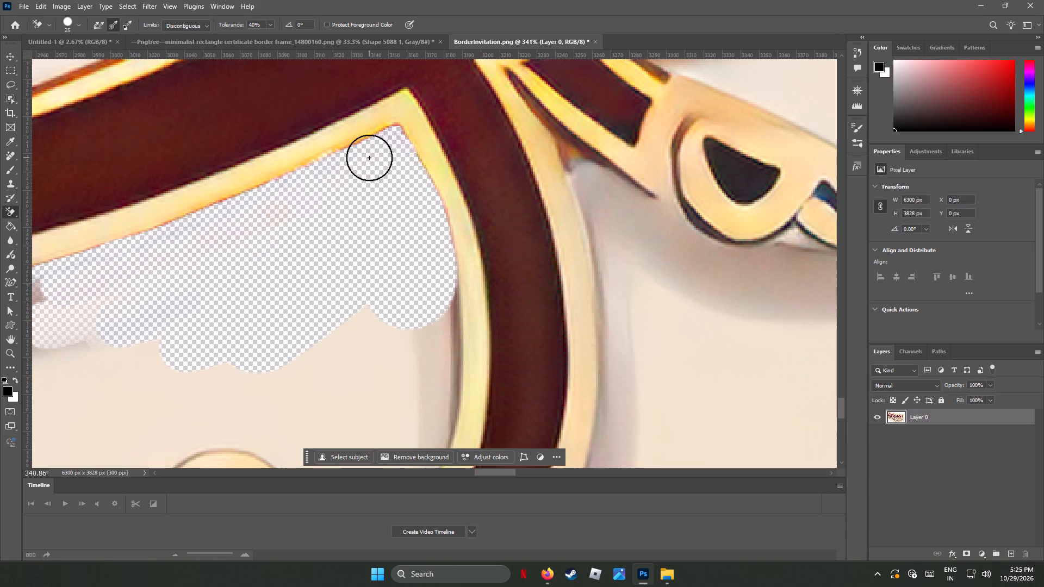
Undo all the erasing beneath the flourish, back to the original locked Background layer.
{"action": "key", "text": "ctrl+z"}
{"action": "key", "text": "ctrl+z"}
{"action": "key", "text": "ctrl+z"}
{"action": "key", "text": "ctrl+z"}
{"action": "key", "text": "ctrl+z"}
{"action": "key", "text": "ctrl+z"}
{"action": "key", "text": "ctrl+z"}
{"action": "key", "text": "ctrl+z"}
{"action": "key", "text": "ctrl+z"}
{"action": "key", "text": "ctrl+z"}
{"action": "key", "text": "ctrl+z"}
{"action": "key", "text": "ctrl+z"}
{"action": "key", "text": "ctrl+z"}
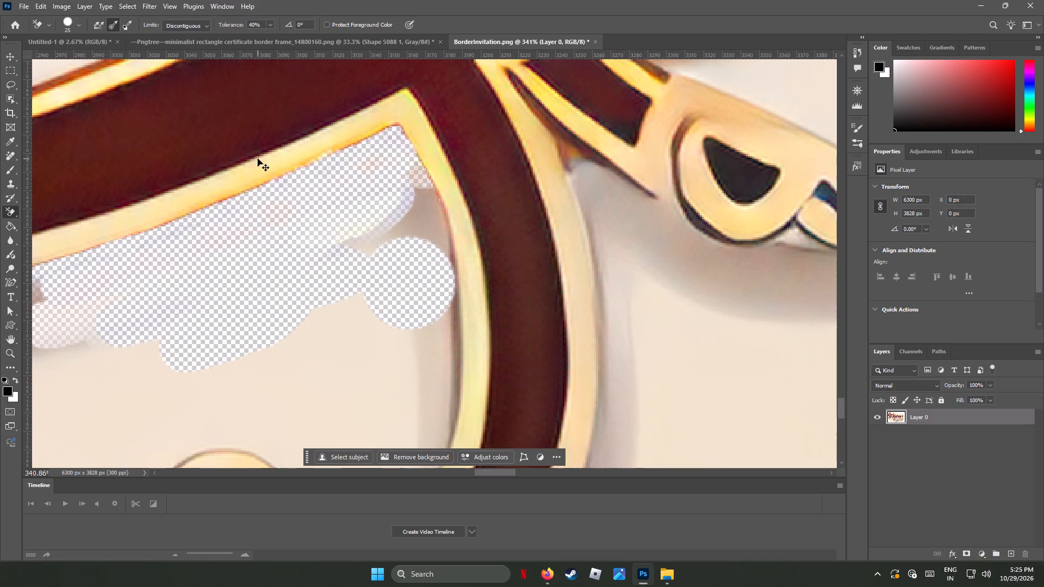
{"action": "key", "text": "ctrl+z"}
{"action": "key", "text": "ctrl+z"}
{"action": "key", "text": "ctrl+z"}
{"action": "key", "text": "ctrl+z"}
{"action": "key", "text": "ctrl+z"}
{"action": "key", "text": "ctrl+z"}
{"action": "key", "text": "ctrl+z"}
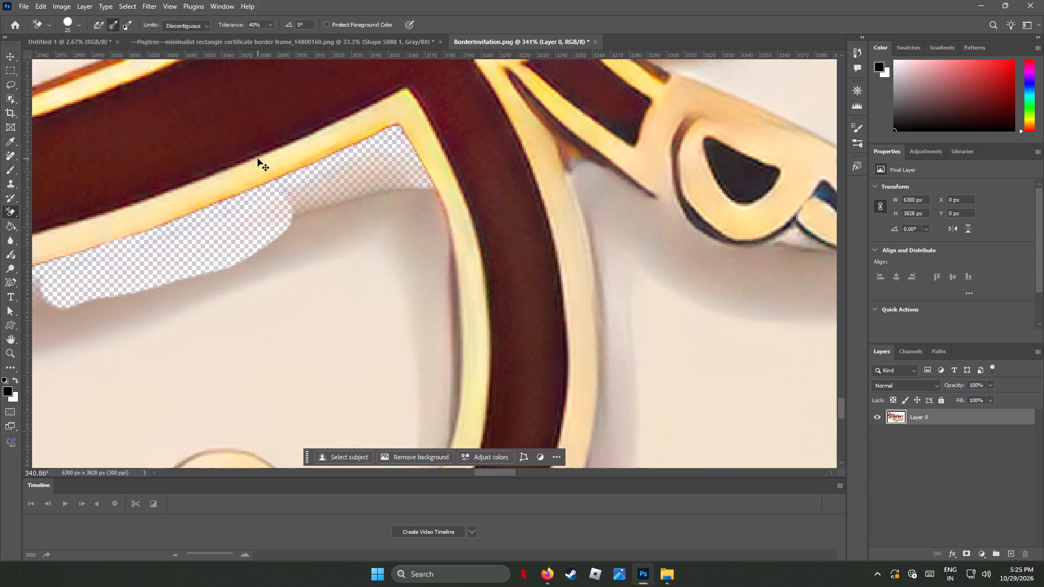
{"action": "key", "text": "ctrl+z"}
{"action": "key", "text": "ctrl+z"}
{"action": "key", "text": "ctrl+z"}
{"action": "key", "text": "ctrl+z"}
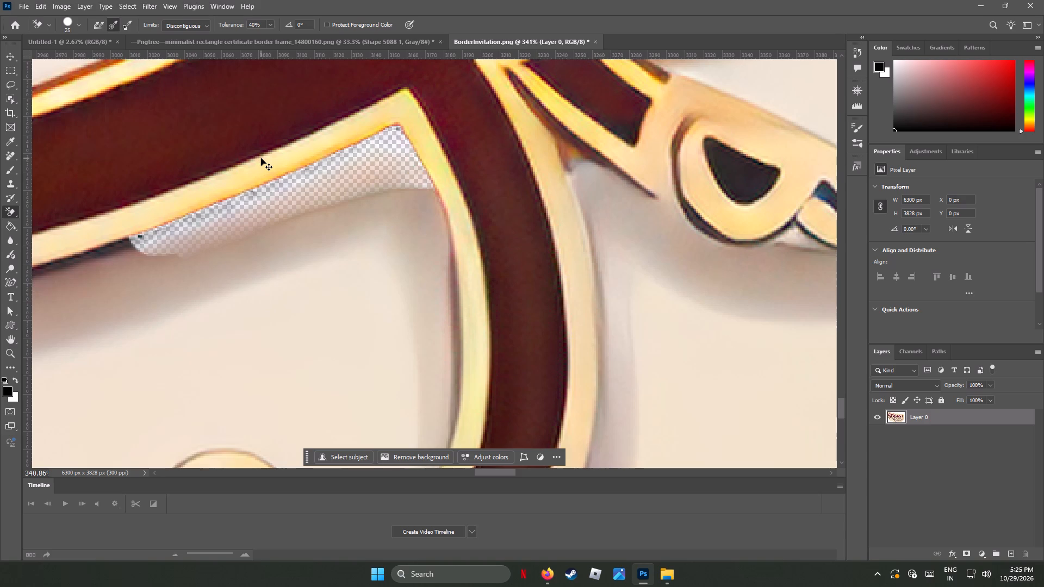
{"action": "key", "text": "ctrl+z"}
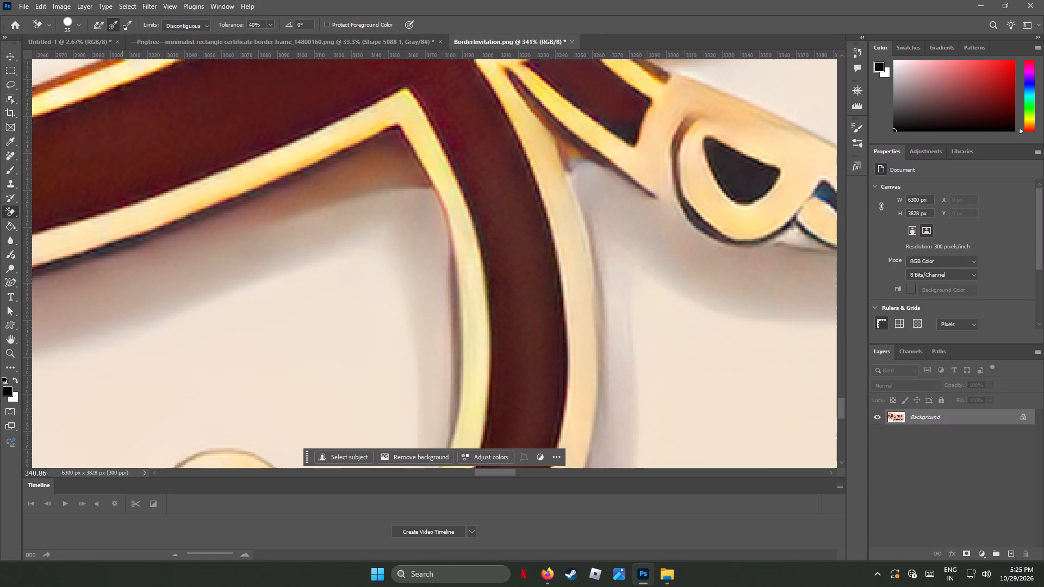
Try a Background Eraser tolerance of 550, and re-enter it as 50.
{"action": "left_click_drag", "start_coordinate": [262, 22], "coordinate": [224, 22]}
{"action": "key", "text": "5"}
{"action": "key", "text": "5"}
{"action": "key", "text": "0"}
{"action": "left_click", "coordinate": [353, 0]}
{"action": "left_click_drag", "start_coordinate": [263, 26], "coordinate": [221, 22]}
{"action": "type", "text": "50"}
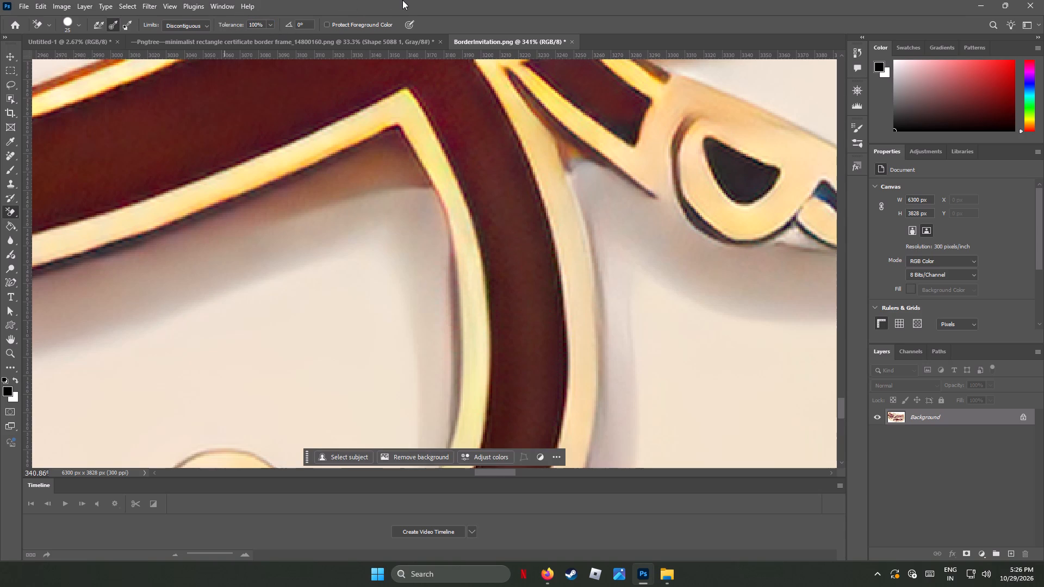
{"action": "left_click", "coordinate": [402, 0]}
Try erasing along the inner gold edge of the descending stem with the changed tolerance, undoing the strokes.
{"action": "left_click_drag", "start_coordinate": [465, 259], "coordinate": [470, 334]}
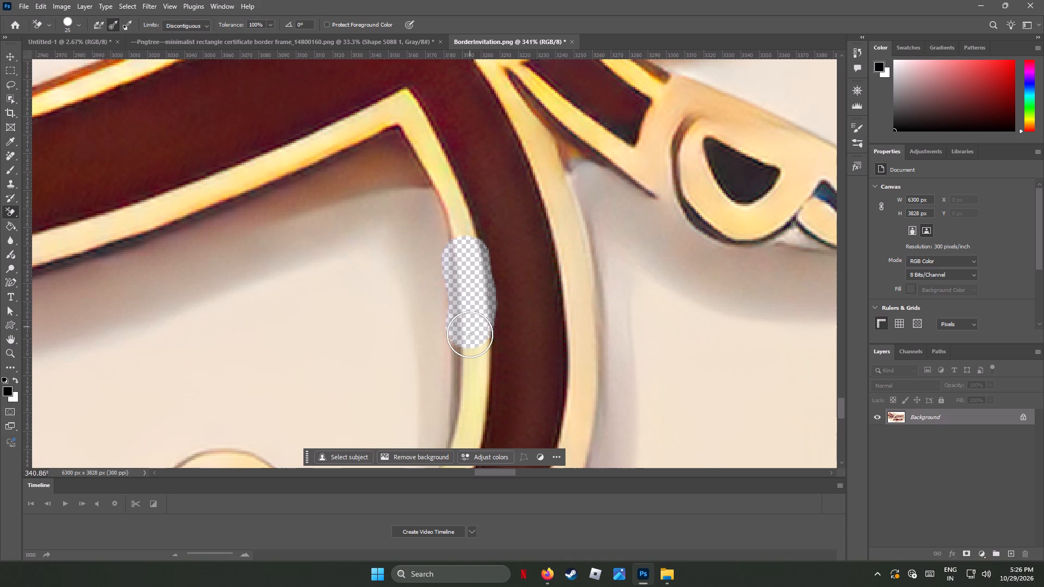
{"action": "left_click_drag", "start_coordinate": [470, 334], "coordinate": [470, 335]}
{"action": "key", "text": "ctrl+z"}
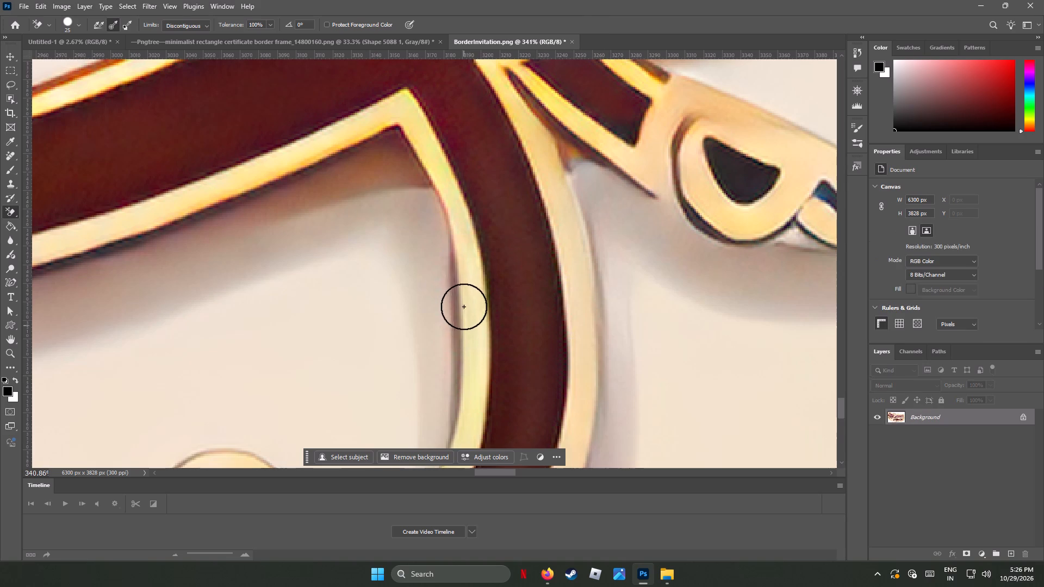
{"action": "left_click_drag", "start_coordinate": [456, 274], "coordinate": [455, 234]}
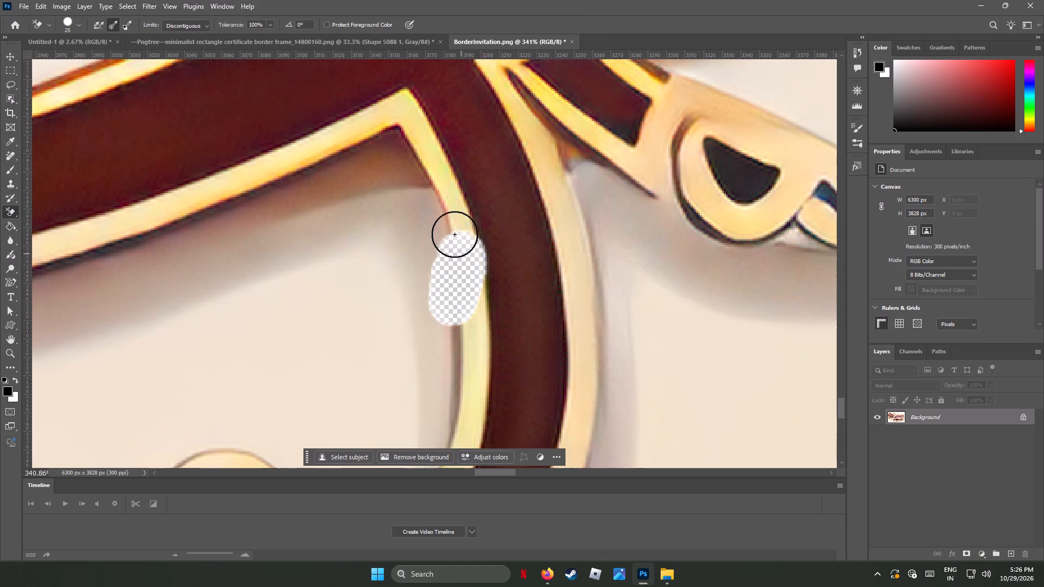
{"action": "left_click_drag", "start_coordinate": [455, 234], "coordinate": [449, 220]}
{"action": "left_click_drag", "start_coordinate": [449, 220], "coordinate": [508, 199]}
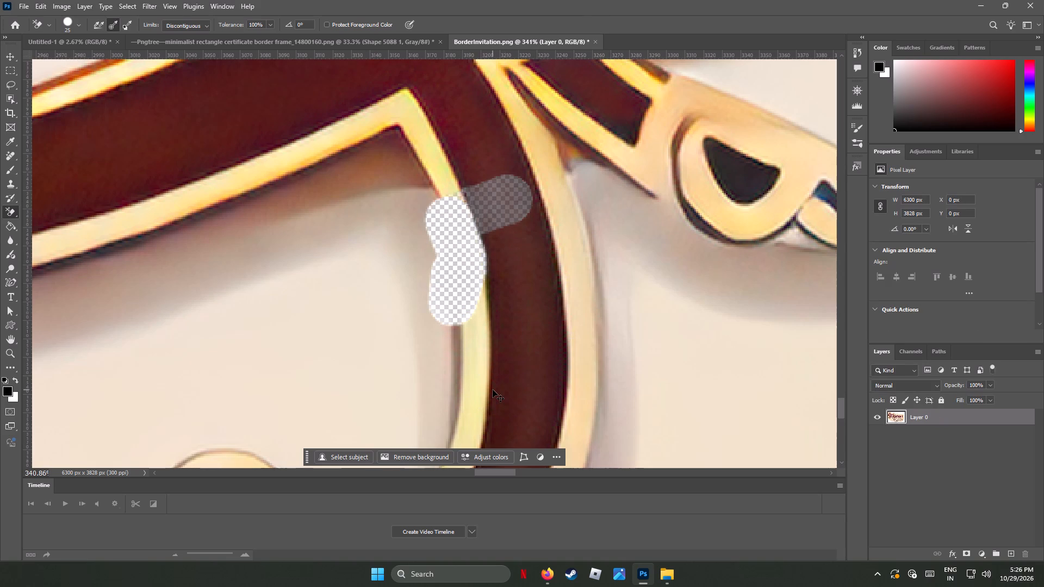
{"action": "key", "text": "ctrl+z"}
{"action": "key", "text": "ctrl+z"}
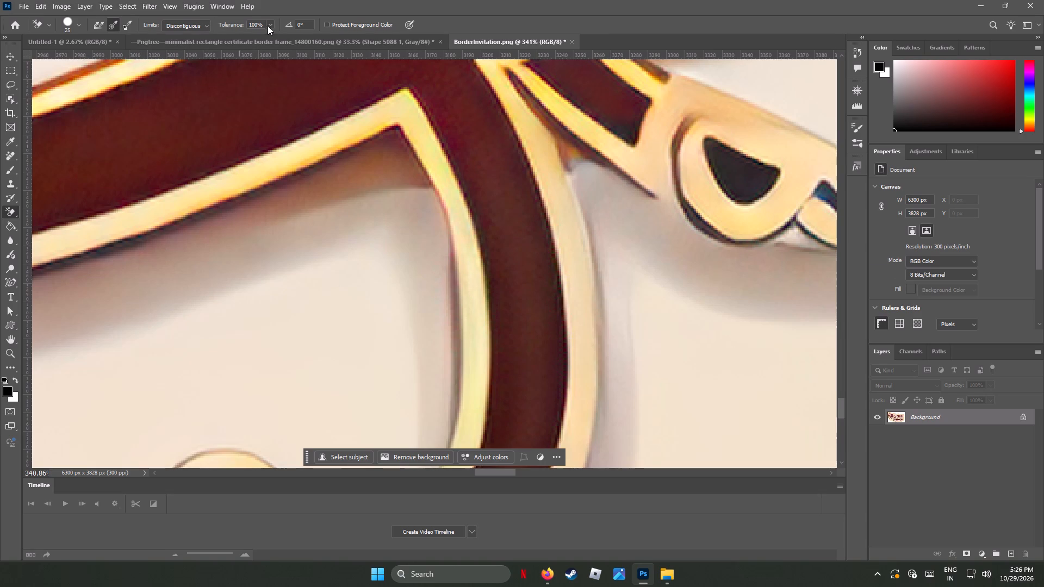
Set the Background Eraser tolerance to 50% and erase the gold edging along the descending stem's inner side and the adjoining underside of the flourish.
{"action": "left_click_drag", "start_coordinate": [264, 23], "coordinate": [223, 21]}
{"action": "type", "text": "50"}
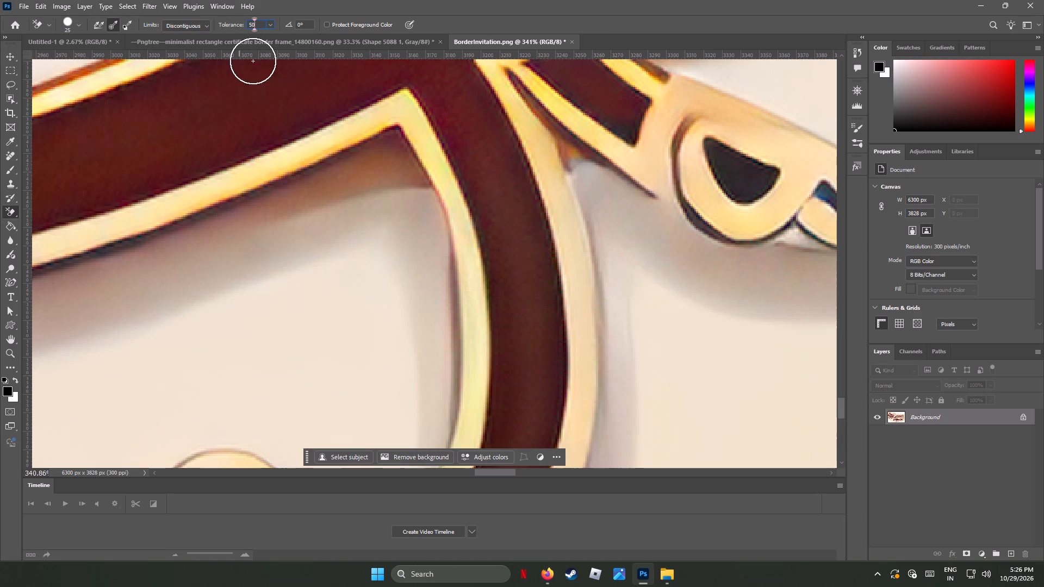
{"action": "left_click", "coordinate": [336, 0]}
{"action": "left_click_drag", "start_coordinate": [462, 267], "coordinate": [473, 291]}
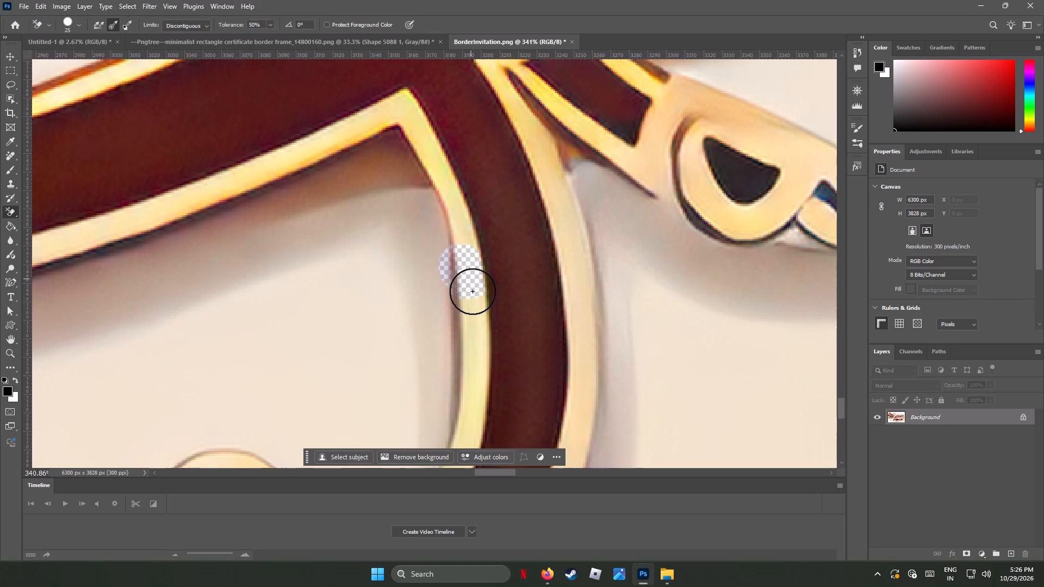
{"action": "left_click_drag", "start_coordinate": [473, 291], "coordinate": [424, 181]}
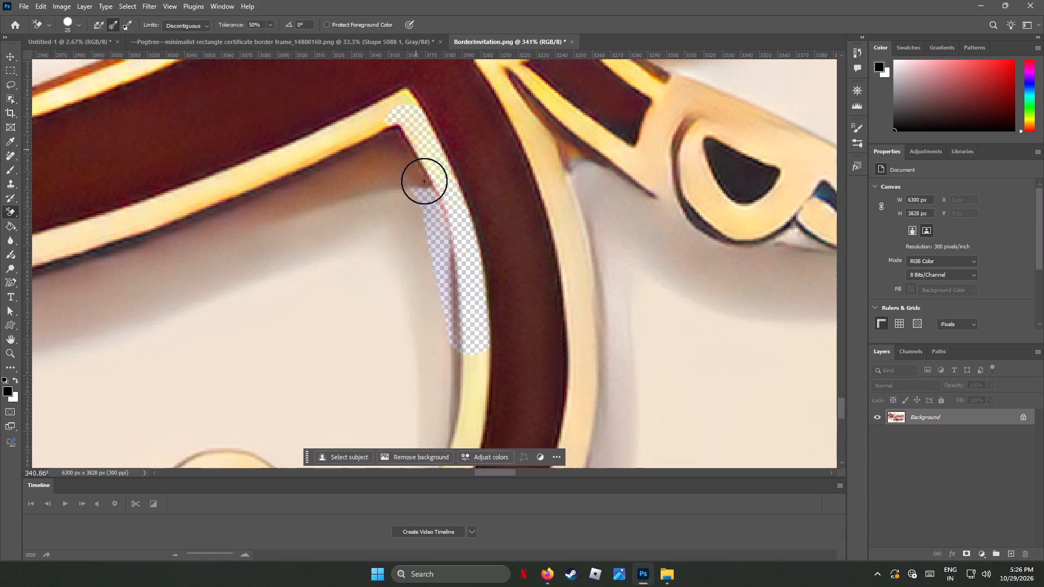
{"action": "left_click_drag", "start_coordinate": [424, 181], "coordinate": [225, 193]}
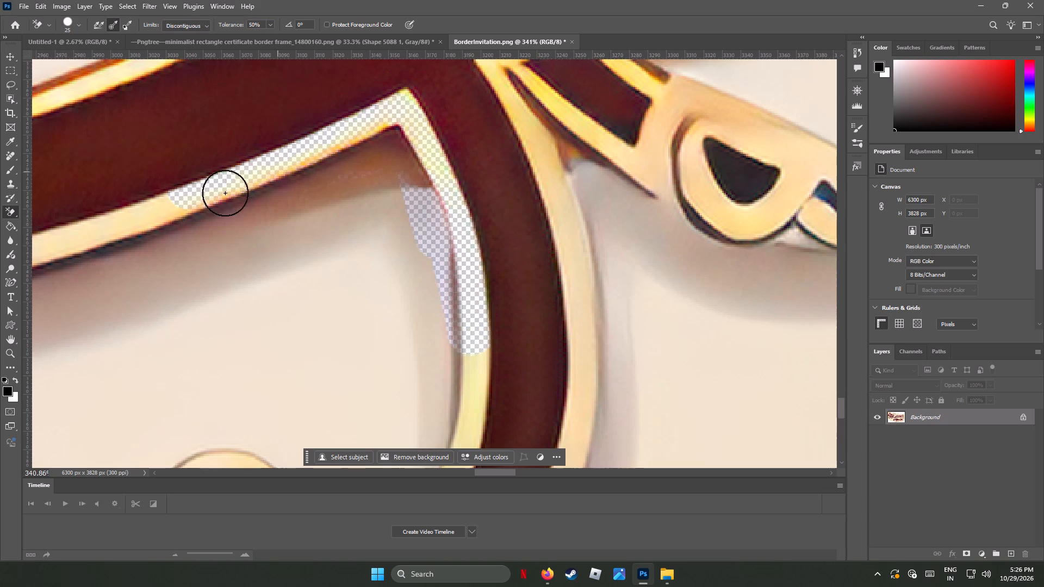
{"action": "left_click_drag", "start_coordinate": [225, 193], "coordinate": [297, 185]}
Erase the leftover dark outline, shadow and gold remnants in the inner corner where the descending stem meets the flourish's underside.
{"action": "left_click_drag", "start_coordinate": [386, 137], "coordinate": [361, 139]}
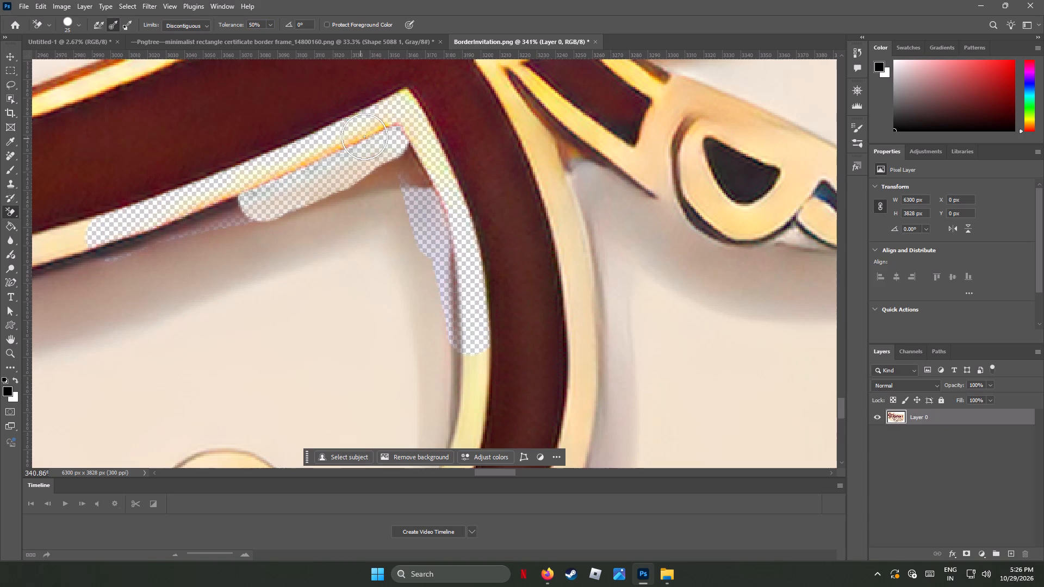
{"action": "left_click_drag", "start_coordinate": [383, 127], "coordinate": [250, 193]}
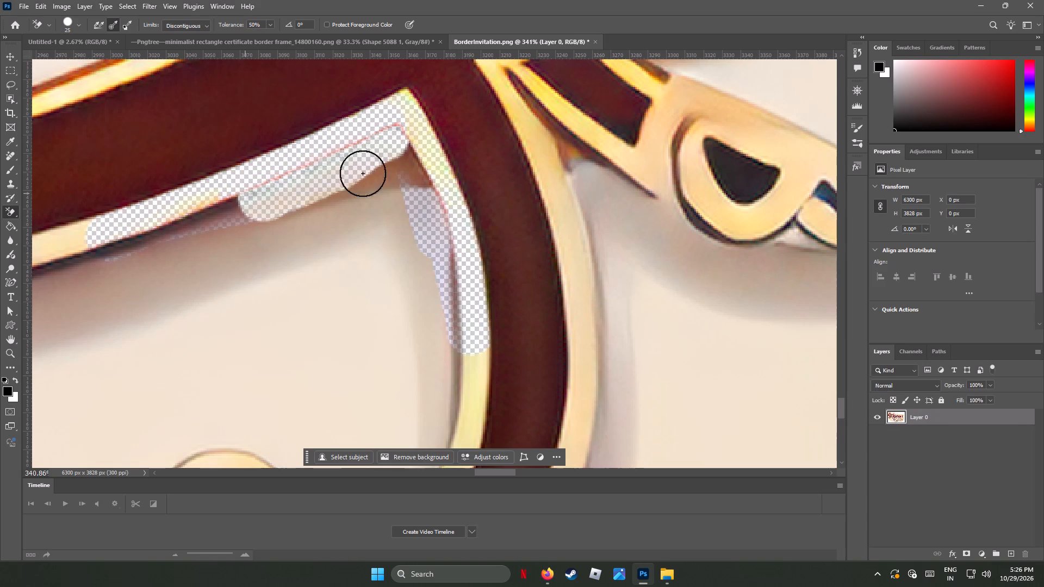
{"action": "left_click_drag", "start_coordinate": [407, 167], "coordinate": [400, 172]}
{"action": "left_click_drag", "start_coordinate": [418, 188], "coordinate": [408, 133]}
{"action": "left_click_drag", "start_coordinate": [421, 126], "coordinate": [408, 104]}
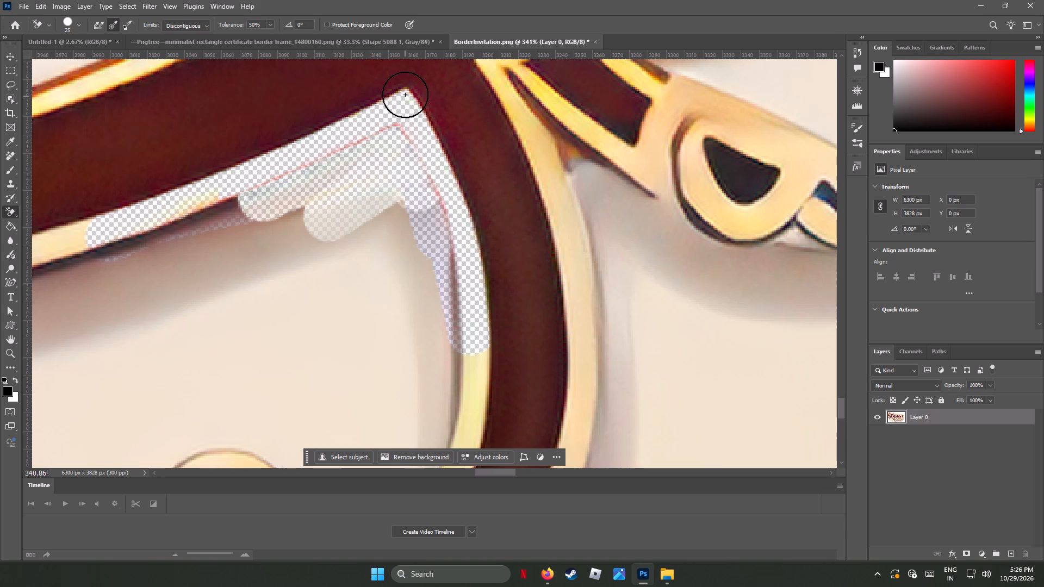
{"action": "left_click_drag", "start_coordinate": [405, 94], "coordinate": [325, 181]}
{"action": "left_click_drag", "start_coordinate": [395, 128], "coordinate": [344, 150]}
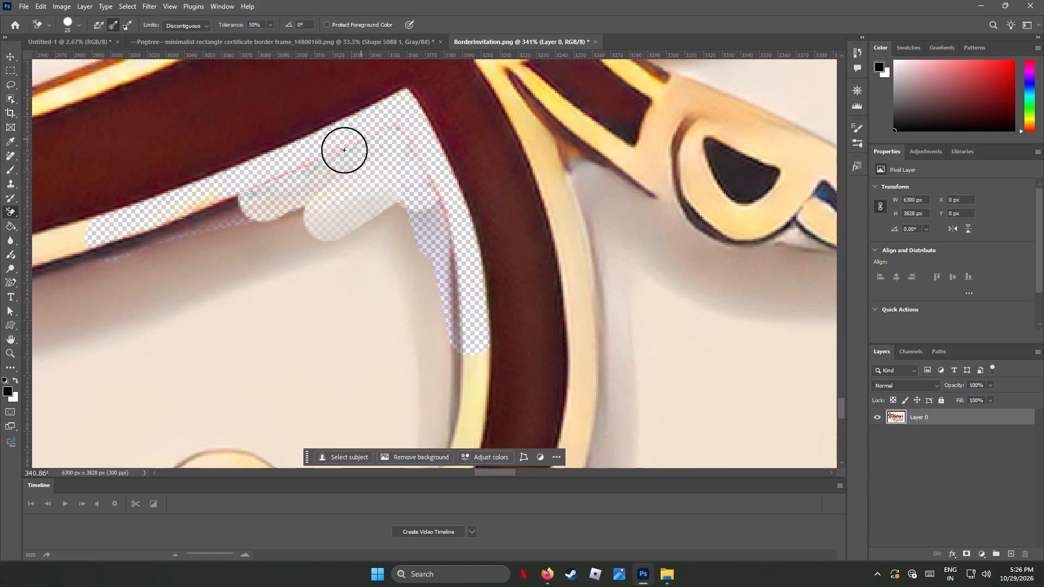
{"action": "left_click_drag", "start_coordinate": [344, 150], "coordinate": [138, 245]}
{"action": "left_click", "coordinate": [128, 224]}
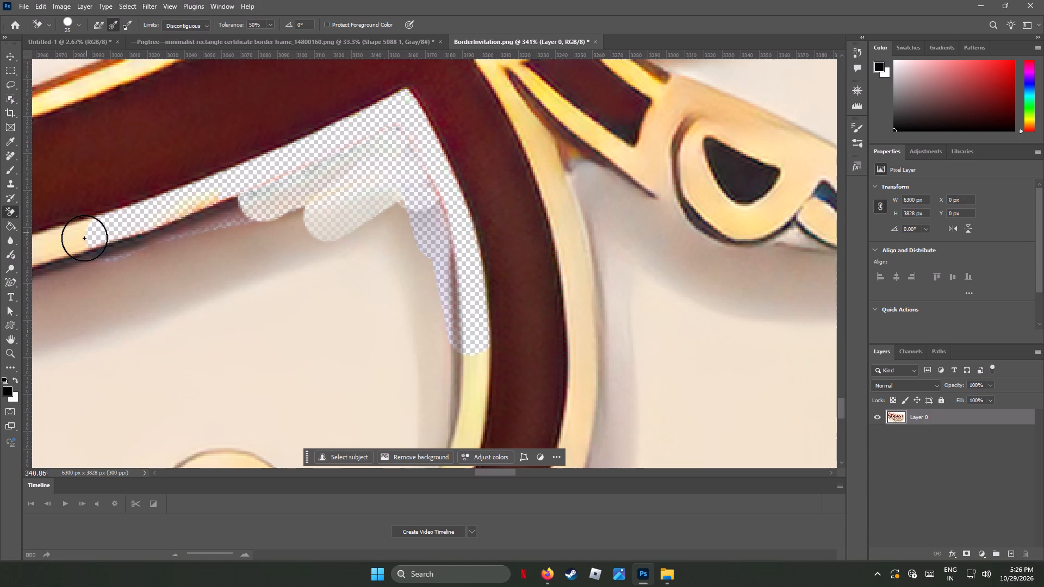
{"action": "left_click_drag", "start_coordinate": [83, 238], "coordinate": [238, 225]}
Erase the gold edging down the middle and lower parts of the descending stem, along both its outer and inner sides.
{"action": "scroll", "coordinate": [445, 311], "scroll_direction": "down", "scroll_amount": 1}
{"action": "scroll", "coordinate": [445, 311], "scroll_direction": "up", "scroll_amount": 1}
{"action": "scroll", "coordinate": [445, 311], "scroll_direction": "down", "scroll_amount": 1}
{"action": "scroll", "coordinate": [445, 311], "scroll_direction": "up", "scroll_amount": 2}
{"action": "scroll", "coordinate": [445, 311], "scroll_direction": "down", "scroll_amount": 5}
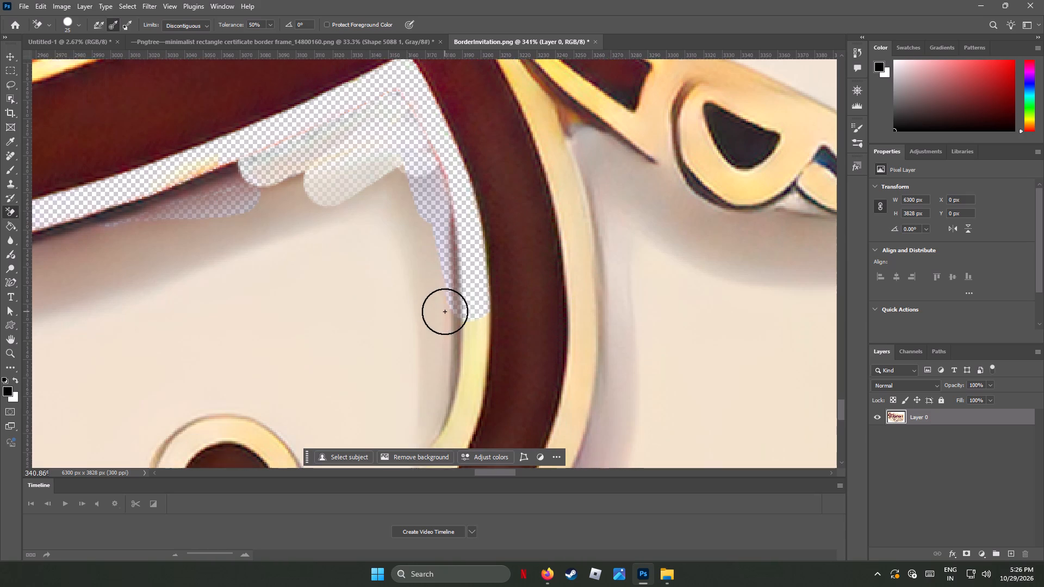
{"action": "scroll", "coordinate": [445, 311], "scroll_direction": "down", "scroll_amount": 8}
{"action": "left_click_drag", "start_coordinate": [585, 190], "coordinate": [588, 205]}
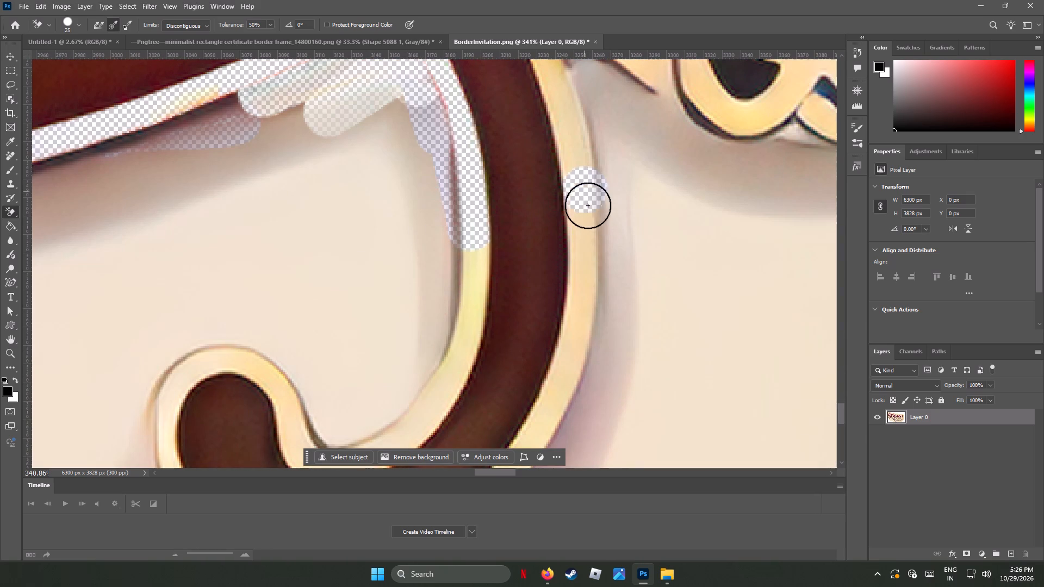
{"action": "left_click_drag", "start_coordinate": [588, 205], "coordinate": [572, 315]}
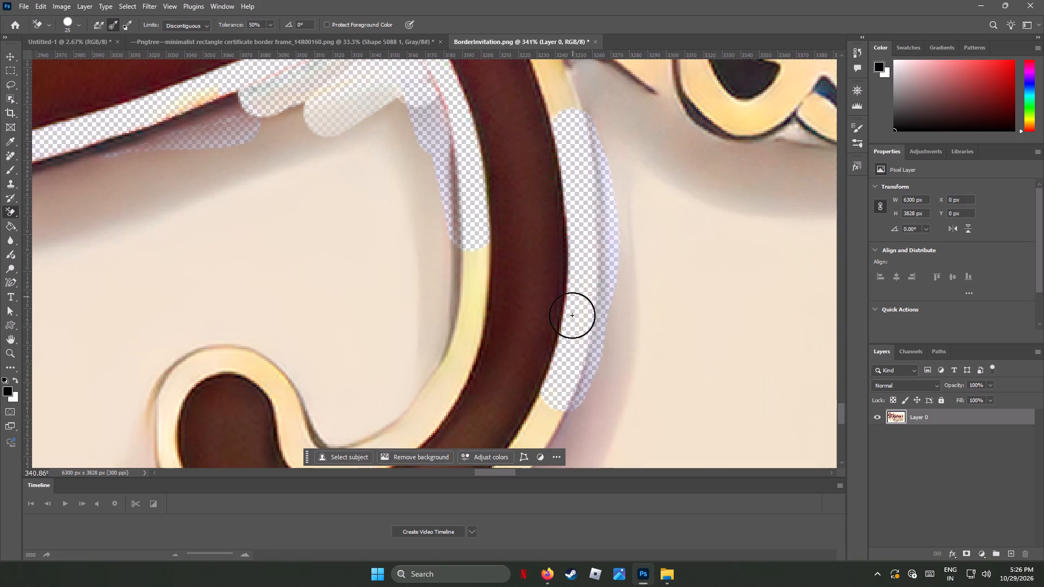
{"action": "left_click_drag", "start_coordinate": [572, 315], "coordinate": [555, 429]}
{"action": "left_click_drag", "start_coordinate": [469, 238], "coordinate": [428, 380]}
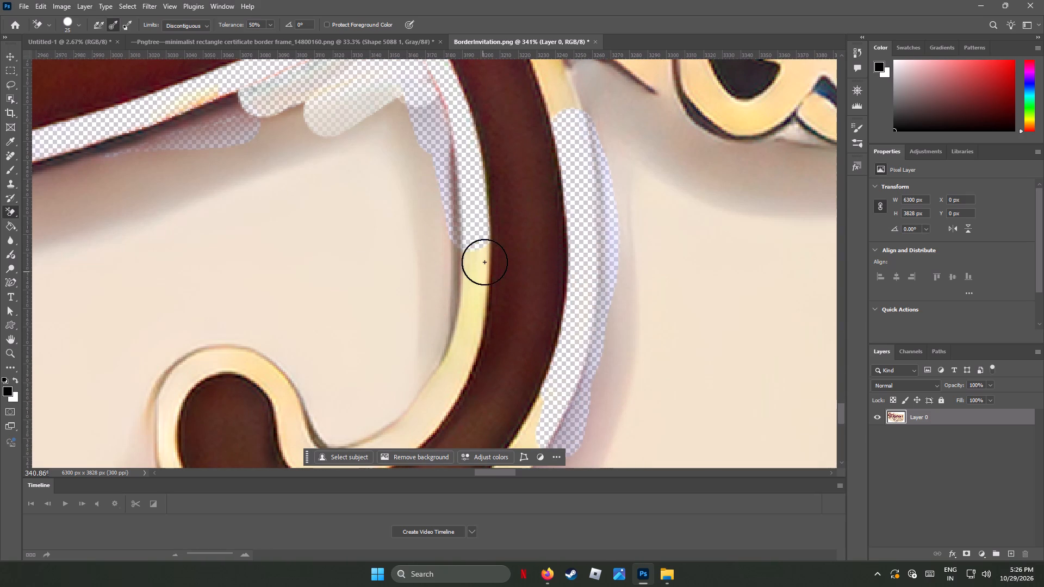
{"action": "left_click_drag", "start_coordinate": [481, 253], "coordinate": [396, 428]}
Erase the gold border all the way around the stem's curled lower end, including the neighbouring parchment.
{"action": "scroll", "coordinate": [420, 404], "scroll_direction": "down", "scroll_amount": 5}
{"action": "scroll", "coordinate": [420, 404], "scroll_direction": "up", "scroll_amount": 1}
{"action": "scroll", "coordinate": [420, 404], "scroll_direction": "down", "scroll_amount": 3}
{"action": "scroll", "coordinate": [420, 404], "scroll_direction": "up", "scroll_amount": 4}
{"action": "scroll", "coordinate": [419, 383], "scroll_direction": "down", "scroll_amount": 18}
{"action": "left_click_drag", "start_coordinate": [535, 243], "coordinate": [477, 316]}
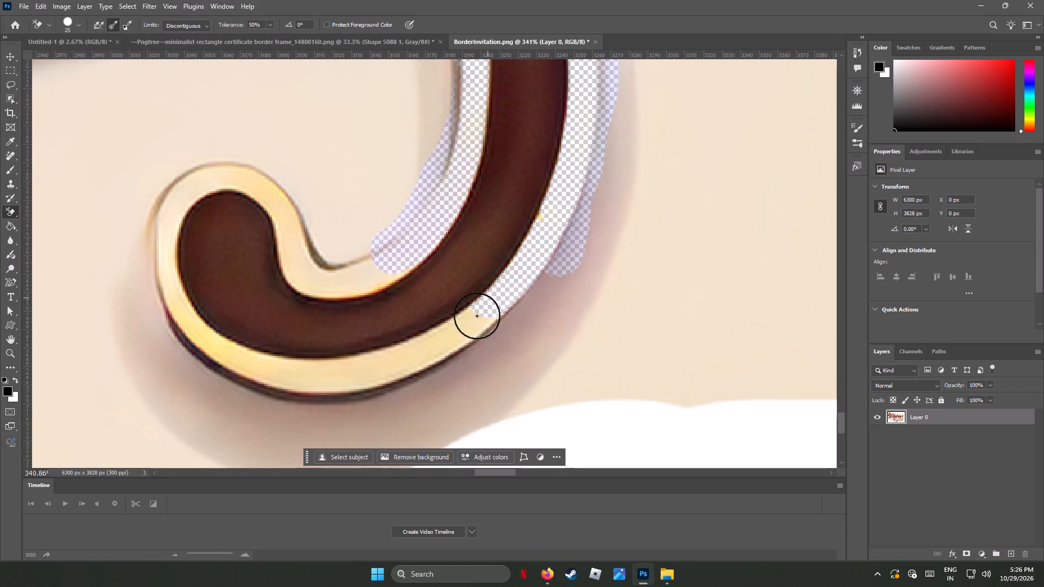
{"action": "left_click_drag", "start_coordinate": [477, 316], "coordinate": [213, 367]}
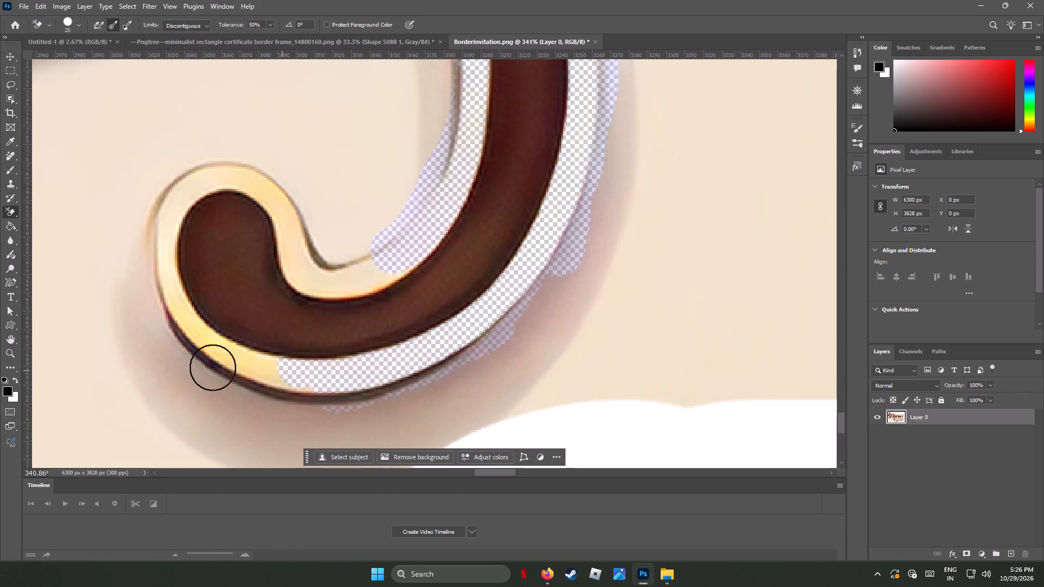
{"action": "left_click_drag", "start_coordinate": [213, 367], "coordinate": [176, 196]}
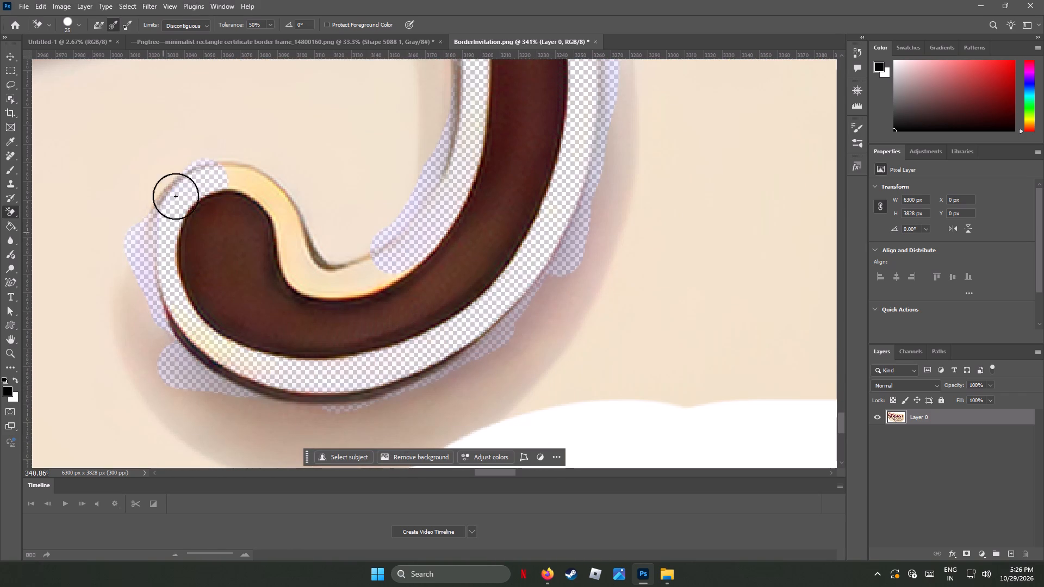
{"action": "left_click_drag", "start_coordinate": [176, 196], "coordinate": [347, 259]}
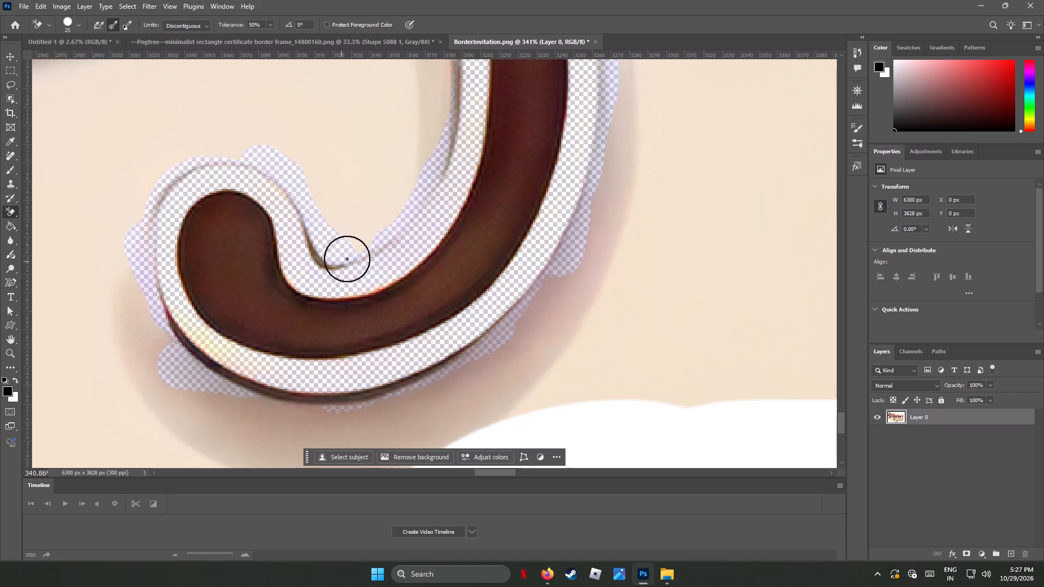
{"action": "left_click_drag", "start_coordinate": [347, 259], "coordinate": [397, 407]}
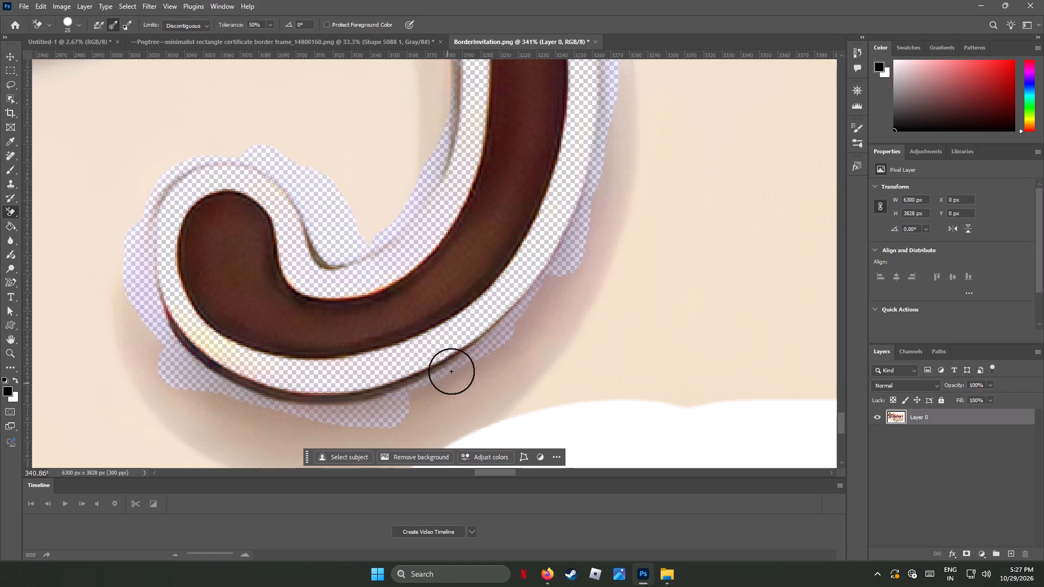
Erase the dark outline and shadow along the underside of the stem's curled end.
{"action": "left_click_drag", "start_coordinate": [462, 350], "coordinate": [326, 402]}
{"action": "left_click_drag", "start_coordinate": [447, 365], "coordinate": [121, 355]}
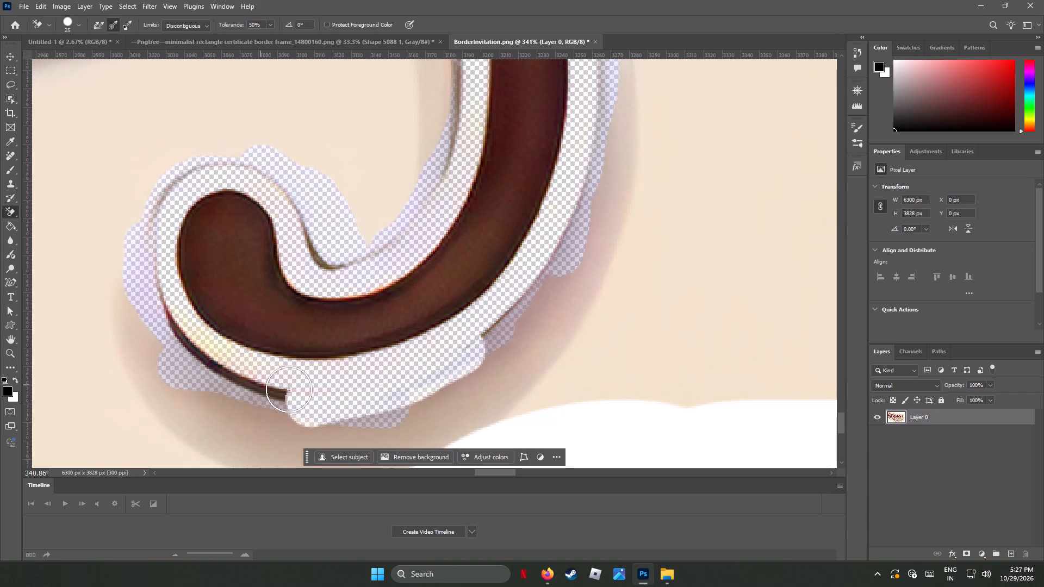
{"action": "left_click_drag", "start_coordinate": [281, 392], "coordinate": [254, 408]}
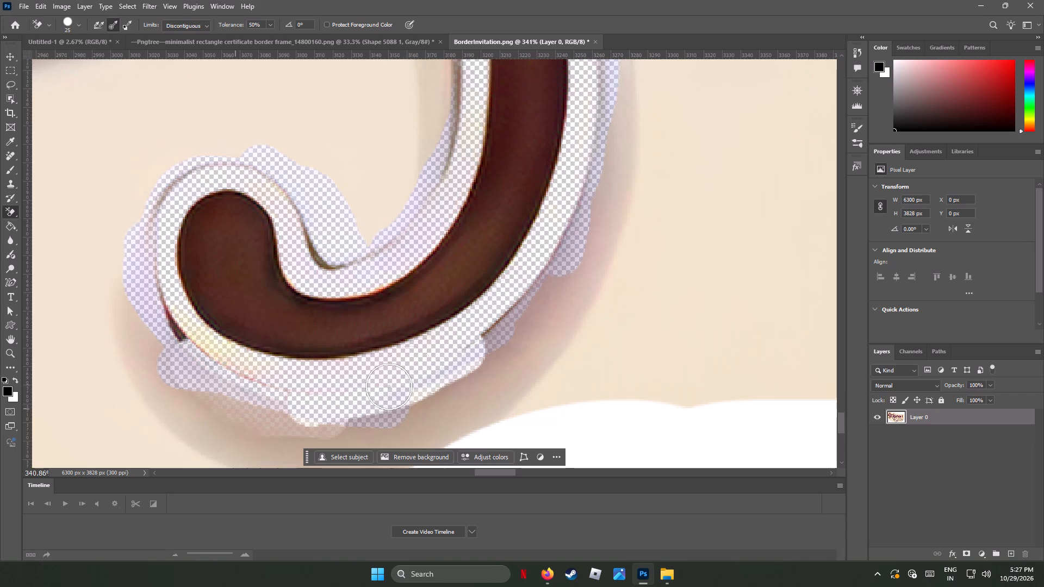
Erase the gold edging on the upper outer side of the descending stem, up to its junction with the flourish.
{"action": "scroll", "coordinate": [433, 355], "scroll_direction": "up", "scroll_amount": 6}
{"action": "scroll", "coordinate": [433, 355], "scroll_direction": "down", "scroll_amount": 1}
{"action": "scroll", "coordinate": [437, 354], "scroll_direction": "up", "scroll_amount": 17}
{"action": "scroll", "coordinate": [437, 354], "scroll_direction": "down", "scroll_amount": 1}
{"action": "scroll", "coordinate": [437, 354], "scroll_direction": "up", "scroll_amount": 4}
{"action": "scroll", "coordinate": [437, 354], "scroll_direction": "down", "scroll_amount": 1}
{"action": "scroll", "coordinate": [437, 354], "scroll_direction": "up", "scroll_amount": 3}
{"action": "scroll", "coordinate": [437, 354], "scroll_direction": "down", "scroll_amount": 1}
{"action": "scroll", "coordinate": [437, 354], "scroll_direction": "up", "scroll_amount": 6}
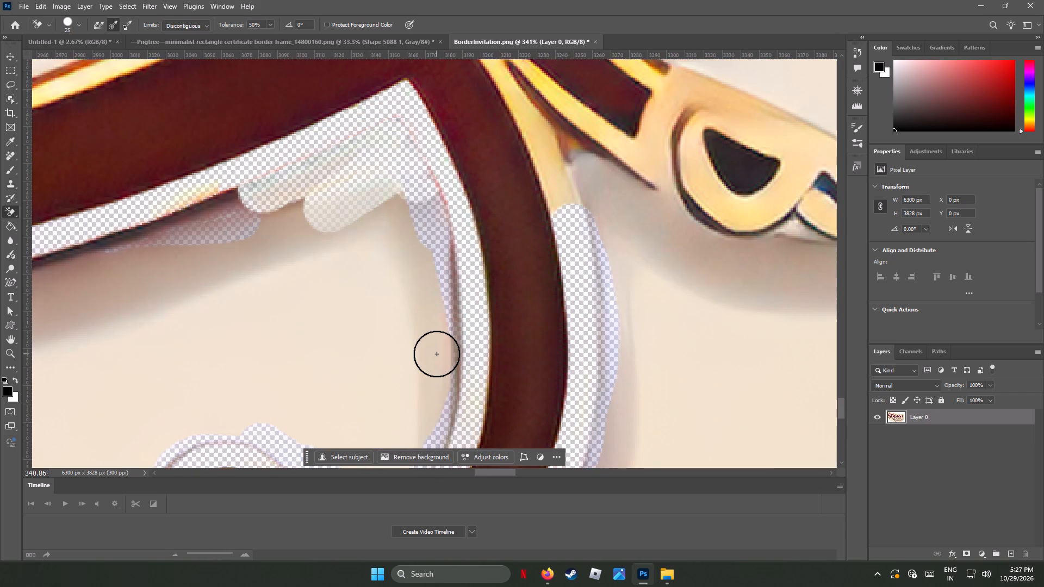
{"action": "scroll", "coordinate": [437, 354], "scroll_direction": "up", "scroll_amount": 1}
{"action": "scroll", "coordinate": [437, 354], "scroll_direction": "down", "scroll_amount": 2}
{"action": "scroll", "coordinate": [437, 354], "scroll_direction": "up", "scroll_amount": 2}
{"action": "scroll", "coordinate": [437, 354], "scroll_direction": "down", "scroll_amount": 1}
{"action": "scroll", "coordinate": [437, 354], "scroll_direction": "up", "scroll_amount": 3}
{"action": "scroll", "coordinate": [437, 354], "scroll_direction": "down", "scroll_amount": 3}
{"action": "scroll", "coordinate": [437, 354], "scroll_direction": "up", "scroll_amount": 8}
{"action": "scroll", "coordinate": [437, 354], "scroll_direction": "down", "scroll_amount": 3}
{"action": "scroll", "coordinate": [437, 354], "scroll_direction": "up", "scroll_amount": 5}
{"action": "scroll", "coordinate": [437, 354], "scroll_direction": "down", "scroll_amount": 4}
{"action": "scroll", "coordinate": [437, 354], "scroll_direction": "up", "scroll_amount": 7}
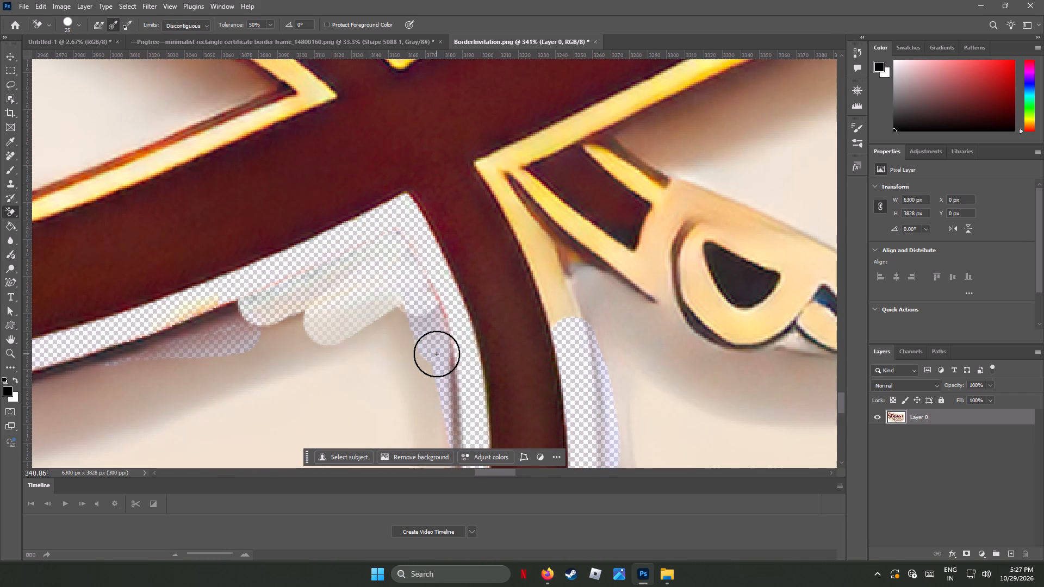
{"action": "left_click_drag", "start_coordinate": [563, 315], "coordinate": [527, 234]}
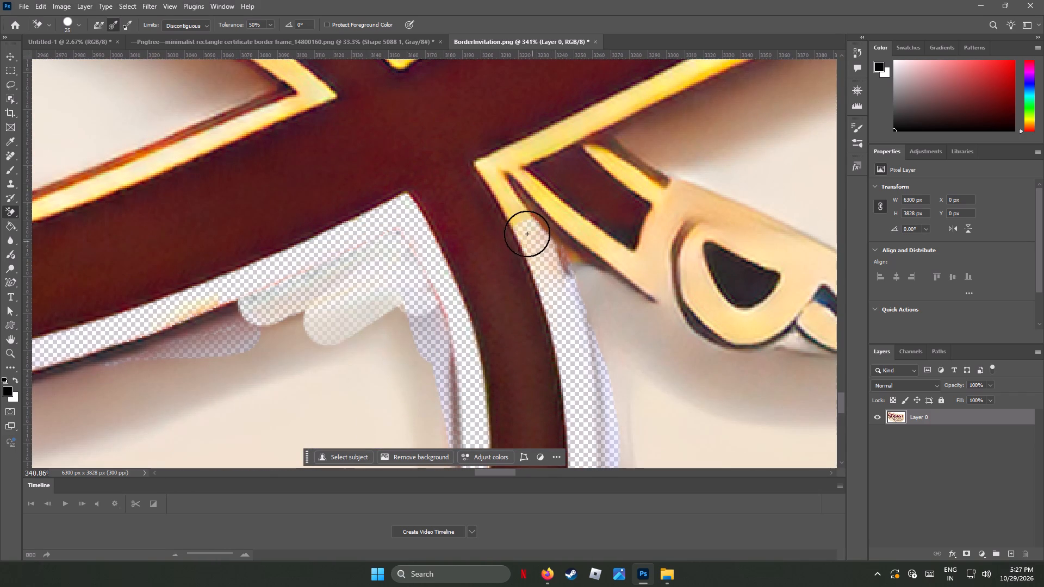
{"action": "left_click_drag", "start_coordinate": [527, 234], "coordinate": [488, 170]}
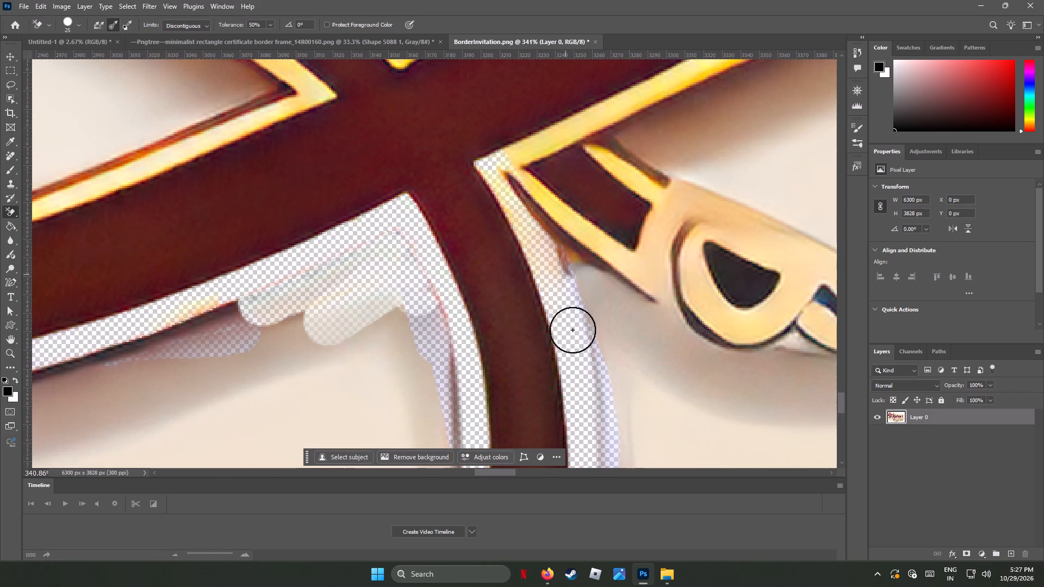
Erase the dark outline and shaded parchment between the descending stem and the small gold scroll ornament beside it.
{"action": "scroll", "coordinate": [572, 332], "scroll_direction": "down", "scroll_amount": 10, "text": "alt"}
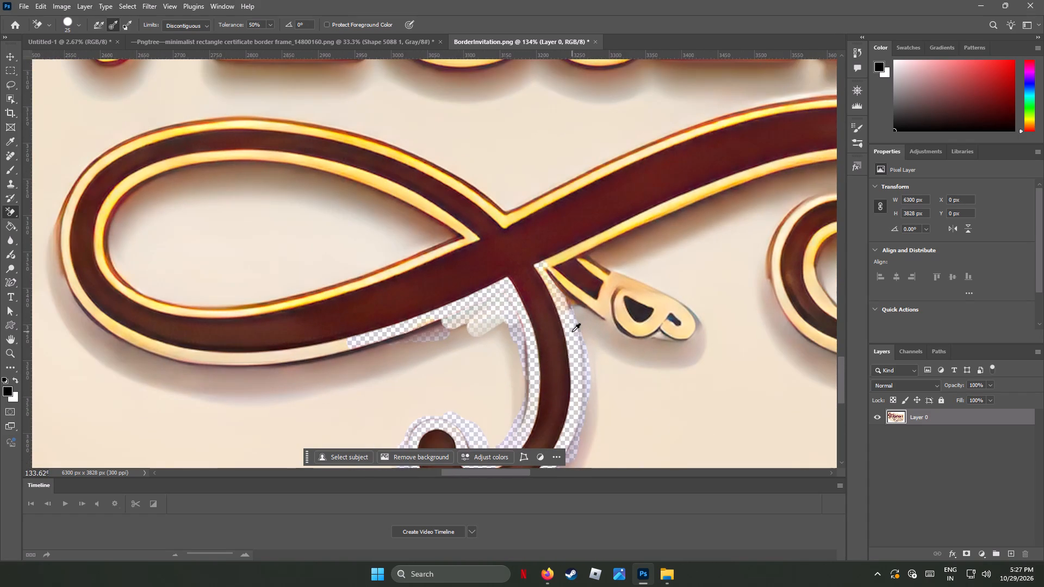
{"action": "scroll", "coordinate": [550, 295], "scroll_direction": "up", "scroll_amount": 6, "text": "alt"}
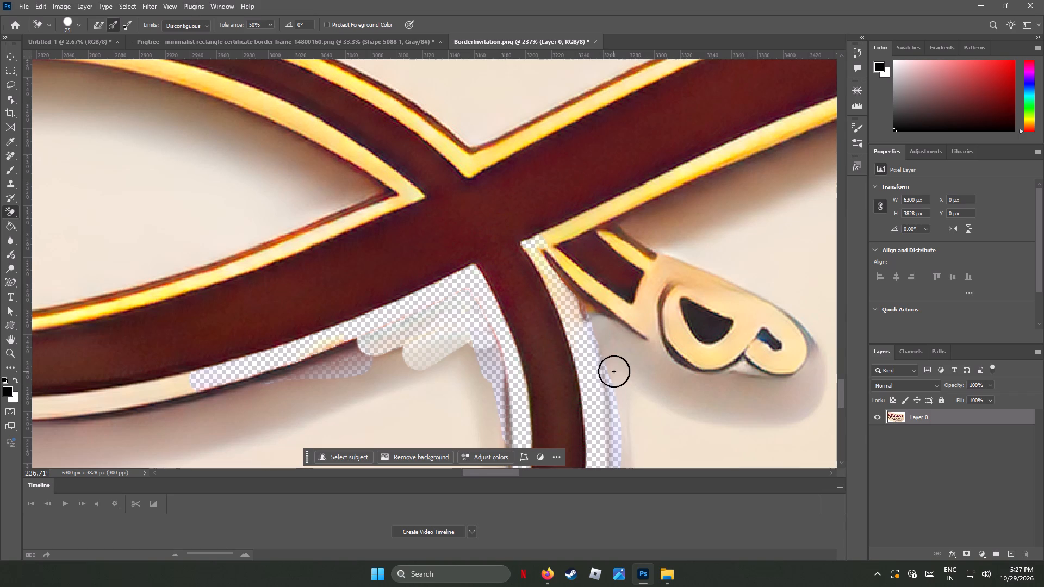
{"action": "left_click_drag", "start_coordinate": [589, 311], "coordinate": [582, 304]}
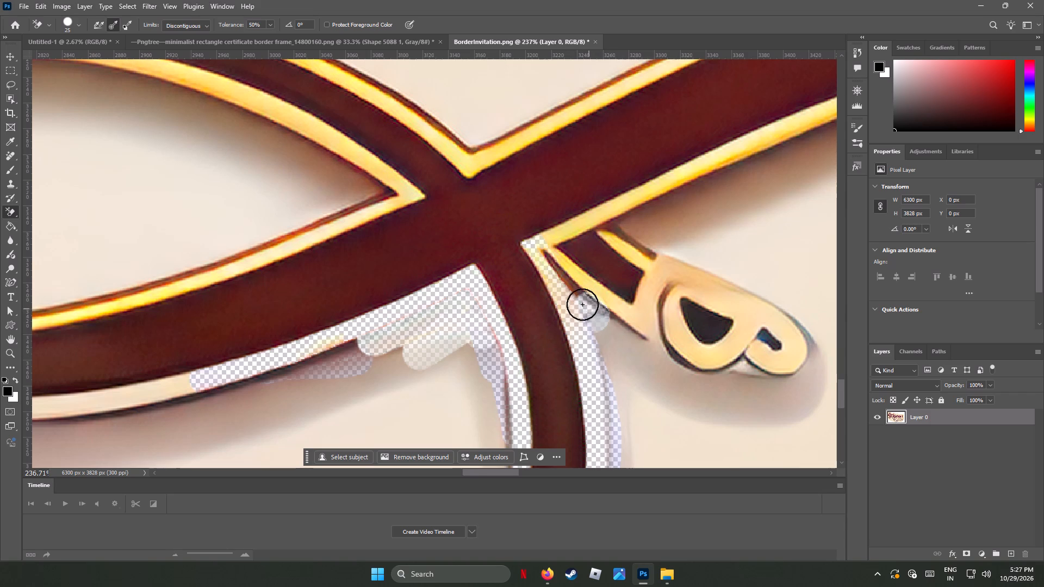
{"action": "left_click_drag", "start_coordinate": [582, 304], "coordinate": [543, 254]}
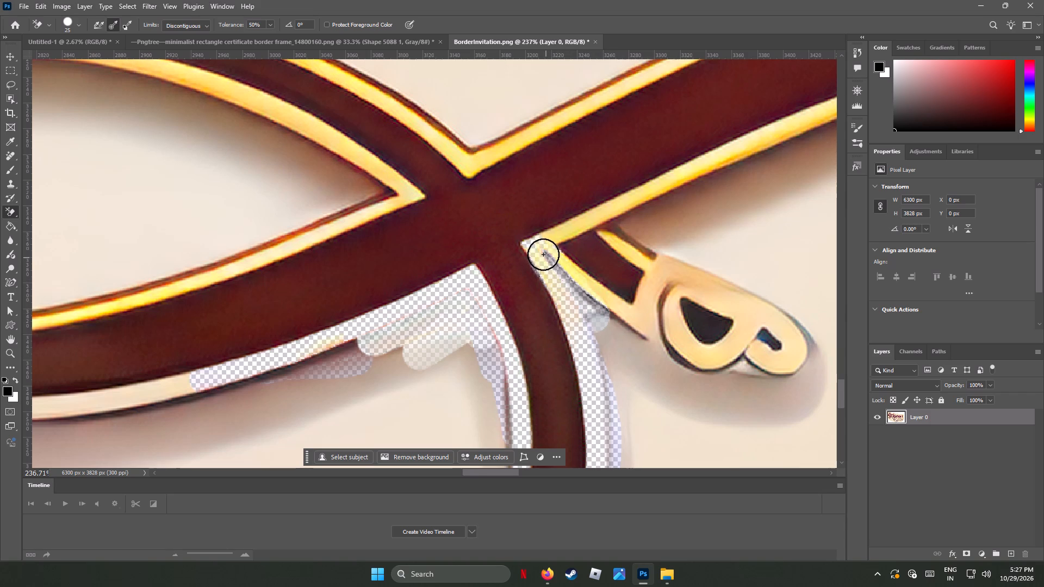
{"action": "left_click_drag", "start_coordinate": [543, 254], "coordinate": [632, 395]}
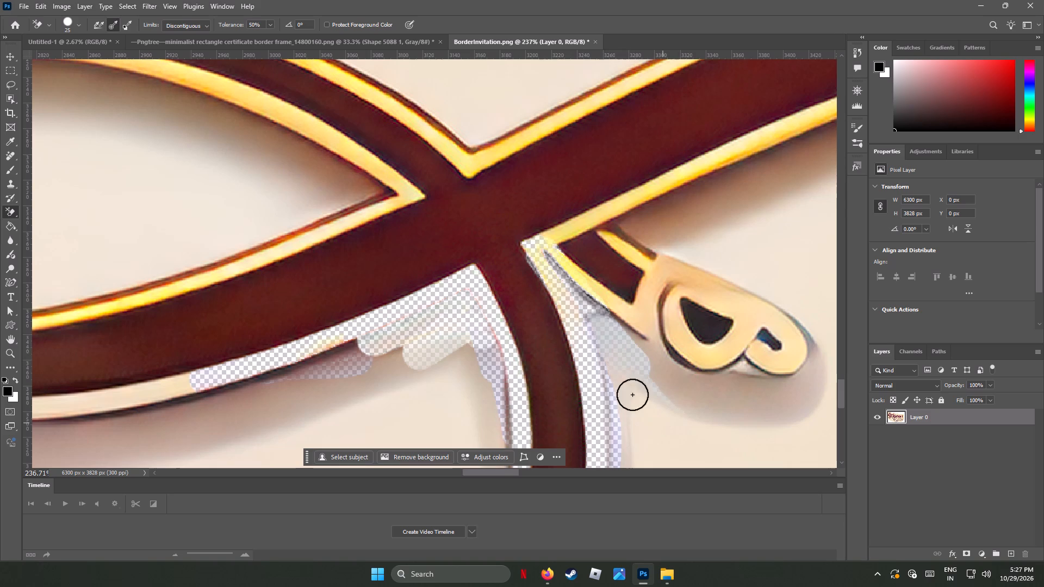
{"action": "left_click_drag", "start_coordinate": [632, 395], "coordinate": [642, 428]}
{"action": "left_click_drag", "start_coordinate": [603, 335], "coordinate": [617, 363]}
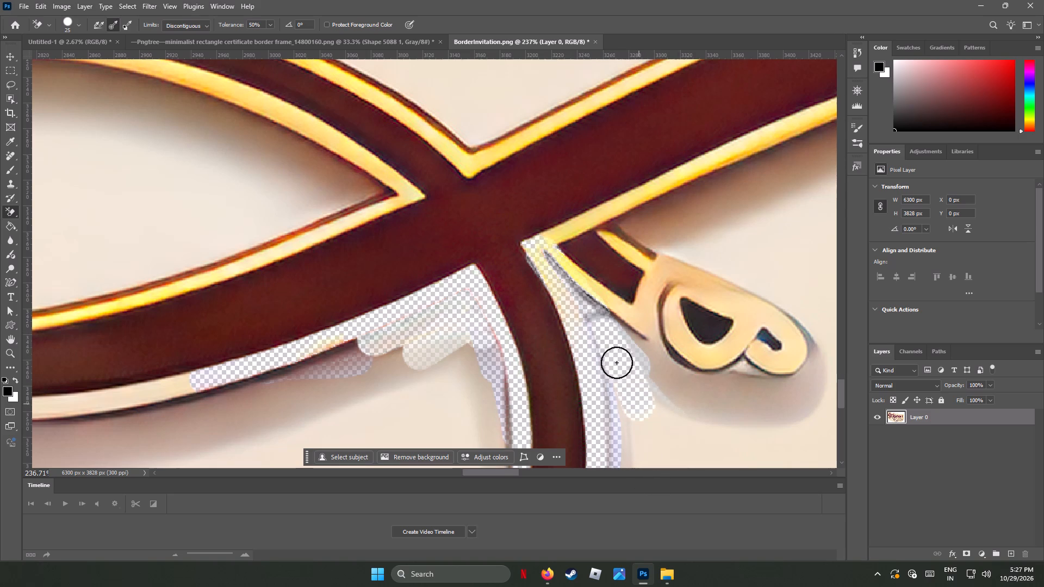
{"action": "left_click_drag", "start_coordinate": [617, 363], "coordinate": [633, 390]}
Erase the gold edging inside the flourish's large loop along both bands from the crossing, plus the shadow beneath the upper band.
{"action": "left_click_drag", "start_coordinate": [405, 197], "coordinate": [72, 311]}
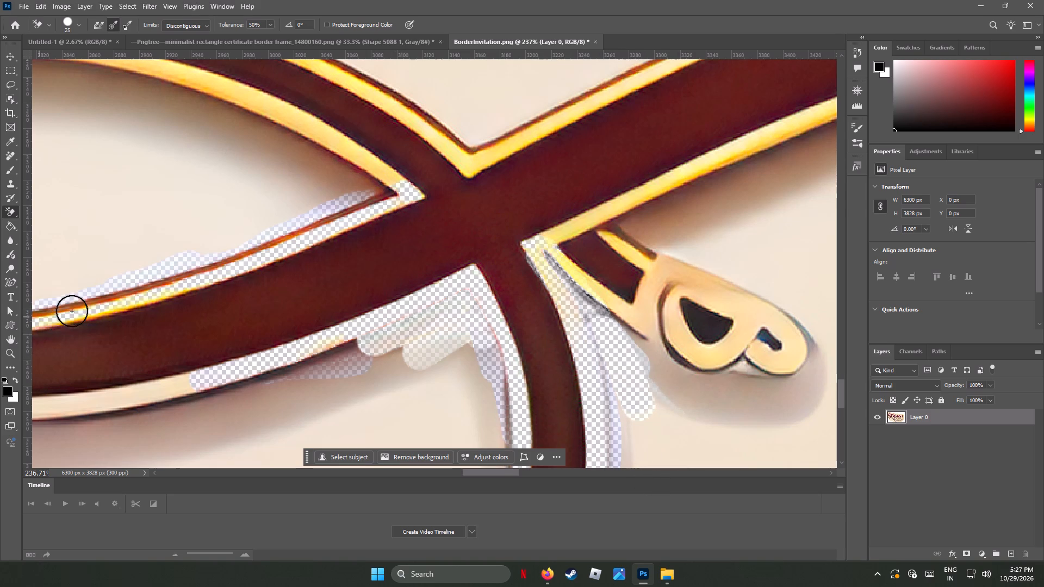
{"action": "left_click_drag", "start_coordinate": [72, 311], "coordinate": [149, 66]}
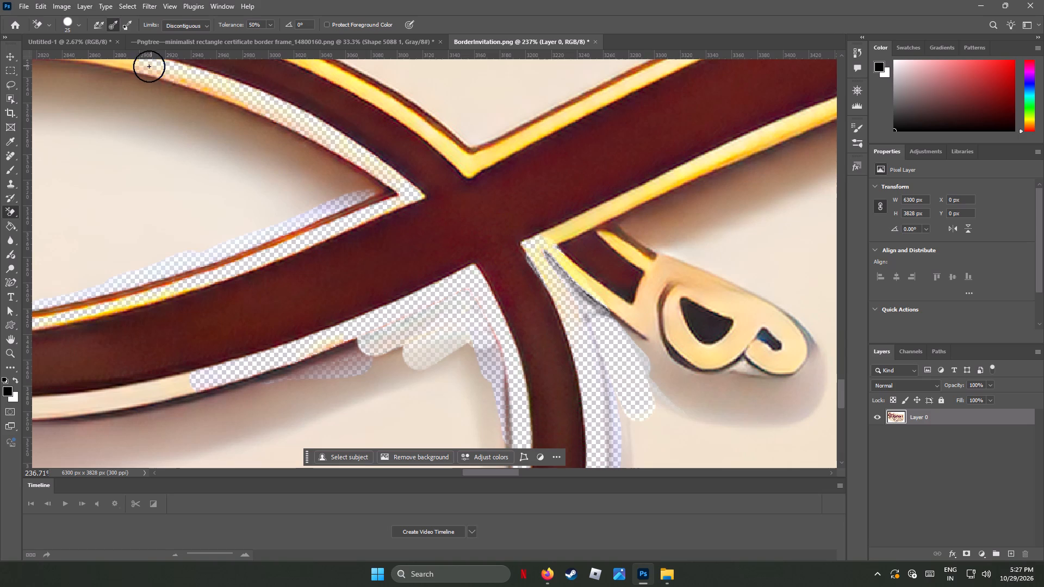
{"action": "left_click_drag", "start_coordinate": [149, 66], "coordinate": [216, 130]}
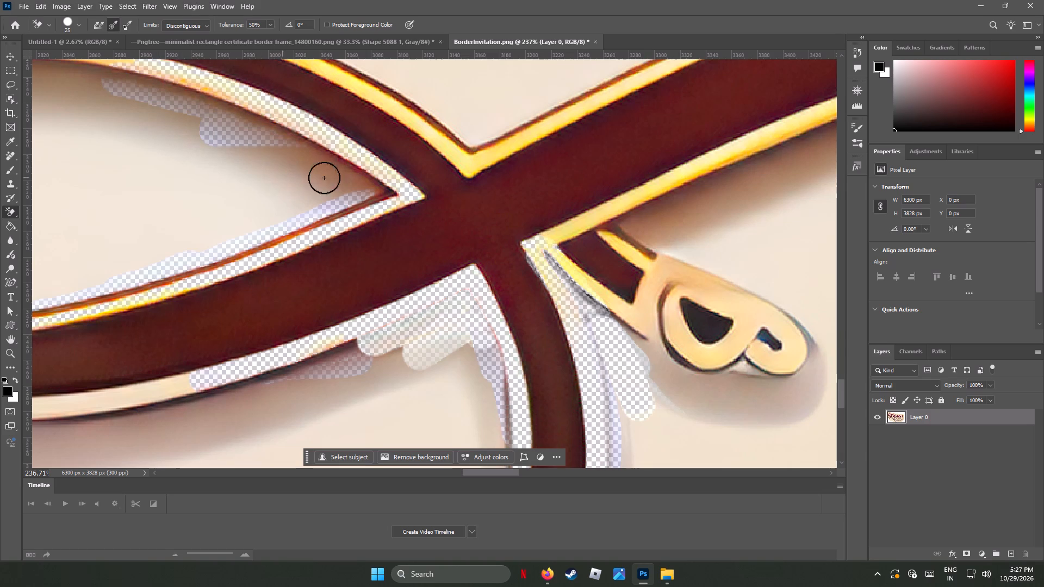
Erase the gold edging in the V-notch above the flourish's crossing and along the lower edge of the rising band beyond it.
{"action": "left_click_drag", "start_coordinate": [504, 148], "coordinate": [422, 123]}
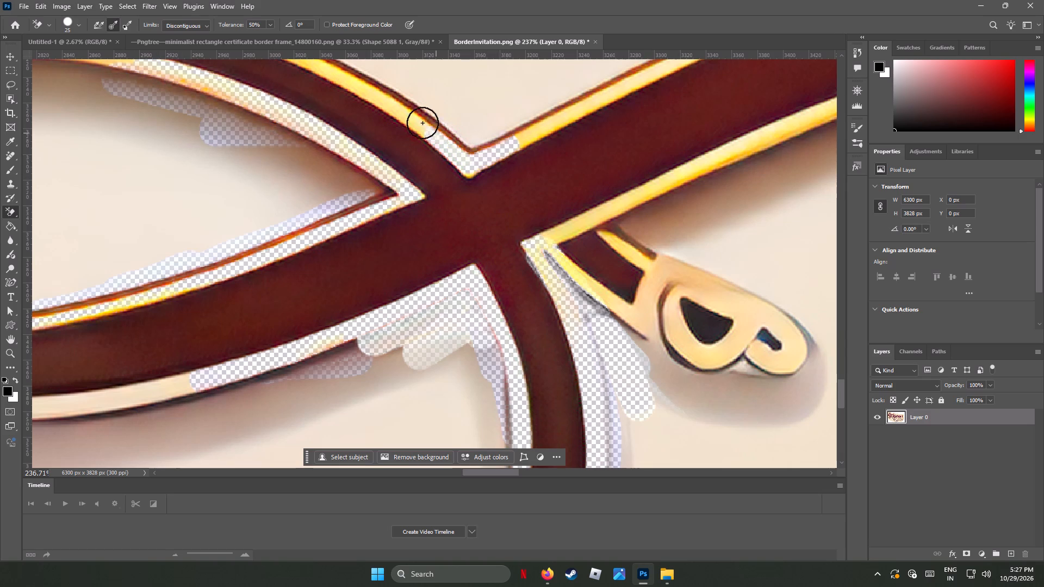
{"action": "left_click_drag", "start_coordinate": [422, 123], "coordinate": [528, 138]}
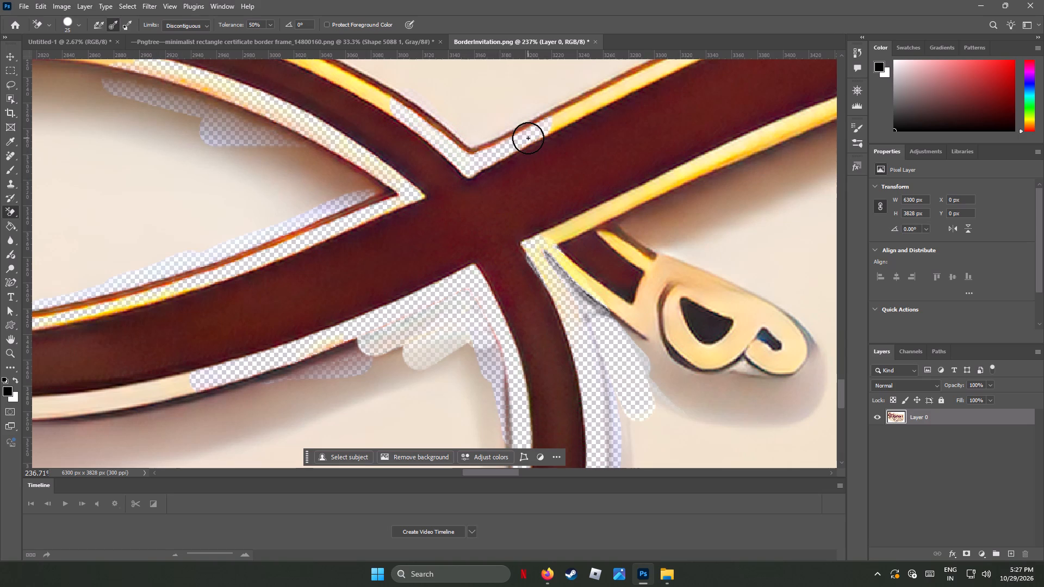
{"action": "left_click_drag", "start_coordinate": [528, 138], "coordinate": [359, 81]}
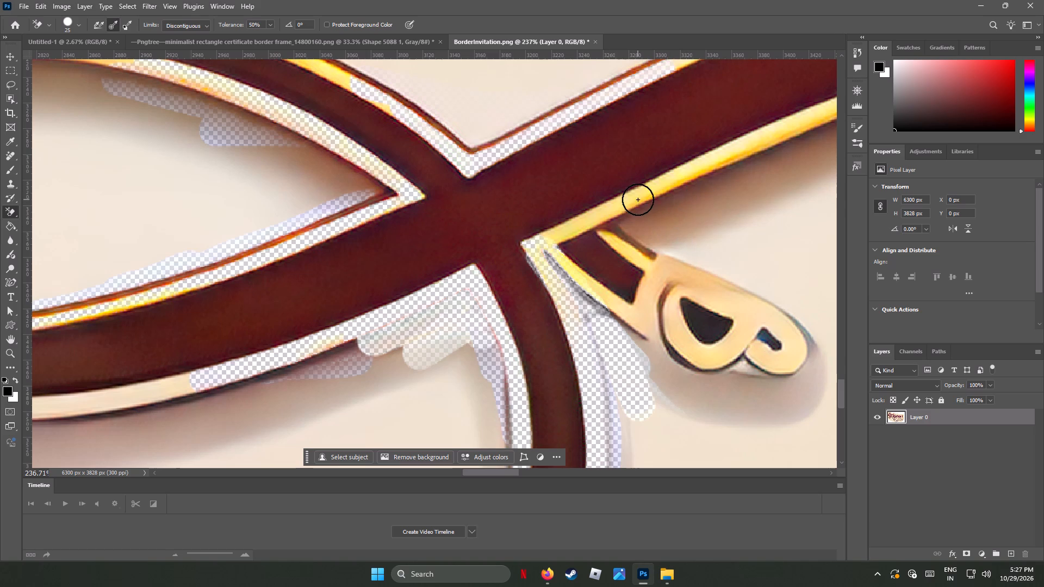
{"action": "left_click_drag", "start_coordinate": [638, 199], "coordinate": [723, 158]}
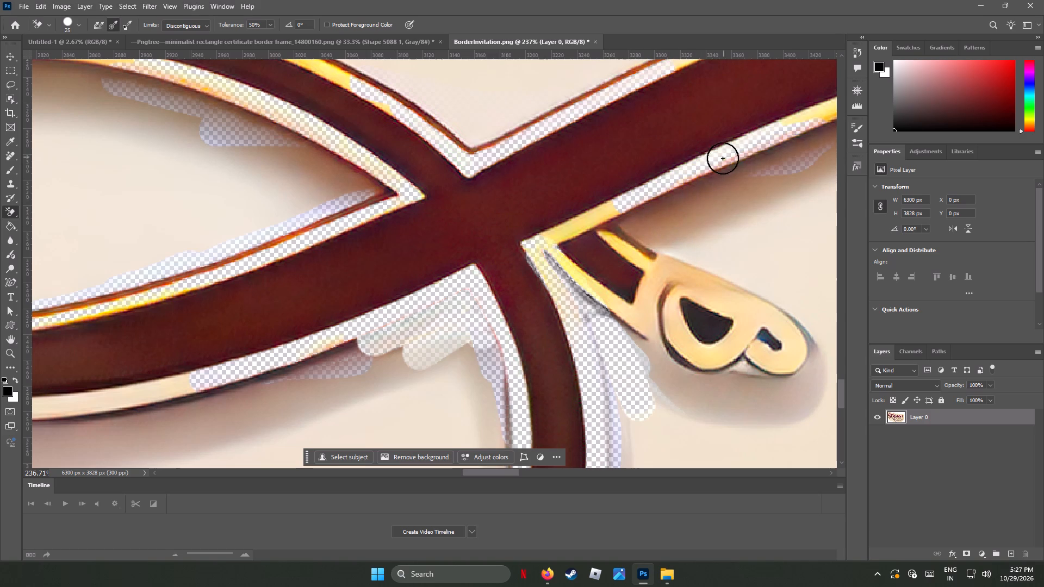
{"action": "left_click_drag", "start_coordinate": [723, 158], "coordinate": [696, 162]}
Erase the gold edging along the outer underside and around the rounded end of the flourish's large loop, plus some adjacent parchment.
{"action": "scroll", "coordinate": [707, 232], "scroll_direction": "down", "scroll_amount": 9, "text": "alt"}
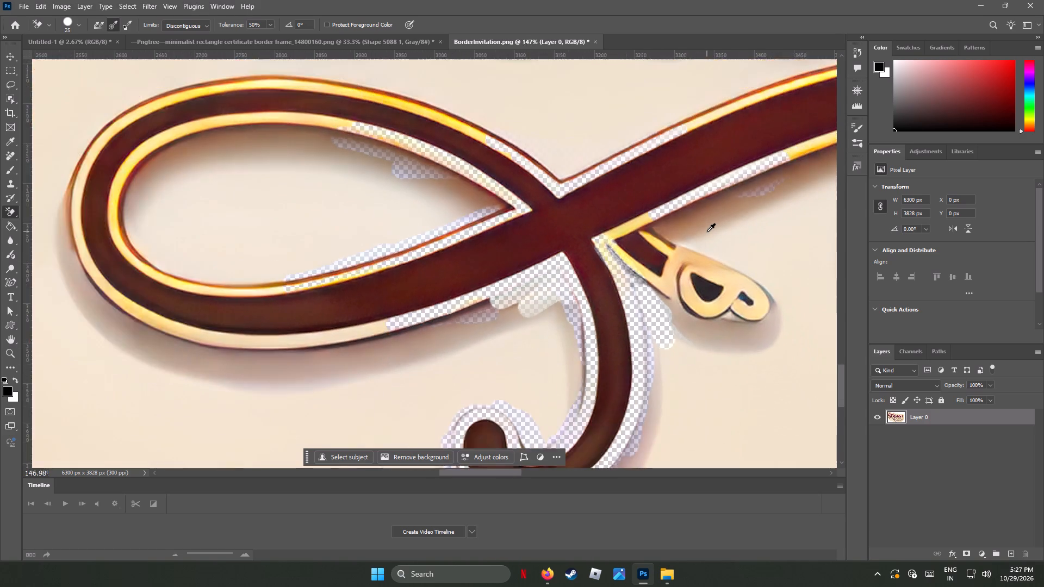
{"action": "scroll", "coordinate": [707, 232], "scroll_direction": "down", "scroll_amount": 1, "text": "alt"}
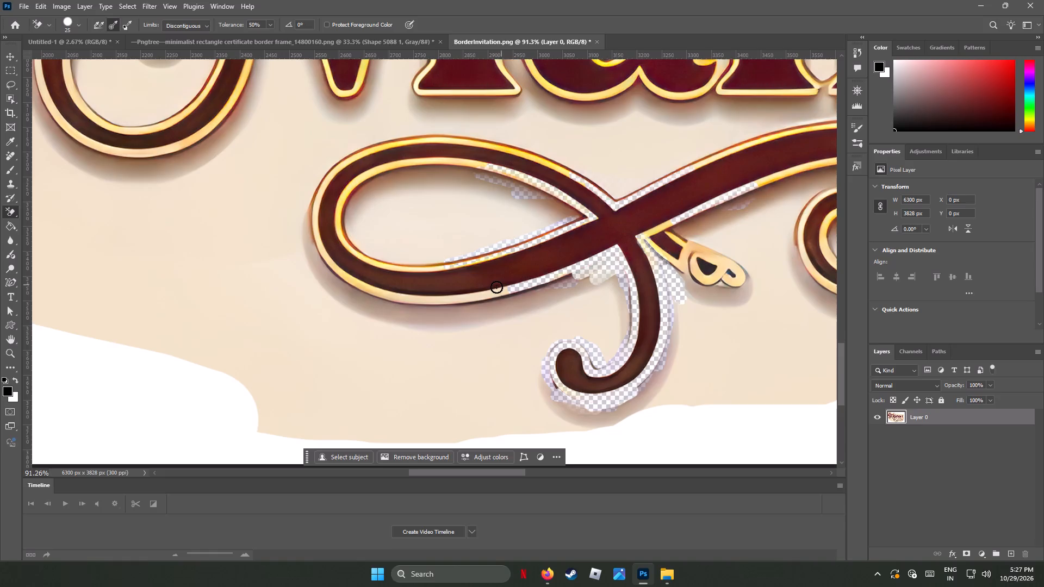
{"action": "left_click_drag", "start_coordinate": [501, 292], "coordinate": [402, 301]}
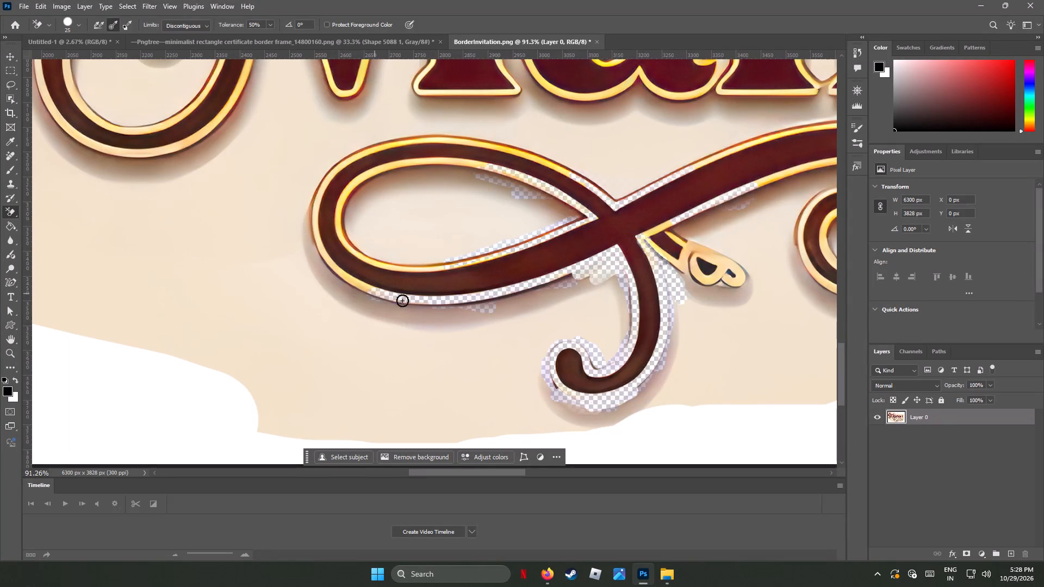
{"action": "left_click_drag", "start_coordinate": [402, 301], "coordinate": [317, 236]}
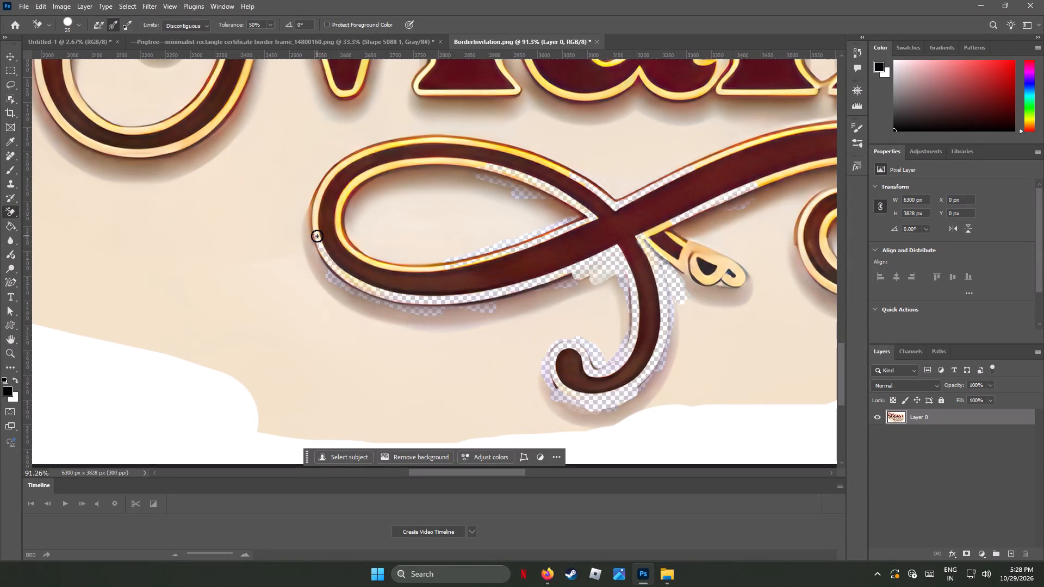
{"action": "left_click_drag", "start_coordinate": [317, 236], "coordinate": [349, 155]}
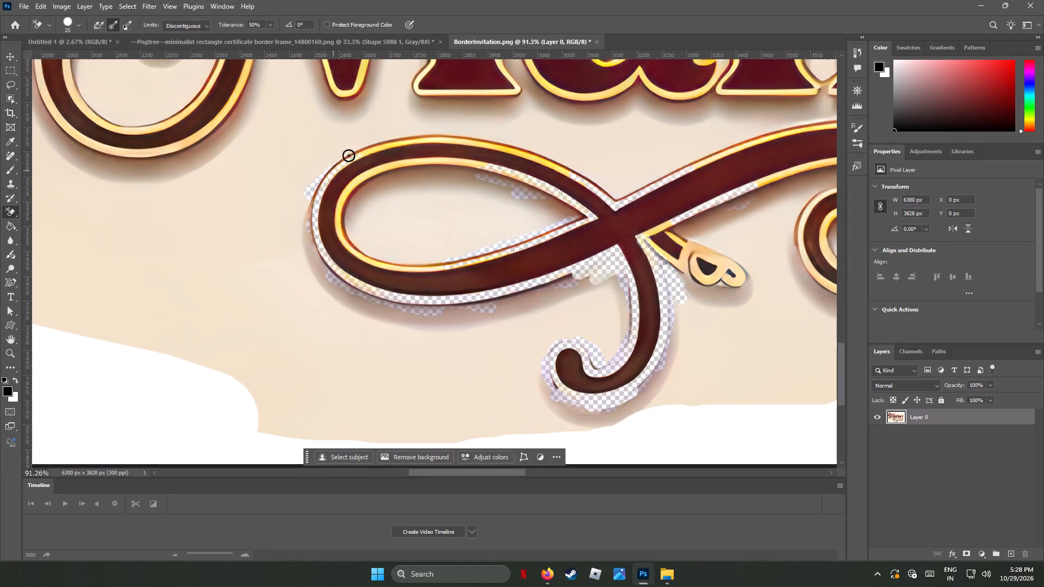
{"action": "left_click_drag", "start_coordinate": [349, 155], "coordinate": [283, 188]}
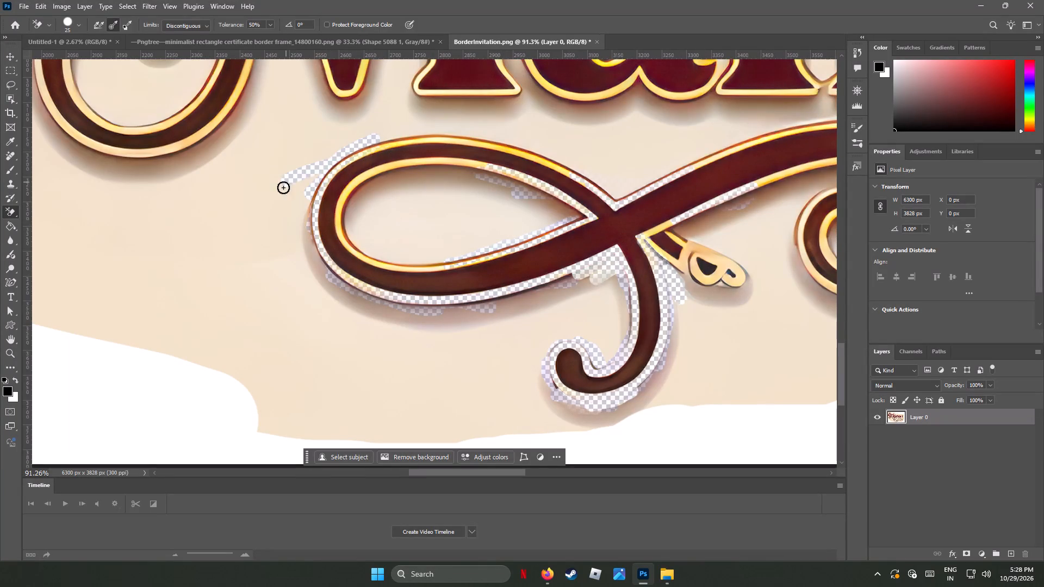
Erase the gold edging along the large loop's outer top edge, from its rounded end to the crossing.
{"action": "left_click_drag", "start_coordinate": [283, 188], "coordinate": [427, 140]}
{"action": "left_click_drag", "start_coordinate": [395, 144], "coordinate": [419, 133]}
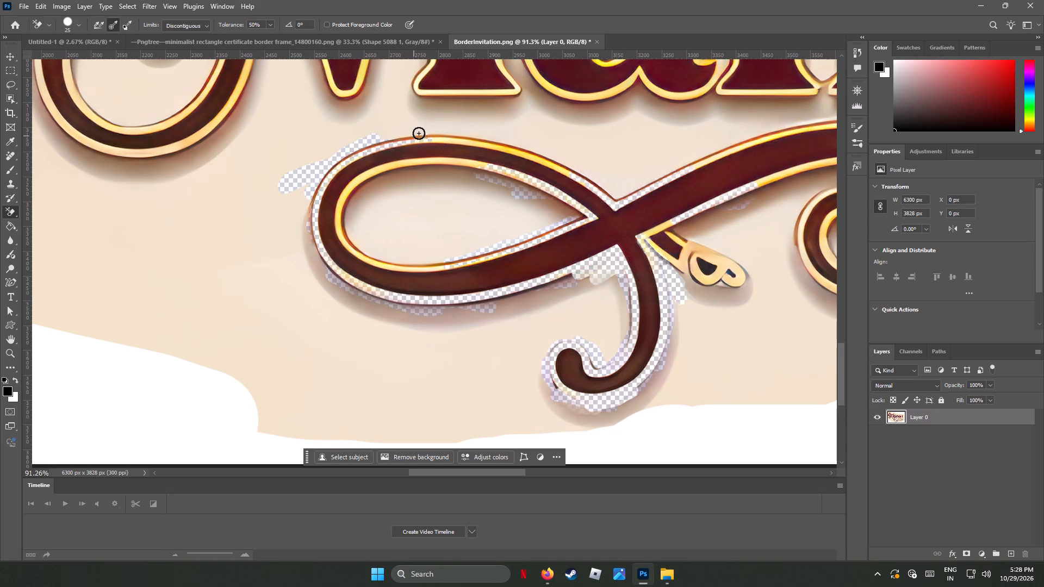
{"action": "left_click_drag", "start_coordinate": [419, 133], "coordinate": [418, 133]}
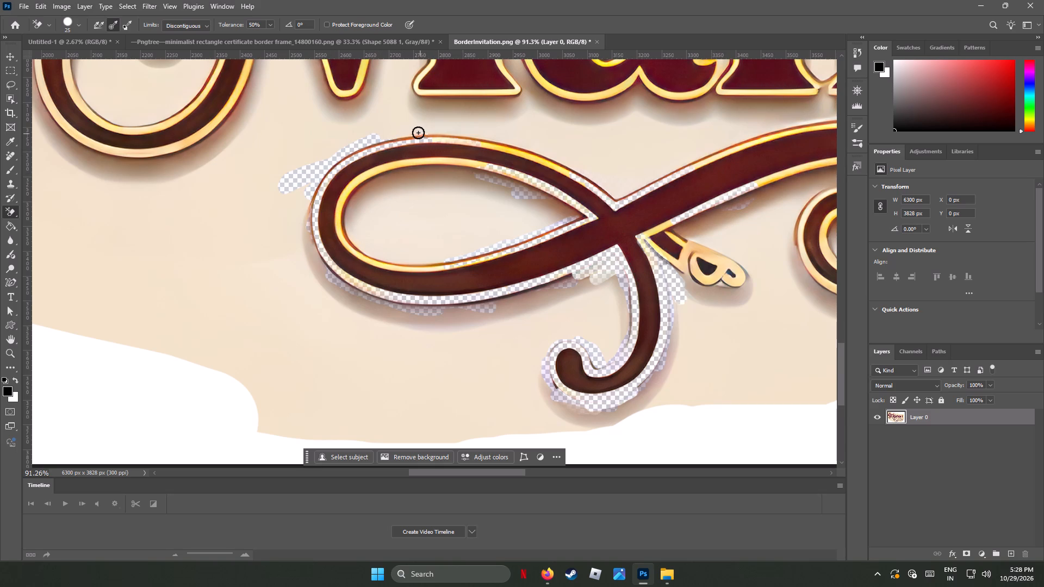
{"action": "left_click_drag", "start_coordinate": [418, 133], "coordinate": [569, 174]}
{"action": "left_click_drag", "start_coordinate": [569, 175], "coordinate": [467, 147]}
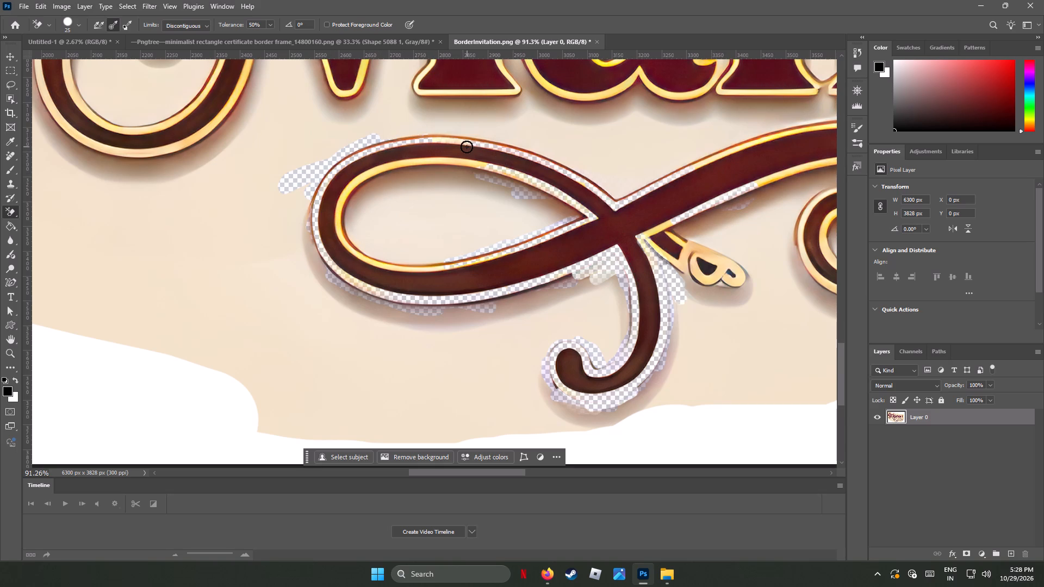
{"action": "left_click_drag", "start_coordinate": [467, 147], "coordinate": [519, 150]}
{"action": "left_click", "coordinate": [488, 143]}
{"action": "left_click_drag", "start_coordinate": [488, 143], "coordinate": [489, 152]}
{"action": "left_click_drag", "start_coordinate": [489, 152], "coordinate": [490, 152]}
{"action": "left_click_drag", "start_coordinate": [453, 139], "coordinate": [378, 146]}
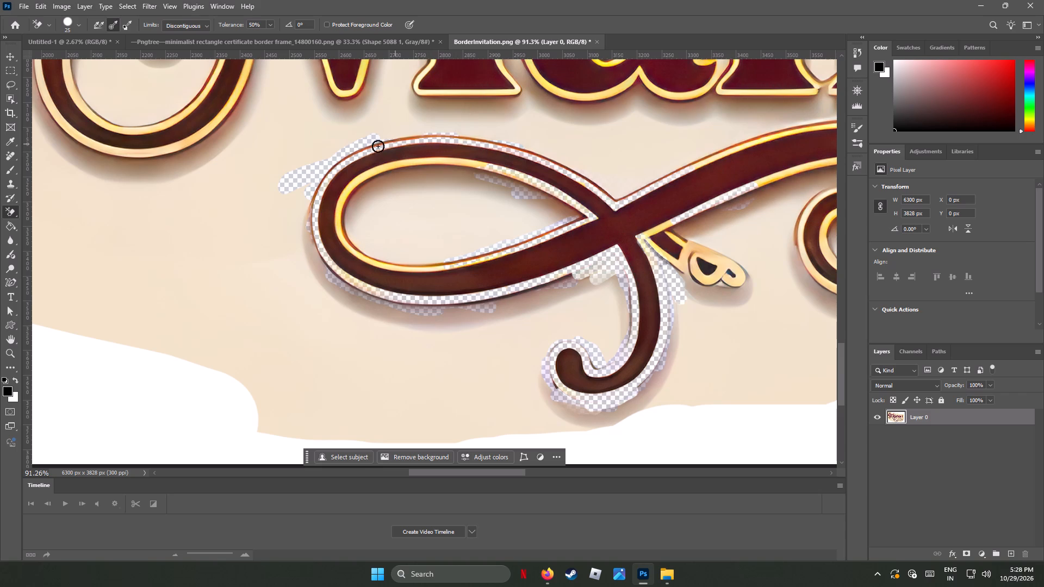
{"action": "left_click_drag", "start_coordinate": [378, 146], "coordinate": [377, 146]}
Erase the remaining gold edging around the inside of the large loop, along its top, rounded end and lower band.
{"action": "left_click_drag", "start_coordinate": [473, 164], "coordinate": [478, 163]}
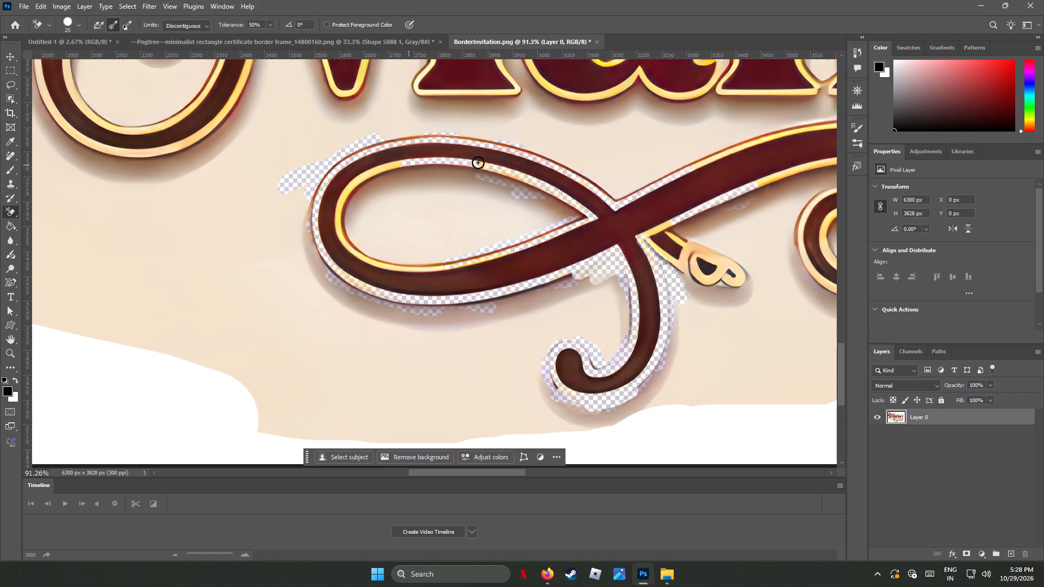
{"action": "left_click_drag", "start_coordinate": [478, 163], "coordinate": [341, 207]}
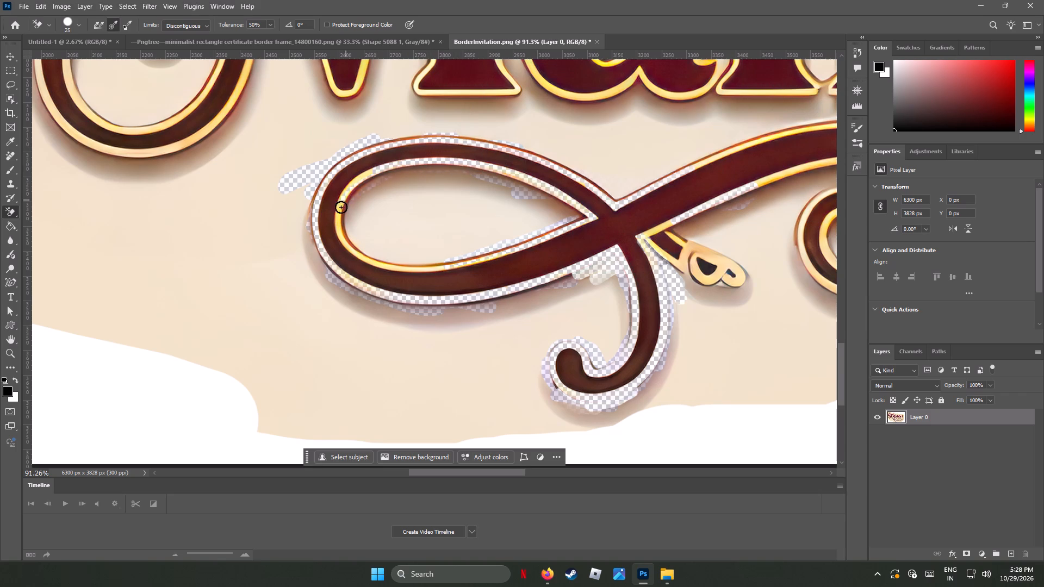
{"action": "left_click_drag", "start_coordinate": [341, 207], "coordinate": [337, 214]}
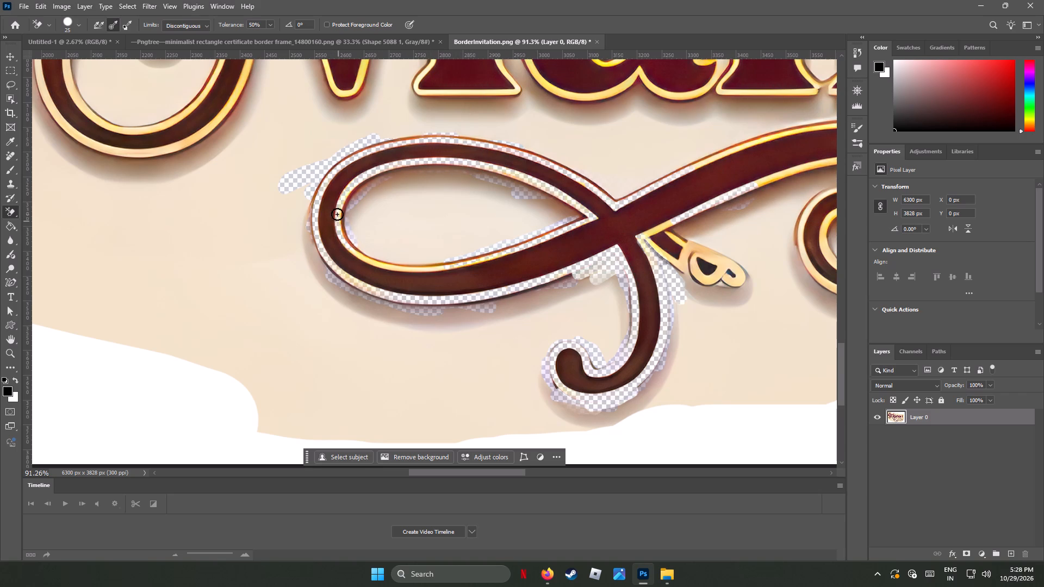
{"action": "left_click_drag", "start_coordinate": [337, 214], "coordinate": [511, 263]}
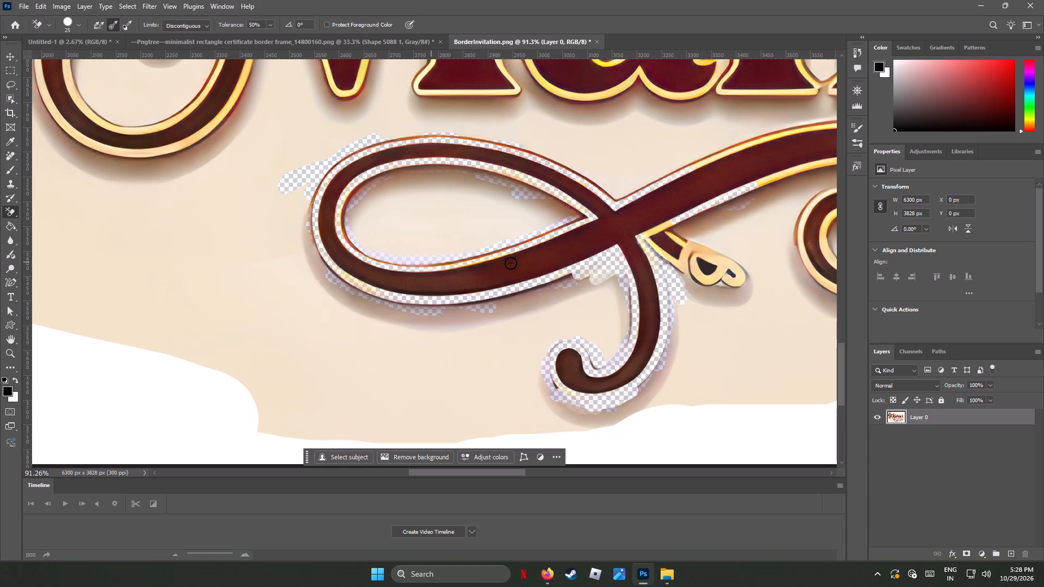
{"action": "left_click_drag", "start_coordinate": [511, 263], "coordinate": [453, 268]}
{"action": "left_click_drag", "start_coordinate": [489, 258], "coordinate": [384, 211]}
Erase the gold edging along the upper edge of the rising band, over its crest to the start of the outer bend.
{"action": "left_click_drag", "start_coordinate": [433, 472], "coordinate": [478, 480]}
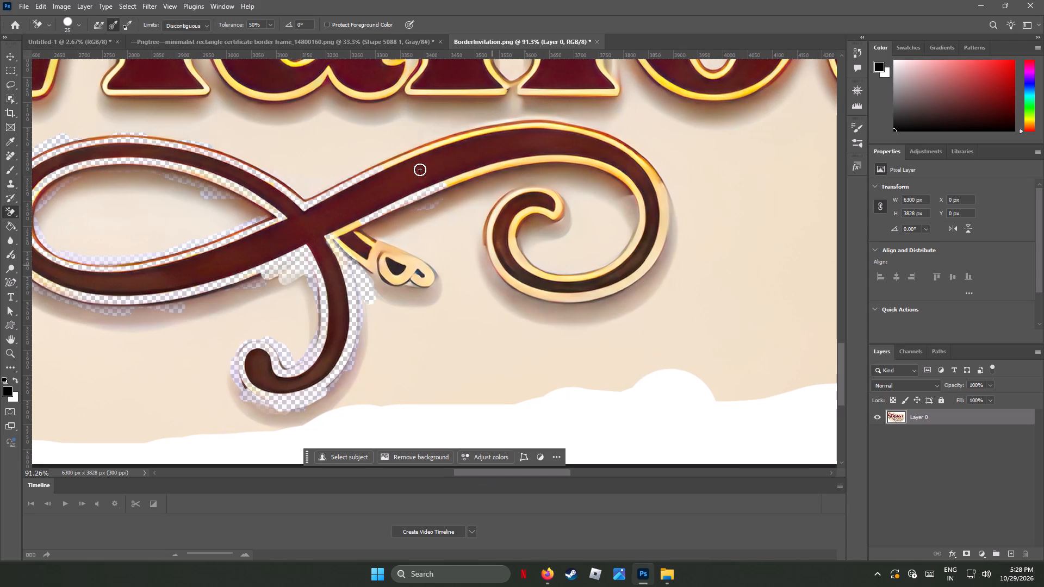
{"action": "left_click_drag", "start_coordinate": [413, 154], "coordinate": [438, 139]}
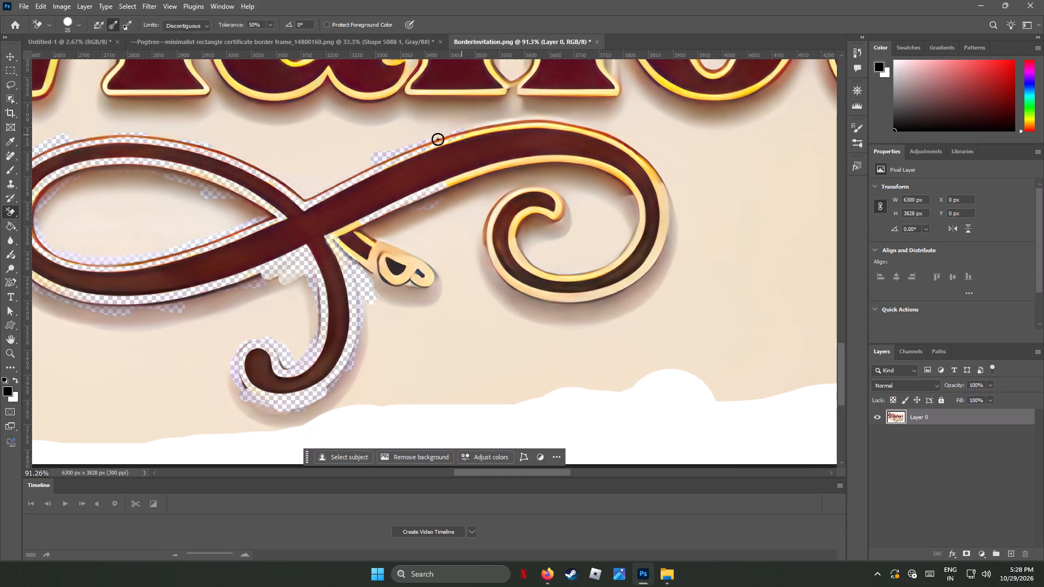
{"action": "left_click_drag", "start_coordinate": [438, 139], "coordinate": [489, 132]}
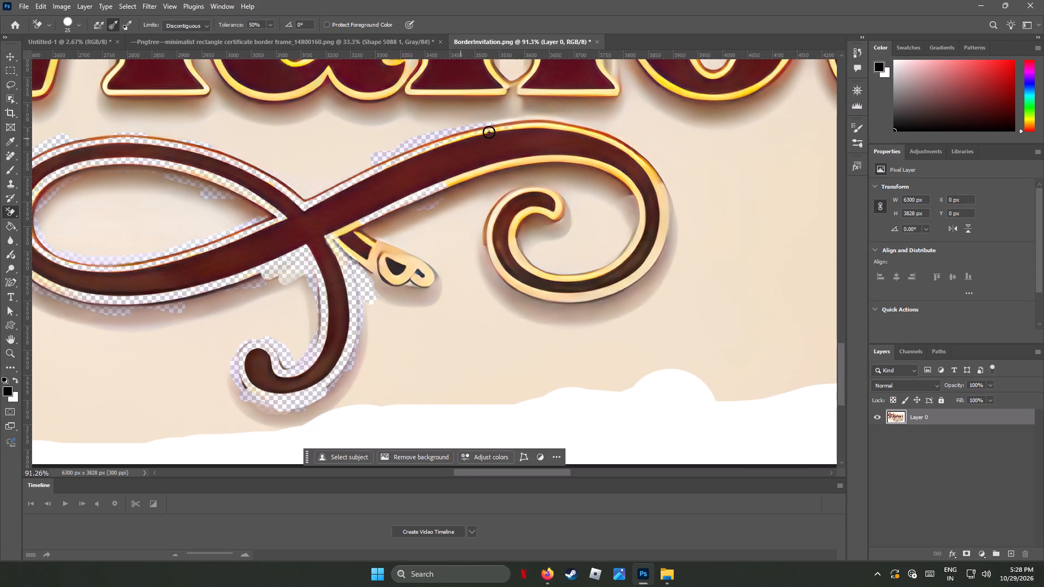
{"action": "left_click_drag", "start_coordinate": [489, 132], "coordinate": [489, 131]}
{"action": "left_click_drag", "start_coordinate": [470, 134], "coordinate": [406, 147]}
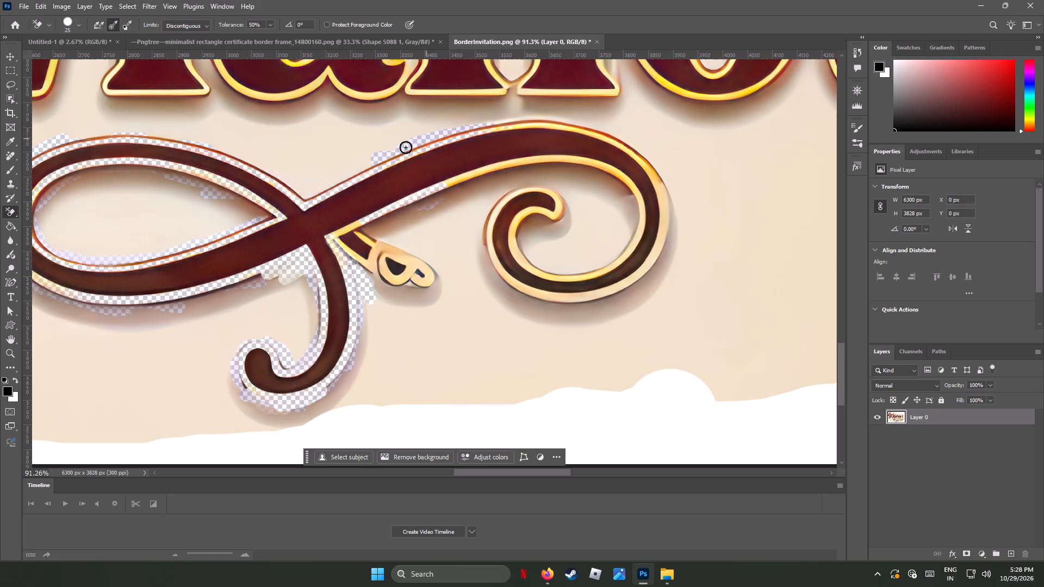
{"action": "left_click_drag", "start_coordinate": [406, 147], "coordinate": [505, 127]}
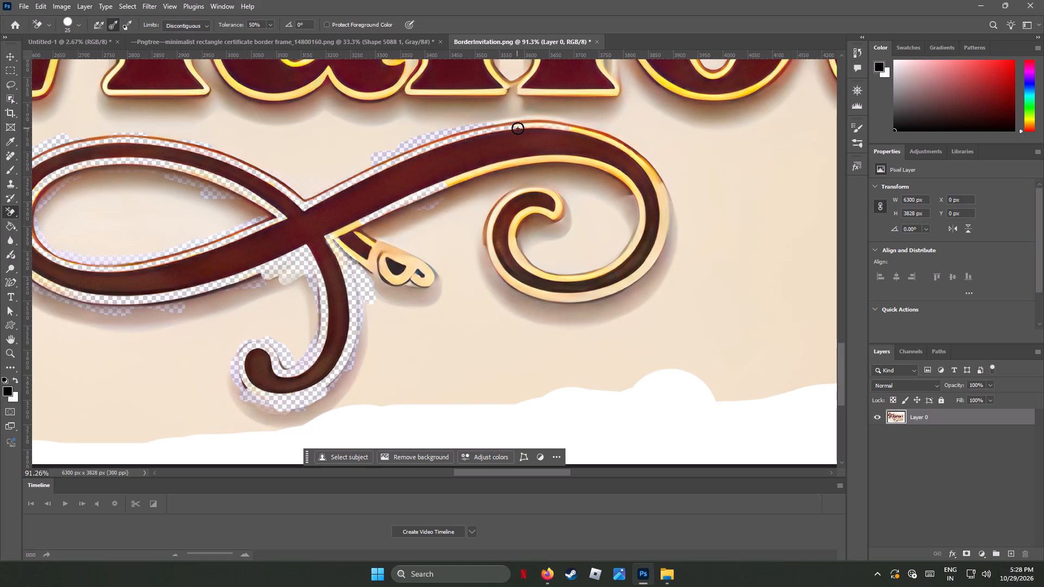
{"action": "left_click_drag", "start_coordinate": [518, 124], "coordinate": [613, 142]}
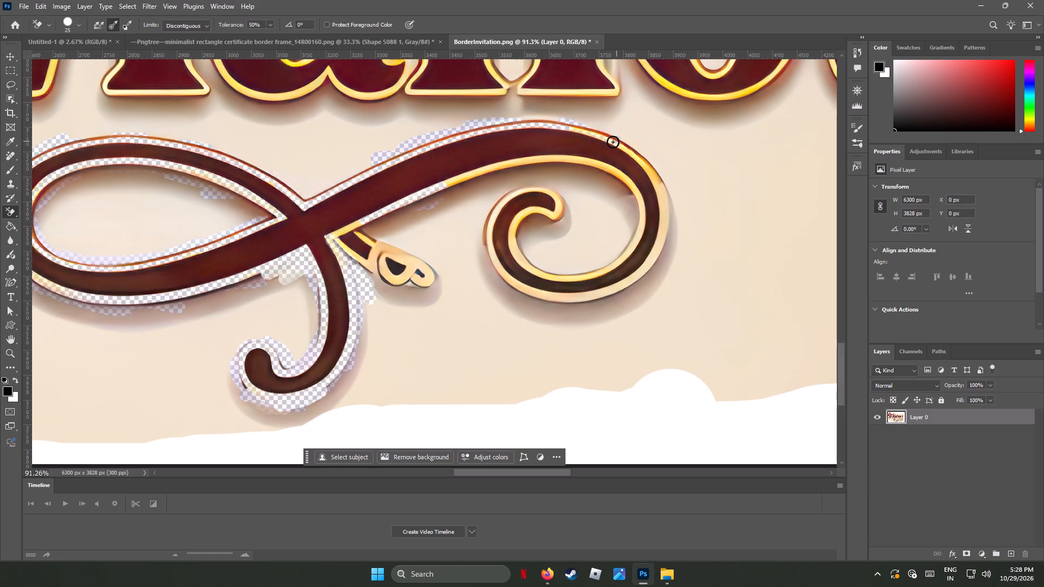
{"action": "left_click_drag", "start_coordinate": [613, 142], "coordinate": [654, 175]}
{"action": "left_click_drag", "start_coordinate": [653, 173], "coordinate": [560, 136]}
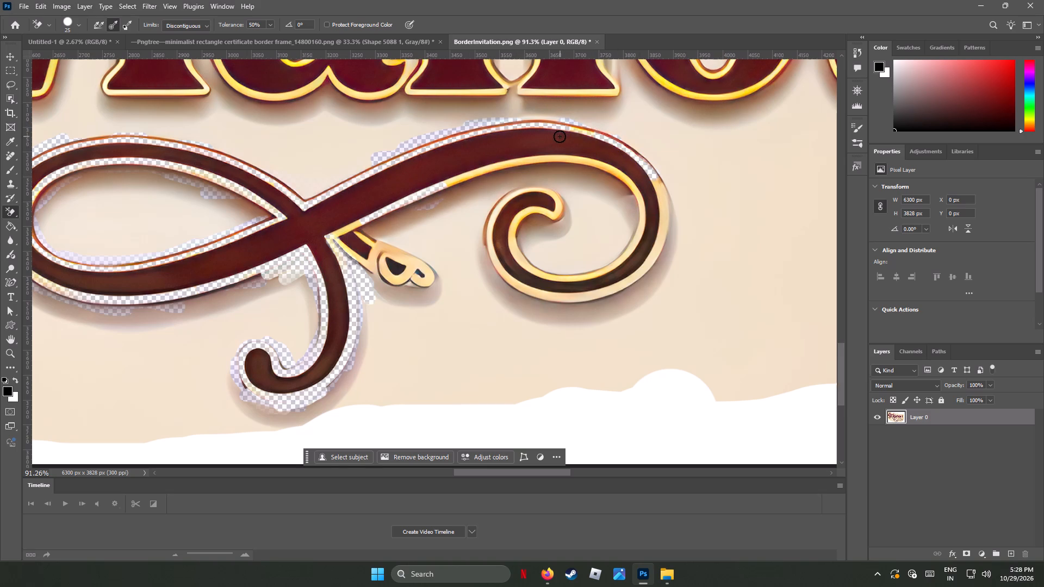
{"action": "left_click_drag", "start_coordinate": [560, 136], "coordinate": [668, 215]}
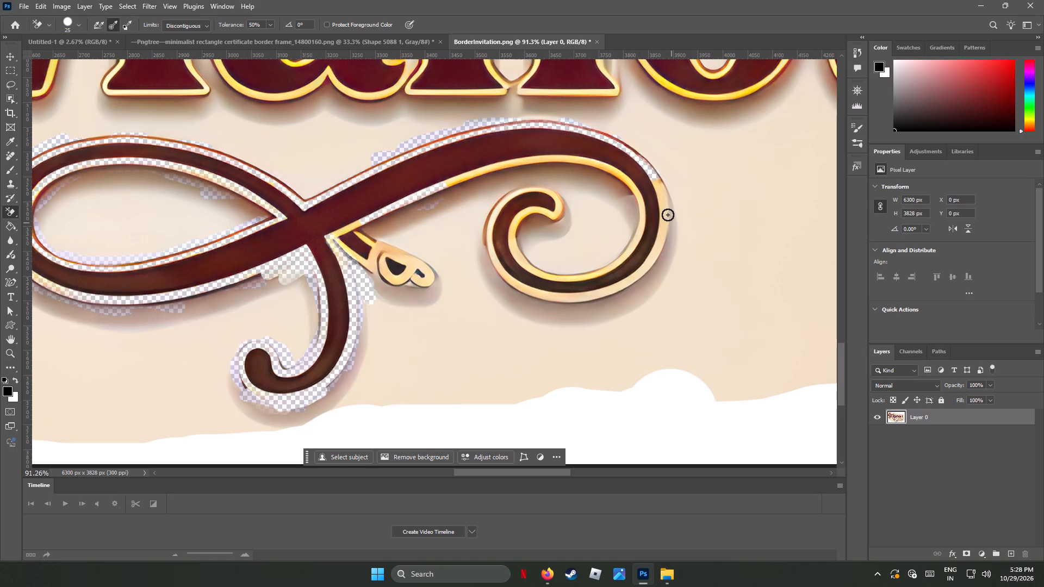
Erase the gold edging around the outer side of the flourish's end spiral, from the outer bend along the underside to the curled tip.
{"action": "left_click_drag", "start_coordinate": [668, 215], "coordinate": [649, 186]}
{"action": "left_click_drag", "start_coordinate": [656, 183], "coordinate": [661, 177]}
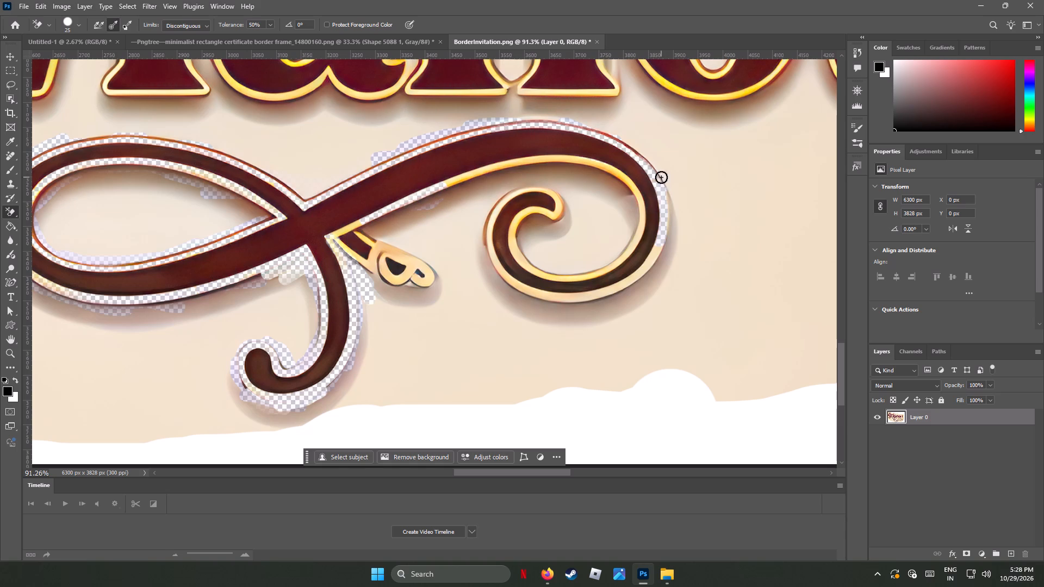
{"action": "left_click_drag", "start_coordinate": [661, 177], "coordinate": [657, 245]}
{"action": "left_click_drag", "start_coordinate": [657, 245], "coordinate": [629, 272]}
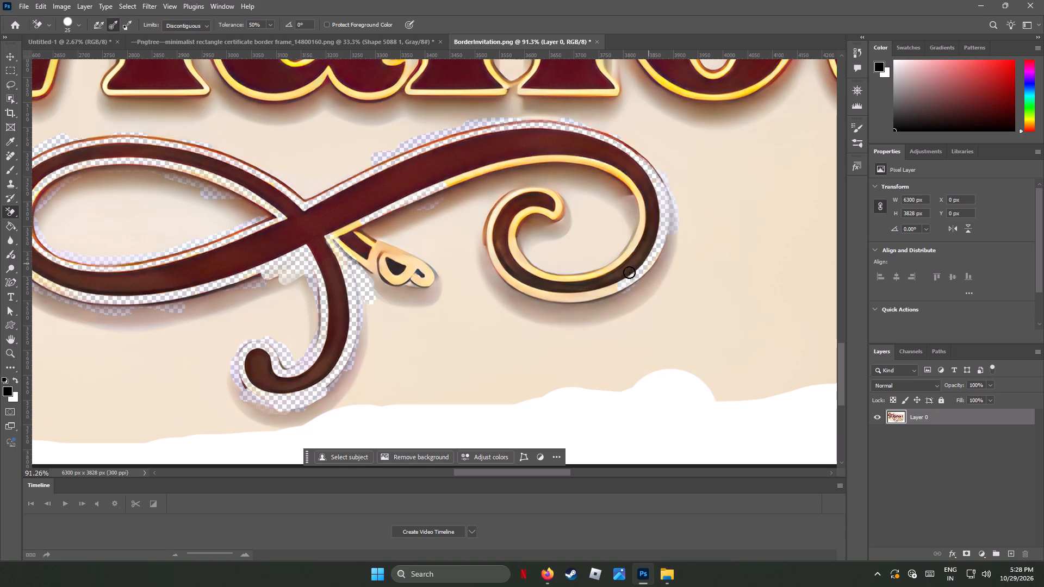
{"action": "left_click_drag", "start_coordinate": [629, 272], "coordinate": [569, 295]}
{"action": "left_click_drag", "start_coordinate": [610, 290], "coordinate": [543, 295]}
{"action": "left_click_drag", "start_coordinate": [543, 295], "coordinate": [527, 293]}
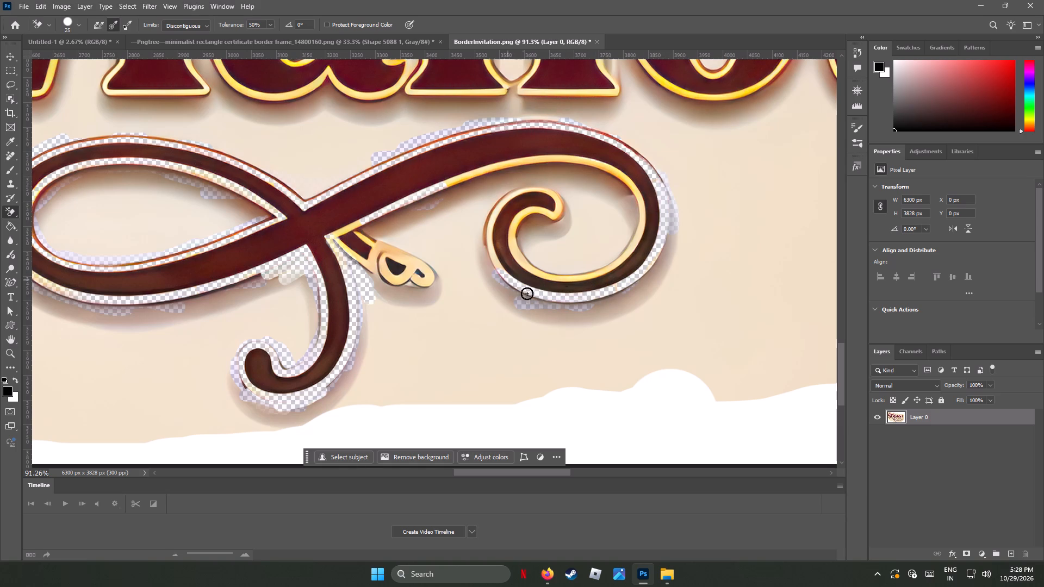
{"action": "left_click_drag", "start_coordinate": [527, 293], "coordinate": [495, 221]}
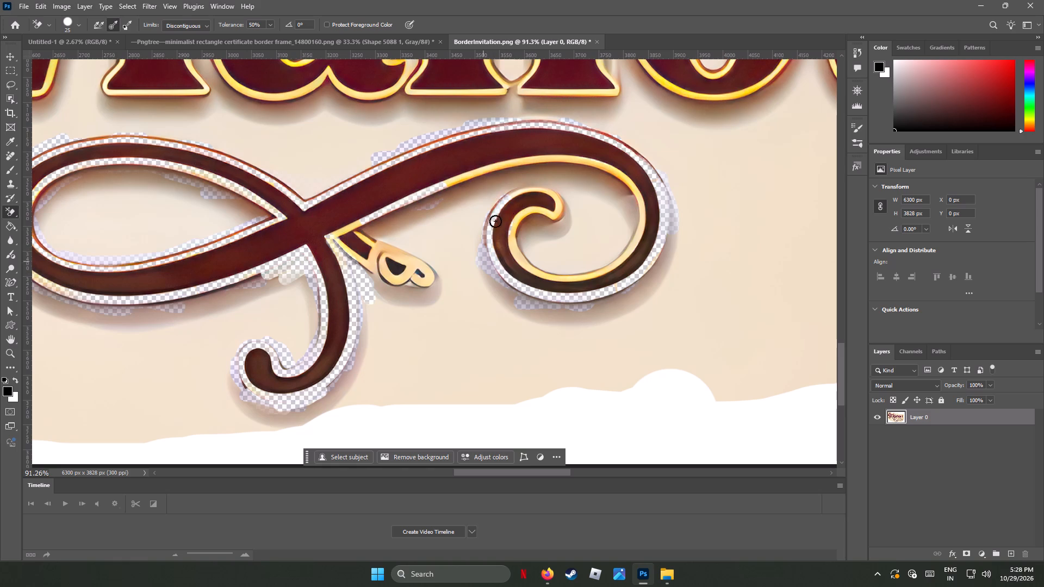
{"action": "left_click_drag", "start_coordinate": [495, 221], "coordinate": [556, 200]}
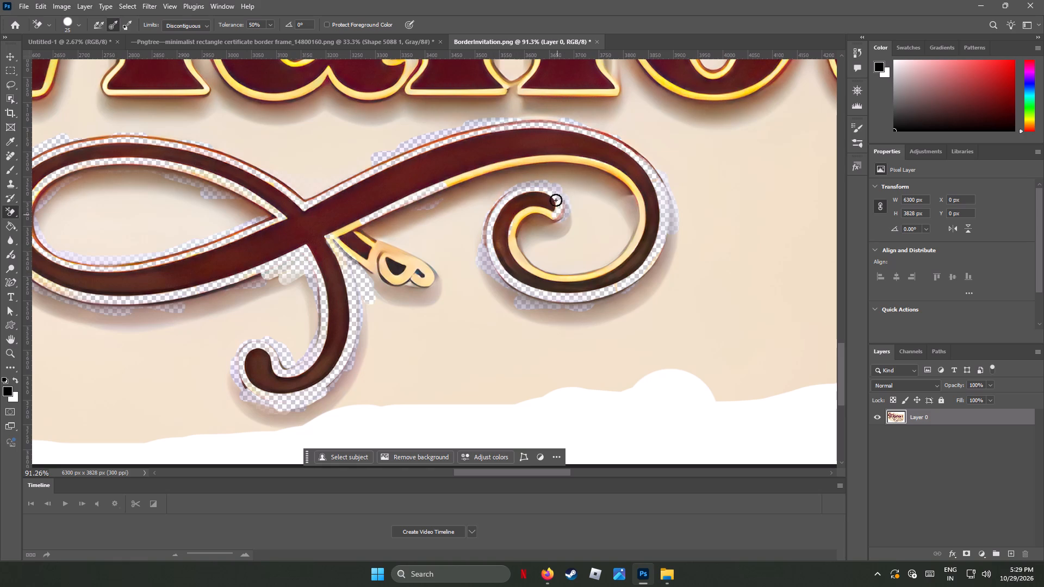
Erase the gold edging inside the end spiral, from its curled tip around the bend and along the rising band's lower edge.
{"action": "left_click_drag", "start_coordinate": [556, 200], "coordinate": [514, 244]}
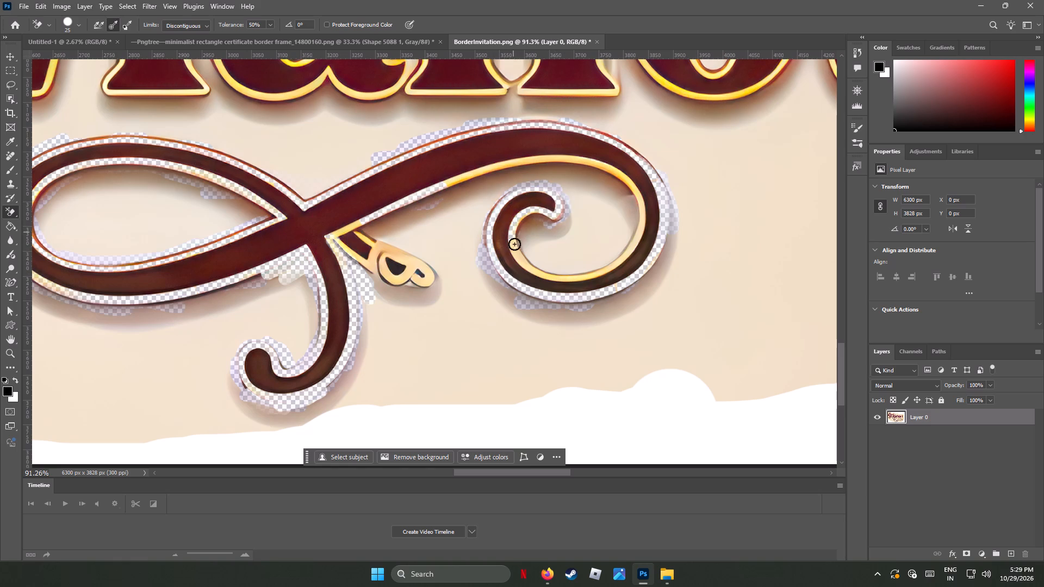
{"action": "left_click_drag", "start_coordinate": [514, 244], "coordinate": [608, 264]}
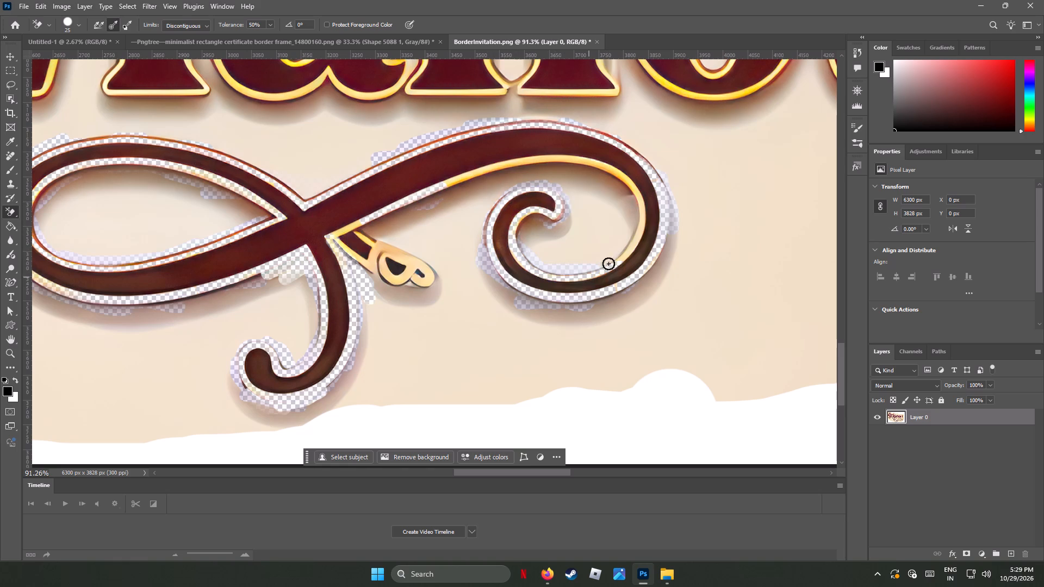
{"action": "left_click_drag", "start_coordinate": [608, 264], "coordinate": [604, 164]}
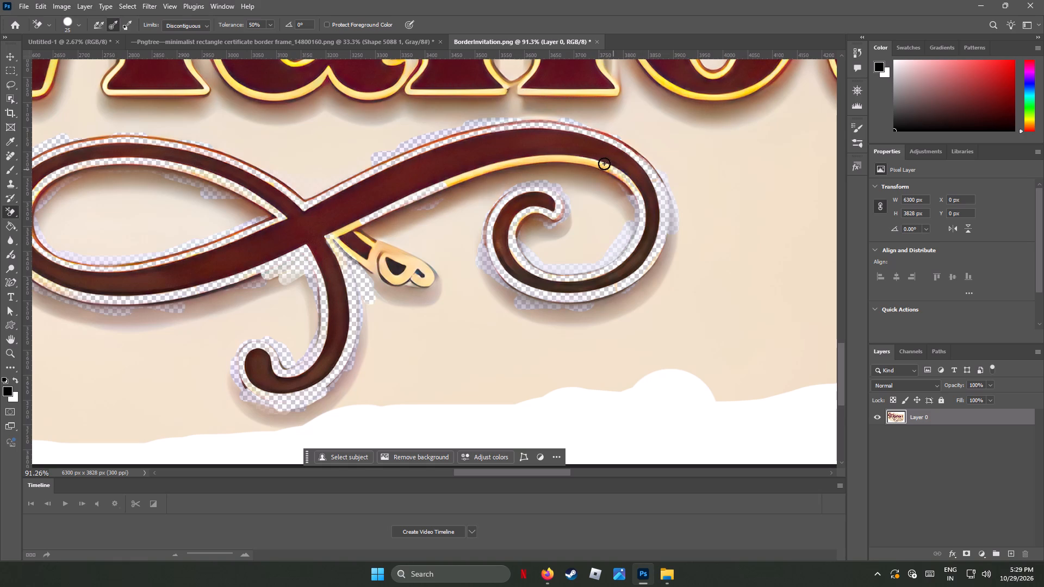
{"action": "left_click_drag", "start_coordinate": [604, 164], "coordinate": [643, 189]}
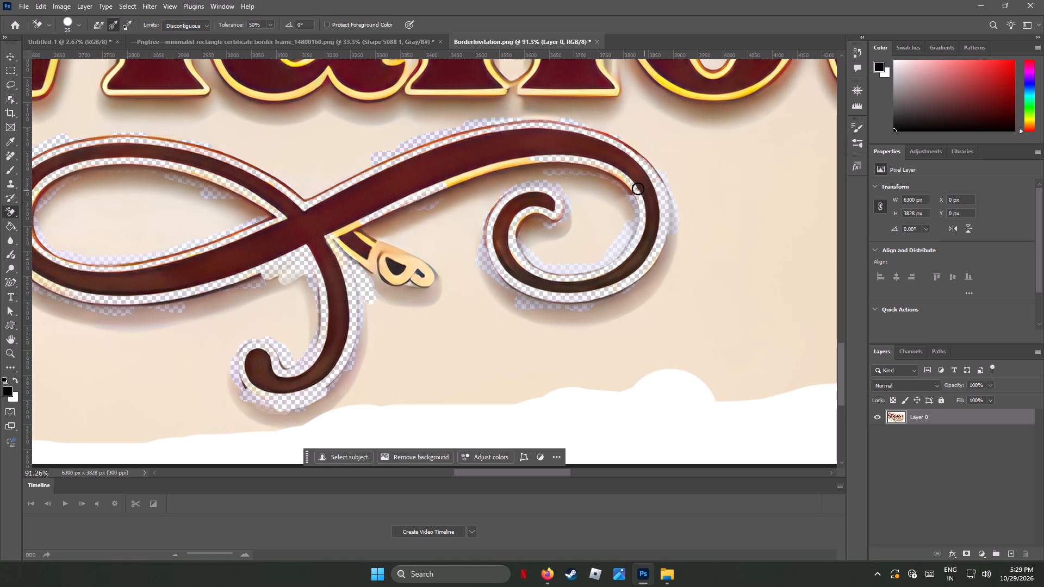
{"action": "left_click_drag", "start_coordinate": [635, 188], "coordinate": [586, 160]}
{"action": "left_click_drag", "start_coordinate": [625, 182], "coordinate": [574, 161]}
{"action": "left_click_drag", "start_coordinate": [574, 161], "coordinate": [537, 157]}
{"action": "left_click_drag", "start_coordinate": [535, 158], "coordinate": [523, 159]}
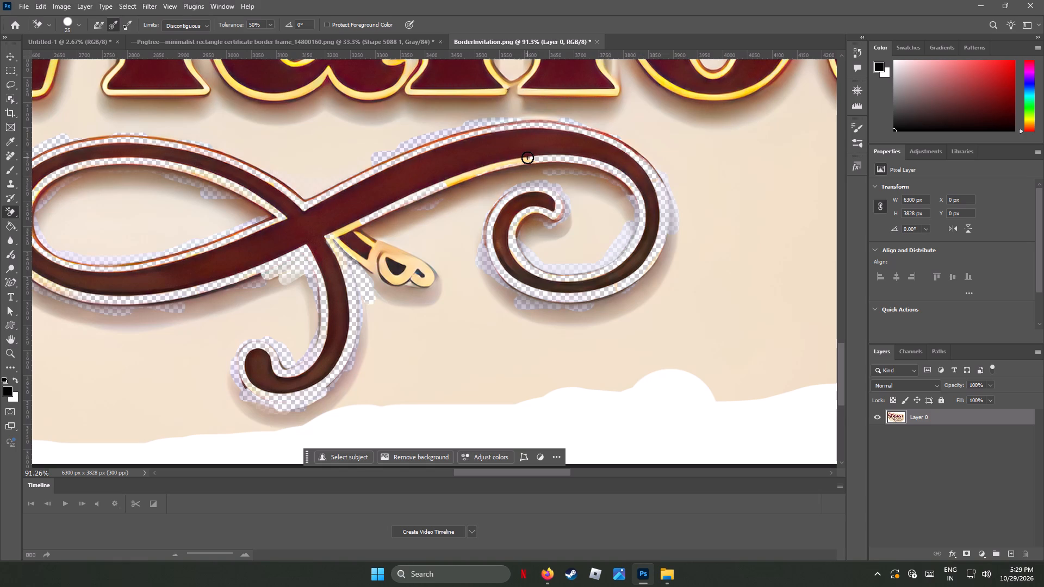
{"action": "left_click_drag", "start_coordinate": [527, 159], "coordinate": [421, 199]}
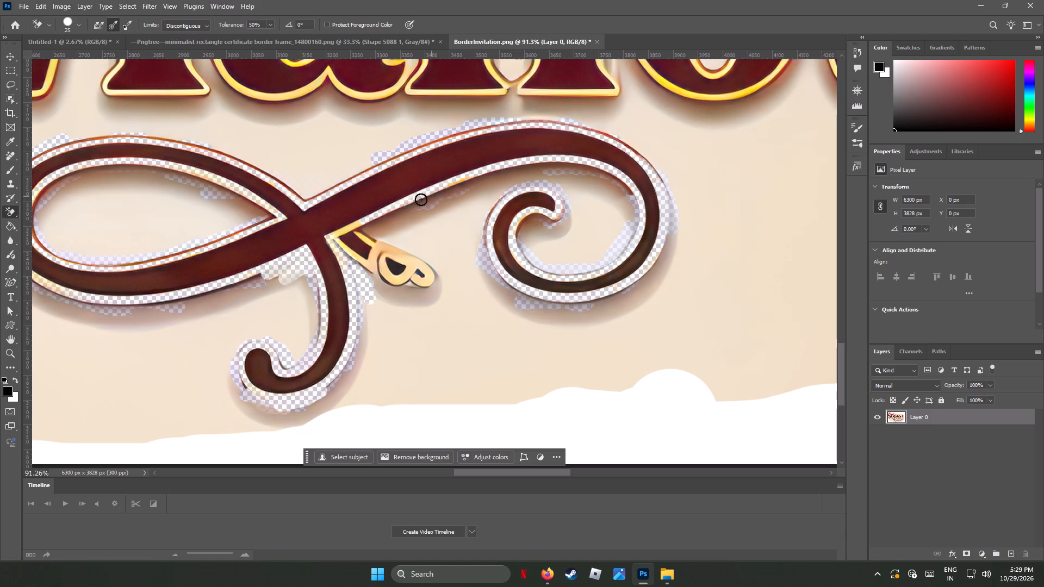
{"action": "left_click_drag", "start_coordinate": [421, 199], "coordinate": [424, 198]}
Erase the maroon and gold colouring of the small bud ornament beside the flourish's crossing.
{"action": "left_click_drag", "start_coordinate": [350, 241], "coordinate": [354, 245]}
{"action": "left_click_drag", "start_coordinate": [354, 245], "coordinate": [354, 236]}
{"action": "scroll", "coordinate": [351, 241], "scroll_direction": "up", "scroll_amount": 4}
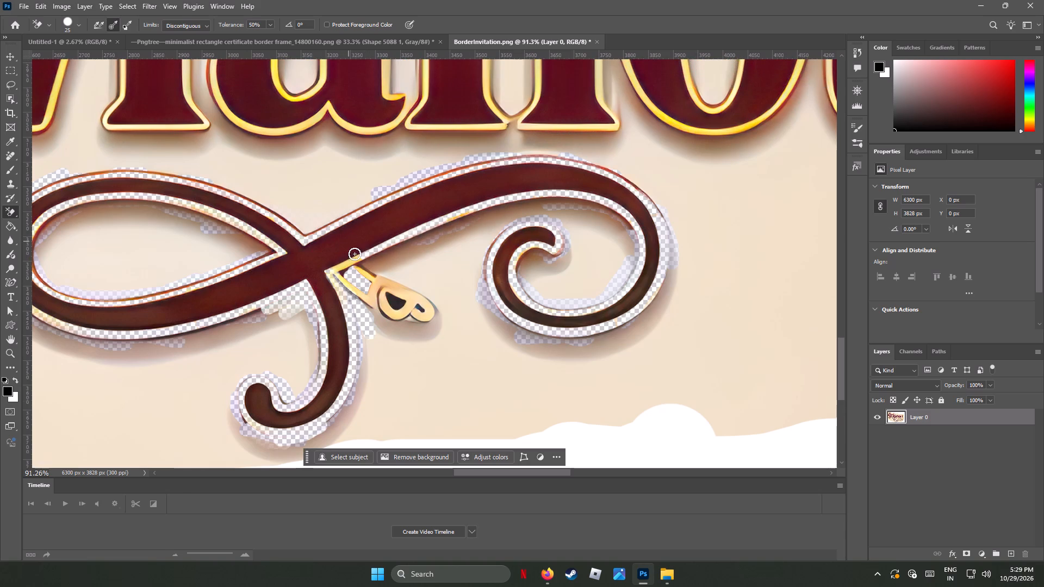
{"action": "left_click_drag", "start_coordinate": [359, 260], "coordinate": [357, 298]}
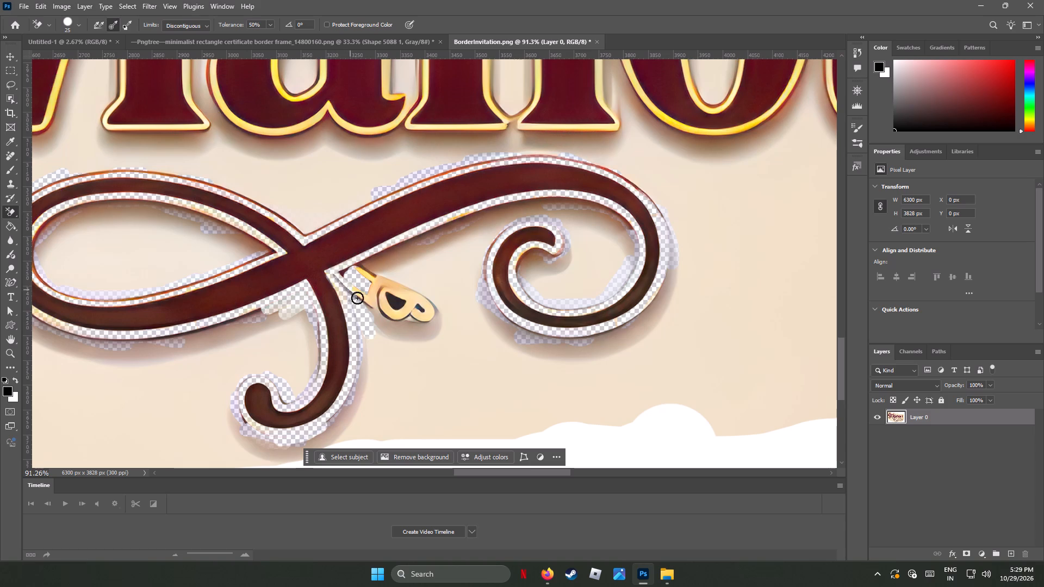
{"action": "left_click_drag", "start_coordinate": [357, 298], "coordinate": [456, 307]}
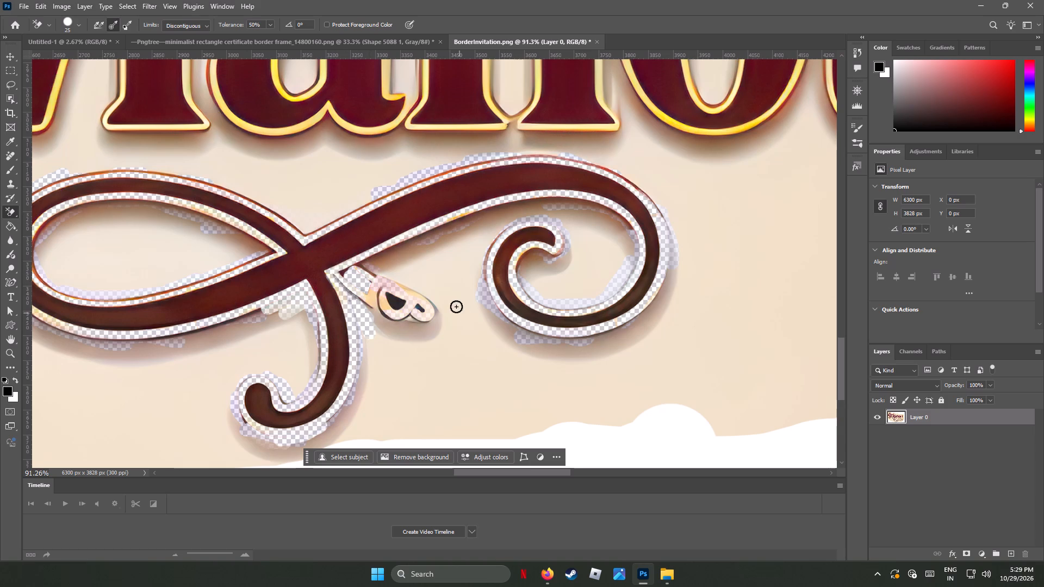
{"action": "left_click_drag", "start_coordinate": [456, 307], "coordinate": [360, 283]}
Switch to the regular Eraser and clear the leftover fringe and parchment along the end spiral's outer side facing the bud ornament.
{"action": "scroll", "coordinate": [496, 288], "scroll_direction": "up", "scroll_amount": 1}
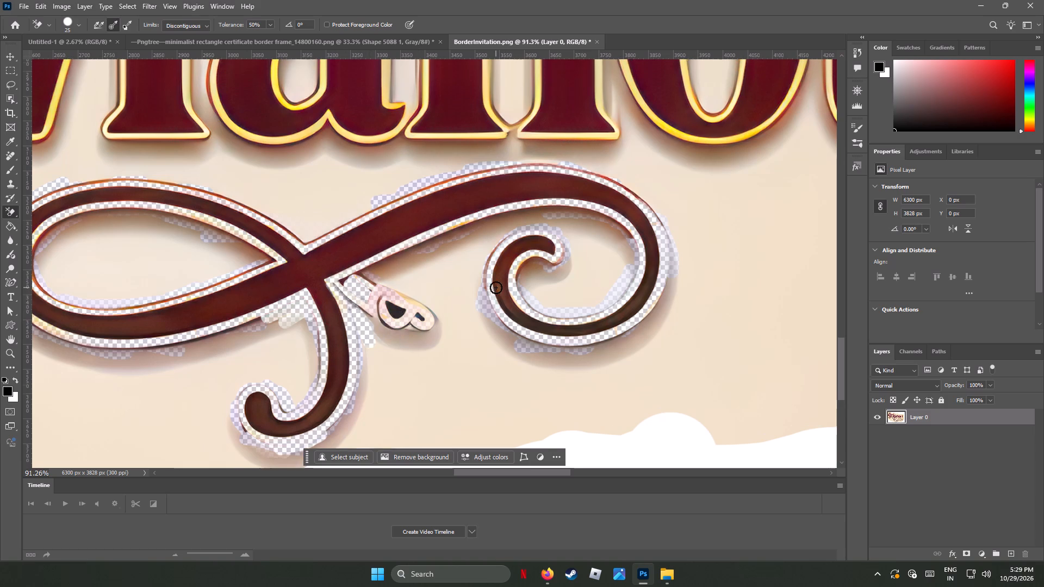
{"action": "scroll", "coordinate": [496, 288], "scroll_direction": "up", "scroll_amount": 1}
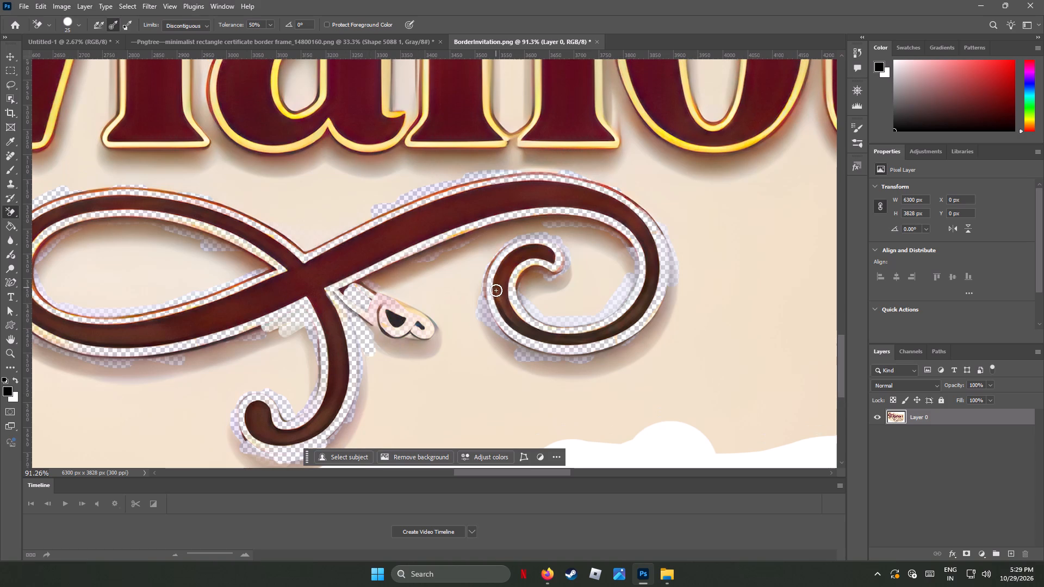
{"action": "right_click", "coordinate": [10, 212]}
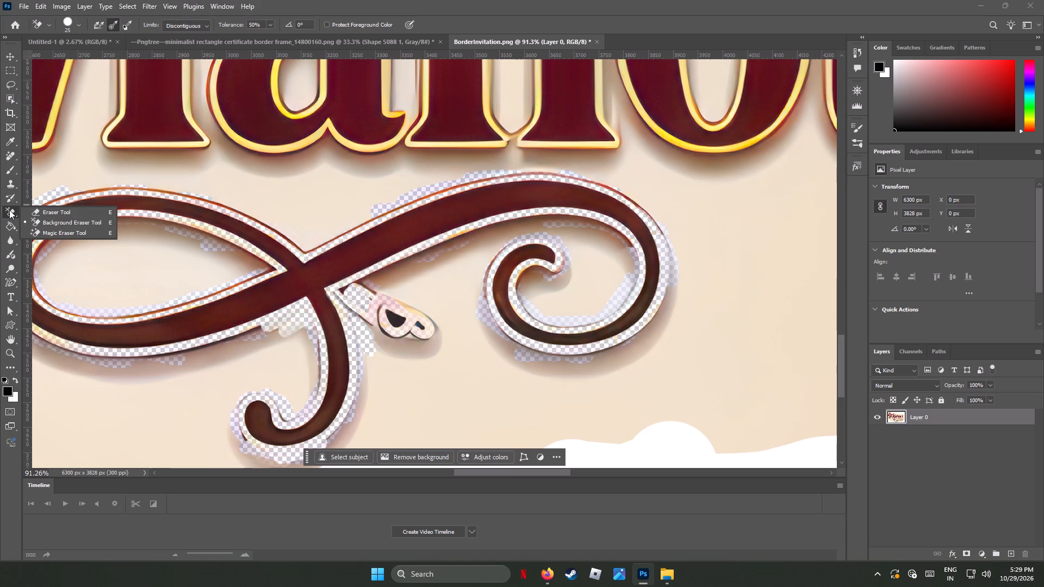
{"action": "left_click", "coordinate": [52, 211]}
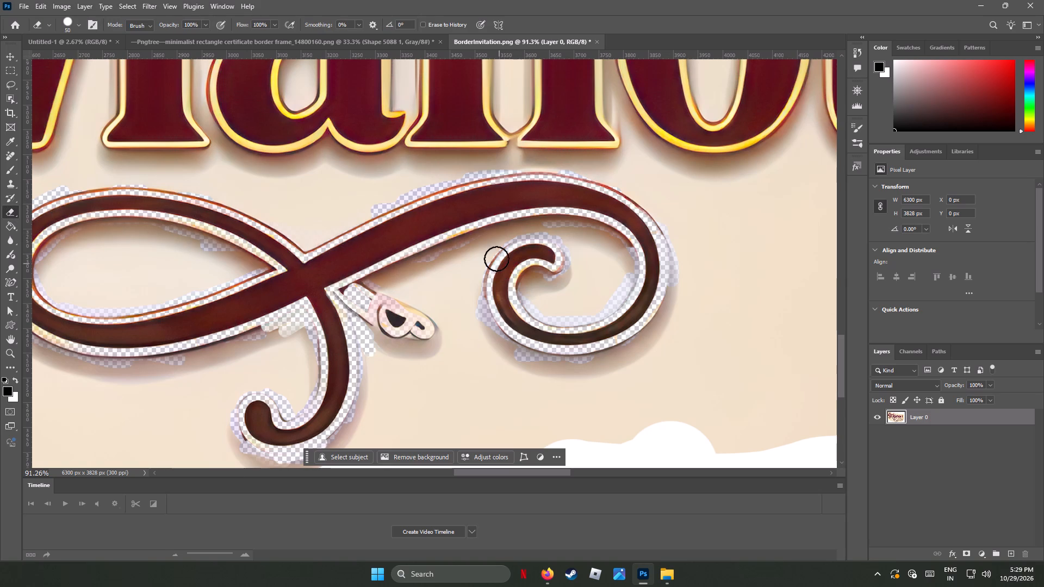
{"action": "left_click_drag", "start_coordinate": [498, 243], "coordinate": [484, 259]}
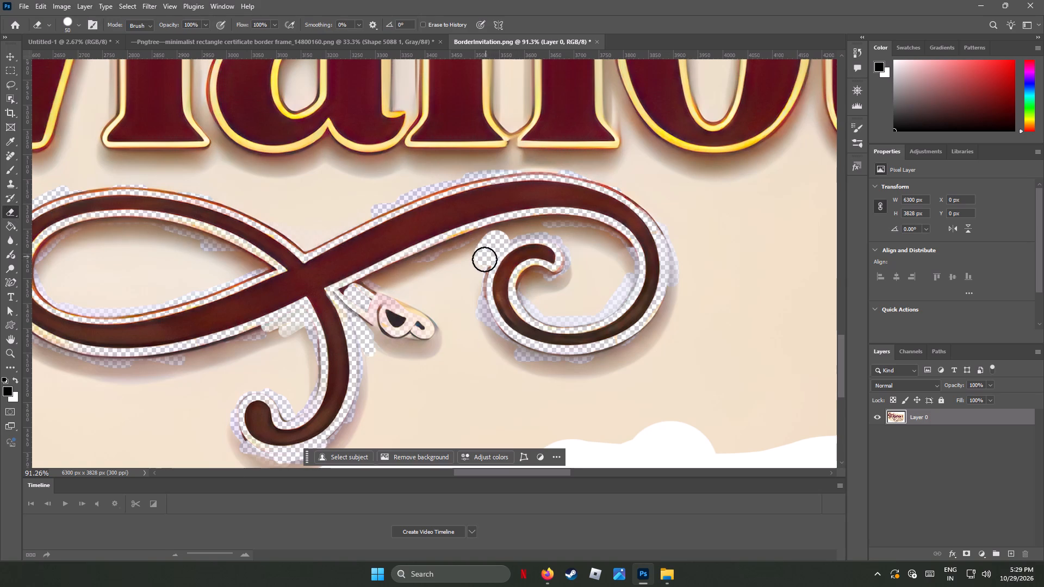
{"action": "left_click_drag", "start_coordinate": [484, 259], "coordinate": [476, 292]}
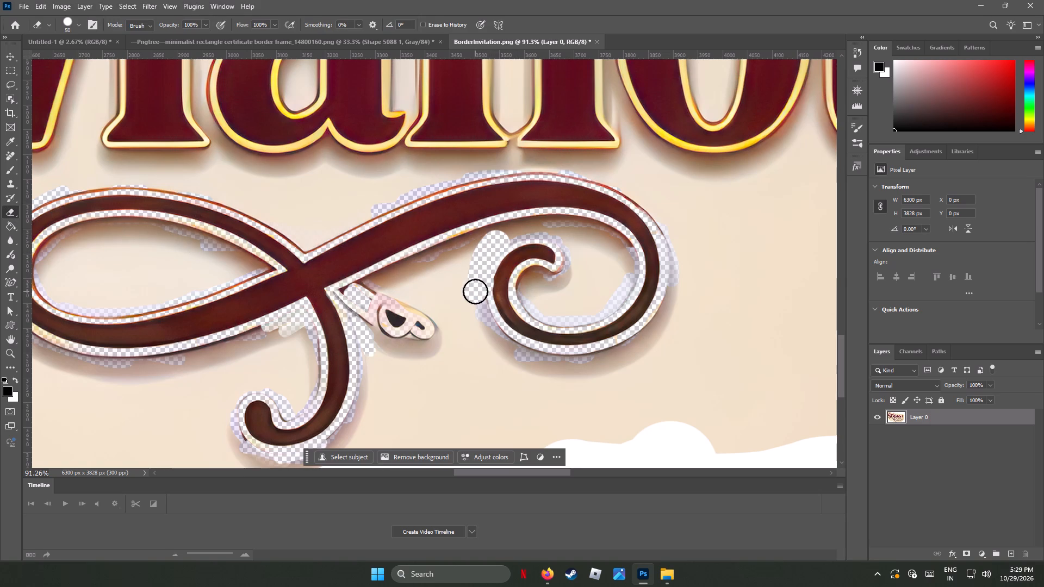
{"action": "key", "text": "ctrl+z"}
{"action": "left_click_drag", "start_coordinate": [487, 332], "coordinate": [486, 331]}
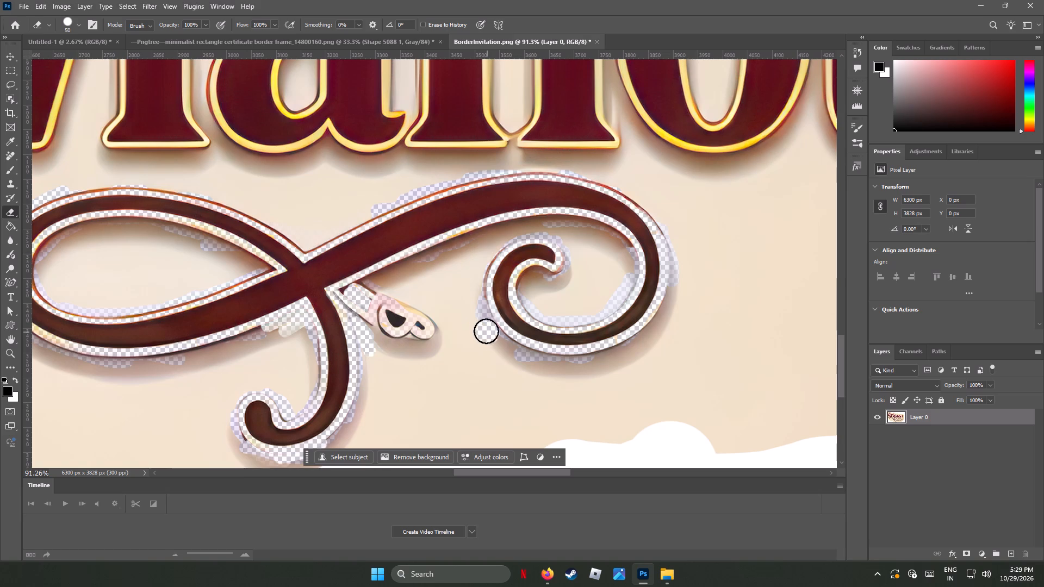
{"action": "left_click_drag", "start_coordinate": [486, 331], "coordinate": [479, 279]}
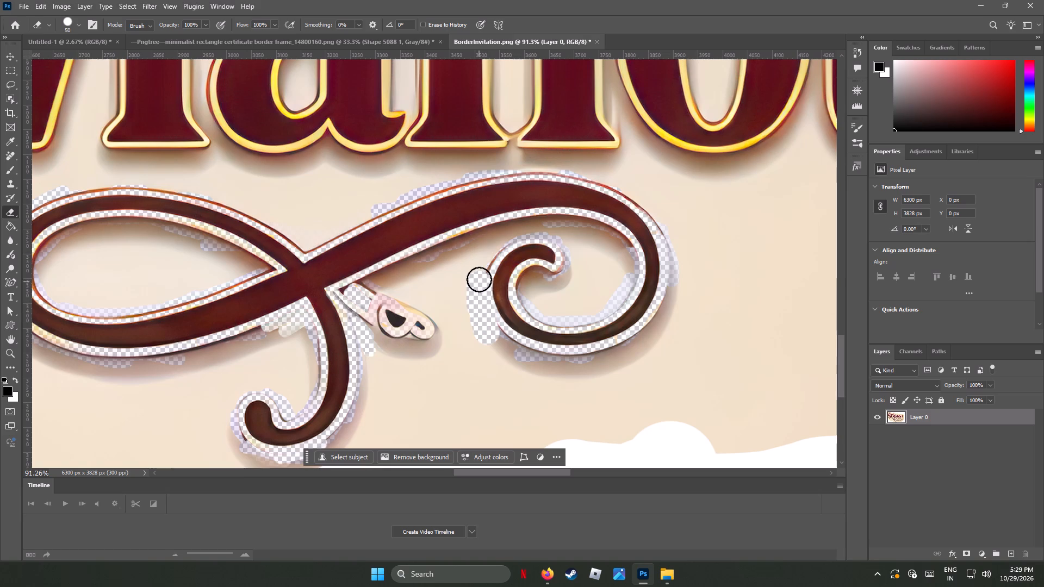
{"action": "left_click_drag", "start_coordinate": [479, 279], "coordinate": [482, 264]}
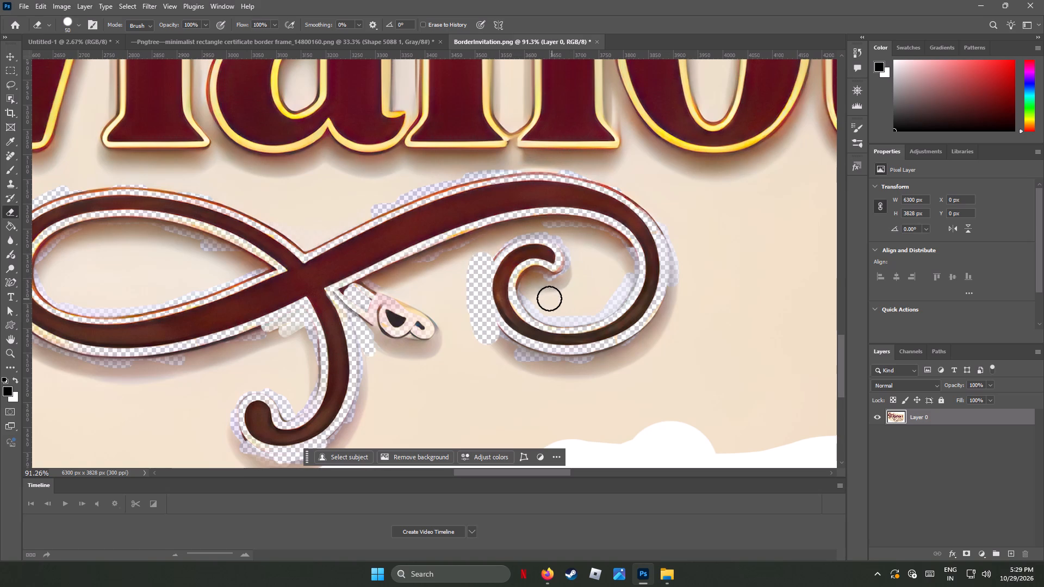
Erase the parchment and edge remnants inside the spiral, below the curled tip and along its inner lower curve.
{"action": "left_click_drag", "start_coordinate": [539, 273], "coordinate": [570, 274]}
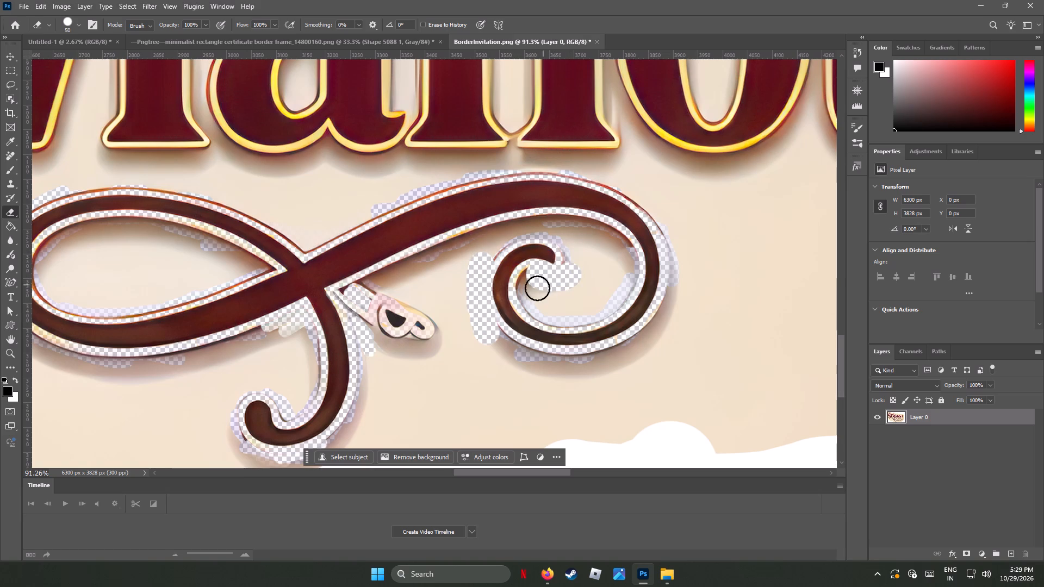
{"action": "left_click_drag", "start_coordinate": [525, 278], "coordinate": [532, 287]}
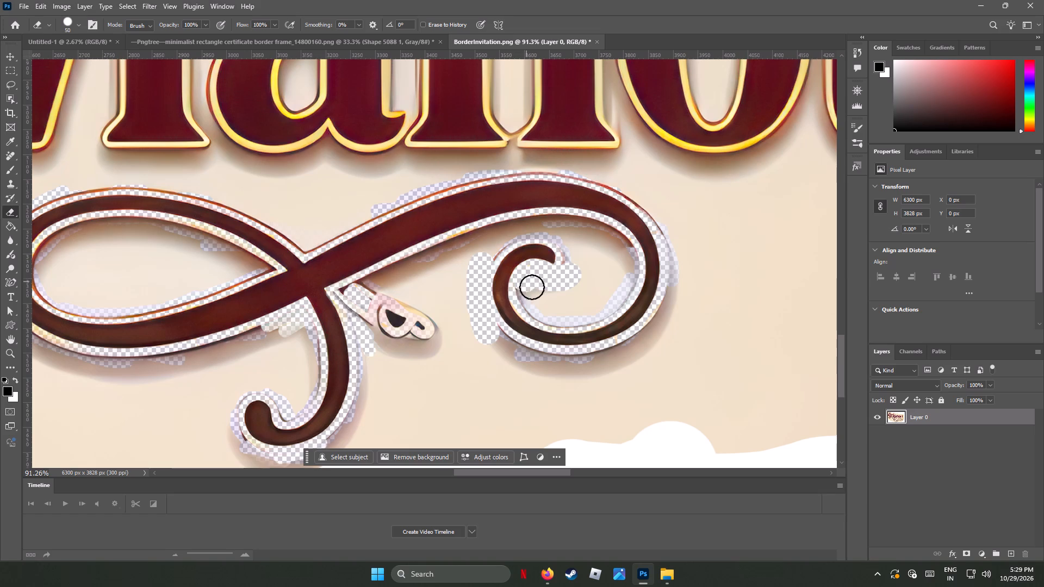
{"action": "left_click_drag", "start_coordinate": [532, 287], "coordinate": [547, 297]}
{"action": "left_click_drag", "start_coordinate": [526, 292], "coordinate": [539, 311]}
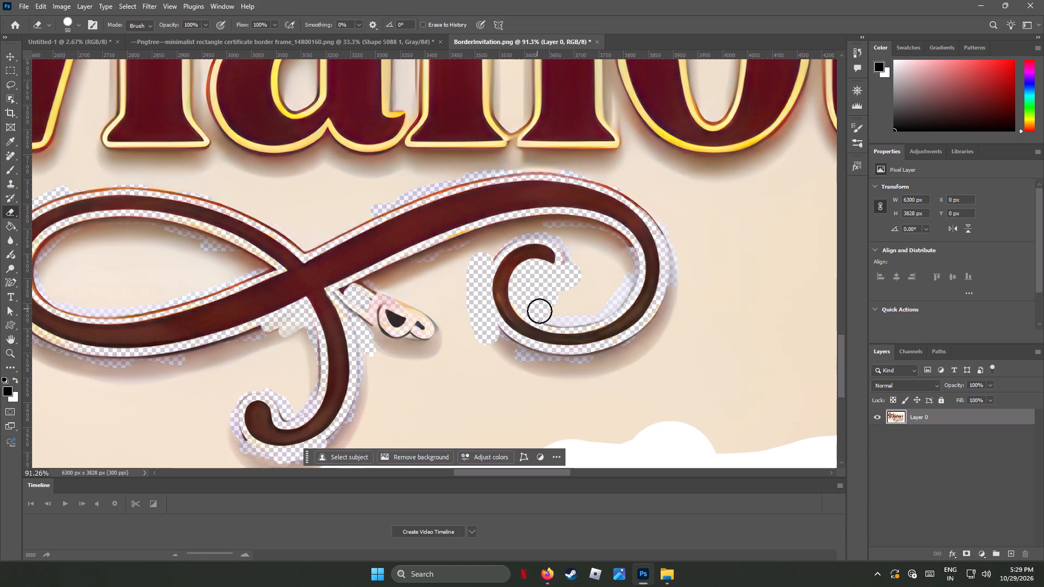
{"action": "left_click_drag", "start_coordinate": [539, 311], "coordinate": [554, 315]}
{"action": "left_click_drag", "start_coordinate": [562, 317], "coordinate": [573, 289]}
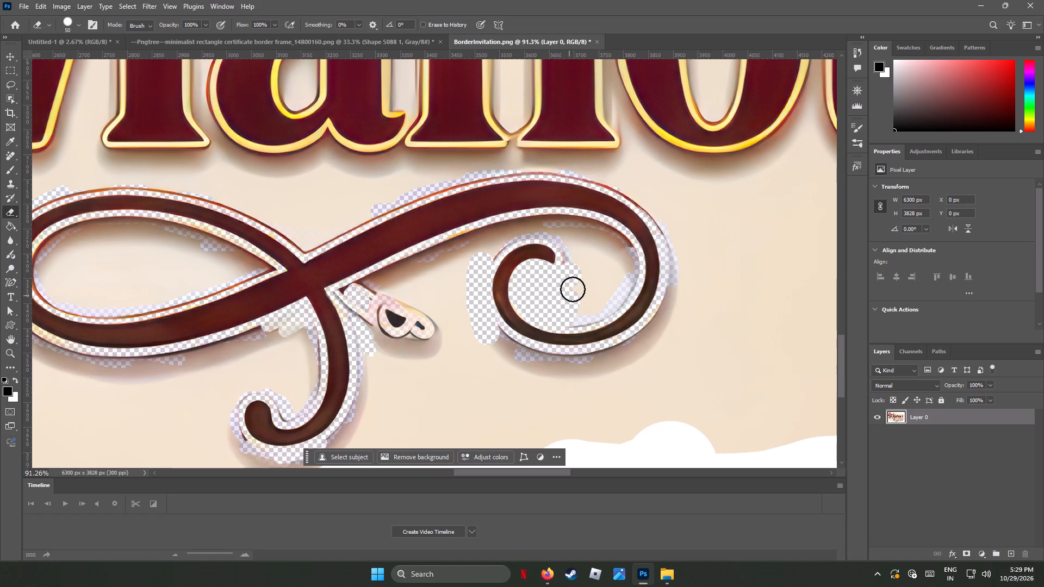
{"action": "left_click_drag", "start_coordinate": [573, 289], "coordinate": [576, 283]}
{"action": "left_click", "coordinate": [529, 307]}
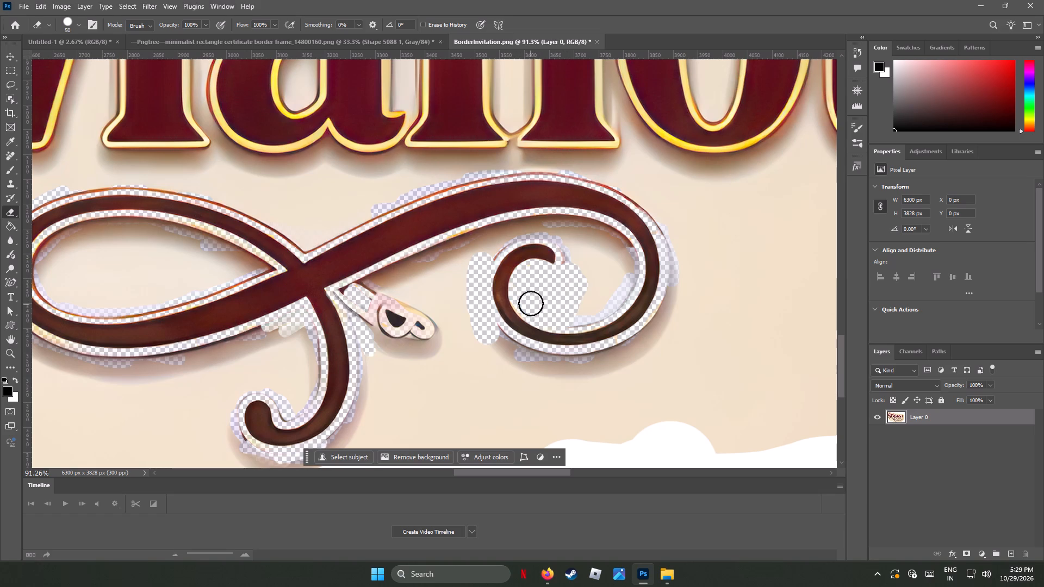
{"action": "left_click", "coordinate": [524, 302]}
Erase the remaining fringe along the spiral's inner edge, from the bottom curve up the inside of the outer bend.
{"action": "left_click_drag", "start_coordinate": [573, 317], "coordinate": [597, 311]}
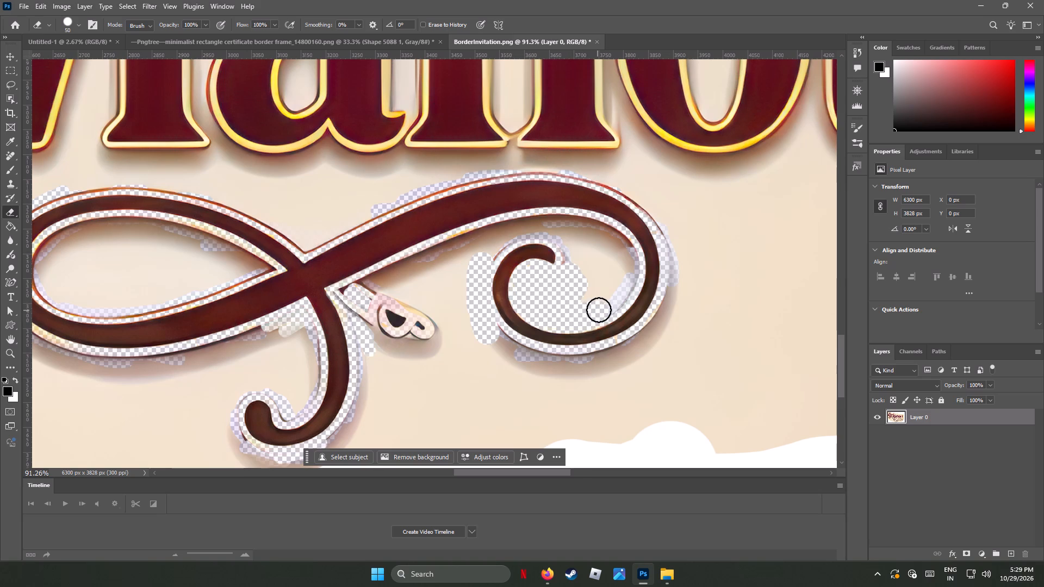
{"action": "left_click_drag", "start_coordinate": [599, 310], "coordinate": [619, 291]}
{"action": "left_click", "coordinate": [617, 301]}
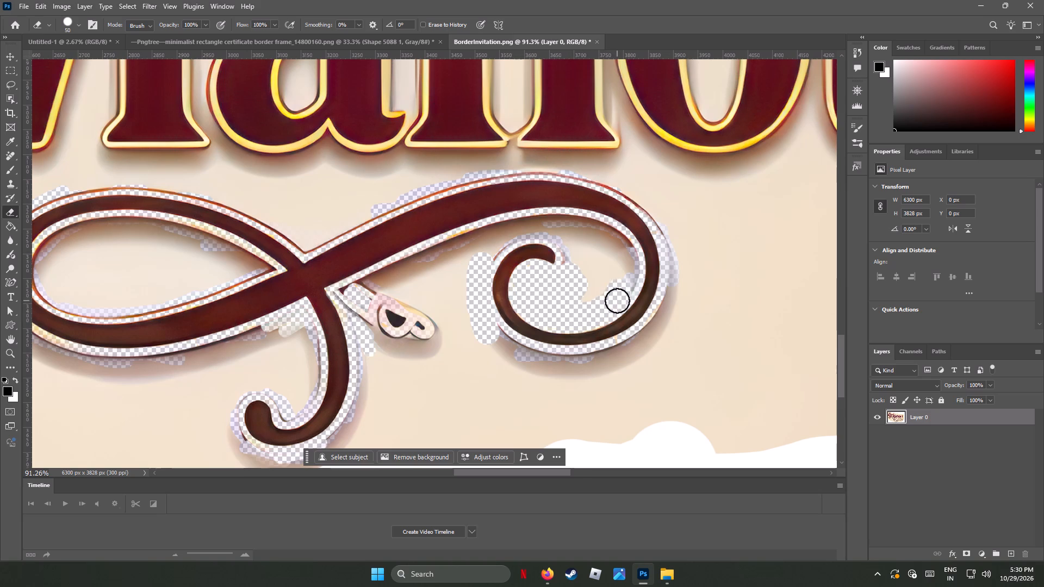
{"action": "left_click", "coordinate": [625, 290]}
{"action": "left_click", "coordinate": [630, 276]}
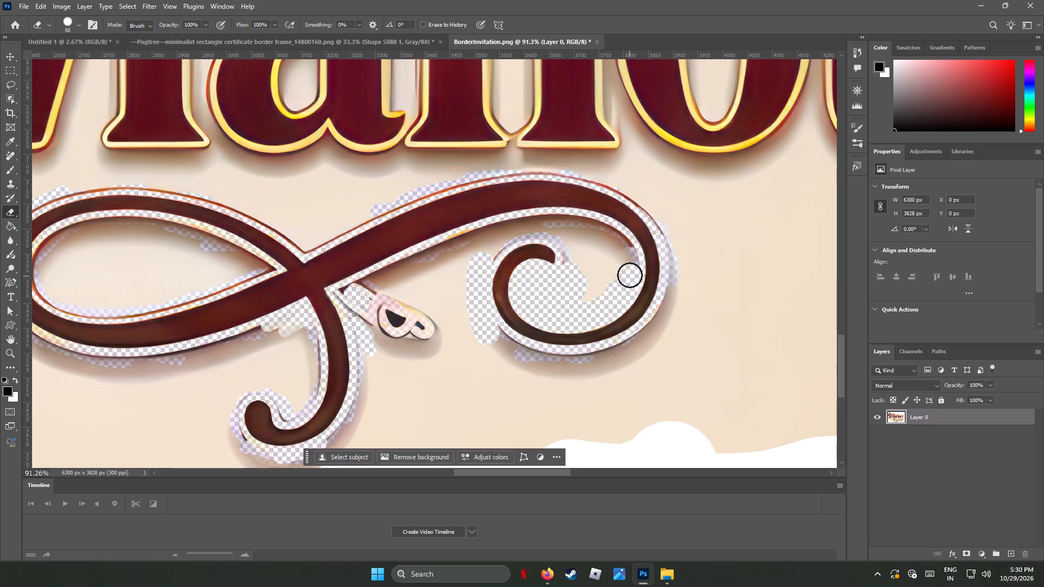
{"action": "left_click", "coordinate": [630, 266]}
{"action": "left_click", "coordinate": [630, 255]}
Erase the rest of the parchment in the spiral's centre, between the curled tip and the outer bend.
{"action": "left_click_drag", "start_coordinate": [626, 247], "coordinate": [598, 234]}
{"action": "left_click_drag", "start_coordinate": [624, 261], "coordinate": [603, 289]}
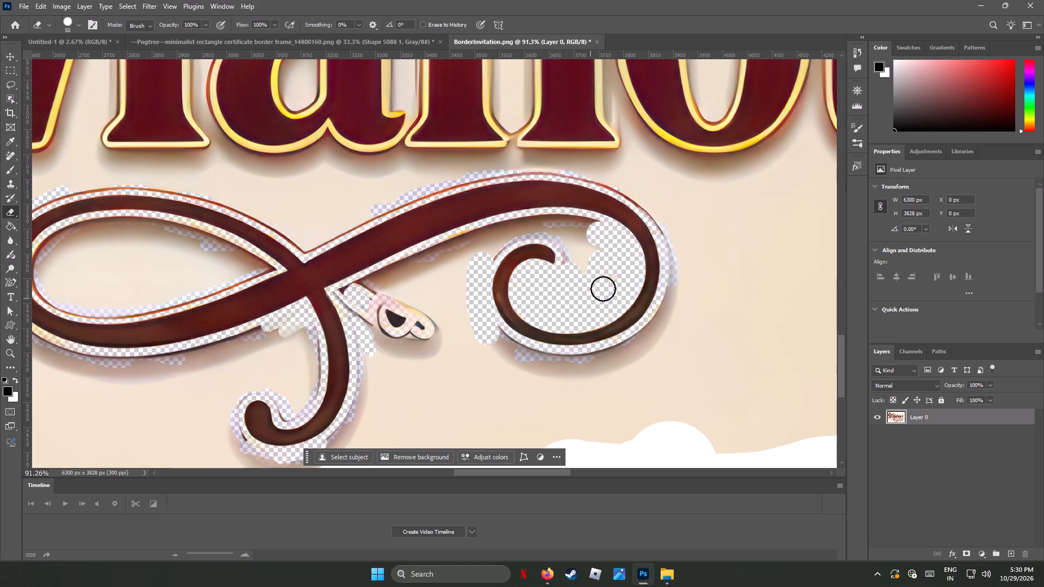
{"action": "left_click_drag", "start_coordinate": [603, 289], "coordinate": [608, 276]}
{"action": "left_click_drag", "start_coordinate": [570, 260], "coordinate": [599, 248]}
{"action": "left_click_drag", "start_coordinate": [580, 272], "coordinate": [586, 270]}
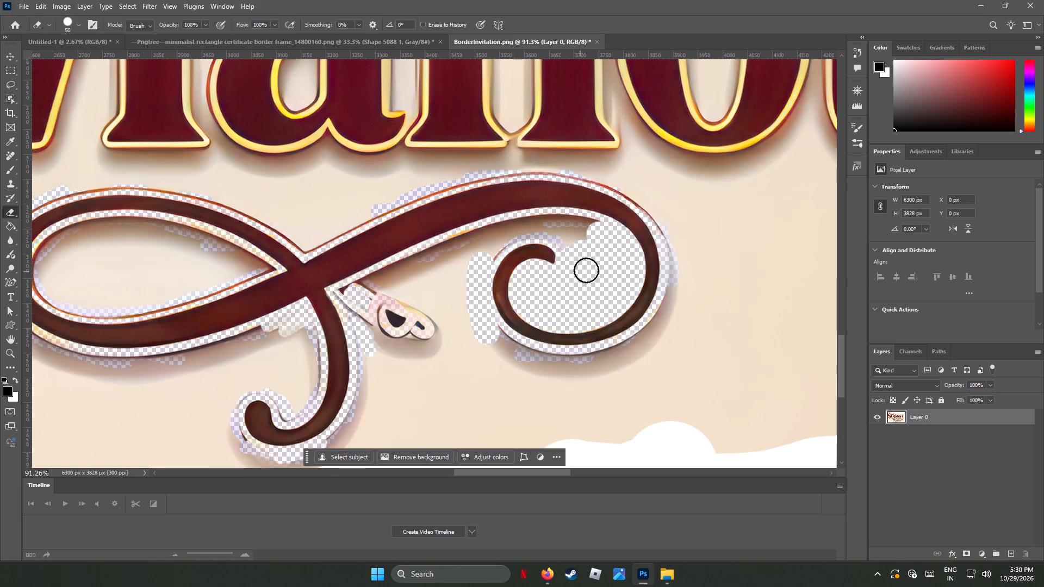
{"action": "left_click_drag", "start_coordinate": [586, 270], "coordinate": [595, 265]}
Erase the parchment between the spiral's curled top and the rising band, joining the cleared strip on its outer side.
{"action": "left_click_drag", "start_coordinate": [589, 241], "coordinate": [550, 229]}
{"action": "left_click_drag", "start_coordinate": [550, 229], "coordinate": [534, 229]}
{"action": "left_click", "coordinate": [524, 230]}
{"action": "left_click", "coordinate": [511, 234]}
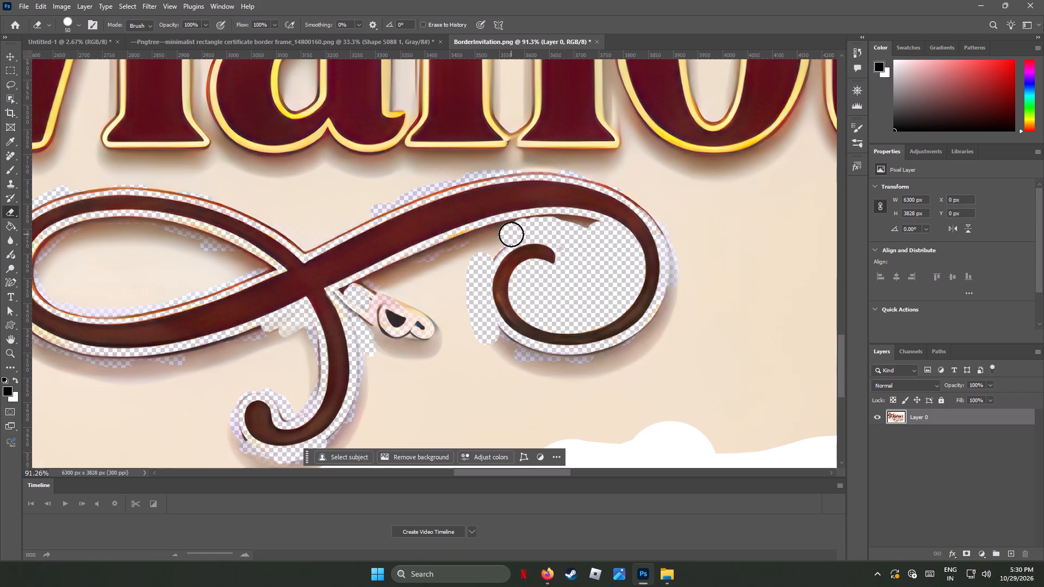
{"action": "left_click", "coordinate": [501, 240]}
{"action": "left_click", "coordinate": [493, 248]}
{"action": "left_click", "coordinate": [490, 251]}
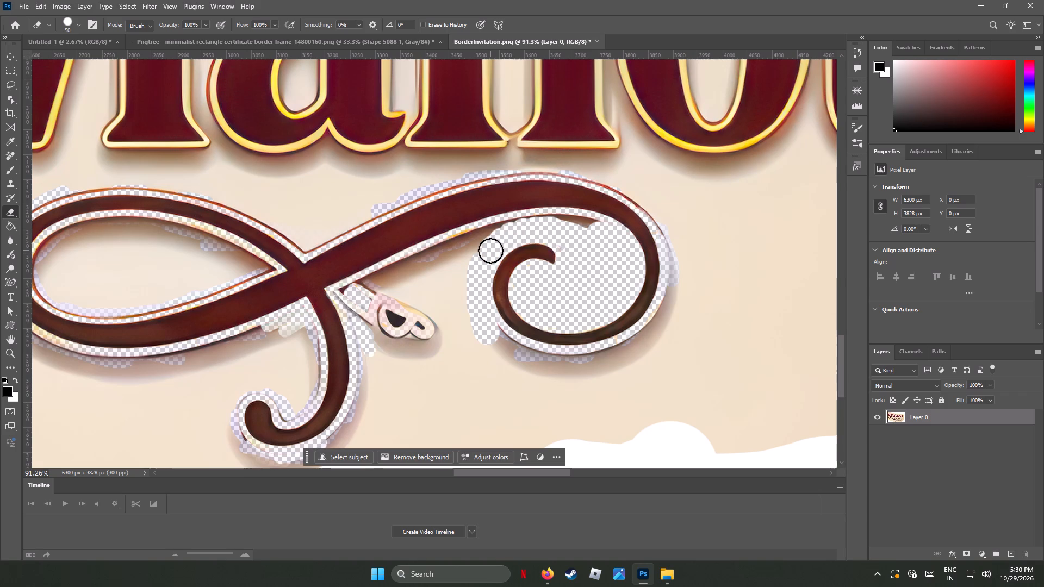
Erase the edge remnants under the rising band above the spiral and widen the cleared area beside the spiral's inner curl.
{"action": "left_click_drag", "start_coordinate": [593, 226], "coordinate": [539, 224]}
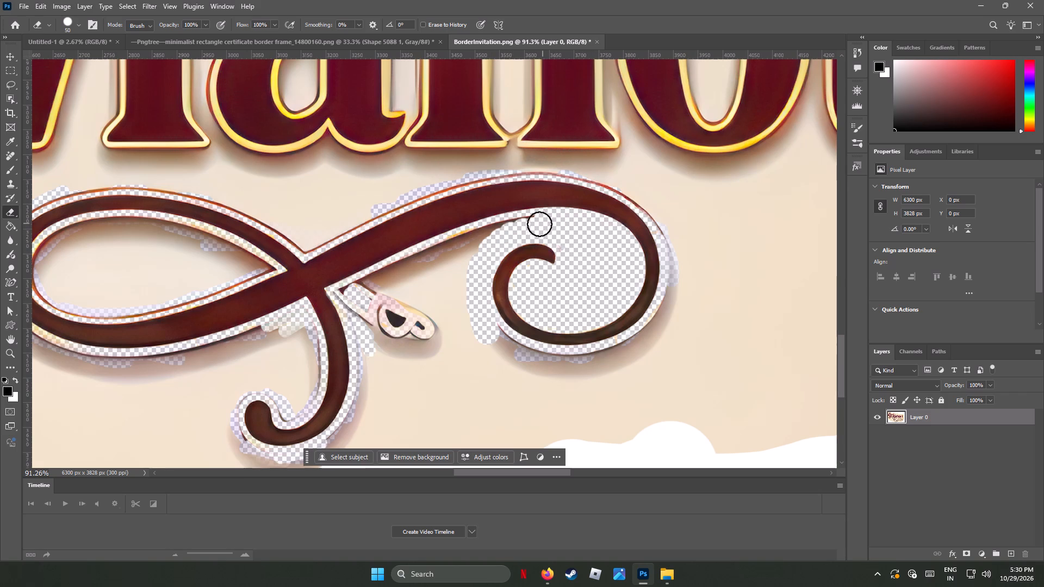
{"action": "left_click_drag", "start_coordinate": [539, 224], "coordinate": [469, 247]}
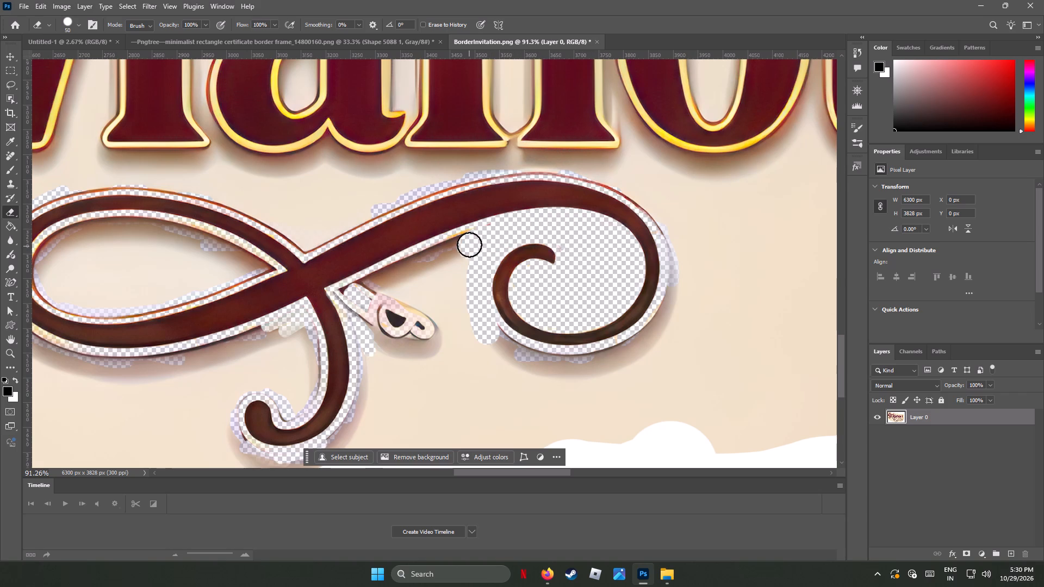
{"action": "left_click_drag", "start_coordinate": [468, 241], "coordinate": [474, 326]}
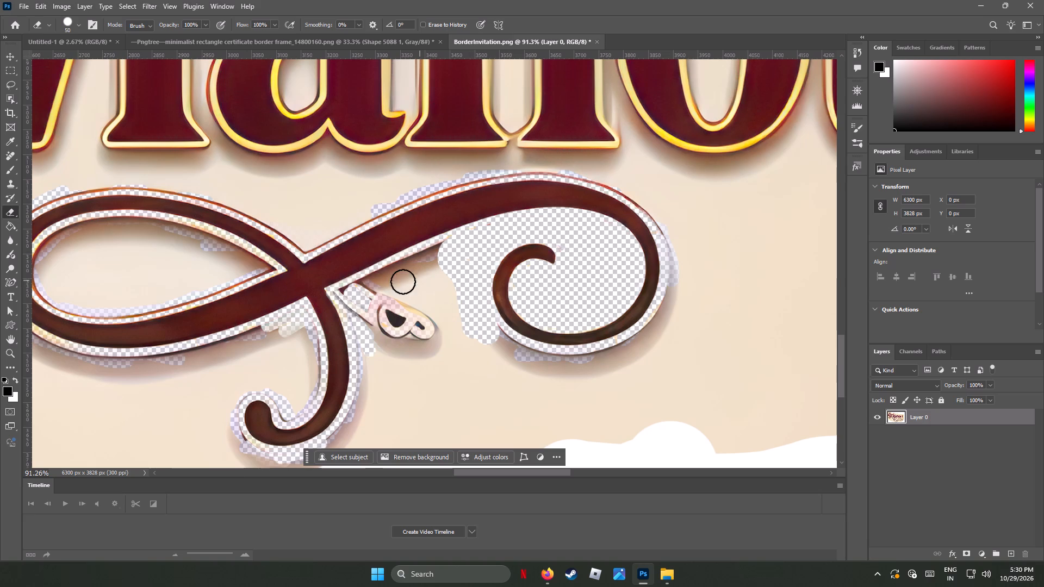
Erase the small pink-and-white ornament and the parchment between the descending stem, the rising band's underside and the spiral.
{"action": "left_click_drag", "start_coordinate": [345, 295], "coordinate": [414, 370]}
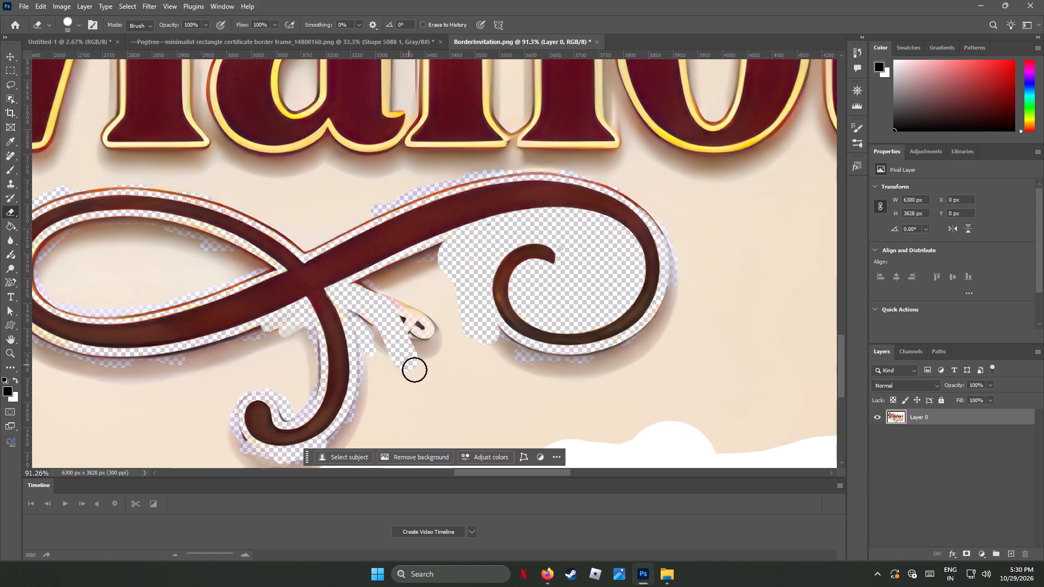
{"action": "left_click_drag", "start_coordinate": [414, 370], "coordinate": [415, 369]}
{"action": "left_click_drag", "start_coordinate": [358, 291], "coordinate": [393, 277]}
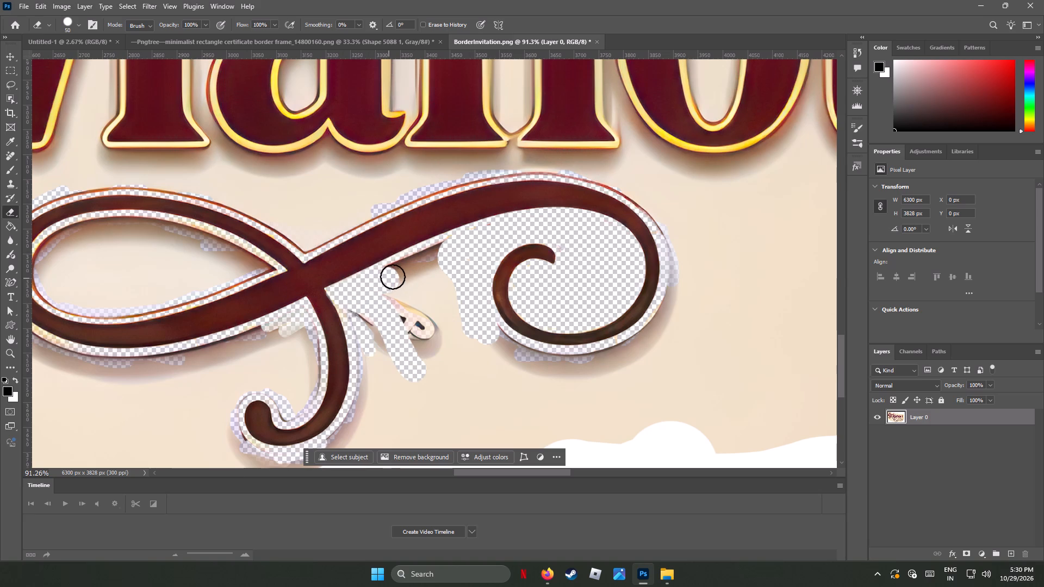
{"action": "left_click_drag", "start_coordinate": [393, 277], "coordinate": [440, 310]}
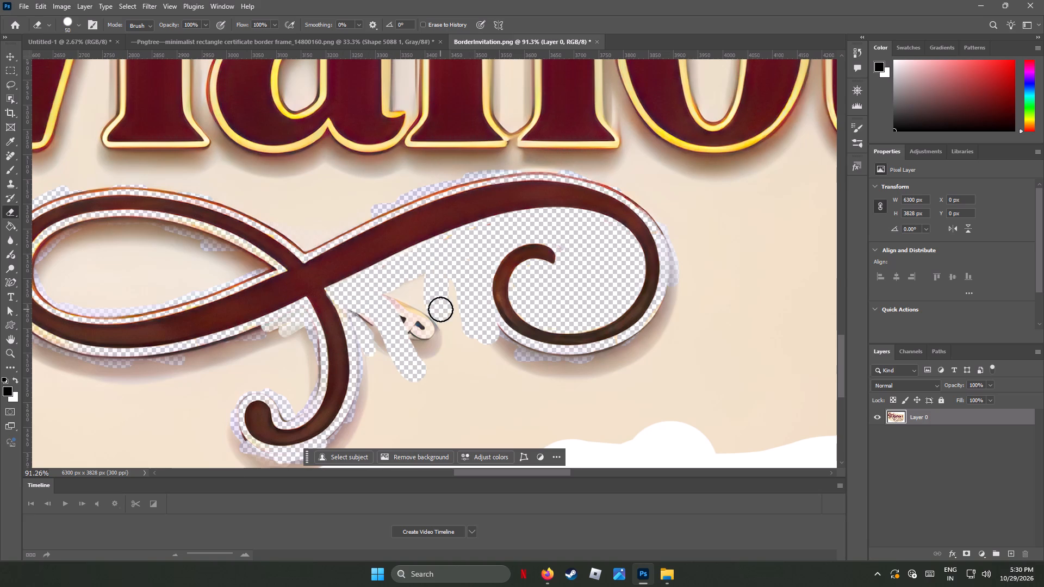
{"action": "left_click_drag", "start_coordinate": [399, 314], "coordinate": [403, 309]}
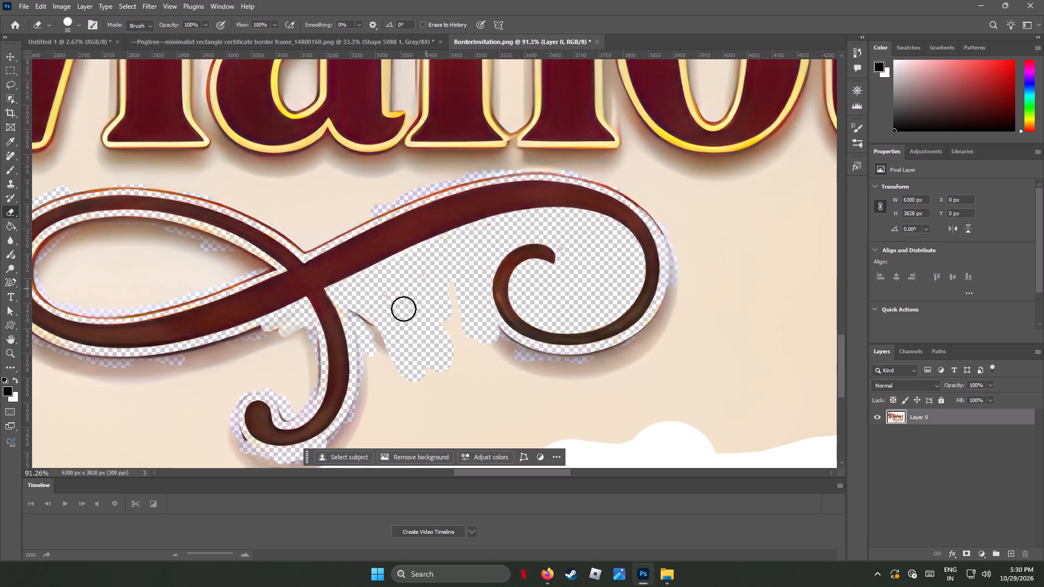
{"action": "left_click_drag", "start_coordinate": [403, 309], "coordinate": [503, 378]}
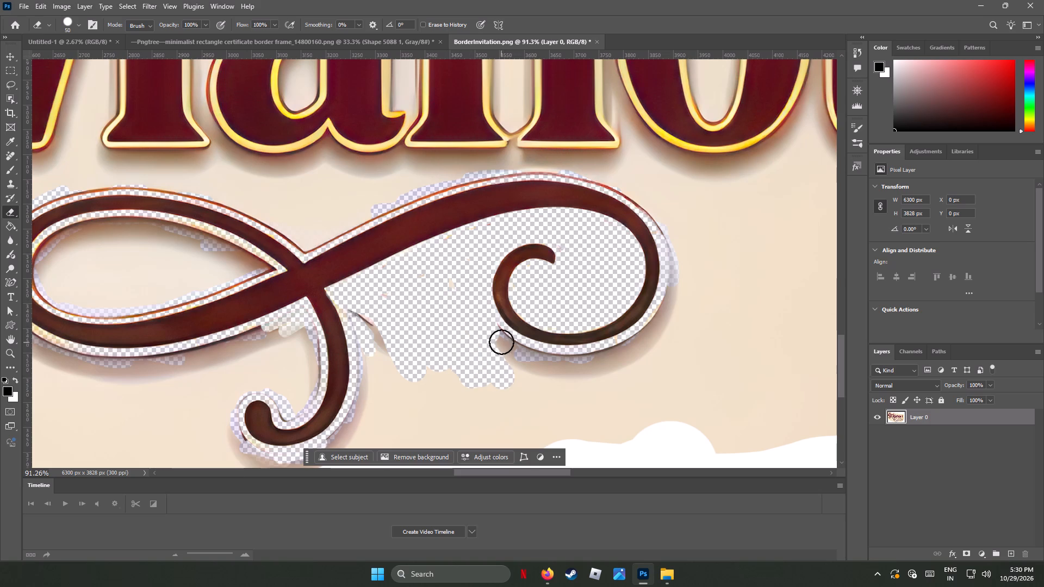
Erase the edging, shadow and parchment beneath the spiral's lower curve and back across to the descending stem.
{"action": "left_click_drag", "start_coordinate": [500, 338], "coordinate": [596, 371]}
{"action": "left_click_drag", "start_coordinate": [564, 361], "coordinate": [594, 360]}
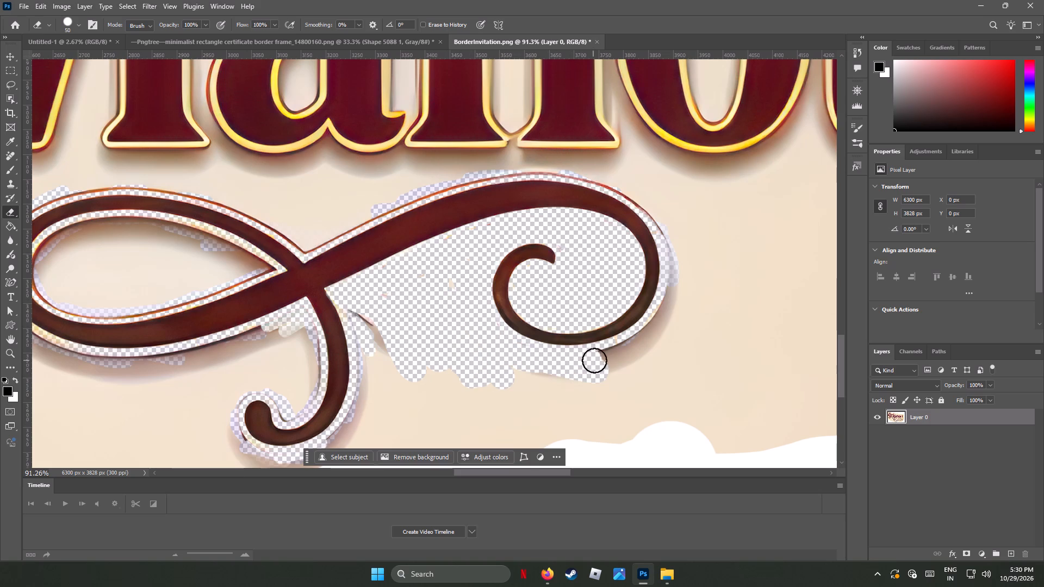
{"action": "left_click_drag", "start_coordinate": [594, 360], "coordinate": [384, 334]}
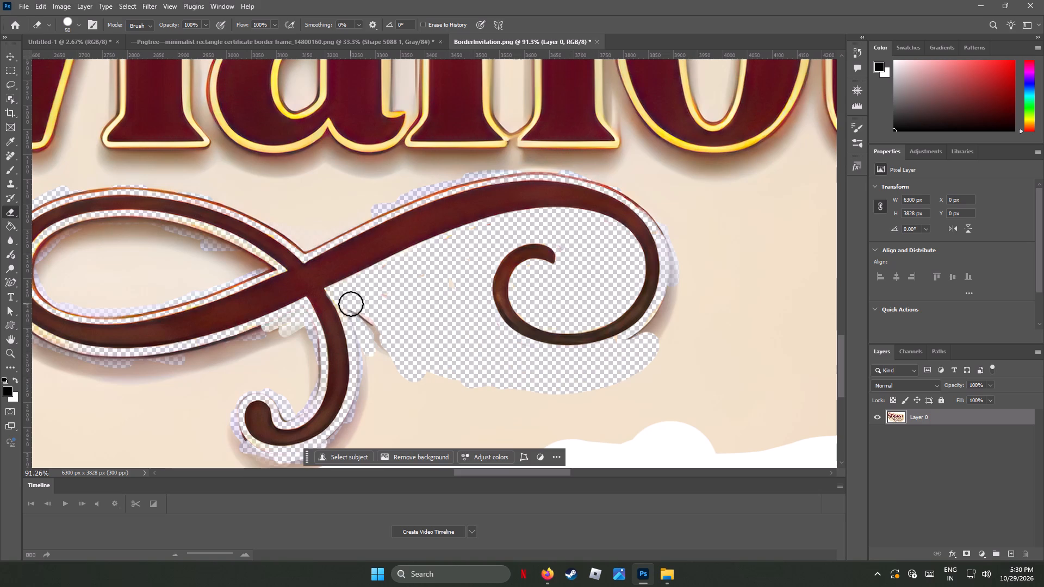
{"action": "left_click_drag", "start_coordinate": [351, 304], "coordinate": [377, 386]}
Save the document in Photoshop format as BorderInvitation.psd in the SM folder on the Desktop.
{"action": "left_click", "coordinate": [20, 3]}
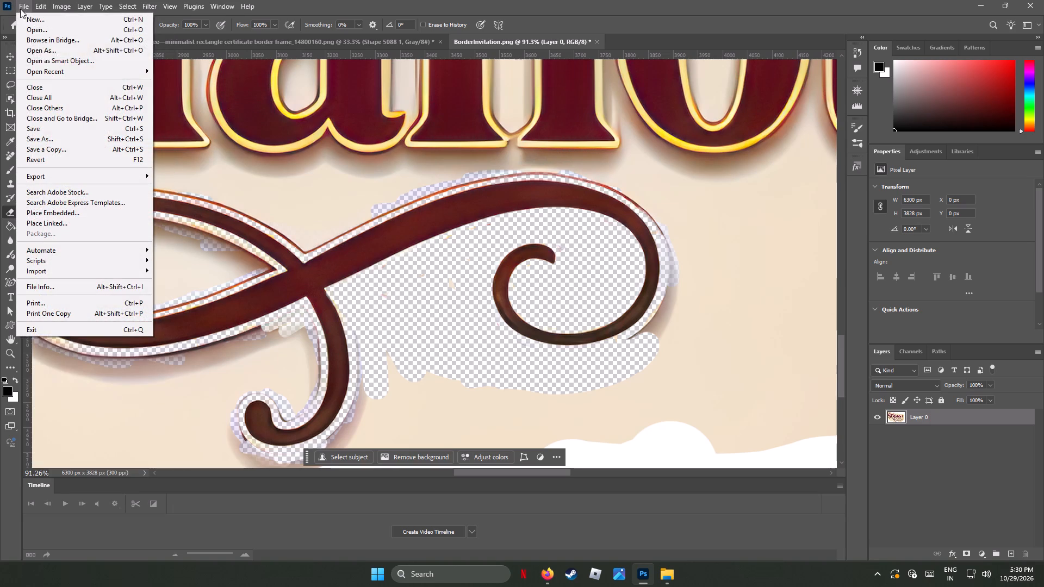
{"action": "left_click", "coordinate": [58, 137]}
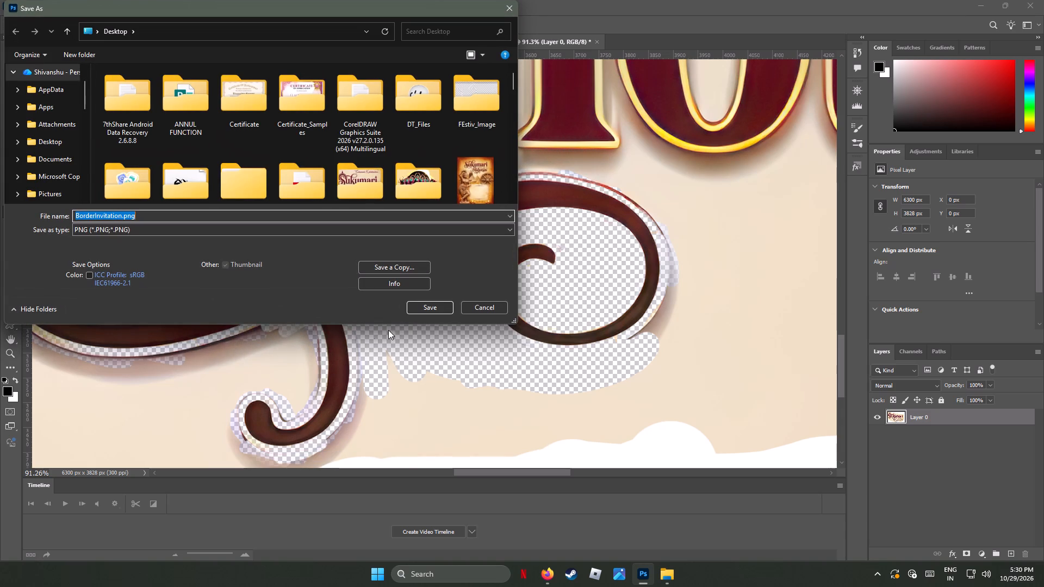
{"action": "left_click", "coordinate": [59, 142]}
{"action": "scroll", "coordinate": [54, 183], "scroll_direction": "down", "scroll_amount": 2}
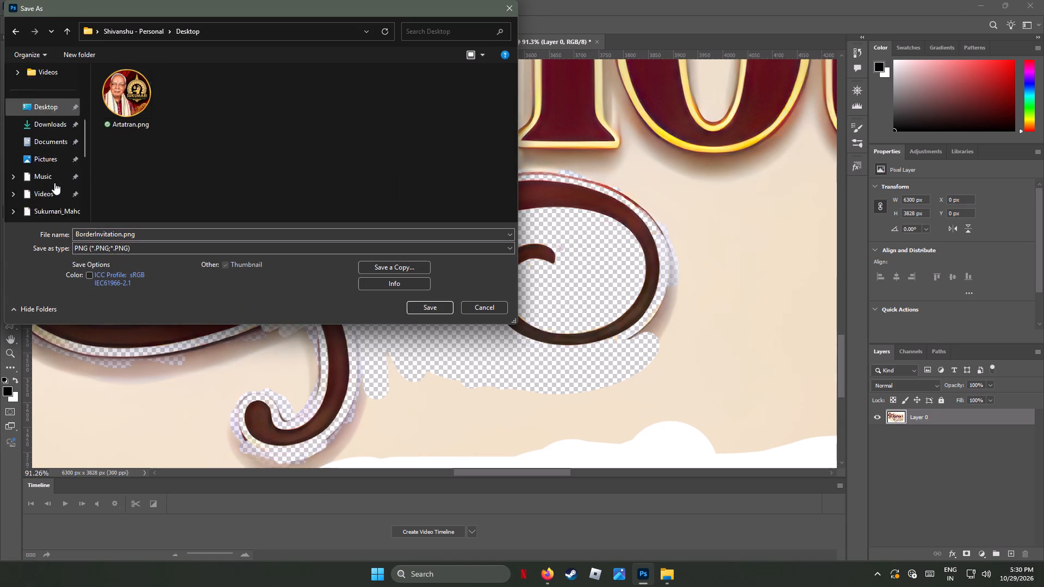
{"action": "scroll", "coordinate": [54, 183], "scroll_direction": "down", "scroll_amount": 1}
{"action": "scroll", "coordinate": [53, 153], "scroll_direction": "up", "scroll_amount": 2}
{"action": "left_click", "coordinate": [45, 174]}
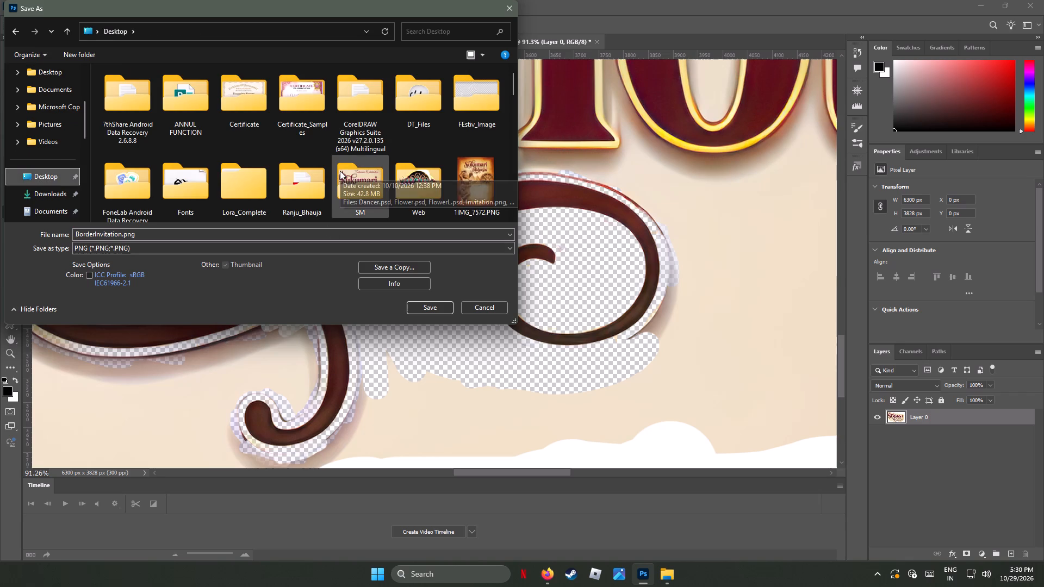
{"action": "scroll", "coordinate": [340, 171], "scroll_direction": "down", "scroll_amount": 2}
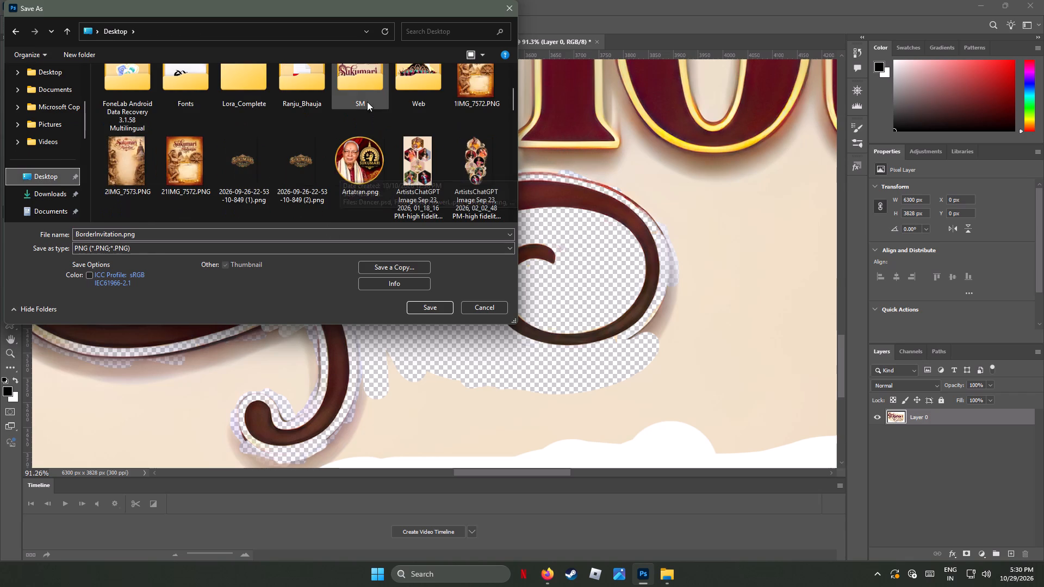
{"action": "double_click", "coordinate": [363, 81]}
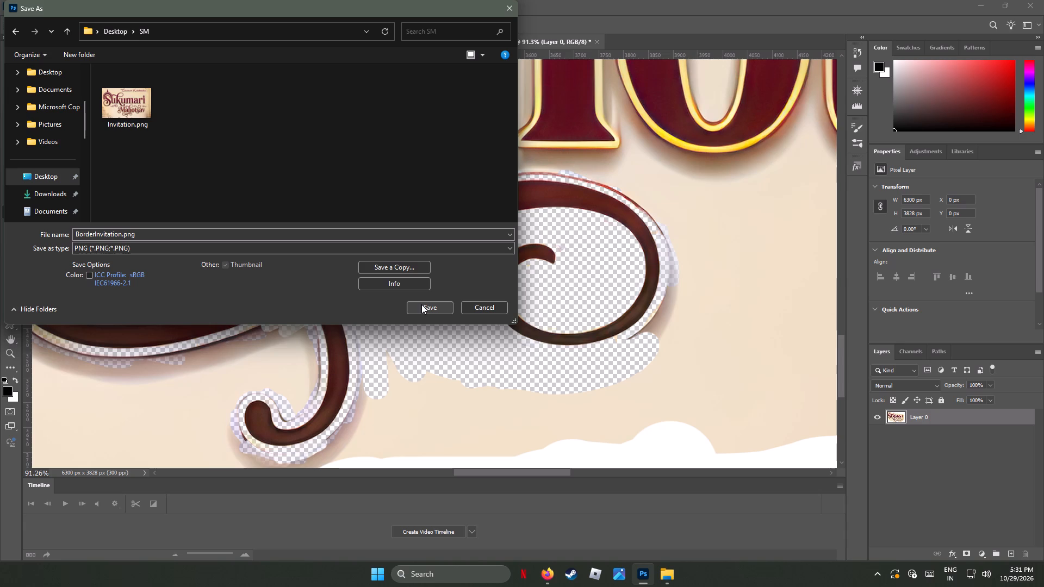
{"action": "left_click_drag", "start_coordinate": [421, 304], "coordinate": [268, 296]}
{"action": "left_click", "coordinate": [357, 247]}
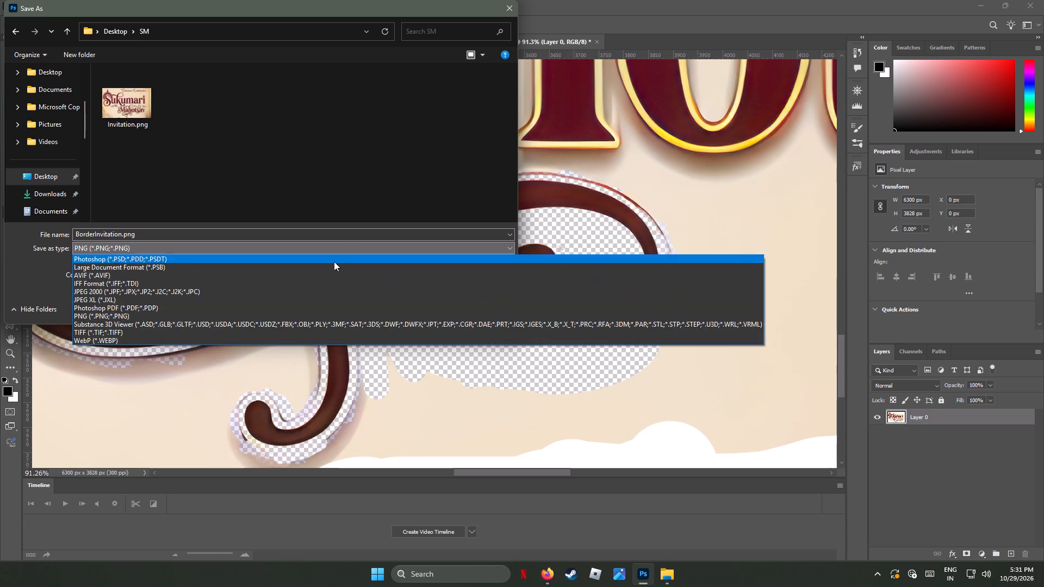
{"action": "left_click", "coordinate": [201, 248]}
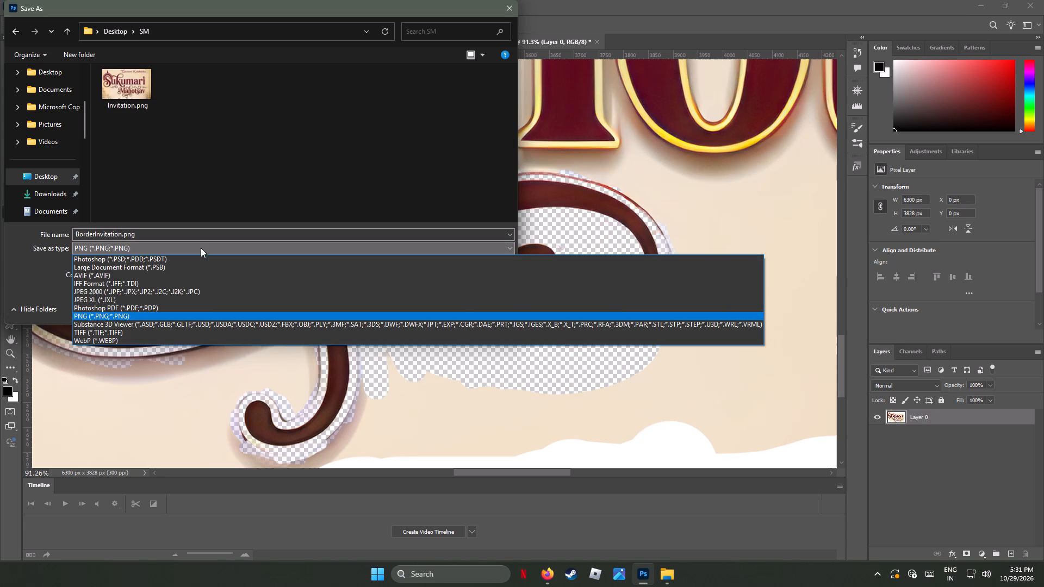
{"action": "left_click", "coordinate": [170, 258]}
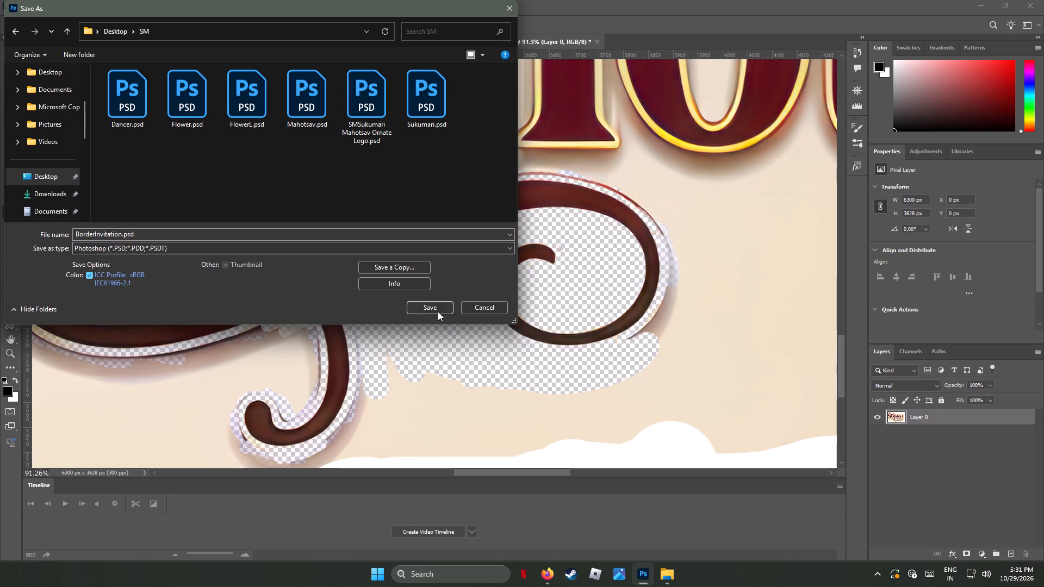
{"action": "left_click", "coordinate": [433, 305]}
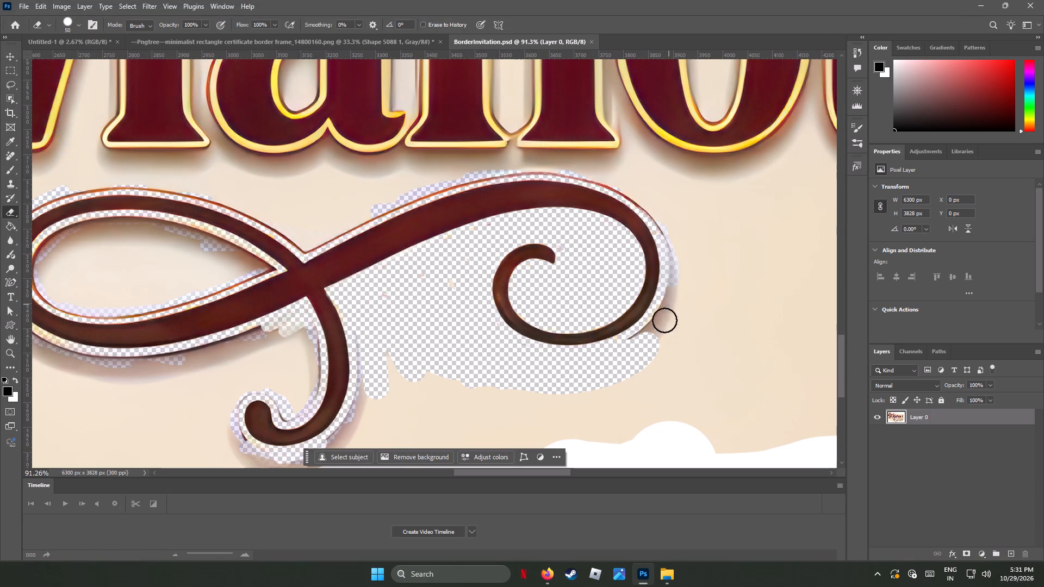
Erase the shadow and parchment outside the spiral's lower outer bend and below it, plus remnants beside the descending stem.
{"action": "left_click_drag", "start_coordinate": [679, 273], "coordinate": [653, 329]}
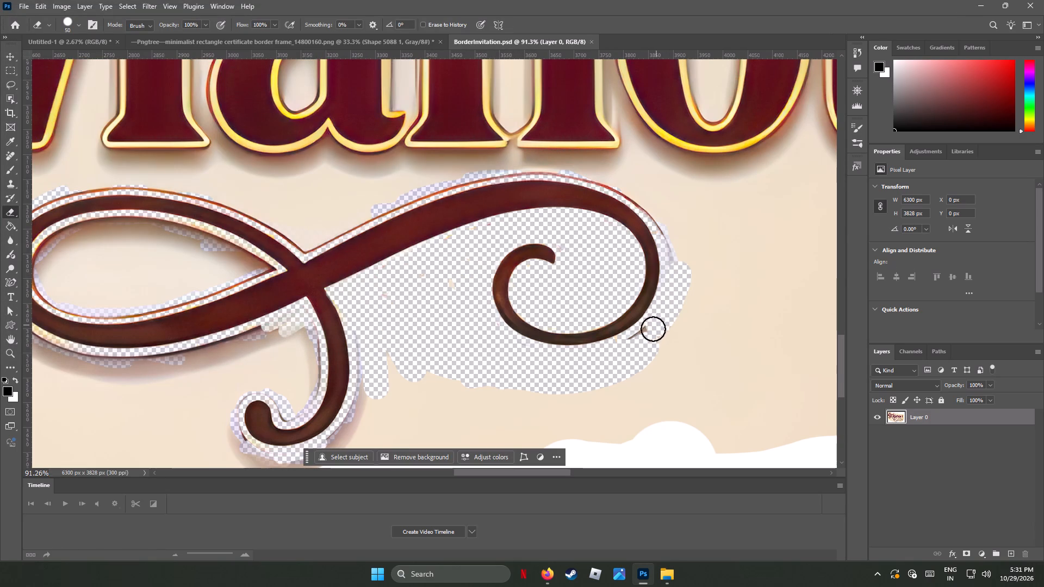
{"action": "left_click_drag", "start_coordinate": [653, 329], "coordinate": [613, 369]}
{"action": "left_click_drag", "start_coordinate": [629, 345], "coordinate": [618, 382]}
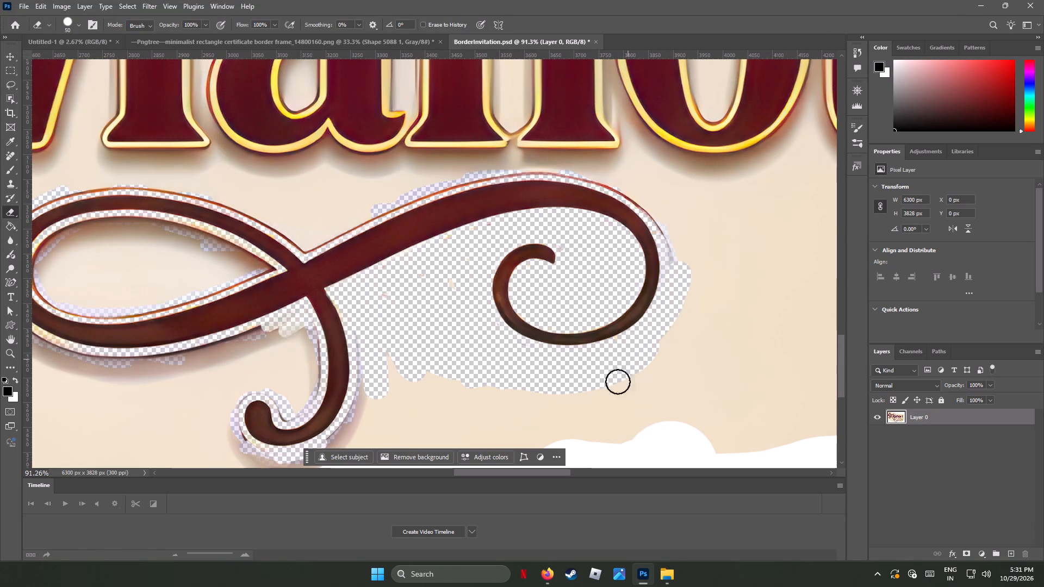
{"action": "left_click_drag", "start_coordinate": [618, 382], "coordinate": [521, 408]}
{"action": "left_click_drag", "start_coordinate": [363, 338], "coordinate": [364, 348]}
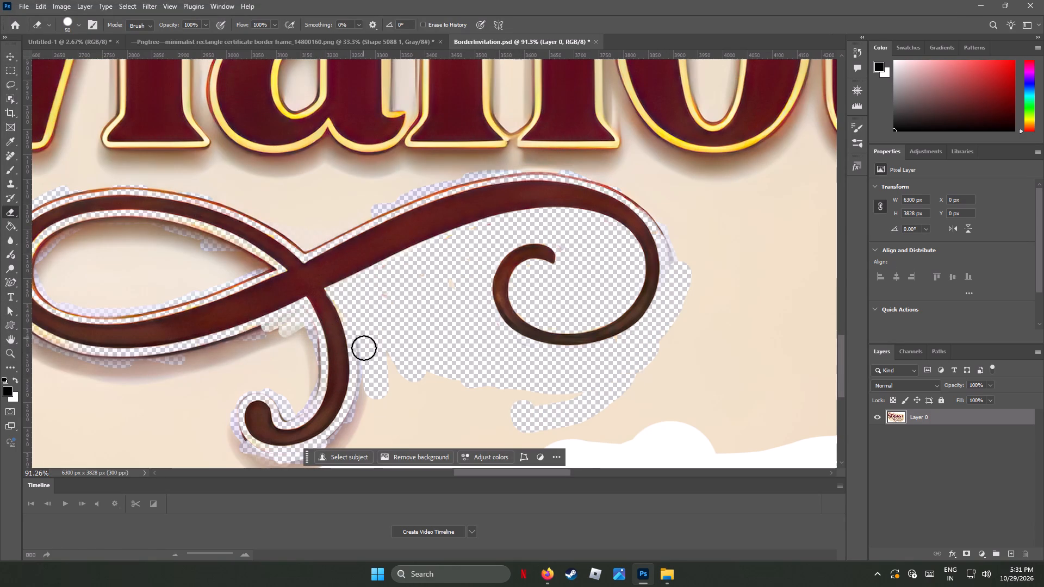
{"action": "left_click_drag", "start_coordinate": [364, 348], "coordinate": [371, 388]}
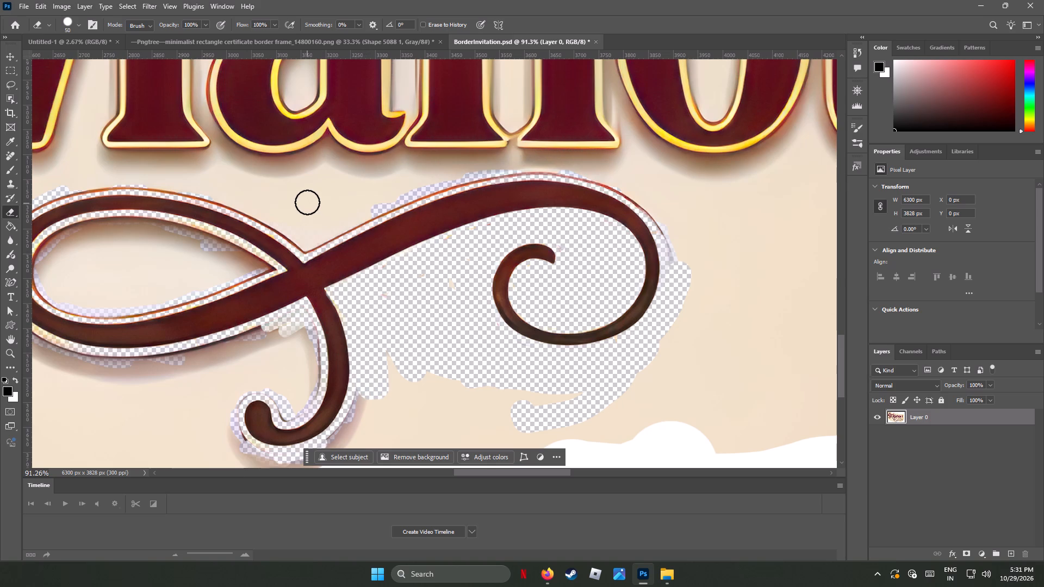
Clean the yellow and pale fringe off the descending stem's spiral-facing edge below the crossing, using the Eraser and Background Eraser.
{"action": "scroll", "coordinate": [333, 322], "scroll_direction": "up", "scroll_amount": 14, "text": "alt"}
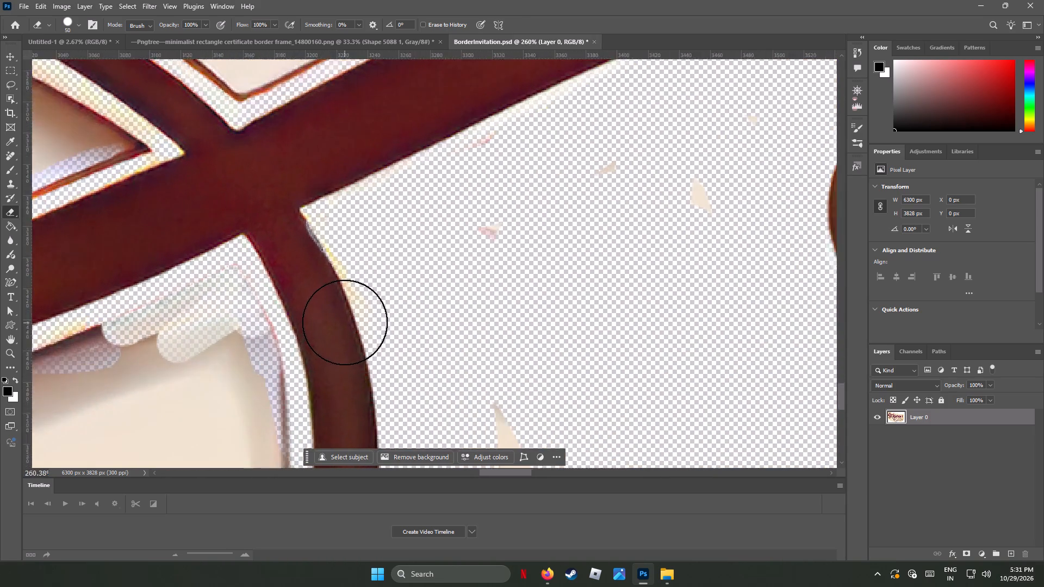
{"action": "scroll", "coordinate": [345, 322], "scroll_direction": "down", "scroll_amount": 1, "text": "alt"}
{"action": "scroll", "coordinate": [345, 322], "scroll_direction": "up", "scroll_amount": 5, "text": "alt"}
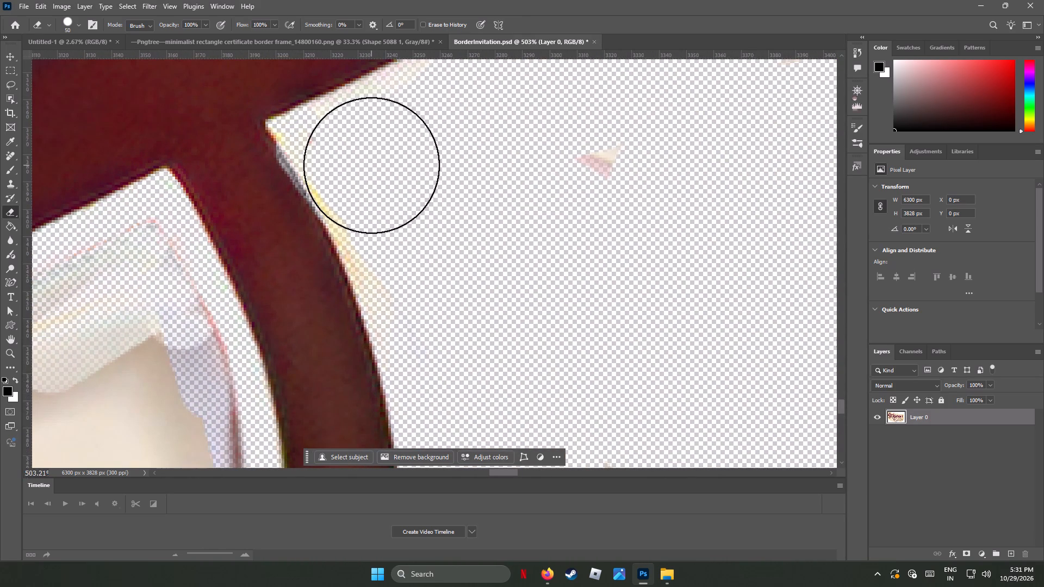
{"action": "left_click", "coordinate": [371, 165]}
{"action": "left_click", "coordinate": [388, 197]}
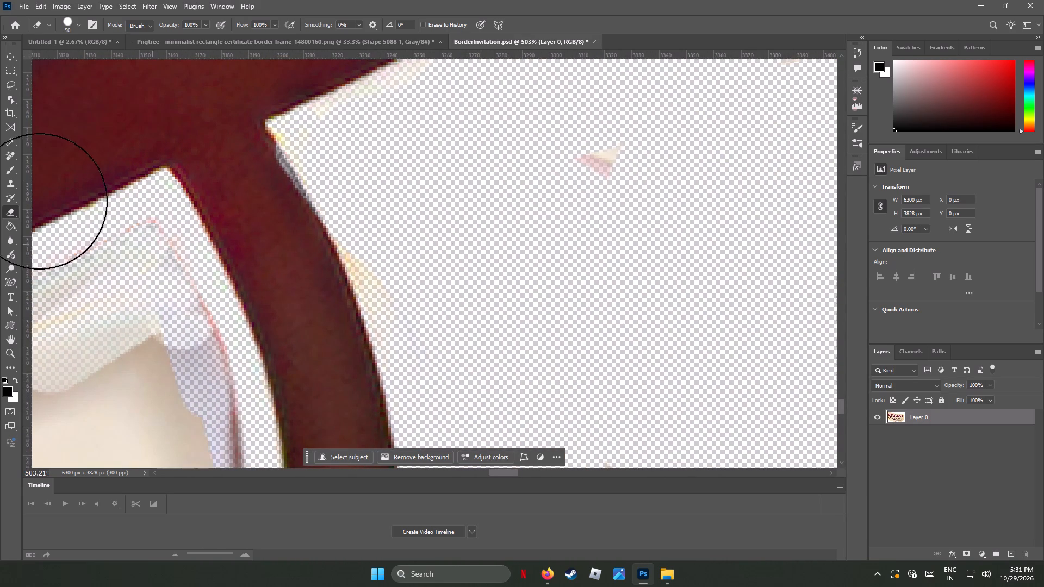
{"action": "right_click", "coordinate": [12, 210]}
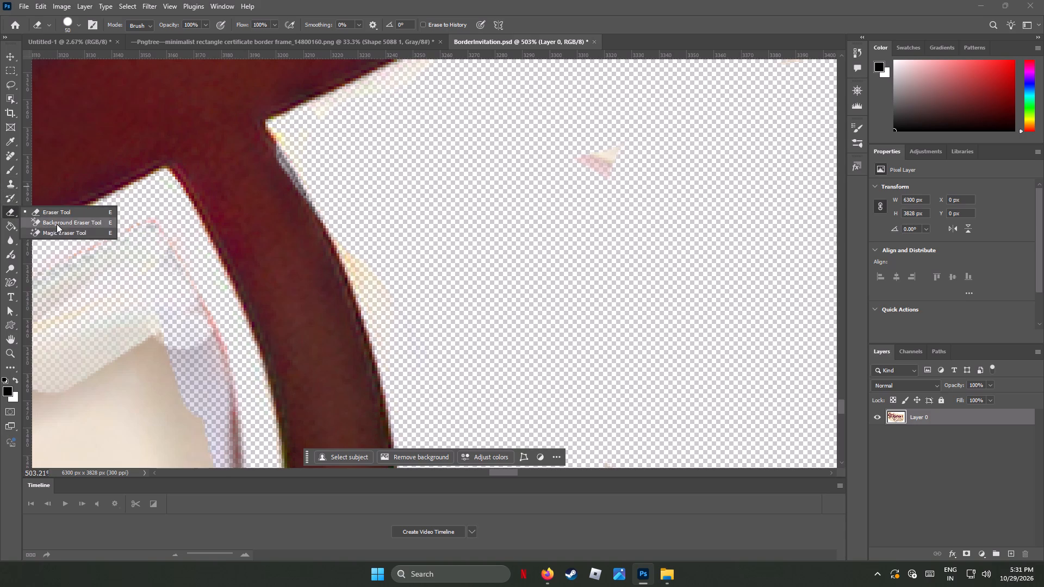
{"action": "left_click", "coordinate": [61, 223]}
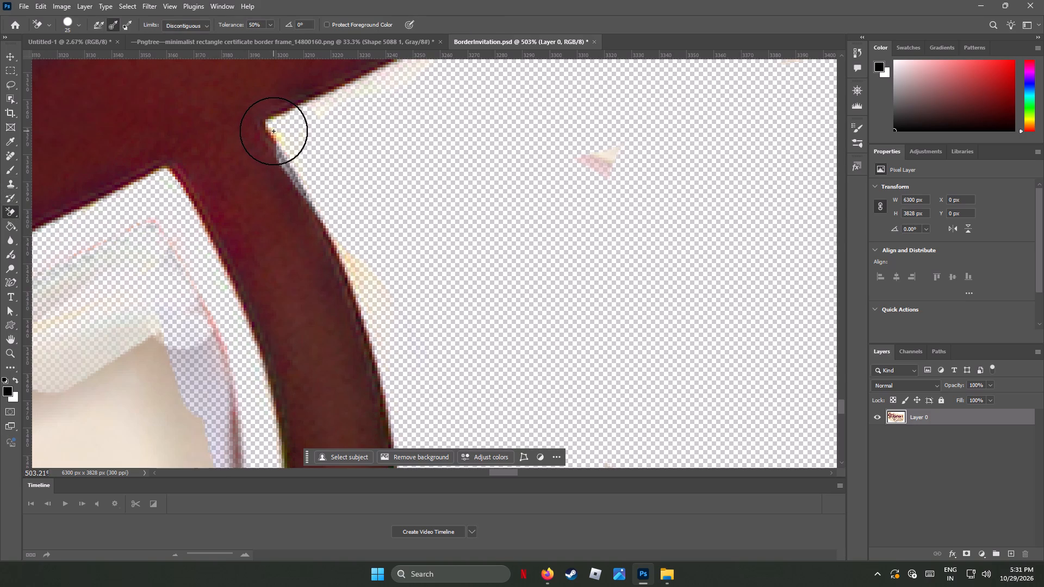
{"action": "left_click_drag", "start_coordinate": [274, 131], "coordinate": [303, 166]}
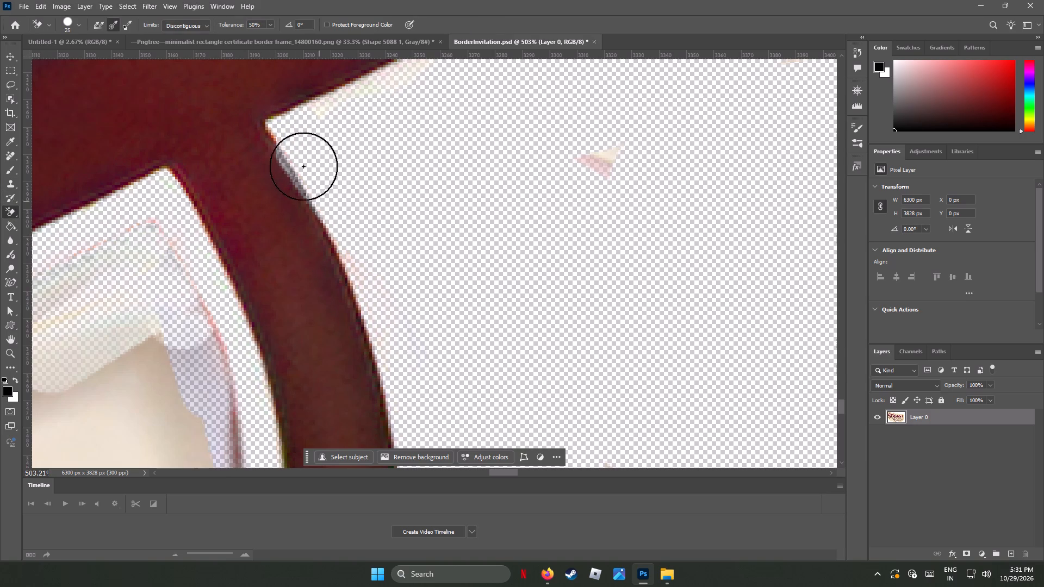
{"action": "left_click_drag", "start_coordinate": [303, 166], "coordinate": [376, 289]}
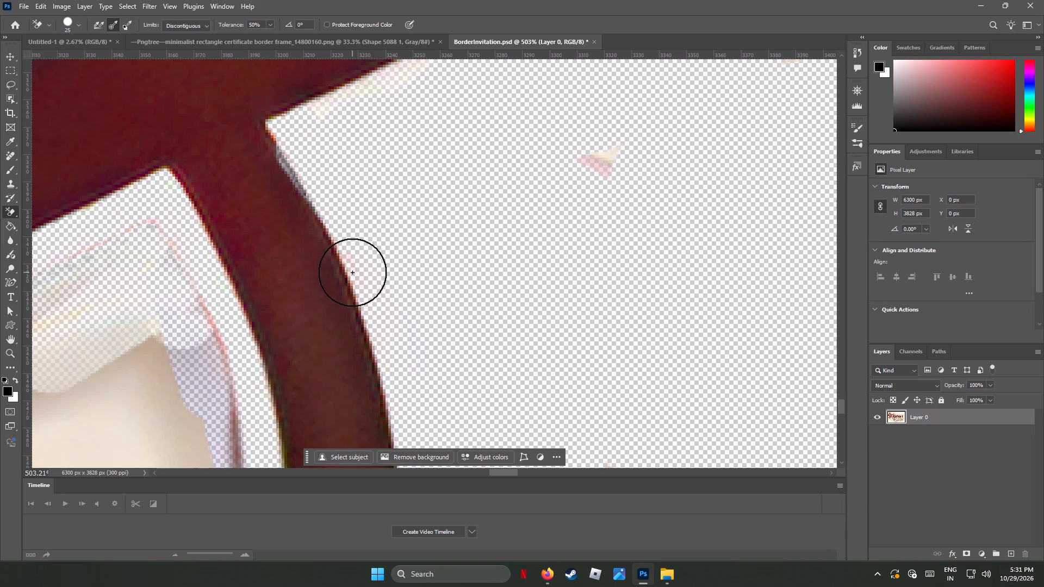
{"action": "left_click_drag", "start_coordinate": [350, 272], "coordinate": [343, 289]}
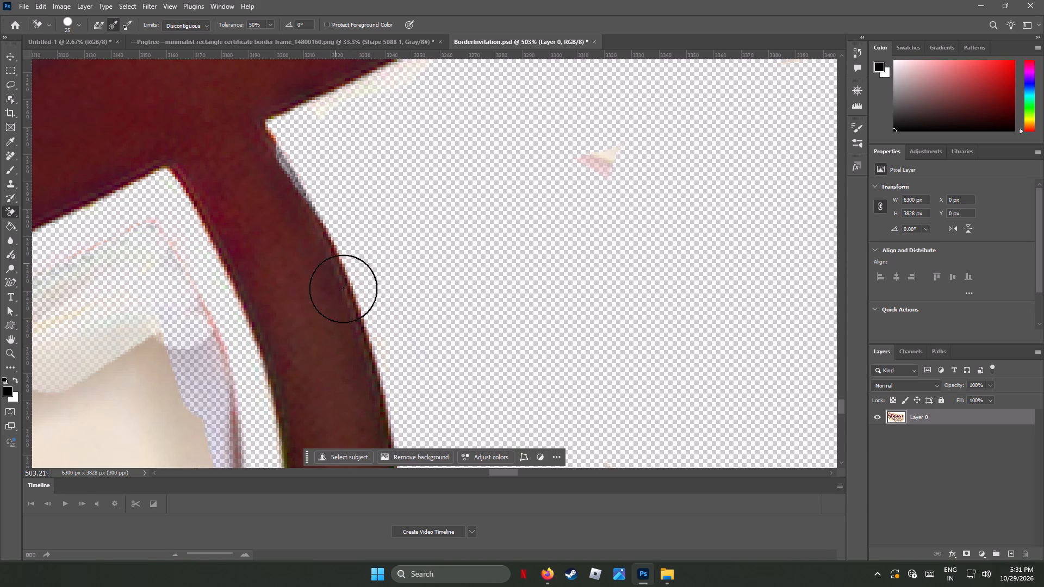
{"action": "left_click_drag", "start_coordinate": [343, 289], "coordinate": [350, 302]}
Erase the remaining edging, shadow and parchment beside the descending stem's inner edge below the crossing, using Background Eraser and Eraser.
{"action": "left_click_drag", "start_coordinate": [163, 227], "coordinate": [213, 340]}
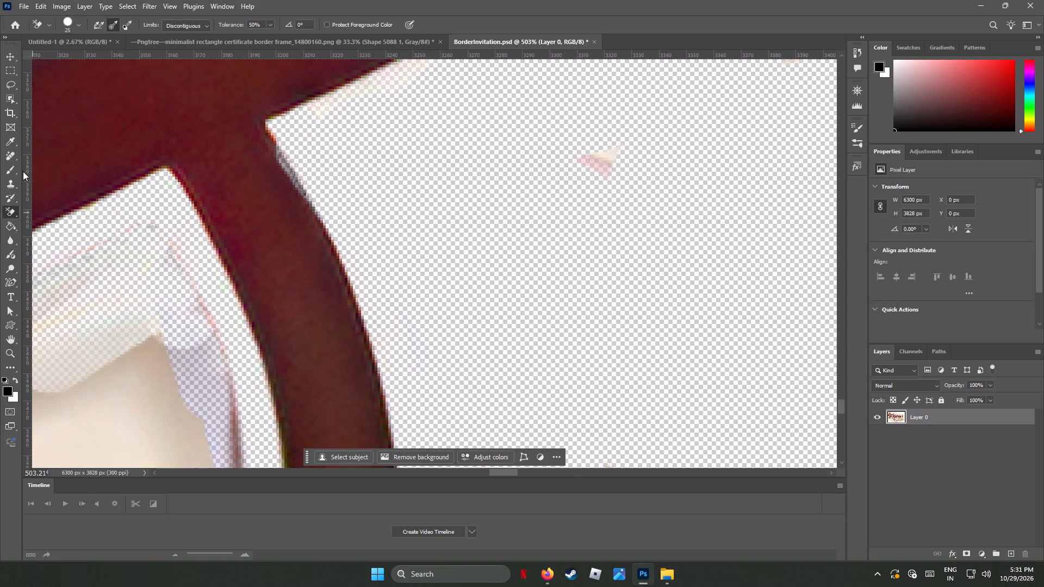
{"action": "right_click", "coordinate": [13, 213]}
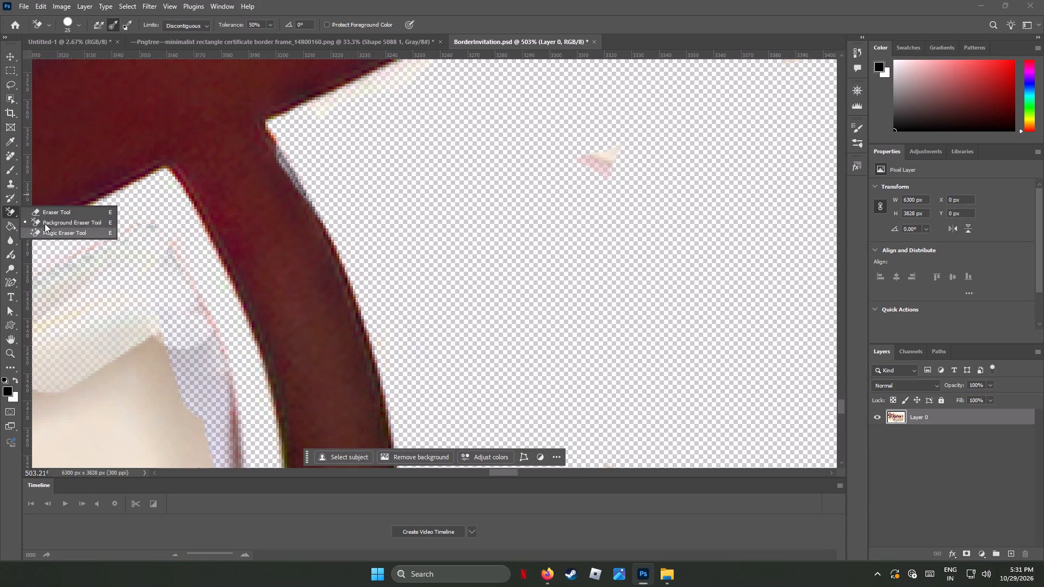
{"action": "left_click", "coordinate": [51, 209]}
{"action": "left_click_drag", "start_coordinate": [145, 279], "coordinate": [153, 316]}
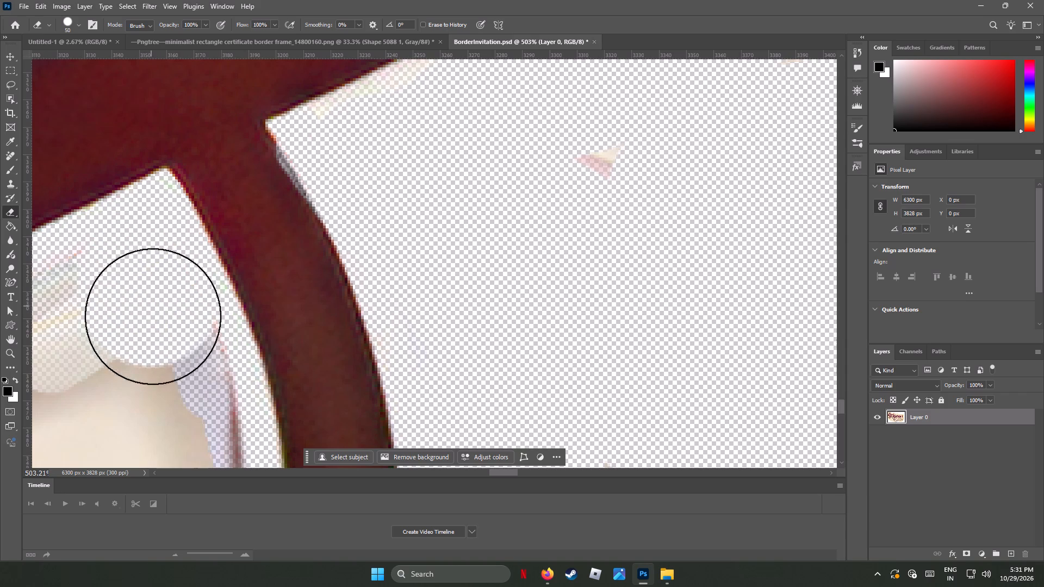
{"action": "left_click_drag", "start_coordinate": [153, 316], "coordinate": [158, 347]}
{"action": "left_click", "coordinate": [178, 352]}
{"action": "left_click_drag", "start_coordinate": [179, 340], "coordinate": [180, 347]}
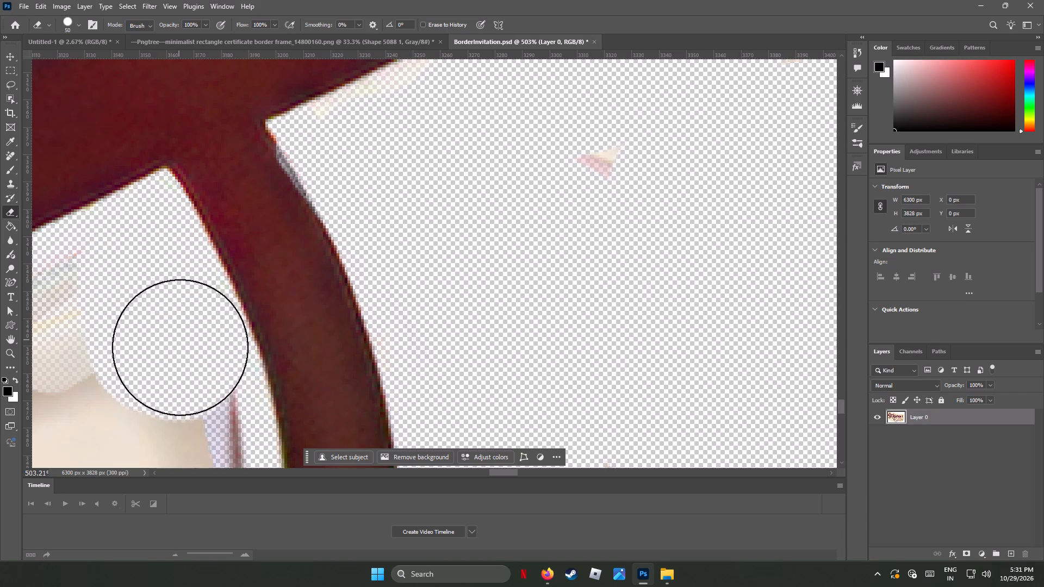
{"action": "left_click_drag", "start_coordinate": [180, 347], "coordinate": [179, 397]}
{"action": "scroll", "coordinate": [179, 378], "scroll_direction": "up", "scroll_amount": 1}
{"action": "scroll", "coordinate": [179, 378], "scroll_direction": "down", "scroll_amount": 1}
{"action": "scroll", "coordinate": [179, 378], "scroll_direction": "up", "scroll_amount": 3}
{"action": "scroll", "coordinate": [179, 378], "scroll_direction": "down", "scroll_amount": 6}
{"action": "scroll", "coordinate": [182, 379], "scroll_direction": "up", "scroll_amount": 1}
{"action": "scroll", "coordinate": [183, 374], "scroll_direction": "down", "scroll_amount": 4}
{"action": "scroll", "coordinate": [212, 359], "scroll_direction": "up", "scroll_amount": 3}
{"action": "scroll", "coordinate": [212, 359], "scroll_direction": "down", "scroll_amount": 3}
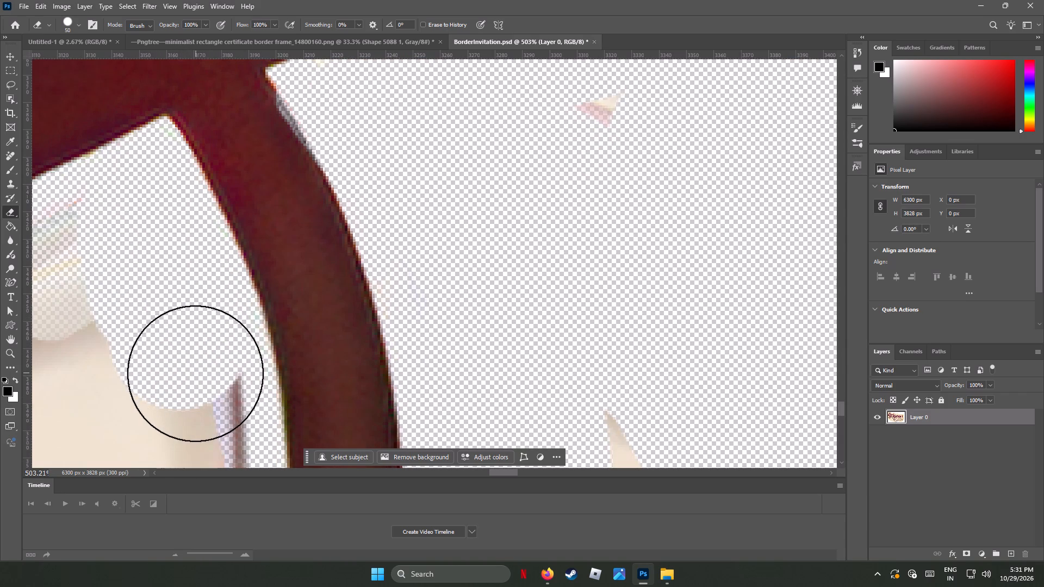
{"action": "left_click", "coordinate": [202, 360]}
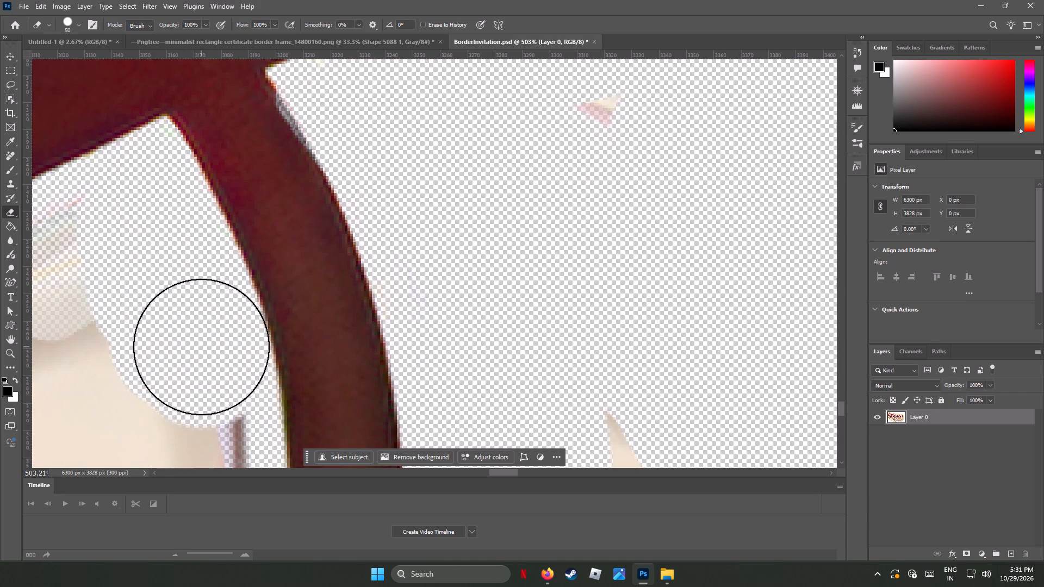
{"action": "left_click", "coordinate": [201, 345]}
{"action": "left_click", "coordinate": [196, 332]}
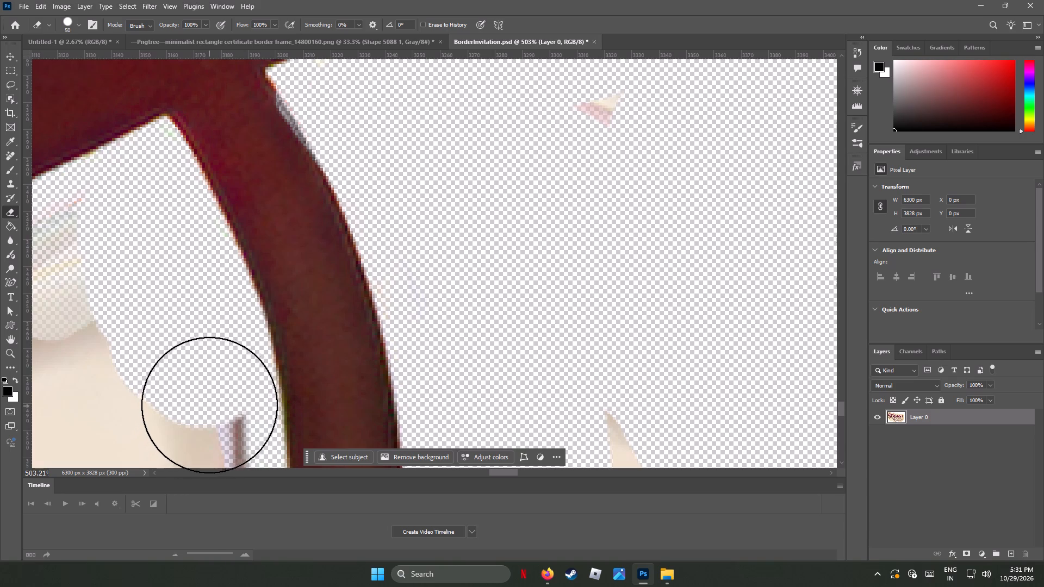
{"action": "left_click", "coordinate": [209, 402]}
Erase the stray parchment and pink remnants in the gap between the descending stem and the large spiral.
{"action": "scroll", "coordinate": [209, 401], "scroll_direction": "down", "scroll_amount": 4}
{"action": "scroll", "coordinate": [209, 401], "scroll_direction": "up", "scroll_amount": 1}
{"action": "scroll", "coordinate": [209, 401], "scroll_direction": "down", "scroll_amount": 1}
{"action": "scroll", "coordinate": [209, 401], "scroll_direction": "up", "scroll_amount": 9}
{"action": "scroll", "coordinate": [209, 401], "scroll_direction": "down", "scroll_amount": 7}
{"action": "scroll", "coordinate": [209, 401], "scroll_direction": "up", "scroll_amount": 3}
{"action": "scroll", "coordinate": [209, 401], "scroll_direction": "down", "scroll_amount": 1}
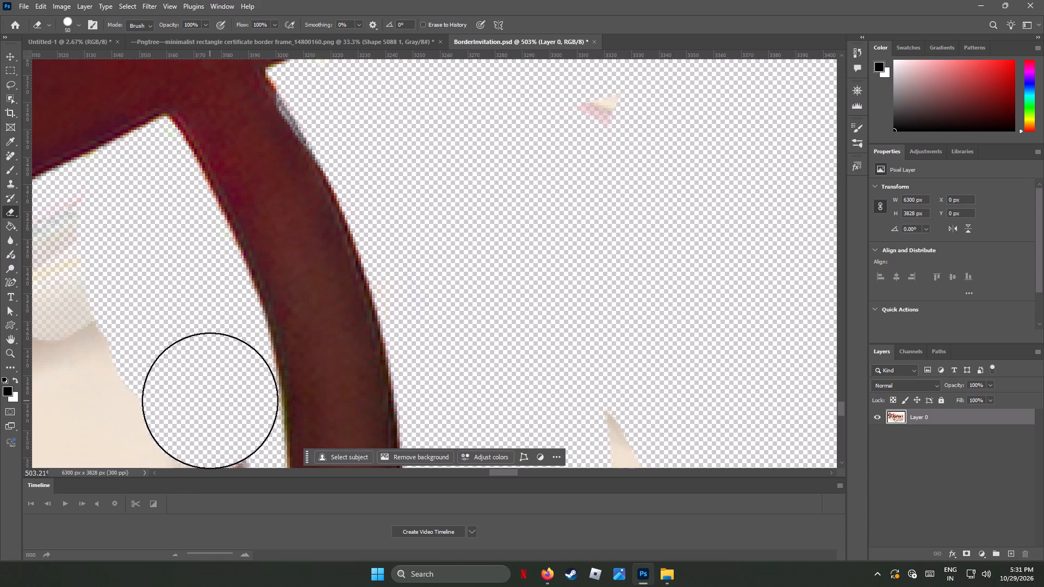
{"action": "scroll", "coordinate": [210, 400], "scroll_direction": "down", "scroll_amount": 2}
{"action": "left_click_drag", "start_coordinate": [599, 393], "coordinate": [603, 426]}
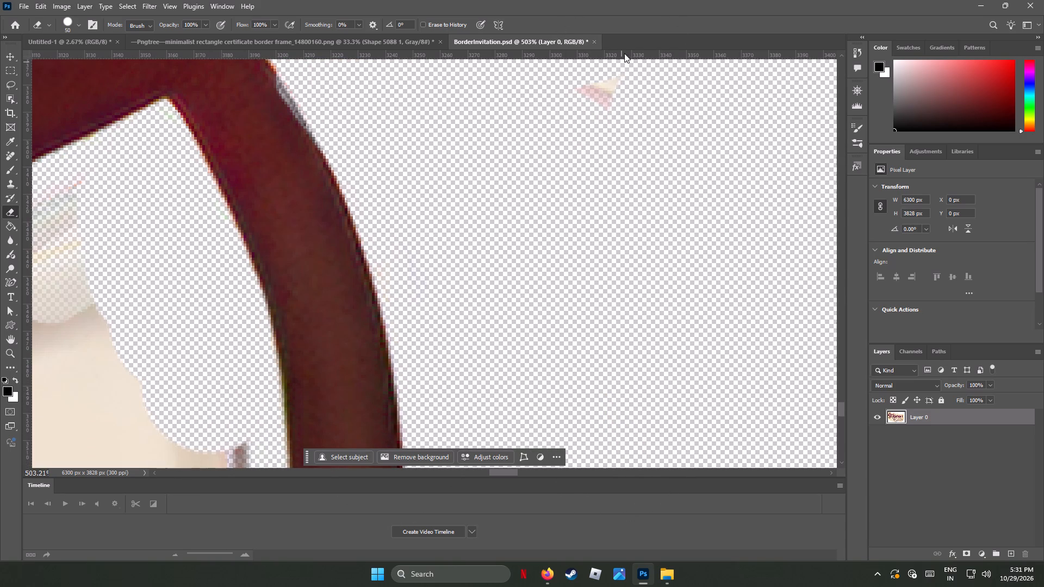
{"action": "left_click_drag", "start_coordinate": [614, 99], "coordinate": [622, 163]}
Erase the edging, shadow and parchment beneath the main stroke, from the descending stem back toward the loop.
{"action": "scroll", "coordinate": [598, 261], "scroll_direction": "up", "scroll_amount": 4}
{"action": "scroll", "coordinate": [598, 261], "scroll_direction": "down", "scroll_amount": 2}
{"action": "scroll", "coordinate": [598, 261], "scroll_direction": "up", "scroll_amount": 2}
{"action": "scroll", "coordinate": [598, 261], "scroll_direction": "down", "scroll_amount": 1}
{"action": "scroll", "coordinate": [598, 261], "scroll_direction": "up", "scroll_amount": 6}
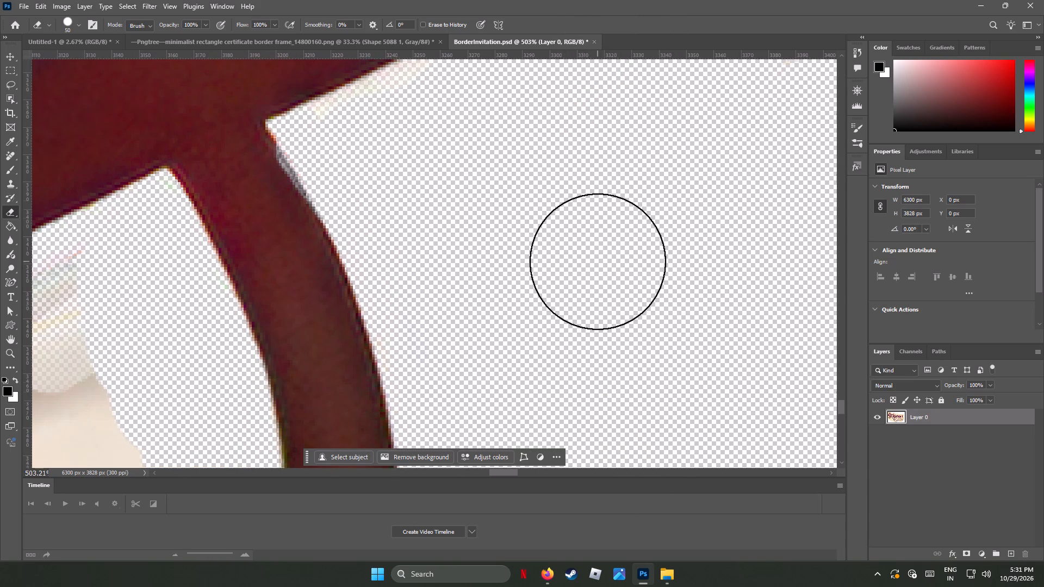
{"action": "scroll", "coordinate": [598, 261], "scroll_direction": "up", "scroll_amount": 1, "text": "alt"}
{"action": "scroll", "coordinate": [598, 261], "scroll_direction": "down", "scroll_amount": 9, "text": "alt"}
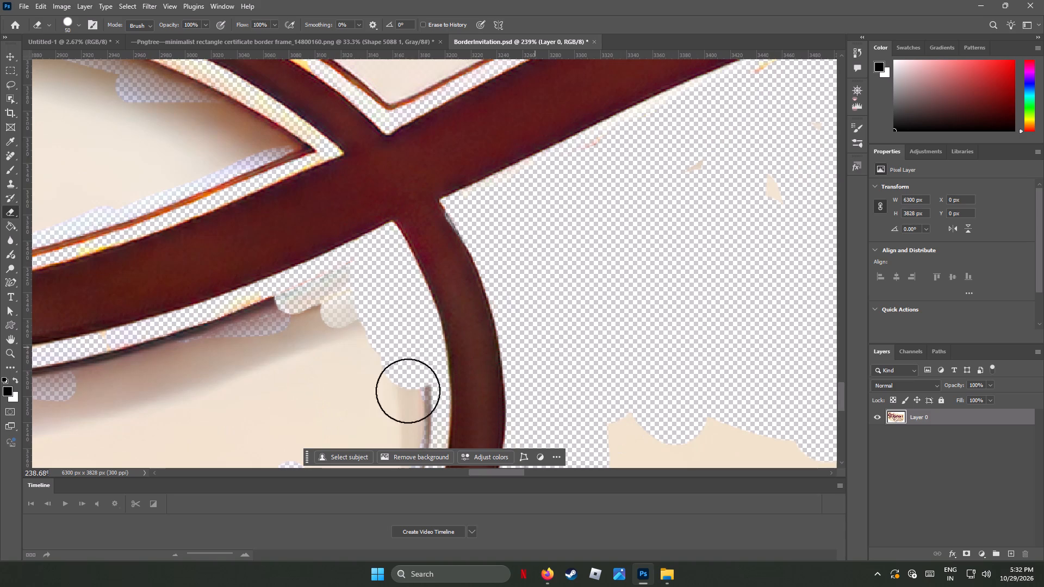
{"action": "left_click_drag", "start_coordinate": [350, 291], "coordinate": [192, 348]}
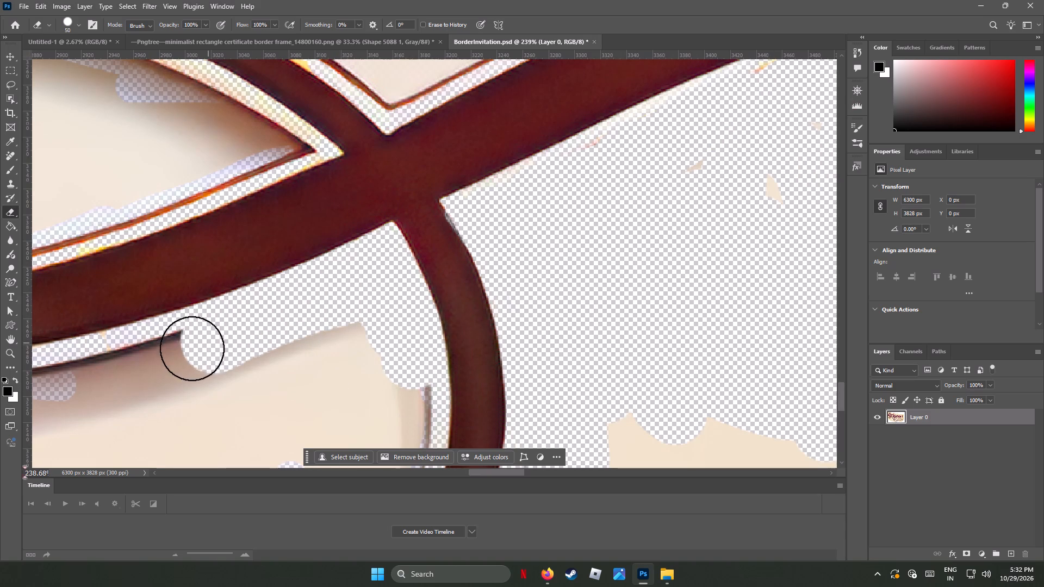
{"action": "left_click_drag", "start_coordinate": [192, 348], "coordinate": [147, 363]}
Erase the parchment and shadow enclosed by the descending stem's hook, up to the main stroke.
{"action": "scroll", "coordinate": [366, 361], "scroll_direction": "down", "scroll_amount": 2, "text": "alt"}
{"action": "scroll", "coordinate": [366, 361], "scroll_direction": "up", "scroll_amount": 3, "text": "alt"}
{"action": "scroll", "coordinate": [366, 361], "scroll_direction": "down", "scroll_amount": 3, "text": "alt"}
{"action": "scroll", "coordinate": [366, 361], "scroll_direction": "up", "scroll_amount": 2, "text": "alt"}
{"action": "scroll", "coordinate": [366, 361], "scroll_direction": "down", "scroll_amount": 2, "text": "alt"}
{"action": "scroll", "coordinate": [366, 361], "scroll_direction": "up", "scroll_amount": 1, "text": "alt"}
{"action": "scroll", "coordinate": [366, 361], "scroll_direction": "down", "scroll_amount": 6, "text": "alt"}
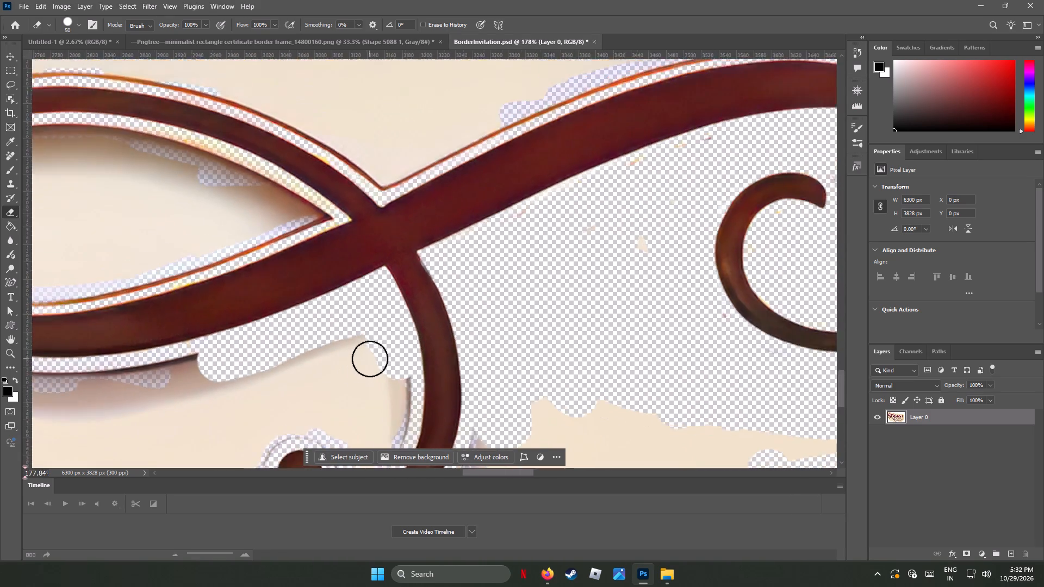
{"action": "scroll", "coordinate": [370, 359], "scroll_direction": "down", "scroll_amount": 4, "text": "alt"}
{"action": "scroll", "coordinate": [370, 359], "scroll_direction": "up", "scroll_amount": 1, "text": "alt"}
{"action": "scroll", "coordinate": [370, 359], "scroll_direction": "down", "scroll_amount": 2}
{"action": "scroll", "coordinate": [370, 359], "scroll_direction": "up", "scroll_amount": 3}
{"action": "scroll", "coordinate": [370, 359], "scroll_direction": "down", "scroll_amount": 6}
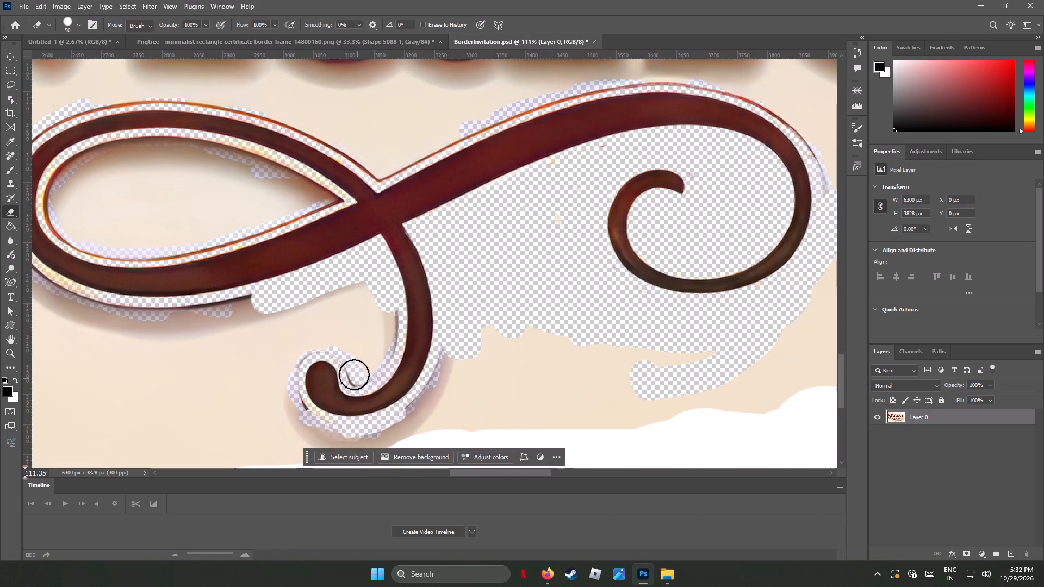
{"action": "left_click_drag", "start_coordinate": [356, 373], "coordinate": [387, 335]}
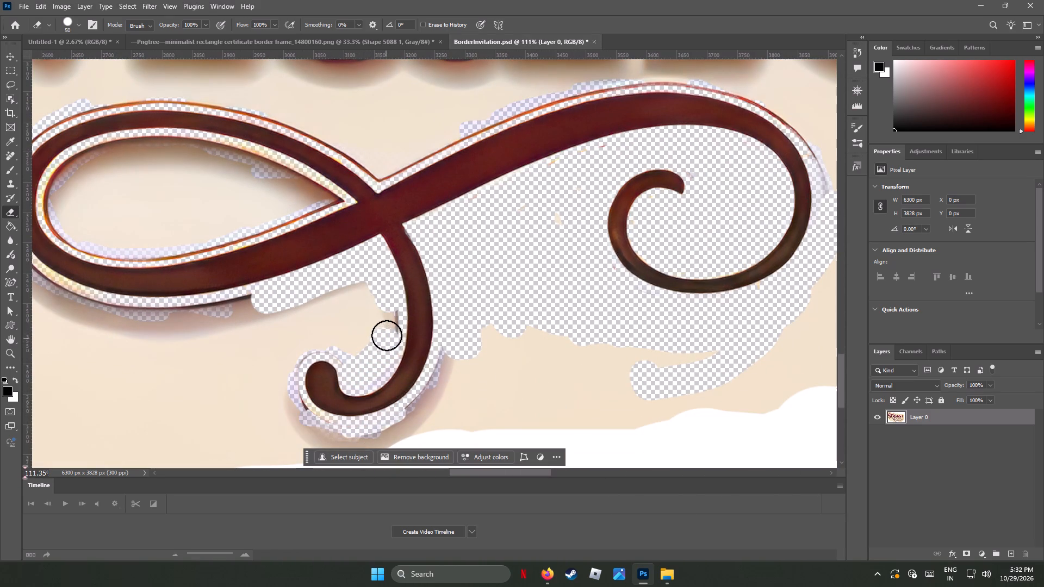
{"action": "left_click_drag", "start_coordinate": [387, 335], "coordinate": [343, 285]}
{"action": "left_click_drag", "start_coordinate": [349, 346], "coordinate": [344, 344]}
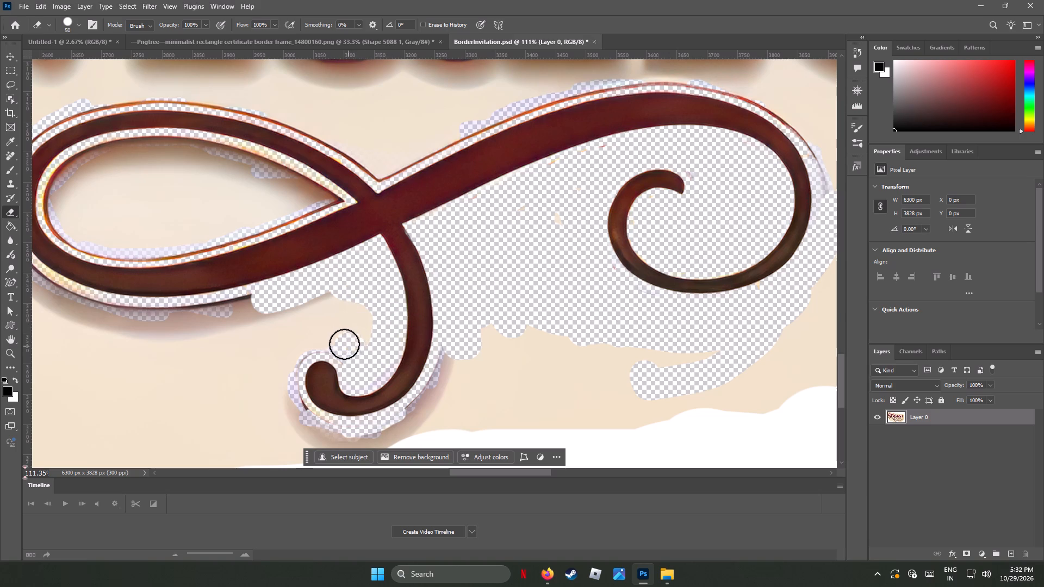
{"action": "left_click_drag", "start_coordinate": [344, 344], "coordinate": [306, 336]}
{"action": "left_click_drag", "start_coordinate": [372, 331], "coordinate": [351, 327]}
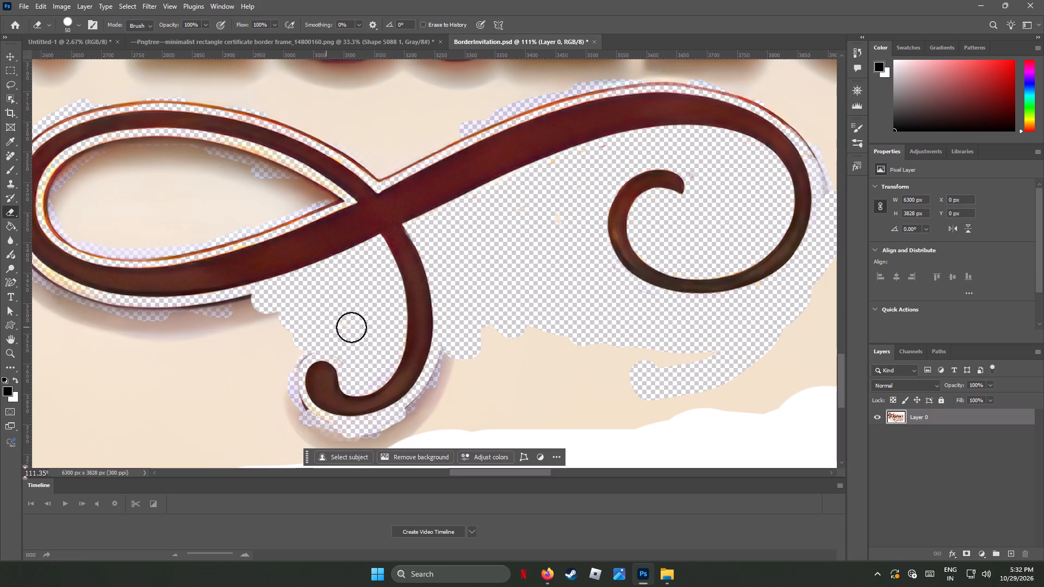
{"action": "left_click_drag", "start_coordinate": [351, 327], "coordinate": [314, 315]}
{"action": "left_click", "coordinate": [339, 349]}
Erase the edging, shadow and parchment around the outside of the hook's curled end, beneath it and up its outer bend.
{"action": "left_click_drag", "start_coordinate": [299, 353], "coordinate": [270, 400]}
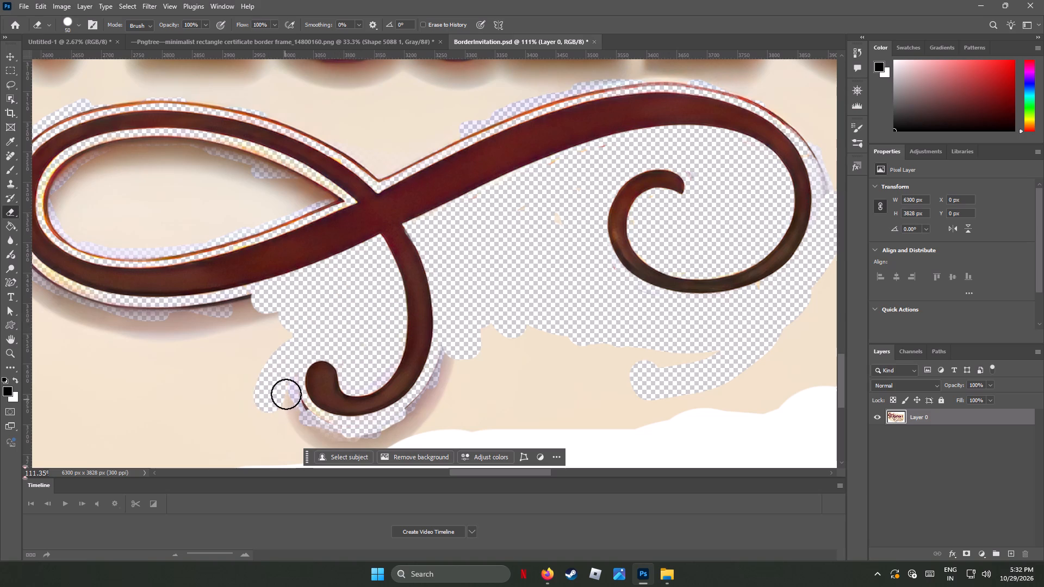
{"action": "left_click_drag", "start_coordinate": [288, 387], "coordinate": [282, 416]}
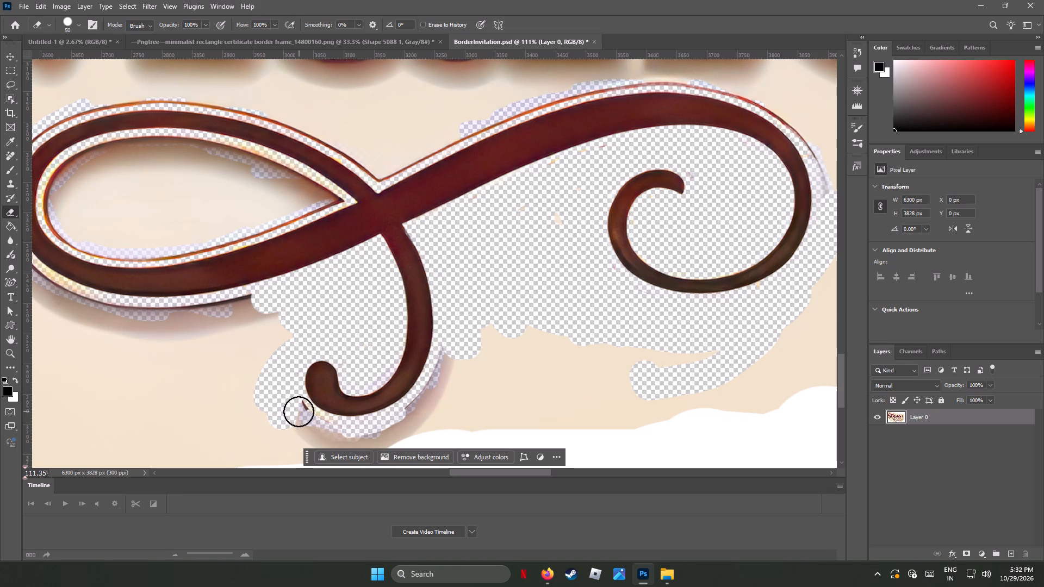
{"action": "left_click_drag", "start_coordinate": [299, 411], "coordinate": [308, 422]}
{"action": "left_click_drag", "start_coordinate": [322, 429], "coordinate": [338, 433]}
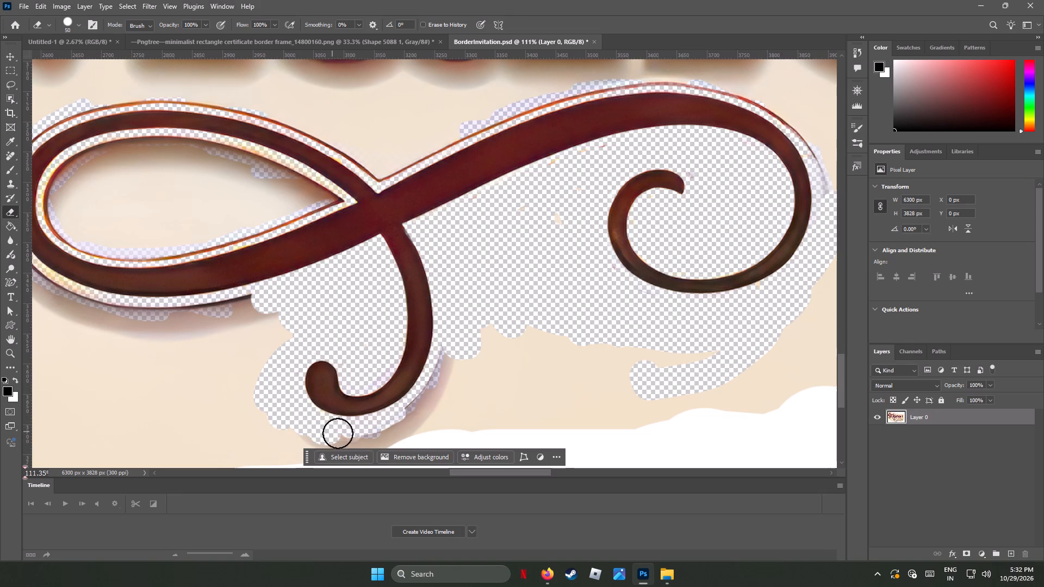
{"action": "left_click_drag", "start_coordinate": [338, 433], "coordinate": [367, 439]}
{"action": "left_click_drag", "start_coordinate": [418, 410], "coordinate": [390, 430]}
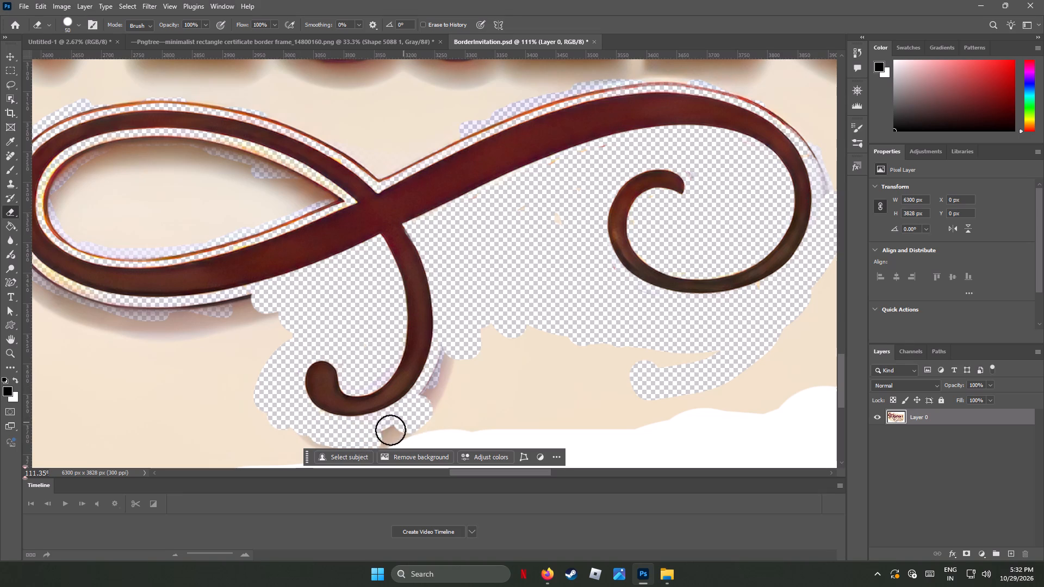
{"action": "left_click_drag", "start_coordinate": [390, 430], "coordinate": [375, 447]}
{"action": "left_click_drag", "start_coordinate": [431, 392], "coordinate": [445, 395]}
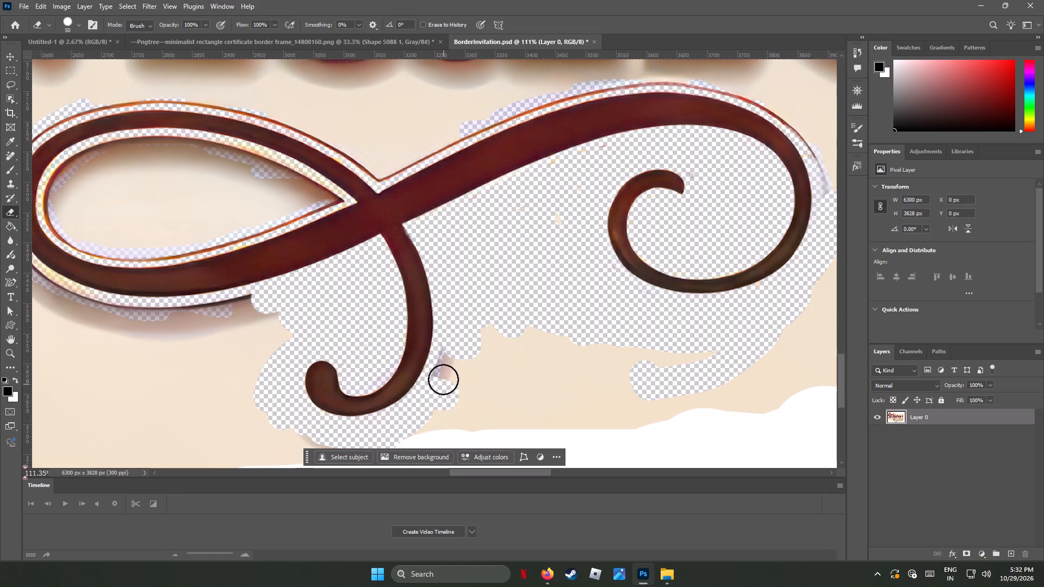
{"action": "left_click_drag", "start_coordinate": [444, 371], "coordinate": [457, 344]}
Erase the parchment strip between the descending stem's hook and the area below the large spiral.
{"action": "left_click_drag", "start_coordinate": [446, 357], "coordinate": [658, 364]}
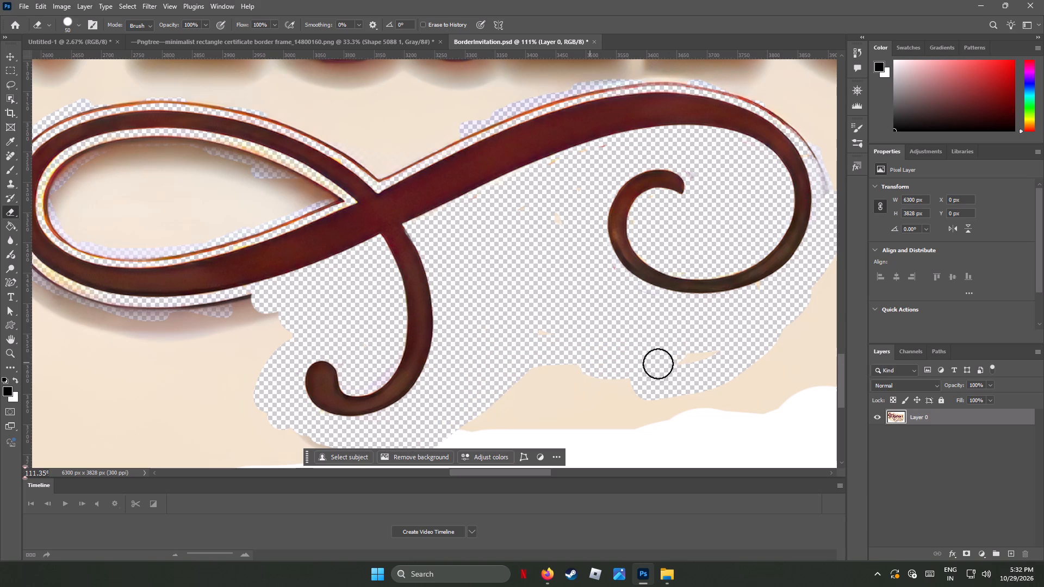
{"action": "left_click_drag", "start_coordinate": [658, 364], "coordinate": [432, 445]}
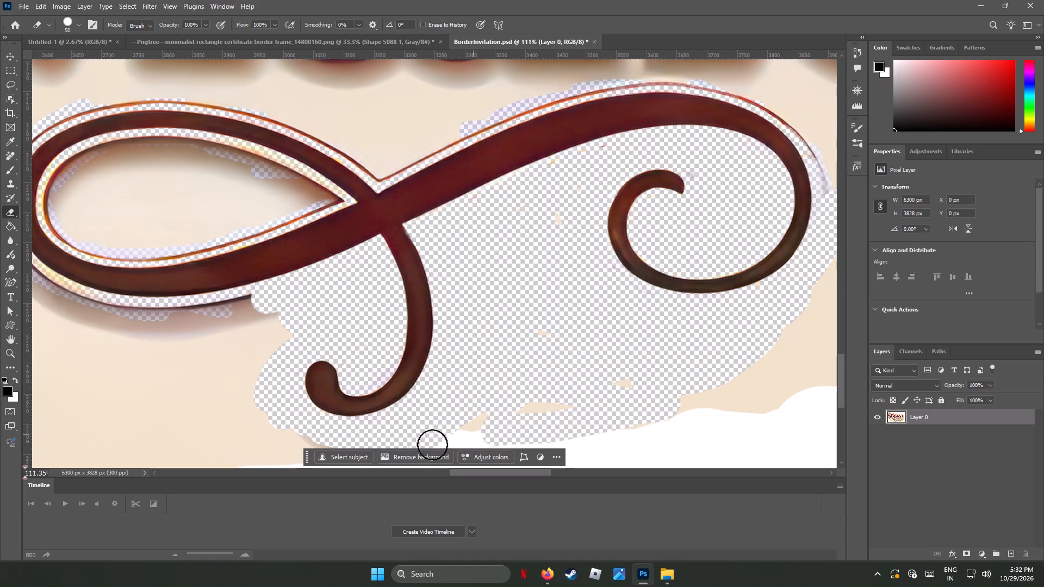
{"action": "left_click_drag", "start_coordinate": [432, 445], "coordinate": [586, 415]}
Erase the edging, shadow and parchment beneath the loop's lower stroke and down toward the hook's outer side.
{"action": "left_click_drag", "start_coordinate": [254, 305], "coordinate": [209, 314]}
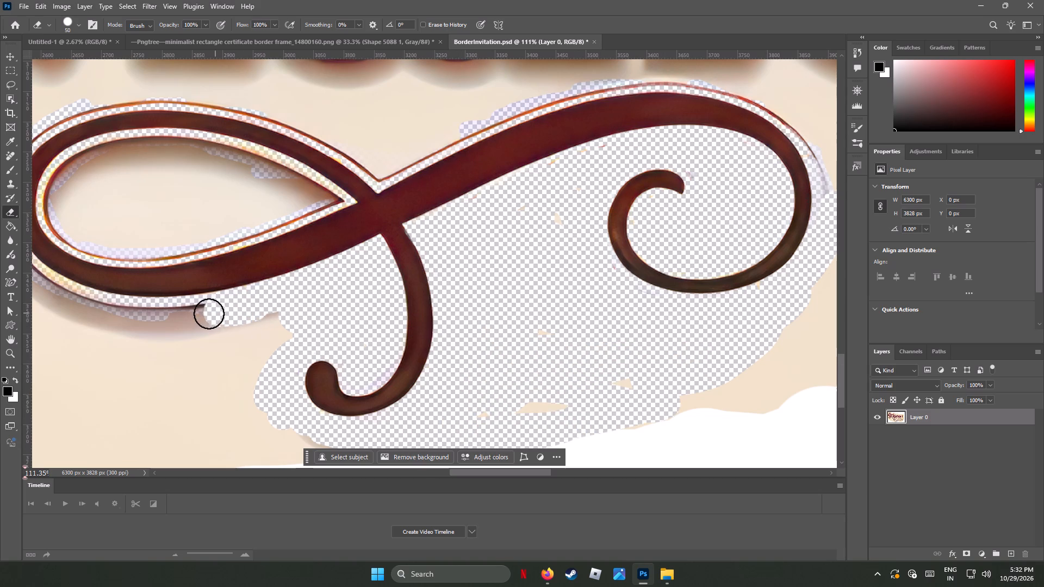
{"action": "left_click_drag", "start_coordinate": [209, 314], "coordinate": [213, 345]}
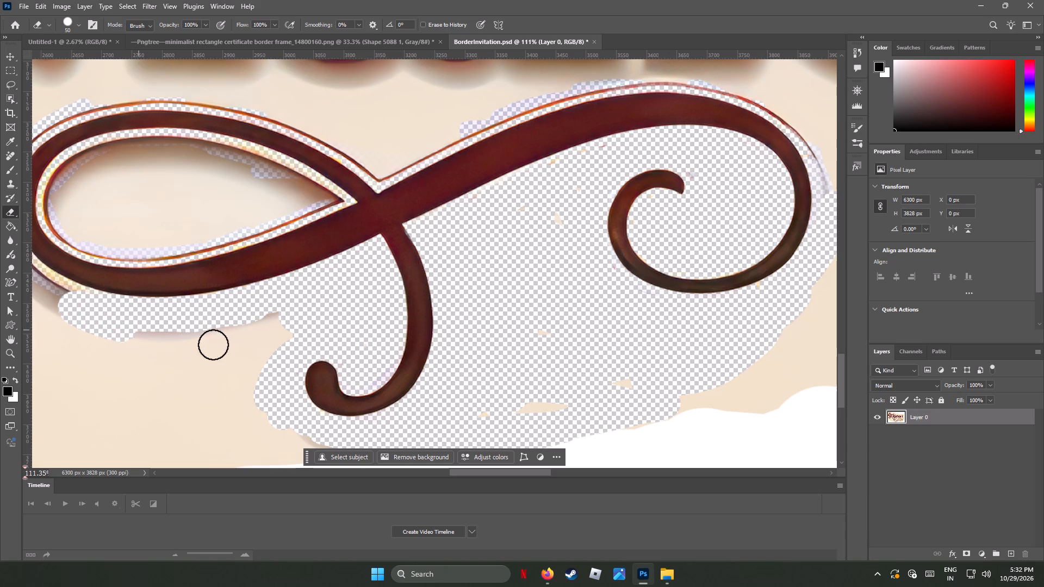
{"action": "left_click_drag", "start_coordinate": [213, 345], "coordinate": [217, 406]}
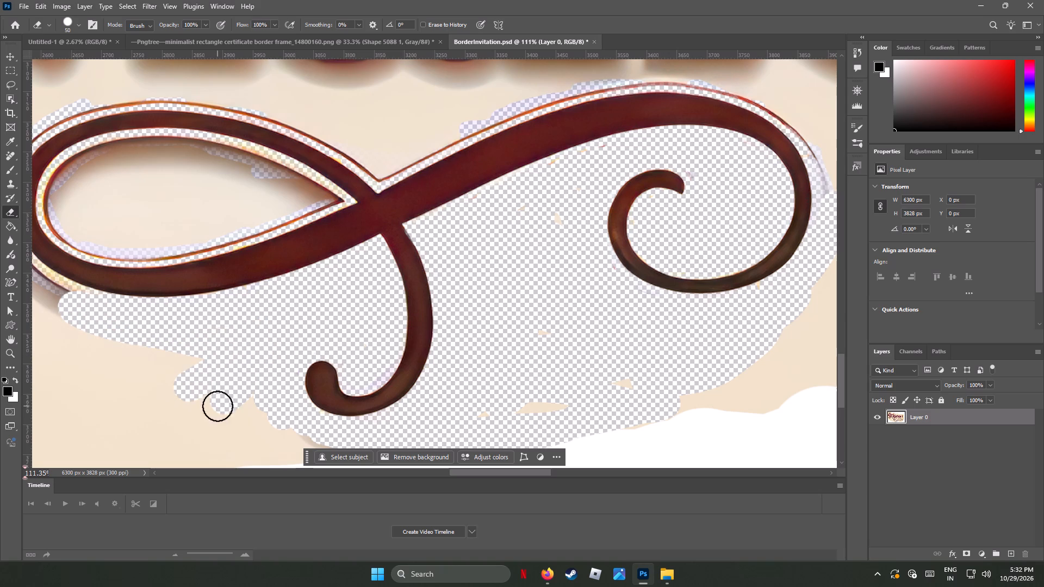
{"action": "left_click_drag", "start_coordinate": [217, 406], "coordinate": [233, 392]}
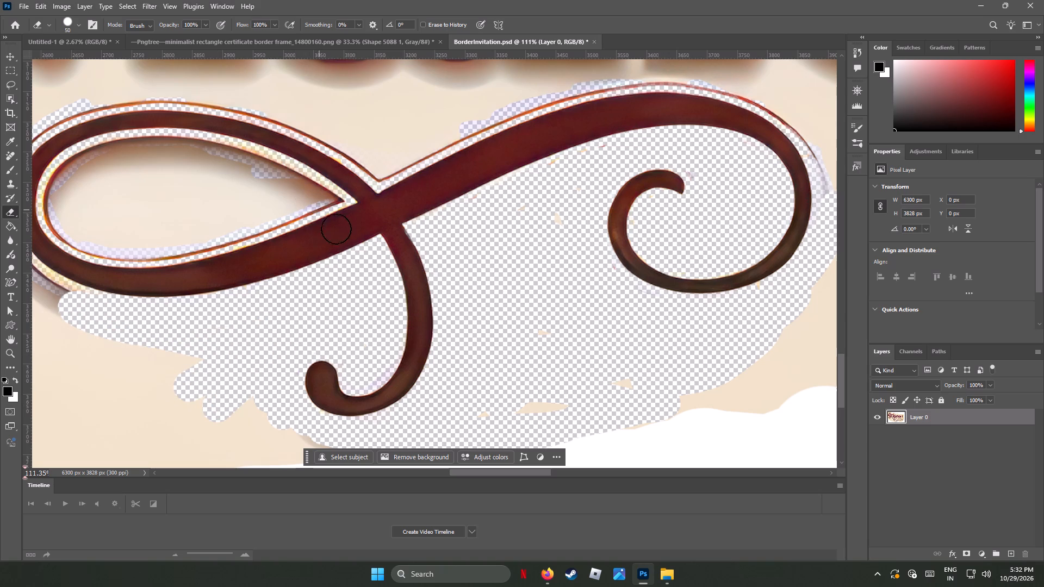
Clean the yellow fringe from the loop's pointed inner corner at the stroke crossing with the Background Eraser.
{"action": "scroll", "coordinate": [344, 201], "scroll_direction": "up", "scroll_amount": 15, "text": "alt"}
{"action": "scroll", "coordinate": [343, 199], "scroll_direction": "down", "scroll_amount": 2, "text": "alt"}
{"action": "scroll", "coordinate": [344, 199], "scroll_direction": "up", "scroll_amount": 1, "text": "alt"}
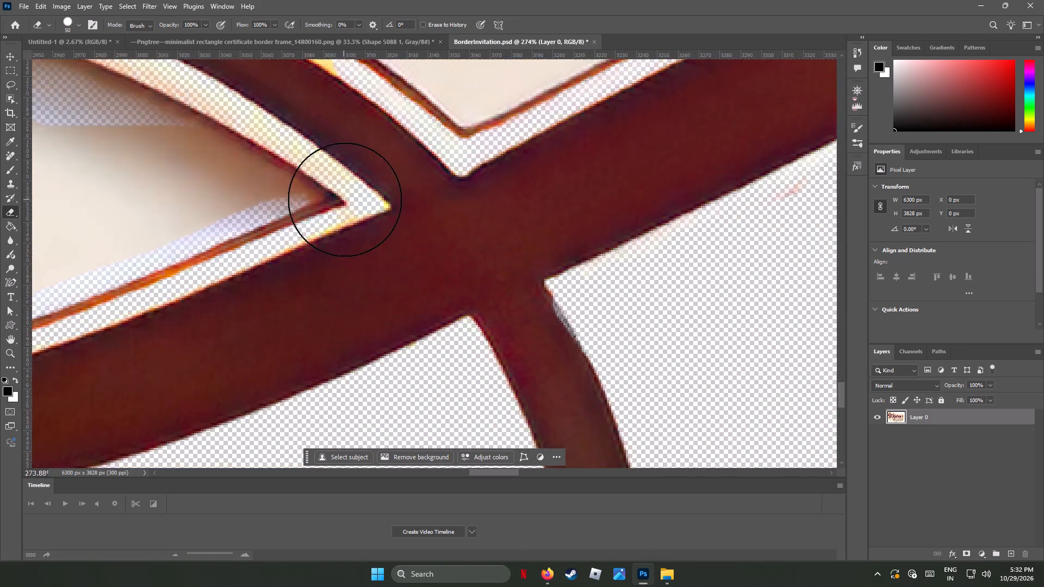
{"action": "scroll", "coordinate": [345, 199], "scroll_direction": "up", "scroll_amount": 2, "text": "alt"}
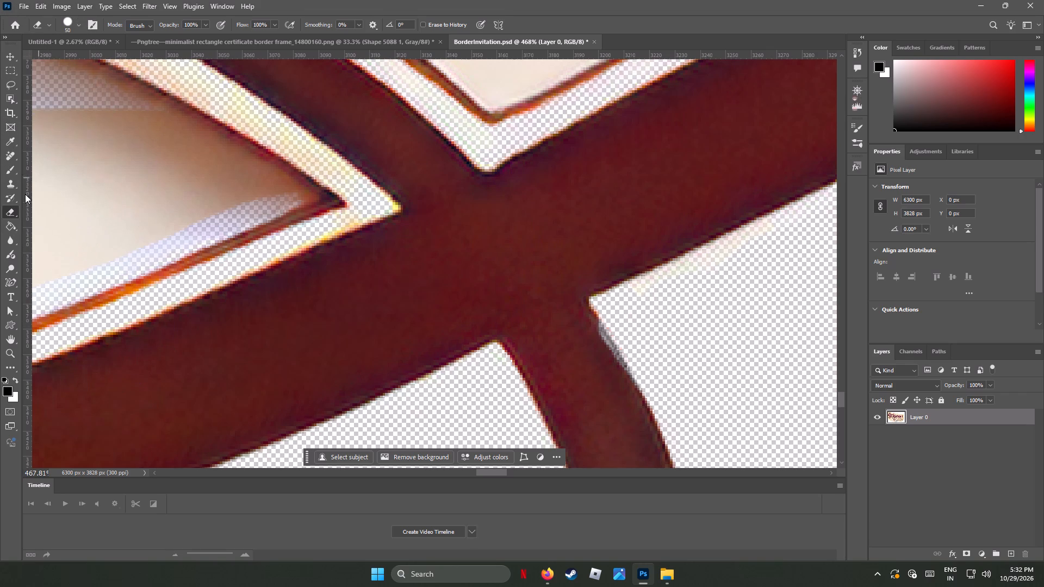
{"action": "right_click", "coordinate": [9, 204]}
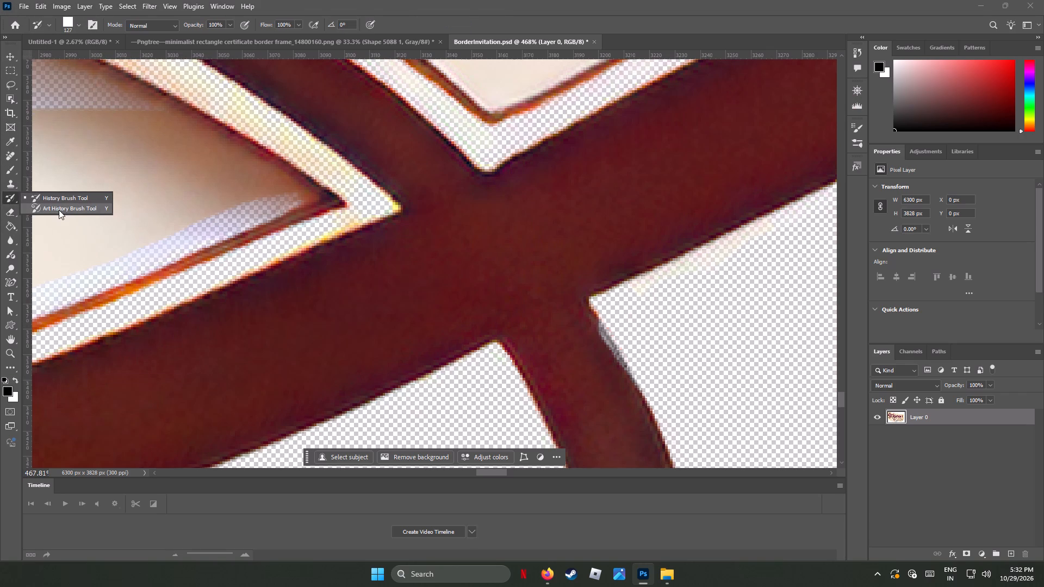
{"action": "right_click", "coordinate": [9, 209]}
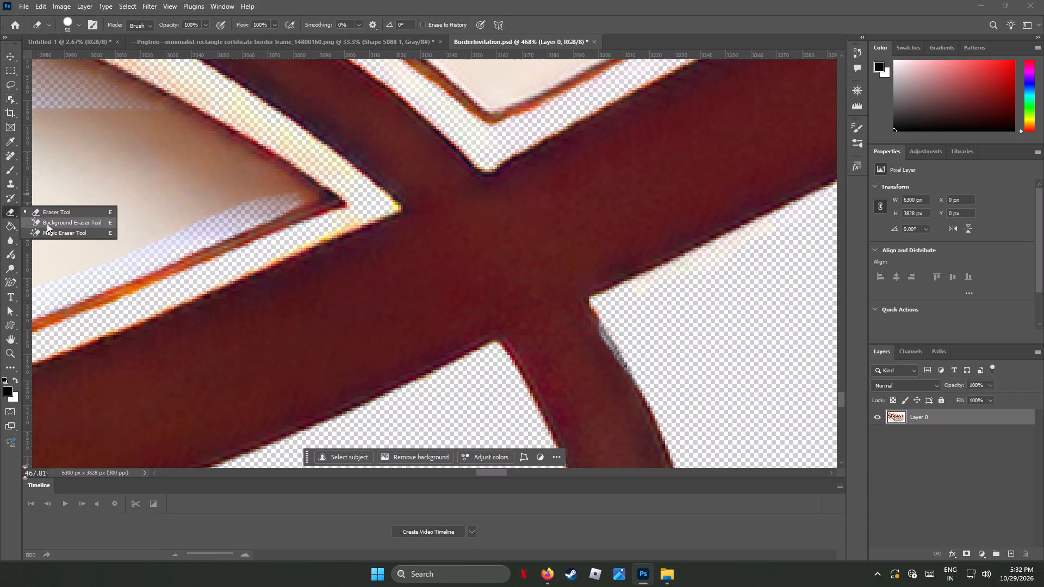
{"action": "left_click", "coordinate": [49, 223]}
{"action": "left_click_drag", "start_coordinate": [340, 231], "coordinate": [328, 230]}
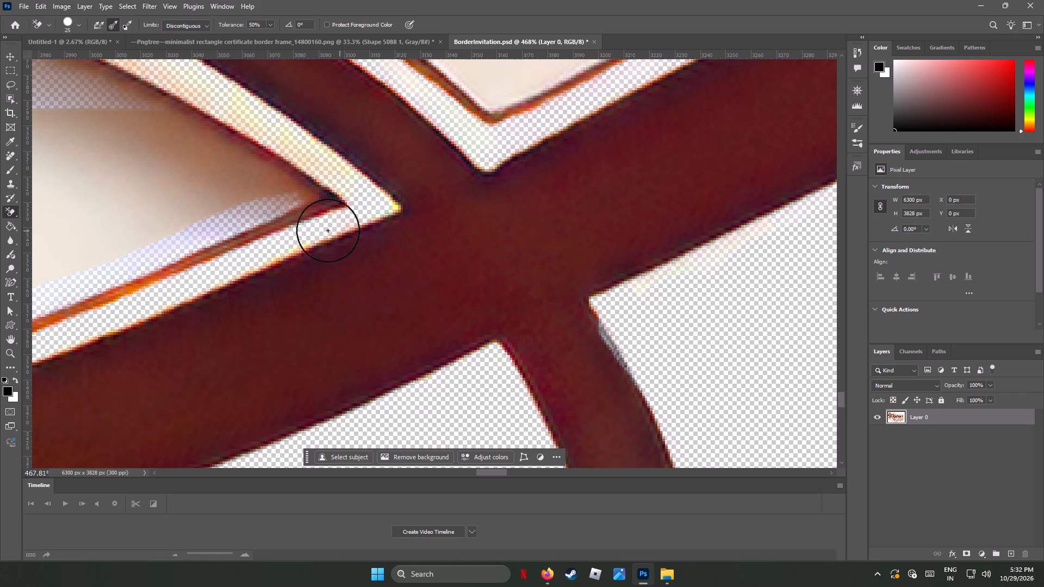
{"action": "left_click_drag", "start_coordinate": [328, 230], "coordinate": [381, 213]}
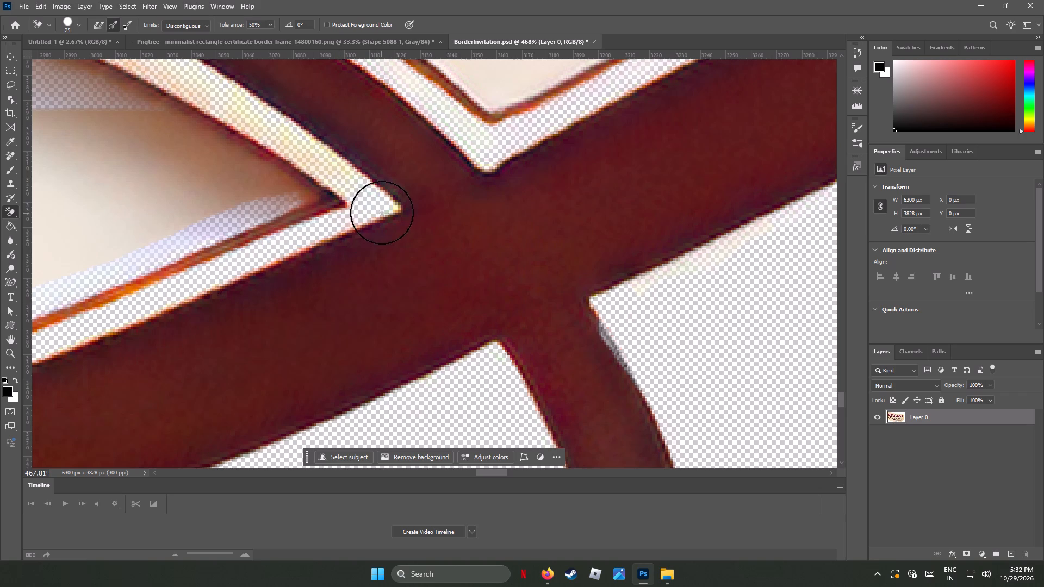
{"action": "left_click_drag", "start_coordinate": [396, 209], "coordinate": [36, 265]}
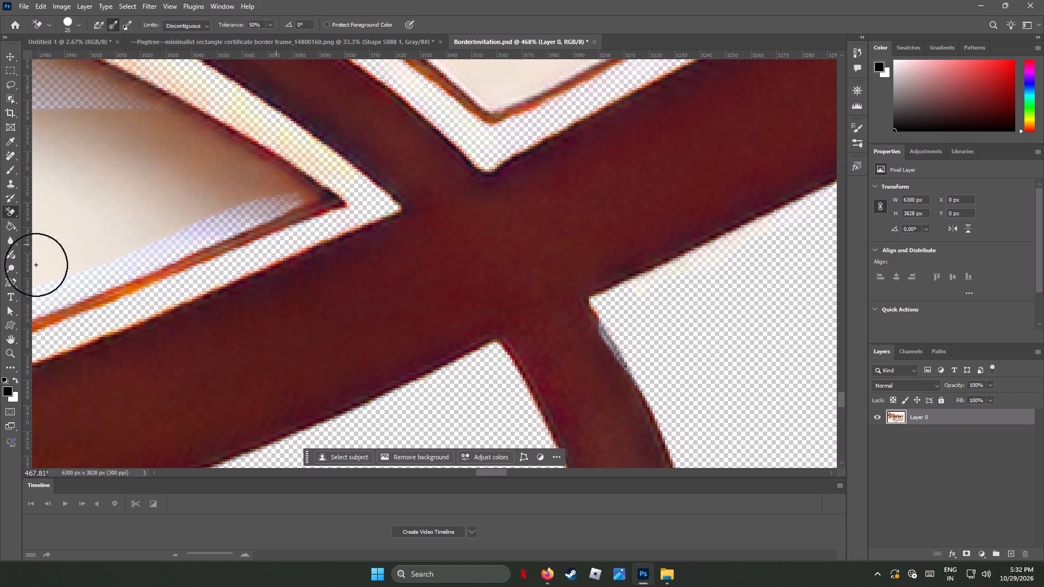
{"action": "left_click_drag", "start_coordinate": [36, 265], "coordinate": [34, 264]}
Erase the edging, shadow and parchment inside the loop's pointed end using the regular Eraser at 23 px.
{"action": "right_click", "coordinate": [13, 213]}
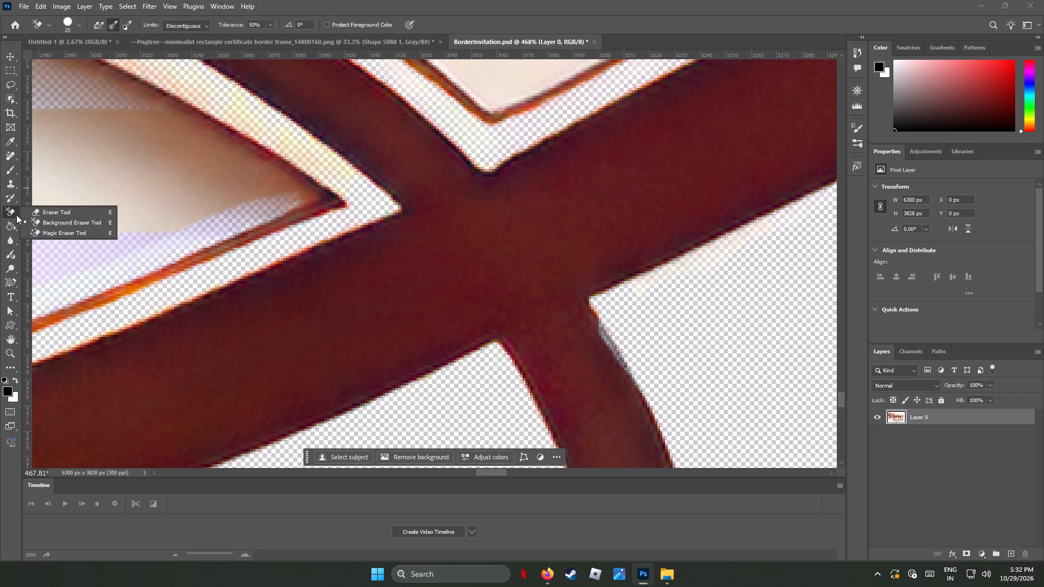
{"action": "left_click", "coordinate": [51, 211]}
{"action": "left_click", "coordinate": [77, 23]}
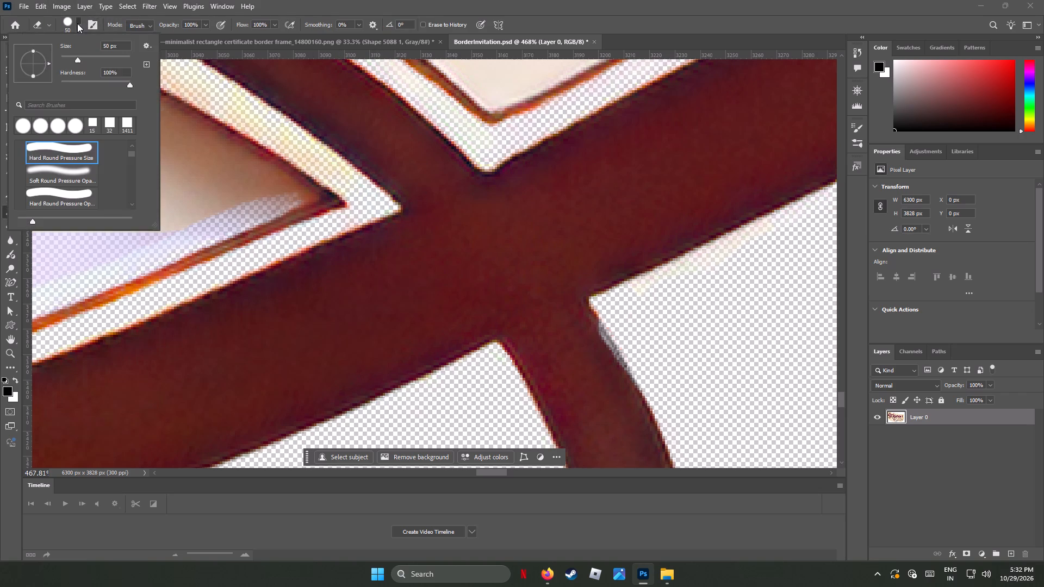
{"action": "left_click", "coordinate": [69, 53]}
{"action": "left_click", "coordinate": [69, 55]}
{"action": "left_click_drag", "start_coordinate": [324, 204], "coordinate": [222, 140]}
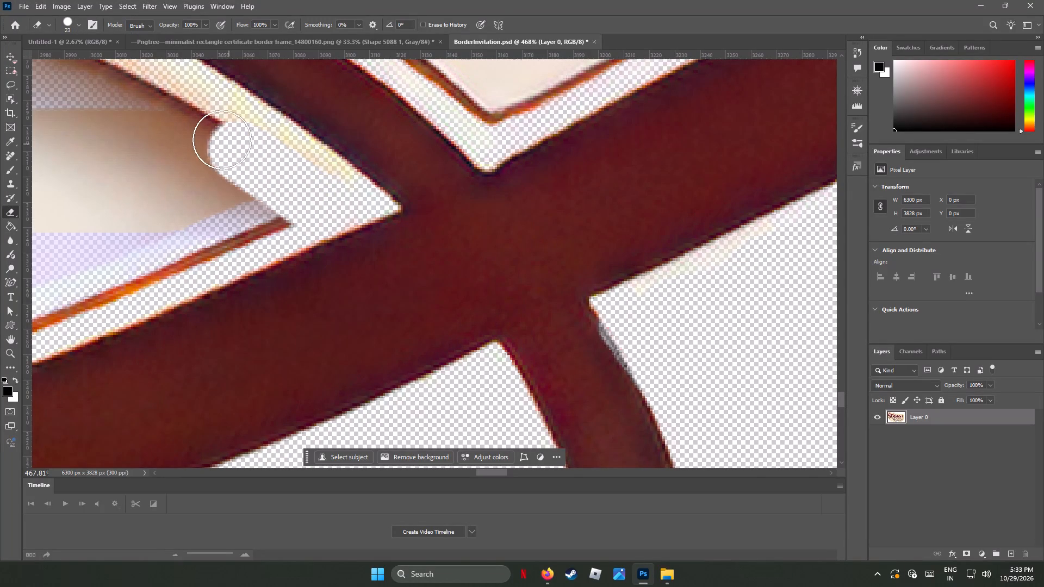
{"action": "left_click_drag", "start_coordinate": [222, 140], "coordinate": [125, 86]}
{"action": "left_click_drag", "start_coordinate": [282, 214], "coordinate": [132, 135]}
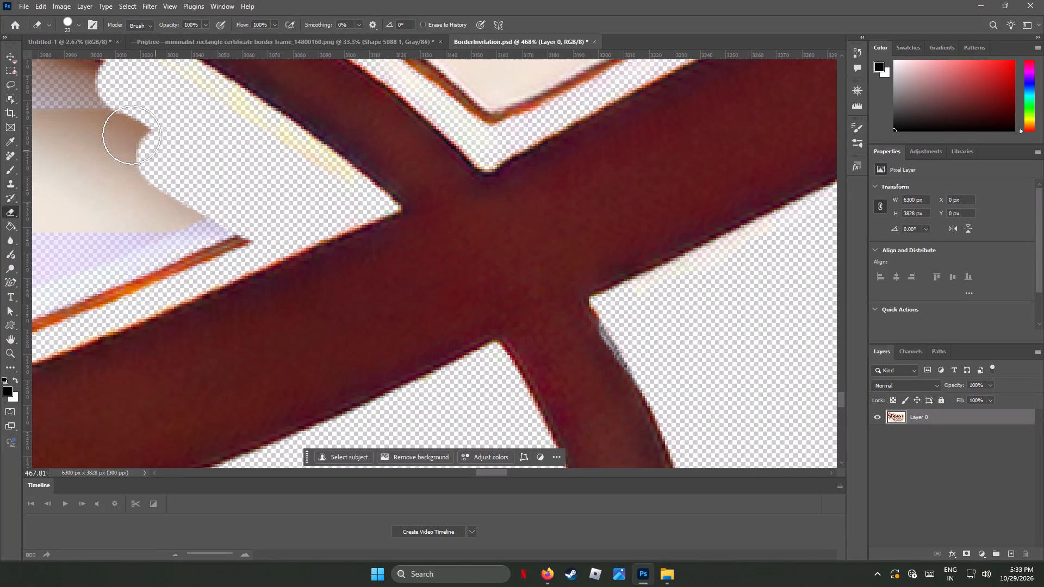
{"action": "left_click_drag", "start_coordinate": [132, 135], "coordinate": [95, 113]}
{"action": "left_click_drag", "start_coordinate": [248, 229], "coordinate": [184, 214]}
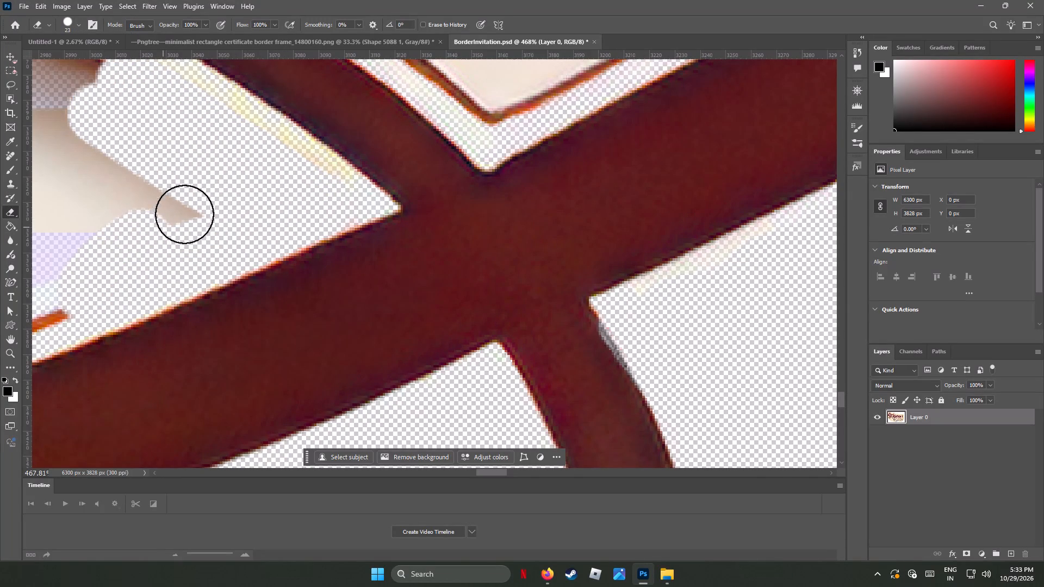
{"action": "left_click_drag", "start_coordinate": [184, 214], "coordinate": [66, 145]}
Erase the remaining edging and pale yellow residue along the inner side of the loop's upper stroke, down to the crossing.
{"action": "scroll", "coordinate": [137, 163], "scroll_direction": "up", "scroll_amount": 2}
{"action": "scroll", "coordinate": [137, 163], "scroll_direction": "down", "scroll_amount": 1}
{"action": "scroll", "coordinate": [137, 163], "scroll_direction": "up", "scroll_amount": 2}
{"action": "scroll", "coordinate": [137, 163], "scroll_direction": "down", "scroll_amount": 3}
{"action": "scroll", "coordinate": [137, 163], "scroll_direction": "up", "scroll_amount": 8}
{"action": "left_click_drag", "start_coordinate": [133, 158], "coordinate": [57, 124]}
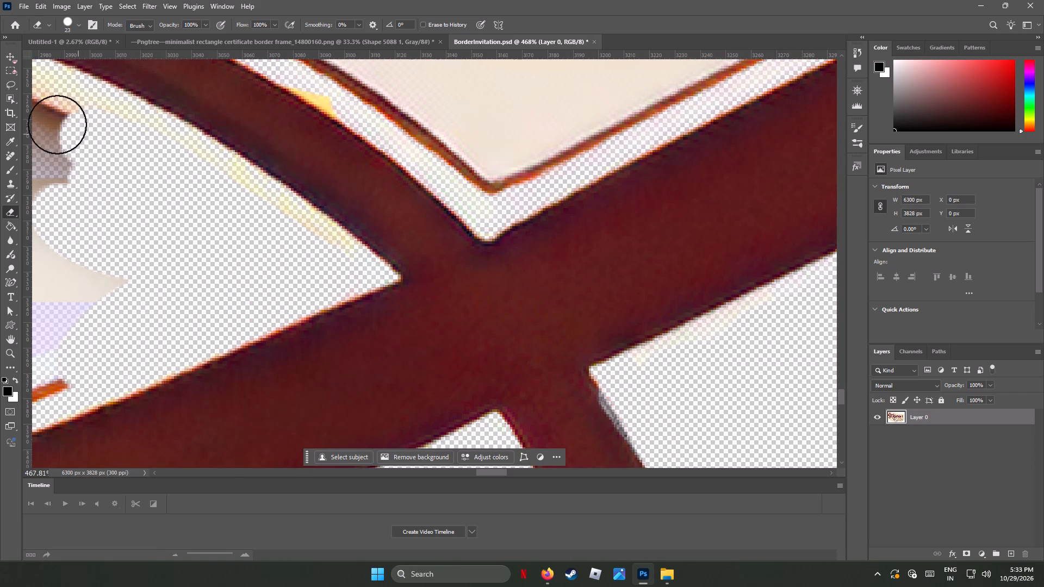
{"action": "left_click_drag", "start_coordinate": [57, 124], "coordinate": [45, 114]}
{"action": "left_click_drag", "start_coordinate": [55, 100], "coordinate": [133, 155]}
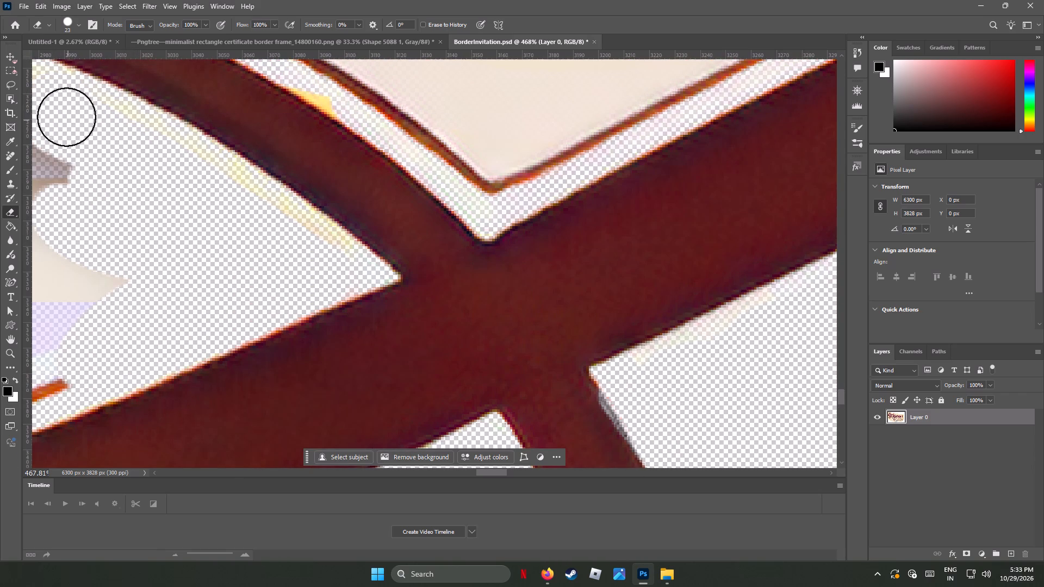
{"action": "left_click_drag", "start_coordinate": [60, 106], "coordinate": [198, 213]}
{"action": "left_click_drag", "start_coordinate": [236, 190], "coordinate": [197, 211]}
{"action": "left_click_drag", "start_coordinate": [310, 249], "coordinate": [250, 211]}
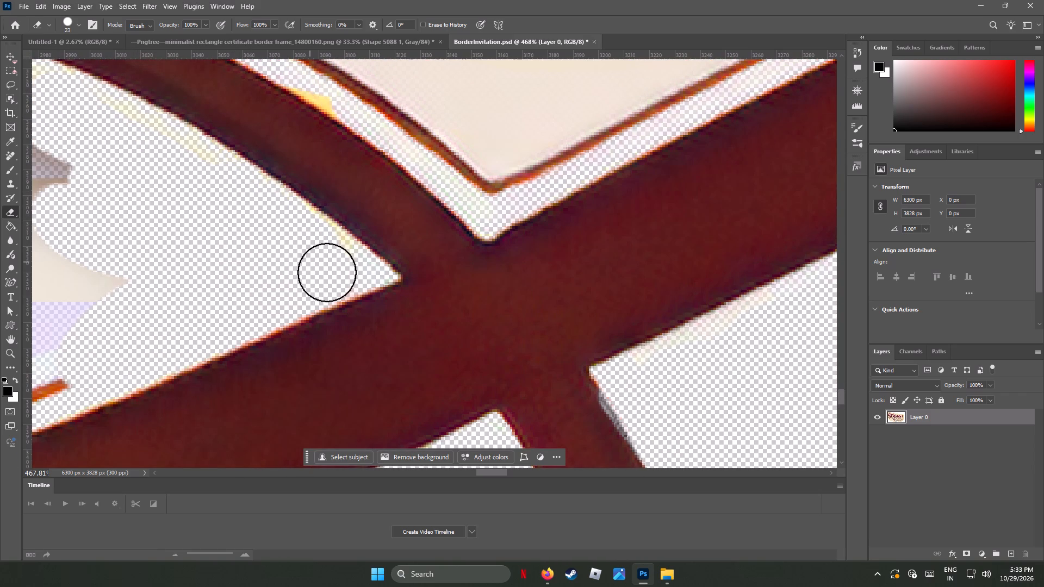
{"action": "left_click_drag", "start_coordinate": [335, 266], "coordinate": [296, 245]}
Clean the leftover fringe along the loop's inner edges near the crossing with the Background Eraser.
{"action": "right_click", "coordinate": [12, 211]}
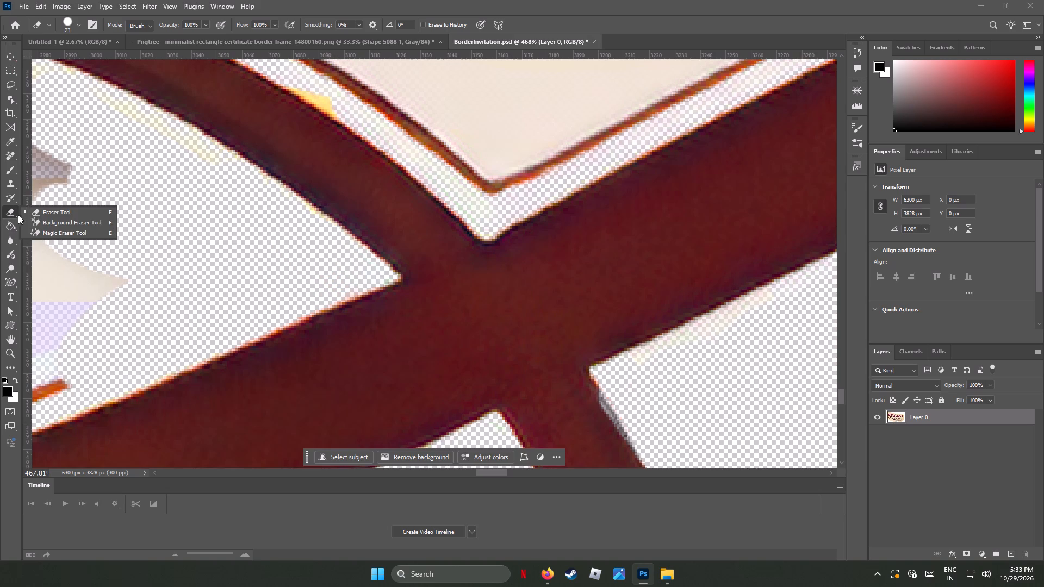
{"action": "left_click", "coordinate": [46, 222]}
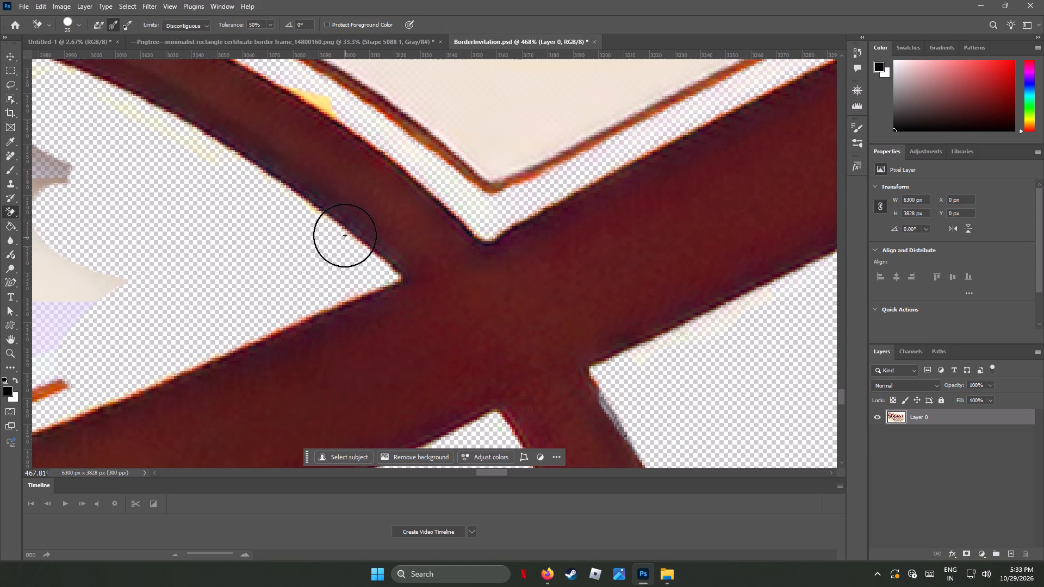
{"action": "left_click_drag", "start_coordinate": [322, 218], "coordinate": [263, 176]}
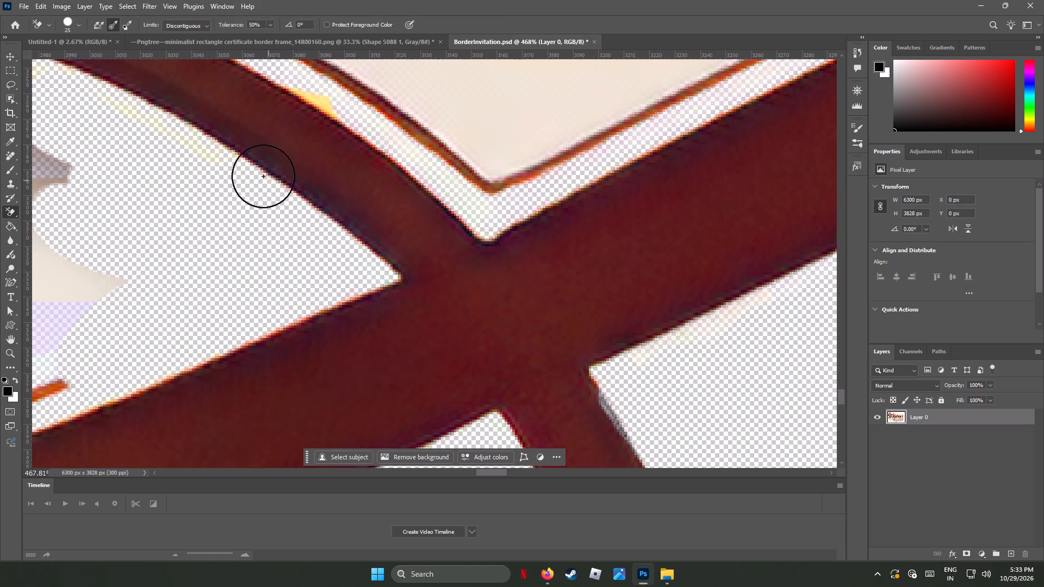
{"action": "left_click_drag", "start_coordinate": [263, 176], "coordinate": [349, 309]}
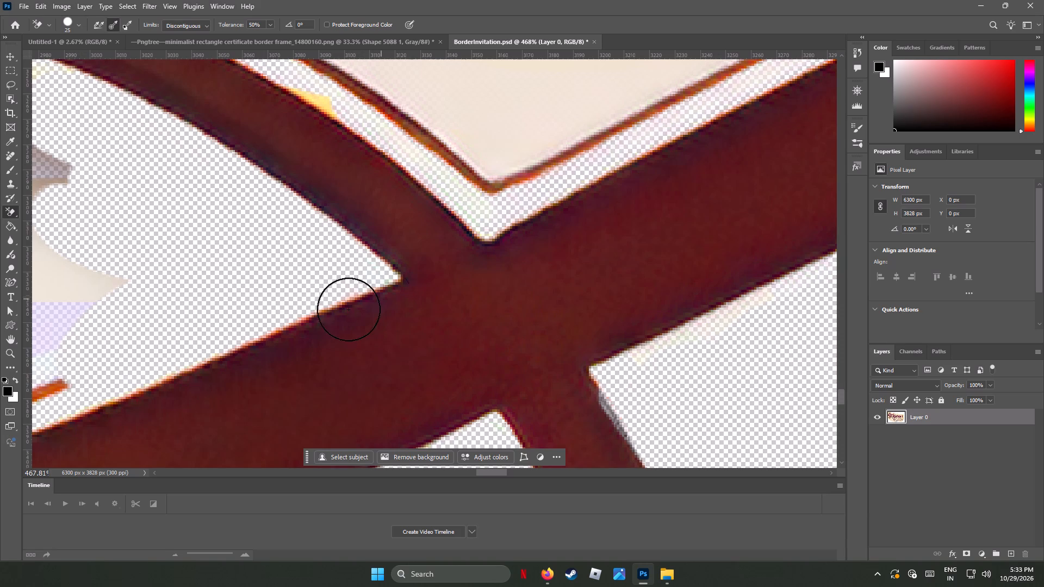
{"action": "left_click_drag", "start_coordinate": [349, 309], "coordinate": [14, 410]}
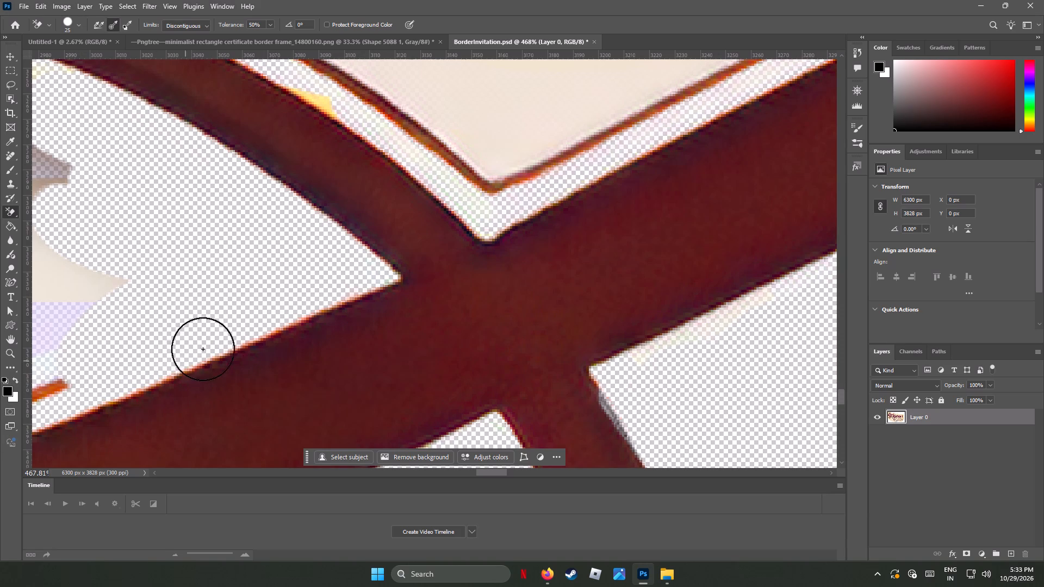
{"action": "double_click", "coordinate": [302, 318]}
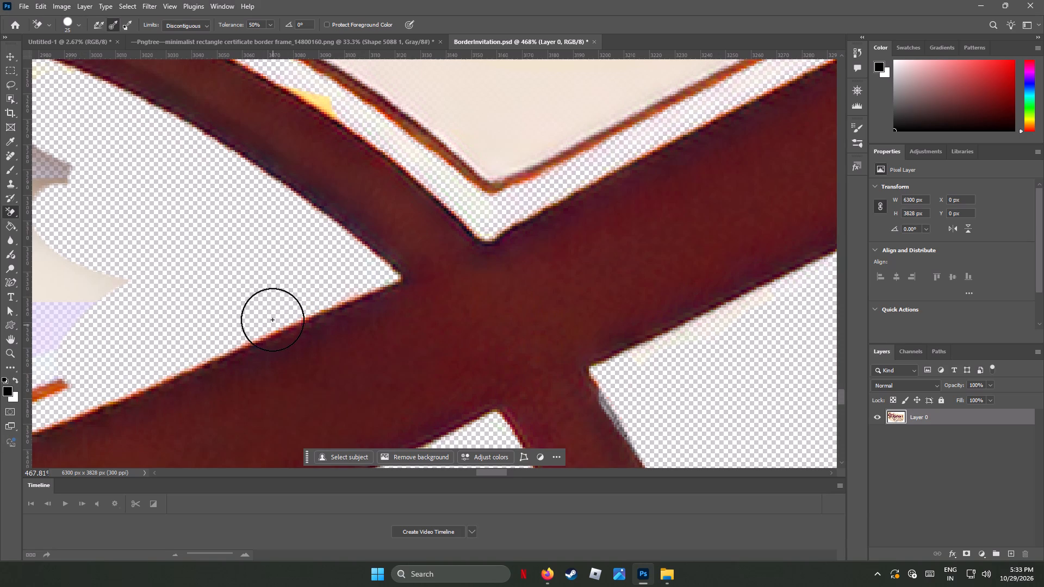
Remove the yellow fringe from the outer edge of the loop's upper stroke, down toward the crossing, with the Background Eraser.
{"action": "left_click_drag", "start_coordinate": [320, 102], "coordinate": [330, 109]}
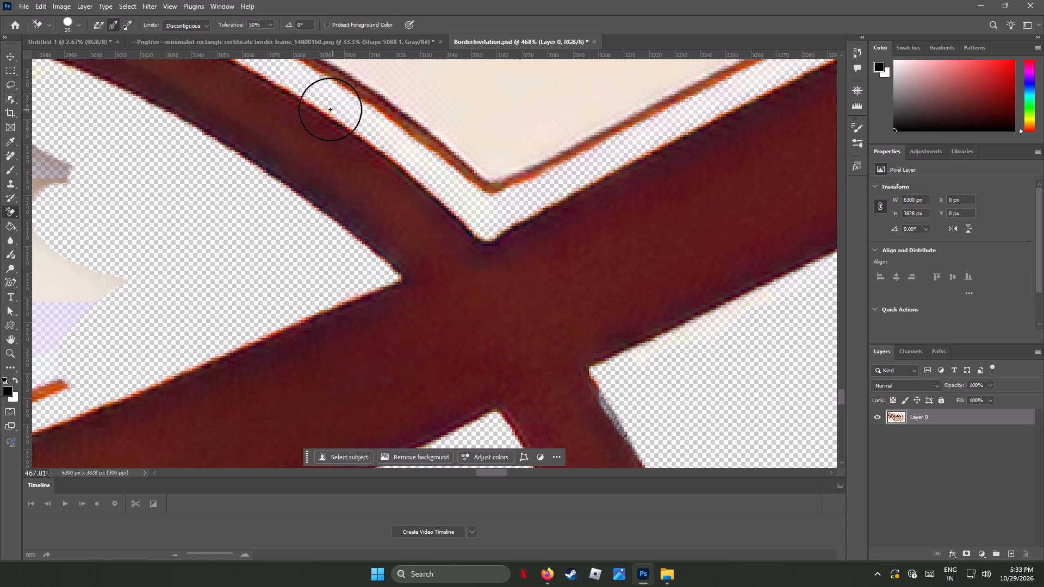
{"action": "left_click_drag", "start_coordinate": [330, 109], "coordinate": [433, 223]}
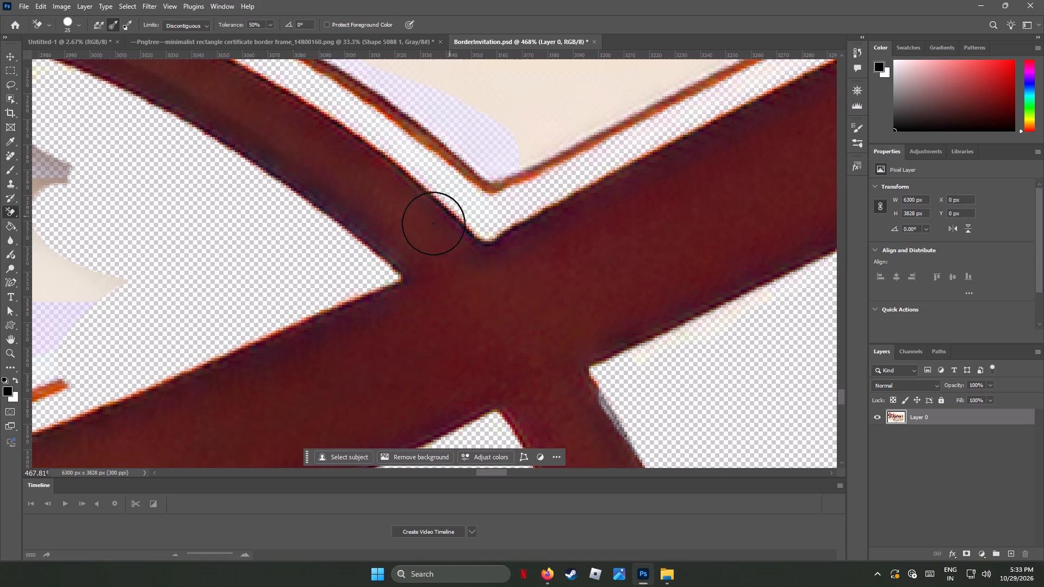
{"action": "left_click_drag", "start_coordinate": [433, 223], "coordinate": [156, 116]}
Remove the yellow fringe along the inner edge of the loop's lower stroke, farther from the crossing, with the Background Eraser.
{"action": "left_click_drag", "start_coordinate": [483, 473], "coordinate": [471, 473]}
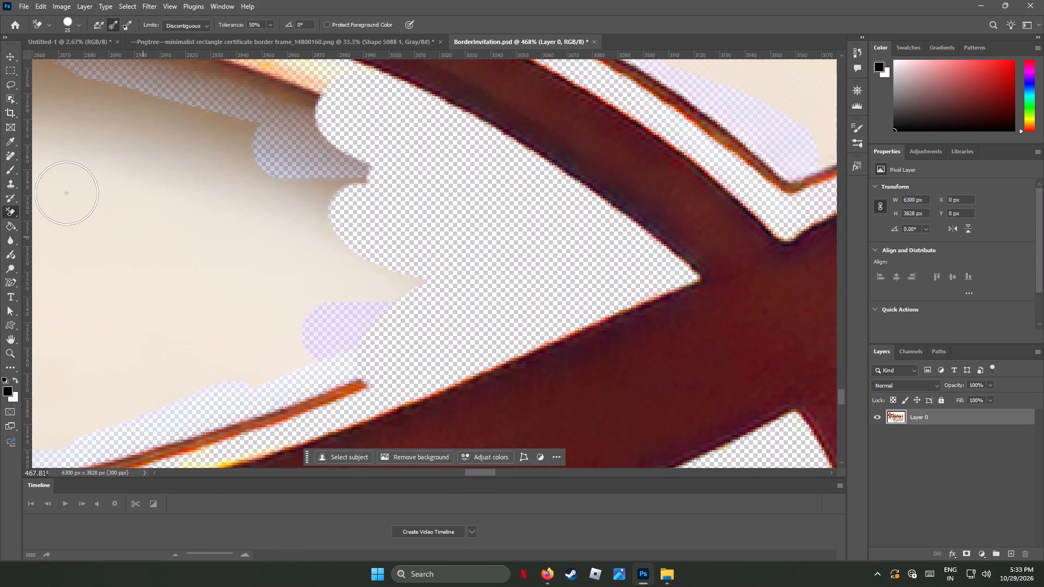
{"action": "scroll", "coordinate": [246, 200], "scroll_direction": "down", "scroll_amount": 3}
{"action": "scroll", "coordinate": [247, 207], "scroll_direction": "up", "scroll_amount": 3}
{"action": "scroll", "coordinate": [247, 208], "scroll_direction": "down", "scroll_amount": 3}
{"action": "scroll", "coordinate": [247, 208], "scroll_direction": "up", "scroll_amount": 1}
{"action": "scroll", "coordinate": [247, 208], "scroll_direction": "down", "scroll_amount": 2}
{"action": "scroll", "coordinate": [247, 208], "scroll_direction": "up", "scroll_amount": 3}
{"action": "scroll", "coordinate": [247, 210], "scroll_direction": "down", "scroll_amount": 7}
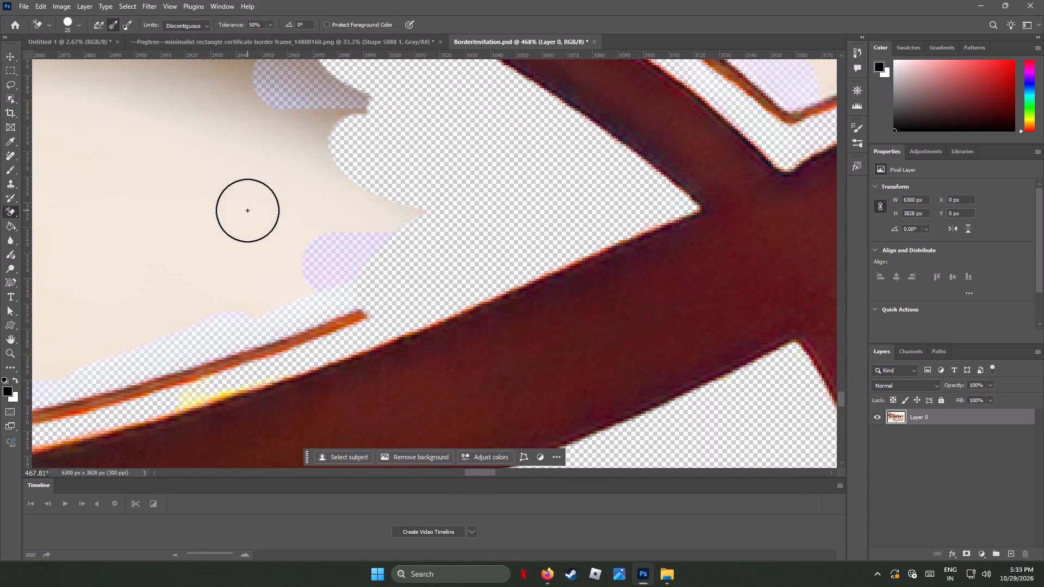
{"action": "scroll", "coordinate": [247, 210], "scroll_direction": "down", "scroll_amount": 2}
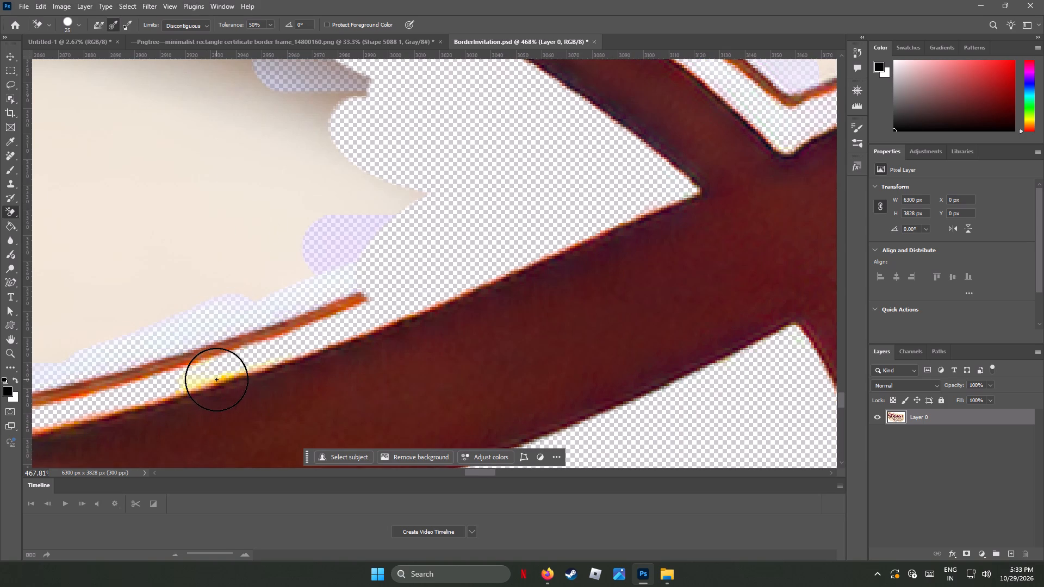
{"action": "left_click_drag", "start_coordinate": [216, 379], "coordinate": [72, 435]}
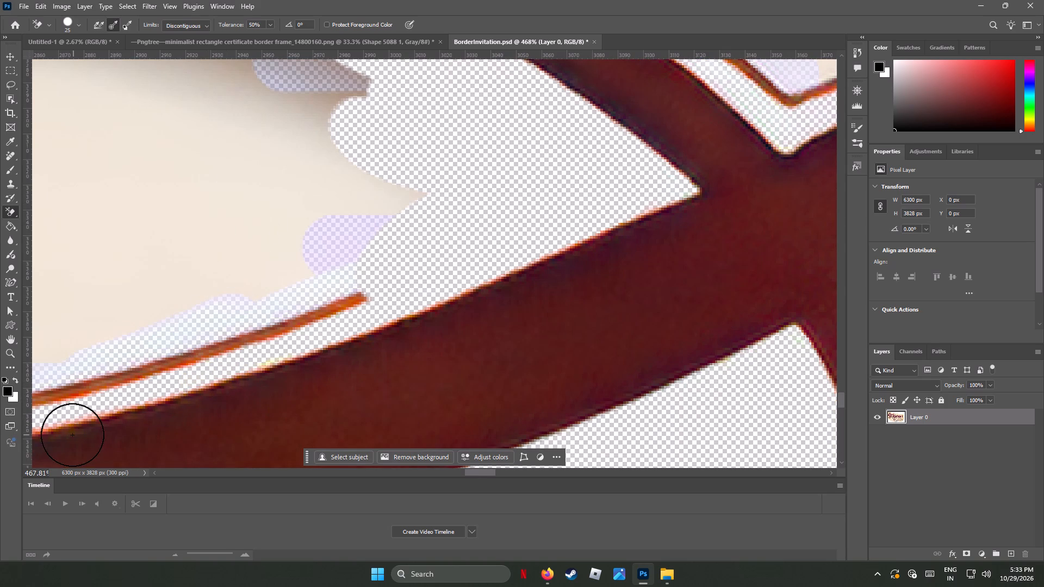
{"action": "left_click_drag", "start_coordinate": [72, 435], "coordinate": [328, 293]}
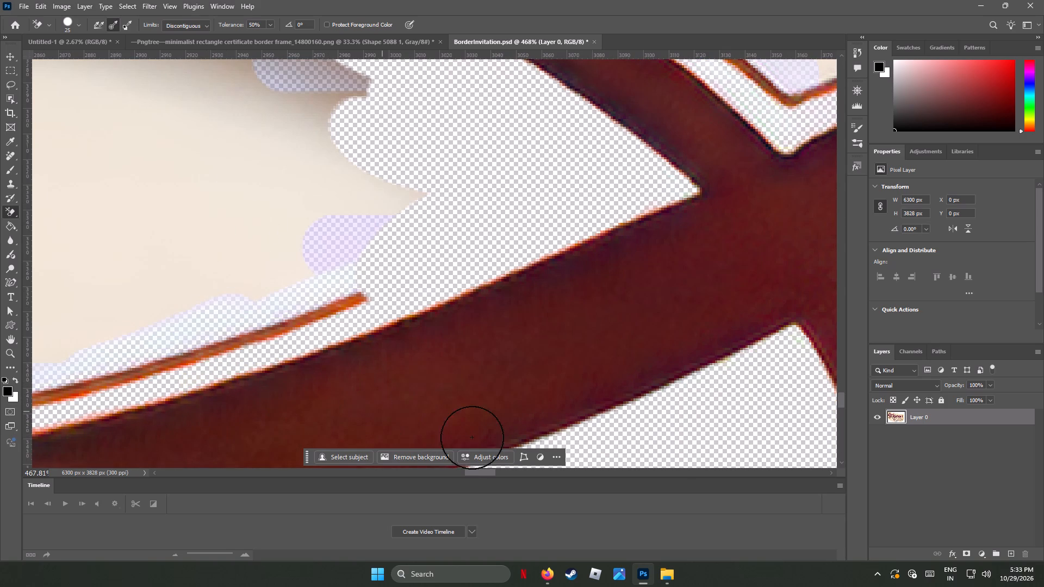
Clean the fringe along the inner edge of the loop's bottom bend with the Background Eraser.
{"action": "left_click_drag", "start_coordinate": [488, 472], "coordinate": [477, 472]}
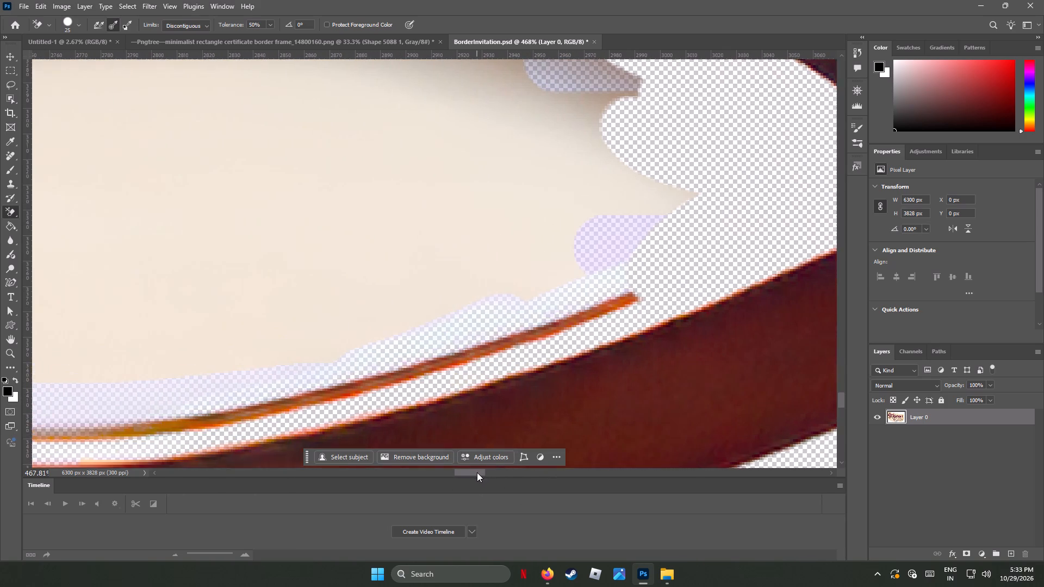
{"action": "left_click_drag", "start_coordinate": [477, 472], "coordinate": [476, 472]}
{"action": "scroll", "coordinate": [381, 372], "scroll_direction": "down", "scroll_amount": 8}
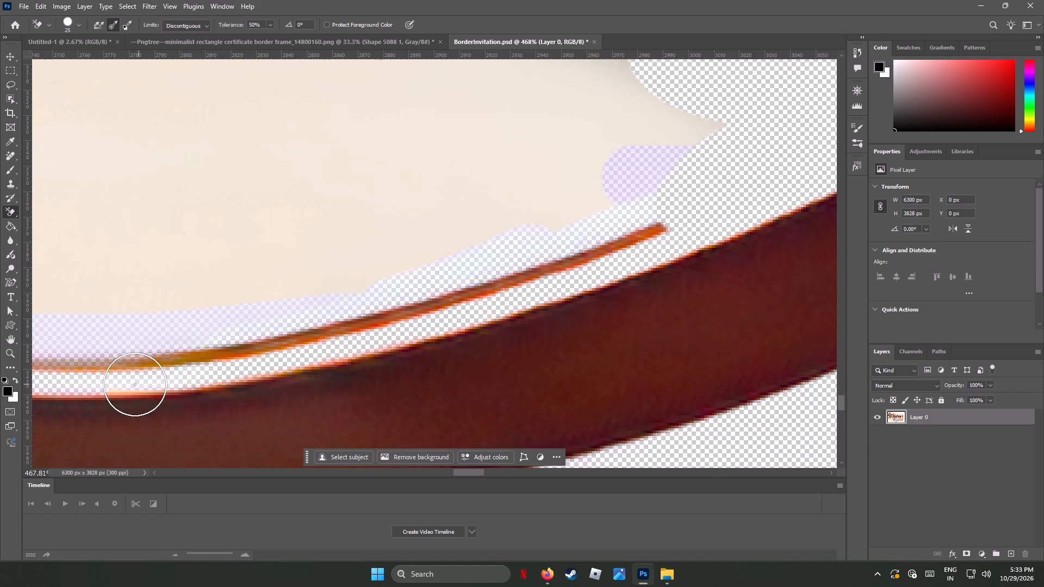
{"action": "left_click", "coordinate": [122, 391]}
{"action": "left_click_drag", "start_coordinate": [122, 391], "coordinate": [253, 372]}
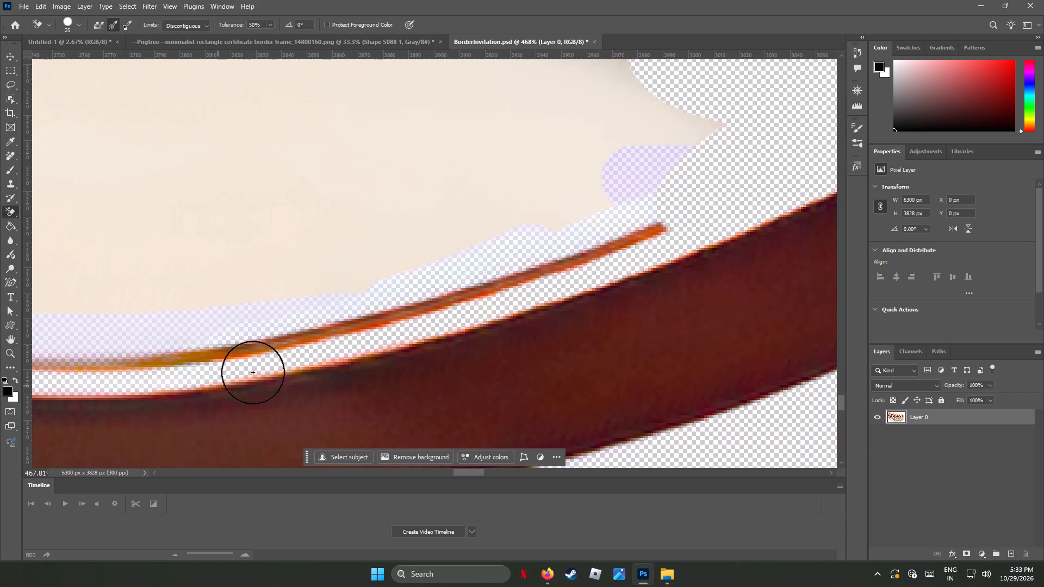
{"action": "left_click_drag", "start_coordinate": [253, 372], "coordinate": [468, 287]}
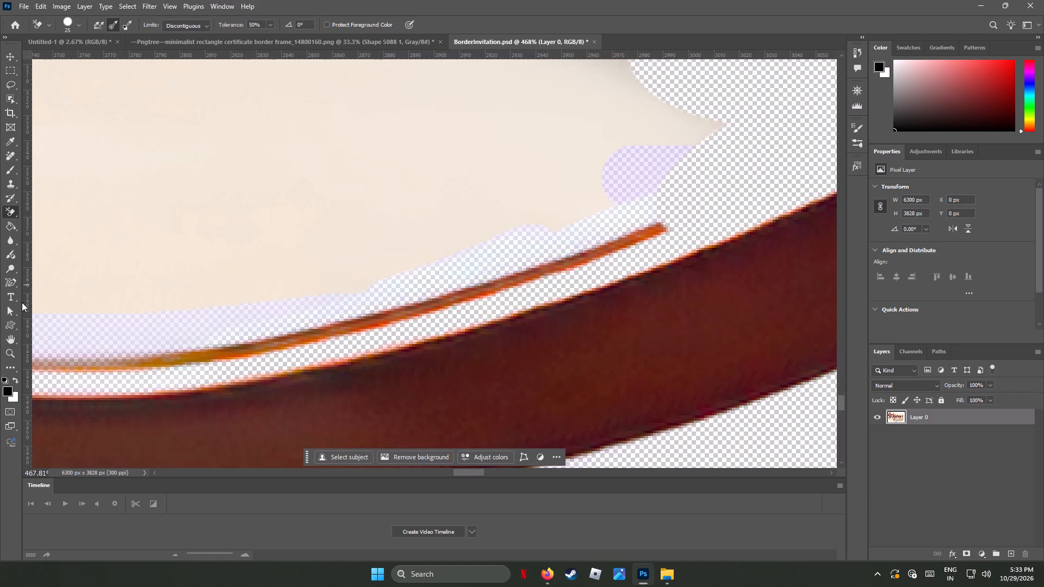
Erase the orange edging line and adjoining parchment inside the loop along its lower stroke with the Eraser.
{"action": "right_click", "coordinate": [11, 209]}
{"action": "left_click", "coordinate": [51, 214]}
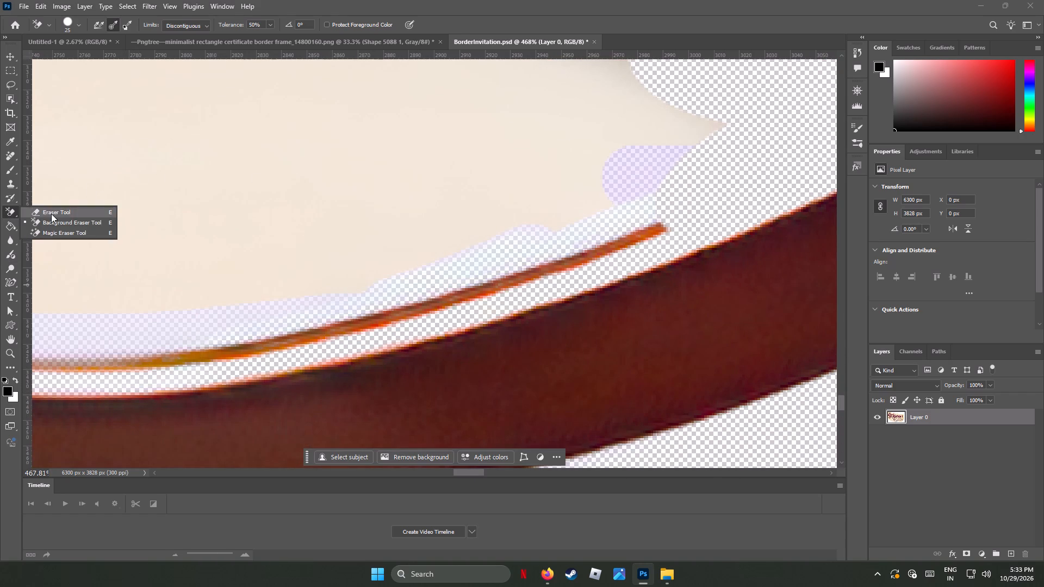
{"action": "left_click_drag", "start_coordinate": [672, 220], "coordinate": [487, 275]}
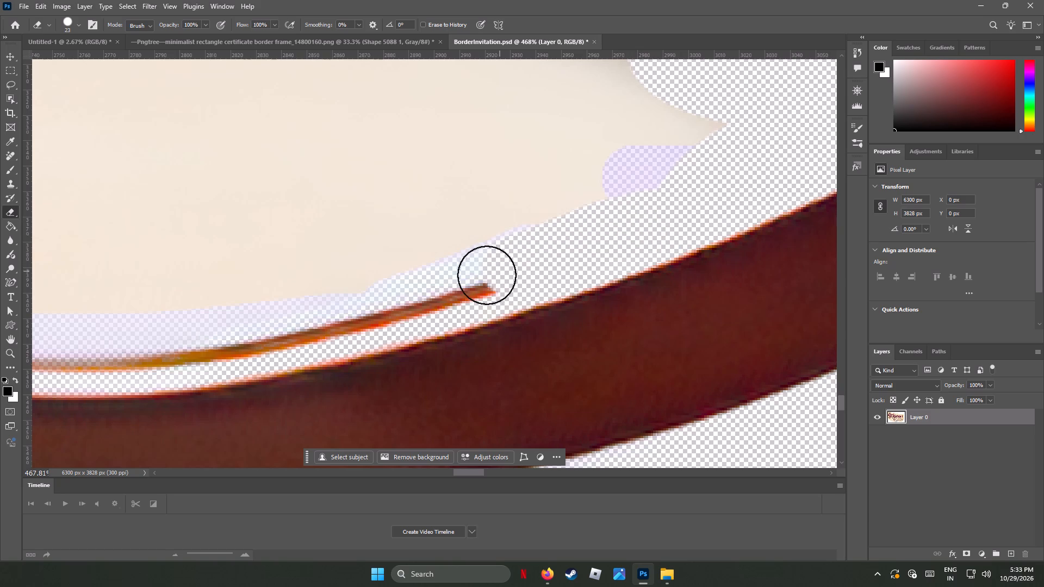
{"action": "left_click_drag", "start_coordinate": [487, 275], "coordinate": [720, 107]}
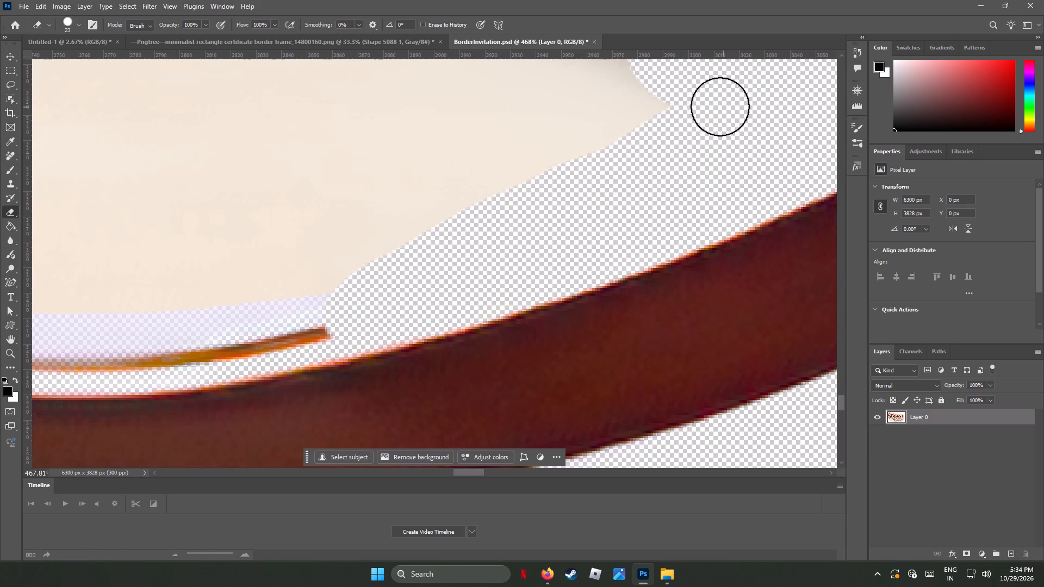
{"action": "left_click_drag", "start_coordinate": [720, 107], "coordinate": [428, 249]}
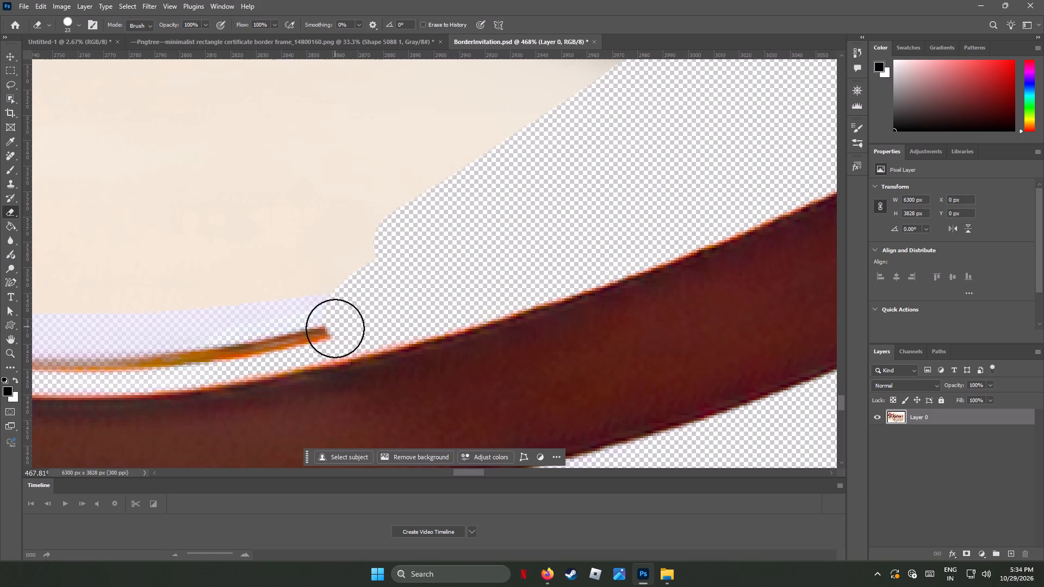
{"action": "left_click_drag", "start_coordinate": [329, 327], "coordinate": [108, 353]}
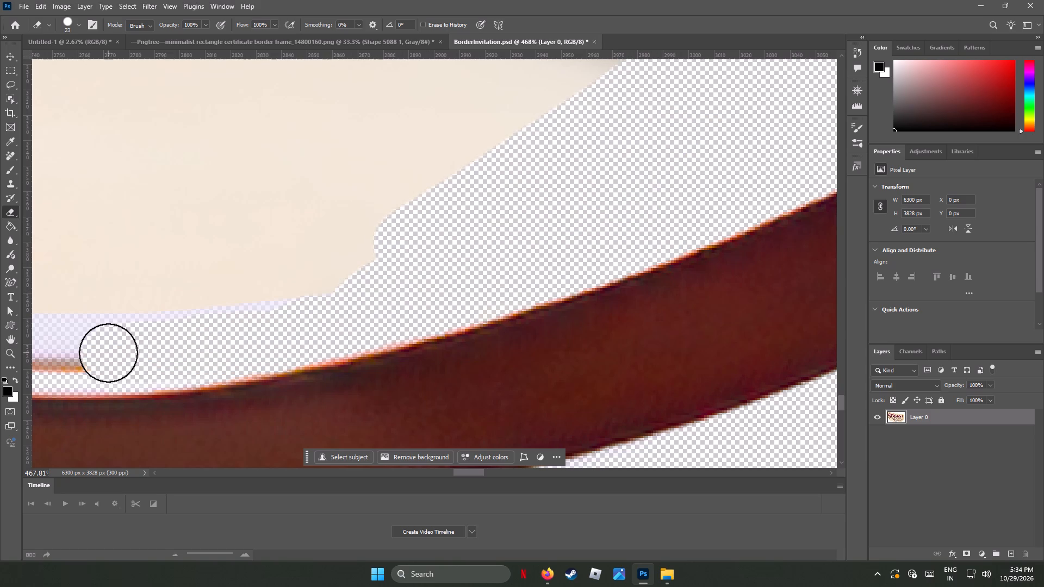
{"action": "left_click_drag", "start_coordinate": [108, 353], "coordinate": [597, 55]}
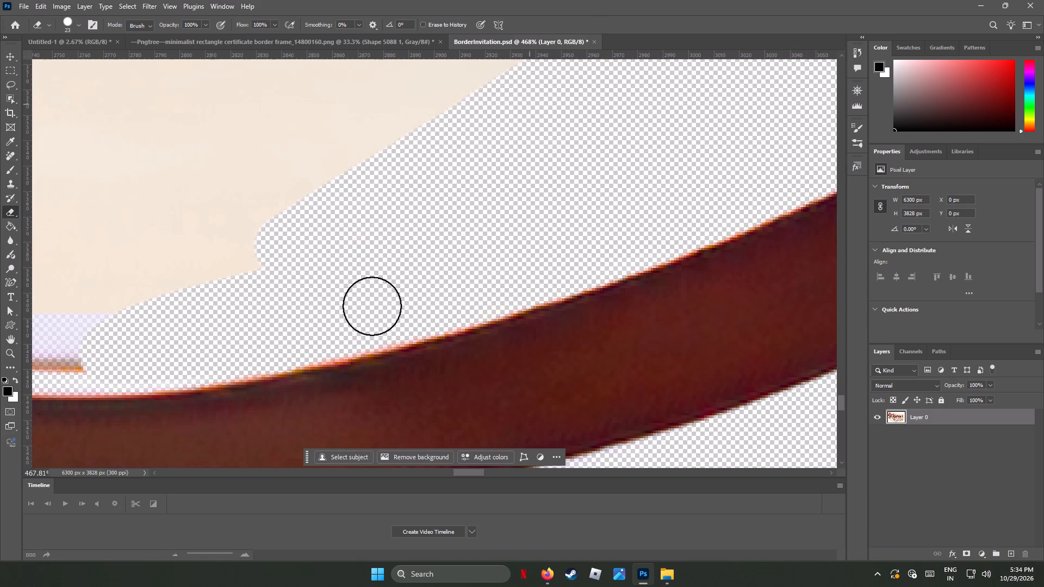
Erase the remaining edging line and shadow inside the loop around its bottom bend and up its rounded end with the Eraser.
{"action": "left_click_drag", "start_coordinate": [471, 471], "coordinate": [458, 473]}
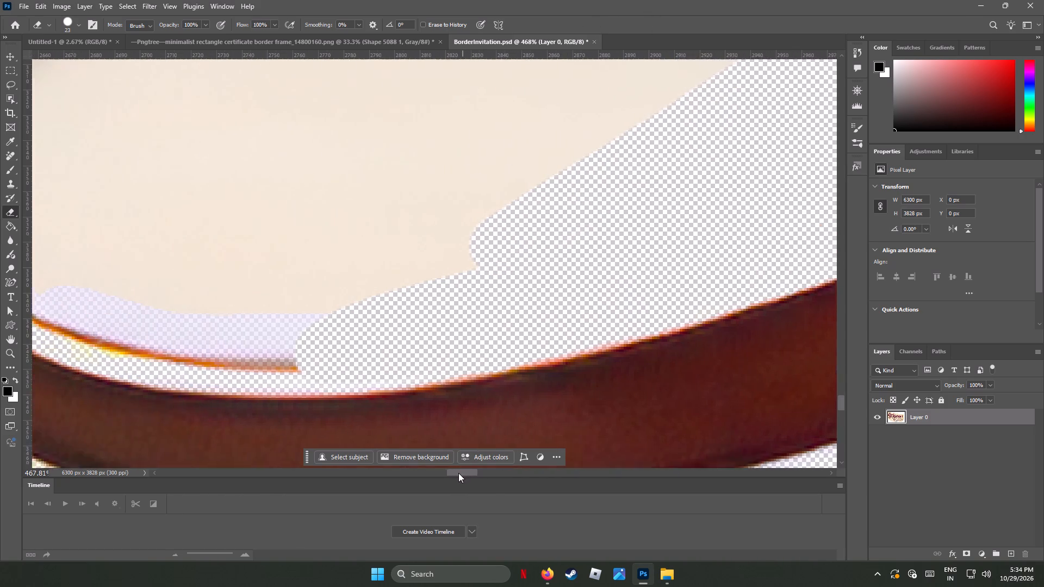
{"action": "left_click_drag", "start_coordinate": [458, 473], "coordinate": [455, 473]}
{"action": "left_click_drag", "start_coordinate": [495, 352], "coordinate": [370, 341]}
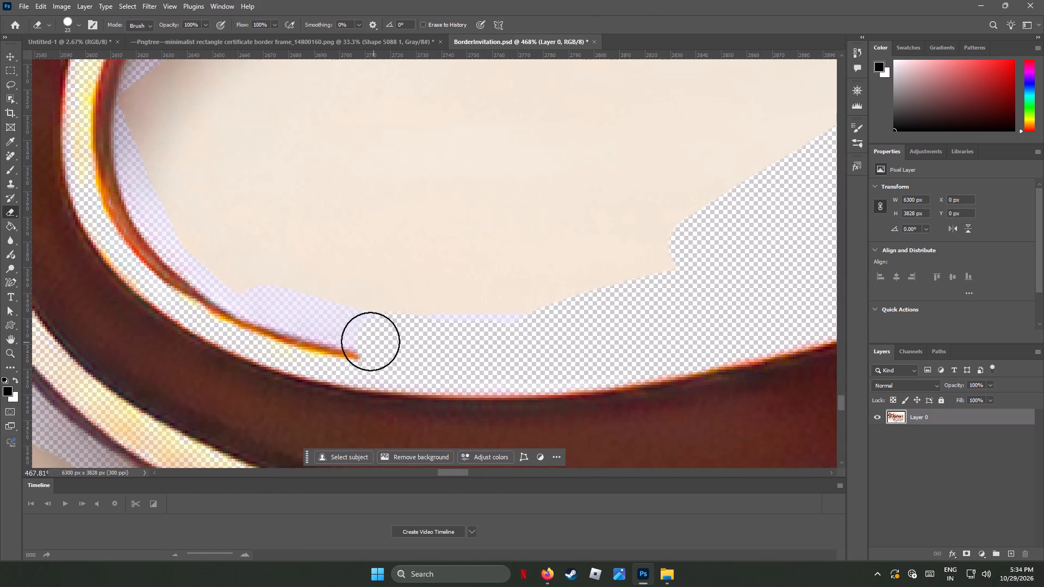
{"action": "left_click_drag", "start_coordinate": [370, 341], "coordinate": [132, 204]}
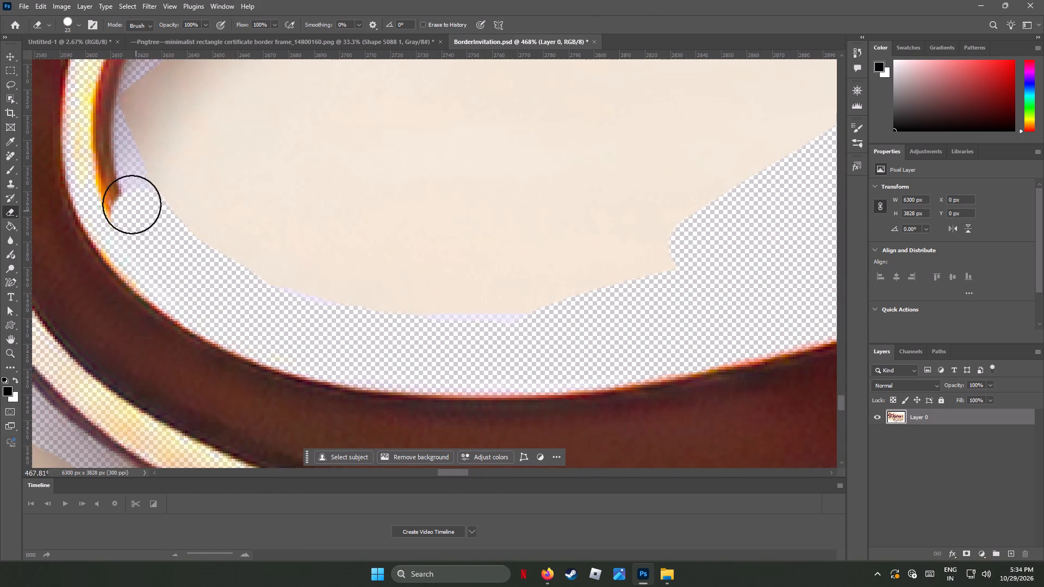
{"action": "left_click_drag", "start_coordinate": [132, 204], "coordinate": [110, 92]}
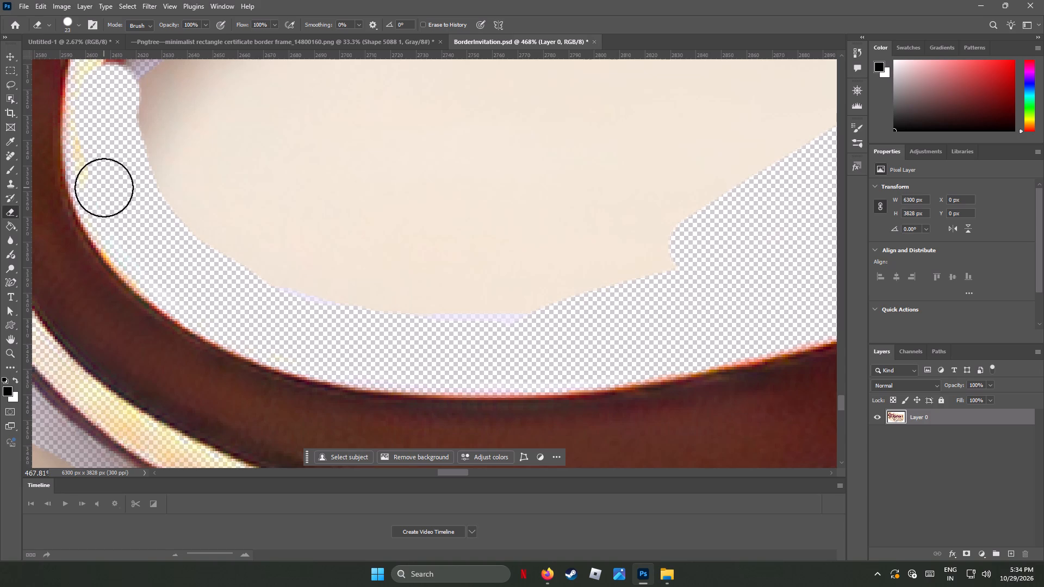
Clean the leftover yellow fringe along the inner edge of the loop's rounded end with the Background Eraser.
{"action": "right_click", "coordinate": [13, 210]}
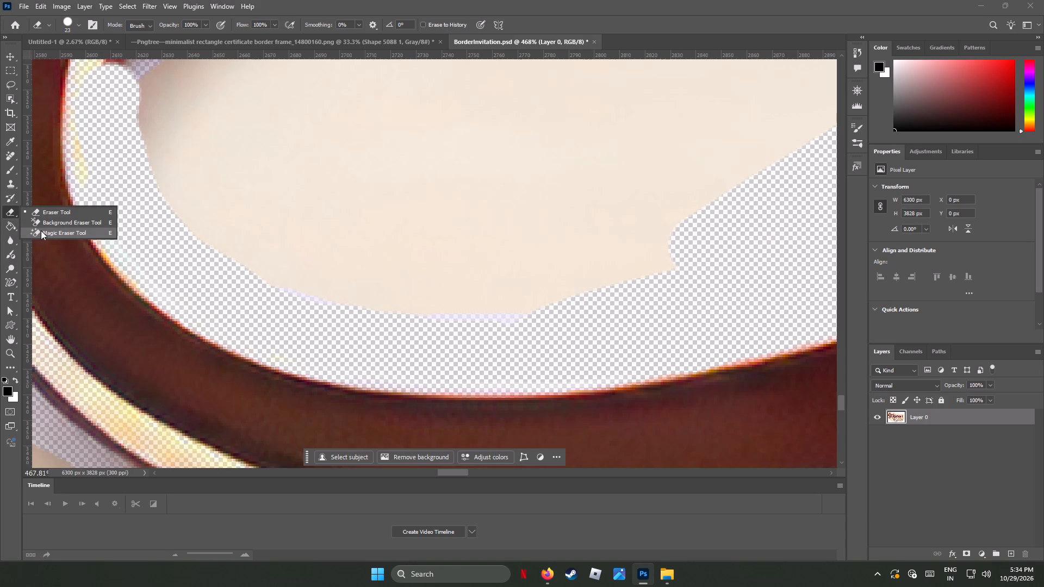
{"action": "left_click", "coordinate": [43, 223]}
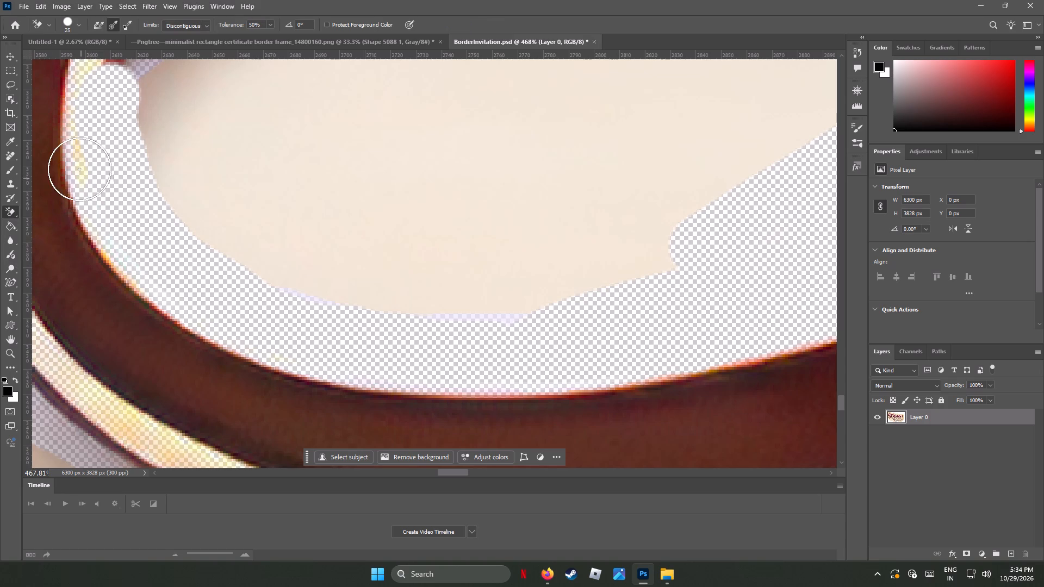
{"action": "left_click_drag", "start_coordinate": [79, 157], "coordinate": [185, 331]}
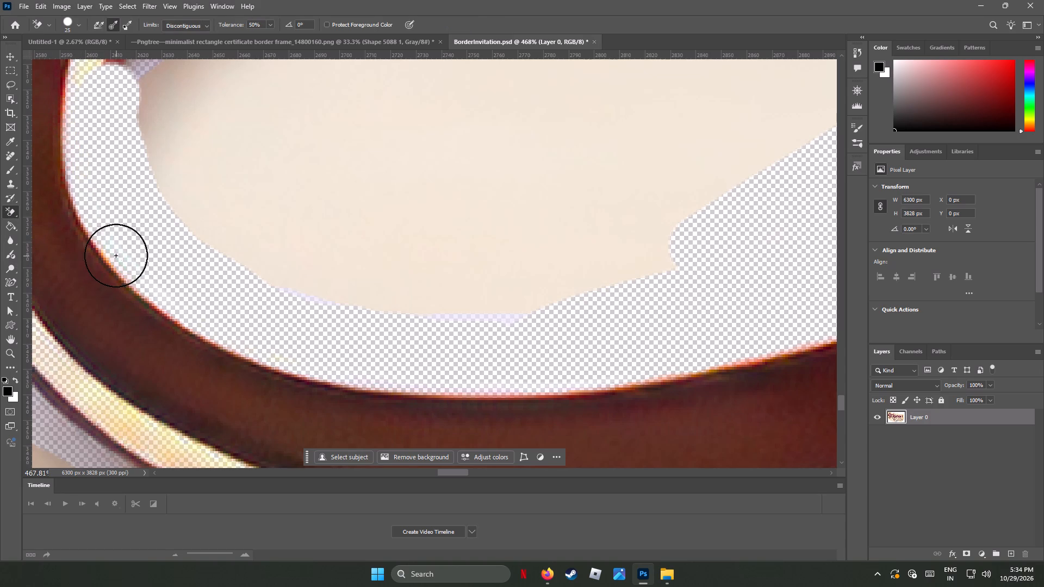
{"action": "left_click_drag", "start_coordinate": [106, 255], "coordinate": [82, 210]}
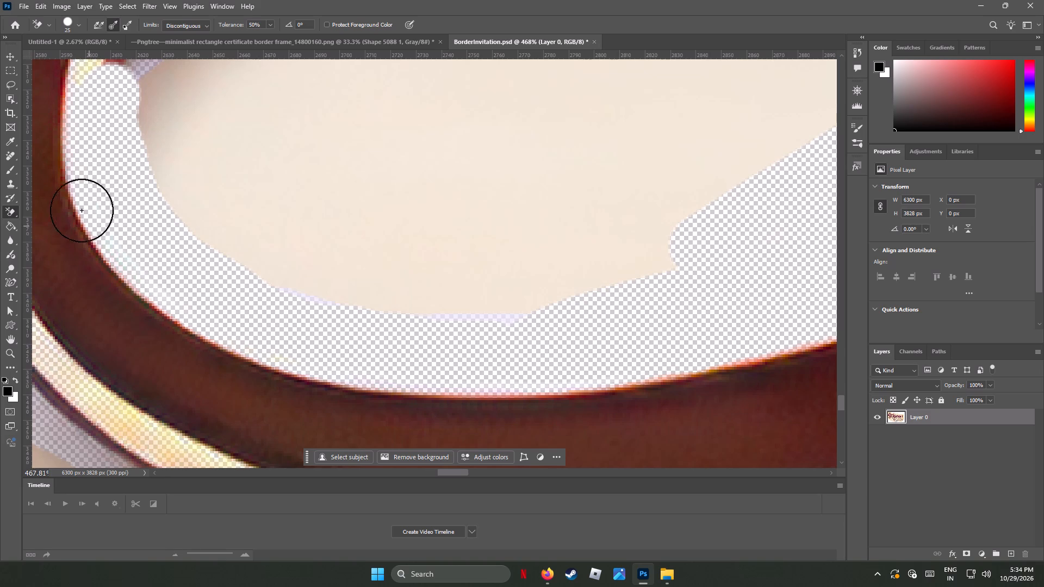
{"action": "left_click_drag", "start_coordinate": [82, 210], "coordinate": [82, 88]}
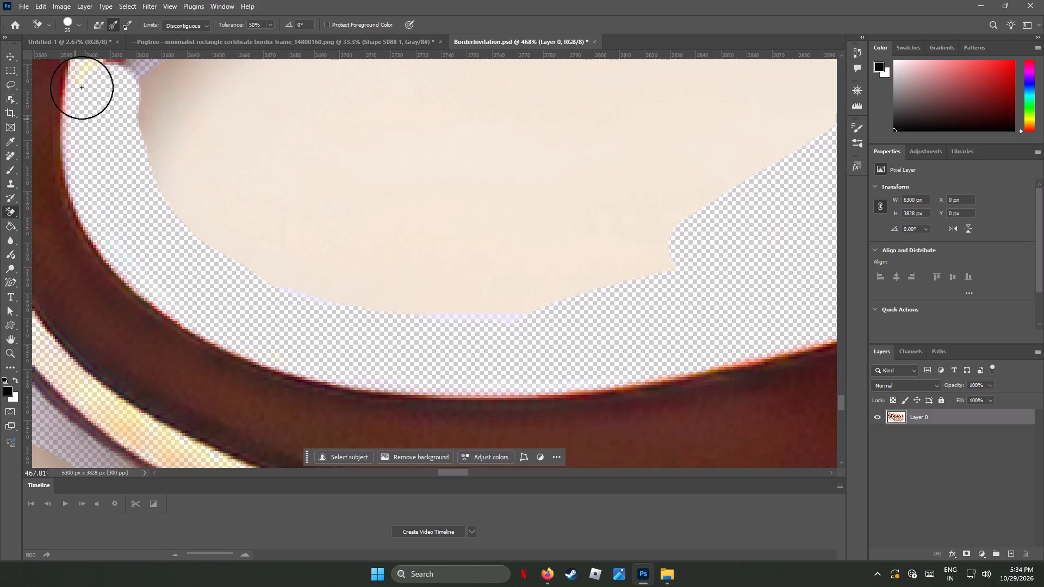
{"action": "left_click_drag", "start_coordinate": [82, 88], "coordinate": [73, 123]}
Remove the cream and yellow band along the outer edge of the loop's lower bend with the Background Eraser.
{"action": "scroll", "coordinate": [174, 332], "scroll_direction": "down", "scroll_amount": 1}
{"action": "scroll", "coordinate": [176, 332], "scroll_direction": "up", "scroll_amount": 1}
{"action": "scroll", "coordinate": [178, 332], "scroll_direction": "down", "scroll_amount": 2}
{"action": "scroll", "coordinate": [179, 333], "scroll_direction": "up", "scroll_amount": 4}
{"action": "scroll", "coordinate": [178, 334], "scroll_direction": "down", "scroll_amount": 1}
{"action": "scroll", "coordinate": [178, 334], "scroll_direction": "up", "scroll_amount": 3}
{"action": "scroll", "coordinate": [179, 334], "scroll_direction": "down", "scroll_amount": 1}
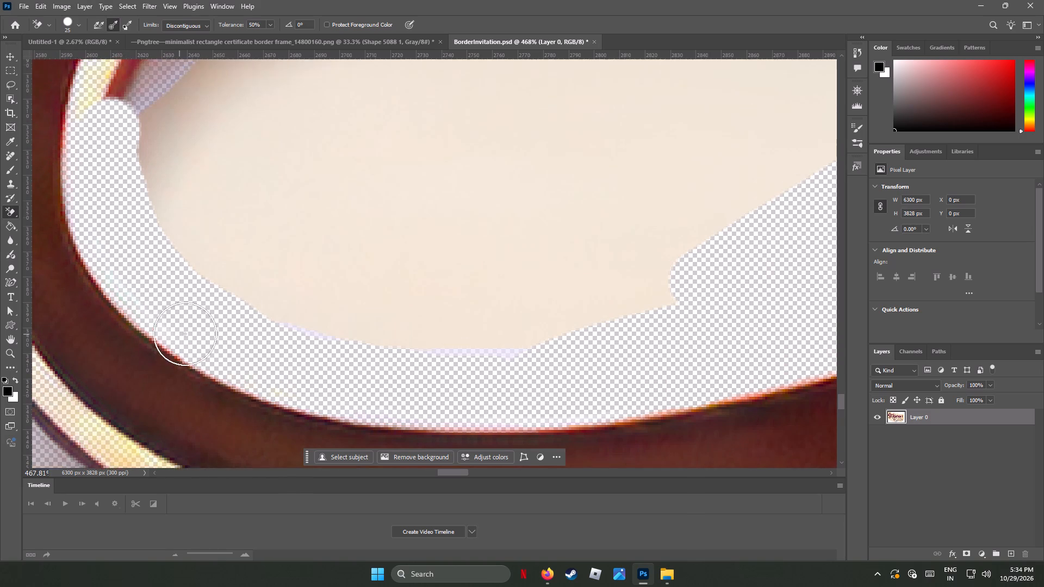
{"action": "scroll", "coordinate": [191, 335], "scroll_direction": "down", "scroll_amount": 14}
{"action": "scroll", "coordinate": [203, 326], "scroll_direction": "up", "scroll_amount": 1}
{"action": "scroll", "coordinate": [203, 326], "scroll_direction": "down", "scroll_amount": 2}
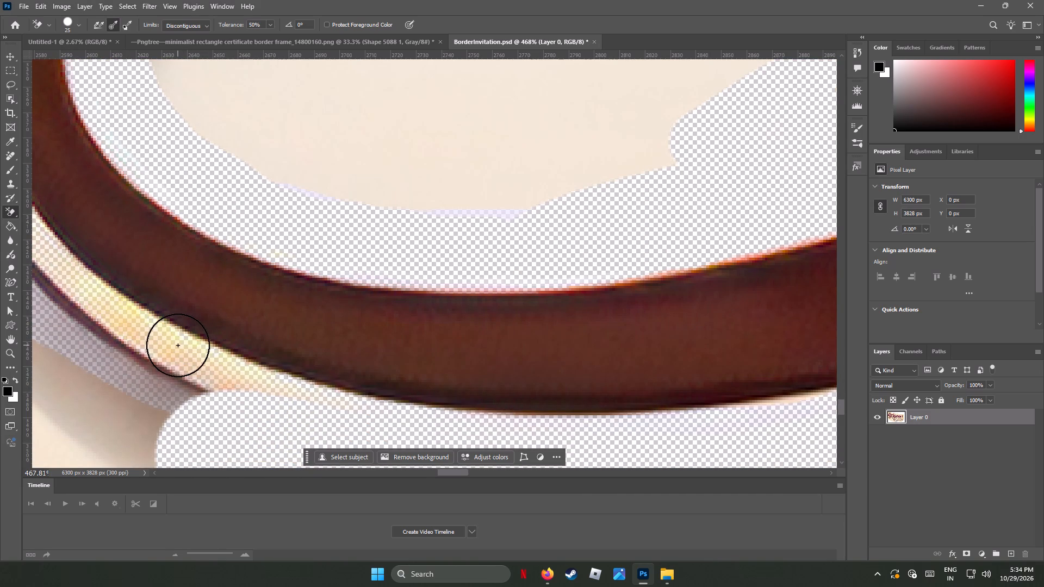
{"action": "left_click_drag", "start_coordinate": [178, 345], "coordinate": [139, 330]}
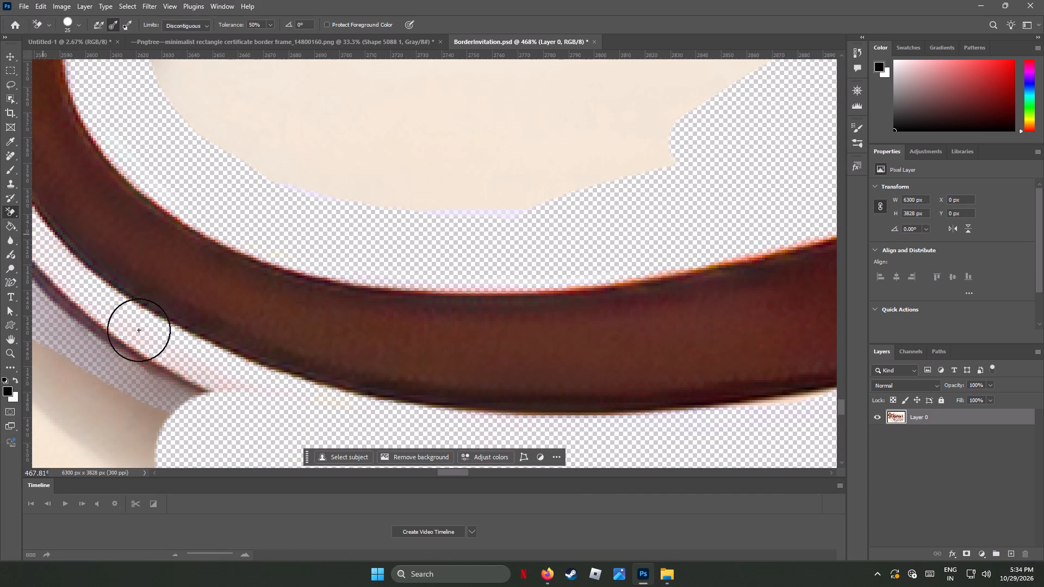
{"action": "left_click_drag", "start_coordinate": [139, 330], "coordinate": [138, 164]}
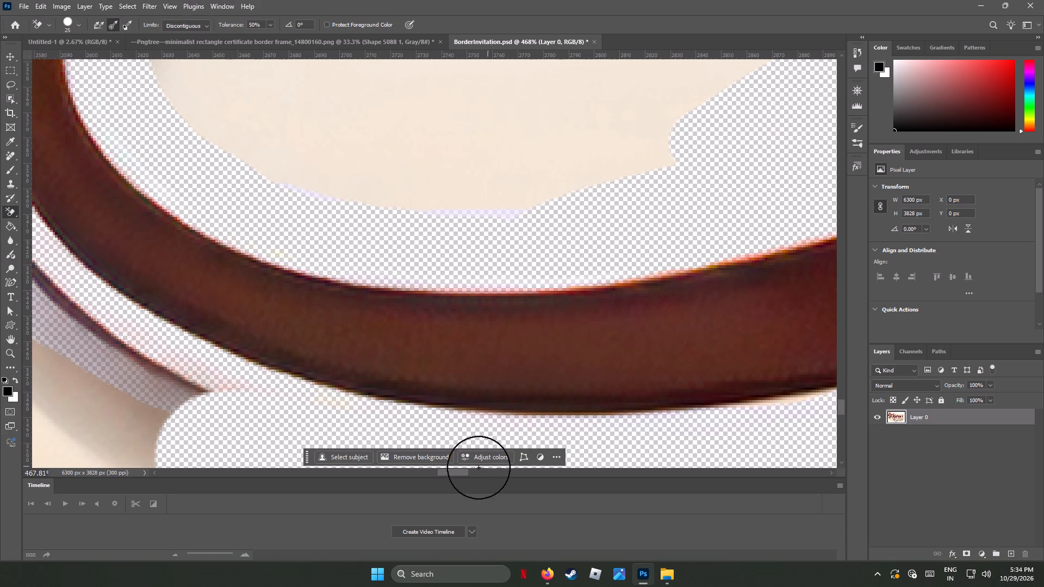
Erase the yellow and dark edging inside the loop where the rounded end curves into the upper stroke with the Eraser.
{"action": "left_click_drag", "start_coordinate": [455, 470], "coordinate": [440, 470]}
{"action": "scroll", "coordinate": [412, 270], "scroll_direction": "up", "scroll_amount": 6}
{"action": "scroll", "coordinate": [412, 270], "scroll_direction": "down", "scroll_amount": 1}
{"action": "scroll", "coordinate": [412, 270], "scroll_direction": "up", "scroll_amount": 4}
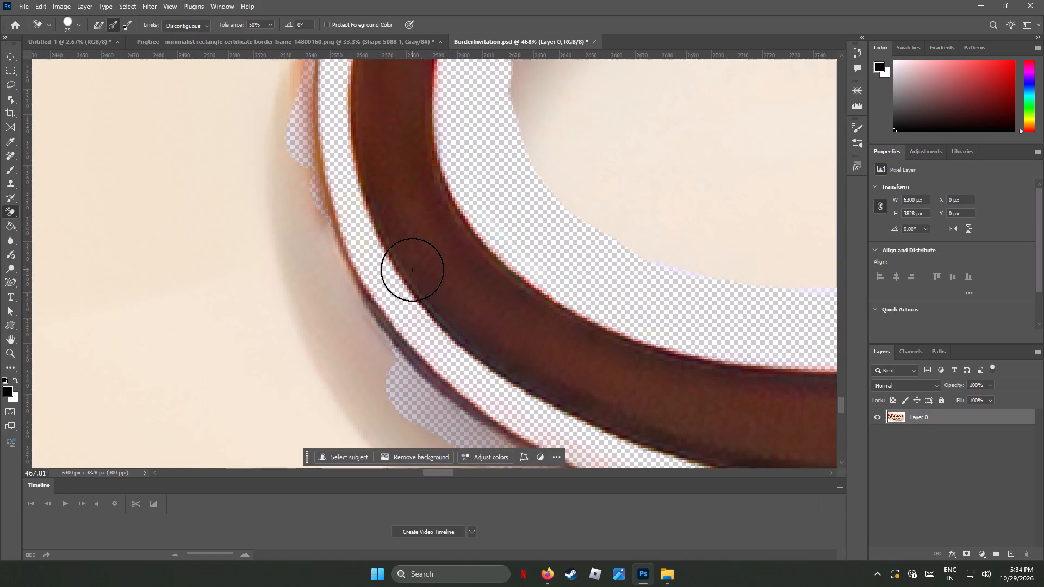
{"action": "scroll", "coordinate": [412, 270], "scroll_direction": "up", "scroll_amount": 4}
{"action": "scroll", "coordinate": [412, 270], "scroll_direction": "down", "scroll_amount": 11}
{"action": "scroll", "coordinate": [412, 270], "scroll_direction": "up", "scroll_amount": 5}
{"action": "scroll", "coordinate": [412, 270], "scroll_direction": "down", "scroll_amount": 4}
{"action": "scroll", "coordinate": [412, 270], "scroll_direction": "up", "scroll_amount": 1}
{"action": "scroll", "coordinate": [412, 270], "scroll_direction": "down", "scroll_amount": 1}
{"action": "scroll", "coordinate": [412, 270], "scroll_direction": "up", "scroll_amount": 5}
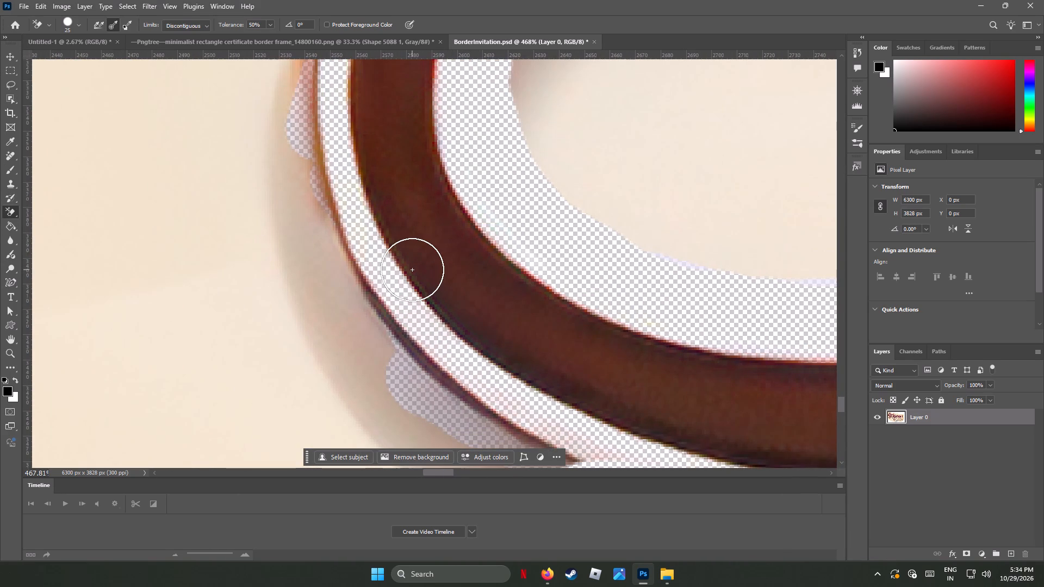
{"action": "scroll", "coordinate": [412, 270], "scroll_direction": "down", "scroll_amount": 9, "text": "alt"}
{"action": "scroll", "coordinate": [412, 267], "scroll_direction": "up", "scroll_amount": 1, "text": "alt"}
{"action": "scroll", "coordinate": [412, 267], "scroll_direction": "down", "scroll_amount": 1, "text": "alt"}
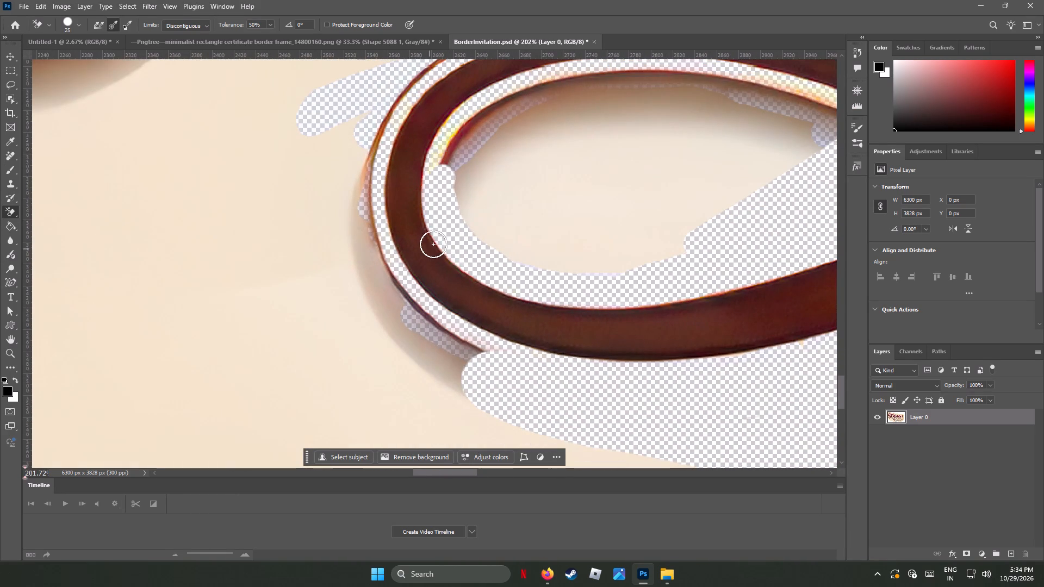
{"action": "right_click", "coordinate": [14, 211]}
{"action": "left_click", "coordinate": [54, 211]}
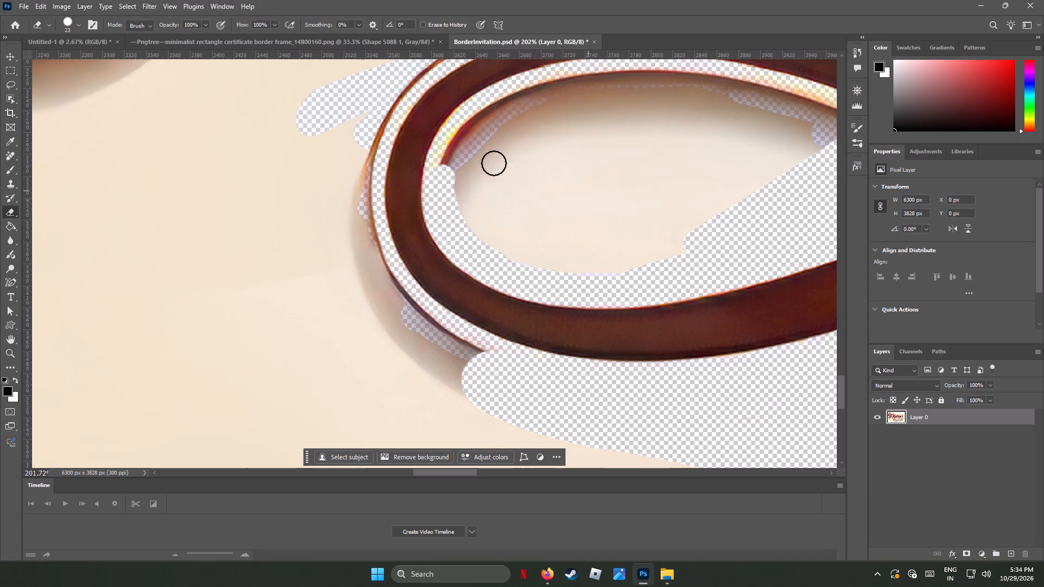
{"action": "left_click_drag", "start_coordinate": [436, 174], "coordinate": [440, 170]}
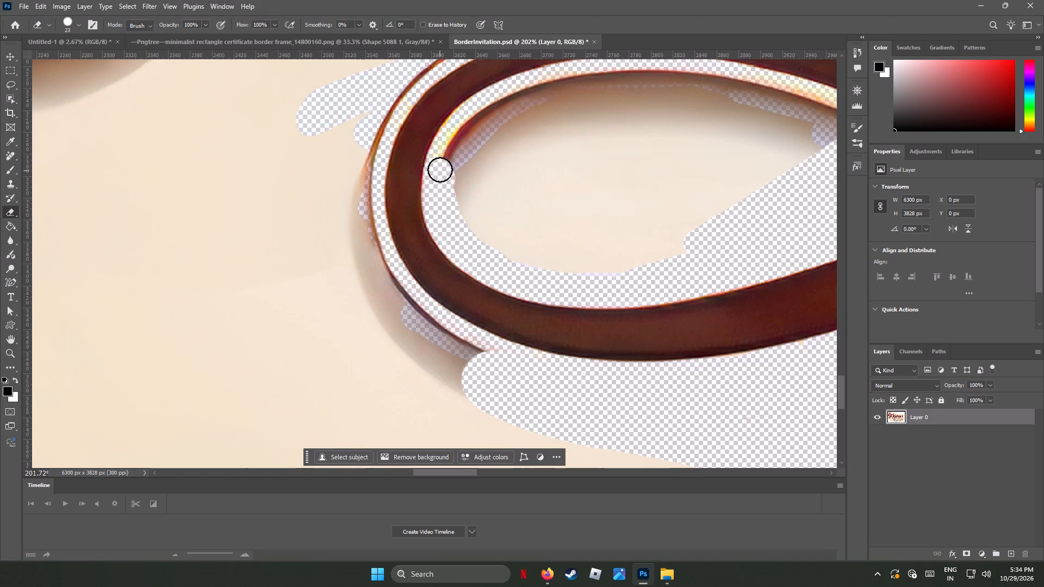
{"action": "left_click_drag", "start_coordinate": [440, 170], "coordinate": [518, 96]}
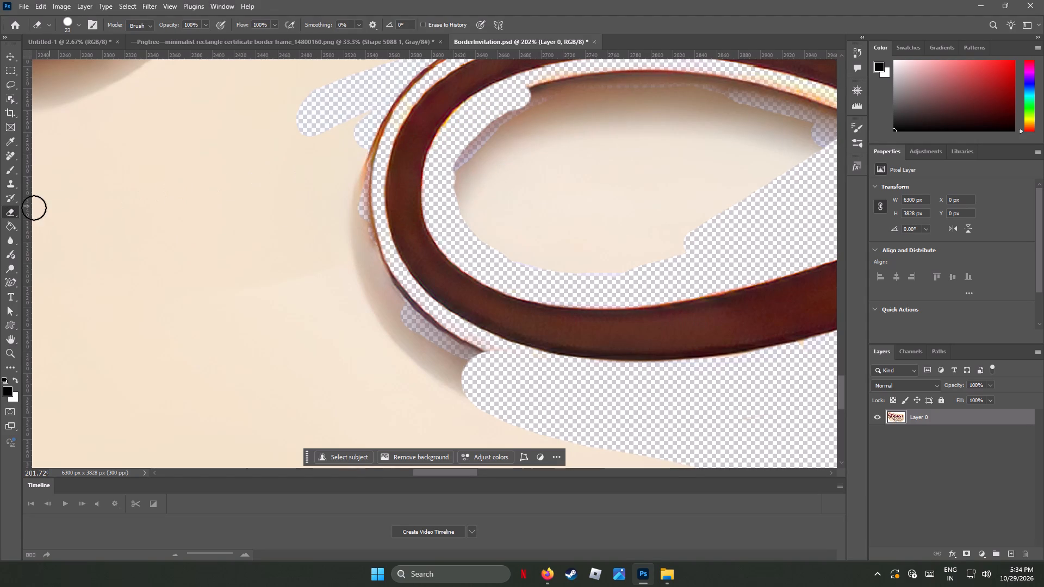
Clean the yellow fringe from the inner edge of the loop's rounded end, near the upper stroke, with the Background Eraser.
{"action": "right_click", "coordinate": [13, 214]}
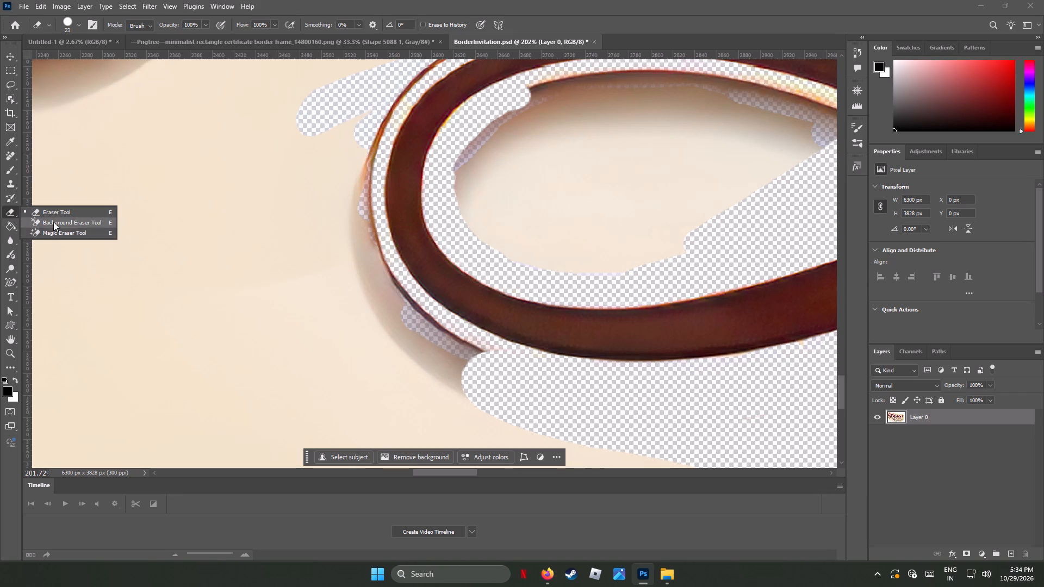
{"action": "left_click", "coordinate": [53, 222]}
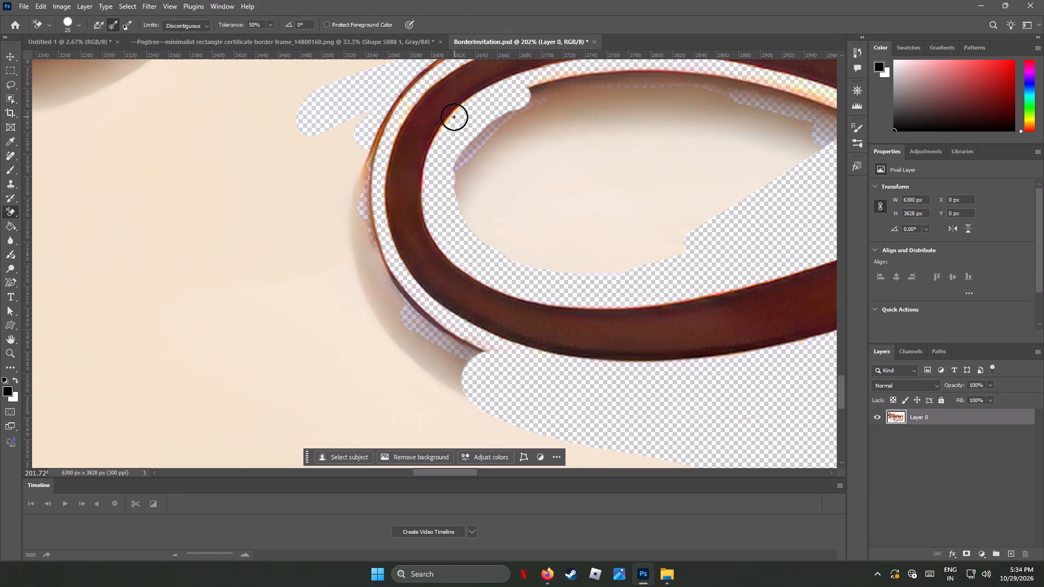
{"action": "left_click_drag", "start_coordinate": [451, 117], "coordinate": [439, 145]}
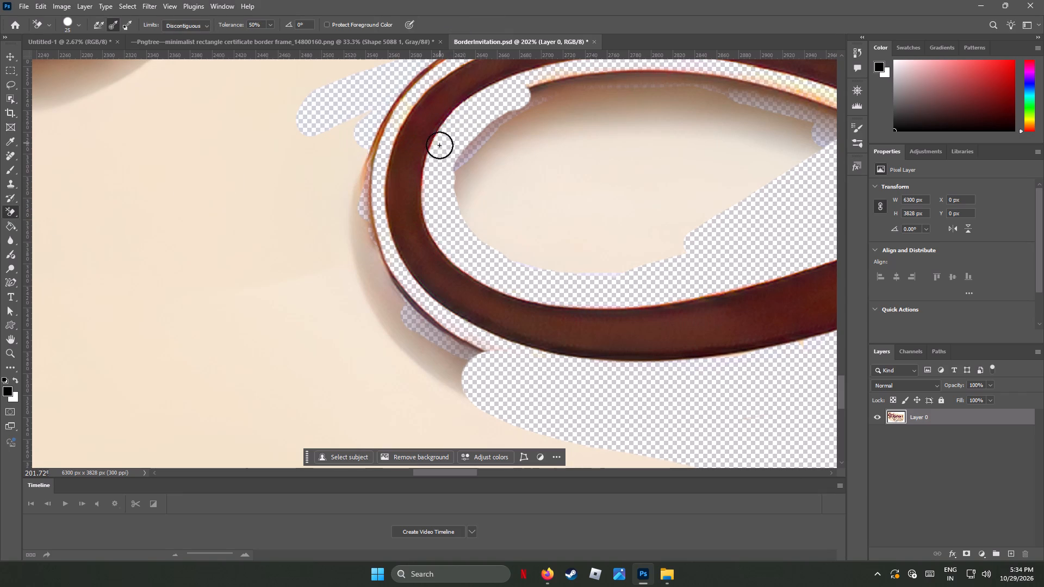
{"action": "left_click_drag", "start_coordinate": [439, 145], "coordinate": [456, 259]}
{"action": "left_click_drag", "start_coordinate": [456, 259], "coordinate": [651, 74]}
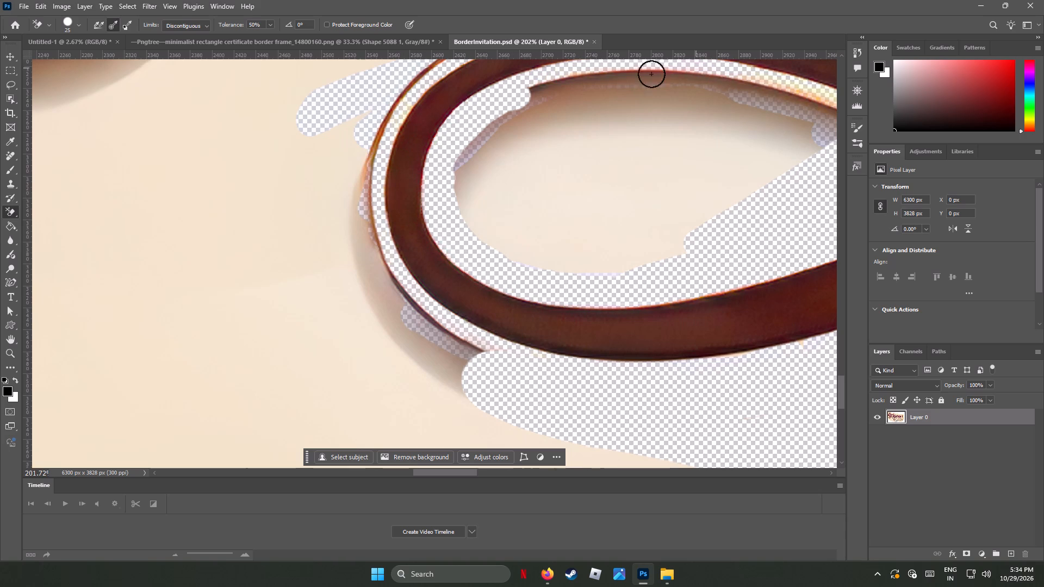
{"action": "left_click_drag", "start_coordinate": [651, 74], "coordinate": [877, 121]}
Erase the dark and gold edging and adjoining parchment inside the loop, from its rounded end along the upper stroke, with the Eraser.
{"action": "right_click", "coordinate": [10, 212]}
{"action": "left_click", "coordinate": [45, 211]}
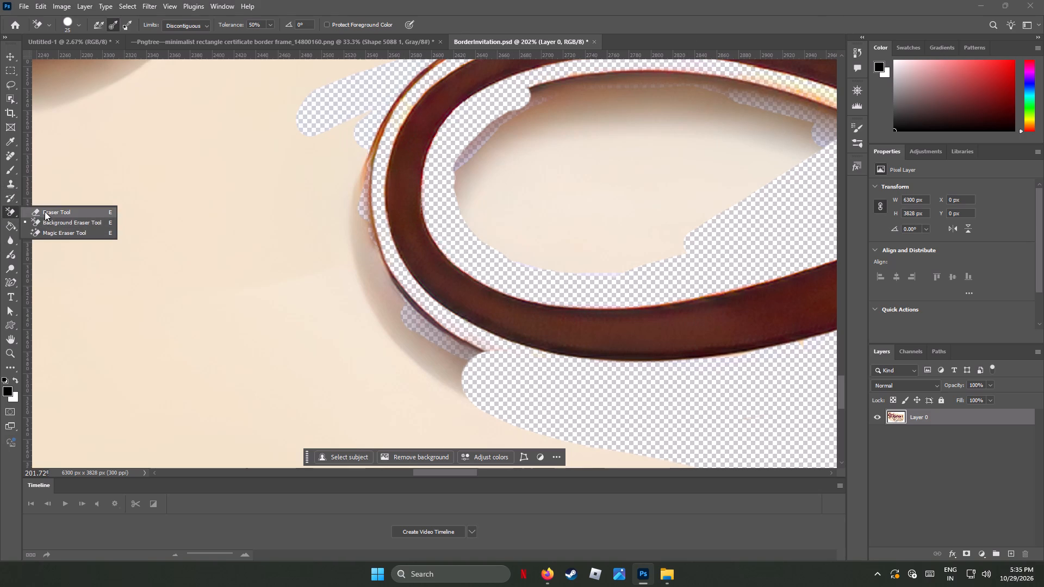
{"action": "left_click_drag", "start_coordinate": [557, 84], "coordinate": [465, 157]}
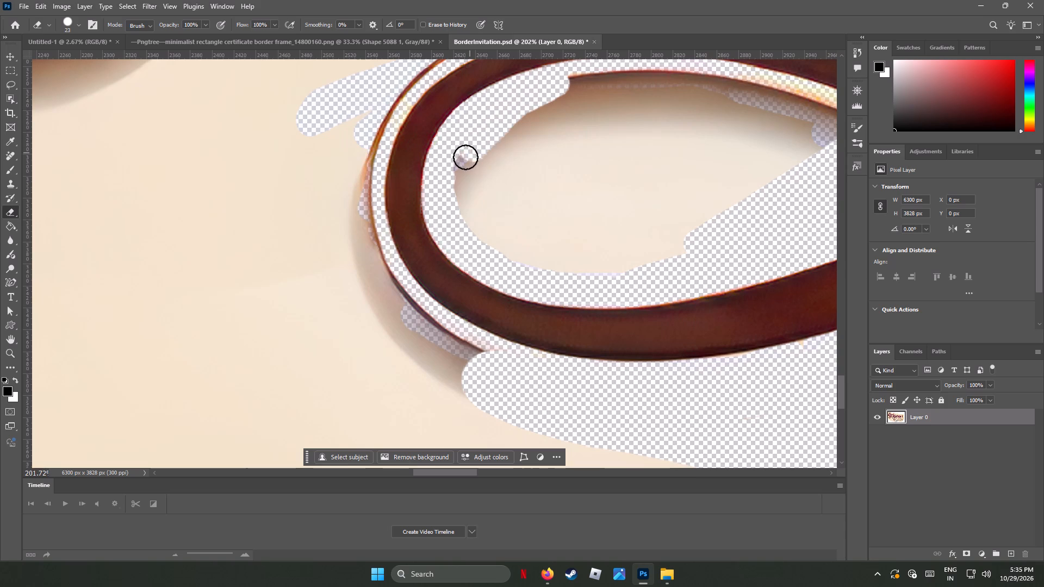
{"action": "left_click_drag", "start_coordinate": [465, 157], "coordinate": [507, 133]}
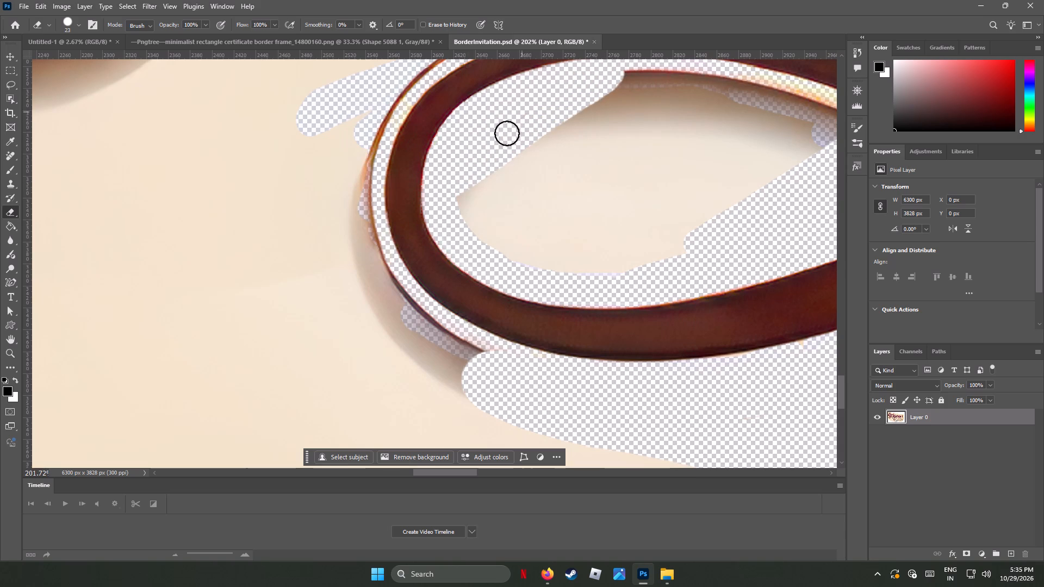
{"action": "left_click_drag", "start_coordinate": [507, 133], "coordinate": [514, 220]}
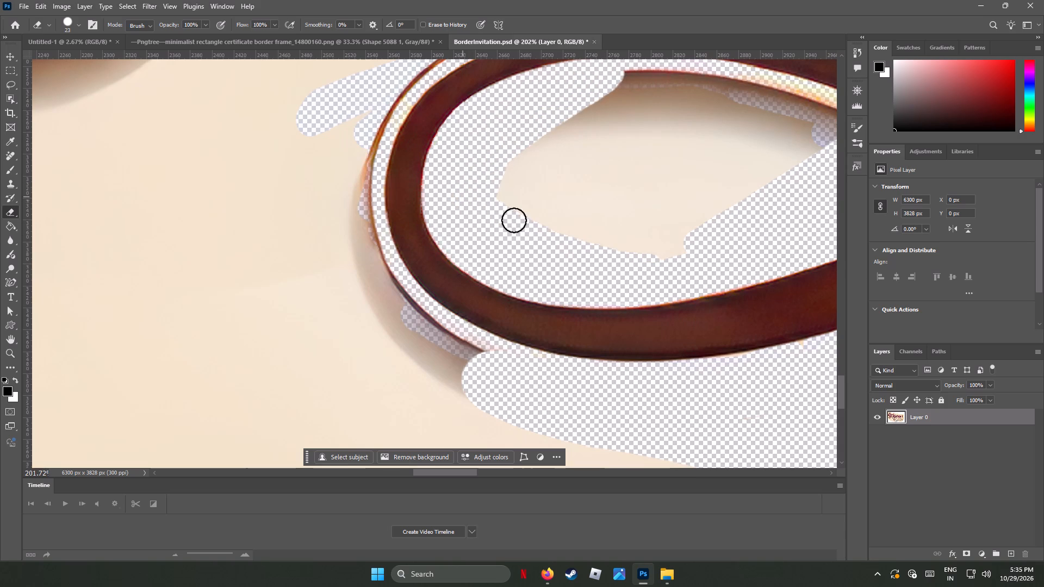
{"action": "left_click_drag", "start_coordinate": [514, 220], "coordinate": [470, 199]}
{"action": "scroll", "coordinate": [614, 241], "scroll_direction": "up", "scroll_amount": 7}
{"action": "left_click_drag", "start_coordinate": [637, 139], "coordinate": [629, 144]}
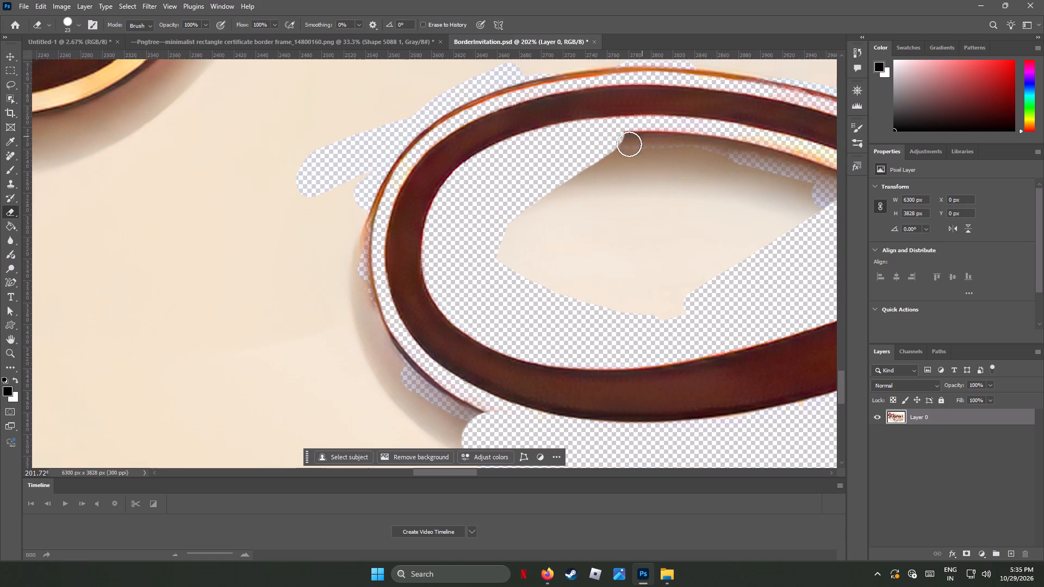
{"action": "left_click_drag", "start_coordinate": [629, 144], "coordinate": [511, 232]}
{"action": "left_click_drag", "start_coordinate": [647, 138], "coordinate": [711, 138]}
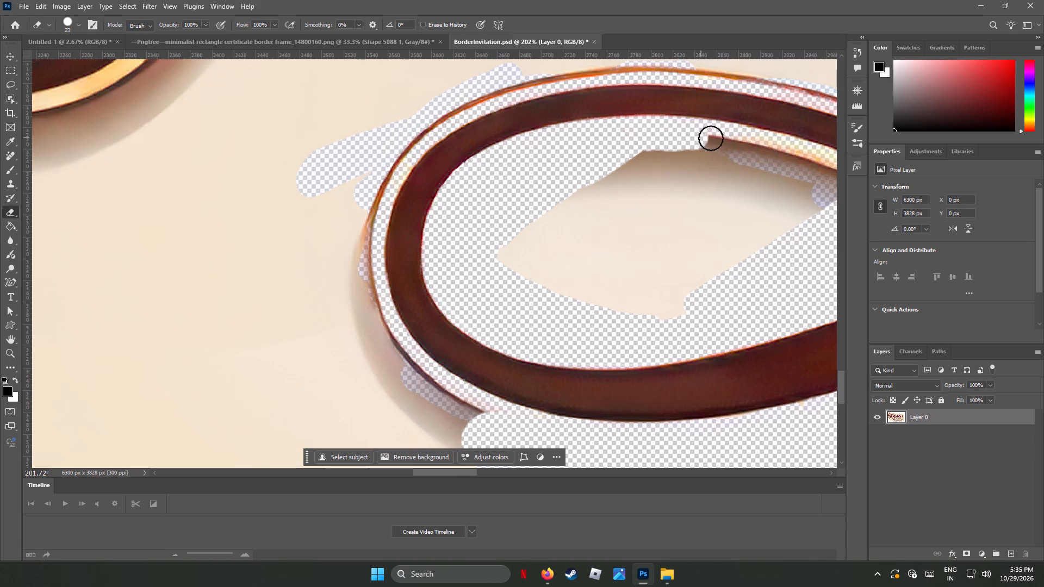
{"action": "left_click_drag", "start_coordinate": [711, 138], "coordinate": [829, 167]}
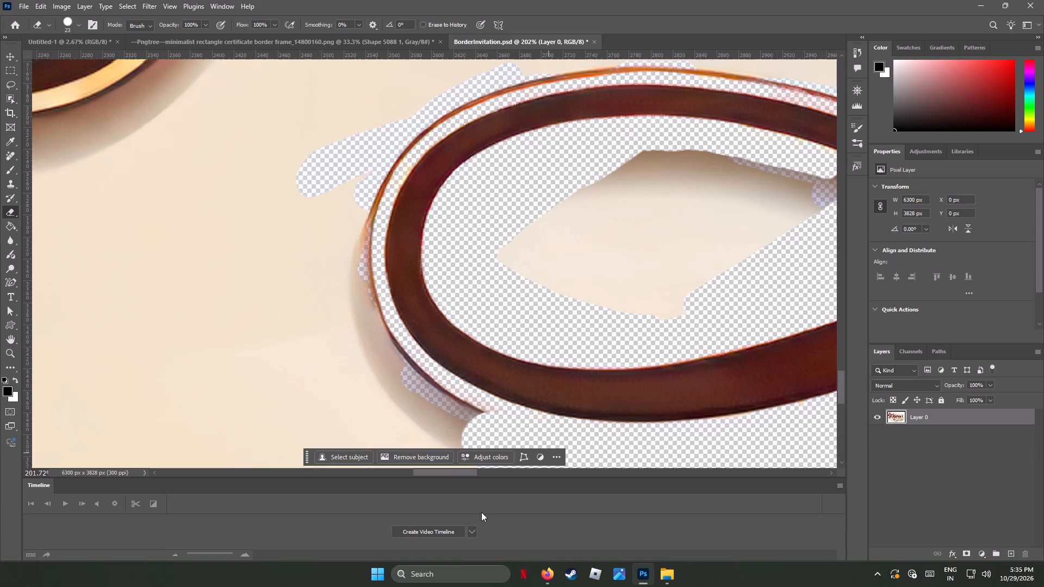
Erase the thin dark outline and shadow outside the loop's rounded end, from the lower bend up to the top curve, with the Eraser.
{"action": "left_click_drag", "start_coordinate": [481, 421], "coordinate": [422, 377]}
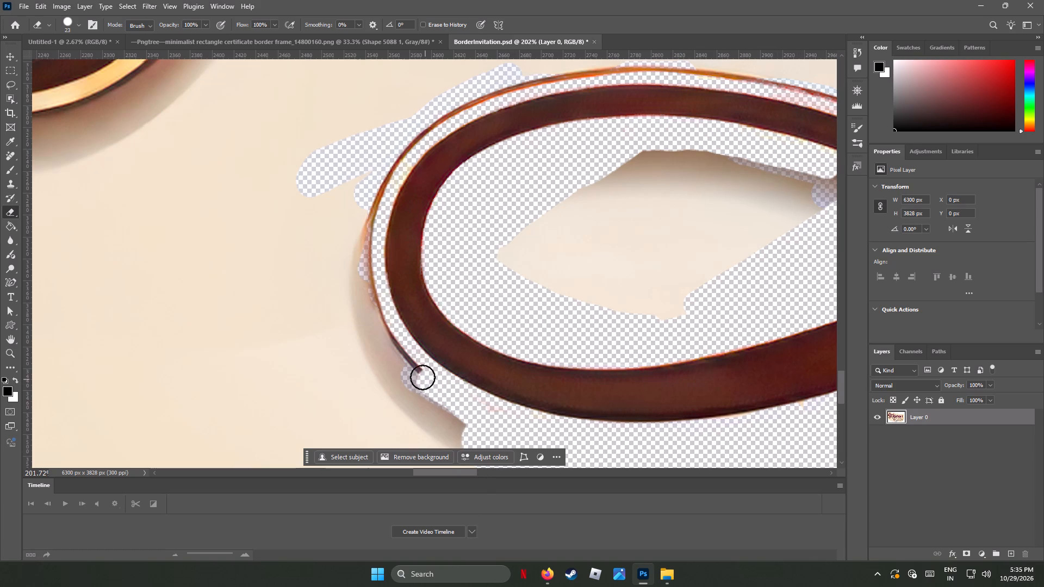
{"action": "left_click_drag", "start_coordinate": [422, 377], "coordinate": [356, 296]}
{"action": "left_click_drag", "start_coordinate": [465, 428], "coordinate": [406, 379]}
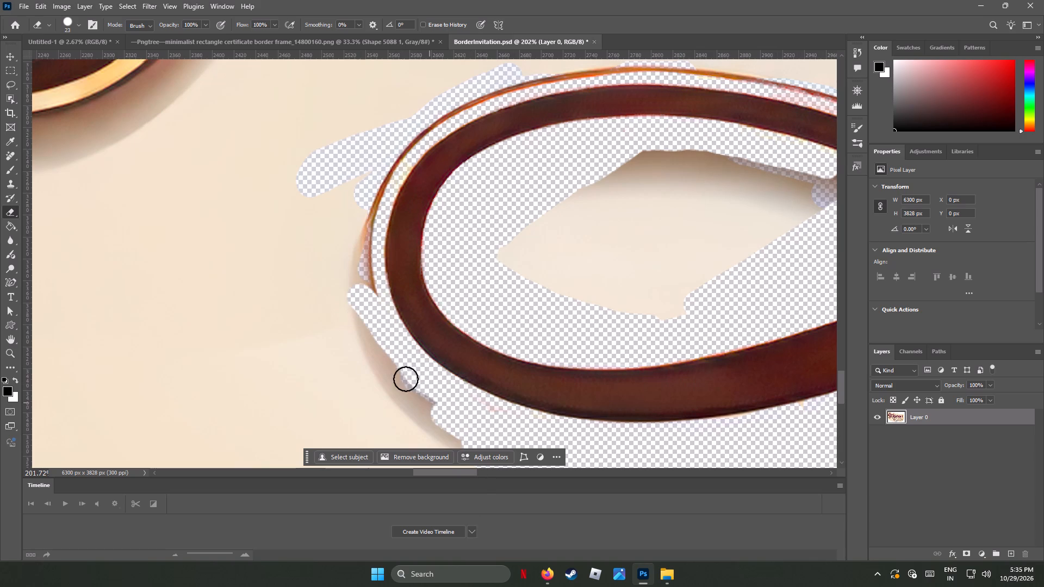
{"action": "left_click_drag", "start_coordinate": [406, 379], "coordinate": [324, 291]}
{"action": "left_click_drag", "start_coordinate": [365, 302], "coordinate": [368, 266]}
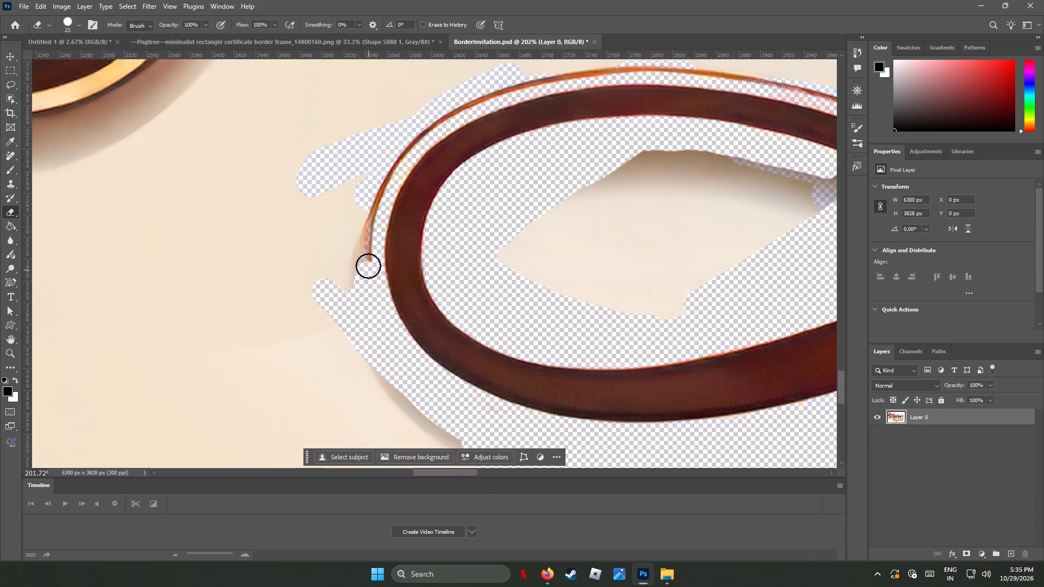
{"action": "left_click_drag", "start_coordinate": [368, 266], "coordinate": [408, 132]}
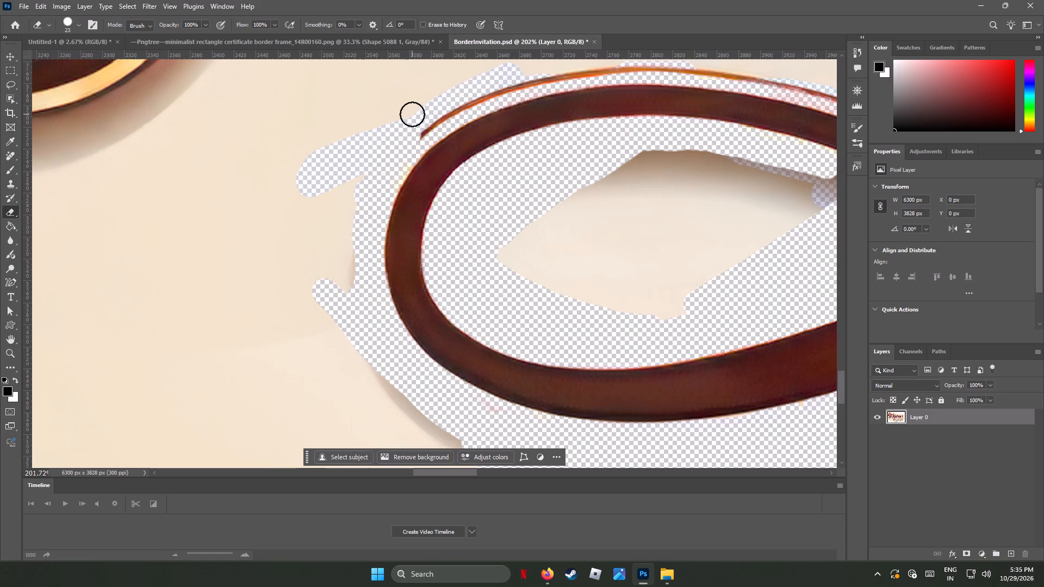
{"action": "left_click_drag", "start_coordinate": [405, 146], "coordinate": [495, 89]}
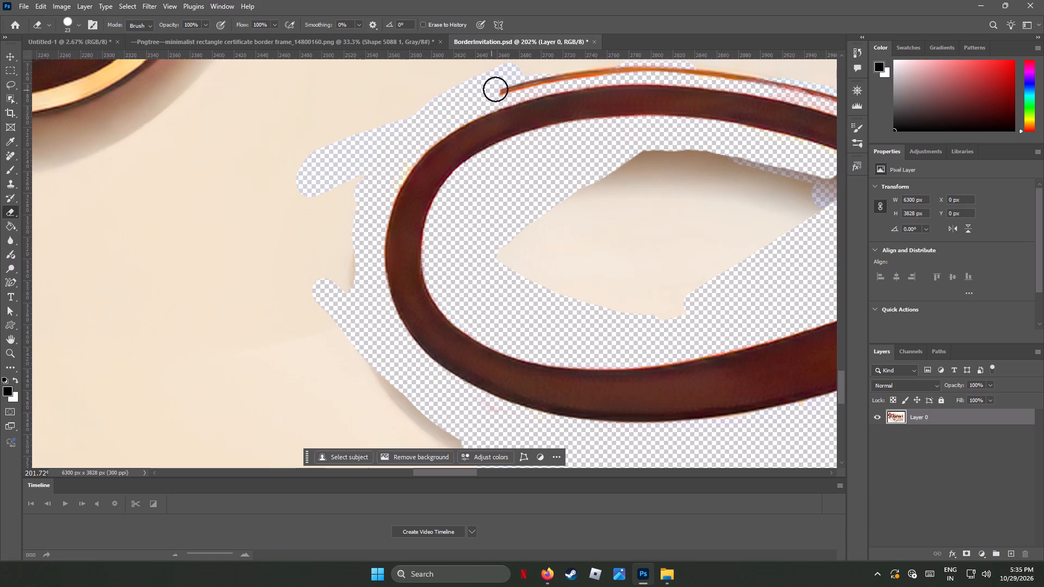
{"action": "left_click_drag", "start_coordinate": [495, 89], "coordinate": [573, 70]}
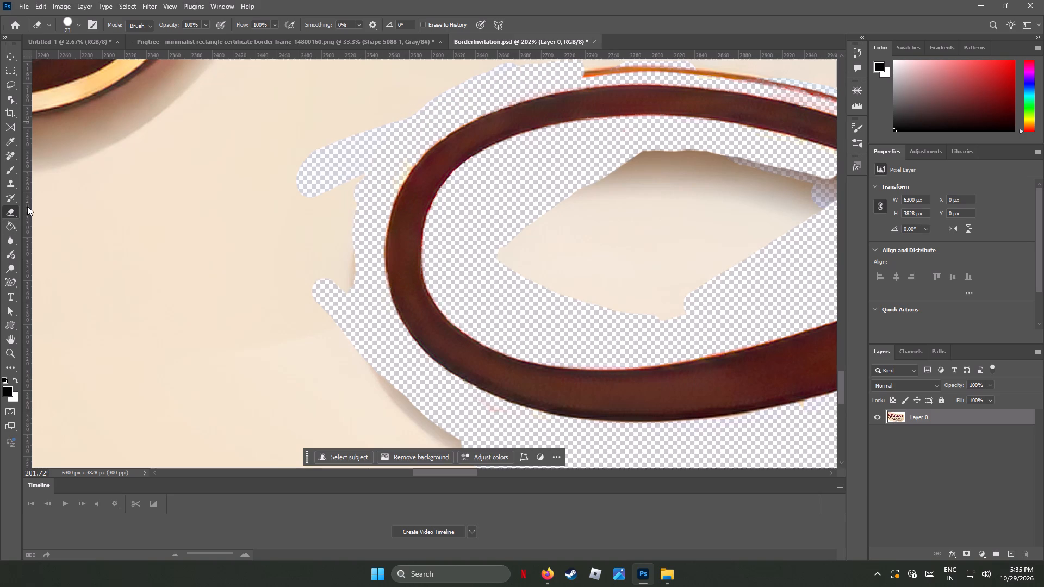
Clean the yellow fringe from the outer edge of the loop's rounded end, down to the lower bend, with the Background Eraser.
{"action": "right_click", "coordinate": [11, 213]}
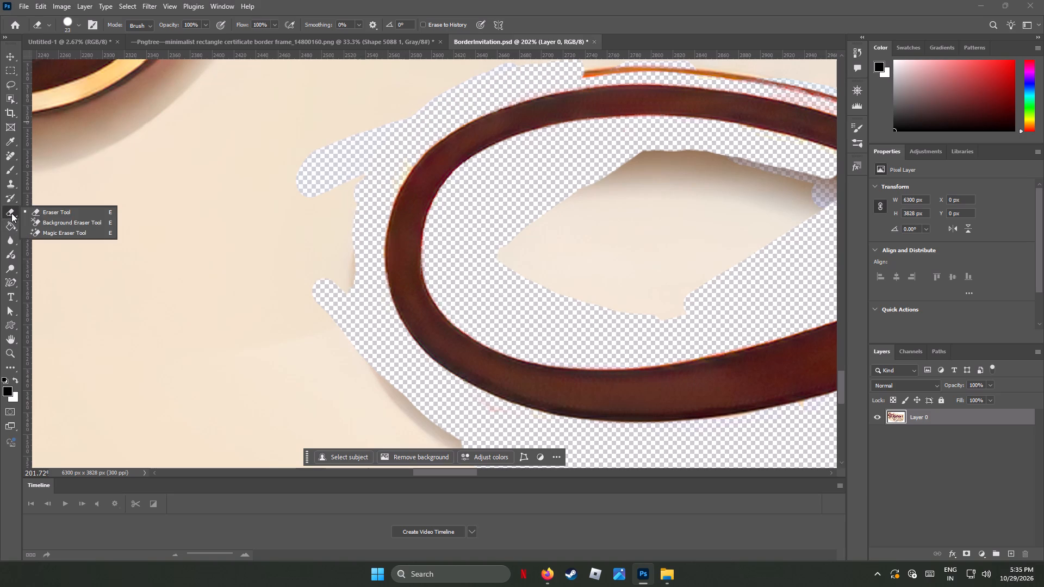
{"action": "left_click", "coordinate": [45, 221]}
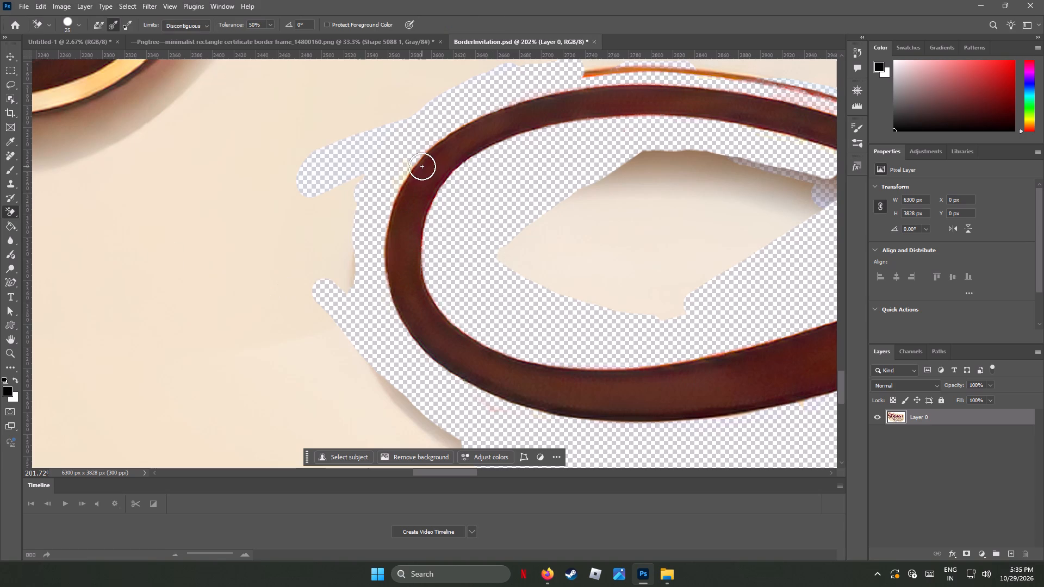
{"action": "left_click_drag", "start_coordinate": [411, 167], "coordinate": [390, 193]}
{"action": "left_click_drag", "start_coordinate": [390, 193], "coordinate": [481, 428]}
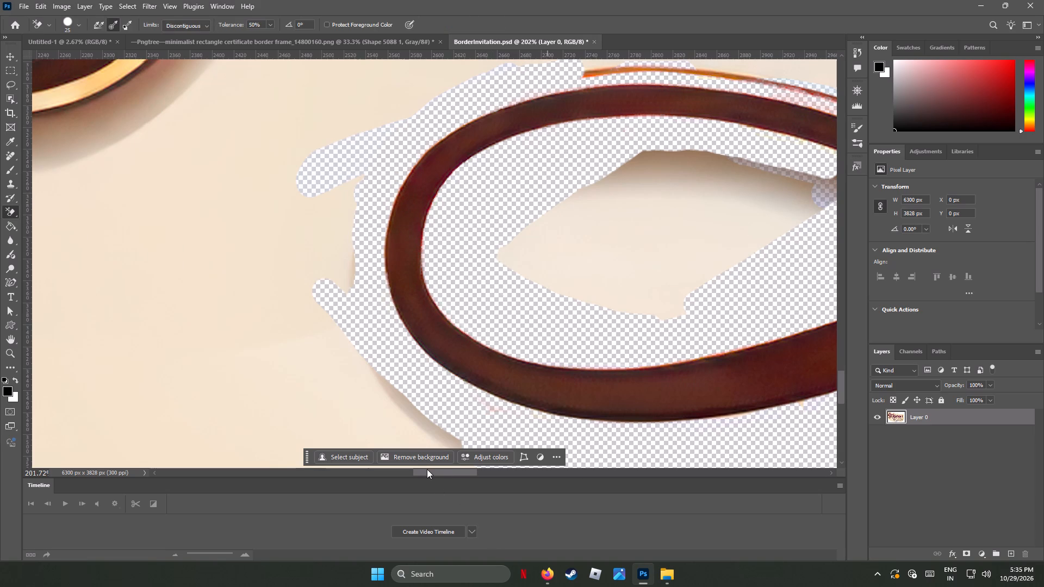
Erase the remaining parchment island and shadow scraps from the middle of the loop with the Eraser.
{"action": "left_click_drag", "start_coordinate": [430, 473], "coordinate": [456, 482]}
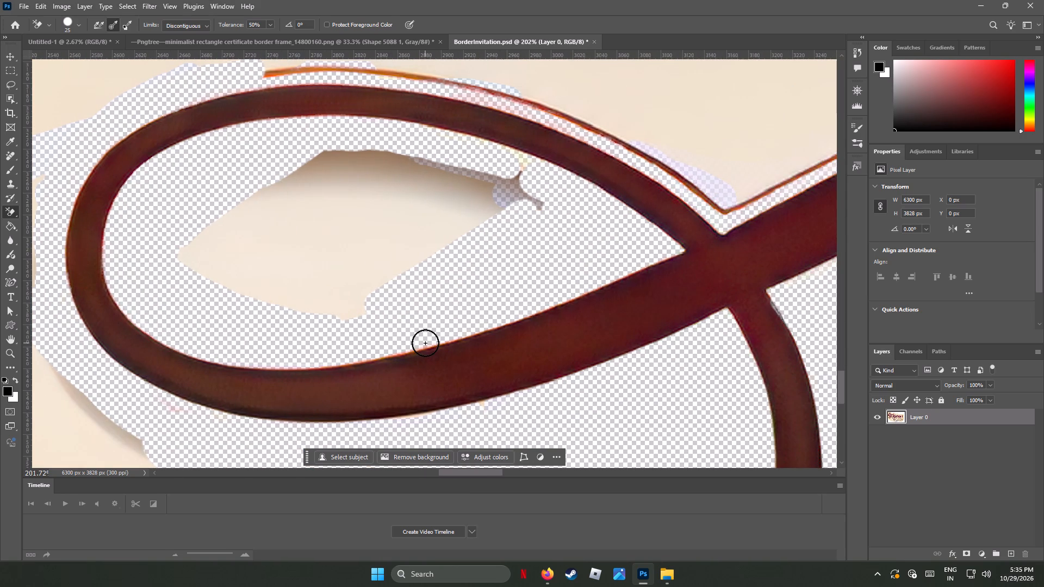
{"action": "right_click", "coordinate": [5, 209]}
{"action": "left_click", "coordinate": [48, 215]}
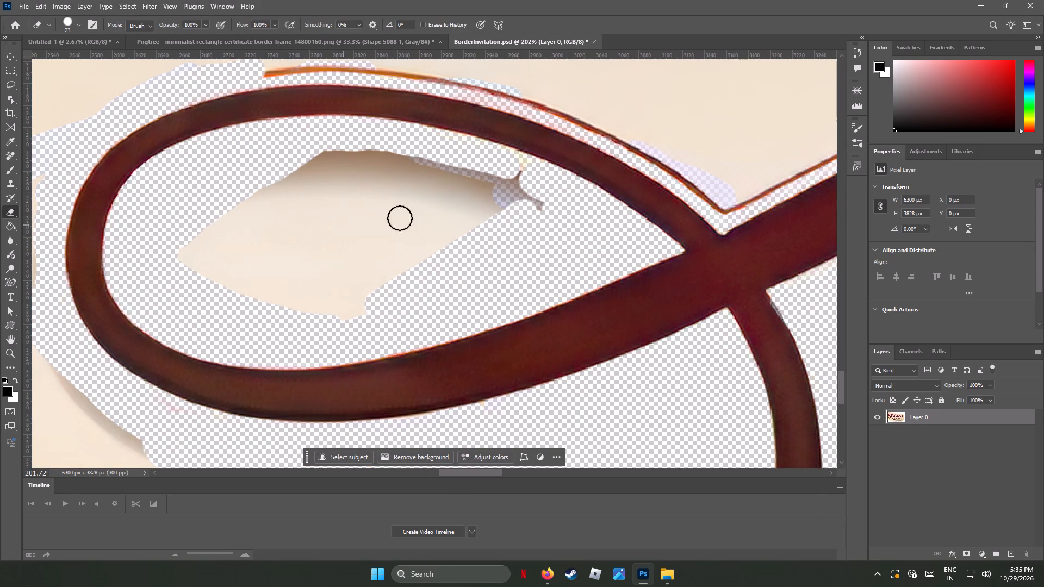
{"action": "left_click_drag", "start_coordinate": [515, 172], "coordinate": [528, 205]}
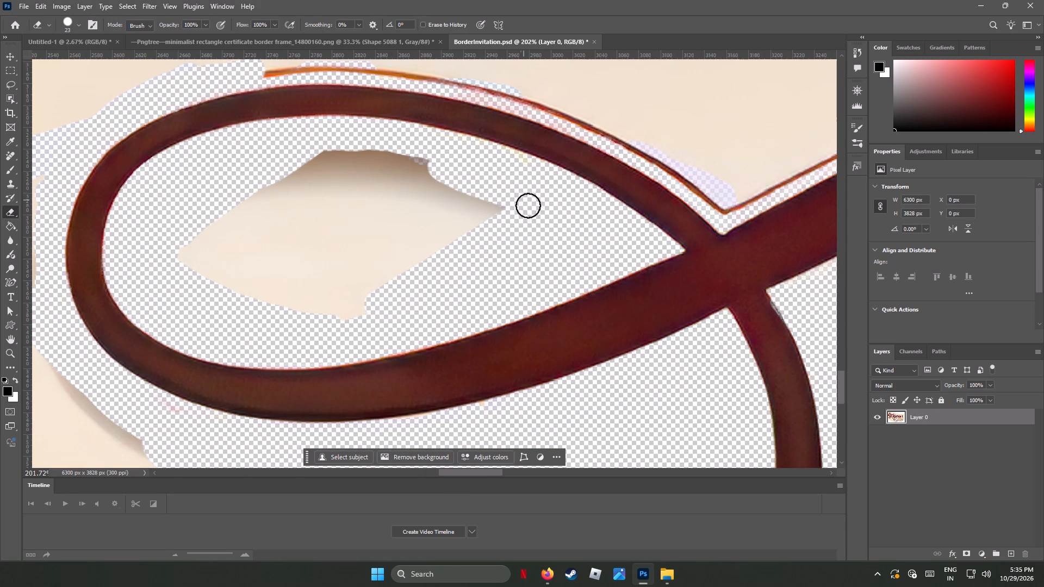
{"action": "left_click_drag", "start_coordinate": [528, 205], "coordinate": [281, 174]}
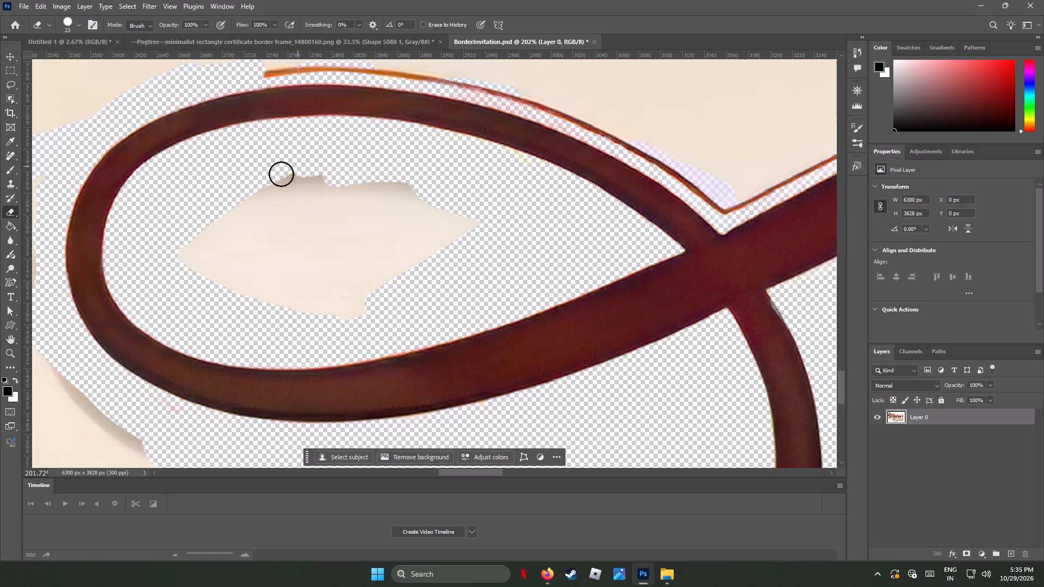
{"action": "left_click_drag", "start_coordinate": [281, 174], "coordinate": [287, 177]}
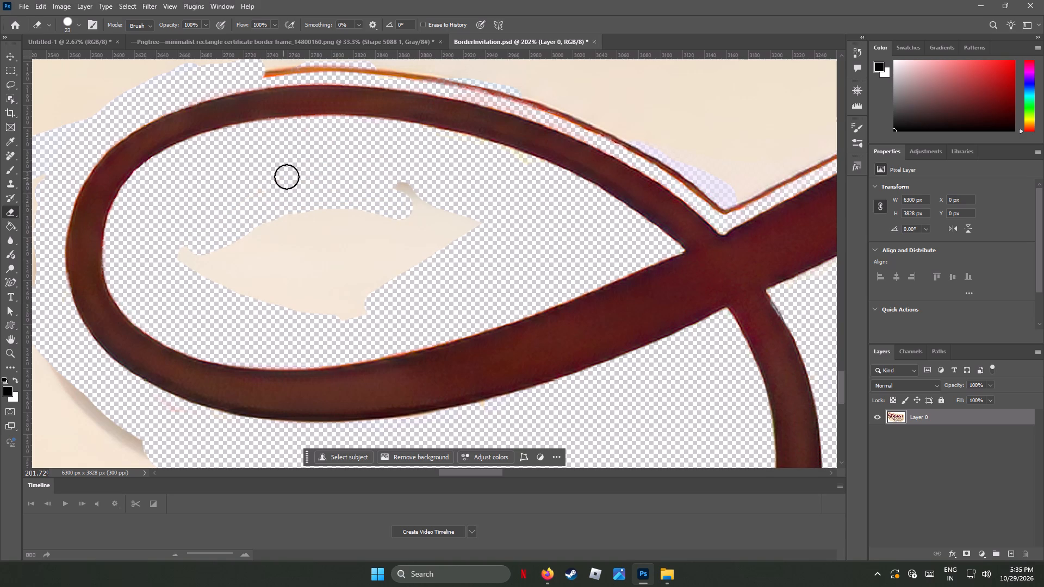
{"action": "left_click_drag", "start_coordinate": [287, 177], "coordinate": [428, 215]}
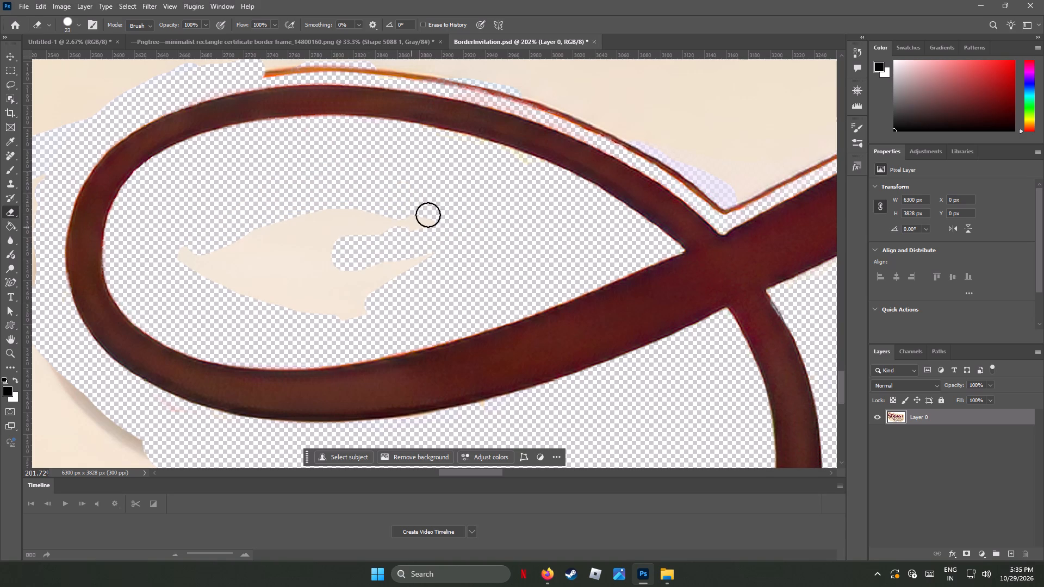
{"action": "left_click_drag", "start_coordinate": [428, 215], "coordinate": [294, 295]}
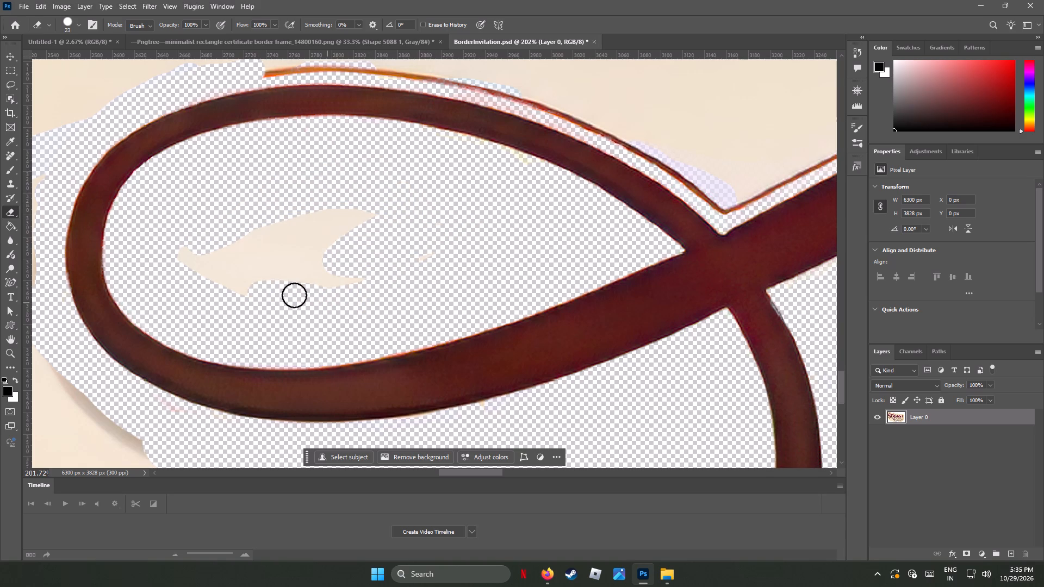
{"action": "left_click_drag", "start_coordinate": [294, 295], "coordinate": [352, 279]}
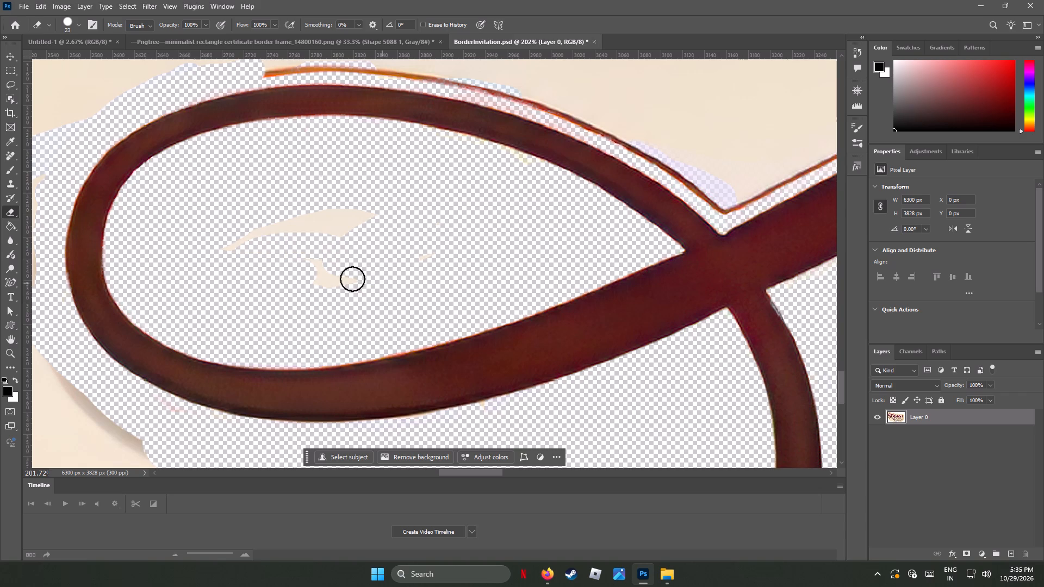
{"action": "left_click_drag", "start_coordinate": [352, 279], "coordinate": [220, 244]}
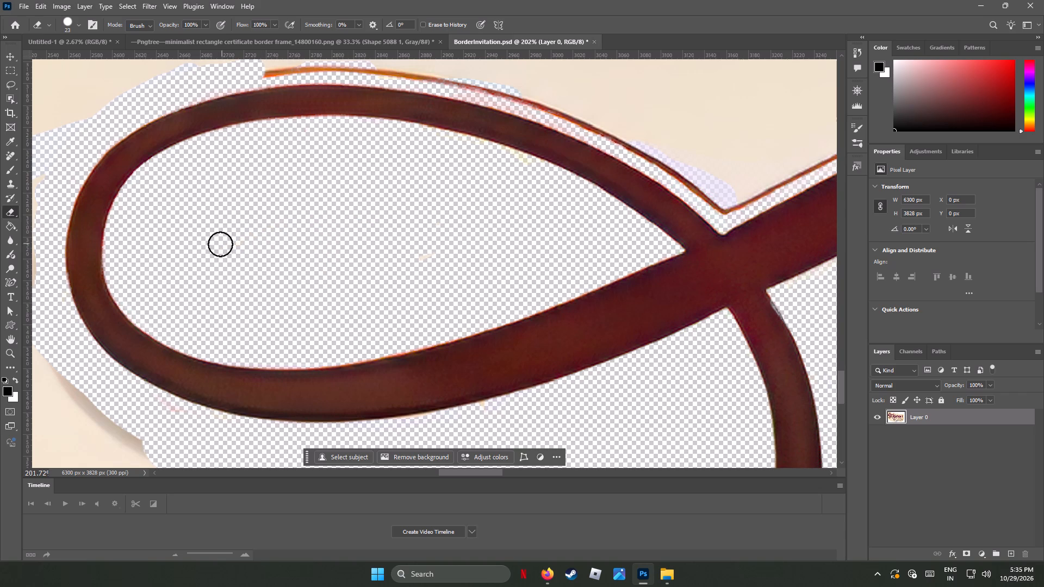
{"action": "left_click_drag", "start_coordinate": [220, 244], "coordinate": [383, 196]}
Erase the thin orange outline above the loop's upper stroke and along the thick stroke just past the crossing with the Eraser.
{"action": "left_click_drag", "start_coordinate": [724, 208], "coordinate": [686, 181]}
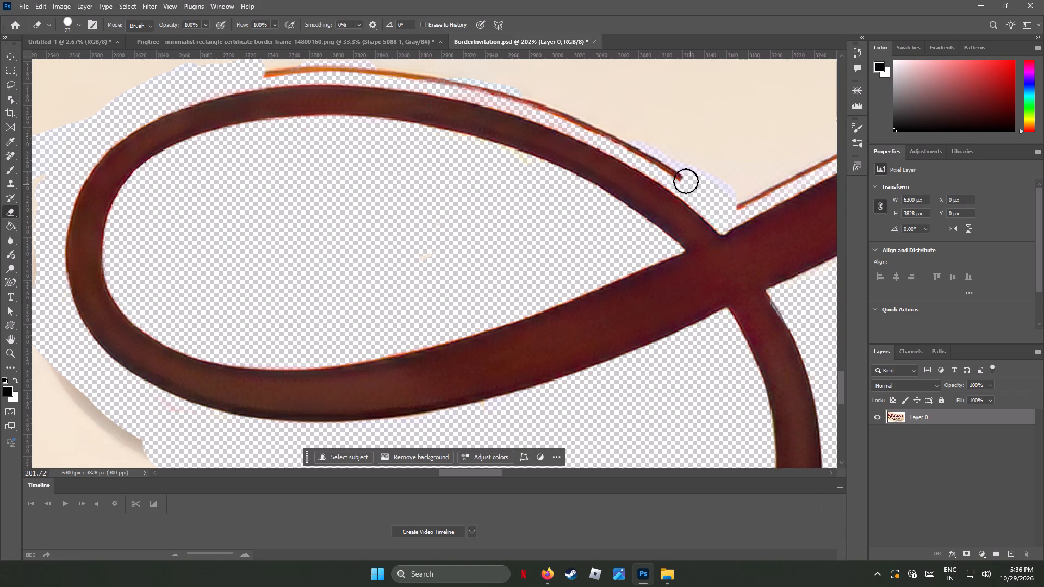
{"action": "left_click_drag", "start_coordinate": [686, 181], "coordinate": [596, 127]}
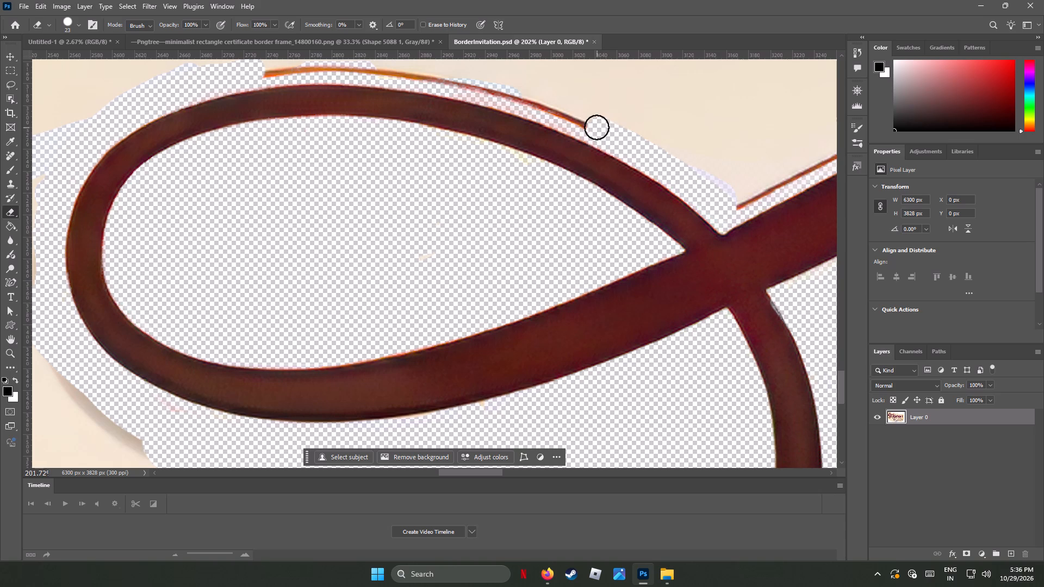
{"action": "left_click_drag", "start_coordinate": [596, 127], "coordinate": [453, 83]}
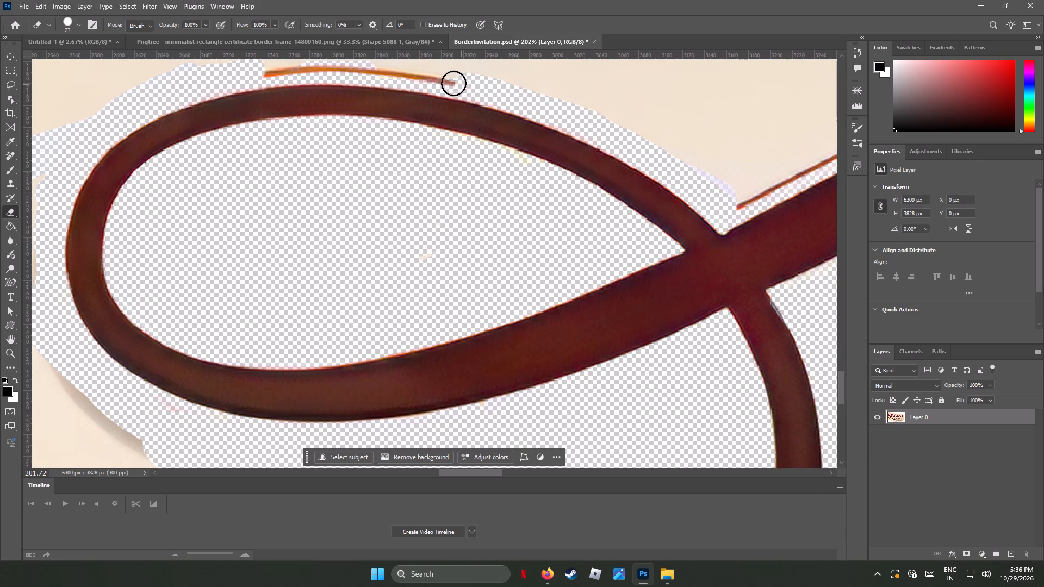
{"action": "left_click_drag", "start_coordinate": [453, 83], "coordinate": [447, 82]}
{"action": "scroll", "coordinate": [340, 129], "scroll_direction": "up", "scroll_amount": 13}
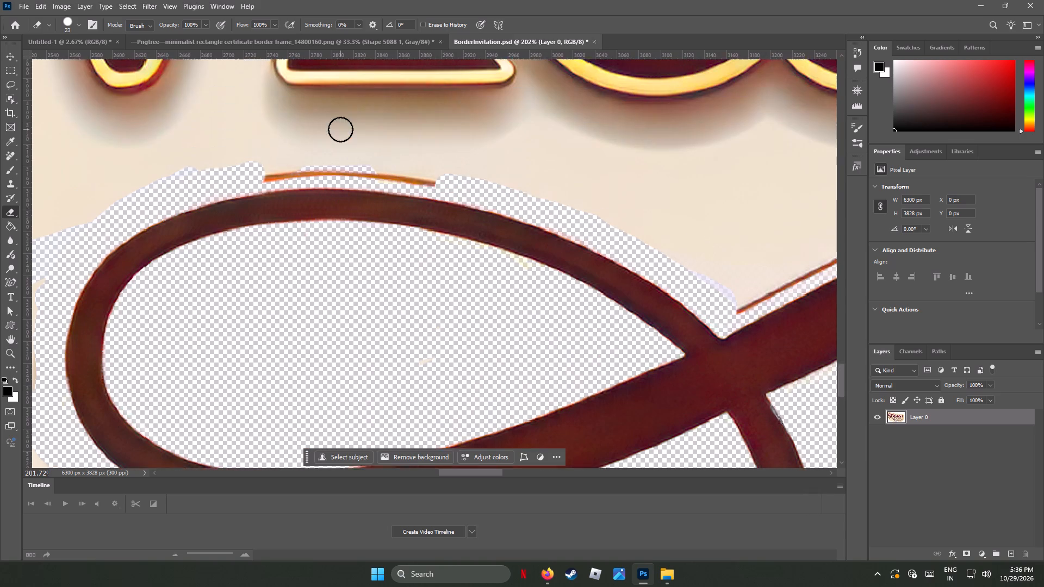
{"action": "left_click_drag", "start_coordinate": [264, 185], "coordinate": [280, 180]}
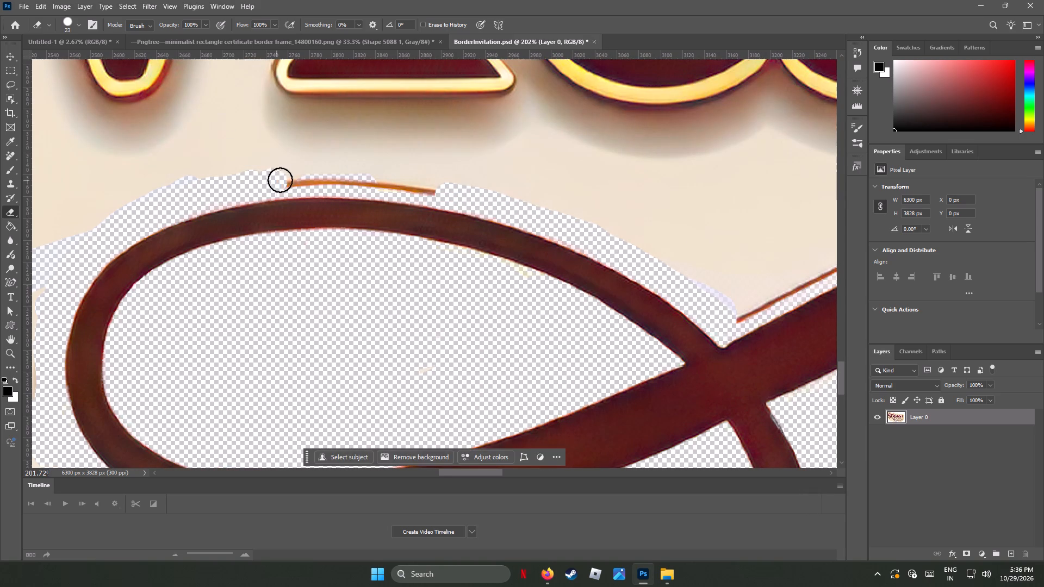
{"action": "left_click_drag", "start_coordinate": [280, 180], "coordinate": [426, 185]}
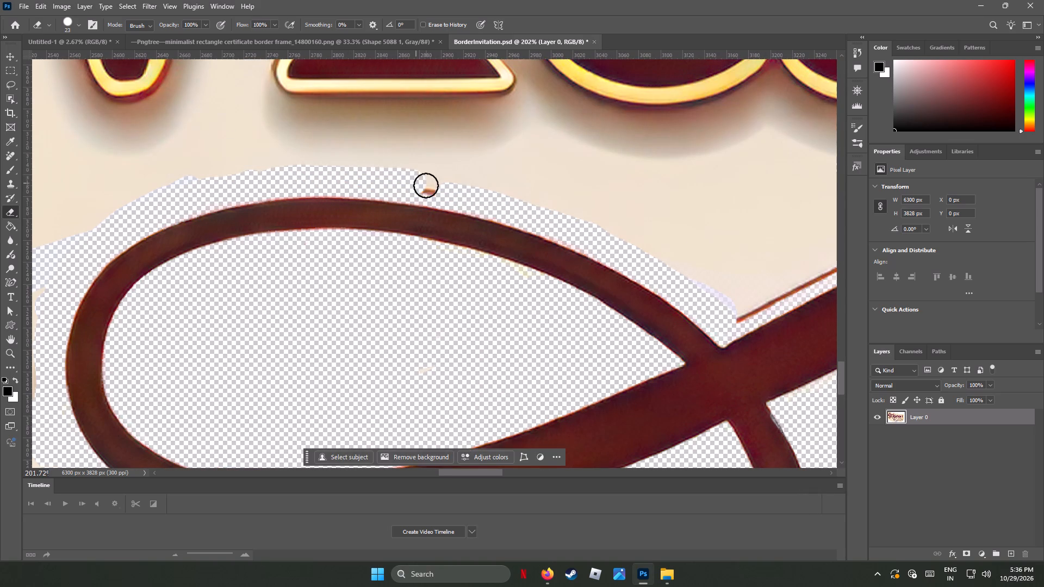
{"action": "left_click_drag", "start_coordinate": [426, 185], "coordinate": [501, 203]}
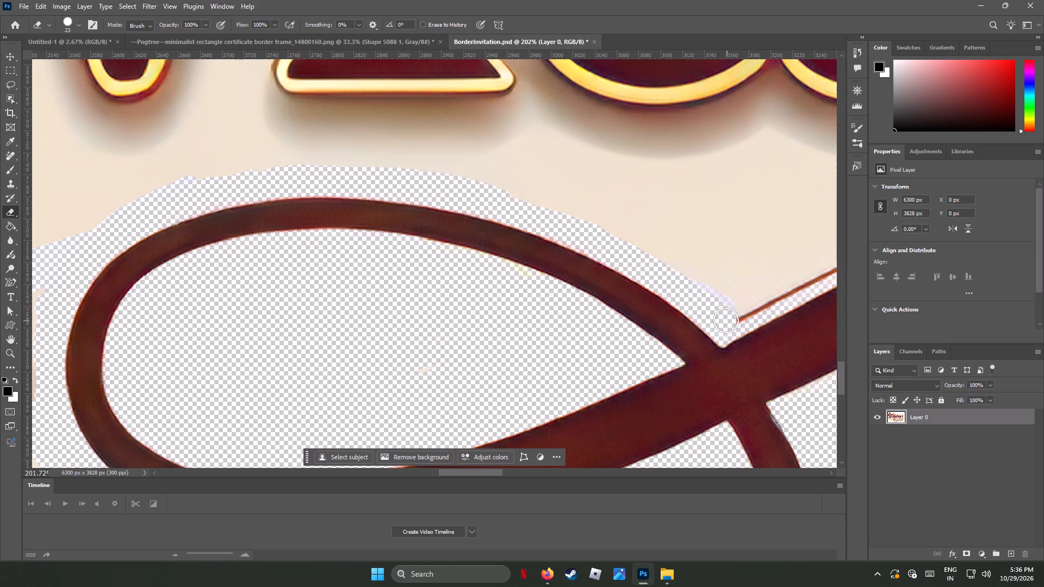
{"action": "left_click_drag", "start_coordinate": [727, 317], "coordinate": [759, 293]}
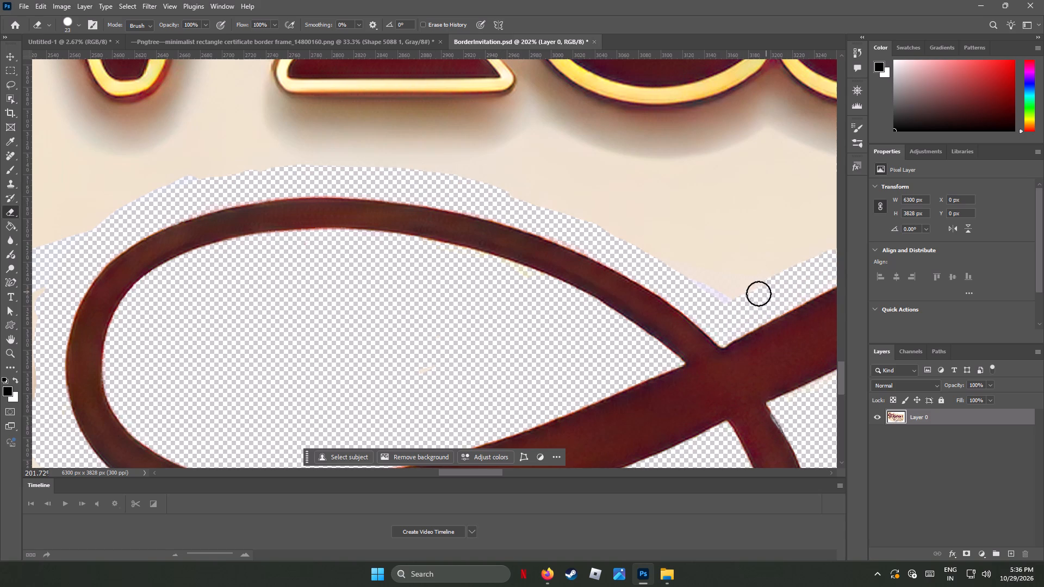
Erase the parchment and thin orange outline above the crossing and the start of the thick upper stroke with the Eraser.
{"action": "left_click_drag", "start_coordinate": [759, 293], "coordinate": [789, 265]}
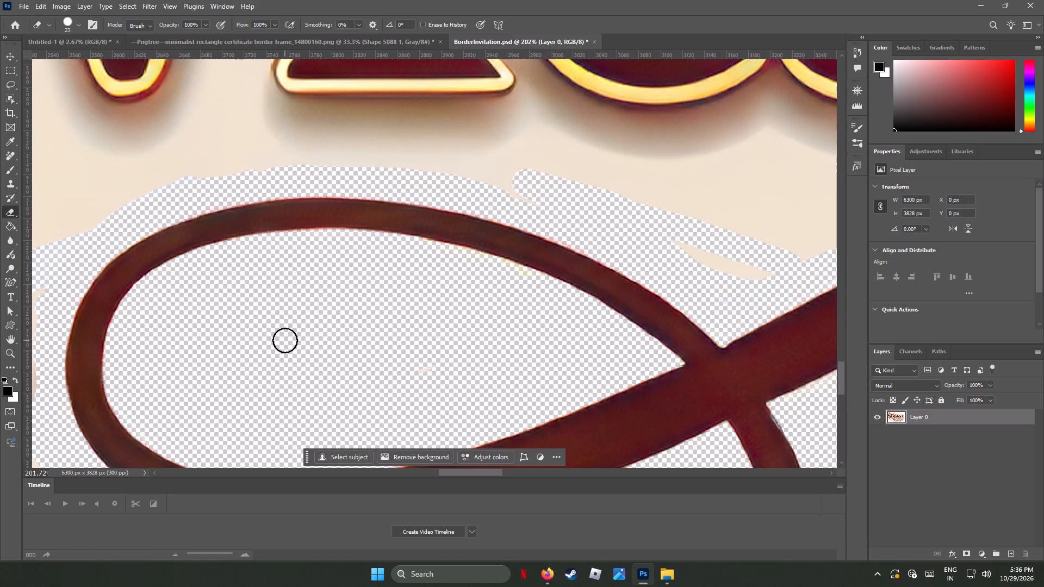
{"action": "left_click_drag", "start_coordinate": [452, 472], "coordinate": [478, 477]}
{"action": "left_click_drag", "start_coordinate": [361, 245], "coordinate": [387, 255]}
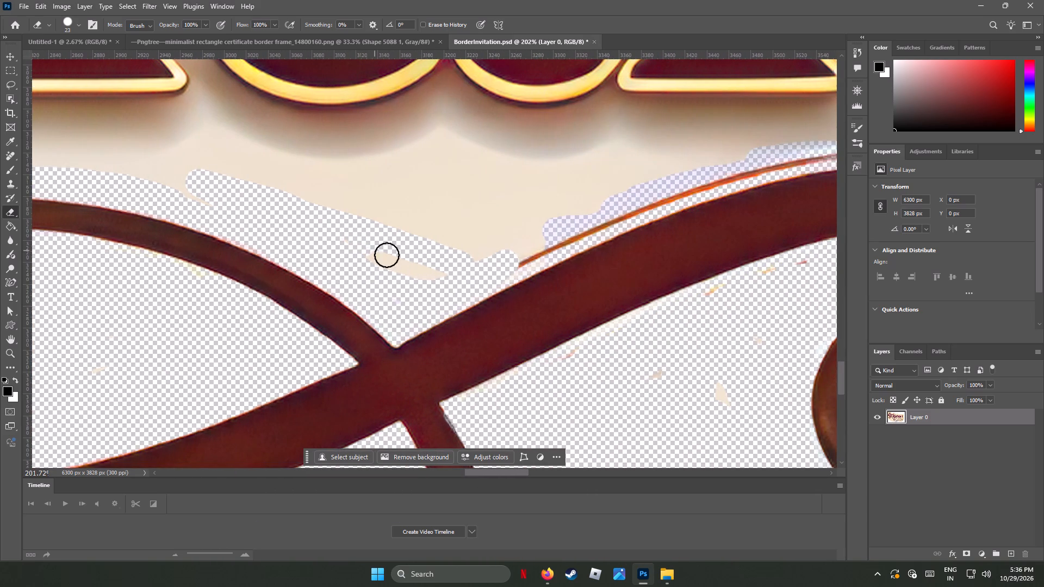
{"action": "left_click_drag", "start_coordinate": [387, 255], "coordinate": [556, 230]}
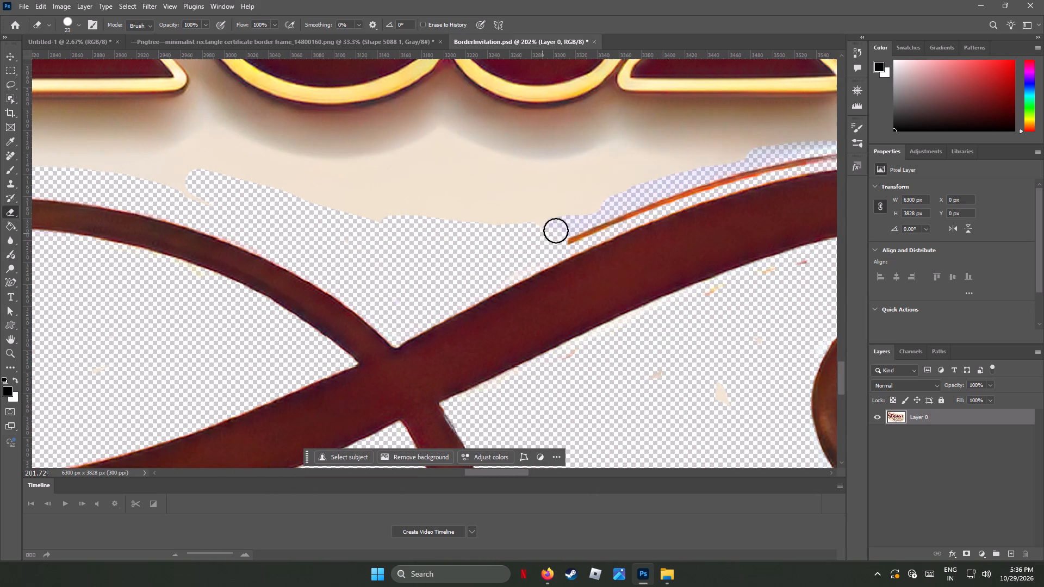
{"action": "left_click_drag", "start_coordinate": [556, 230], "coordinate": [450, 205]}
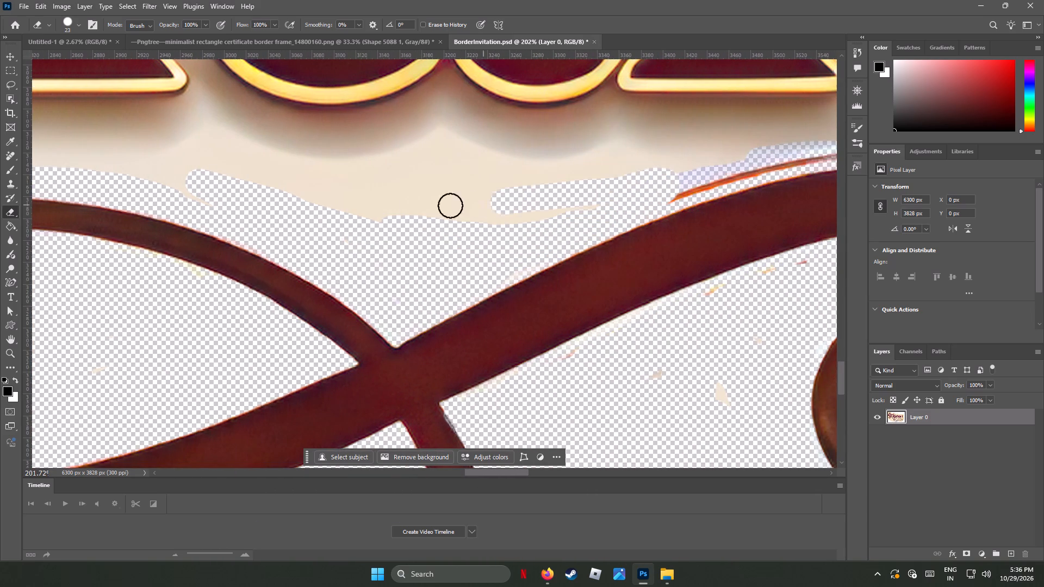
{"action": "left_click_drag", "start_coordinate": [450, 205], "coordinate": [442, 214]}
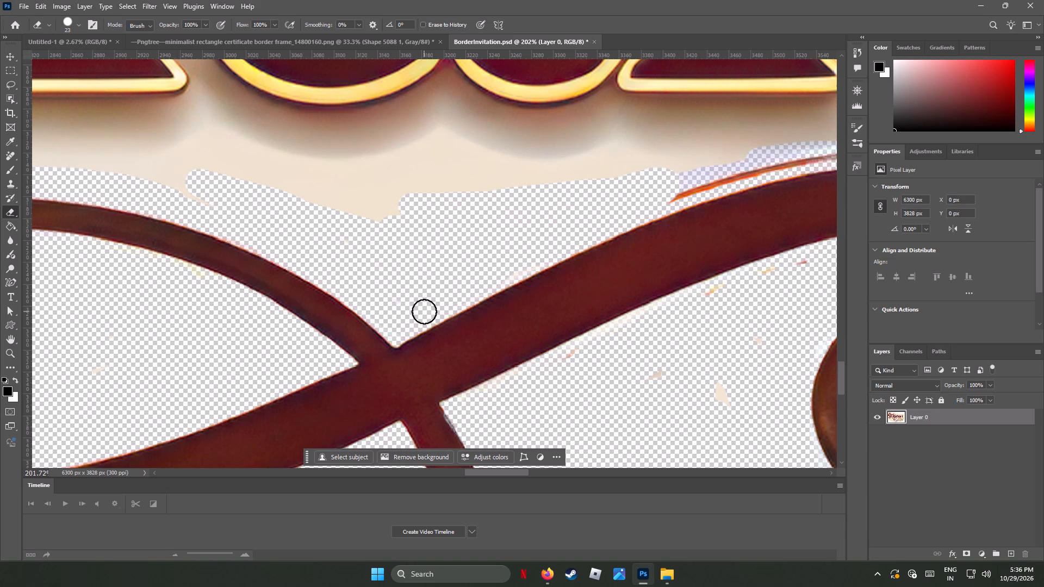
Apply a Brightness/Contrast adjustment to the whole title artwork with brightness 0 and contrast 100.
{"action": "scroll", "coordinate": [424, 311], "scroll_direction": "down", "scroll_amount": 19, "text": "alt"}
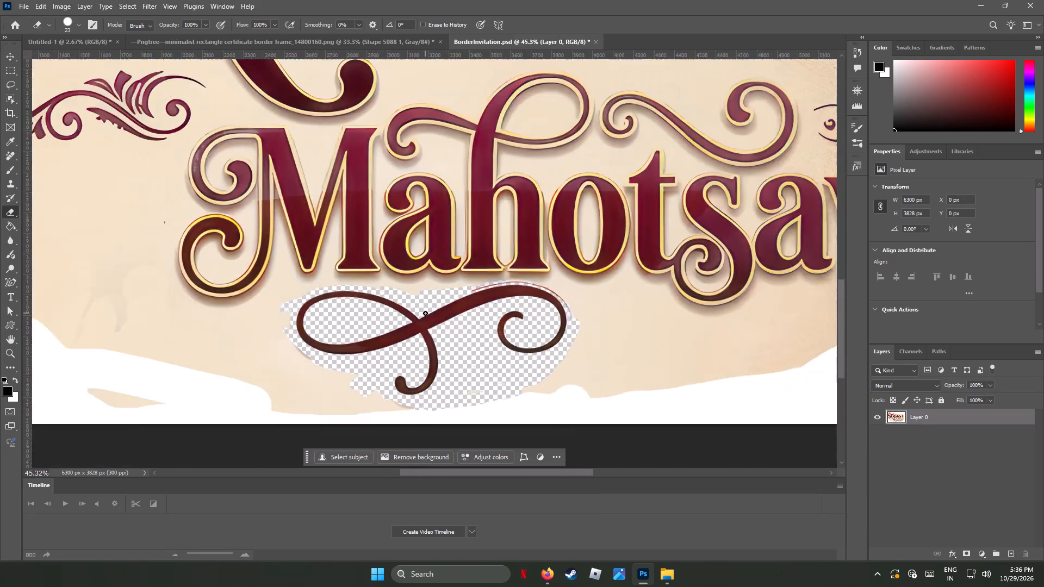
{"action": "scroll", "coordinate": [425, 313], "scroll_direction": "down", "scroll_amount": 5, "text": "alt"}
{"action": "scroll", "coordinate": [425, 313], "scroll_direction": "up", "scroll_amount": 1, "text": "alt"}
{"action": "scroll", "coordinate": [425, 313], "scroll_direction": "down", "scroll_amount": 5, "text": "alt"}
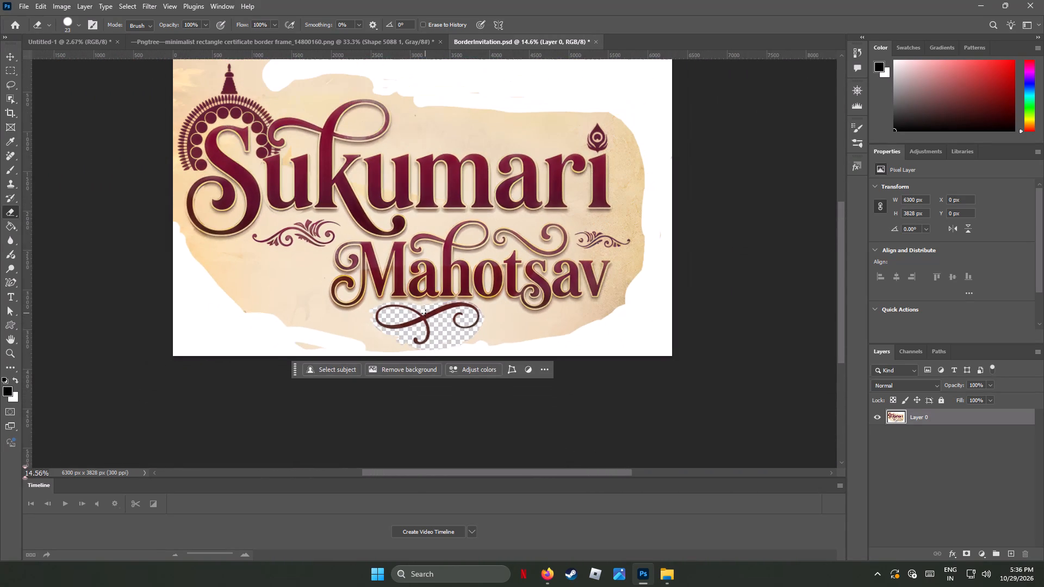
{"action": "scroll", "coordinate": [425, 313], "scroll_direction": "up", "scroll_amount": 4}
{"action": "scroll", "coordinate": [425, 313], "scroll_direction": "down", "scroll_amount": 1}
{"action": "scroll", "coordinate": [425, 313], "scroll_direction": "up", "scroll_amount": 3}
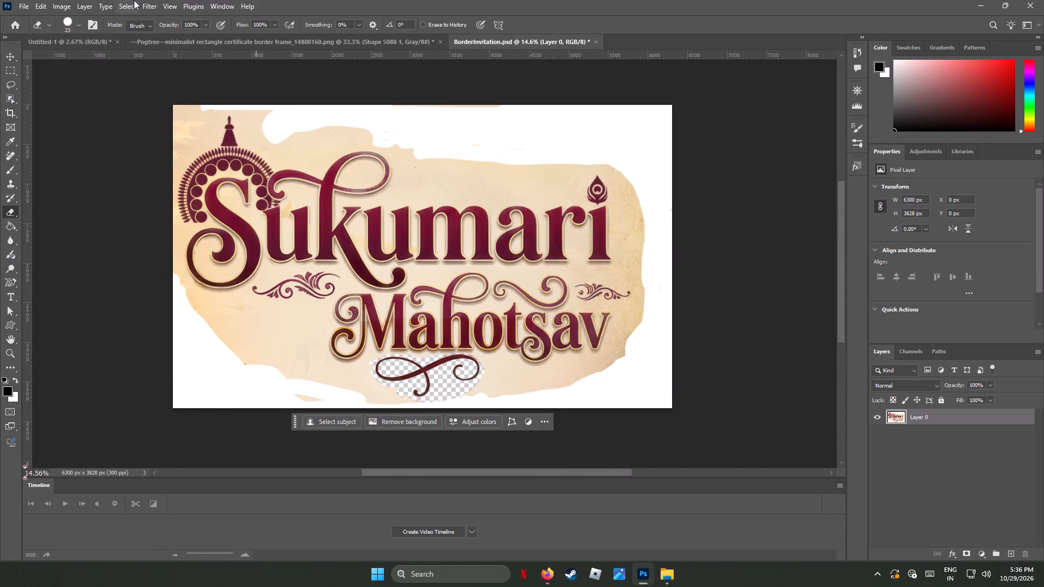
{"action": "left_click", "coordinate": [62, 8]}
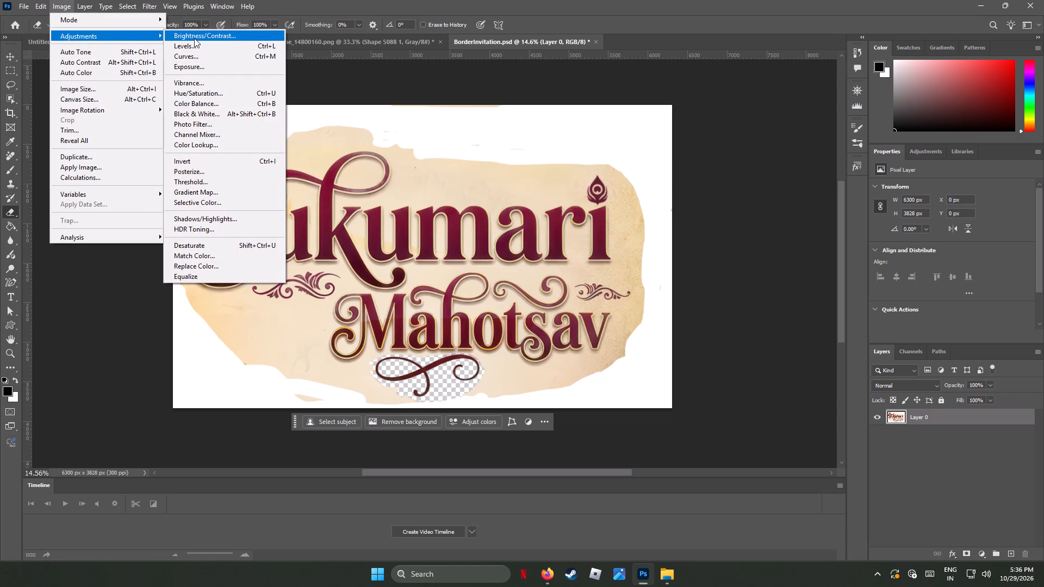
{"action": "left_click", "coordinate": [200, 34]}
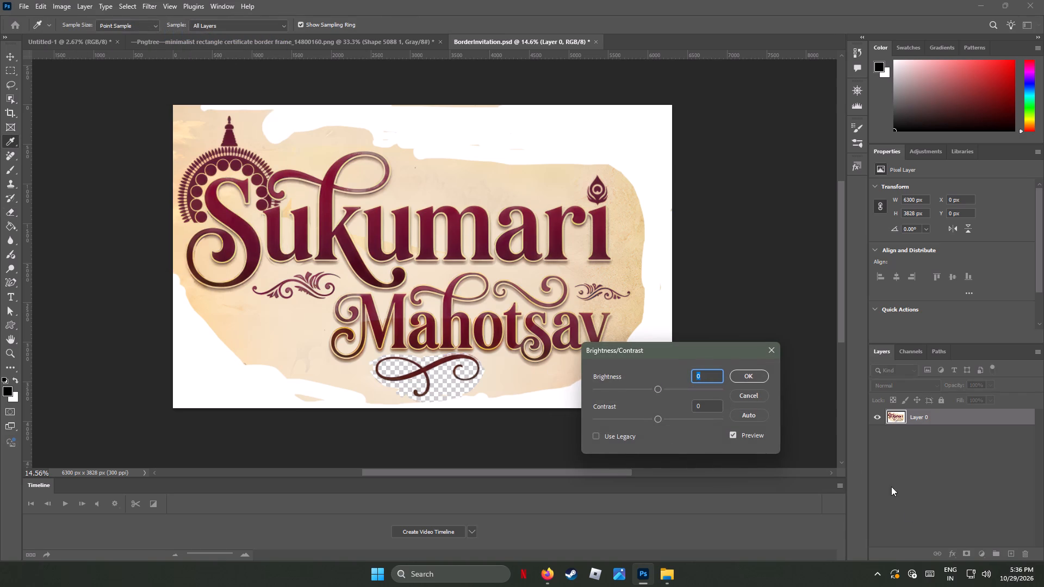
{"action": "left_click_drag", "start_coordinate": [656, 417], "coordinate": [700, 418]}
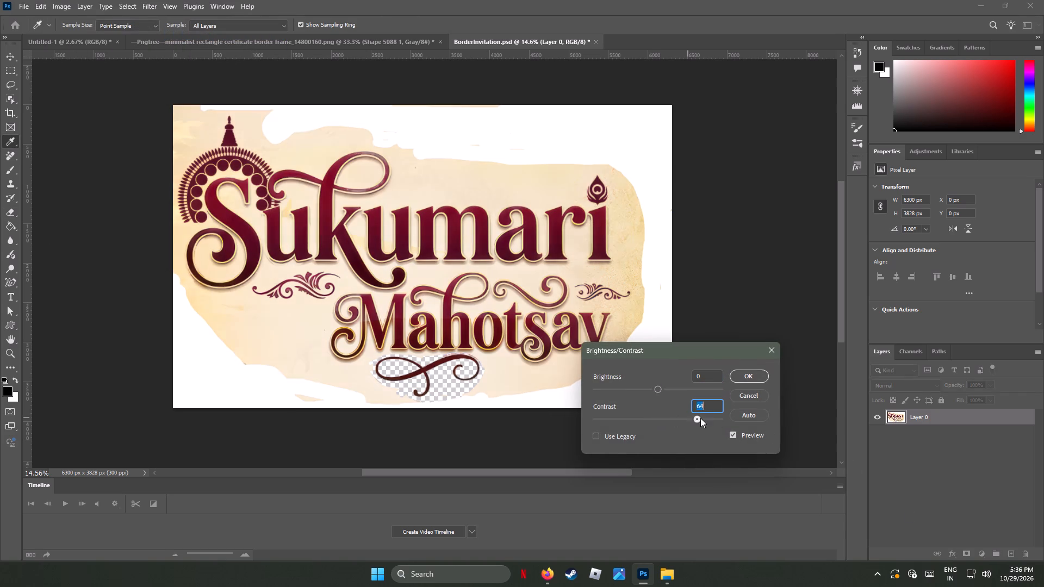
{"action": "left_click_drag", "start_coordinate": [700, 418], "coordinate": [767, 423]}
{"action": "left_click_drag", "start_coordinate": [656, 388], "coordinate": [604, 386]}
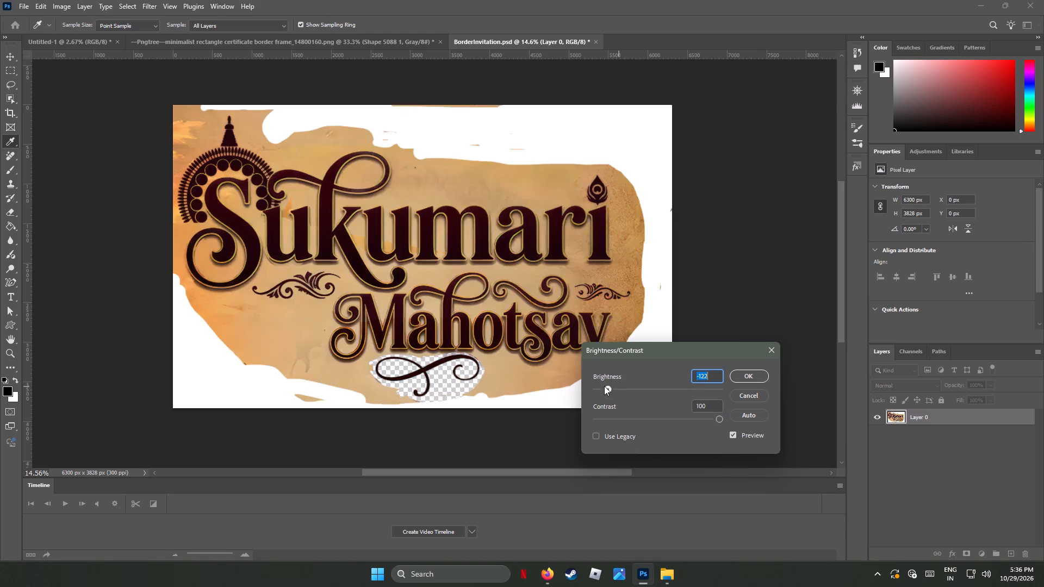
{"action": "left_click_drag", "start_coordinate": [604, 386], "coordinate": [703, 392]}
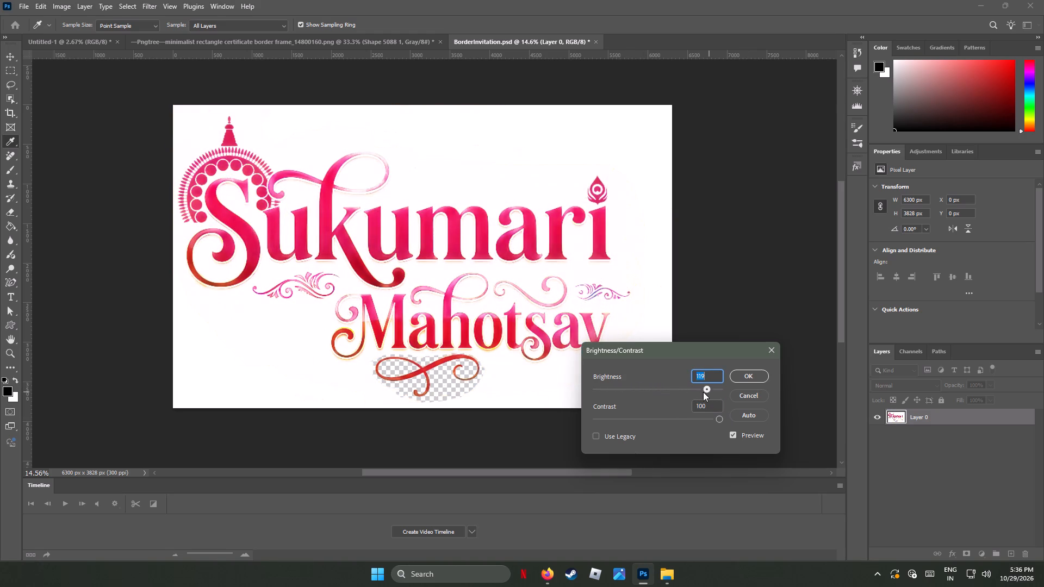
{"action": "left_click_drag", "start_coordinate": [703, 392], "coordinate": [672, 391]}
{"action": "left_click_drag", "start_coordinate": [711, 376], "coordinate": [664, 377]}
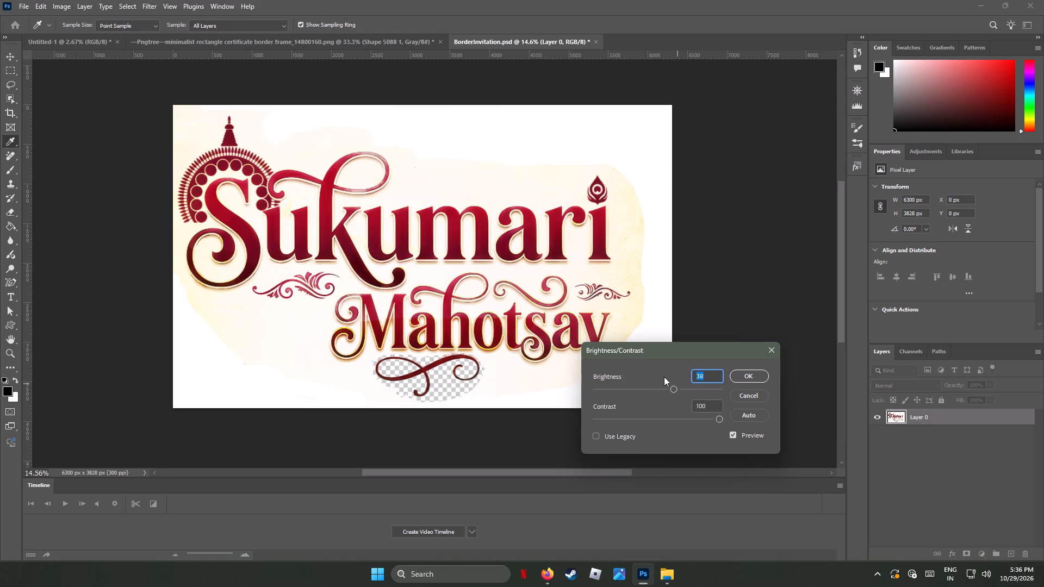
{"action": "key", "text": "0"}
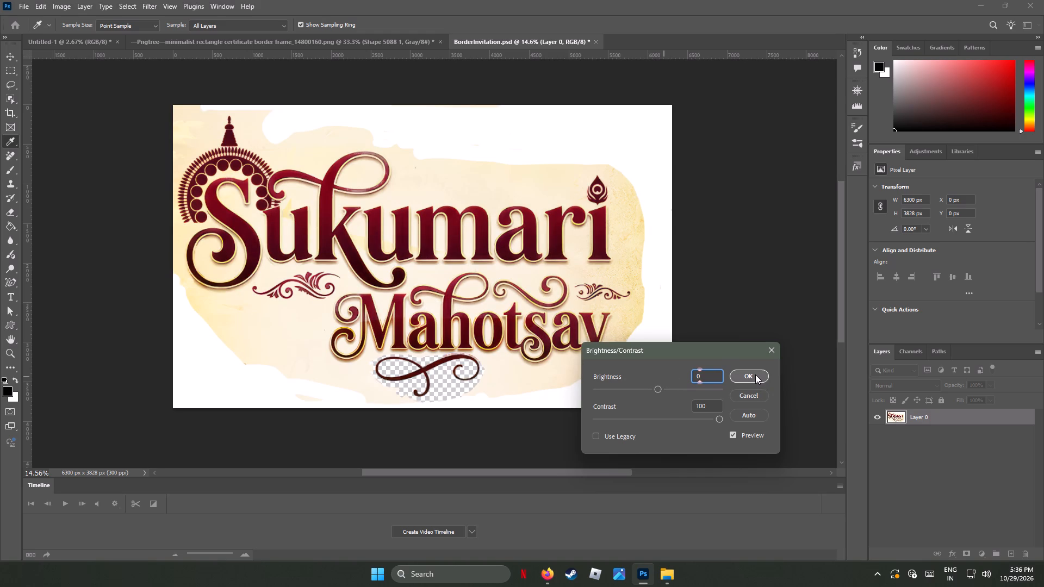
{"action": "left_click", "coordinate": [755, 374]}
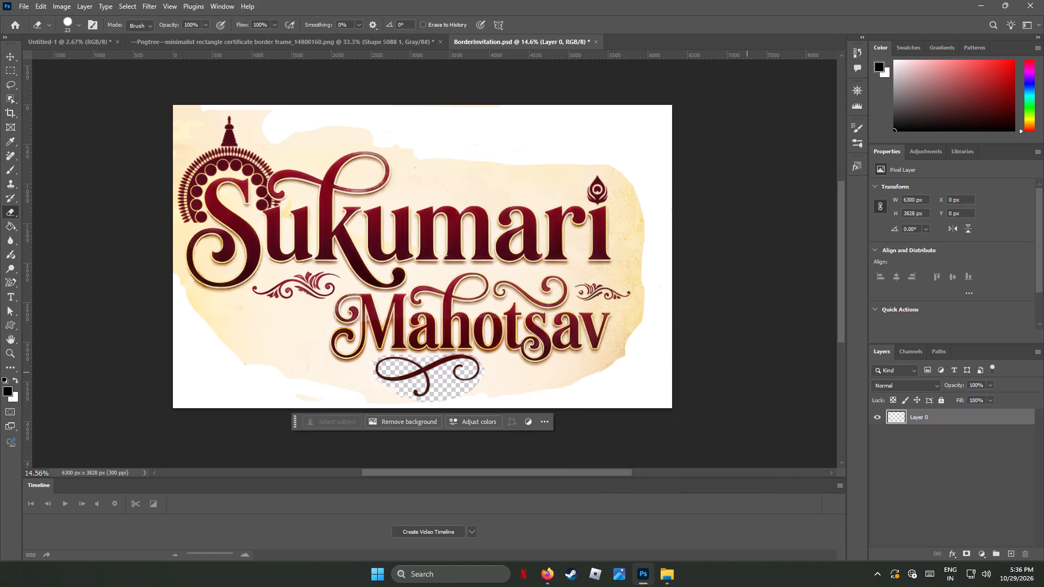
Apply a second Brightness/Contrast adjustment to Layer 0 with brightness 0 and contrast 100.
{"action": "left_click", "coordinate": [43, 5]}
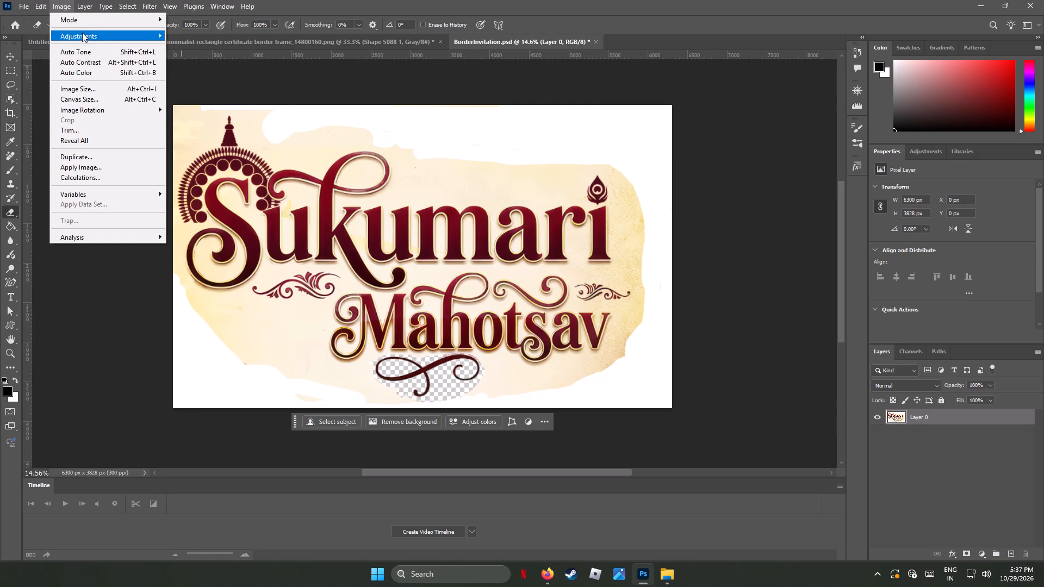
{"action": "left_click", "coordinate": [204, 33]}
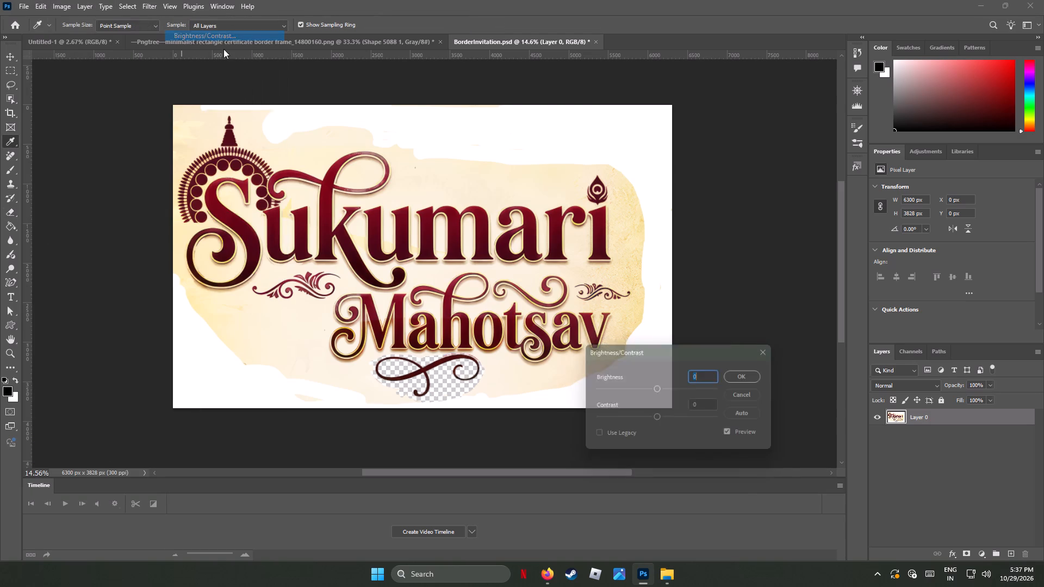
{"action": "left_click_drag", "start_coordinate": [657, 419], "coordinate": [720, 423]}
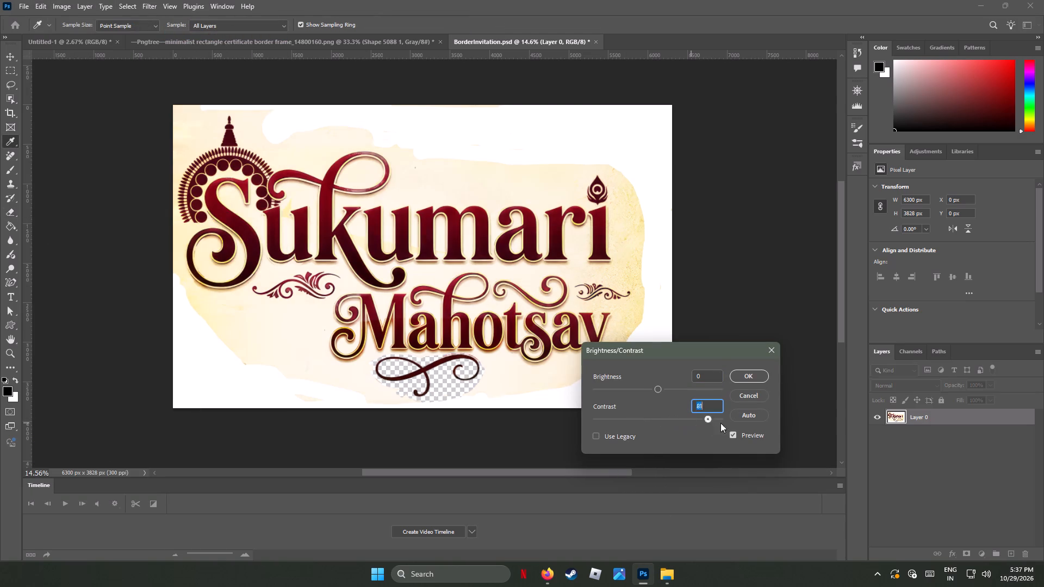
{"action": "left_click_drag", "start_coordinate": [720, 423], "coordinate": [762, 423]}
{"action": "left_click_drag", "start_coordinate": [658, 389], "coordinate": [687, 391]}
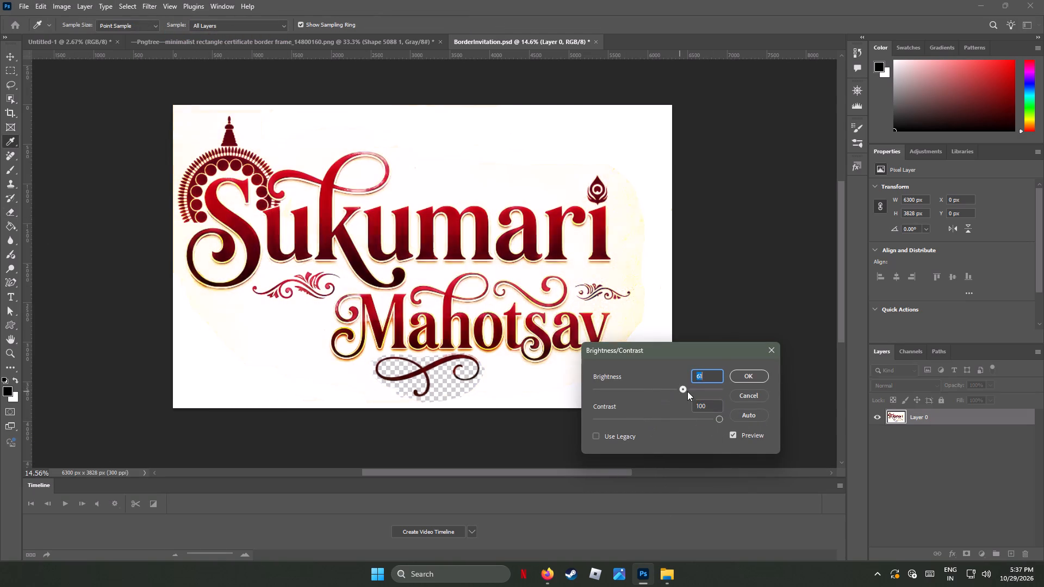
{"action": "left_click_drag", "start_coordinate": [687, 391], "coordinate": [654, 384]}
{"action": "left_click_drag", "start_coordinate": [713, 377], "coordinate": [652, 368]}
{"action": "key", "text": "0"}
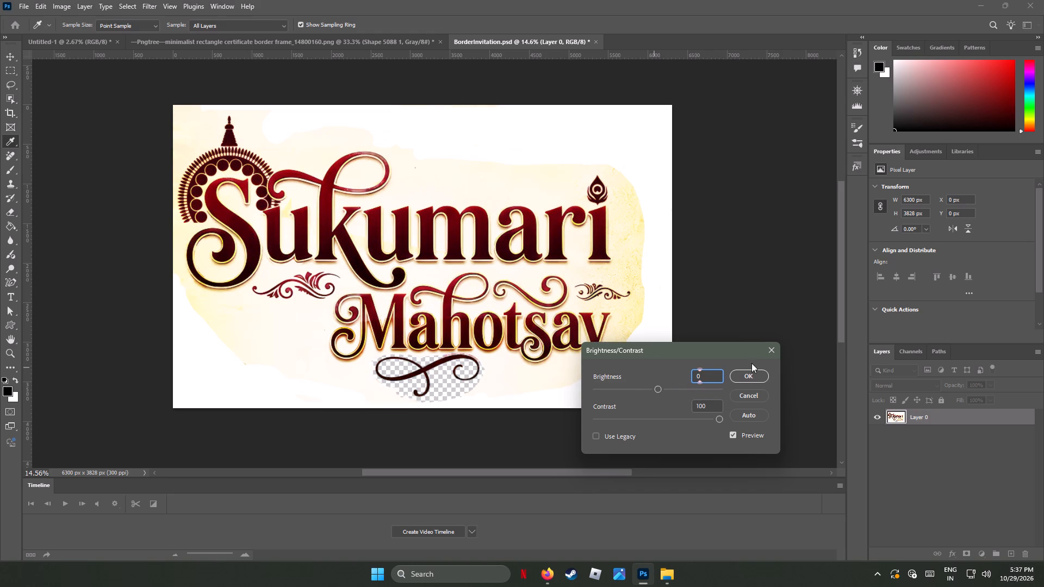
{"action": "left_click", "coordinate": [755, 376]}
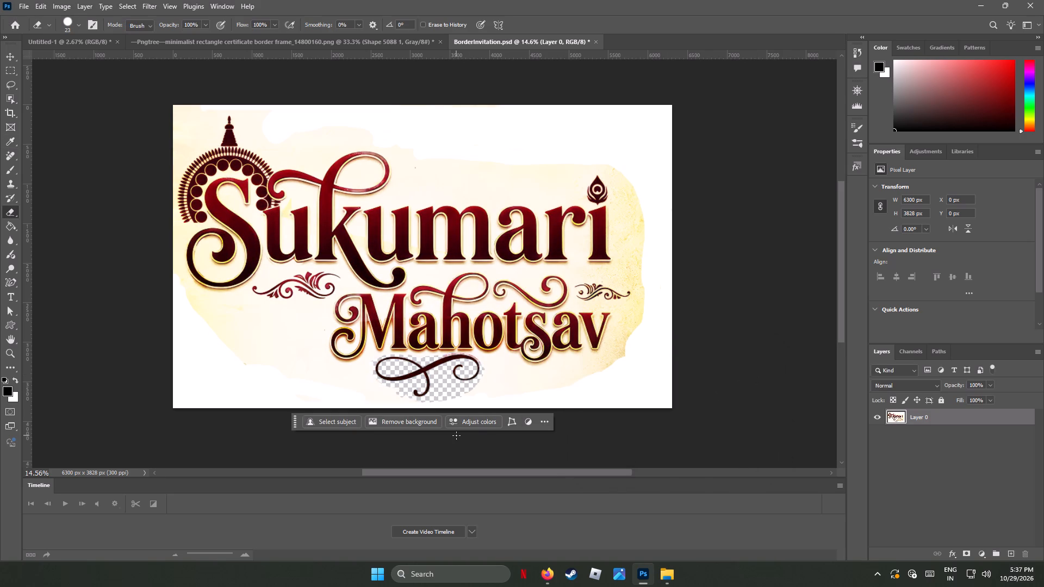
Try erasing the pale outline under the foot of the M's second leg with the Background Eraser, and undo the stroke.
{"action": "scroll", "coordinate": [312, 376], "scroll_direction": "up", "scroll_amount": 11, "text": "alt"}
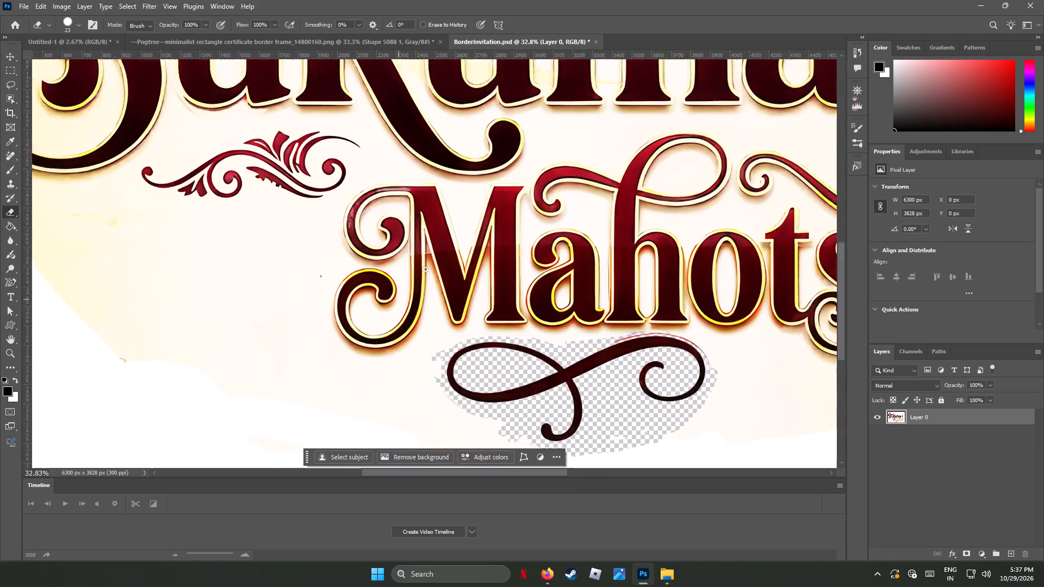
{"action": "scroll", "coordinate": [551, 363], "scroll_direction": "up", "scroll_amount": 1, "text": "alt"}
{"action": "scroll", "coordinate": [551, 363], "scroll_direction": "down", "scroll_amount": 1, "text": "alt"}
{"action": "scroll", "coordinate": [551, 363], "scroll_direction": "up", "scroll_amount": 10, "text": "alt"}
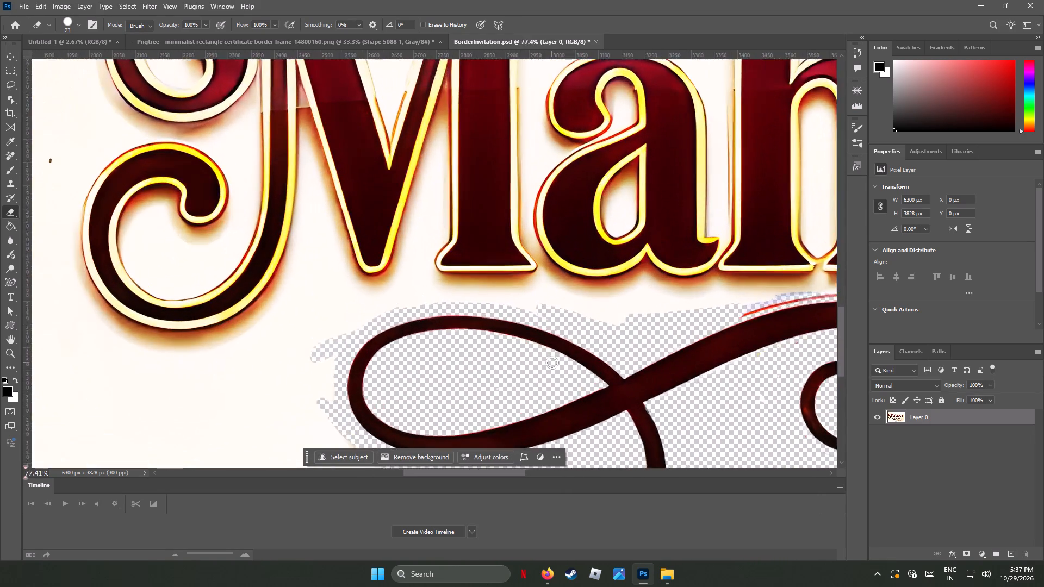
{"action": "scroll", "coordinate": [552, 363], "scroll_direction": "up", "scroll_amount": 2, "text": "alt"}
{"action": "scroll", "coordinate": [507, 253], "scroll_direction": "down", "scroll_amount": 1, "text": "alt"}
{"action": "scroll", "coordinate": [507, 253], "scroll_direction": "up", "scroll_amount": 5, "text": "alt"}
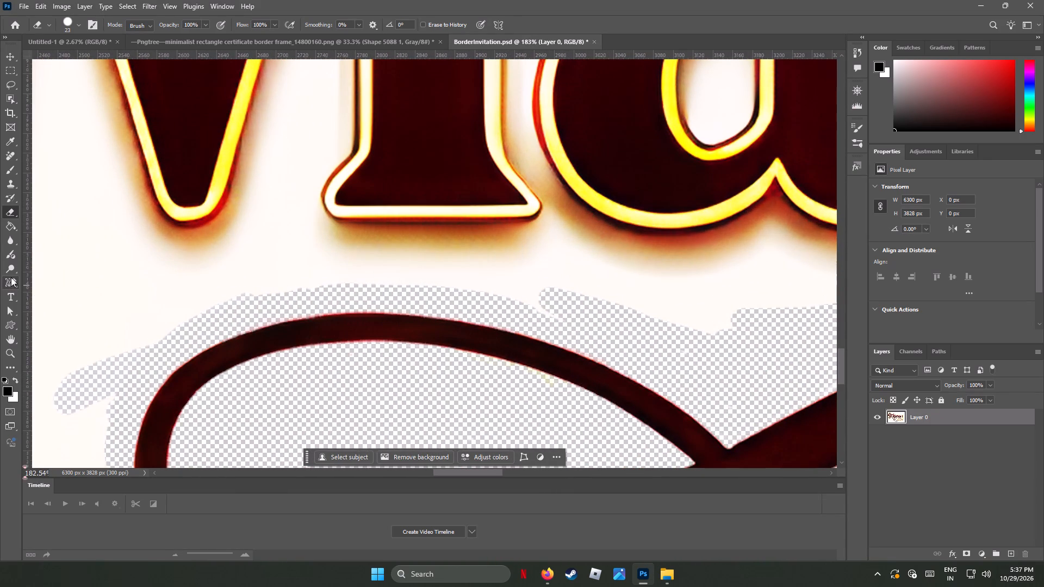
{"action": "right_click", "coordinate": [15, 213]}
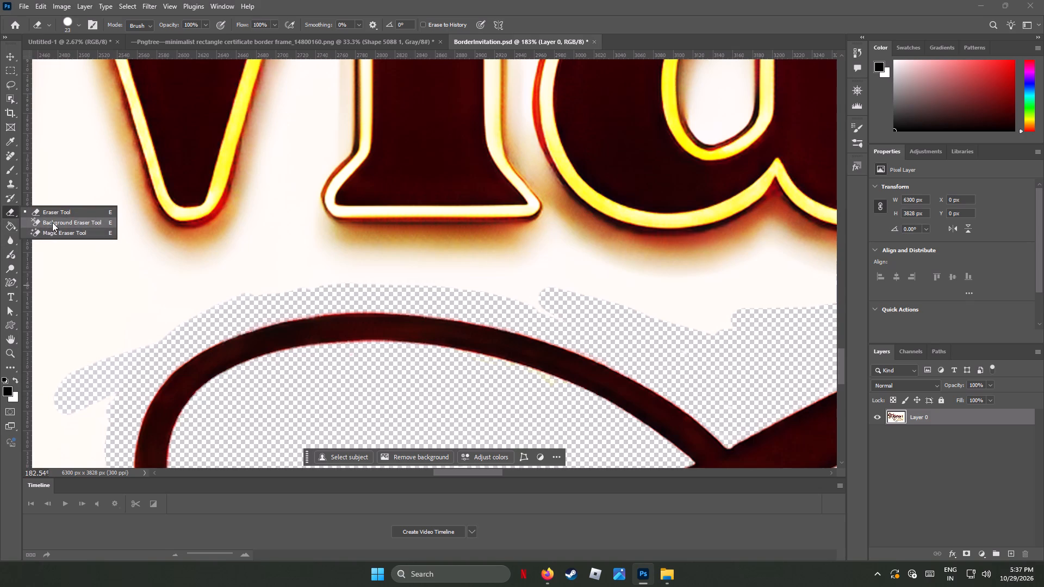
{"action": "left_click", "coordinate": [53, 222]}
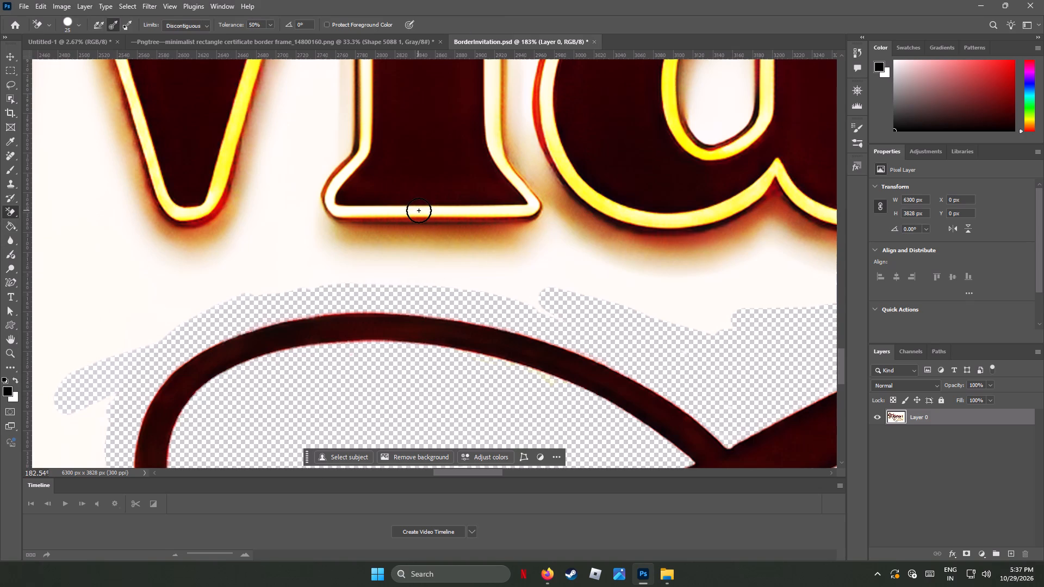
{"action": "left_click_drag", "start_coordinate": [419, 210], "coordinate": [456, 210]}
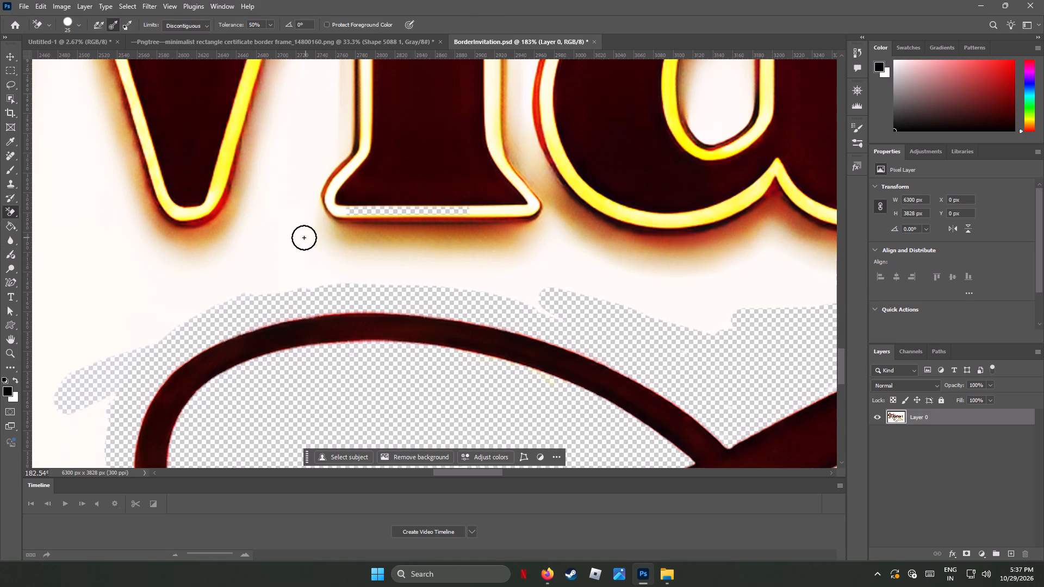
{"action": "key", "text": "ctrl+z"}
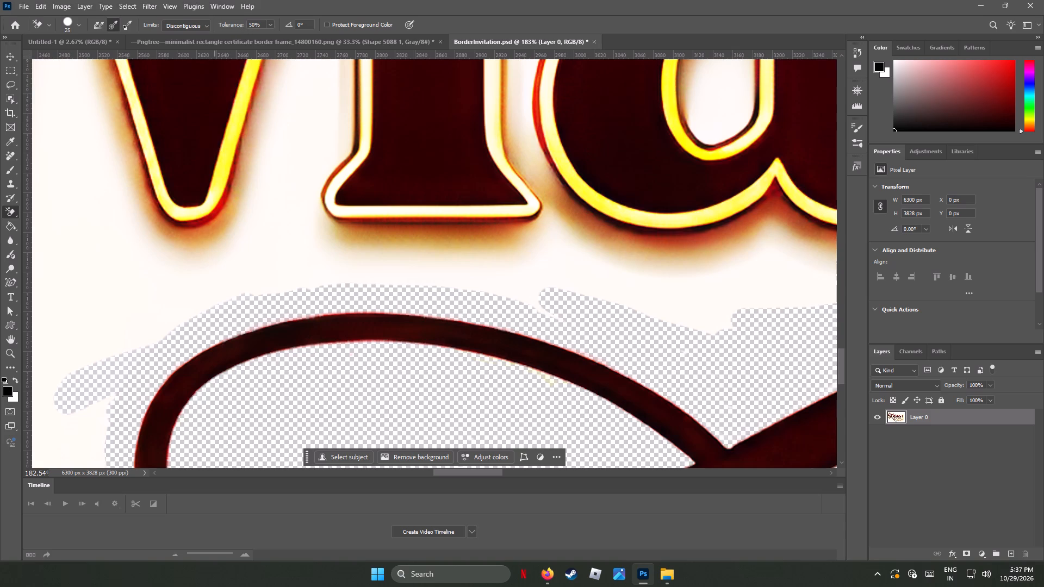
Set the Background Eraser tolerance to 70% and erase the pale outline along the base and both sides of the M's second leg.
{"action": "left_click_drag", "start_coordinate": [262, 22], "coordinate": [221, 13]}
{"action": "type", "text": "70"}
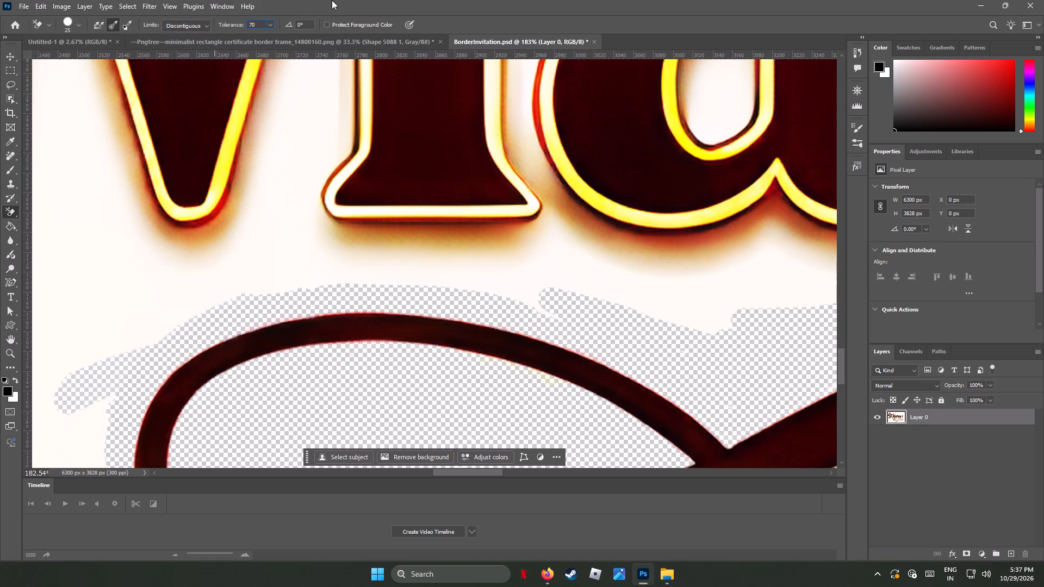
{"action": "left_click", "coordinate": [333, 0]}
{"action": "left_click_drag", "start_coordinate": [449, 212], "coordinate": [476, 209]}
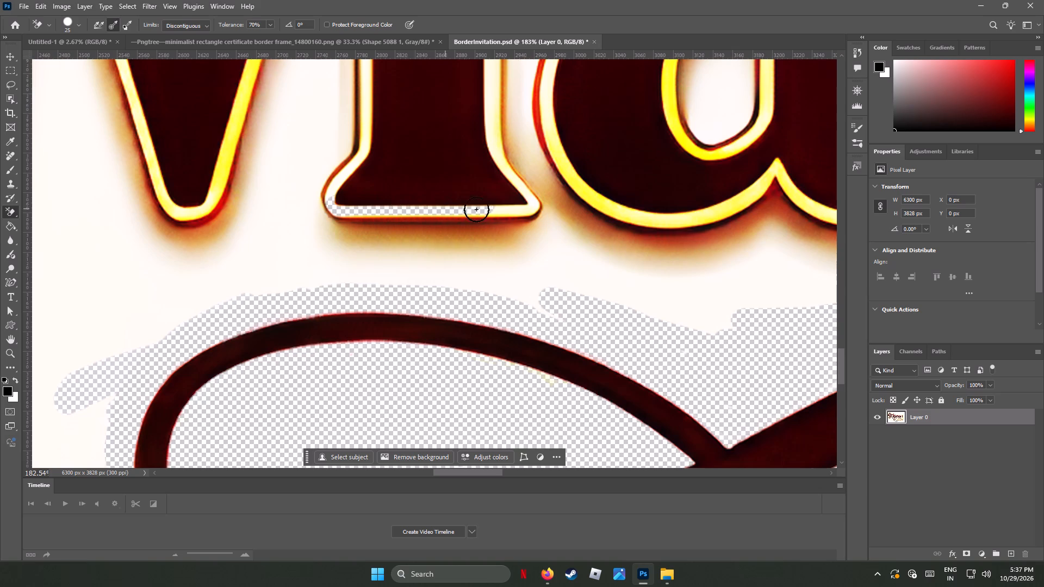
{"action": "left_click_drag", "start_coordinate": [476, 209], "coordinate": [477, 114]}
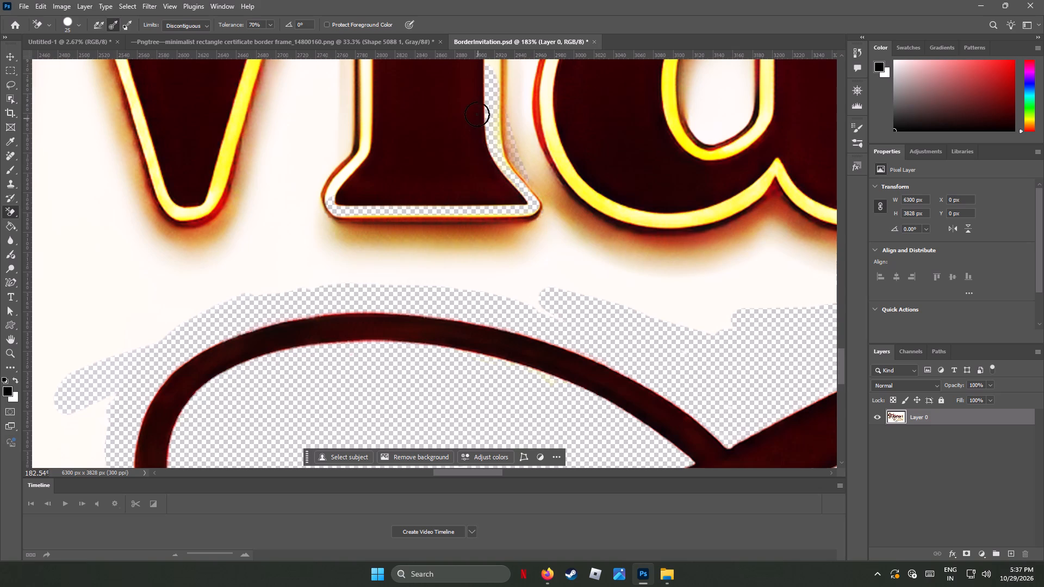
{"action": "left_click_drag", "start_coordinate": [477, 114], "coordinate": [375, 166]}
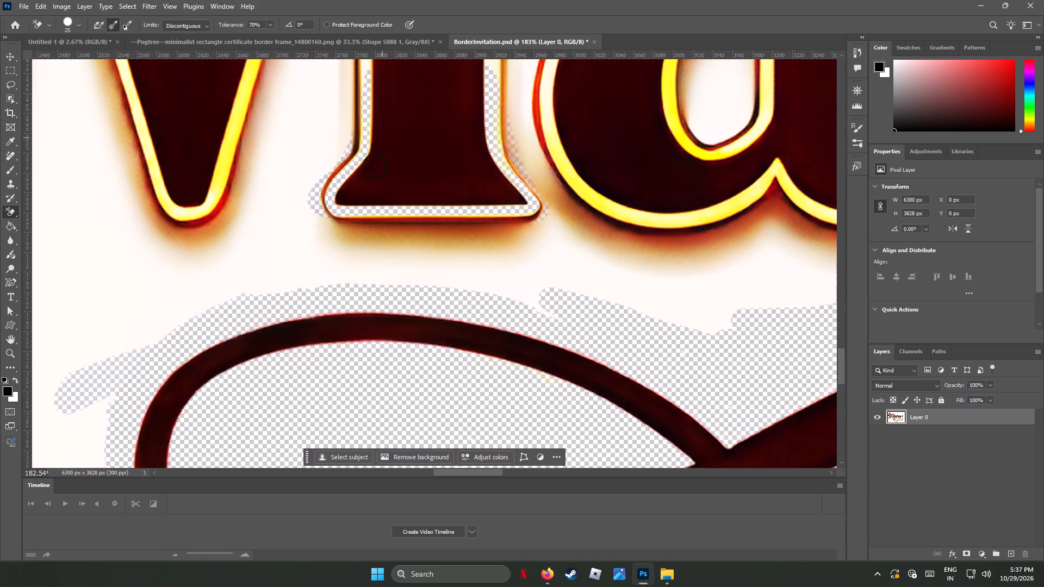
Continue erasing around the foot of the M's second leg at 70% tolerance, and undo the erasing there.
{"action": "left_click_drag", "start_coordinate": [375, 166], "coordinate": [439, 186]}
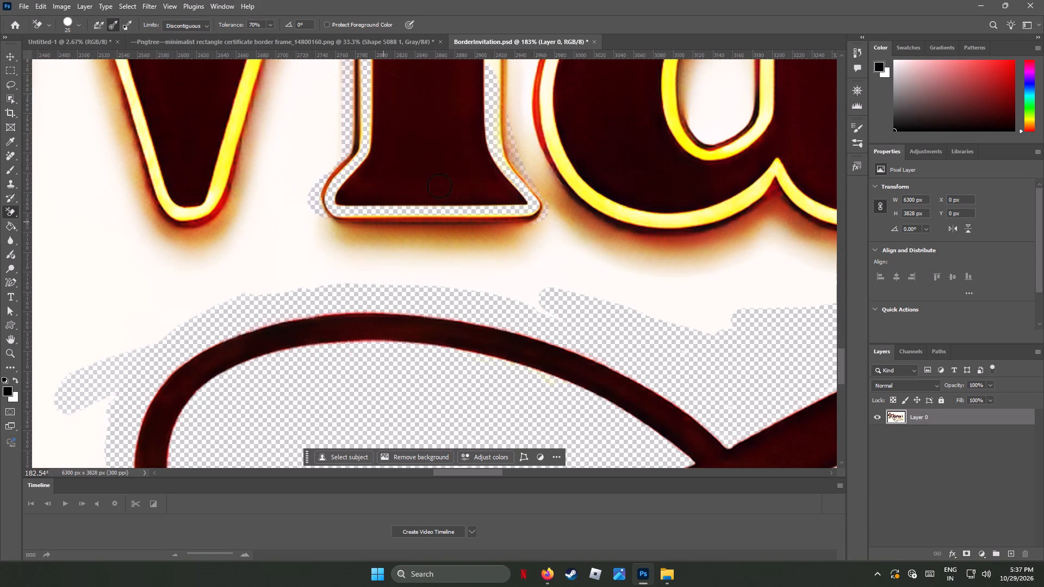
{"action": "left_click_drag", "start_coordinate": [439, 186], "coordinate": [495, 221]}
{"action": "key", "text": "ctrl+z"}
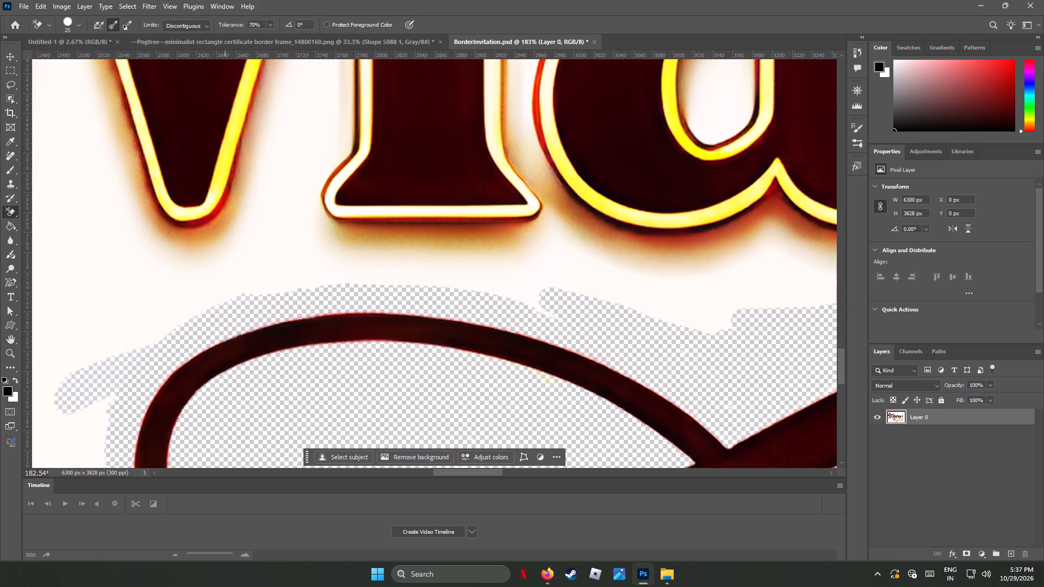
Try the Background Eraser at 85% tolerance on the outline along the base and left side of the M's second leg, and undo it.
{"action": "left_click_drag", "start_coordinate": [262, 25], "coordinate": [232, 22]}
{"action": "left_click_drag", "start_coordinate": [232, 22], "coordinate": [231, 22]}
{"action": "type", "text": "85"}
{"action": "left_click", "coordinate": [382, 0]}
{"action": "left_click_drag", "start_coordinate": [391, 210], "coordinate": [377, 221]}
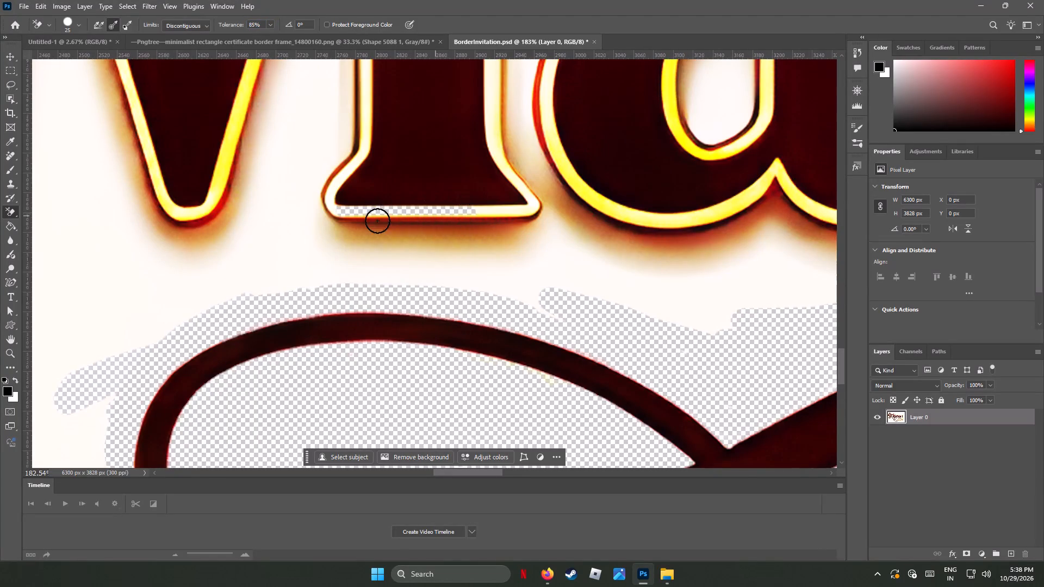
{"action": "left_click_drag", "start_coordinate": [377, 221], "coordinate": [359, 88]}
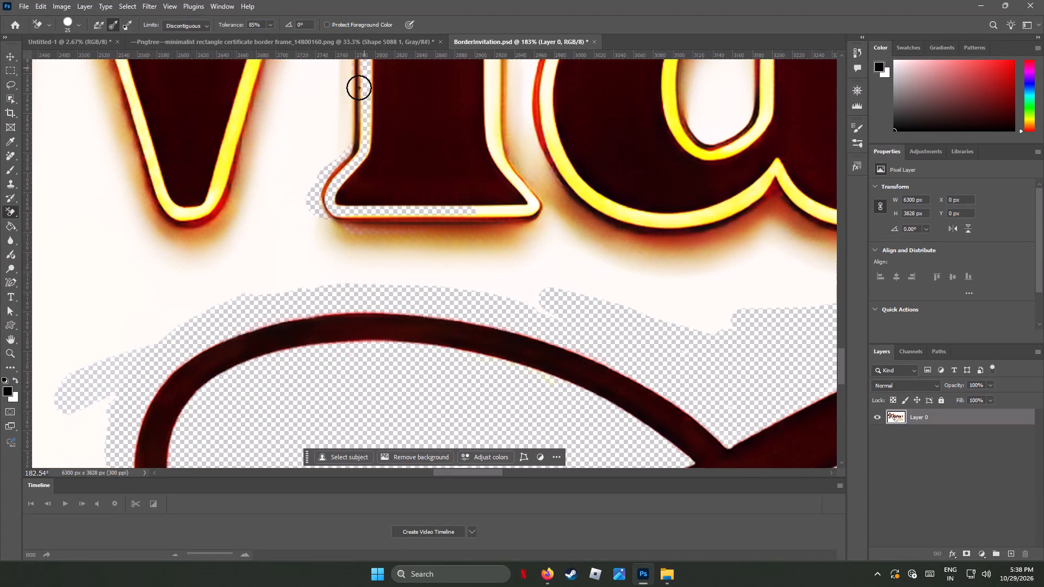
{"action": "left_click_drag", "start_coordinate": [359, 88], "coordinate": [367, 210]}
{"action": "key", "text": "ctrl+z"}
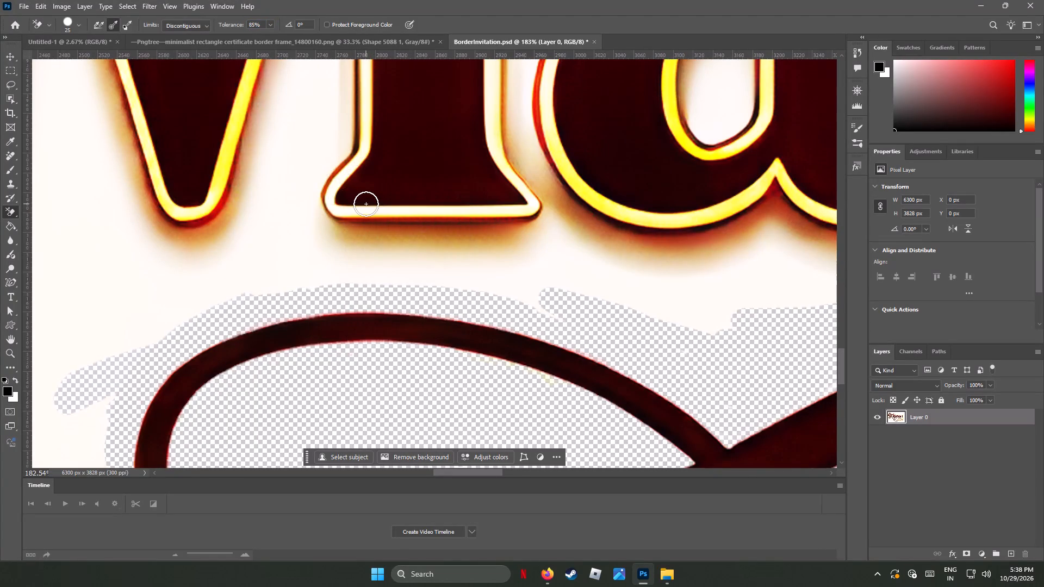
Set the Background Eraser tolerance to 95% and erase the pale outline and nearby shadow around the base and lower sides of the M's second leg.
{"action": "left_click", "coordinate": [208, 25]}
{"action": "left_click", "coordinate": [208, 25]}
{"action": "left_click_drag", "start_coordinate": [264, 25], "coordinate": [206, 20]}
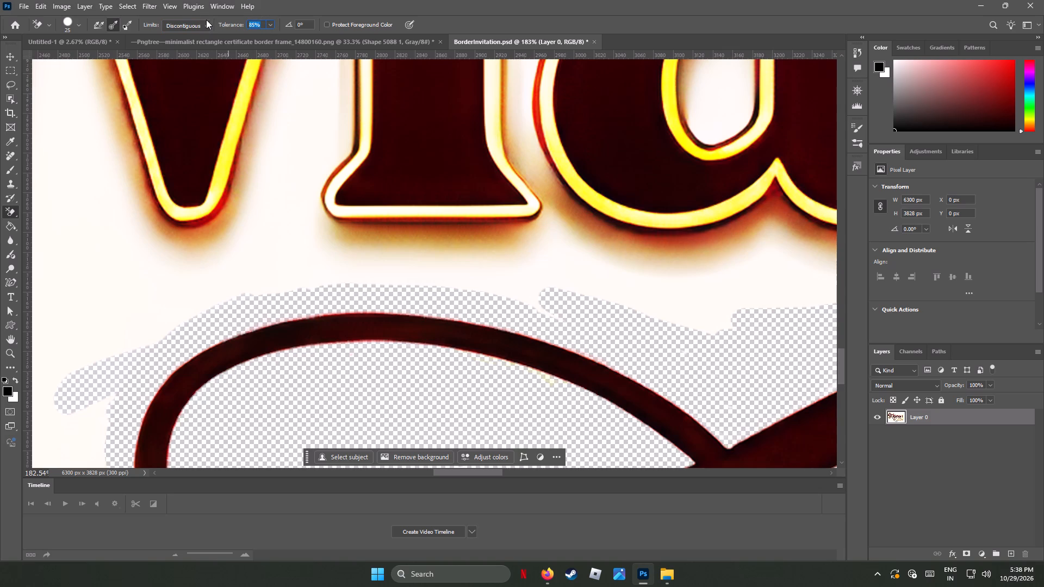
{"action": "key", "text": "9"}
{"action": "key", "text": "5"}
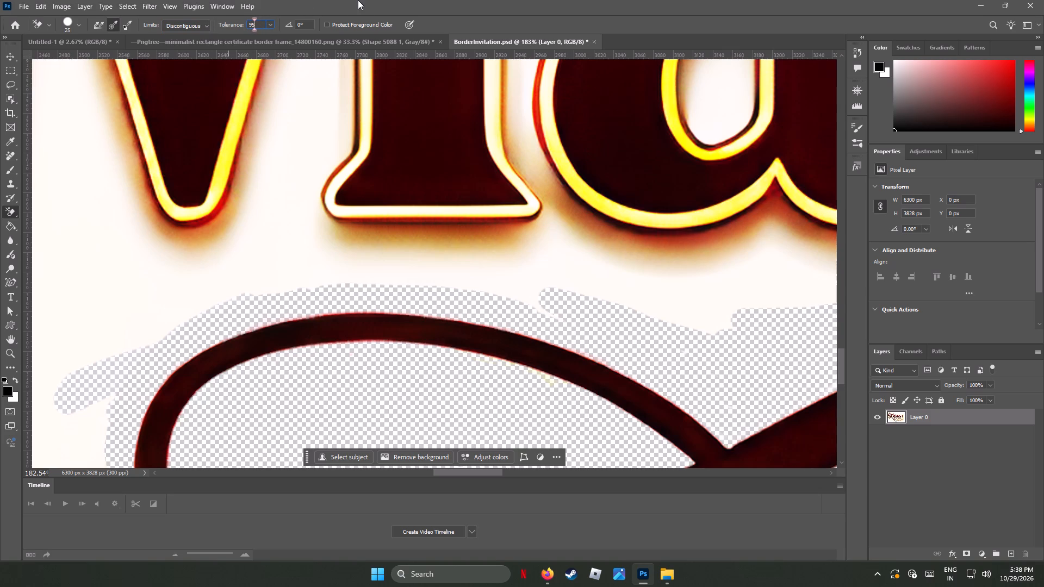
{"action": "left_click", "coordinate": [358, 0]}
{"action": "left_click_drag", "start_coordinate": [439, 211], "coordinate": [394, 213]}
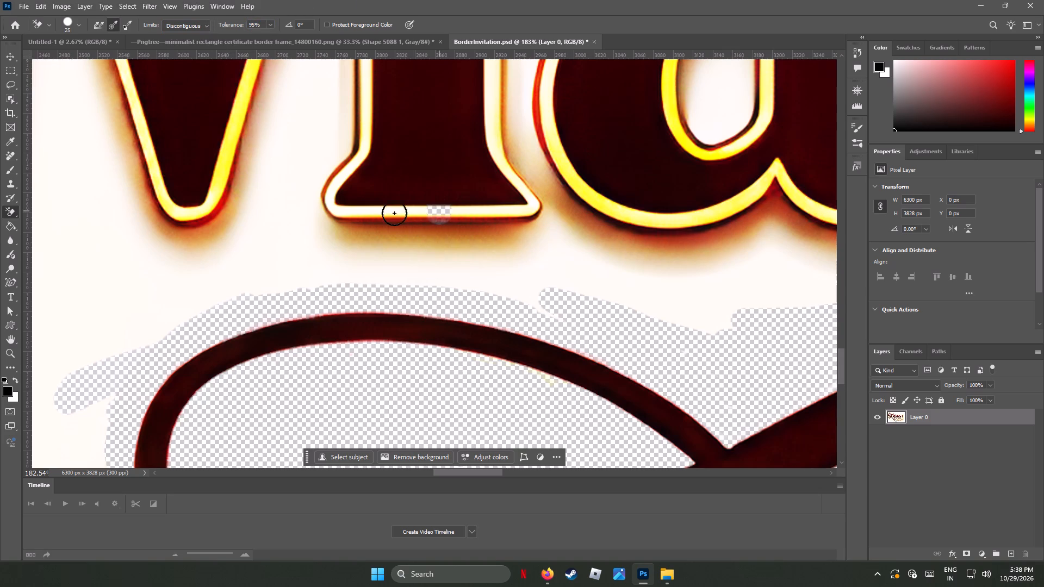
{"action": "left_click_drag", "start_coordinate": [394, 213], "coordinate": [369, 118]}
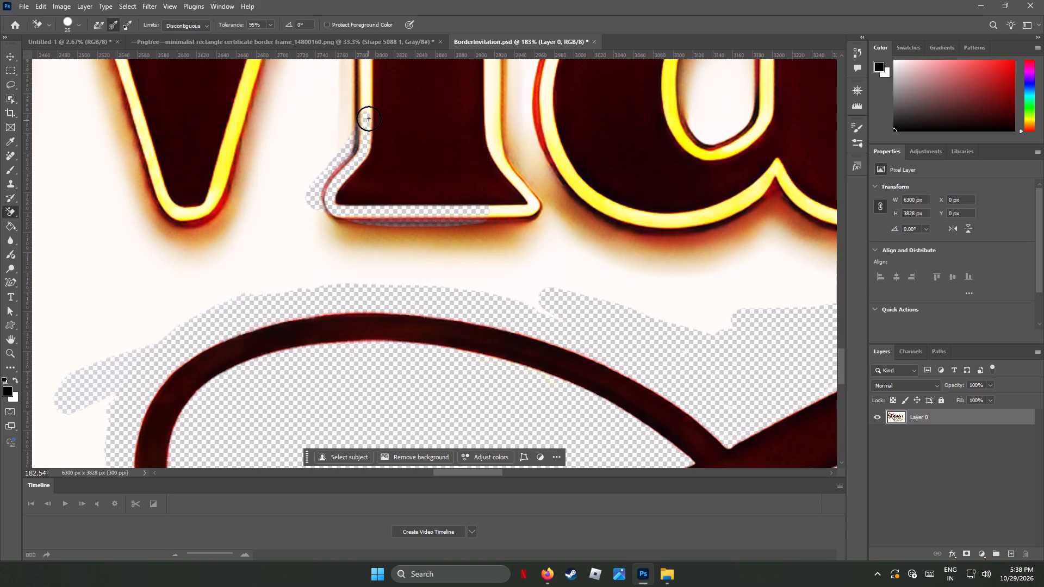
{"action": "left_click_drag", "start_coordinate": [369, 118], "coordinate": [499, 187]}
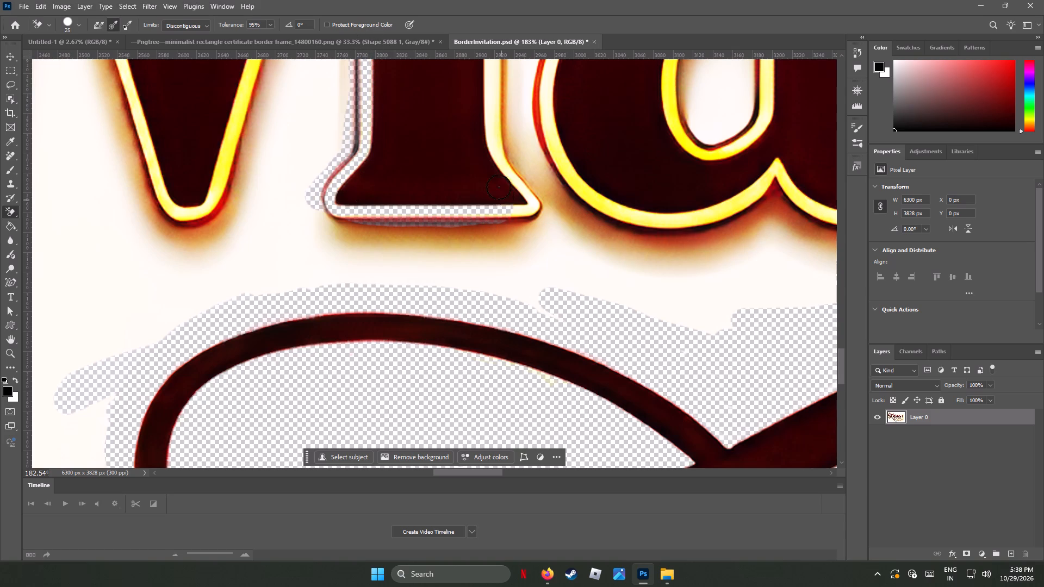
{"action": "left_click_drag", "start_coordinate": [499, 187], "coordinate": [498, 196]}
{"action": "left_click", "coordinate": [498, 196]}
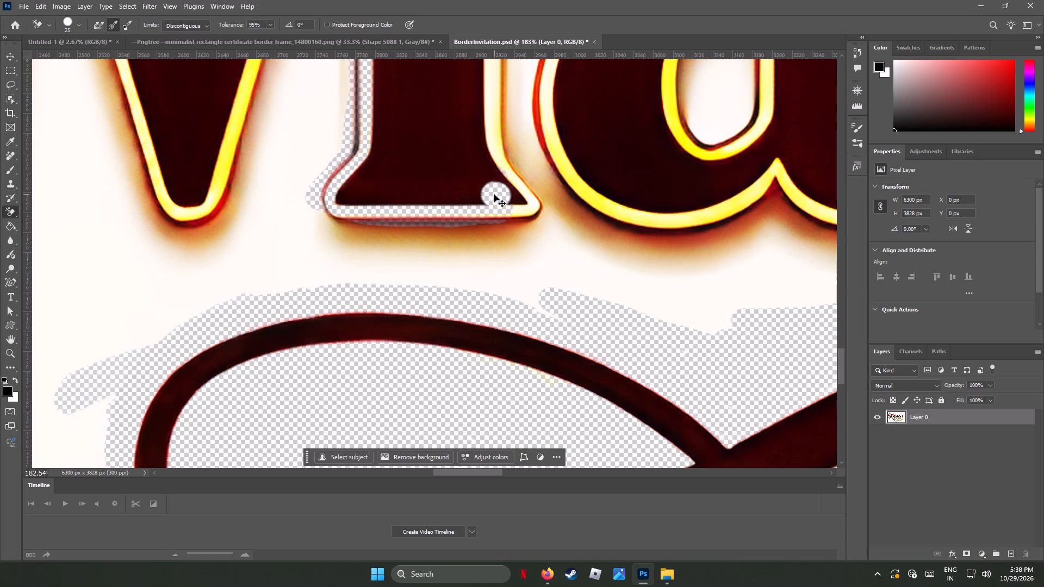
{"action": "key", "text": "ctrl+z"}
{"action": "left_click_drag", "start_coordinate": [523, 210], "coordinate": [529, 203]}
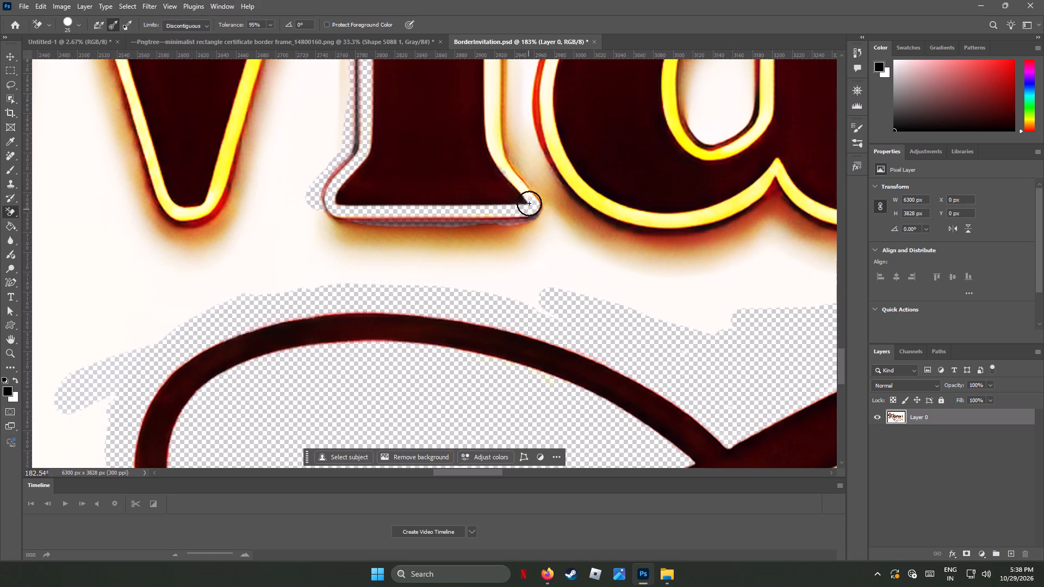
{"action": "left_click_drag", "start_coordinate": [529, 203], "coordinate": [492, 81]}
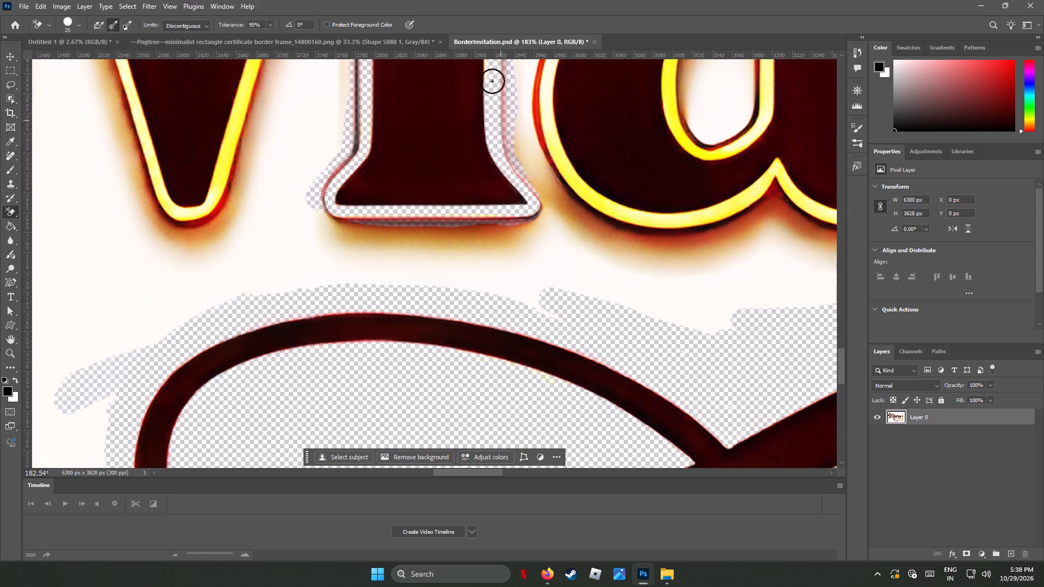
{"action": "left_click_drag", "start_coordinate": [492, 81], "coordinate": [304, 201]}
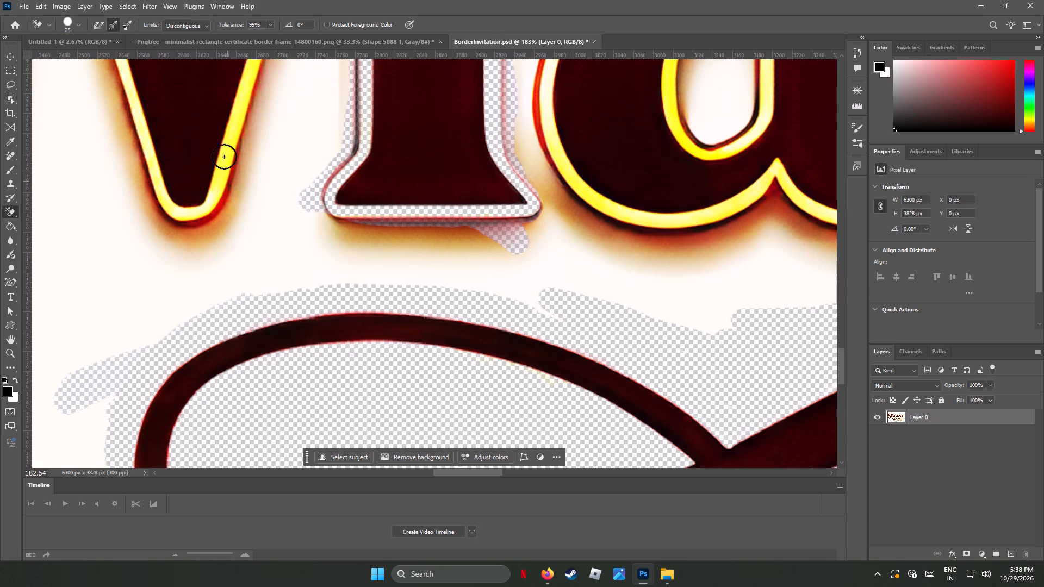
Erase the yellow outline around the M's V-shaped middle, covering its bottom tip, both outer edges and the inner notch.
{"action": "left_click_drag", "start_coordinate": [243, 104], "coordinate": [198, 201]}
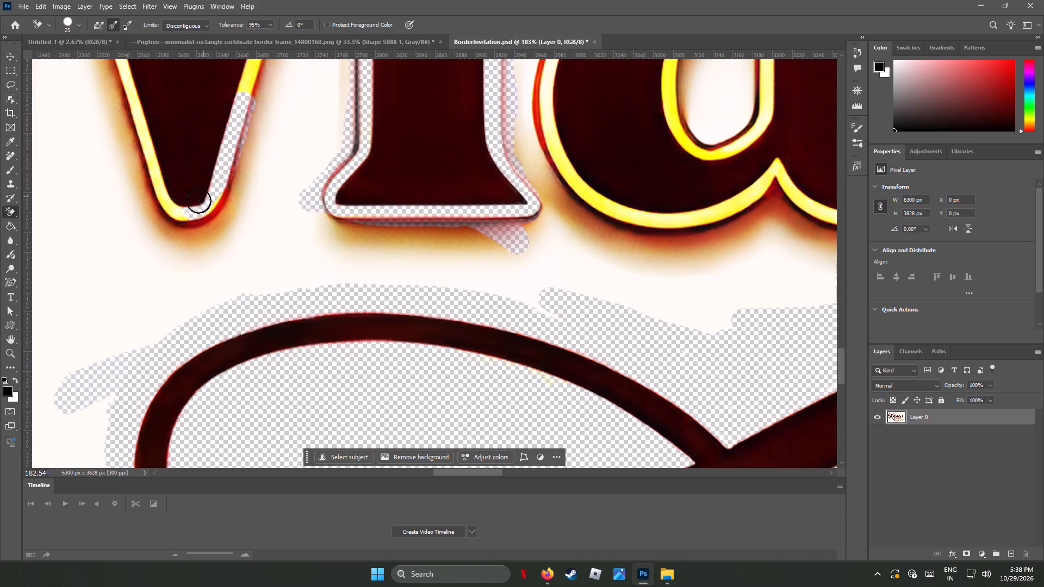
{"action": "left_click_drag", "start_coordinate": [198, 201], "coordinate": [244, 101]}
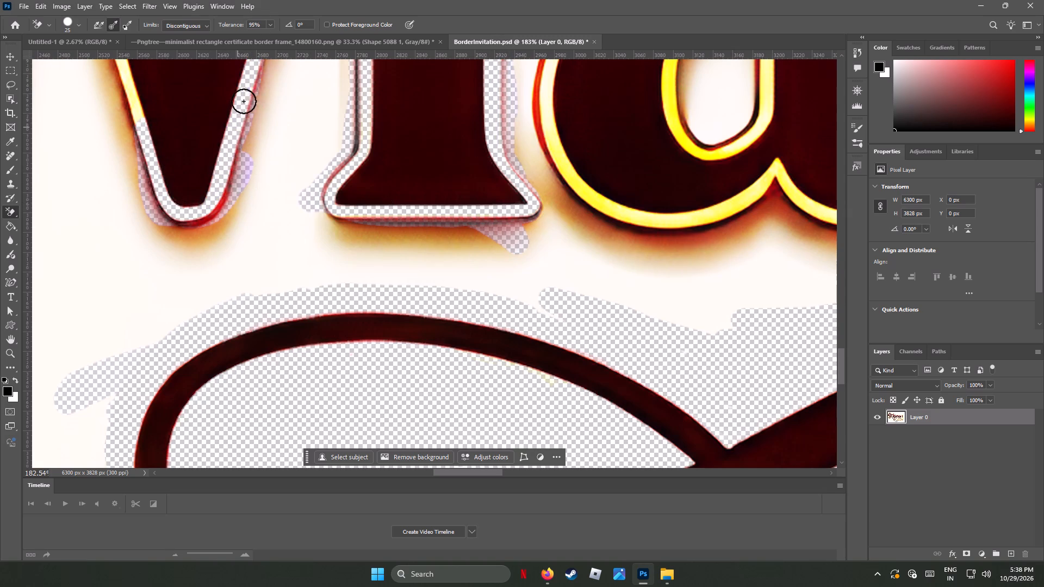
{"action": "left_click_drag", "start_coordinate": [244, 101], "coordinate": [252, 199]}
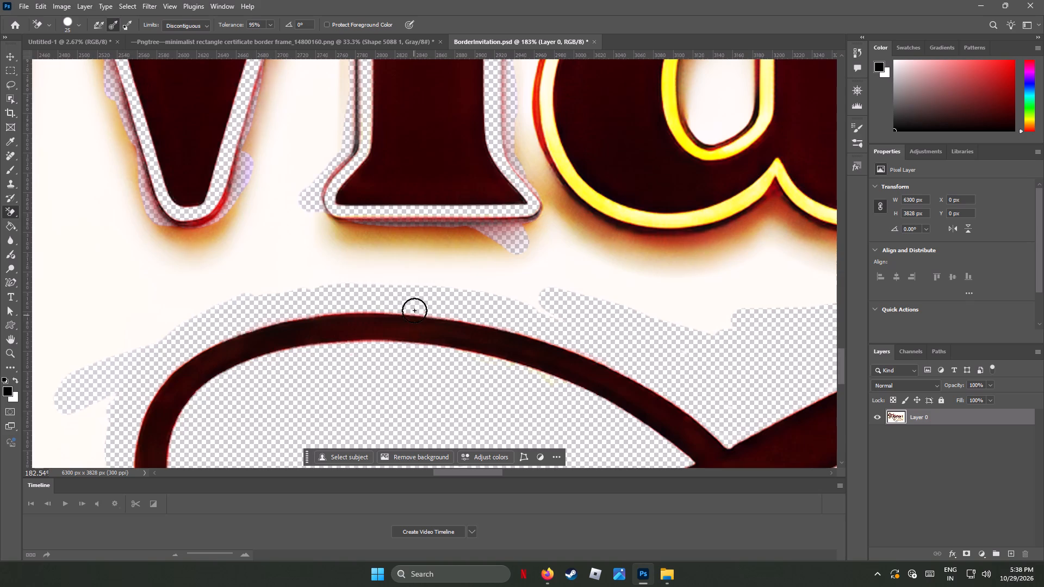
{"action": "scroll", "coordinate": [414, 310], "scroll_direction": "up", "scroll_amount": 17}
{"action": "scroll", "coordinate": [414, 309], "scroll_direction": "down", "scroll_amount": 1}
{"action": "scroll", "coordinate": [414, 309], "scroll_direction": "up", "scroll_amount": 8}
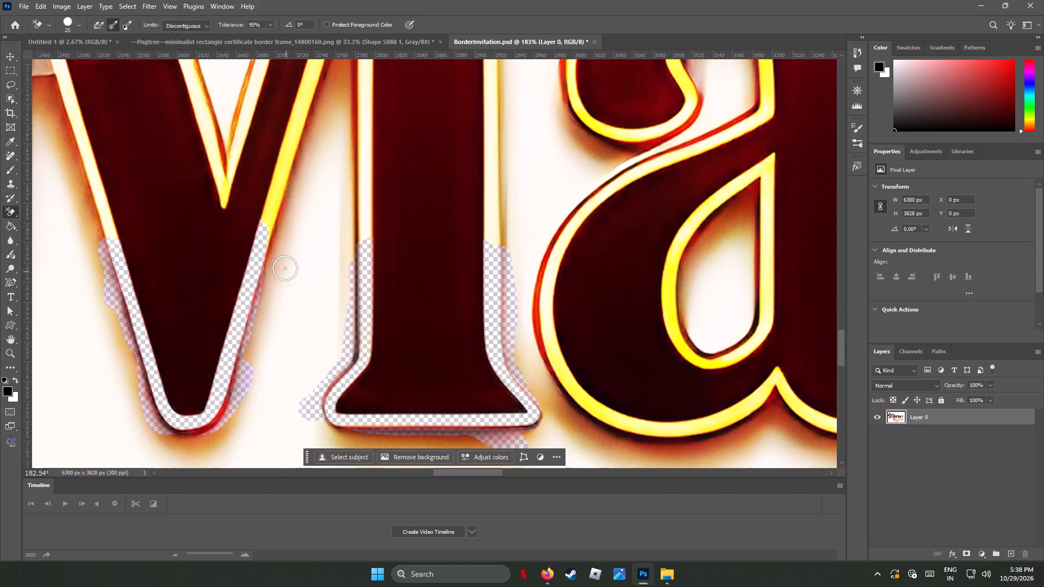
{"action": "left_click_drag", "start_coordinate": [275, 198], "coordinate": [282, 176]}
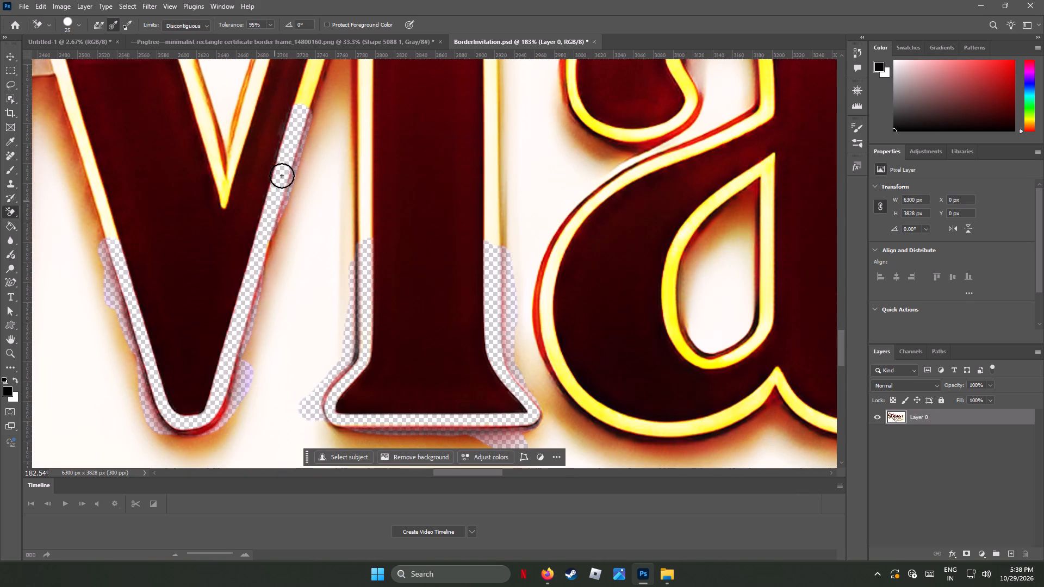
{"action": "left_click_drag", "start_coordinate": [282, 176], "coordinate": [233, 207]}
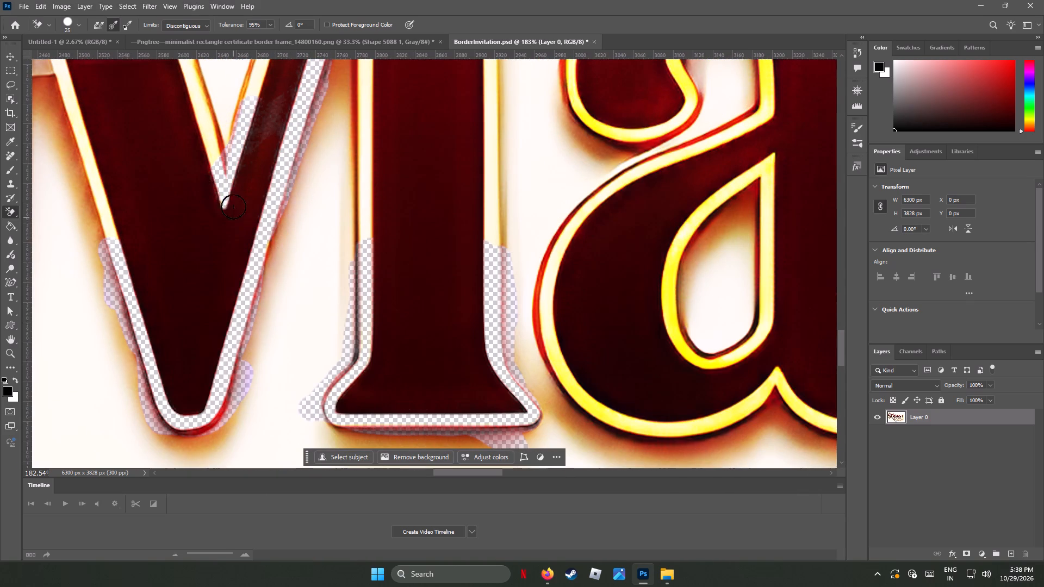
{"action": "left_click_drag", "start_coordinate": [233, 207], "coordinate": [246, 112]}
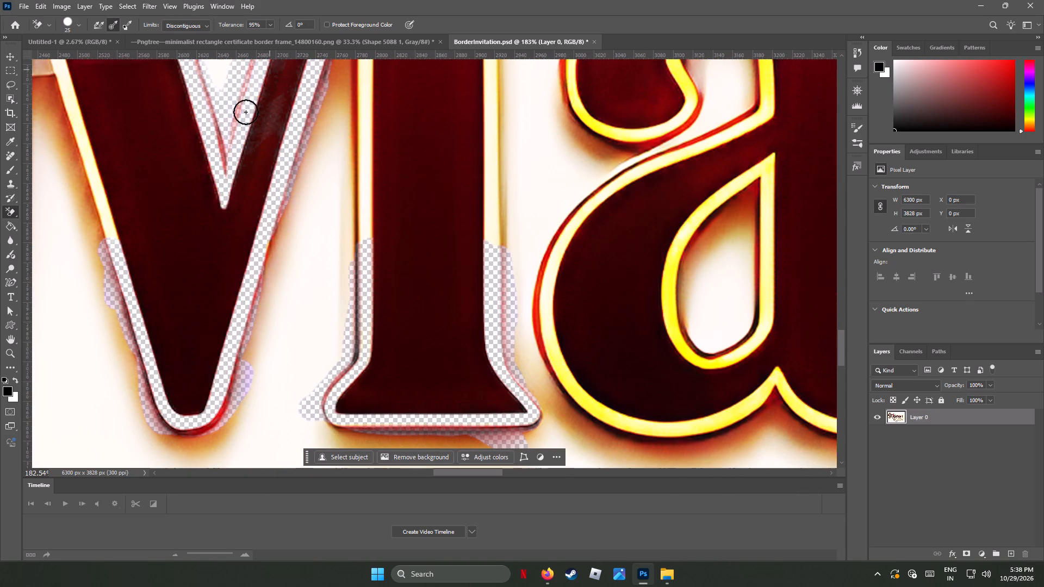
{"action": "left_click_drag", "start_coordinate": [246, 112], "coordinate": [214, 56]}
{"action": "left_click_drag", "start_coordinate": [108, 229], "coordinate": [111, 246]}
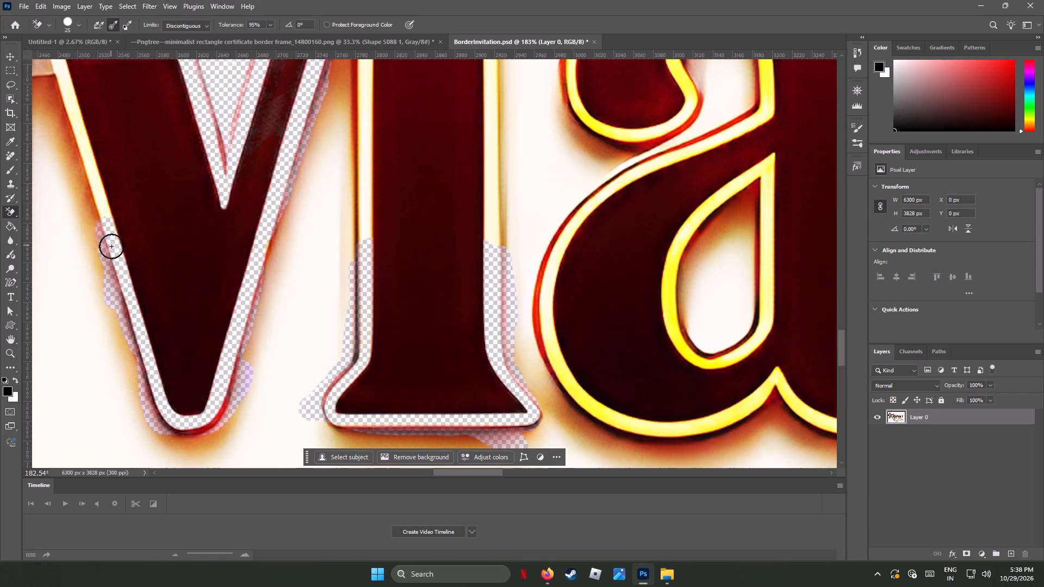
{"action": "left_click_drag", "start_coordinate": [111, 246], "coordinate": [128, 310]}
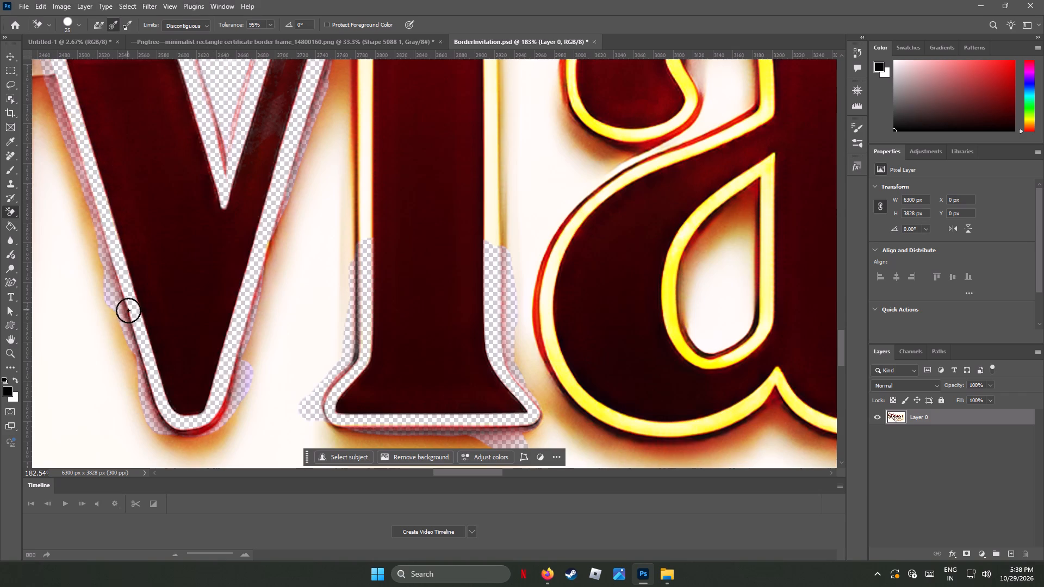
{"action": "left_click_drag", "start_coordinate": [128, 310], "coordinate": [131, 310]}
Erase the yellow outline and adjacent shadow along the lower curve, outer left side and upper shoulder of the letter a.
{"action": "left_click_drag", "start_coordinate": [658, 429], "coordinate": [610, 415]}
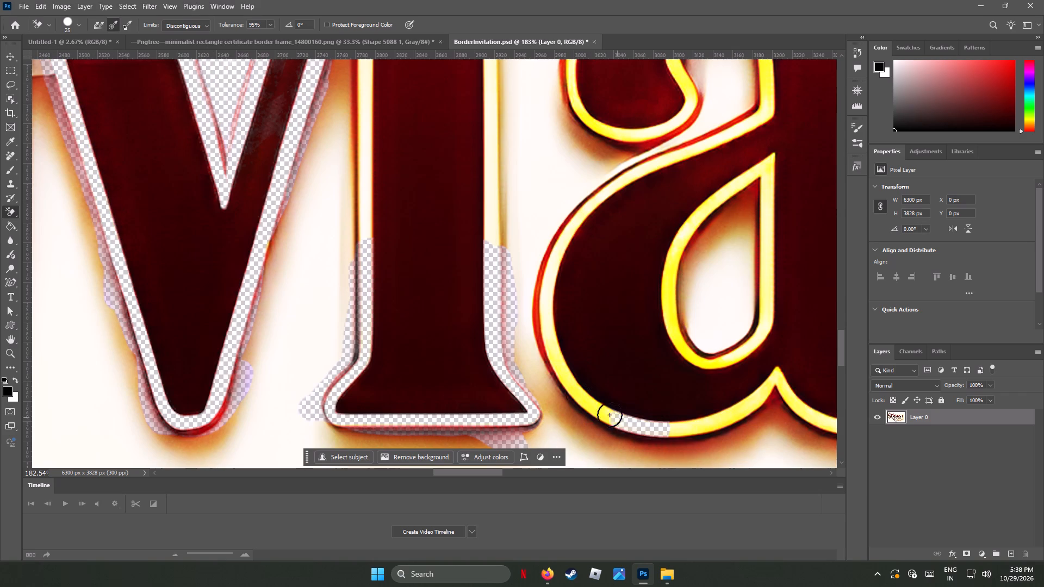
{"action": "left_click_drag", "start_coordinate": [610, 415], "coordinate": [753, 391]}
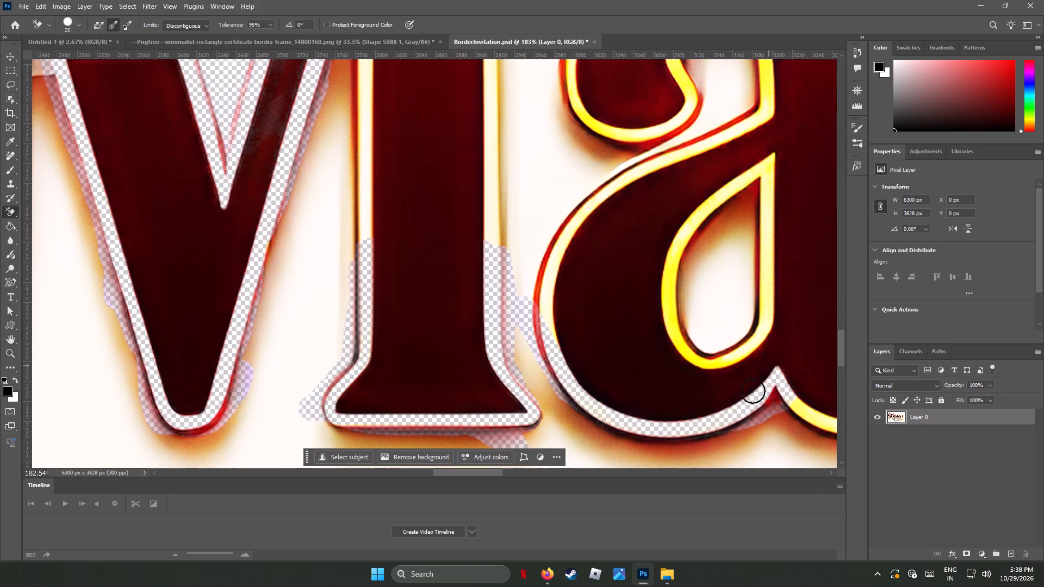
{"action": "left_click_drag", "start_coordinate": [753, 391], "coordinate": [638, 165]}
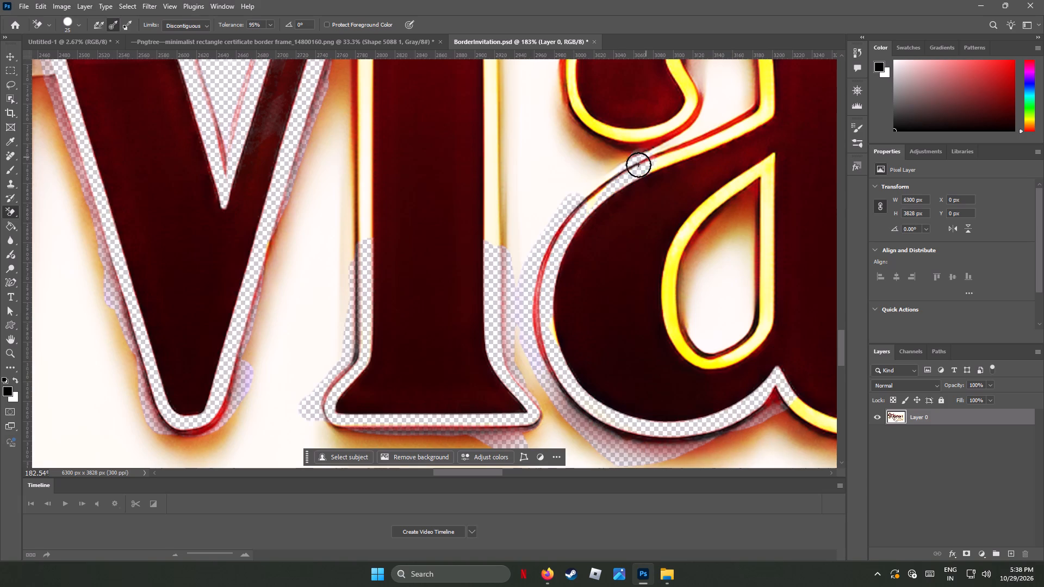
{"action": "left_click_drag", "start_coordinate": [638, 165], "coordinate": [512, 350]}
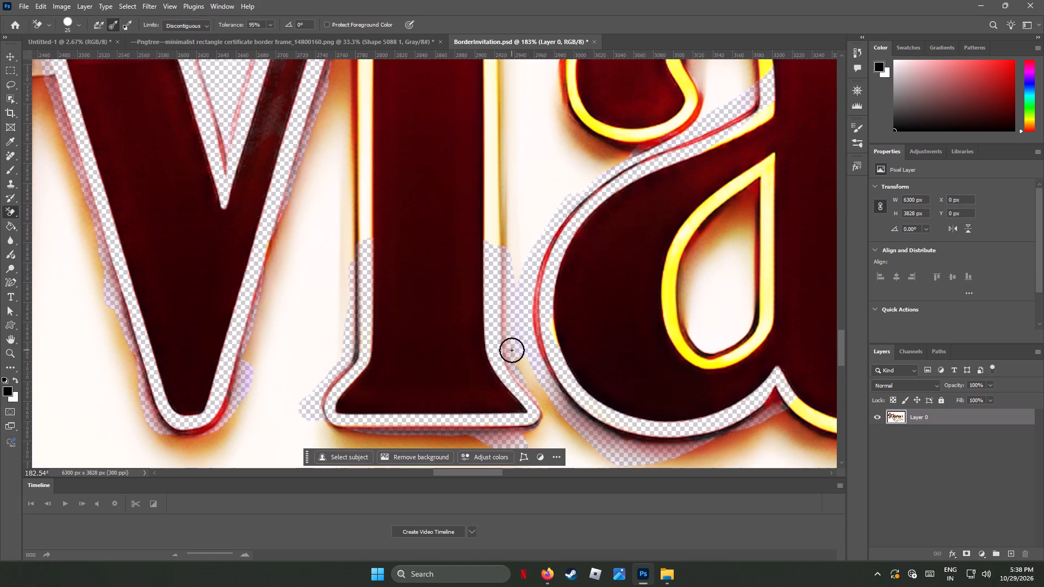
Save the BorderInvitation.psd document.
{"action": "key", "text": "ctrl+s"}
{"action": "key", "text": "ctrl+s"}
{"action": "key", "text": "ctrl+s"}
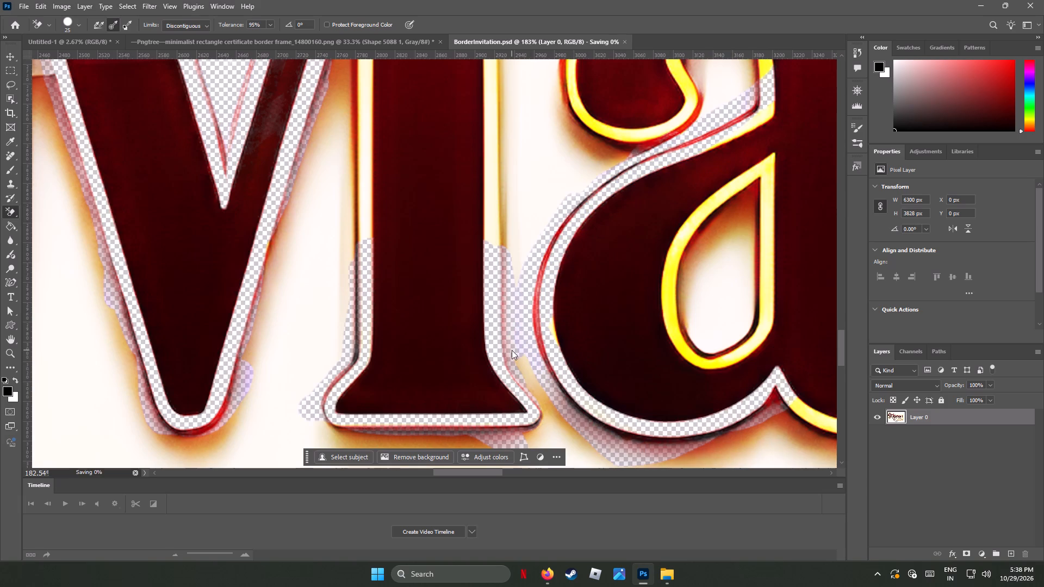
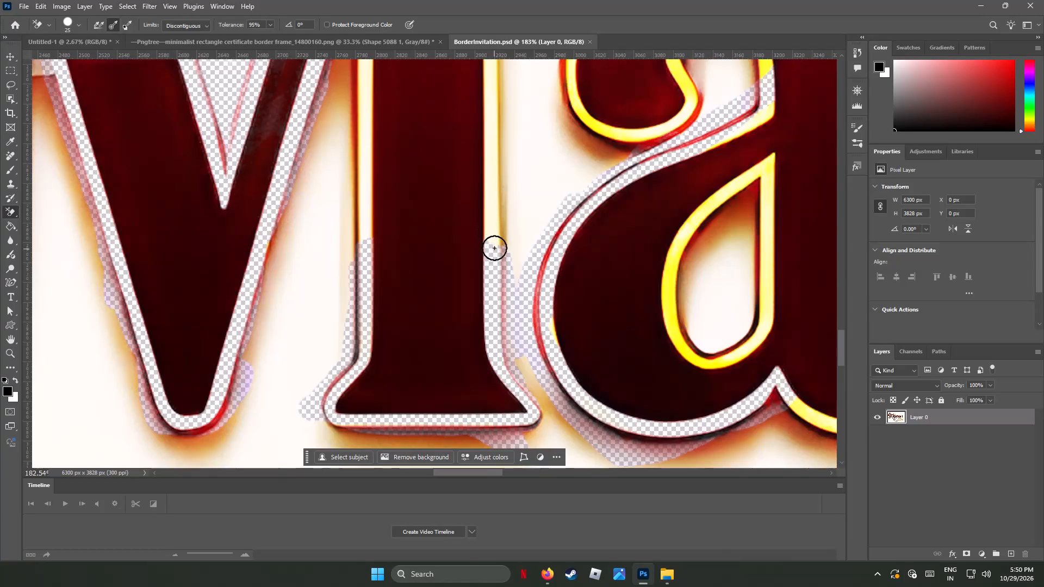
Erase the yellow outline along the right side of the M's second leg, upward from the already cleared base.
{"action": "left_click_drag", "start_coordinate": [494, 246], "coordinate": [483, 6]}
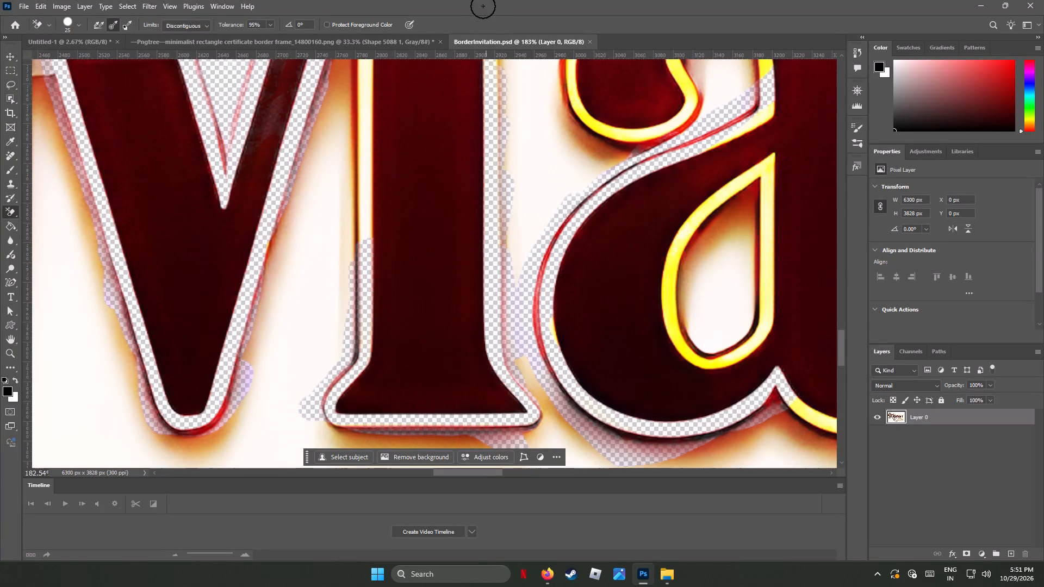
Erase the yellow outline and nearby parchment around the rounded end of the a's upper hook, covering its left side, bottom and inner right edge.
{"action": "left_click_drag", "start_coordinate": [483, 6], "coordinate": [651, 136]}
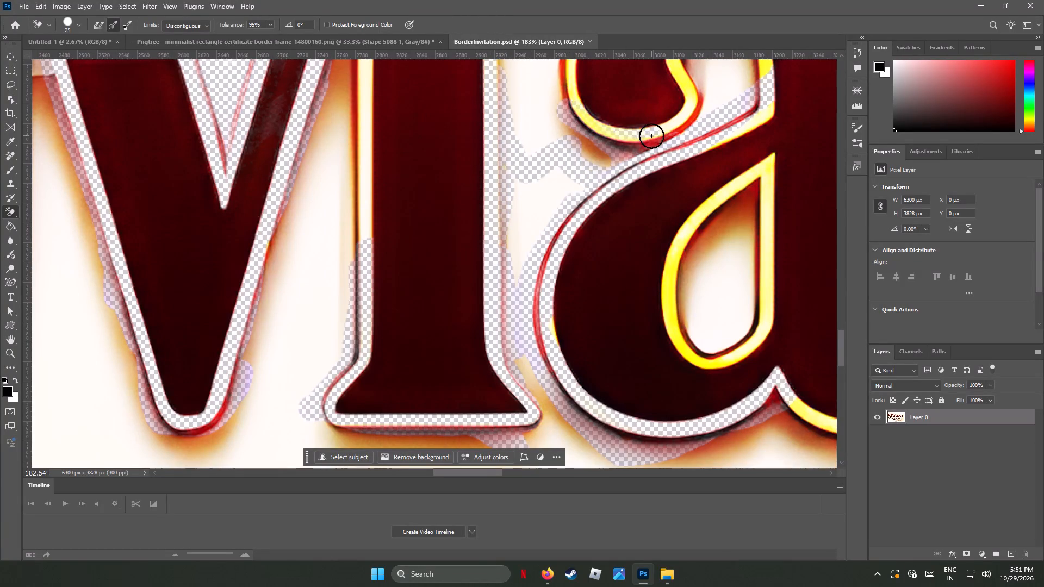
{"action": "left_click_drag", "start_coordinate": [651, 136], "coordinate": [533, 104]}
{"action": "left_click_drag", "start_coordinate": [643, 135], "coordinate": [644, 114]}
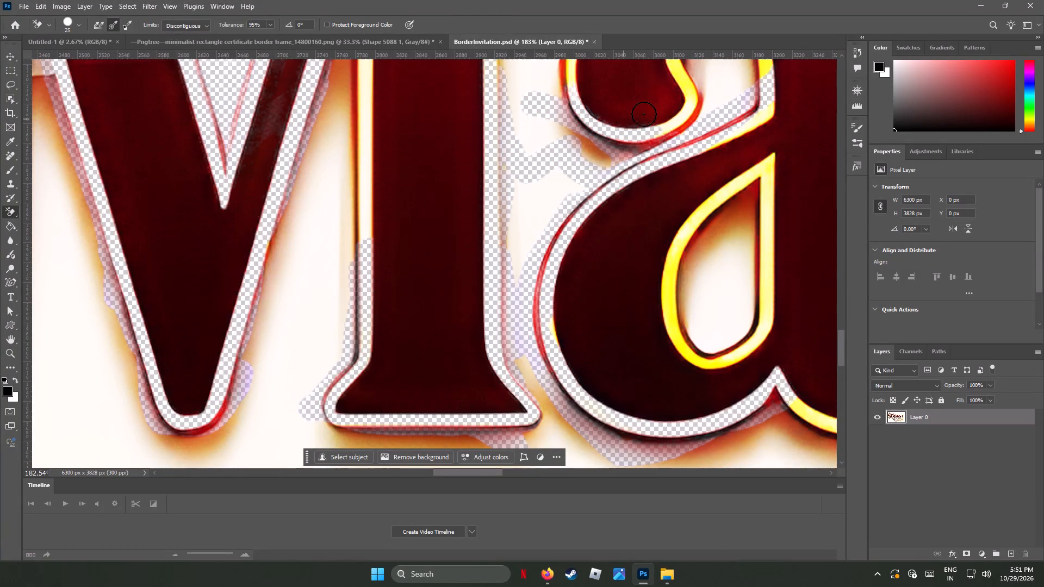
{"action": "left_click_drag", "start_coordinate": [644, 114], "coordinate": [681, 119]}
{"action": "left_click_drag", "start_coordinate": [683, 119], "coordinate": [658, 134]}
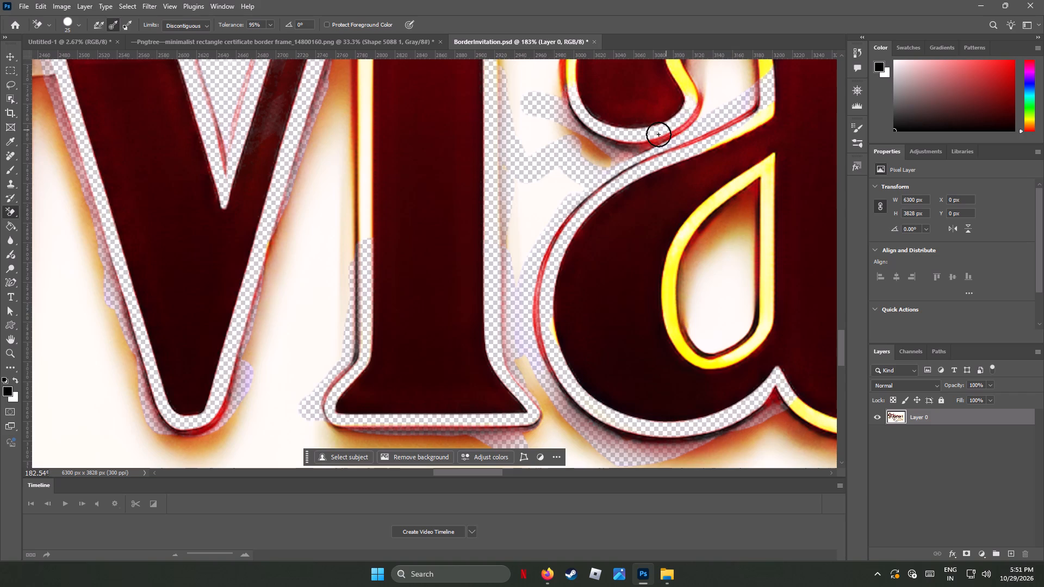
{"action": "left_click_drag", "start_coordinate": [658, 134], "coordinate": [676, 74]}
{"action": "left_click_drag", "start_coordinate": [676, 74], "coordinate": [675, 57]}
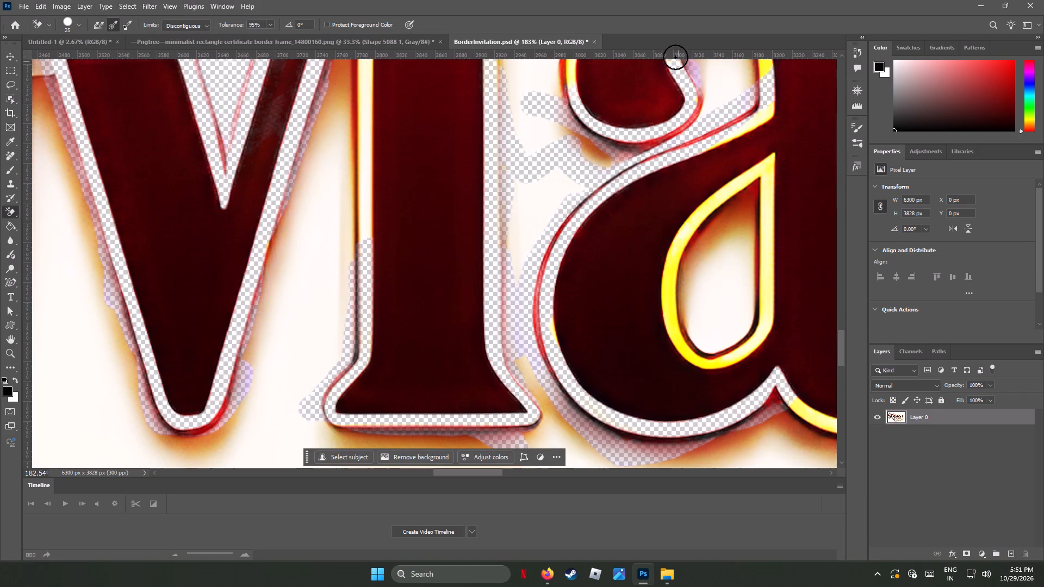
{"action": "left_click_drag", "start_coordinate": [675, 57], "coordinate": [551, 70]}
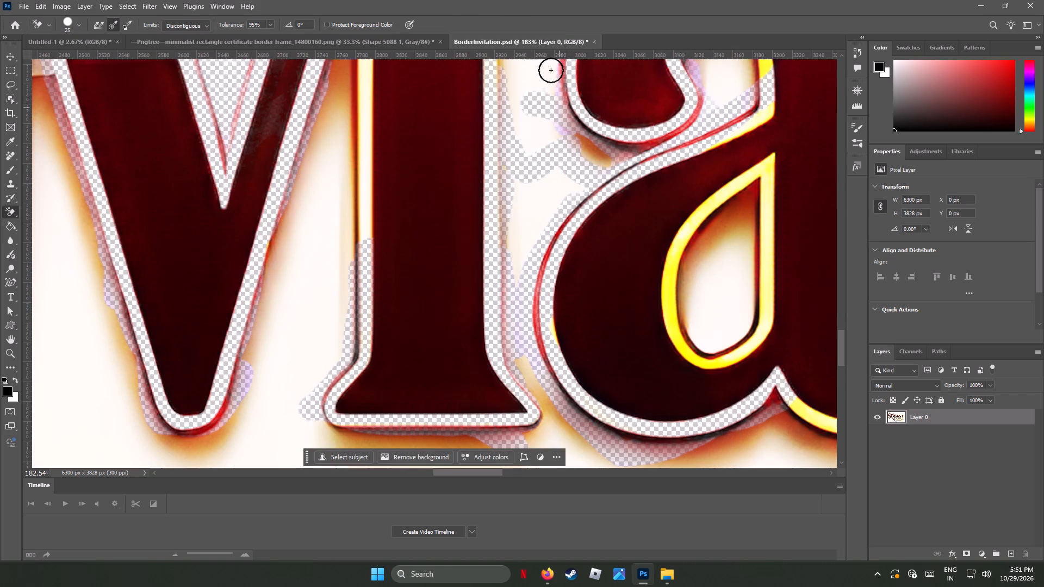
{"action": "left_click_drag", "start_coordinate": [551, 70], "coordinate": [511, 106]}
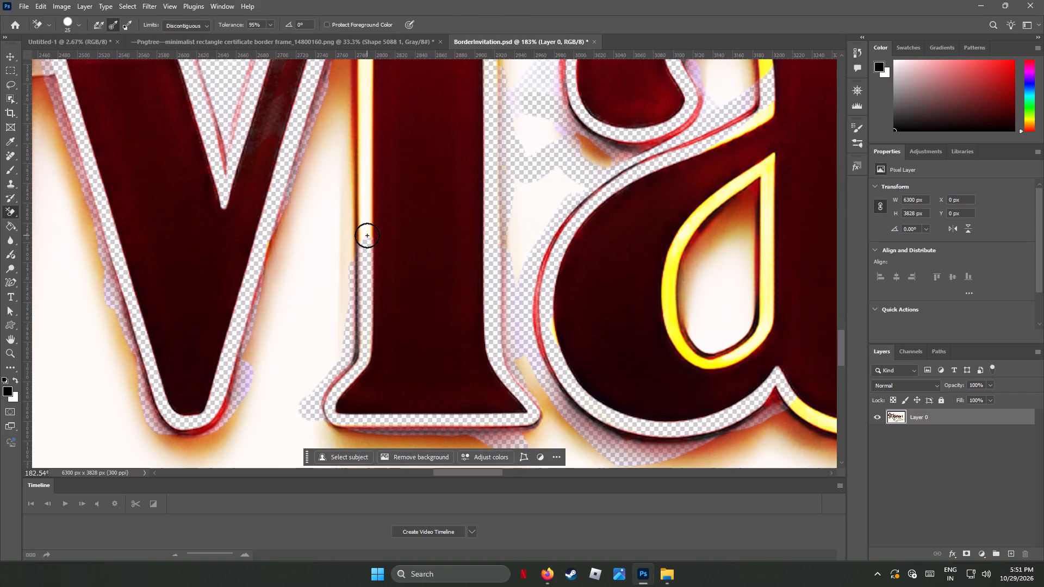
Erase the yellow outline along the left side of the M's second leg and up into the narrow gap beside the V-shaped middle.
{"action": "left_click_drag", "start_coordinate": [367, 235], "coordinate": [393, 61]}
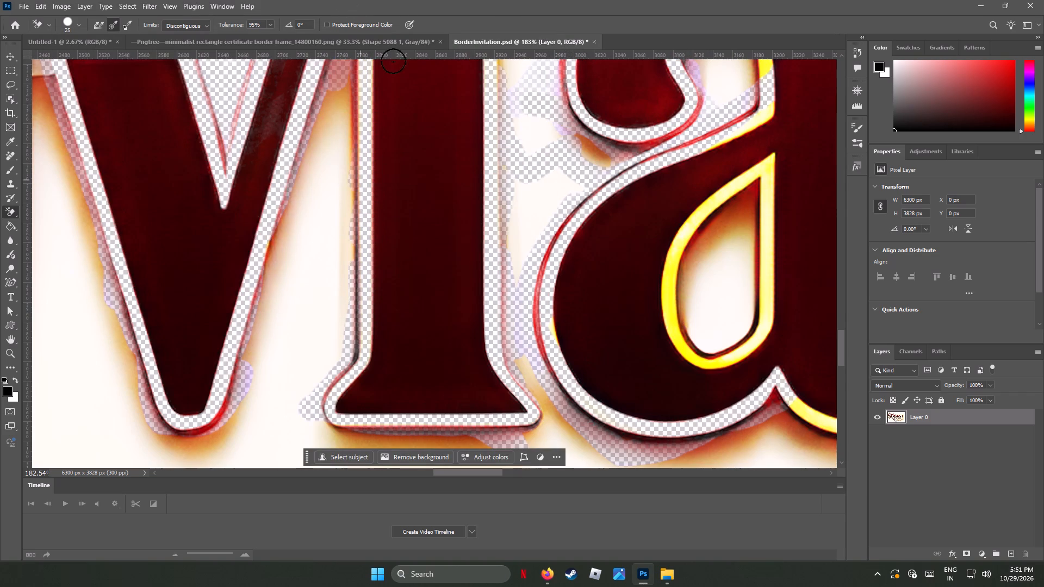
{"action": "left_click_drag", "start_coordinate": [393, 61], "coordinate": [390, 195]}
{"action": "scroll", "coordinate": [390, 195], "scroll_direction": "up", "scroll_amount": 11}
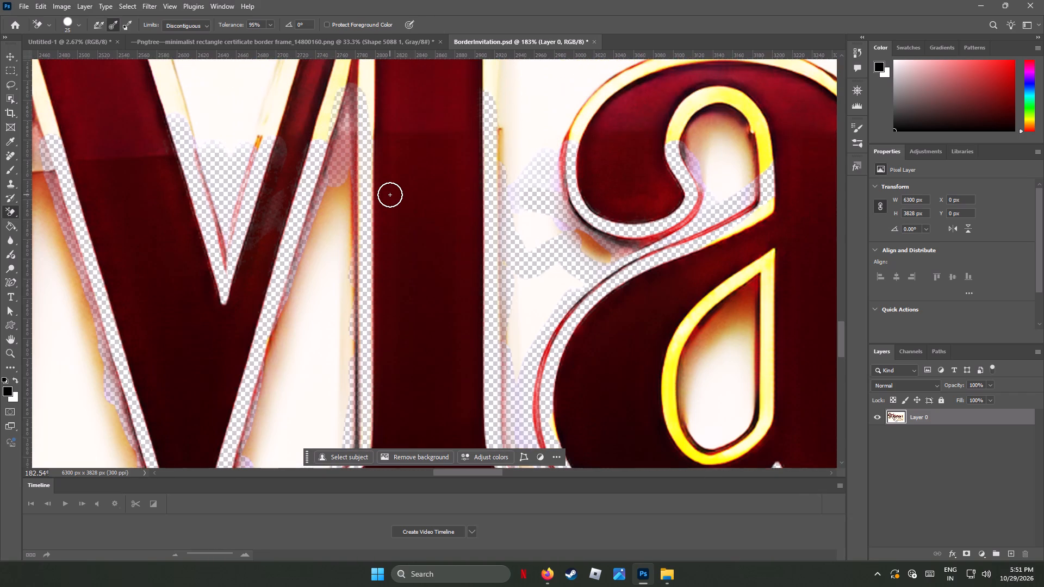
{"action": "scroll", "coordinate": [390, 195], "scroll_direction": "up", "scroll_amount": 5}
{"action": "scroll", "coordinate": [390, 195], "scroll_direction": "down", "scroll_amount": 2}
{"action": "left_click_drag", "start_coordinate": [370, 92], "coordinate": [315, 177]}
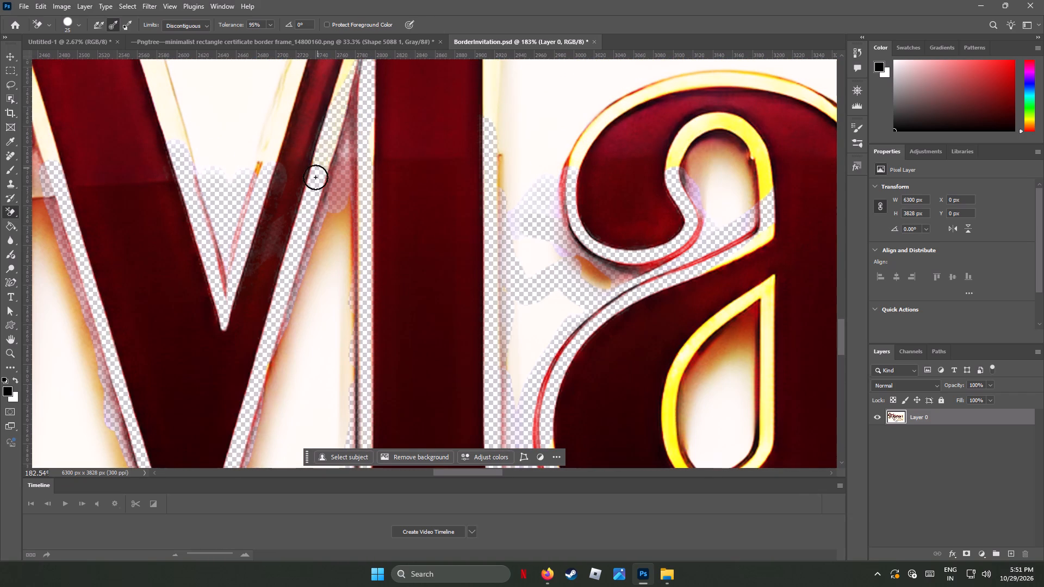
{"action": "left_click_drag", "start_coordinate": [315, 177], "coordinate": [357, 220]}
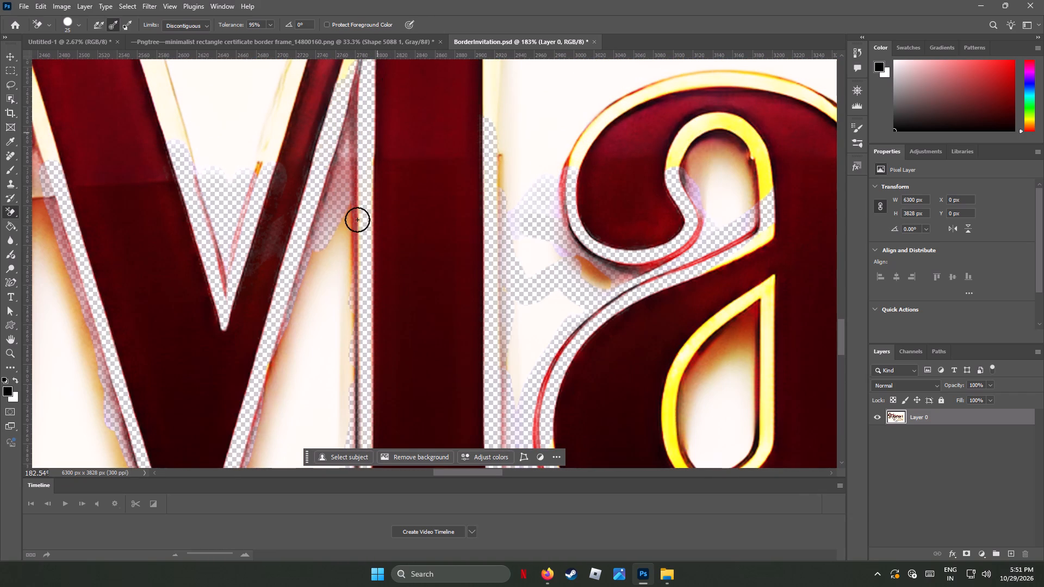
{"action": "left_click_drag", "start_coordinate": [357, 220], "coordinate": [358, 228]}
{"action": "scroll", "coordinate": [352, 187], "scroll_direction": "up", "scroll_amount": 10}
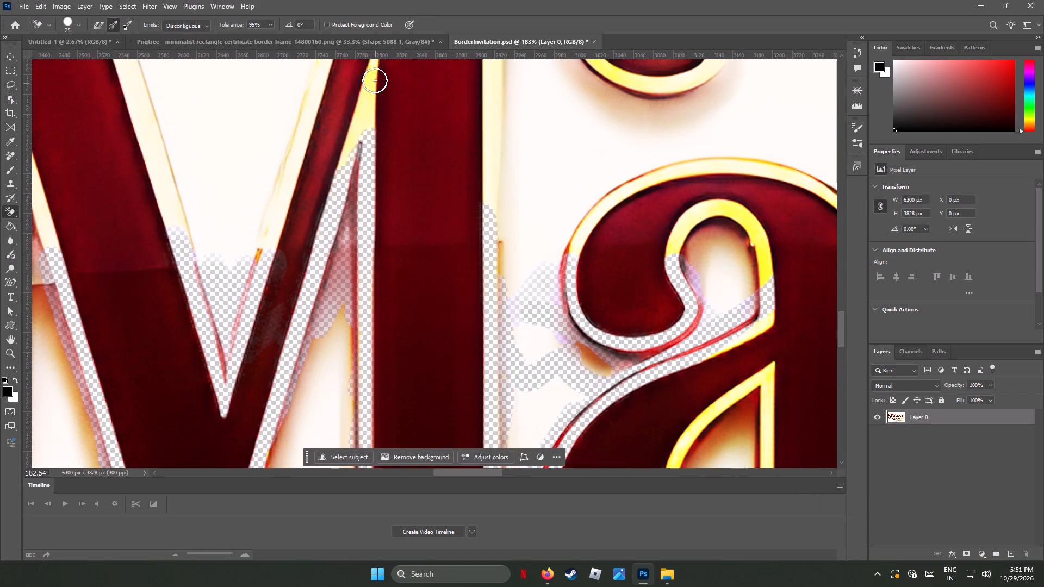
{"action": "left_click_drag", "start_coordinate": [374, 72], "coordinate": [380, 104]}
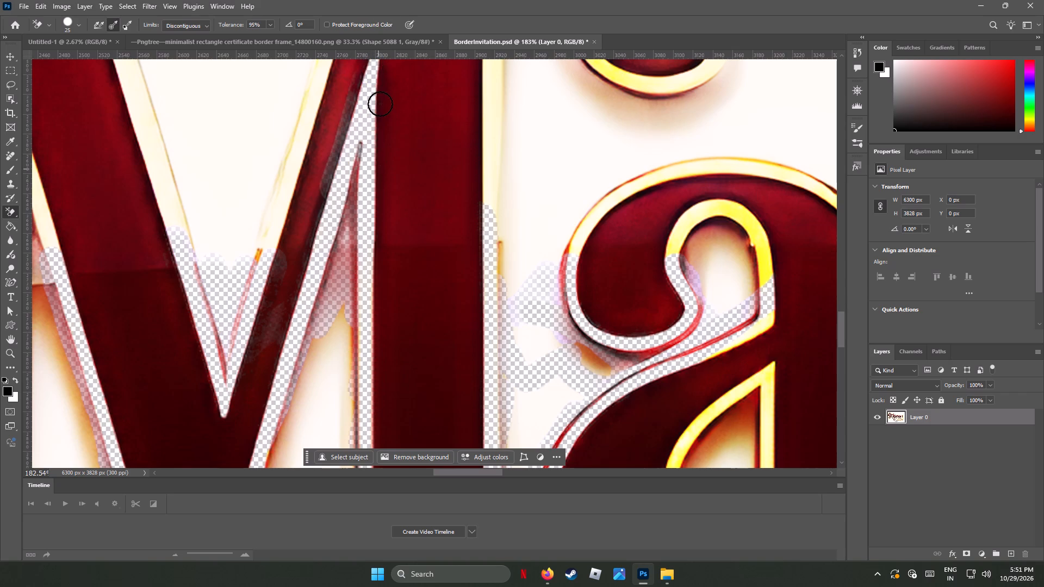
{"action": "left_click_drag", "start_coordinate": [380, 104], "coordinate": [365, 184]}
Erase the yellow outline and parchment inside the a's upper hook opening, including its arched top, right side and lower corner.
{"action": "scroll", "coordinate": [363, 183], "scroll_direction": "up", "scroll_amount": 6}
{"action": "scroll", "coordinate": [363, 183], "scroll_direction": "down", "scroll_amount": 1}
{"action": "scroll", "coordinate": [363, 183], "scroll_direction": "up", "scroll_amount": 1}
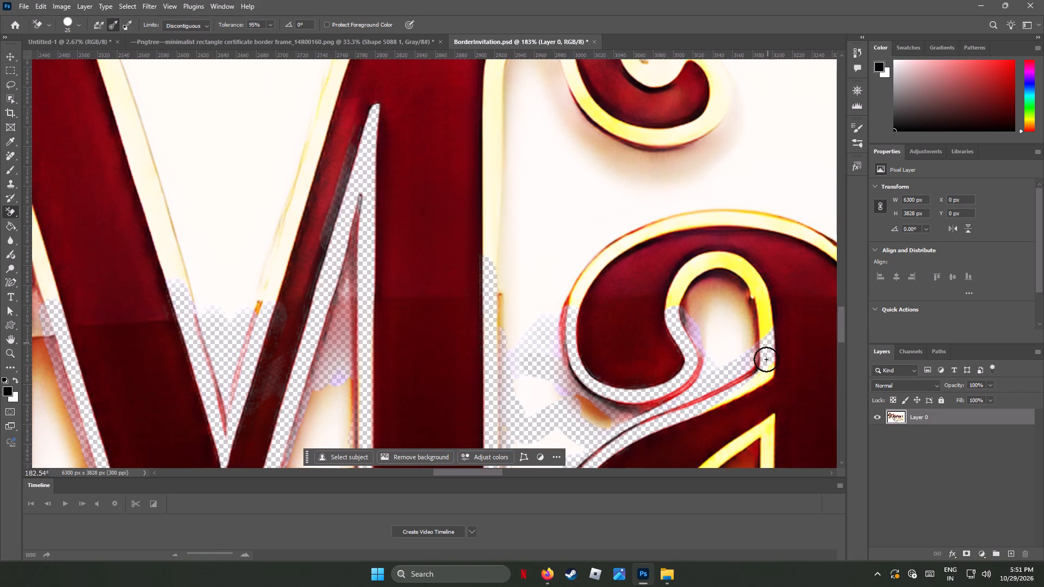
{"action": "left_click_drag", "start_coordinate": [766, 374], "coordinate": [724, 424]}
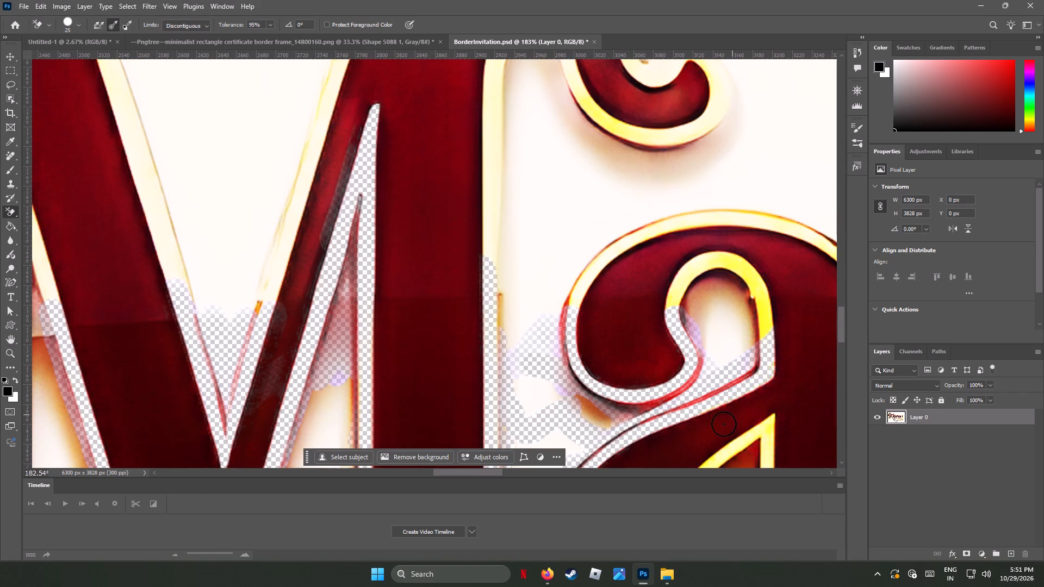
{"action": "left_click_drag", "start_coordinate": [724, 424], "coordinate": [793, 451]}
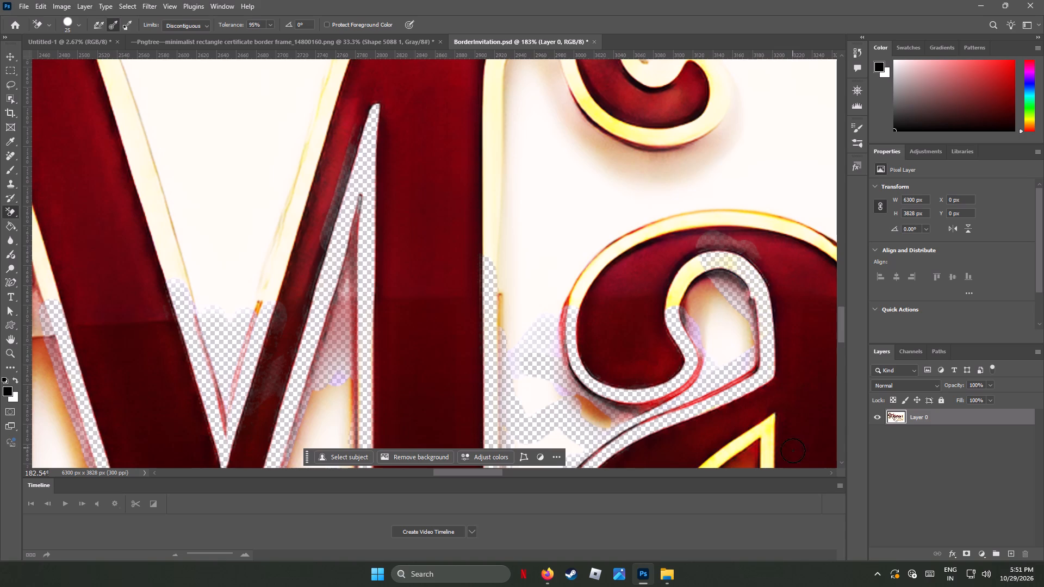
{"action": "left_click_drag", "start_coordinate": [793, 451], "coordinate": [763, 292]}
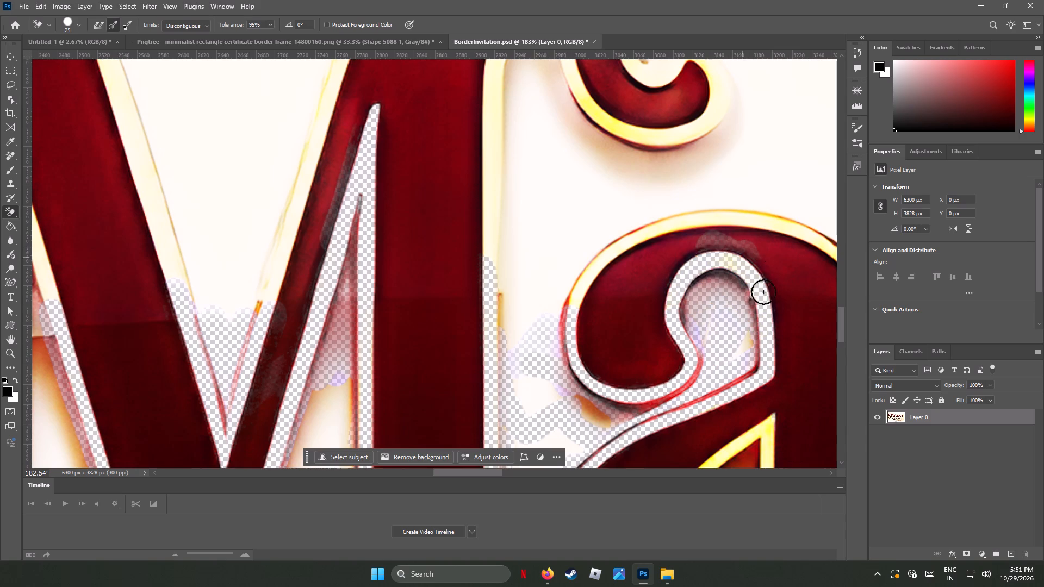
{"action": "left_click_drag", "start_coordinate": [763, 292], "coordinate": [749, 389]}
{"action": "left_click_drag", "start_coordinate": [767, 361], "coordinate": [749, 270]}
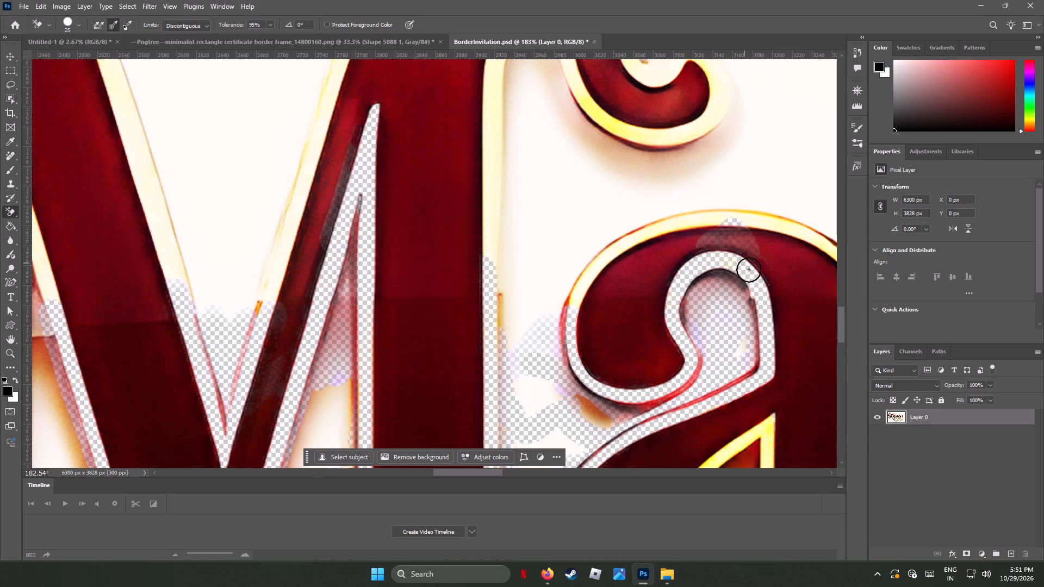
{"action": "left_click_drag", "start_coordinate": [749, 270], "coordinate": [676, 408]}
Erase the yellow outline around the inside of the a's teardrop-shaped counter, along with part of the parchment within it.
{"action": "scroll", "coordinate": [775, 414], "scroll_direction": "up", "scroll_amount": 2}
{"action": "scroll", "coordinate": [774, 415], "scroll_direction": "down", "scroll_amount": 3}
{"action": "scroll", "coordinate": [772, 416], "scroll_direction": "up", "scroll_amount": 2}
{"action": "scroll", "coordinate": [771, 416], "scroll_direction": "down", "scroll_amount": 3}
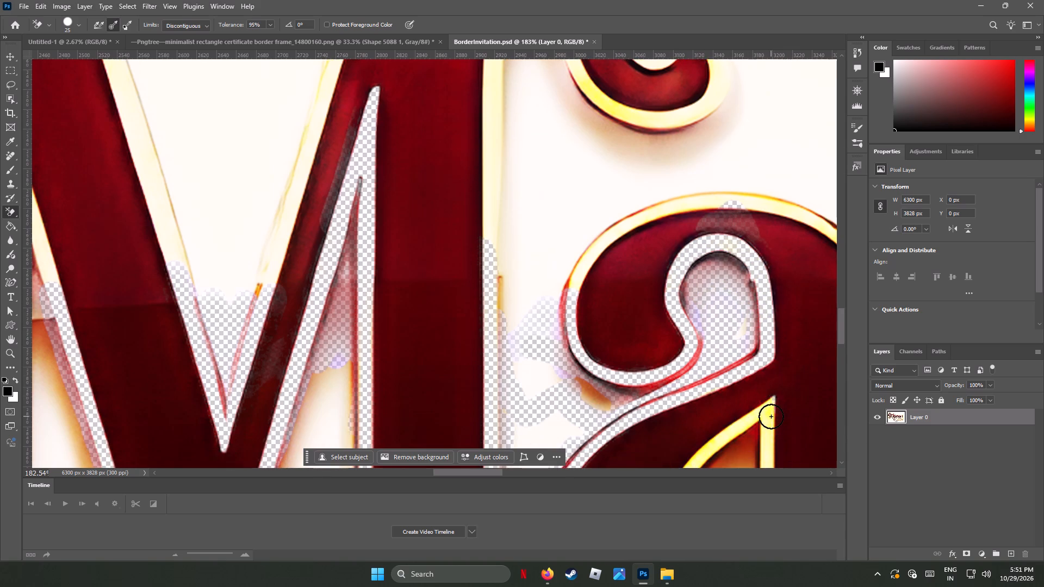
{"action": "scroll", "coordinate": [771, 416], "scroll_direction": "down", "scroll_amount": 4}
{"action": "scroll", "coordinate": [771, 416], "scroll_direction": "up", "scroll_amount": 2}
{"action": "scroll", "coordinate": [771, 416], "scroll_direction": "down", "scroll_amount": 11}
{"action": "scroll", "coordinate": [771, 416], "scroll_direction": "up", "scroll_amount": 1}
{"action": "scroll", "coordinate": [771, 416], "scroll_direction": "down", "scroll_amount": 3}
{"action": "scroll", "coordinate": [771, 416], "scroll_direction": "up", "scroll_amount": 3}
{"action": "scroll", "coordinate": [771, 416], "scroll_direction": "down", "scroll_amount": 2}
{"action": "scroll", "coordinate": [771, 416], "scroll_direction": "up", "scroll_amount": 2}
{"action": "scroll", "coordinate": [771, 416], "scroll_direction": "down", "scroll_amount": 6}
{"action": "scroll", "coordinate": [771, 416], "scroll_direction": "up", "scroll_amount": 5}
{"action": "scroll", "coordinate": [771, 416], "scroll_direction": "down", "scroll_amount": 1}
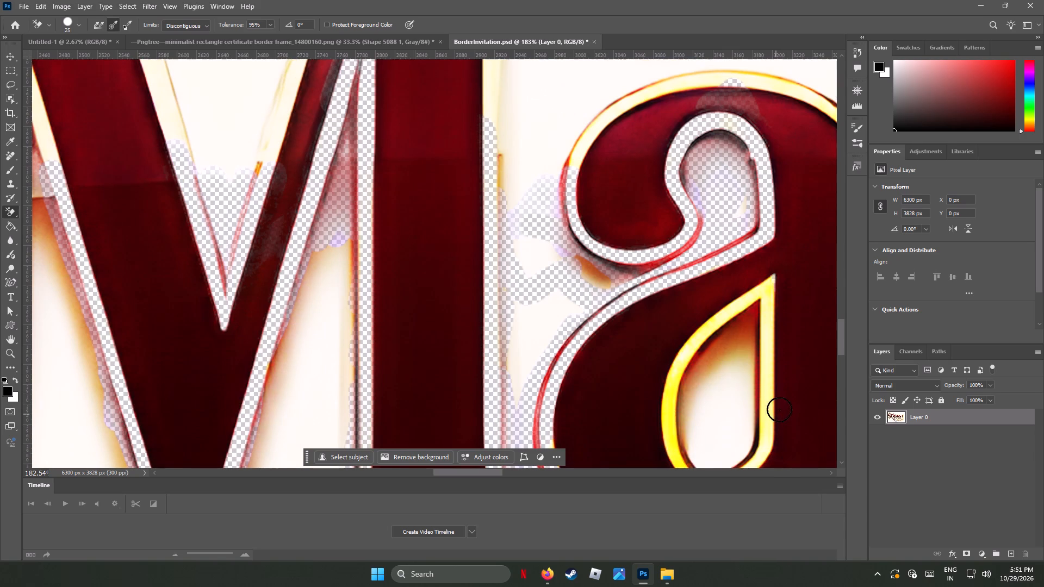
{"action": "left_click_drag", "start_coordinate": [769, 376], "coordinate": [697, 365]}
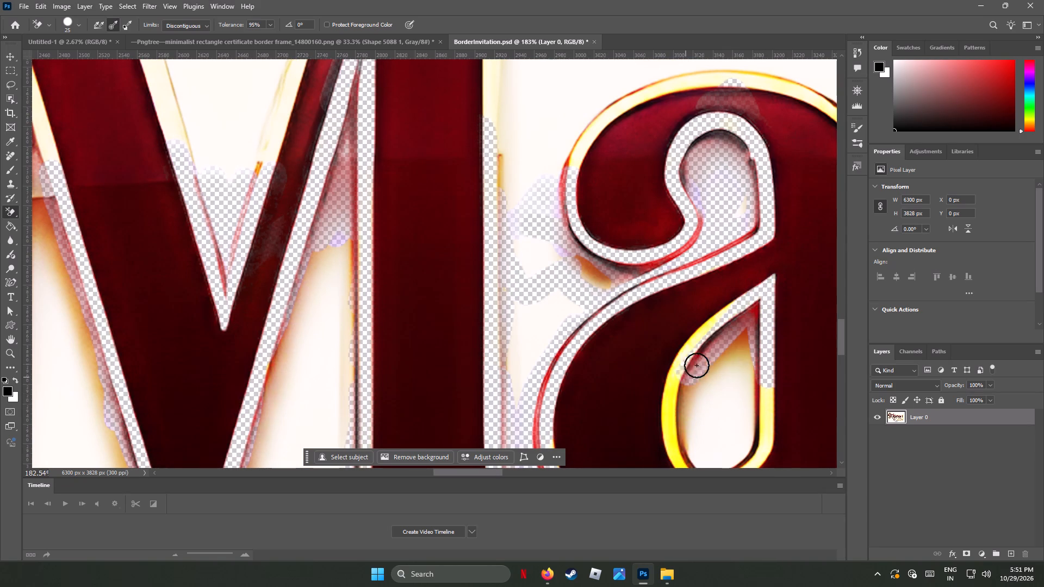
{"action": "left_click_drag", "start_coordinate": [697, 365], "coordinate": [775, 353]}
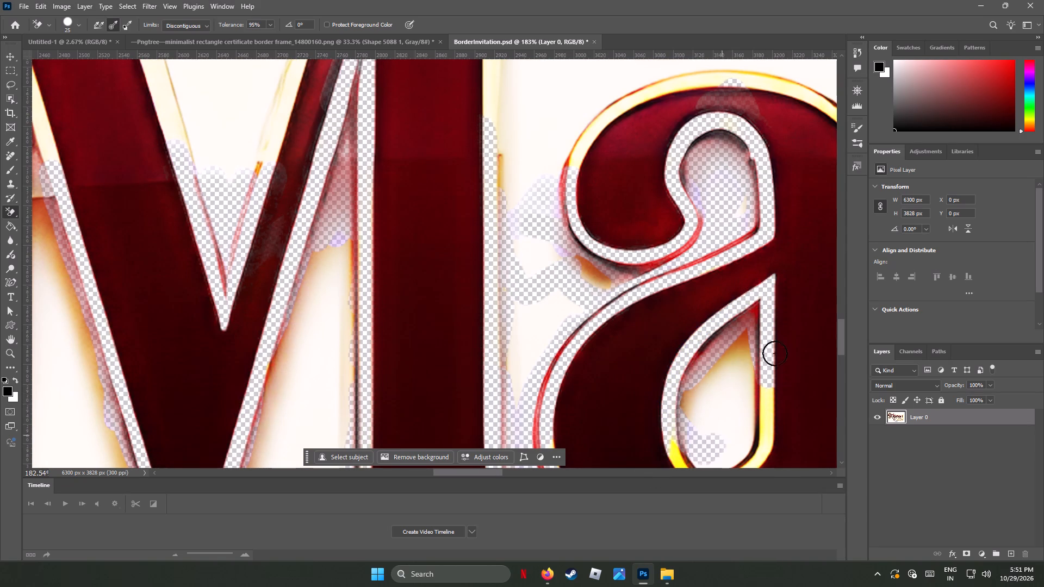
{"action": "left_click_drag", "start_coordinate": [775, 353], "coordinate": [764, 365]}
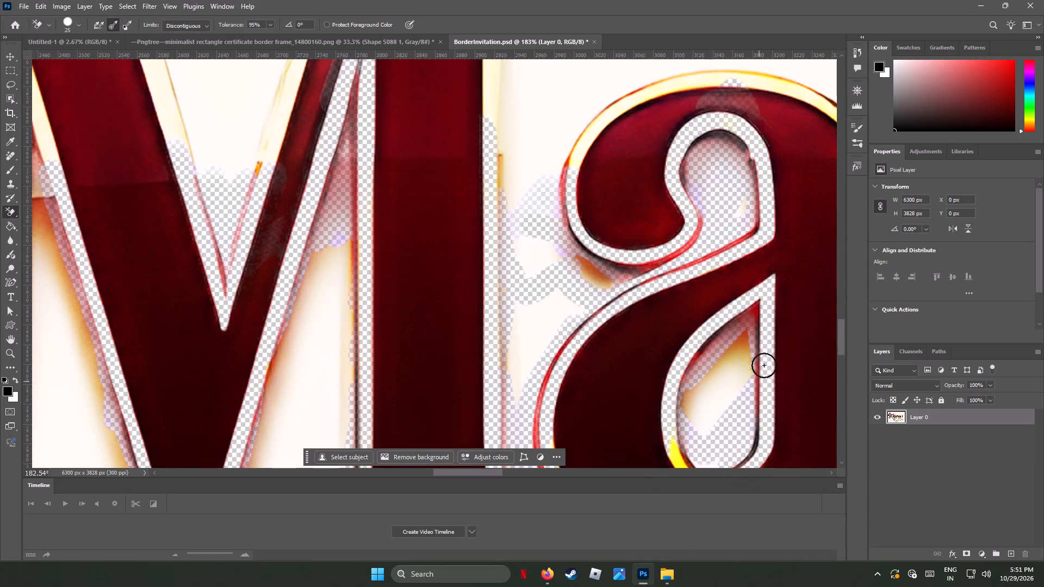
{"action": "left_click_drag", "start_coordinate": [764, 365], "coordinate": [765, 382]}
{"action": "scroll", "coordinate": [763, 376], "scroll_direction": "up", "scroll_amount": 1}
{"action": "scroll", "coordinate": [763, 376], "scroll_direction": "down", "scroll_amount": 3}
{"action": "scroll", "coordinate": [762, 376], "scroll_direction": "up", "scroll_amount": 2}
{"action": "scroll", "coordinate": [762, 376], "scroll_direction": "down", "scroll_amount": 9}
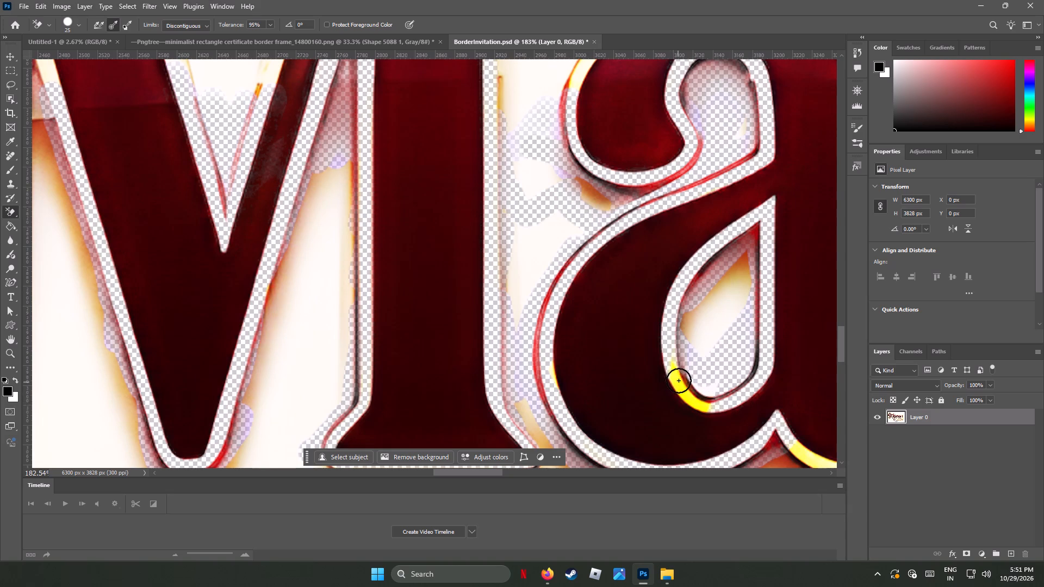
{"action": "left_click_drag", "start_coordinate": [679, 379], "coordinate": [685, 303]}
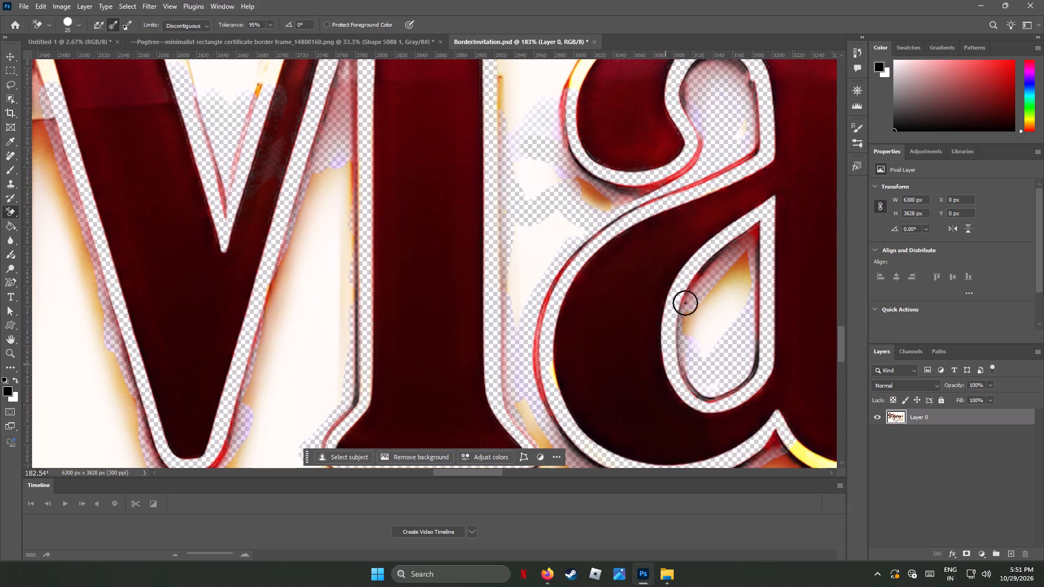
{"action": "left_click_drag", "start_coordinate": [685, 303], "coordinate": [704, 438]}
Erase the leftover yellow outline on the a's lower outer left edge and just right of the notch at its base.
{"action": "left_click_drag", "start_coordinate": [553, 373], "coordinate": [555, 355]}
{"action": "left_click_drag", "start_coordinate": [555, 355], "coordinate": [602, 438]}
{"action": "left_click_drag", "start_coordinate": [796, 450], "coordinate": [753, 440]}
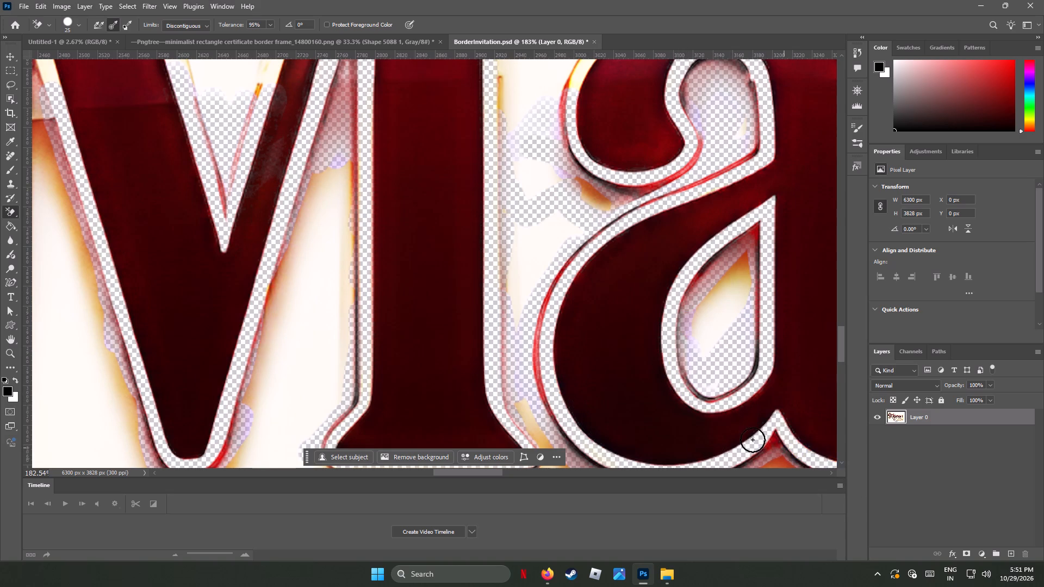
{"action": "left_click_drag", "start_coordinate": [753, 440], "coordinate": [573, 432]}
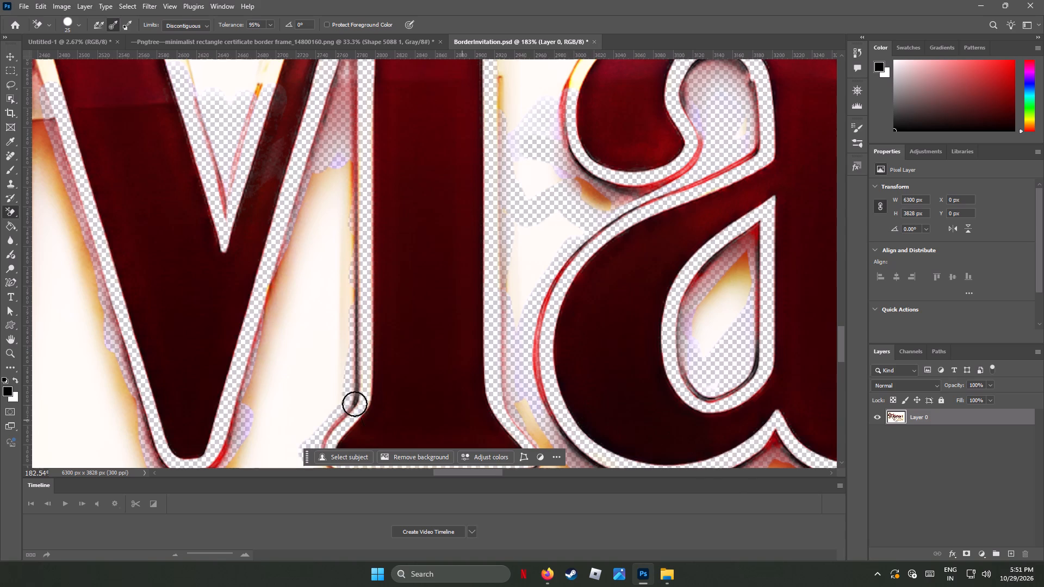
Erase the pale yellow outline along the upper right side of the M's second leg, above the already cleared stretch.
{"action": "scroll", "coordinate": [368, 315], "scroll_direction": "up", "scroll_amount": 13}
{"action": "scroll", "coordinate": [368, 315], "scroll_direction": "down", "scroll_amount": 1}
{"action": "scroll", "coordinate": [368, 315], "scroll_direction": "up", "scroll_amount": 5}
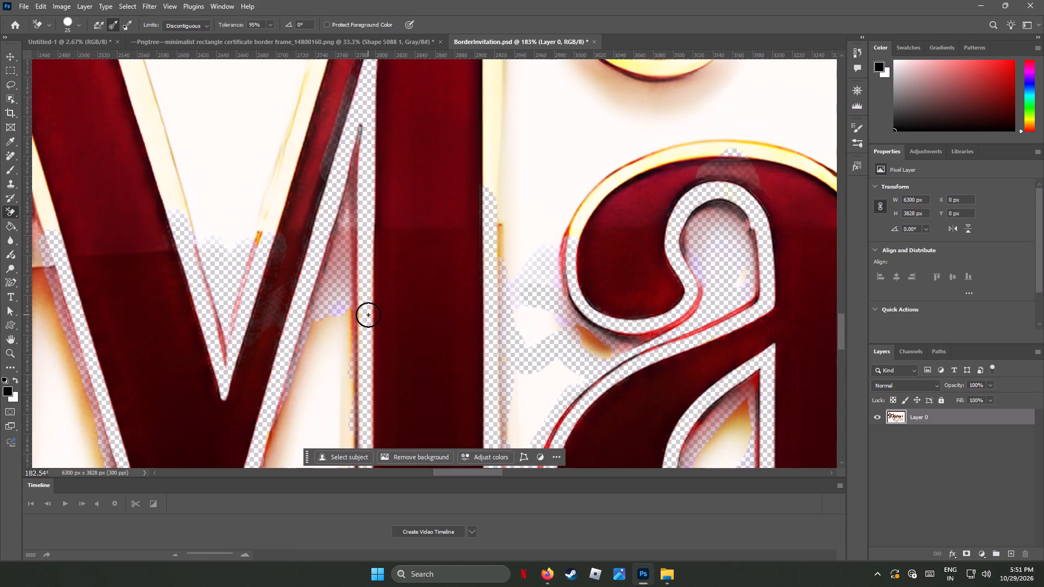
{"action": "left_click_drag", "start_coordinate": [489, 146], "coordinate": [480, 232]}
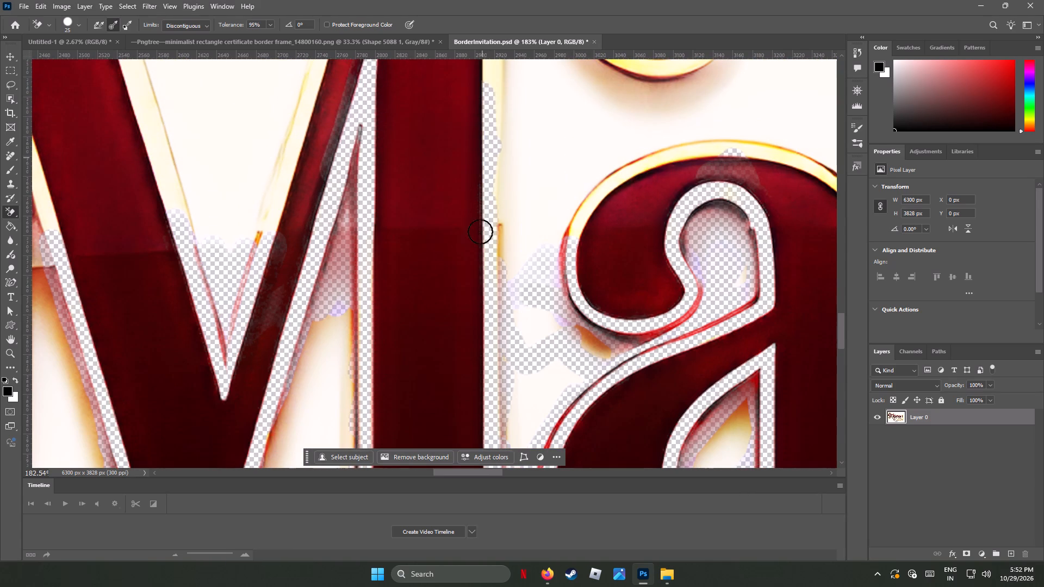
{"action": "left_click_drag", "start_coordinate": [480, 232], "coordinate": [499, 288]}
Erase the yellow outline over the a's arched top and right shoulder, plus some parchment just above it.
{"action": "scroll", "coordinate": [501, 285], "scroll_direction": "up", "scroll_amount": 4}
{"action": "scroll", "coordinate": [501, 285], "scroll_direction": "down", "scroll_amount": 3}
{"action": "scroll", "coordinate": [501, 285], "scroll_direction": "up", "scroll_amount": 4}
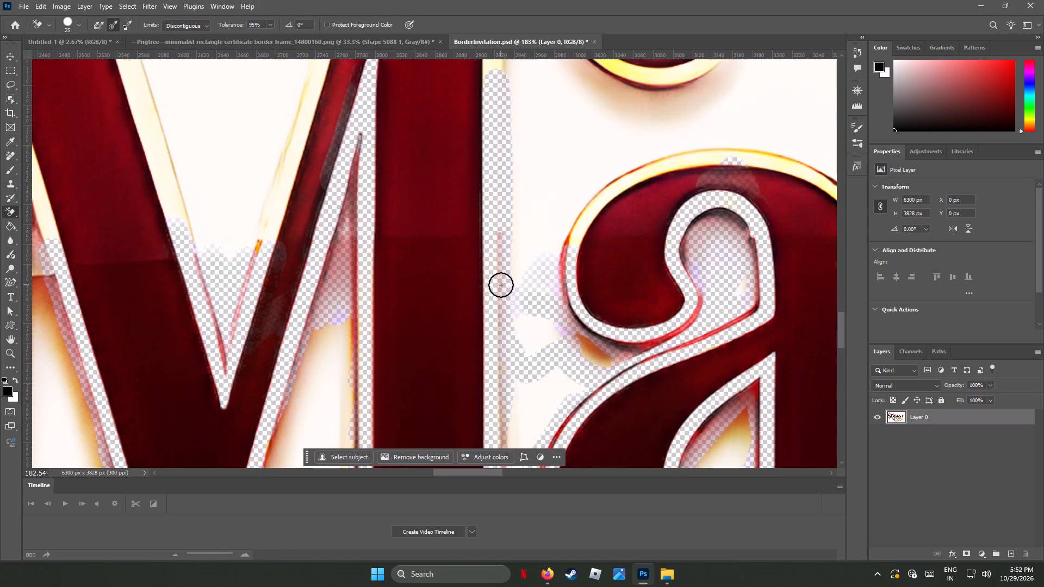
{"action": "scroll", "coordinate": [501, 285], "scroll_direction": "down", "scroll_amount": 1}
{"action": "scroll", "coordinate": [501, 285], "scroll_direction": "up", "scroll_amount": 8}
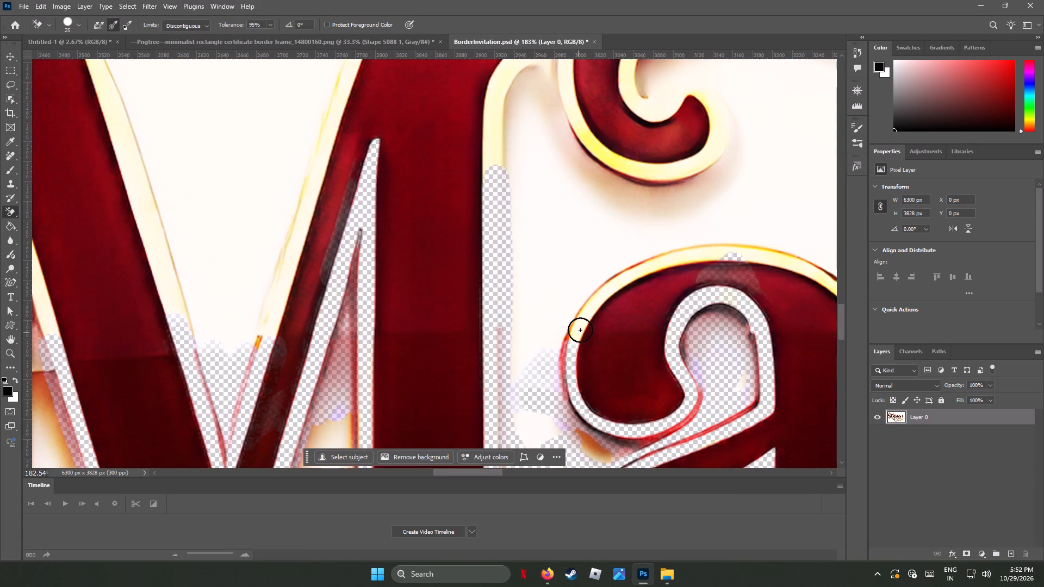
{"action": "left_click_drag", "start_coordinate": [581, 329], "coordinate": [815, 269]}
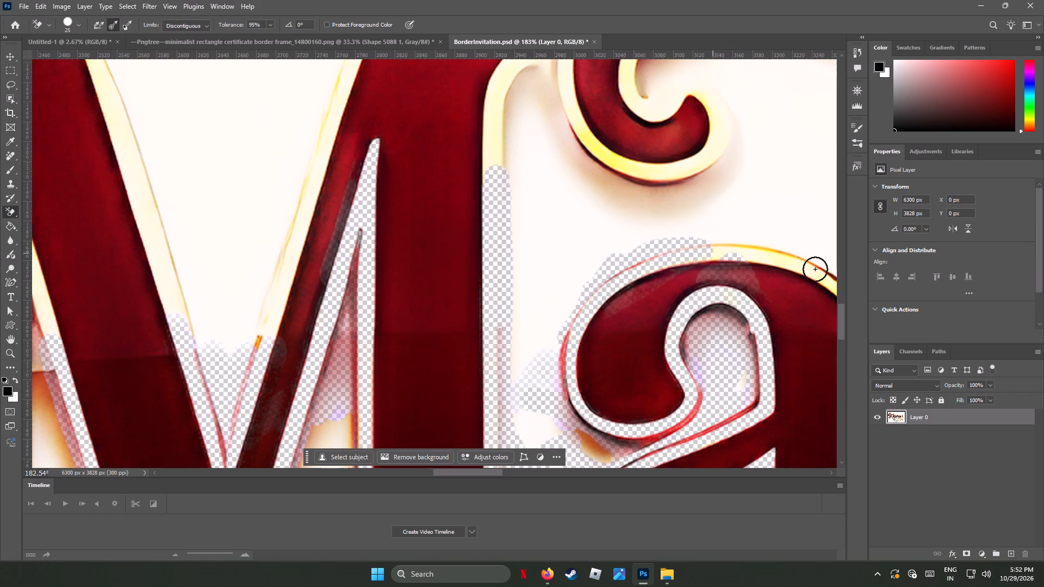
{"action": "left_click_drag", "start_coordinate": [815, 269], "coordinate": [925, 346]}
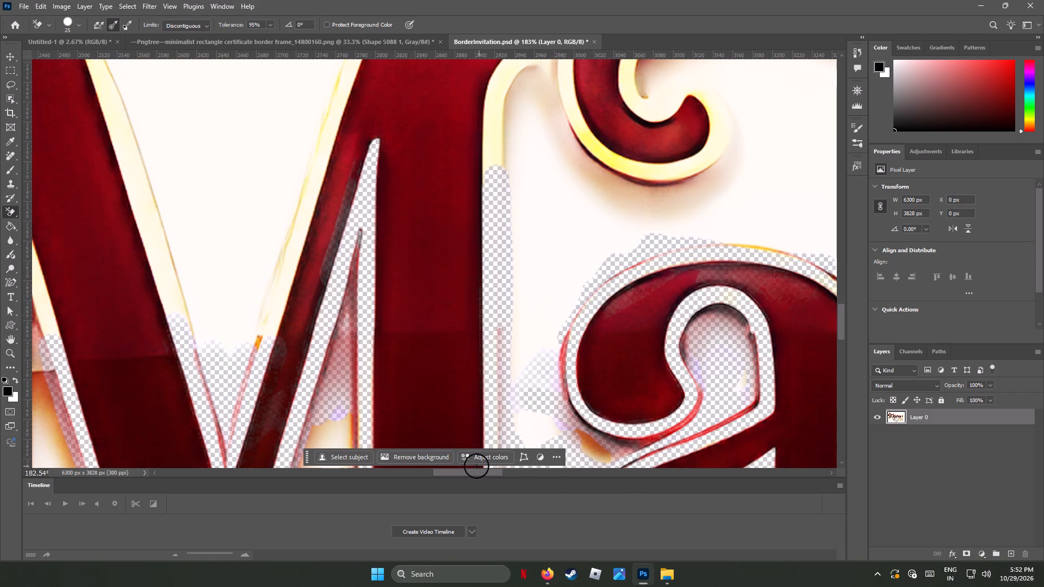
{"action": "left_click_drag", "start_coordinate": [469, 472], "coordinate": [484, 476]}
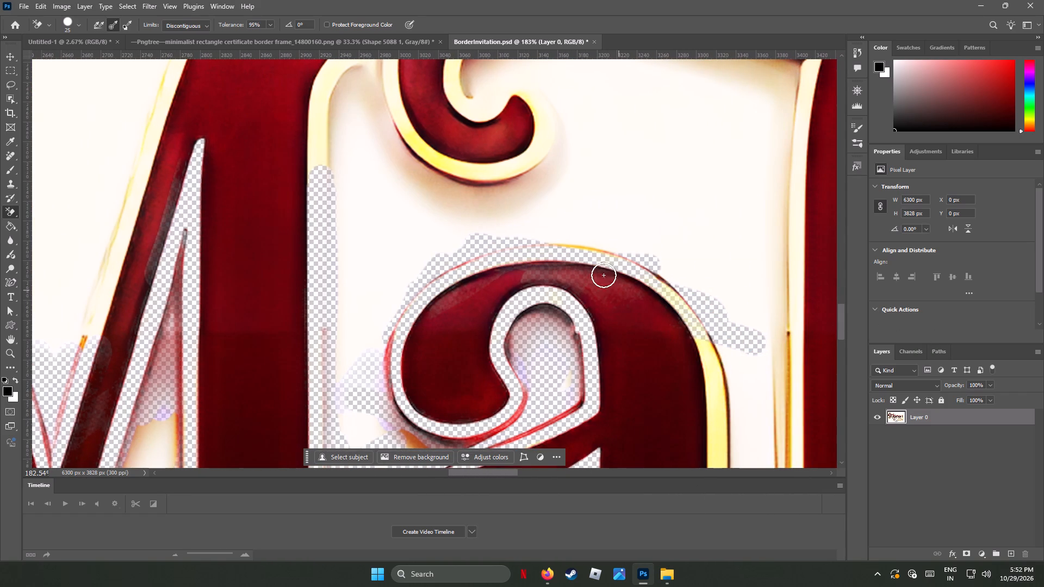
{"action": "left_click_drag", "start_coordinate": [642, 273], "coordinate": [692, 313]}
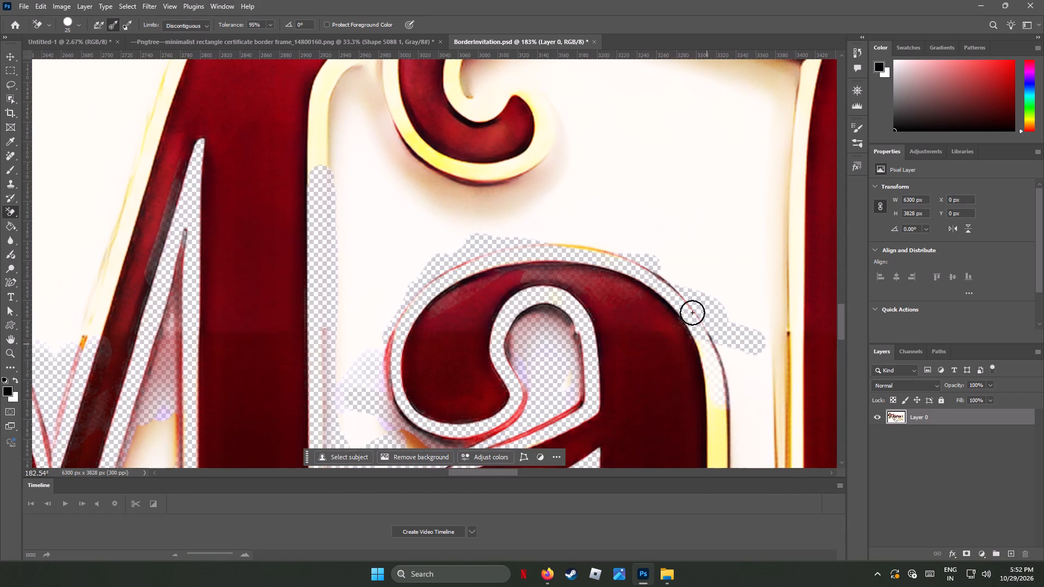
{"action": "left_click_drag", "start_coordinate": [692, 313], "coordinate": [720, 413]}
{"action": "left_click_drag", "start_coordinate": [709, 354], "coordinate": [694, 335]}
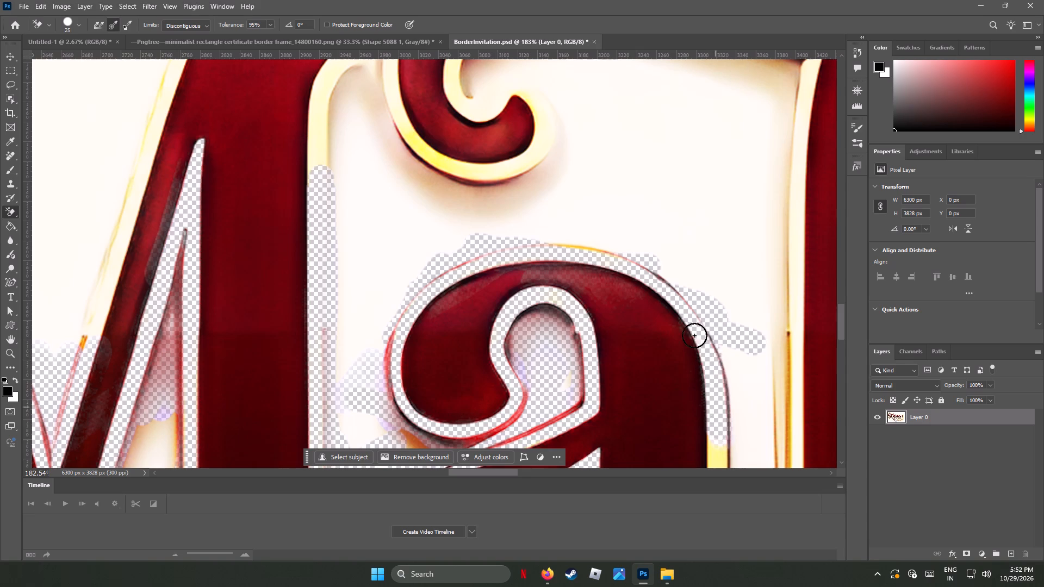
{"action": "left_click_drag", "start_coordinate": [694, 335], "coordinate": [429, 255]}
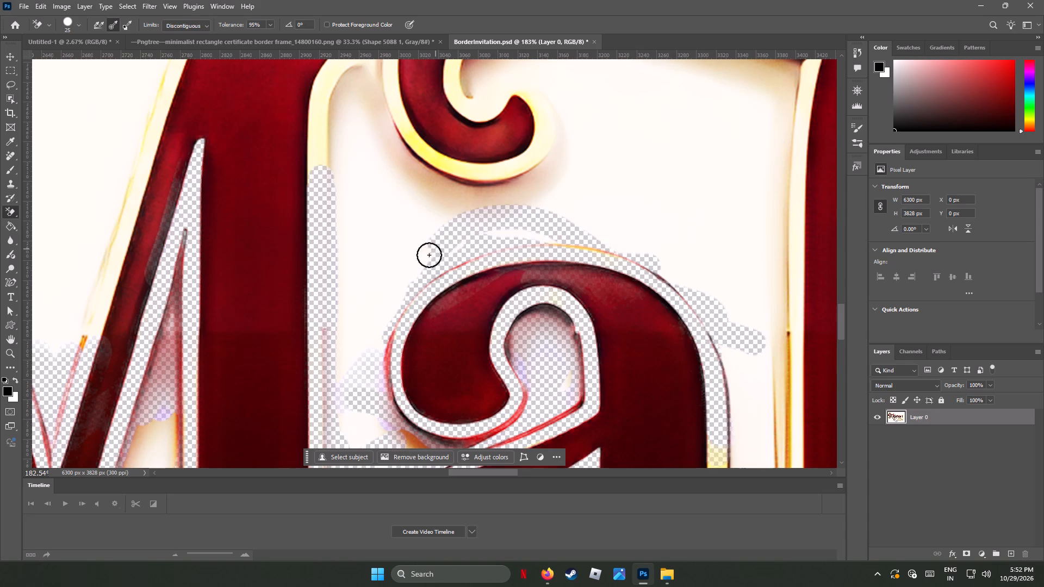
{"action": "left_click_drag", "start_coordinate": [429, 255], "coordinate": [737, 256]}
Erase the yellow outline down the middle stretch of the a's outer right side, below the cleared shoulder.
{"action": "scroll", "coordinate": [723, 341], "scroll_direction": "down", "scroll_amount": 3}
{"action": "scroll", "coordinate": [723, 341], "scroll_direction": "up", "scroll_amount": 2}
{"action": "scroll", "coordinate": [723, 341], "scroll_direction": "down", "scroll_amount": 3}
{"action": "scroll", "coordinate": [724, 343], "scroll_direction": "up", "scroll_amount": 5}
{"action": "scroll", "coordinate": [724, 344], "scroll_direction": "down", "scroll_amount": 8}
{"action": "scroll", "coordinate": [724, 344], "scroll_direction": "up", "scroll_amount": 4}
{"action": "scroll", "coordinate": [724, 344], "scroll_direction": "down", "scroll_amount": 1}
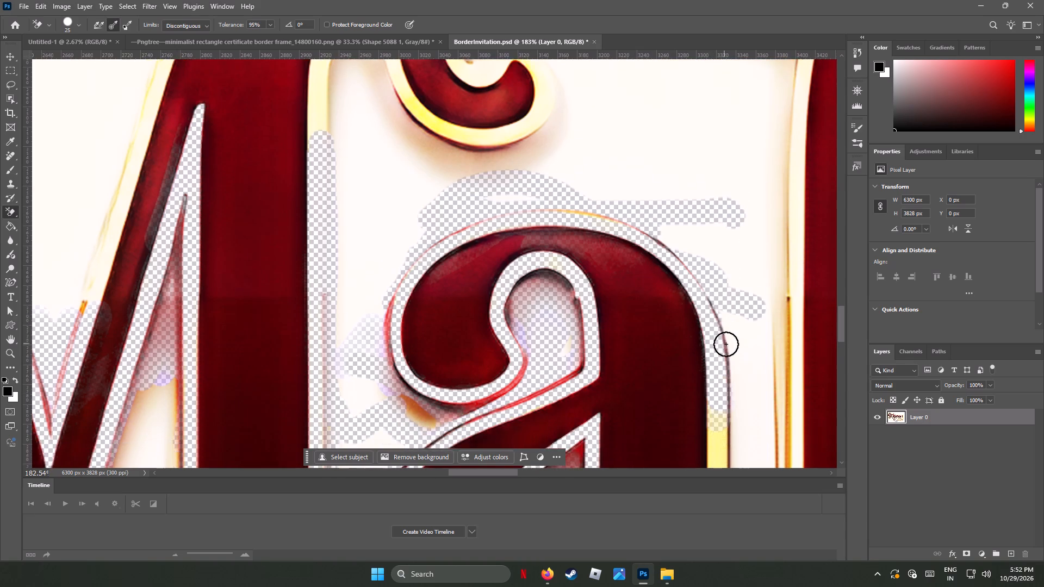
{"action": "scroll", "coordinate": [726, 344], "scroll_direction": "up", "scroll_amount": 1}
{"action": "scroll", "coordinate": [726, 344], "scroll_direction": "down", "scroll_amount": 7}
{"action": "scroll", "coordinate": [726, 344], "scroll_direction": "up", "scroll_amount": 4}
{"action": "scroll", "coordinate": [726, 344], "scroll_direction": "down", "scroll_amount": 9}
{"action": "scroll", "coordinate": [726, 344], "scroll_direction": "up", "scroll_amount": 2}
{"action": "scroll", "coordinate": [726, 344], "scroll_direction": "down", "scroll_amount": 4}
{"action": "left_click_drag", "start_coordinate": [719, 307], "coordinate": [716, 290]}
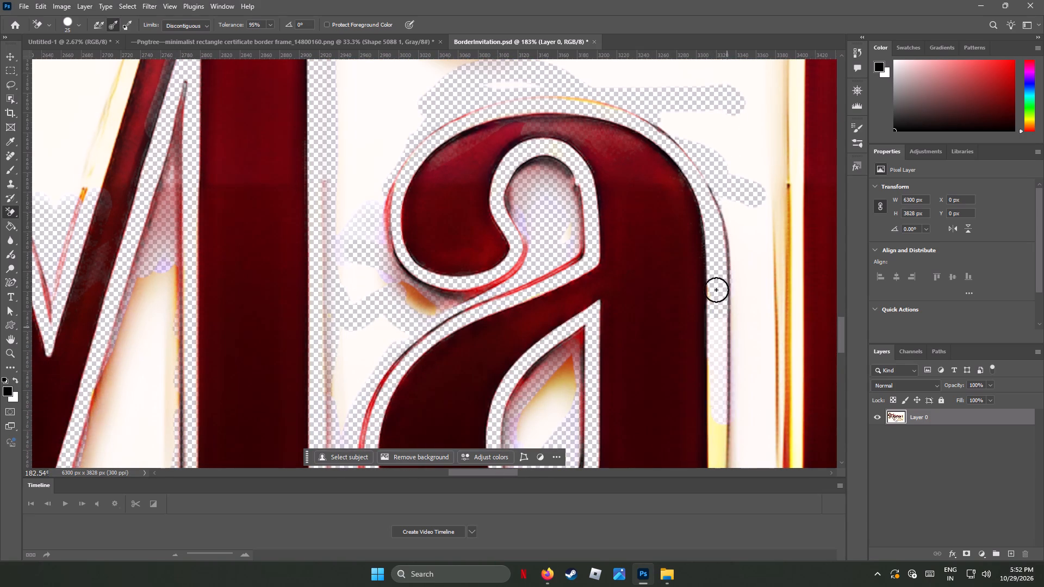
{"action": "left_click_drag", "start_coordinate": [716, 290], "coordinate": [709, 394]}
{"action": "left_click_drag", "start_coordinate": [715, 326], "coordinate": [724, 327]}
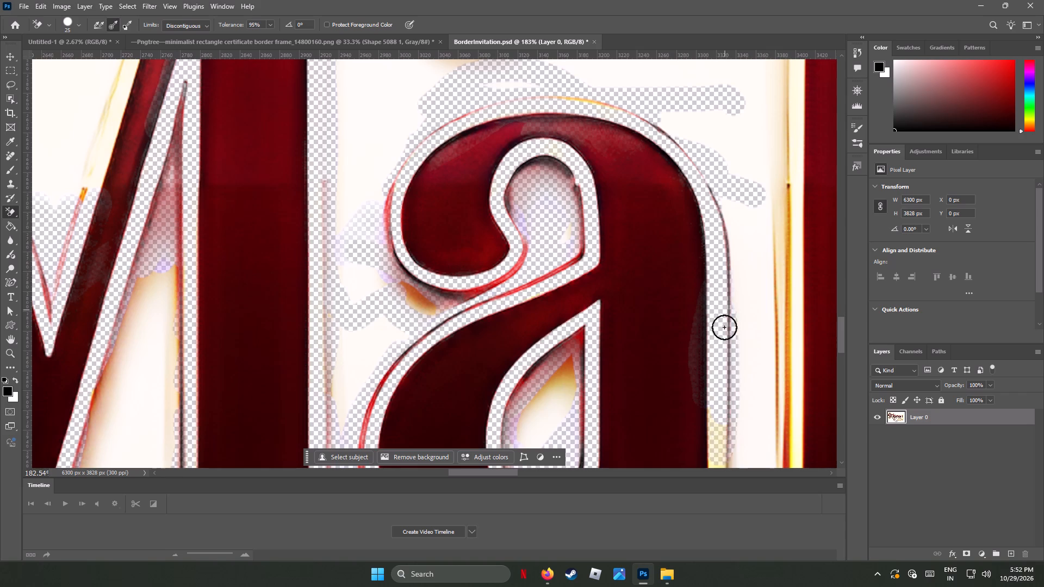
{"action": "left_click_drag", "start_coordinate": [724, 327], "coordinate": [707, 424]}
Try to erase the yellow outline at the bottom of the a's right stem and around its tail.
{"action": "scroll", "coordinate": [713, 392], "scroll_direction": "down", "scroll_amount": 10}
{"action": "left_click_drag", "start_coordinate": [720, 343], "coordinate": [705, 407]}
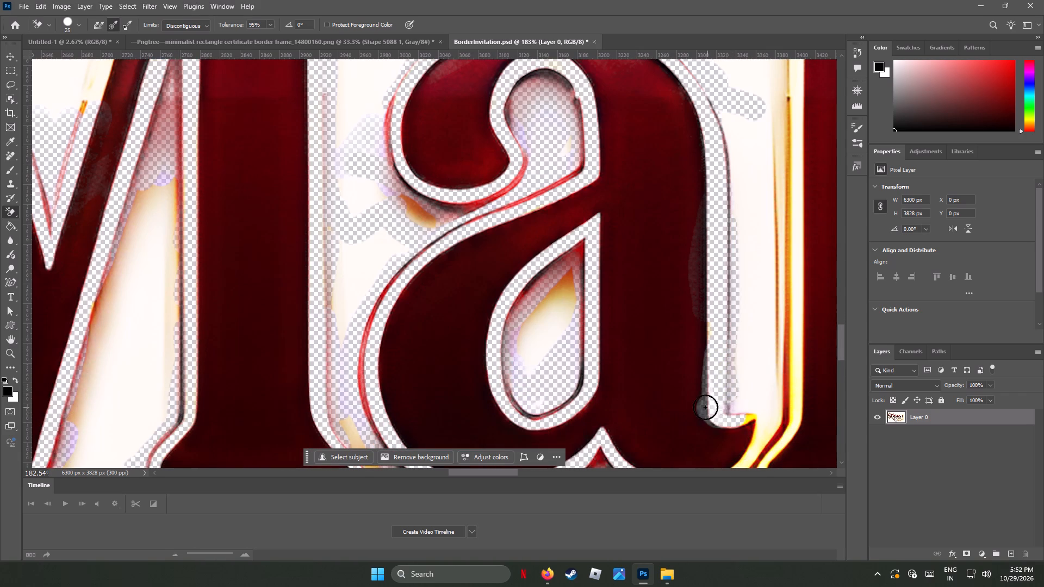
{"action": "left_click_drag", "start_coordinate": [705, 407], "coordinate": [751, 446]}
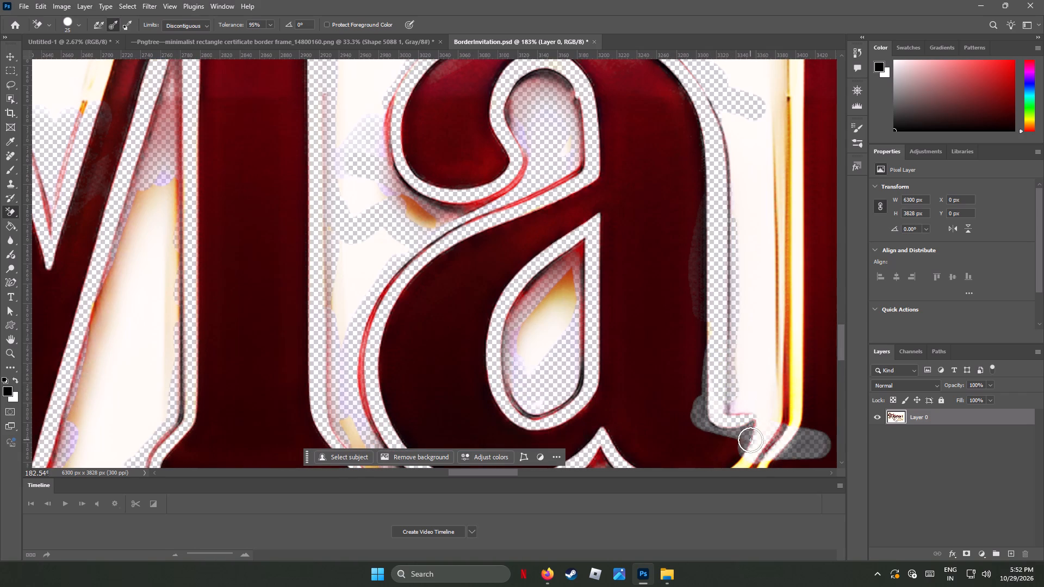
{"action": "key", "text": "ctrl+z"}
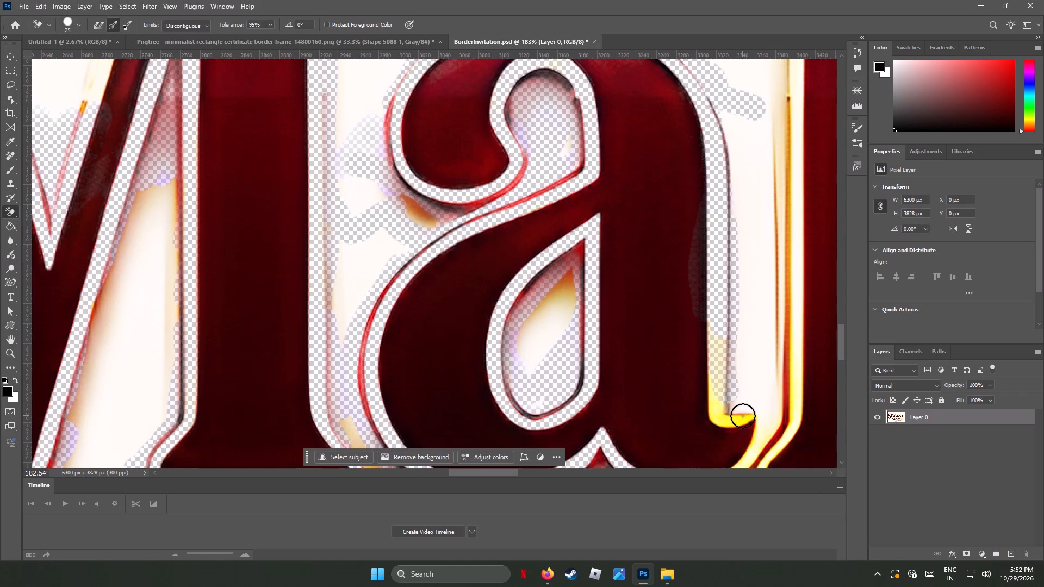
Erase the yellow outline along the bottom of the a's right stem and above its tail, plus parchment beside the tail.
{"action": "left_click_drag", "start_coordinate": [745, 420], "coordinate": [717, 373]}
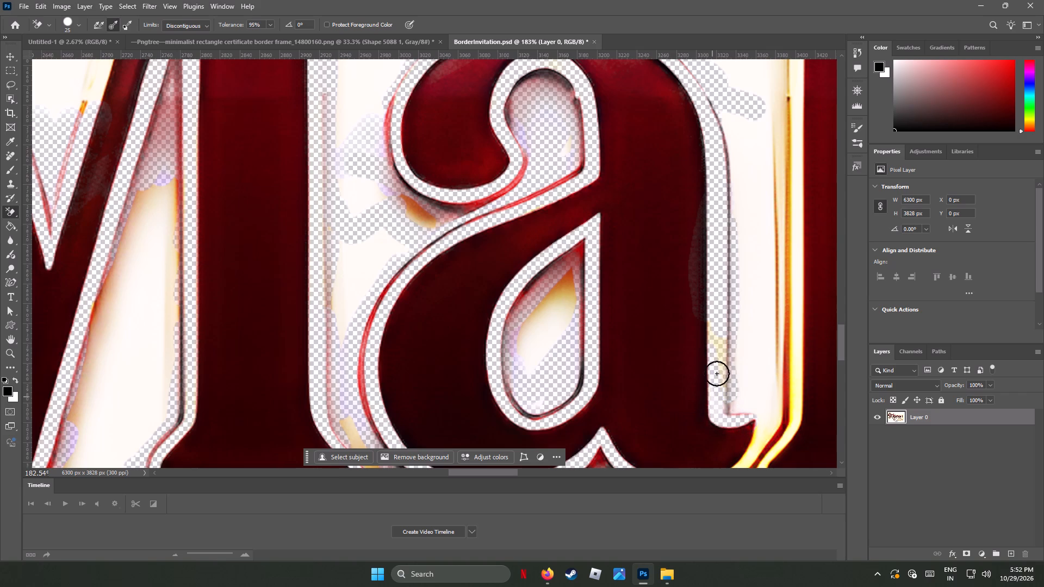
{"action": "left_click_drag", "start_coordinate": [717, 373], "coordinate": [712, 393]}
{"action": "left_click_drag", "start_coordinate": [713, 407], "coordinate": [752, 416]}
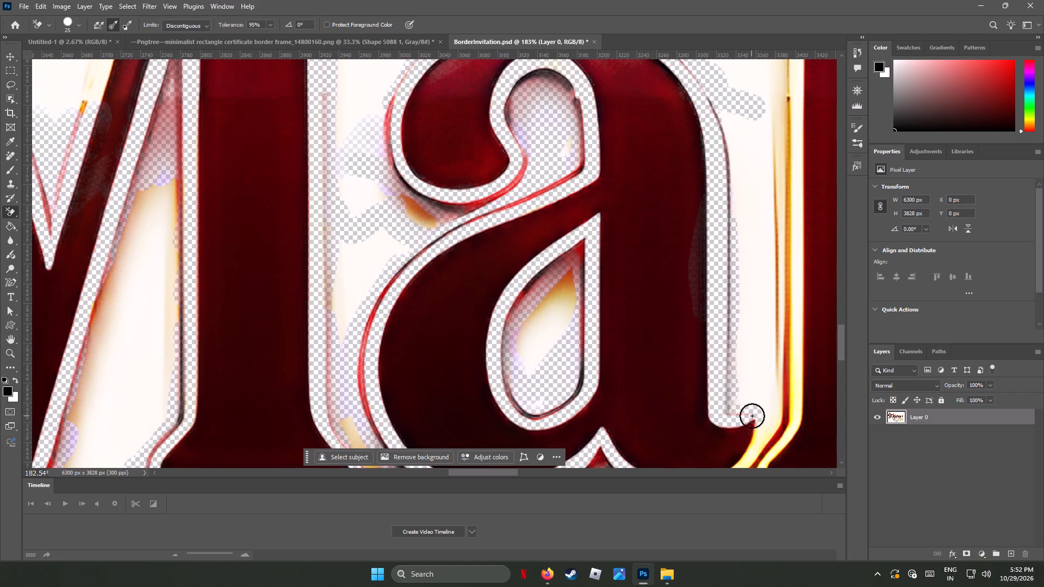
{"action": "left_click_drag", "start_coordinate": [752, 416], "coordinate": [769, 383]}
Erase the yellow outline around the tip and underside of the a's tail, up to the h's foot.
{"action": "scroll", "coordinate": [771, 379], "scroll_direction": "down", "scroll_amount": 13}
{"action": "left_click_drag", "start_coordinate": [772, 313], "coordinate": [724, 381]}
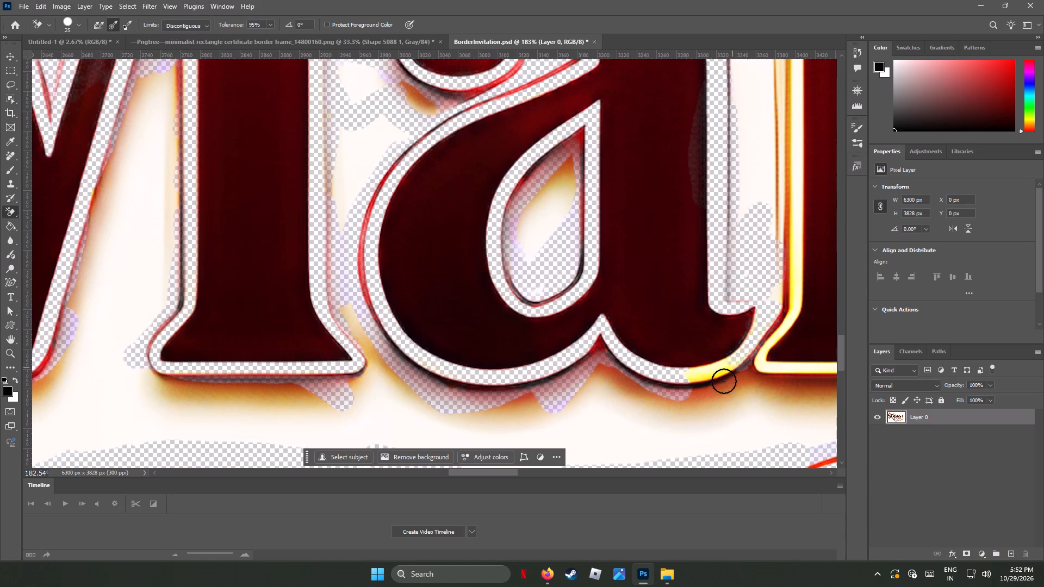
{"action": "left_click_drag", "start_coordinate": [724, 381], "coordinate": [755, 361]}
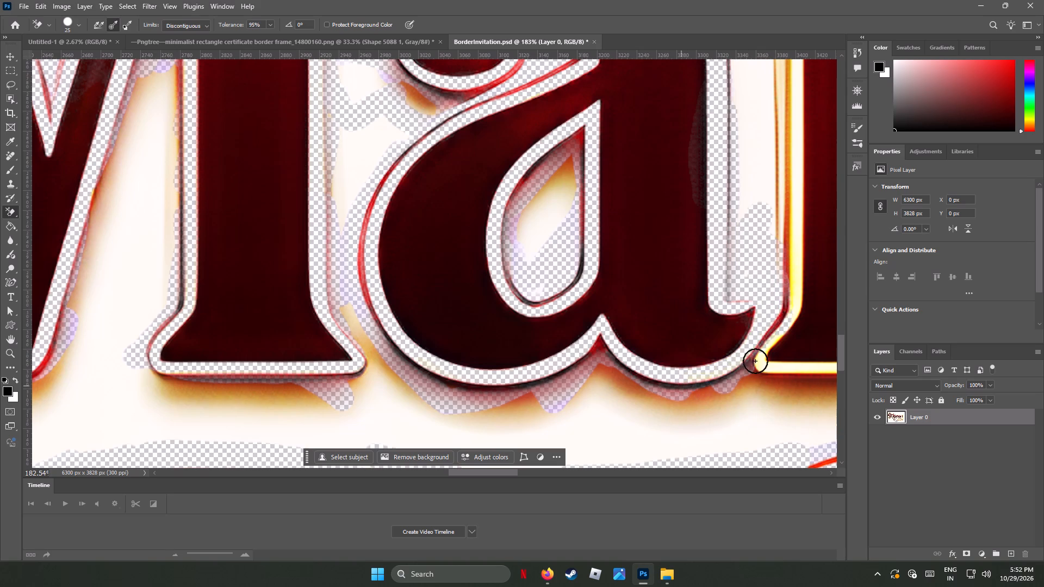
{"action": "left_click_drag", "start_coordinate": [755, 361], "coordinate": [705, 377]}
{"action": "left_click_drag", "start_coordinate": [739, 352], "coordinate": [774, 396]}
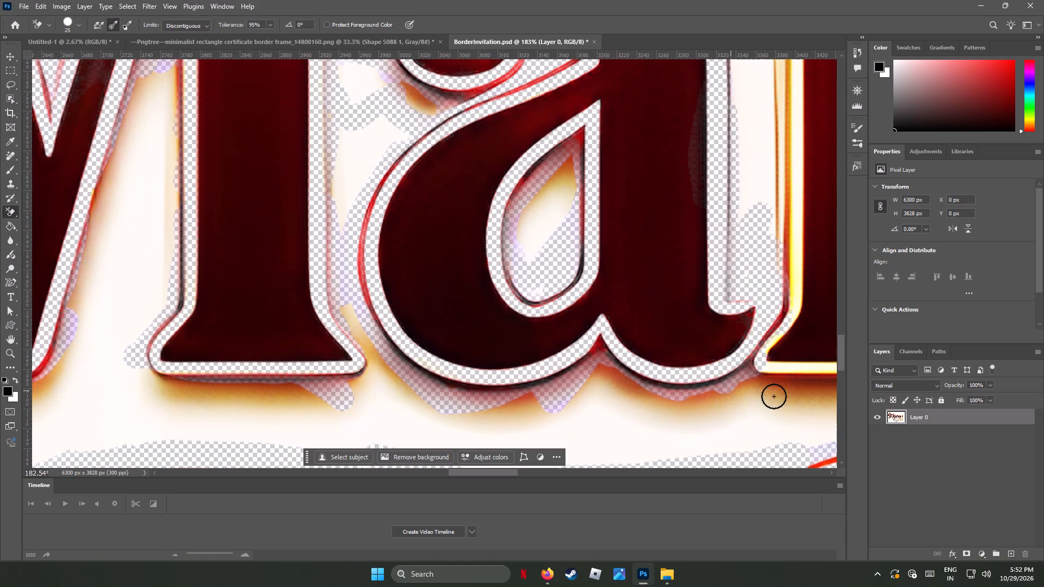
Erase the yellow outline around the h's lower left serif and the shadow just below its tip.
{"action": "left_click_drag", "start_coordinate": [774, 396], "coordinate": [757, 363]}
{"action": "left_click_drag", "start_coordinate": [815, 370], "coordinate": [788, 365]}
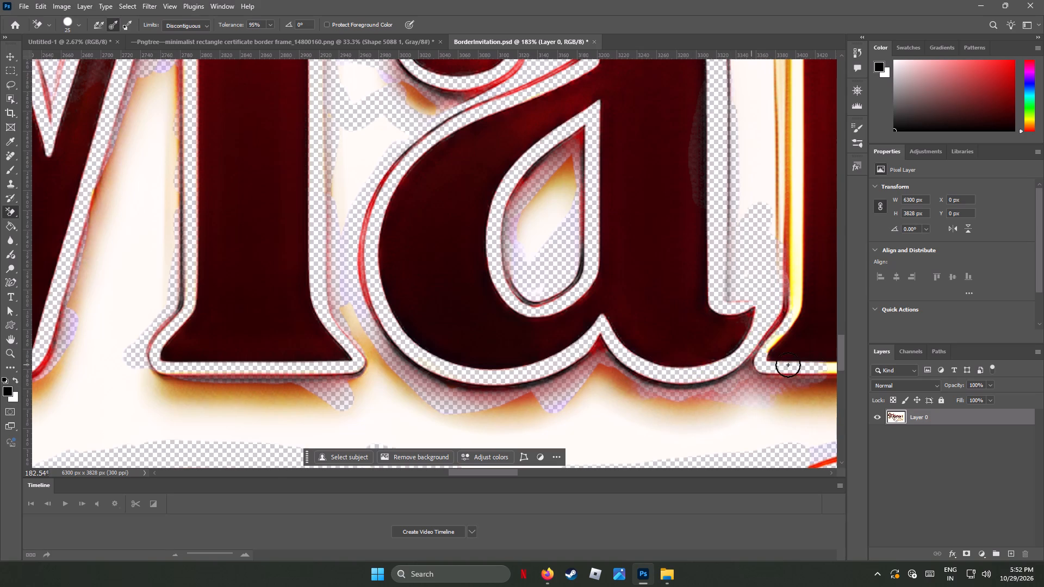
{"action": "left_click_drag", "start_coordinate": [788, 365], "coordinate": [831, 366]}
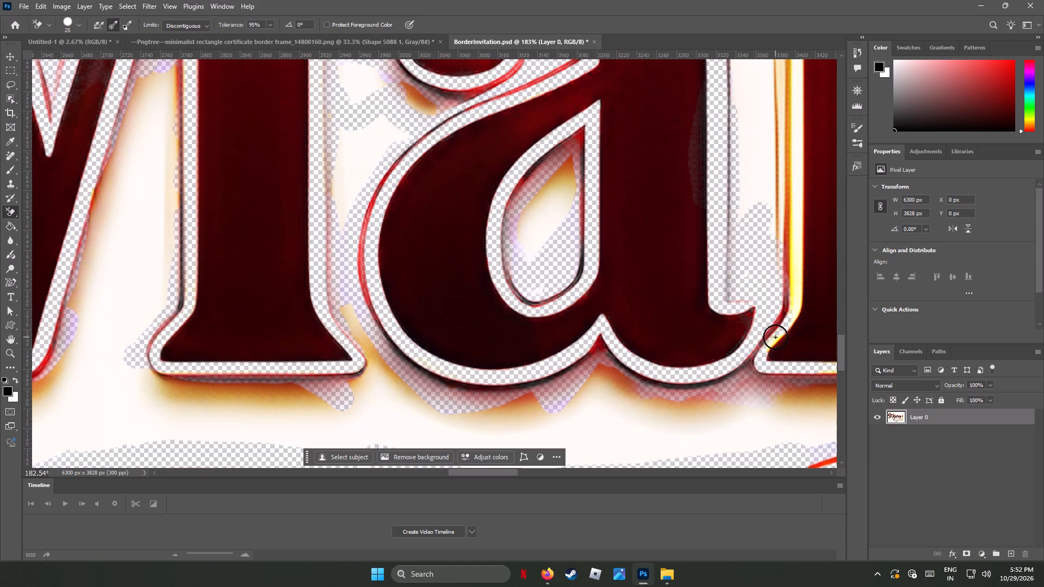
{"action": "left_click_drag", "start_coordinate": [775, 337], "coordinate": [762, 355]}
Erase the yellow outline along the lower left side of the h's stem and parchment between it and the a.
{"action": "left_click_drag", "start_coordinate": [797, 287], "coordinate": [793, 251]}
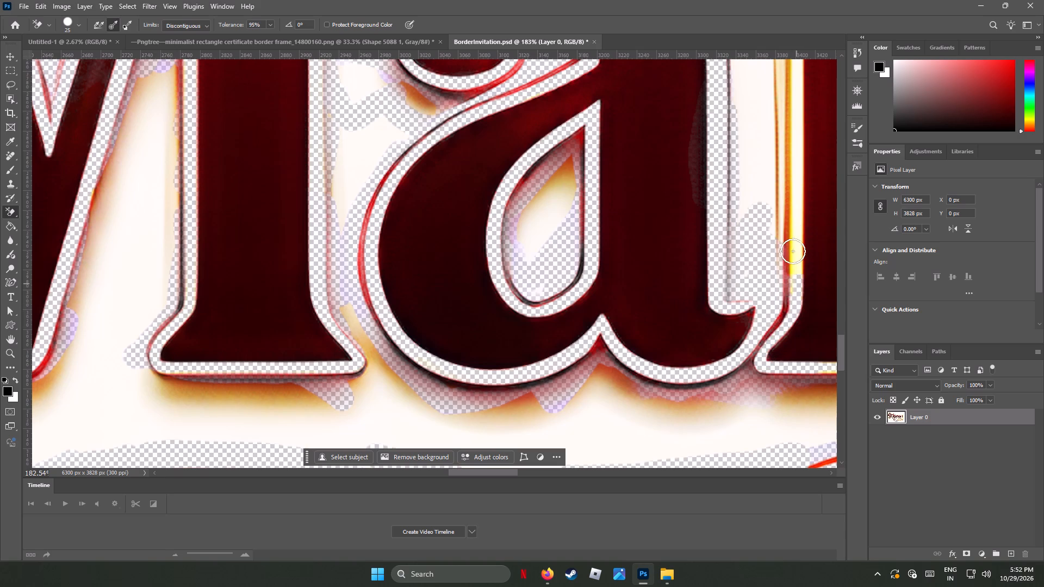
{"action": "left_click_drag", "start_coordinate": [793, 251], "coordinate": [805, 172]}
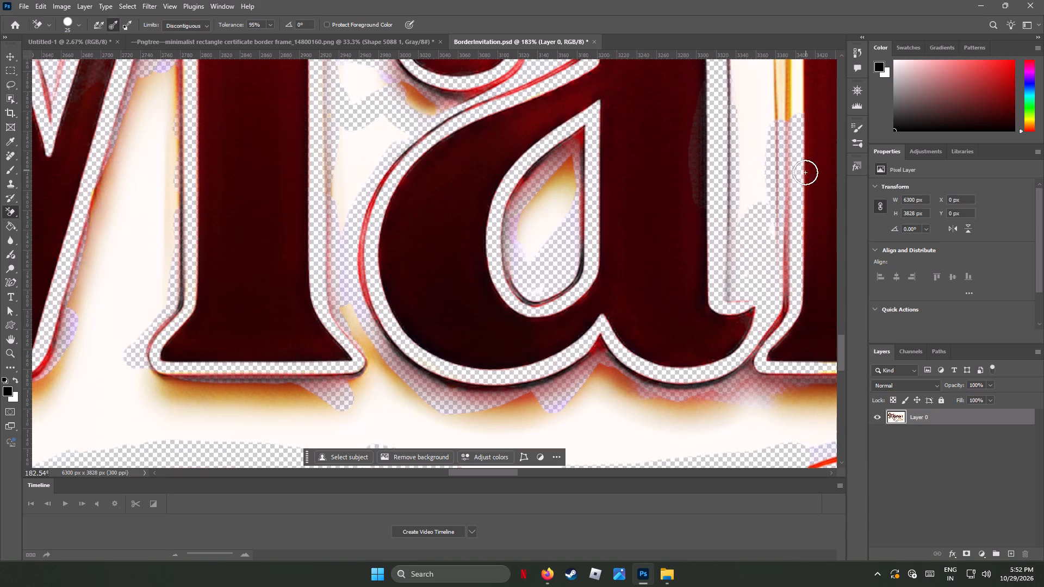
{"action": "left_click_drag", "start_coordinate": [805, 172], "coordinate": [679, 311]}
Erase the yellow outline along the left side of the h's stem, continuing upward past the a's top.
{"action": "scroll", "coordinate": [677, 309], "scroll_direction": "up", "scroll_amount": 2}
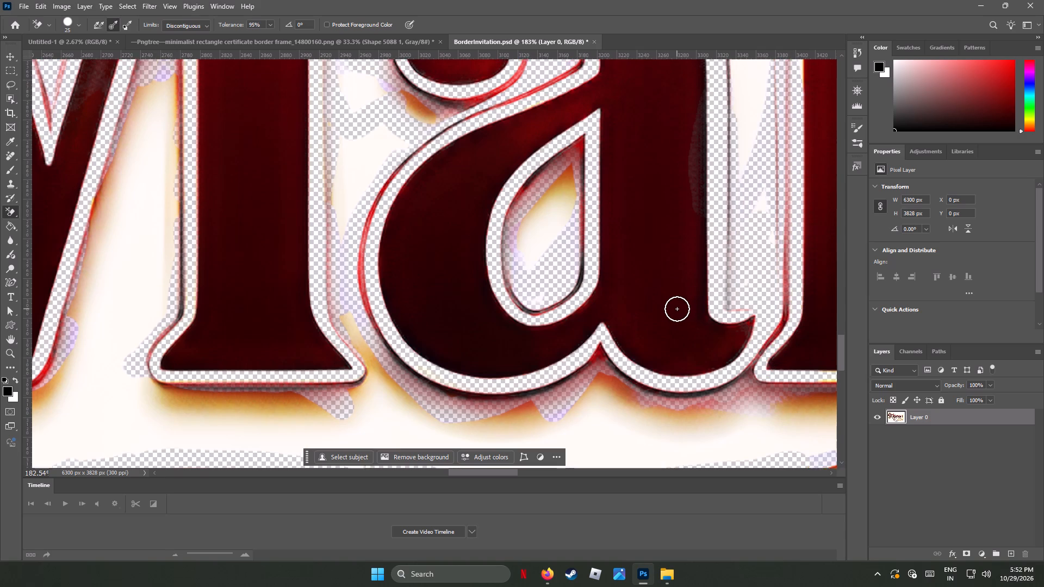
{"action": "scroll", "coordinate": [677, 309], "scroll_direction": "up", "scroll_amount": 1}
{"action": "scroll", "coordinate": [677, 309], "scroll_direction": "down", "scroll_amount": 2}
{"action": "scroll", "coordinate": [677, 309], "scroll_direction": "up", "scroll_amount": 2}
{"action": "scroll", "coordinate": [677, 309], "scroll_direction": "down", "scroll_amount": 4}
{"action": "scroll", "coordinate": [677, 309], "scroll_direction": "up", "scroll_amount": 3}
{"action": "scroll", "coordinate": [677, 309], "scroll_direction": "down", "scroll_amount": 4}
{"action": "scroll", "coordinate": [677, 309], "scroll_direction": "up", "scroll_amount": 1}
{"action": "scroll", "coordinate": [677, 309], "scroll_direction": "down", "scroll_amount": 2}
{"action": "scroll", "coordinate": [677, 309], "scroll_direction": "up", "scroll_amount": 13}
{"action": "scroll", "coordinate": [677, 309], "scroll_direction": "down", "scroll_amount": 1}
{"action": "scroll", "coordinate": [677, 309], "scroll_direction": "up", "scroll_amount": 9}
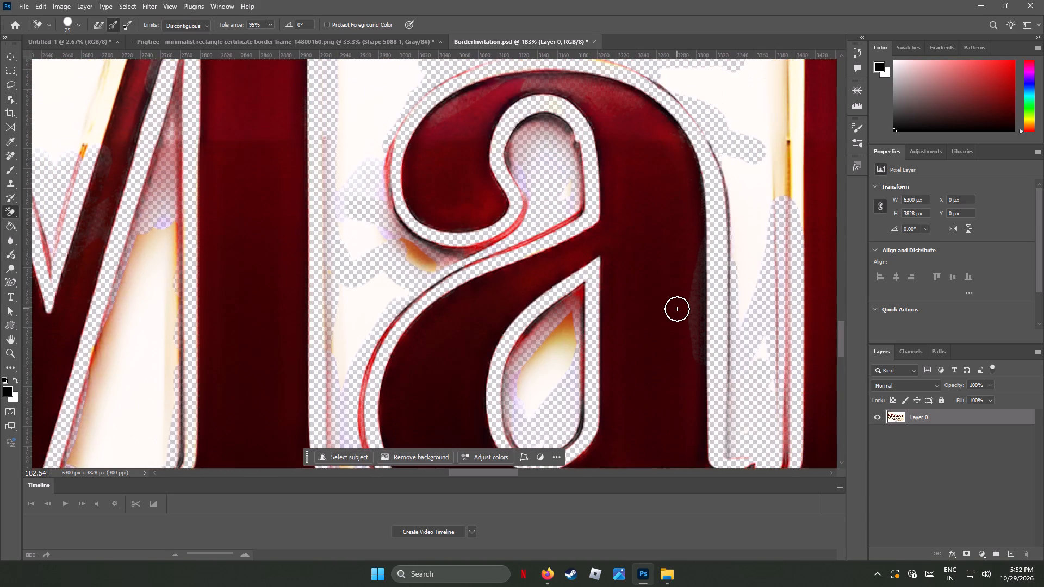
{"action": "scroll", "coordinate": [677, 309], "scroll_direction": "up", "scroll_amount": 1}
{"action": "scroll", "coordinate": [677, 309], "scroll_direction": "down", "scroll_amount": 1}
{"action": "scroll", "coordinate": [677, 309], "scroll_direction": "up", "scroll_amount": 7}
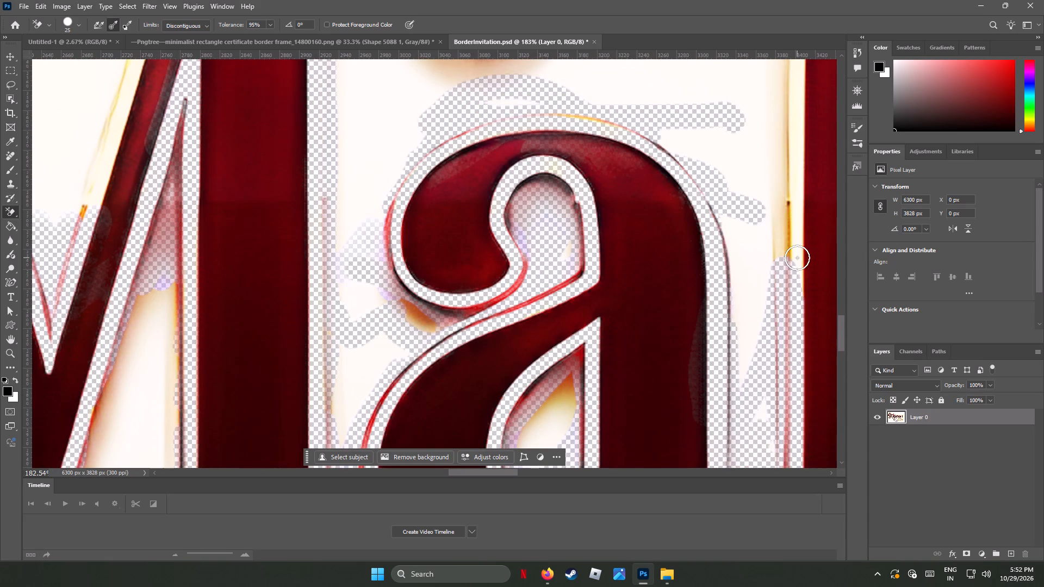
{"action": "left_click_drag", "start_coordinate": [797, 258], "coordinate": [806, 198]}
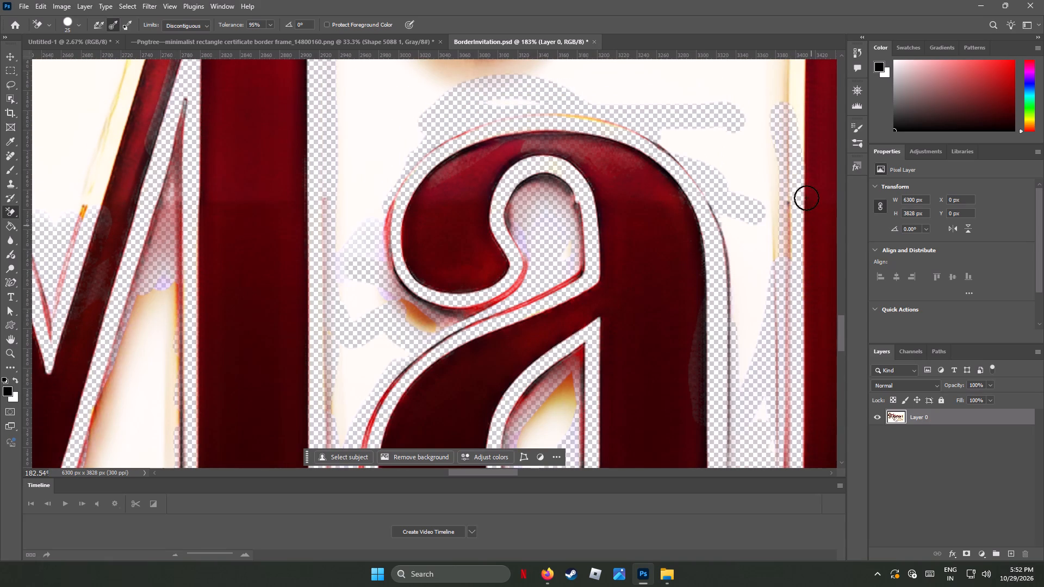
{"action": "left_click_drag", "start_coordinate": [806, 198], "coordinate": [834, 100]}
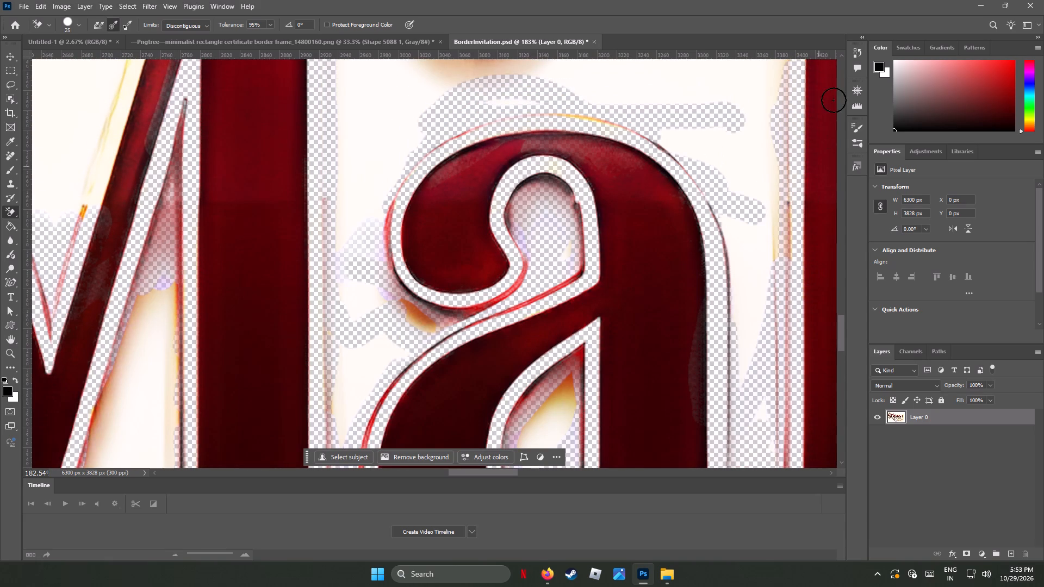
{"action": "left_click_drag", "start_coordinate": [834, 100], "coordinate": [836, 126]}
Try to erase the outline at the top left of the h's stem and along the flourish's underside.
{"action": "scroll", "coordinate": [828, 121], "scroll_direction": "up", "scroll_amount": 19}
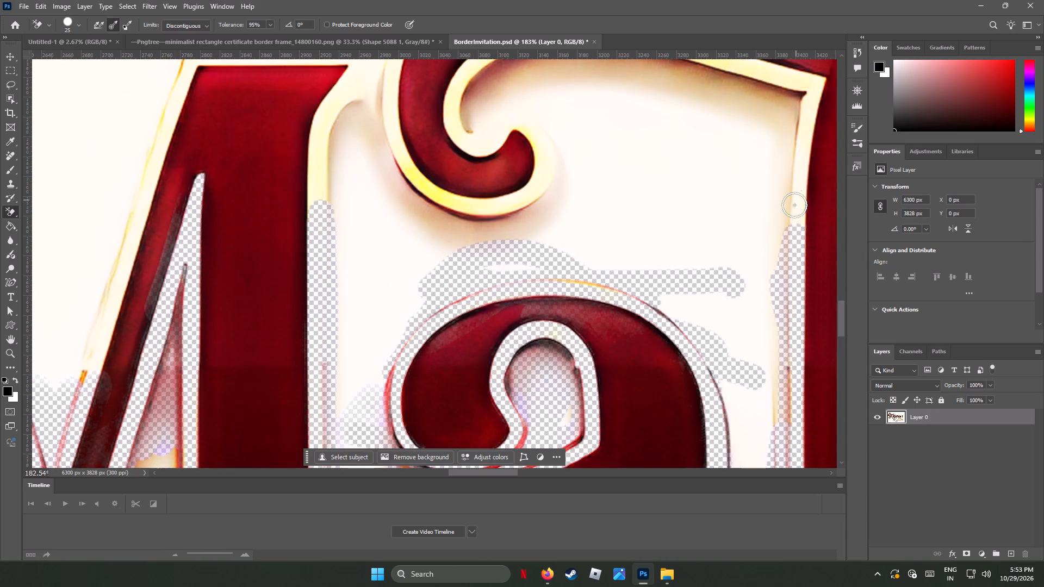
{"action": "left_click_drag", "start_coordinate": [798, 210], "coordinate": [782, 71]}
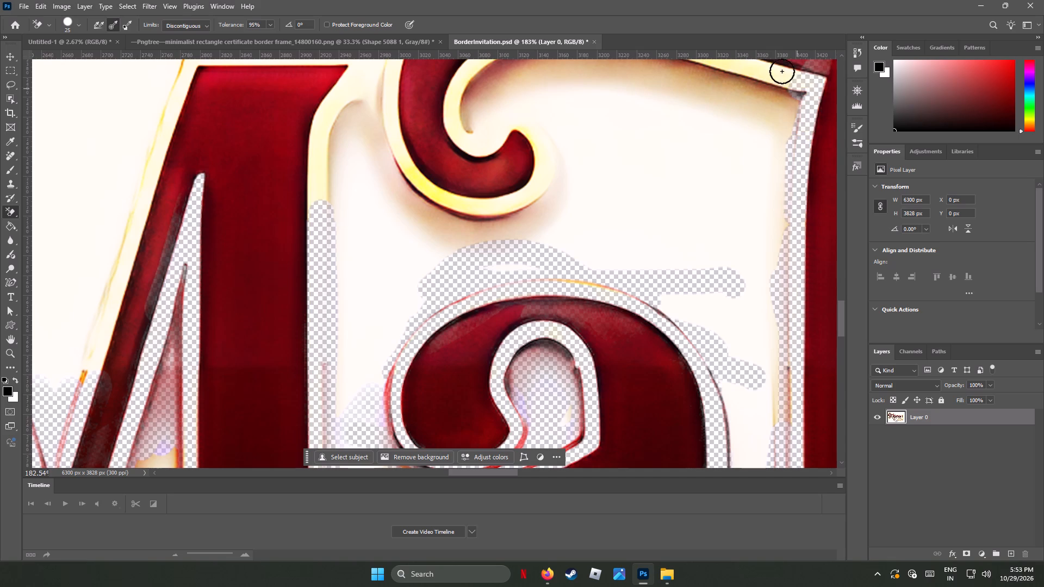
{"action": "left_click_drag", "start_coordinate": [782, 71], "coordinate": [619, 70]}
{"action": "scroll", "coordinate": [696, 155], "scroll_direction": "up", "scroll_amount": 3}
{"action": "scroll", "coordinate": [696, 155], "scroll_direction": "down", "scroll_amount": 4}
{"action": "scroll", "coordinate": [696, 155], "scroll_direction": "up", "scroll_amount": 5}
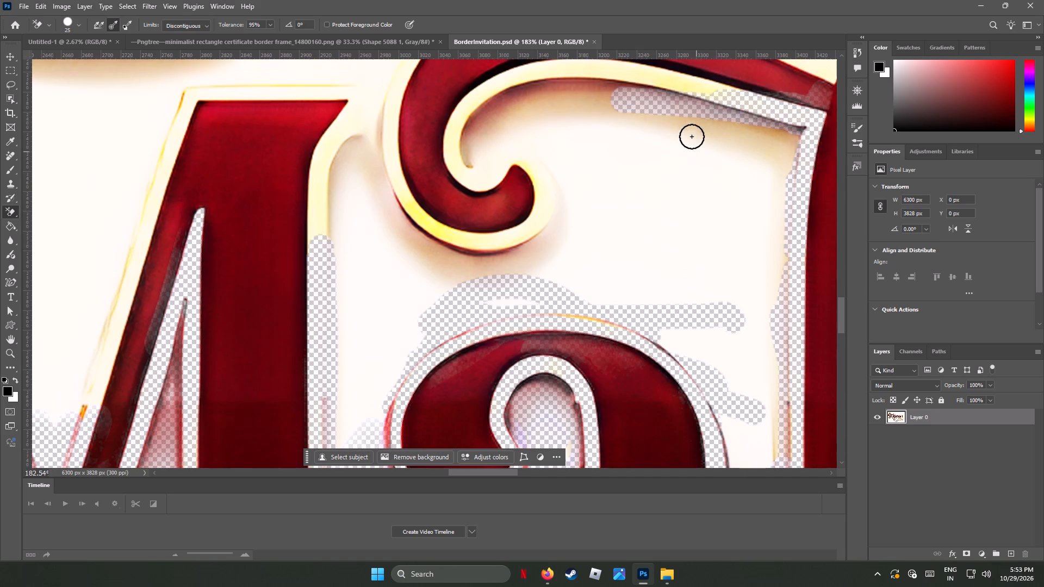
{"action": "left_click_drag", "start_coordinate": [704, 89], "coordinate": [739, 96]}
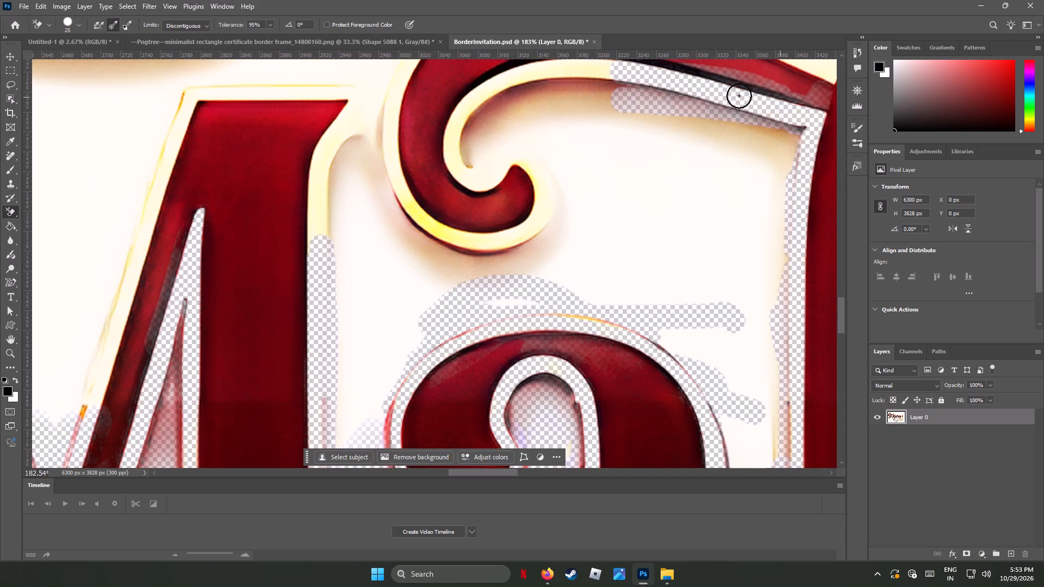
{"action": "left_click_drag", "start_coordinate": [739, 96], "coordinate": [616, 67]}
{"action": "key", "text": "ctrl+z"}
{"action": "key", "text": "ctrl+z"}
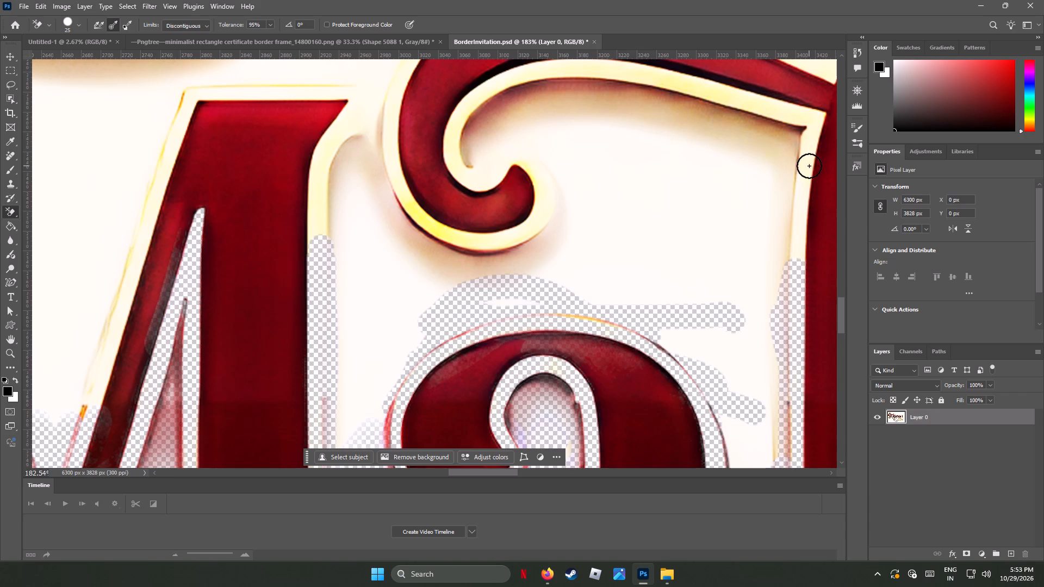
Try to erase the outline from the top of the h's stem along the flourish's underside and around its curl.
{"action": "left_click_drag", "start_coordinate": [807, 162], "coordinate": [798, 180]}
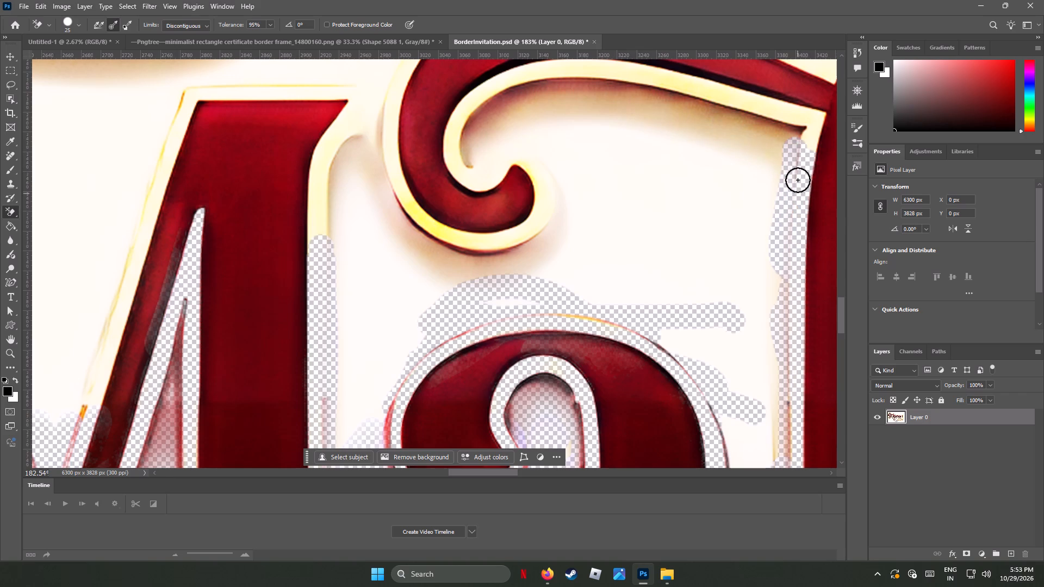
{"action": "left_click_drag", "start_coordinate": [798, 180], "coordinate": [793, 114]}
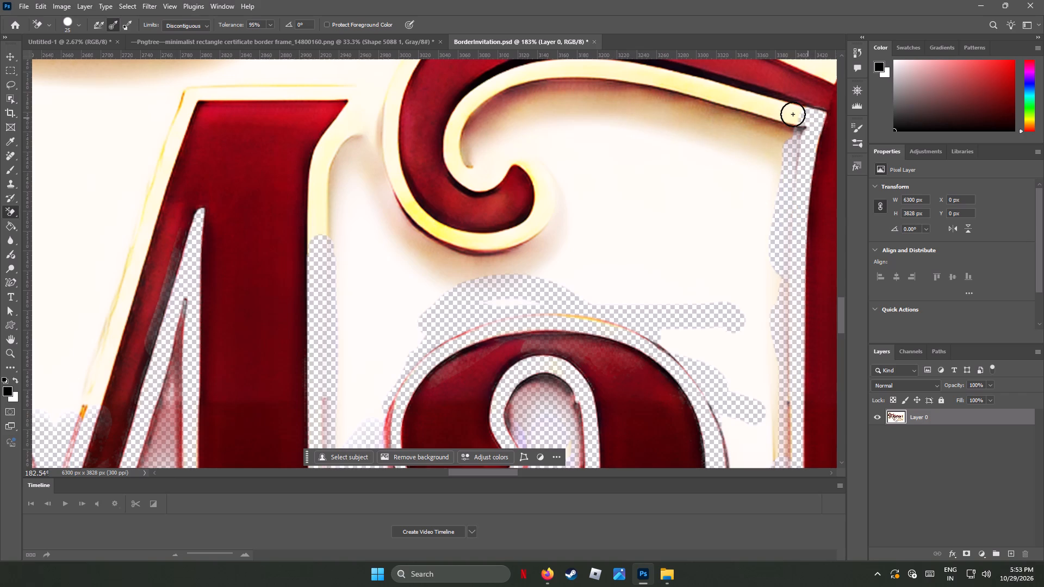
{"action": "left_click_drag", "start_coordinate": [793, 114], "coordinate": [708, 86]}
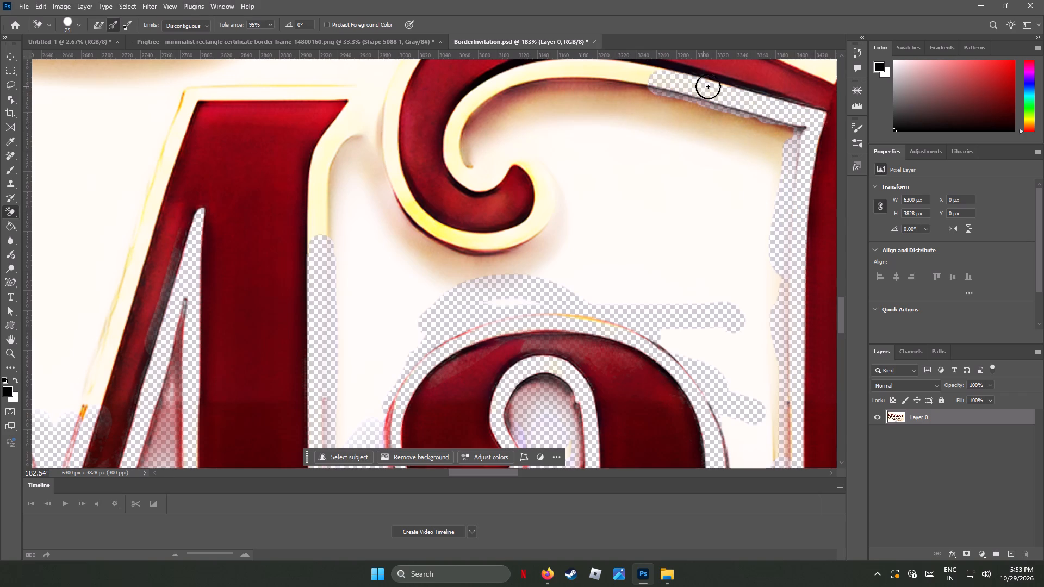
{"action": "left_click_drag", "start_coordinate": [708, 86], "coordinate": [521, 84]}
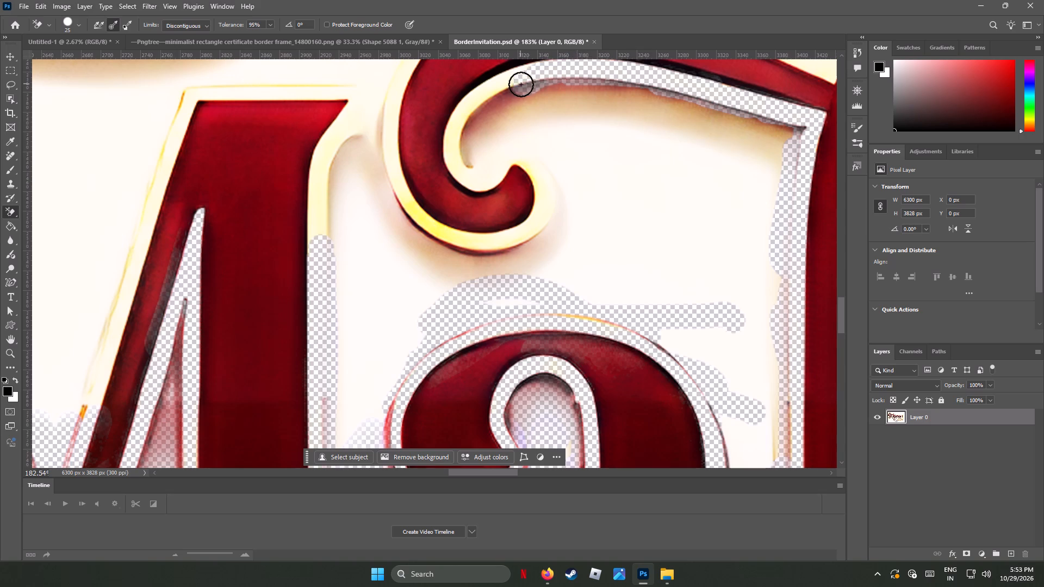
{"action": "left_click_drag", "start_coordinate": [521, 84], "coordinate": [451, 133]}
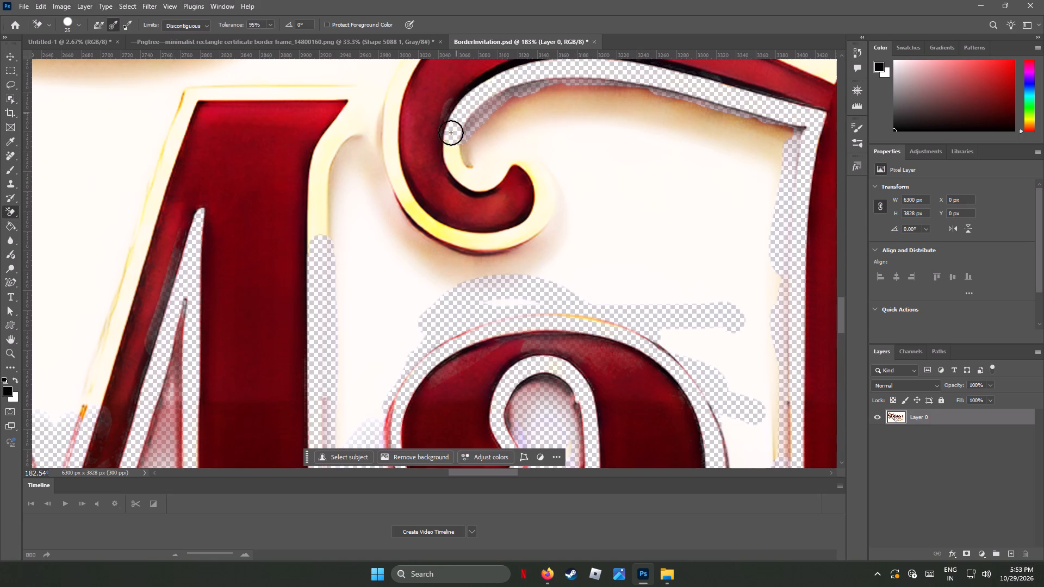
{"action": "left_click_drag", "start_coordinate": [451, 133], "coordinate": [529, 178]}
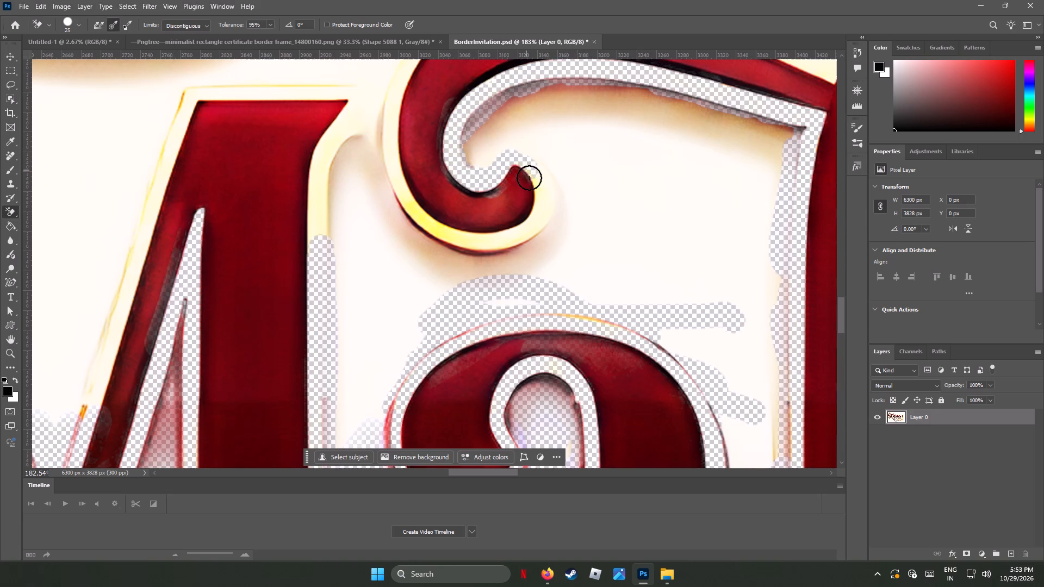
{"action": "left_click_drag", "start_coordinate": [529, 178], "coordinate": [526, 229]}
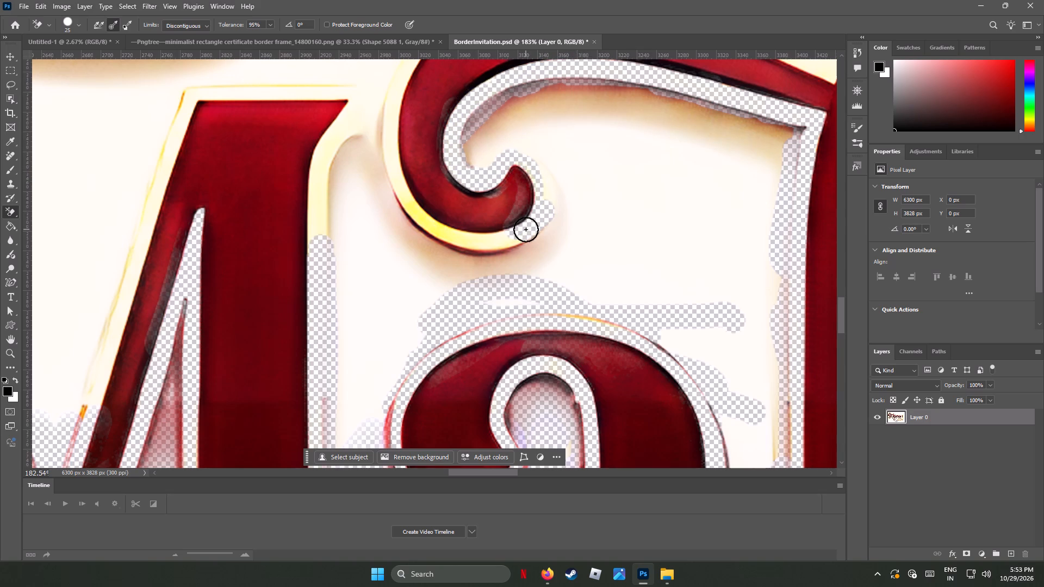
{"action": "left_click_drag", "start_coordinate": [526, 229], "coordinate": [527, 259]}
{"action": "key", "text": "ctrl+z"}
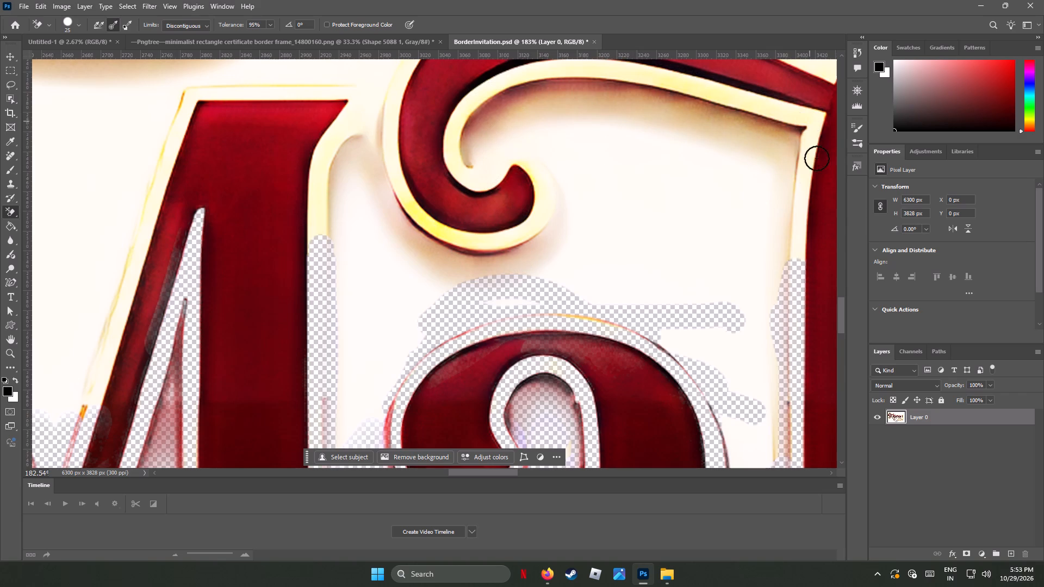
Erase the yellow outline up the left side of the h's stem and around its corner with the flourish.
{"action": "left_click_drag", "start_coordinate": [798, 255], "coordinate": [797, 251]}
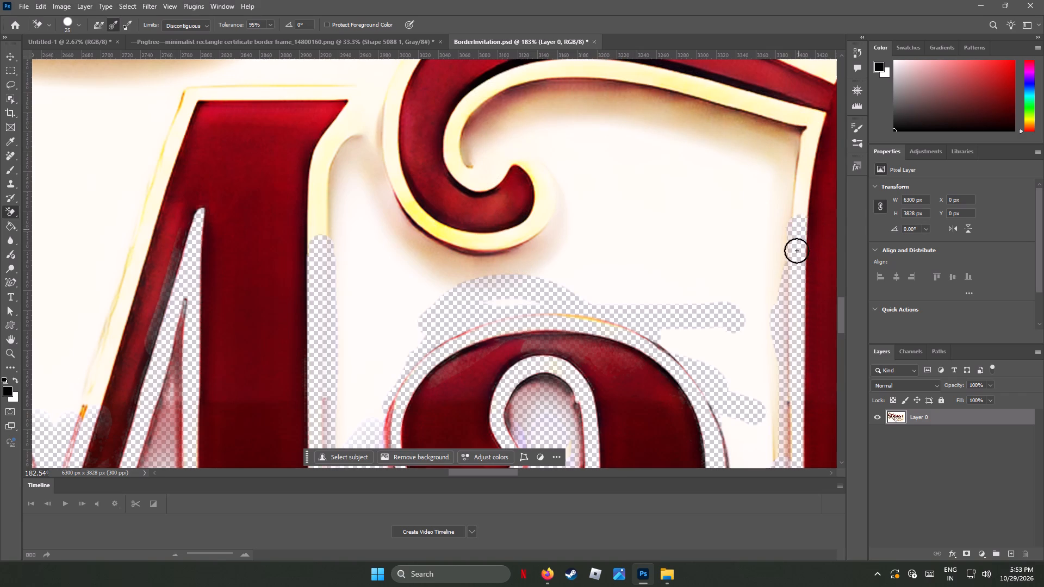
{"action": "left_click_drag", "start_coordinate": [797, 251], "coordinate": [805, 162]}
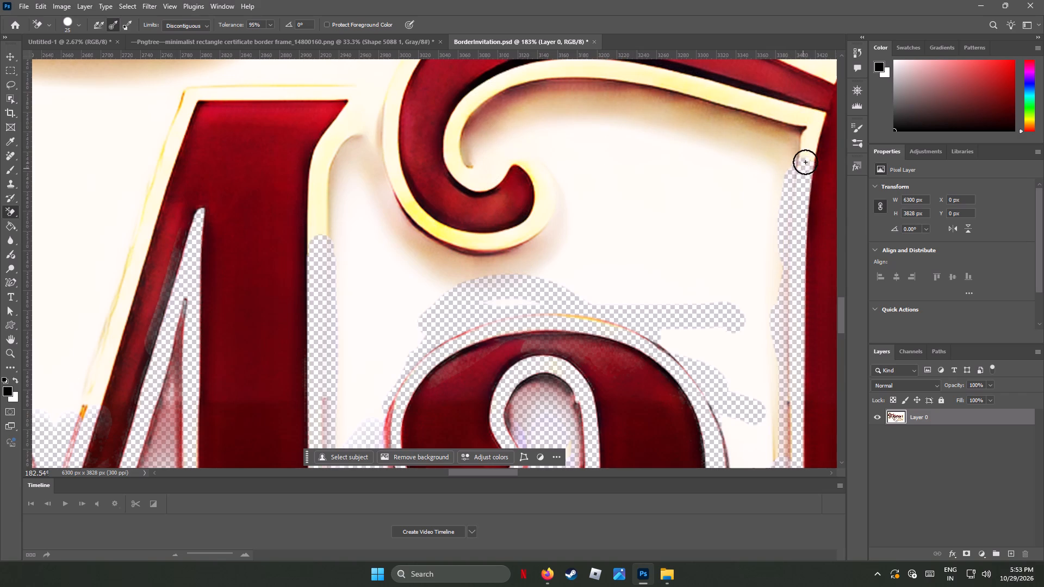
{"action": "left_click_drag", "start_coordinate": [805, 162], "coordinate": [771, 108]}
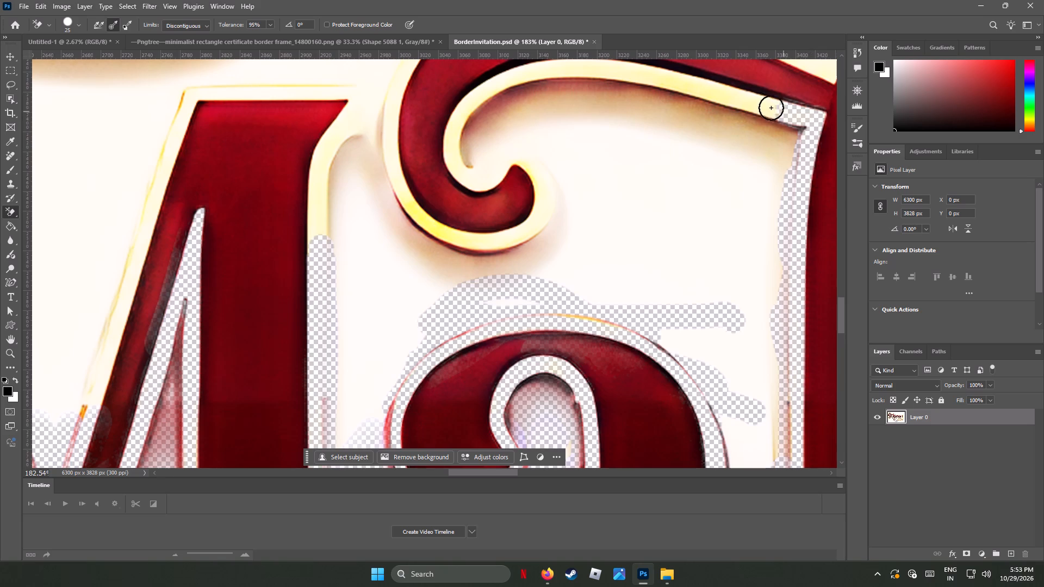
Erase the yellow outline along the flourish's underside into the inside of its curl, plus a patch of parchment there.
{"action": "left_click_drag", "start_coordinate": [771, 108], "coordinate": [715, 94]}
{"action": "left_click_drag", "start_coordinate": [698, 88], "coordinate": [684, 82]}
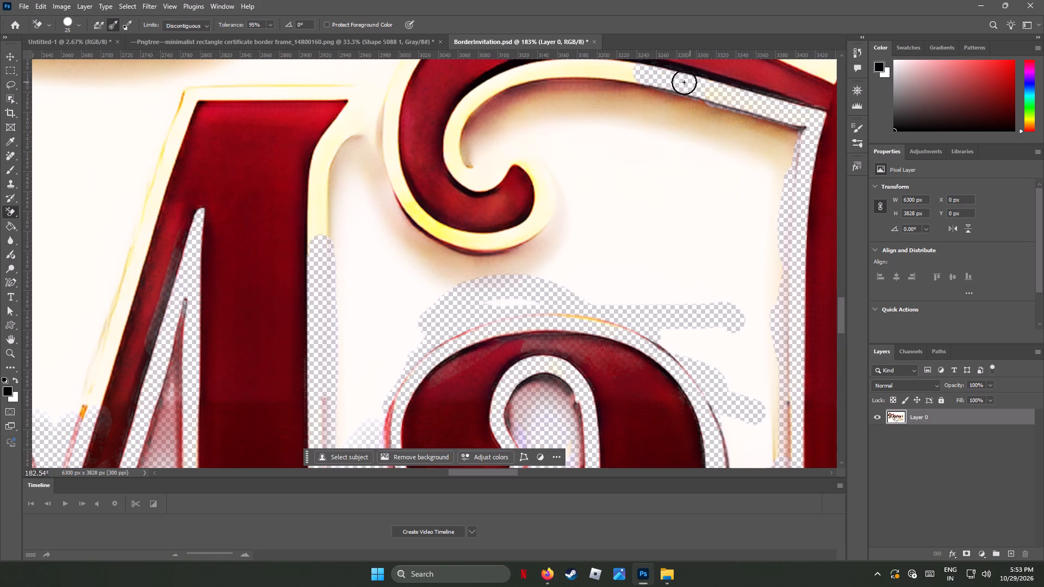
{"action": "left_click_drag", "start_coordinate": [684, 82], "coordinate": [567, 70]}
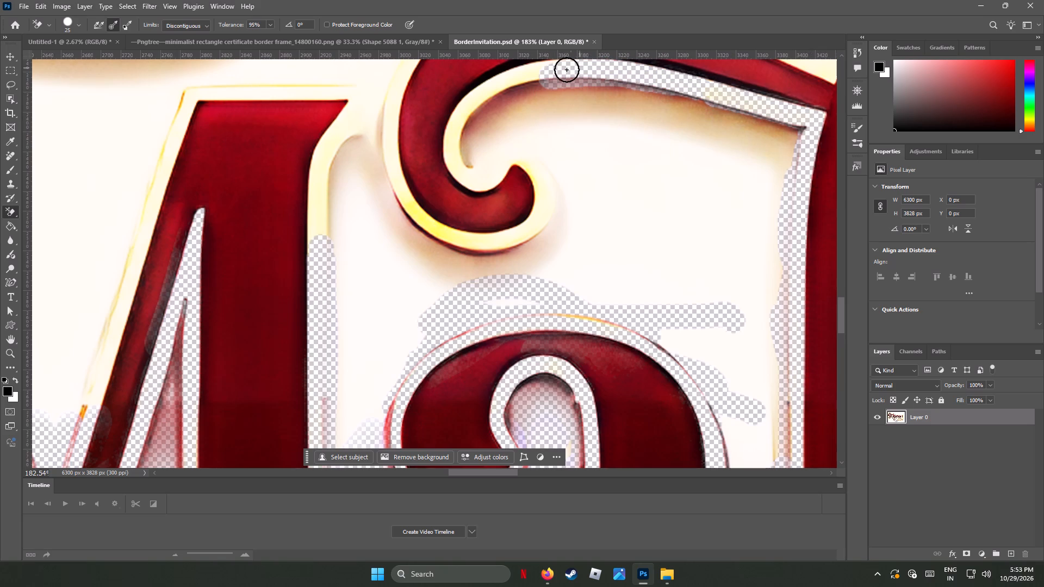
{"action": "left_click_drag", "start_coordinate": [567, 70], "coordinate": [464, 116]}
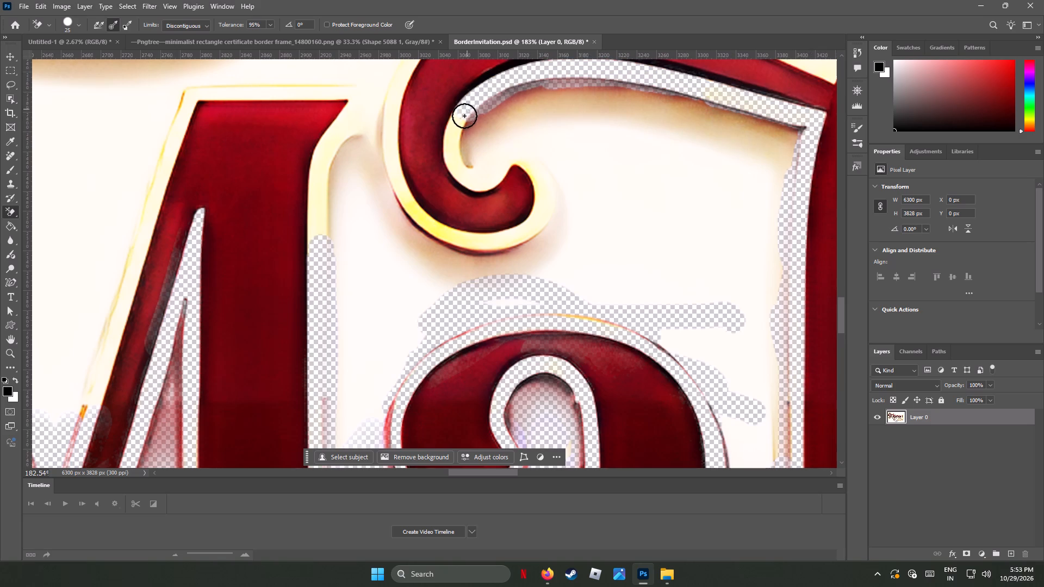
{"action": "left_click_drag", "start_coordinate": [464, 116], "coordinate": [489, 179]}
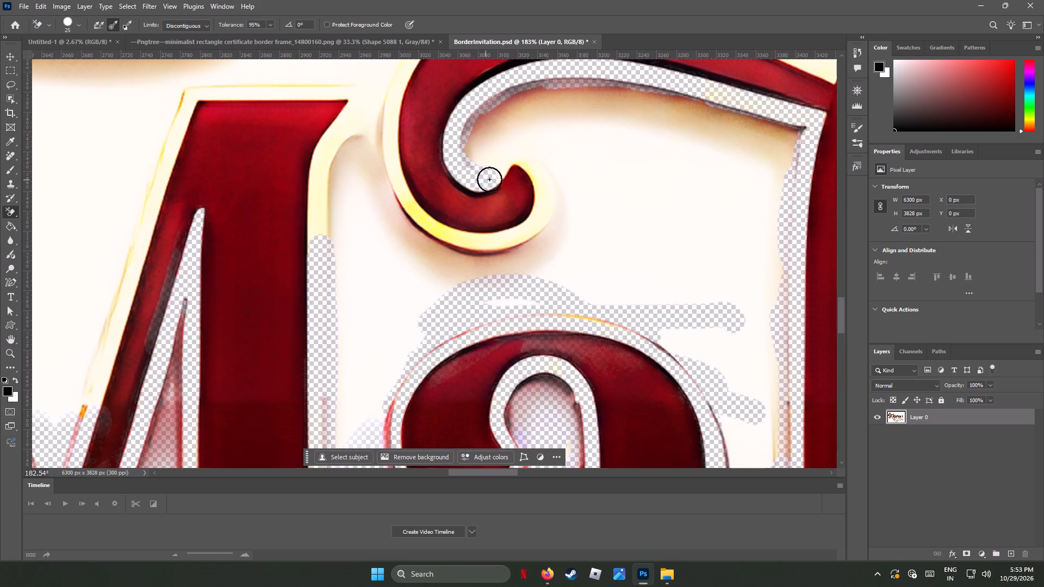
{"action": "left_click_drag", "start_coordinate": [489, 179], "coordinate": [512, 146]}
{"action": "left_click_drag", "start_coordinate": [465, 161], "coordinate": [511, 102]}
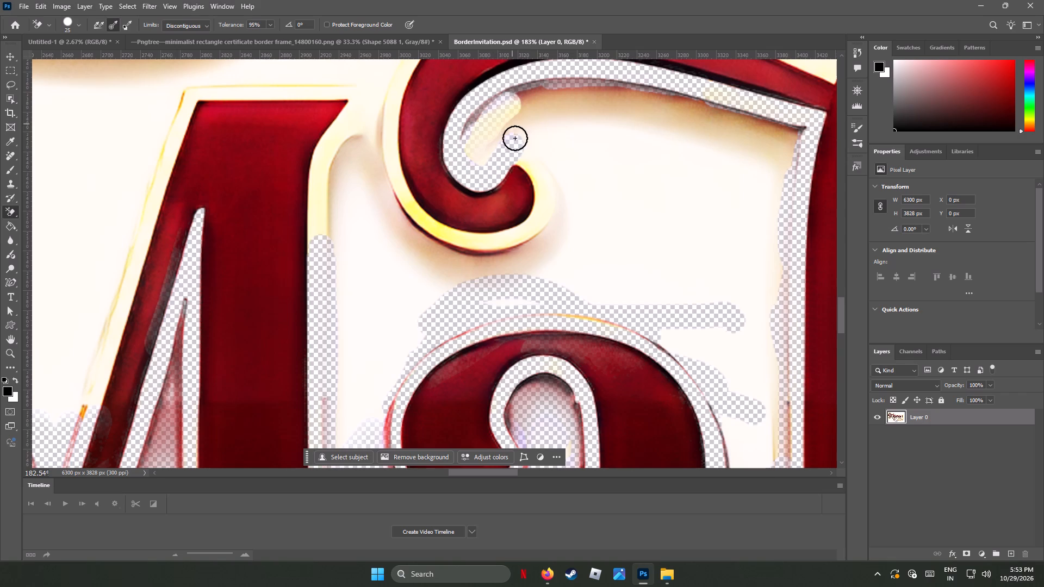
Erase the yellow outline around the tip and right side of the flourish's curled end.
{"action": "left_click_drag", "start_coordinate": [528, 158], "coordinate": [531, 170]}
{"action": "left_click_drag", "start_coordinate": [531, 170], "coordinate": [538, 175]}
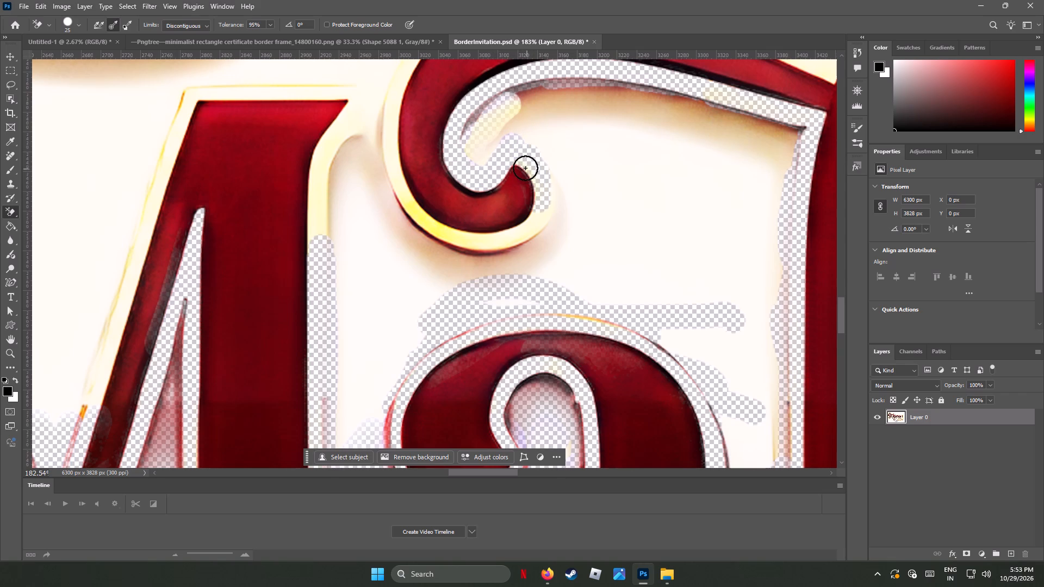
{"action": "left_click_drag", "start_coordinate": [524, 168], "coordinate": [529, 221]}
{"action": "left_click_drag", "start_coordinate": [529, 221], "coordinate": [519, 232]}
{"action": "left_click_drag", "start_coordinate": [541, 218], "coordinate": [509, 239]}
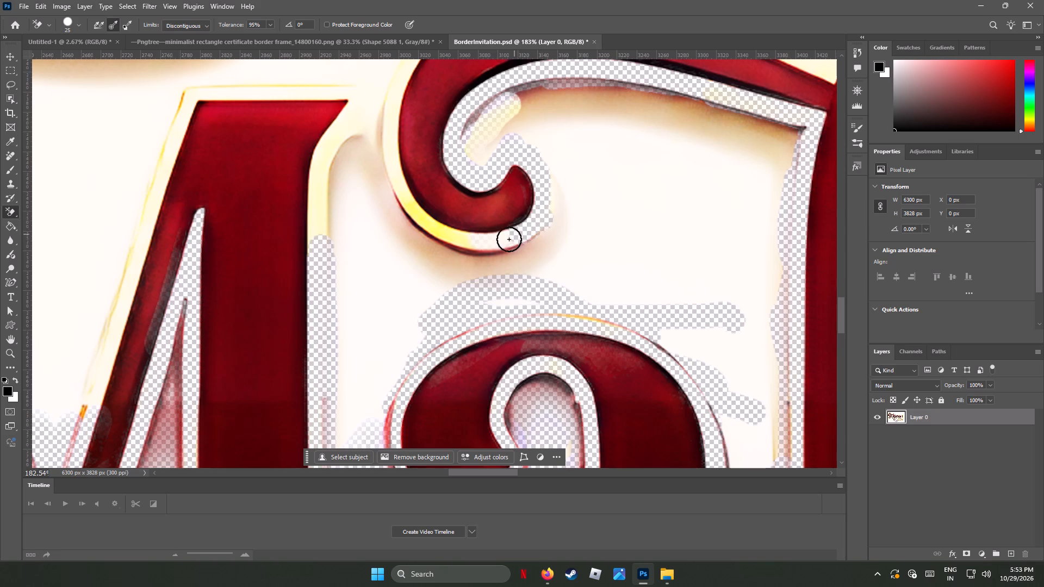
Erase the yellow outline and shadow beneath the flourish's curl, around to its lower left side.
{"action": "left_click_drag", "start_coordinate": [509, 239], "coordinate": [427, 227]}
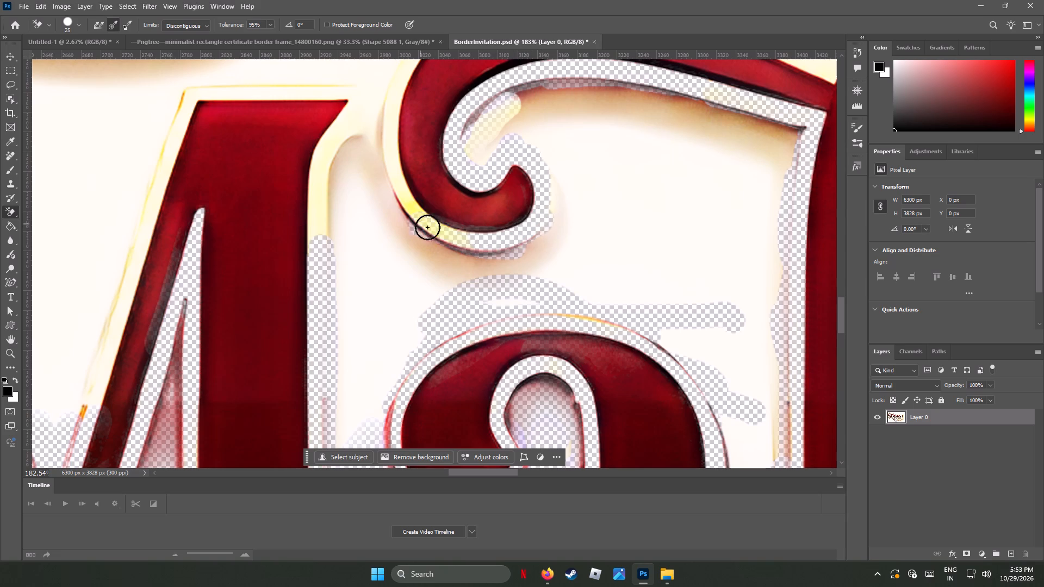
{"action": "left_click_drag", "start_coordinate": [427, 227], "coordinate": [461, 249]}
{"action": "left_click_drag", "start_coordinate": [456, 240], "coordinate": [465, 245]}
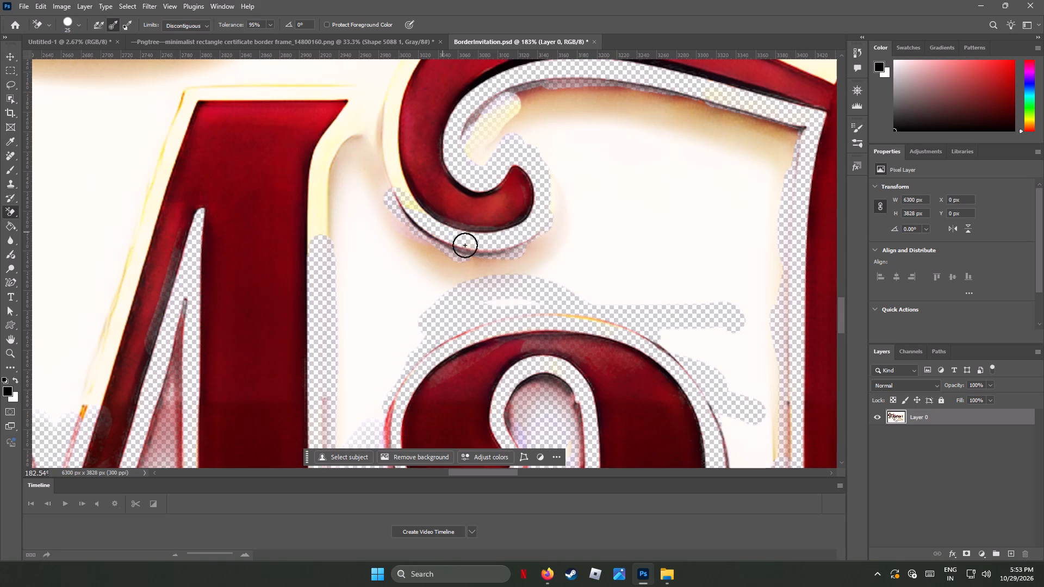
{"action": "left_click_drag", "start_coordinate": [465, 245], "coordinate": [395, 192]}
{"action": "left_click", "coordinate": [418, 204]}
{"action": "left_click_drag", "start_coordinate": [416, 204], "coordinate": [407, 191]}
{"action": "left_click_drag", "start_coordinate": [407, 191], "coordinate": [403, 186]}
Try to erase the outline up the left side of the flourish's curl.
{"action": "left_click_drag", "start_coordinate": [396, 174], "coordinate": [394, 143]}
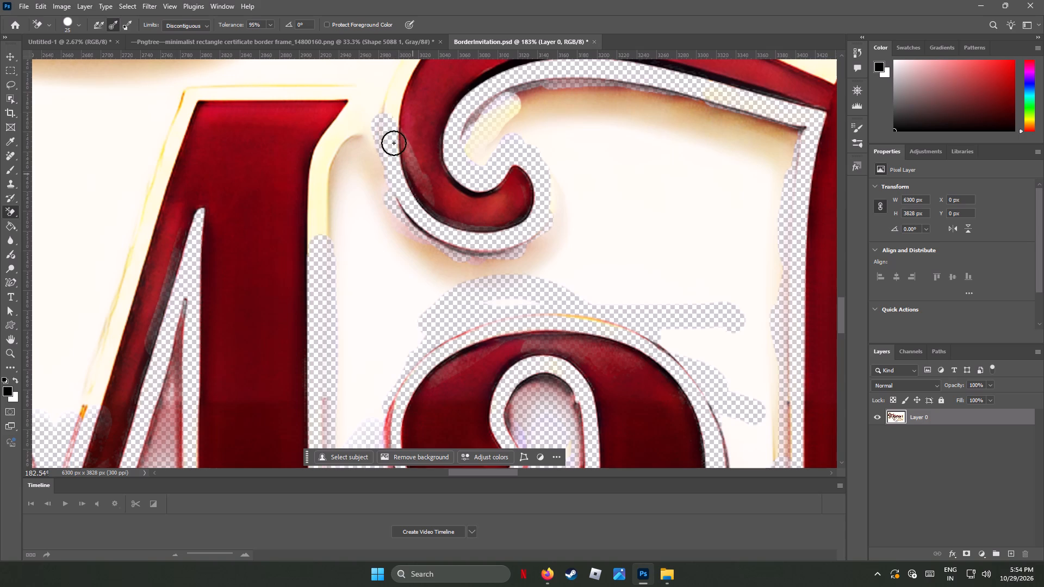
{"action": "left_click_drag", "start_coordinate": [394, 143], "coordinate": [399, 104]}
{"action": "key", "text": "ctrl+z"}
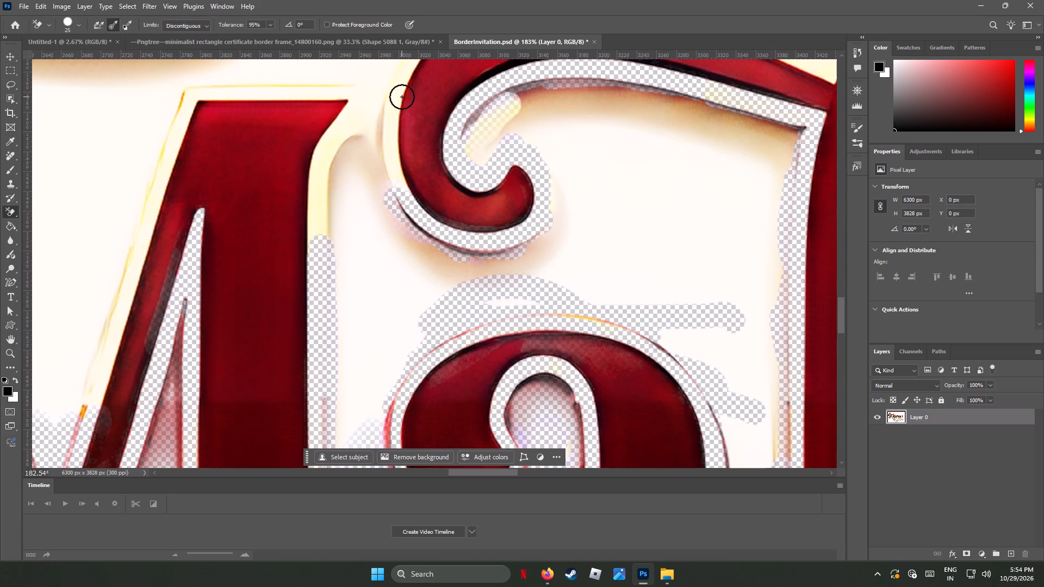
Erase the yellow outline up the outer left side of the flourish's curl to its upper left shoulder.
{"action": "left_click_drag", "start_coordinate": [403, 183], "coordinate": [395, 152]}
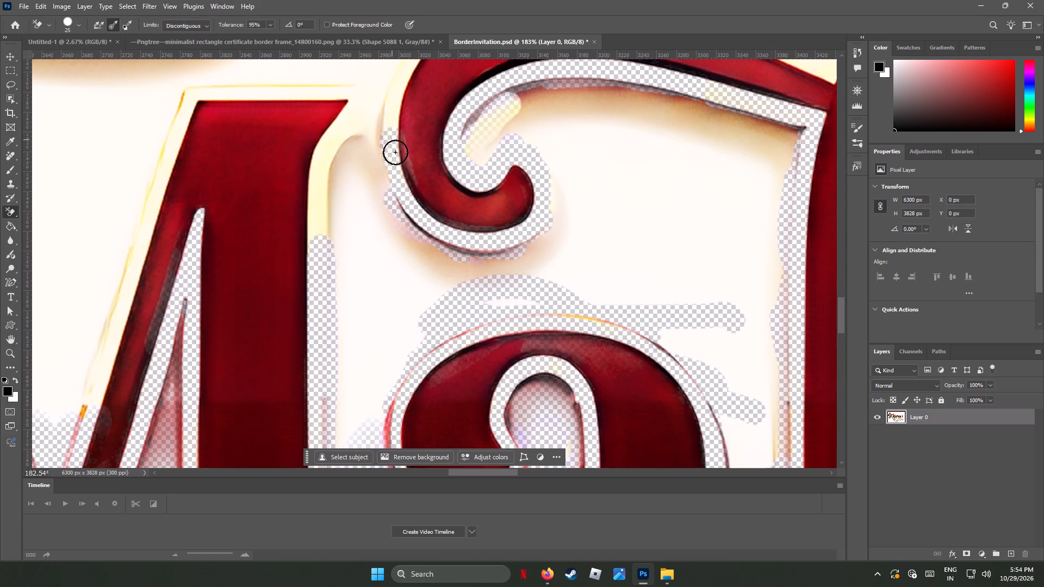
{"action": "left_click_drag", "start_coordinate": [395, 152], "coordinate": [405, 76]}
{"action": "scroll", "coordinate": [387, 148], "scroll_direction": "up", "scroll_amount": 1}
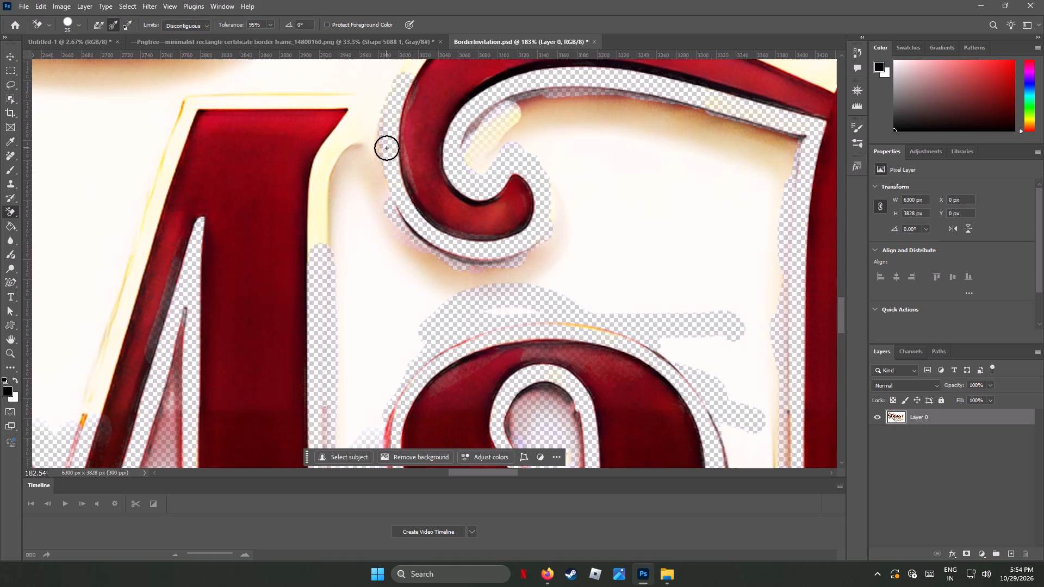
{"action": "scroll", "coordinate": [387, 148], "scroll_direction": "down", "scroll_amount": 1}
{"action": "scroll", "coordinate": [387, 148], "scroll_direction": "up", "scroll_amount": 2}
{"action": "scroll", "coordinate": [387, 148], "scroll_direction": "down", "scroll_amount": 1}
{"action": "scroll", "coordinate": [387, 148], "scroll_direction": "up", "scroll_amount": 4}
{"action": "left_click_drag", "start_coordinate": [408, 109], "coordinate": [418, 92]}
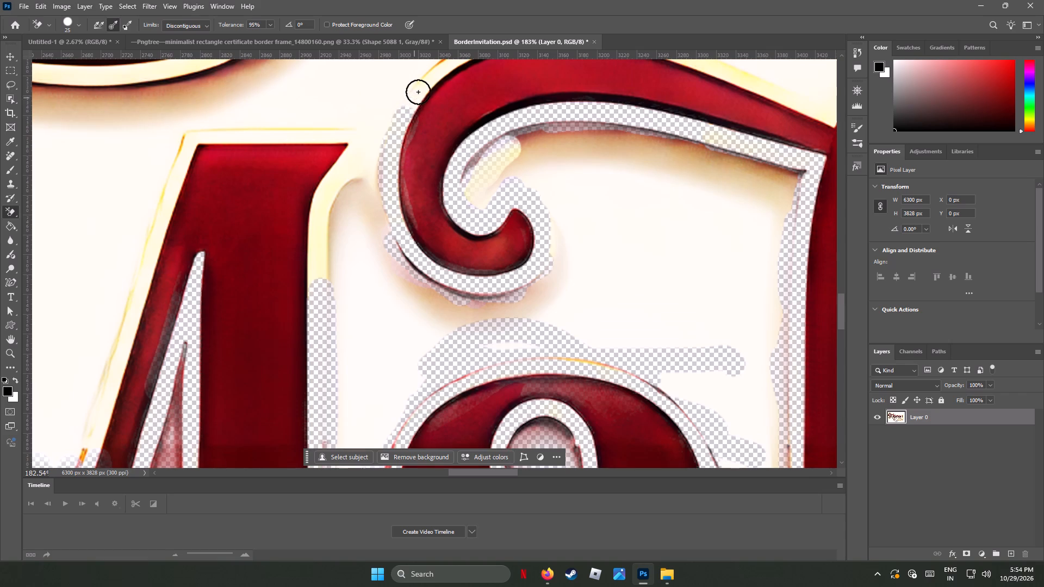
{"action": "left_click_drag", "start_coordinate": [418, 92], "coordinate": [429, 79]}
{"action": "left_click_drag", "start_coordinate": [429, 79], "coordinate": [427, 74]}
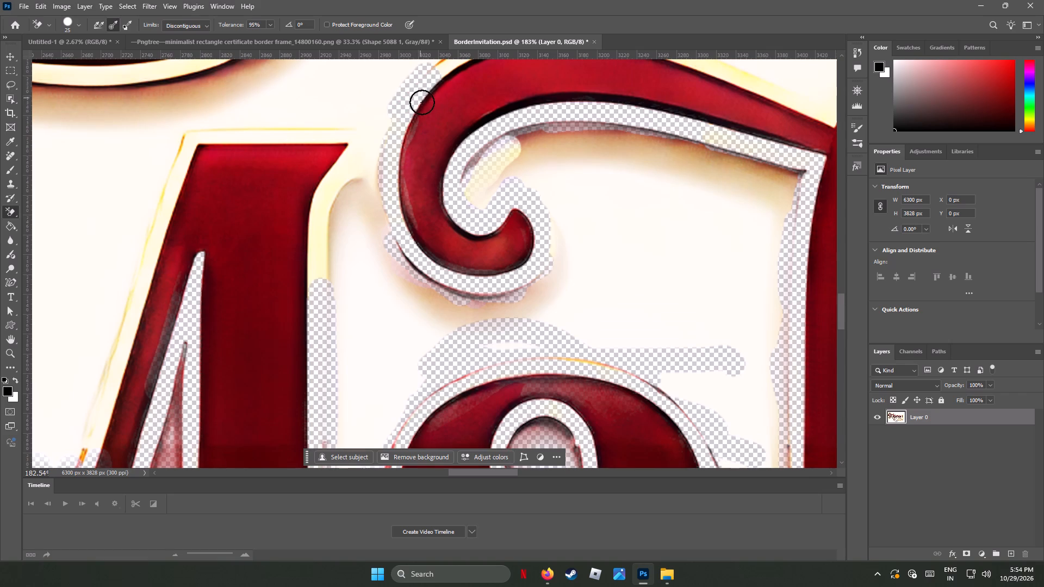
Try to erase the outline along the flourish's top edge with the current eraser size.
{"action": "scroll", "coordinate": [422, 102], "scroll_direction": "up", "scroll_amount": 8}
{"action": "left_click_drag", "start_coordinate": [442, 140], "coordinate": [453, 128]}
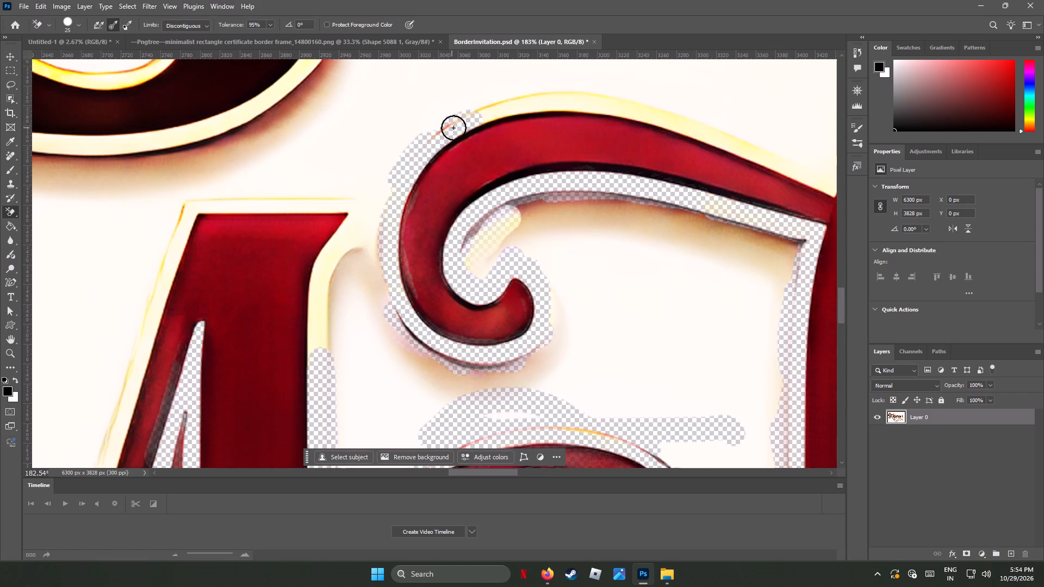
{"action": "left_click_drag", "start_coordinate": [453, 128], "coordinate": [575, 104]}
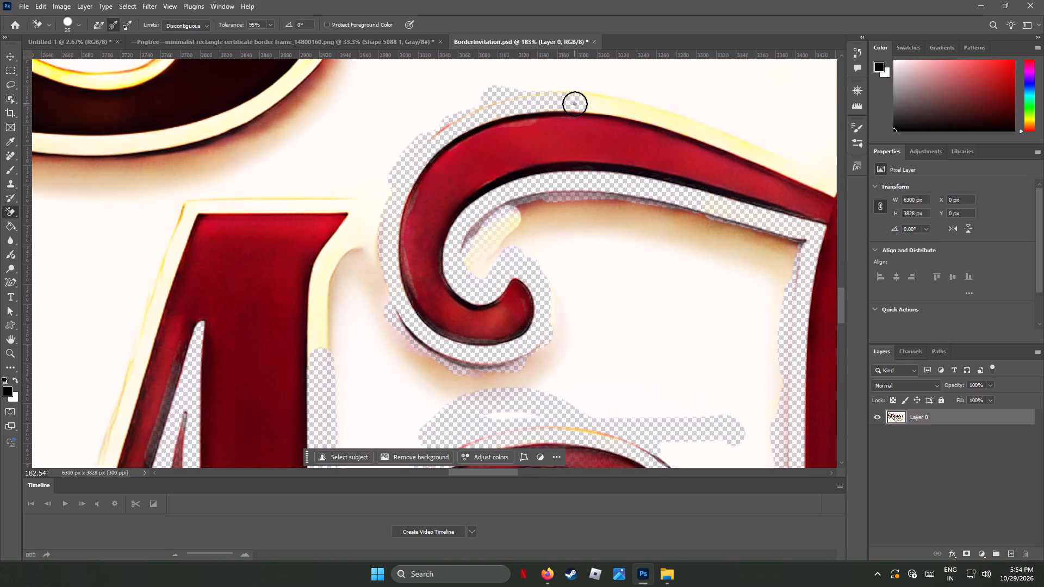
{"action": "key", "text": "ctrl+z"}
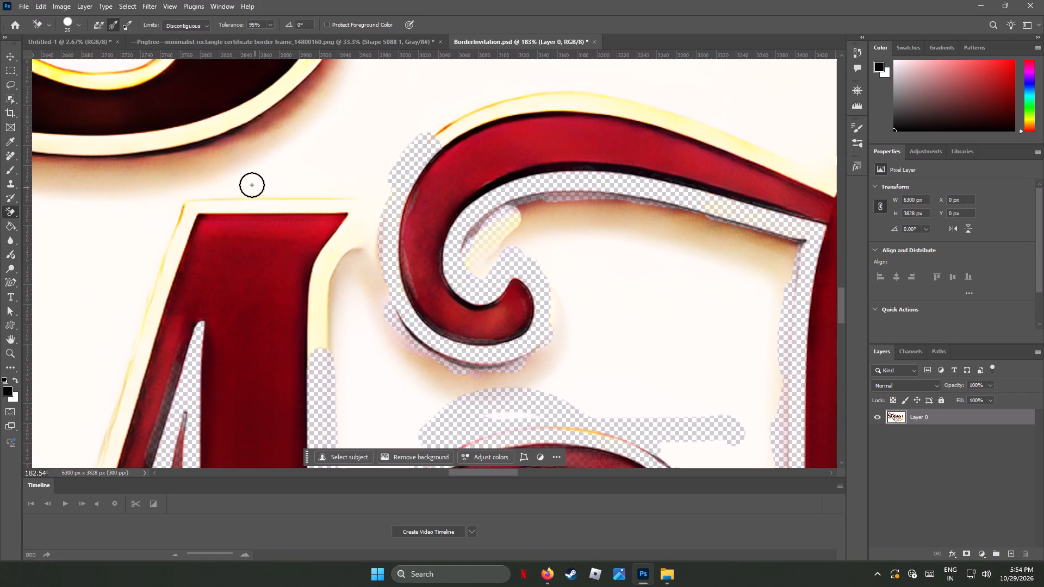
Set the eraser size to 10 px and erase the yellow outline along the flourish's upper left shoulder and start of its top edge.
{"action": "left_click", "coordinate": [79, 24]}
{"action": "left_click", "coordinate": [24, 51]}
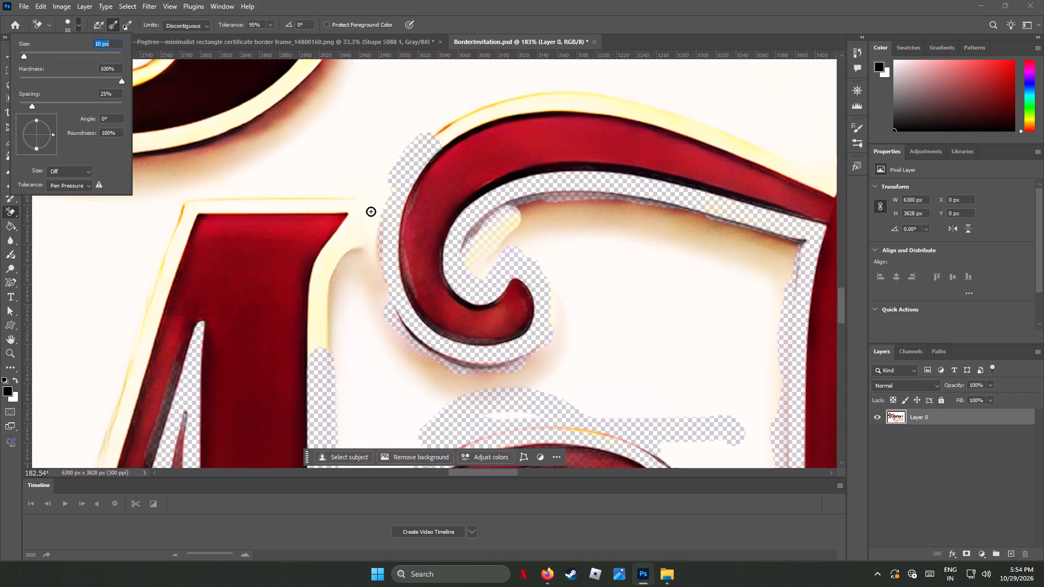
{"action": "left_click_drag", "start_coordinate": [457, 132], "coordinate": [453, 129]}
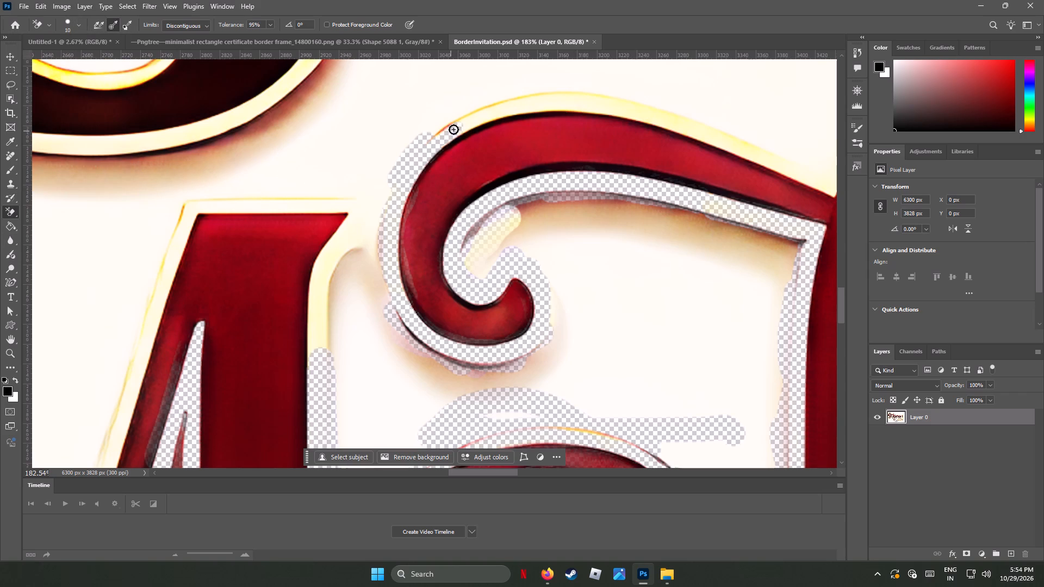
{"action": "left_click_drag", "start_coordinate": [453, 129], "coordinate": [500, 105]}
{"action": "left_click_drag", "start_coordinate": [525, 105], "coordinate": [488, 117]}
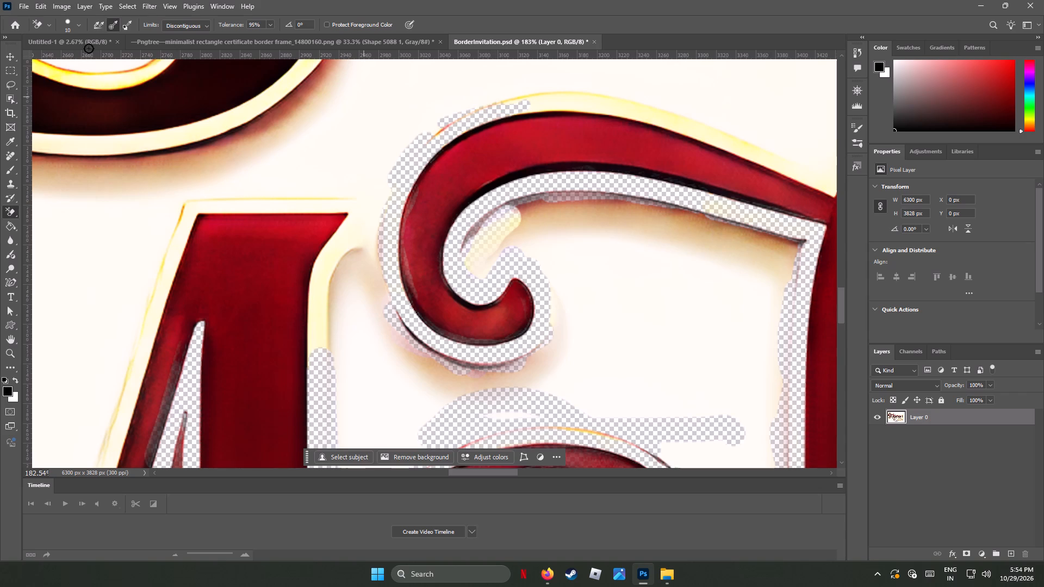
Set the eraser size to 12 px and erase the yellow outline along the rest of the flourish's top edge towards the thick stem.
{"action": "left_click", "coordinate": [77, 21]}
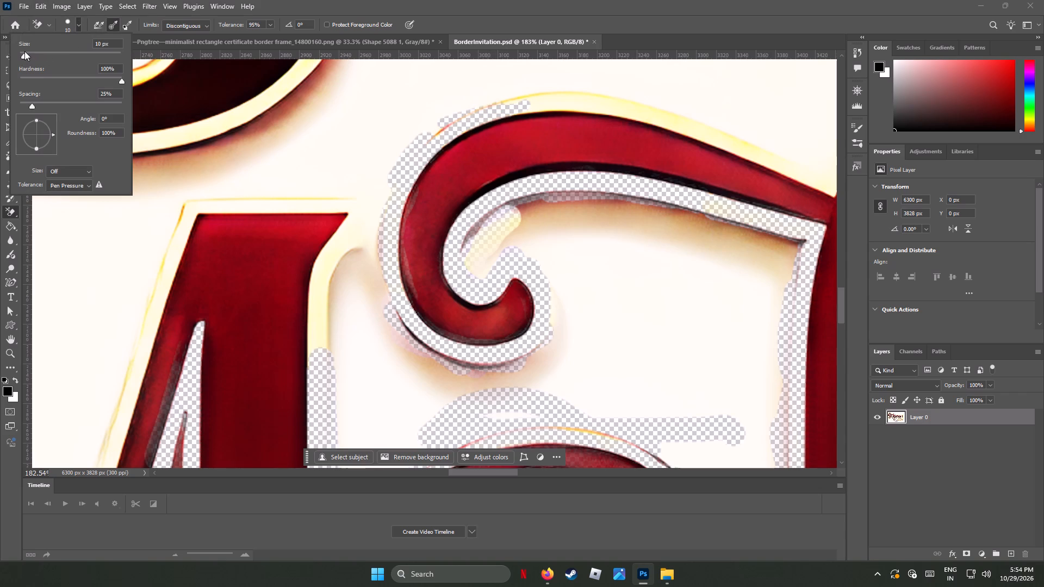
{"action": "left_click", "coordinate": [25, 51]}
{"action": "left_click_drag", "start_coordinate": [543, 103], "coordinate": [541, 106]}
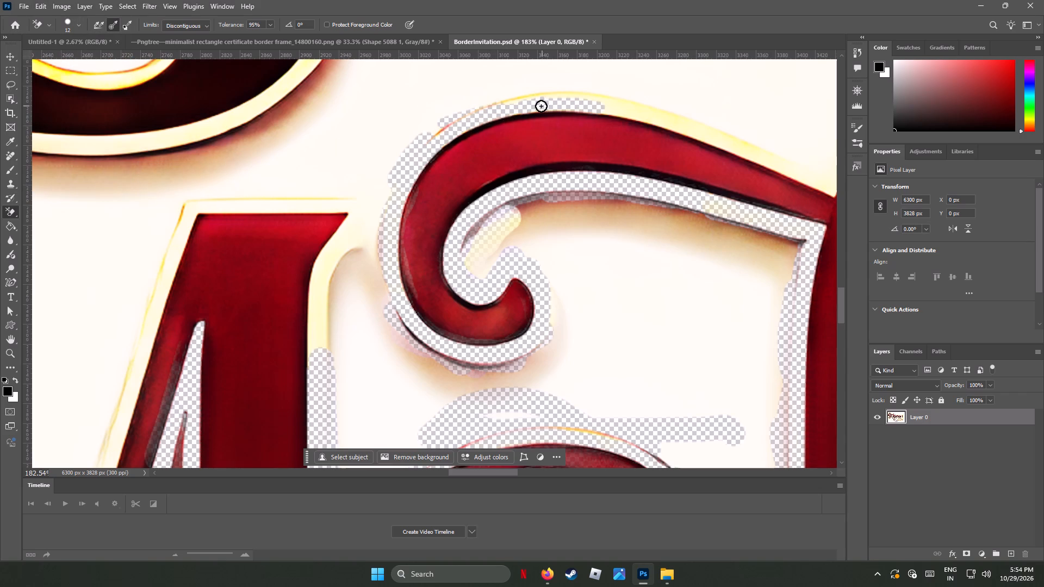
{"action": "left_click_drag", "start_coordinate": [541, 106], "coordinate": [738, 140]}
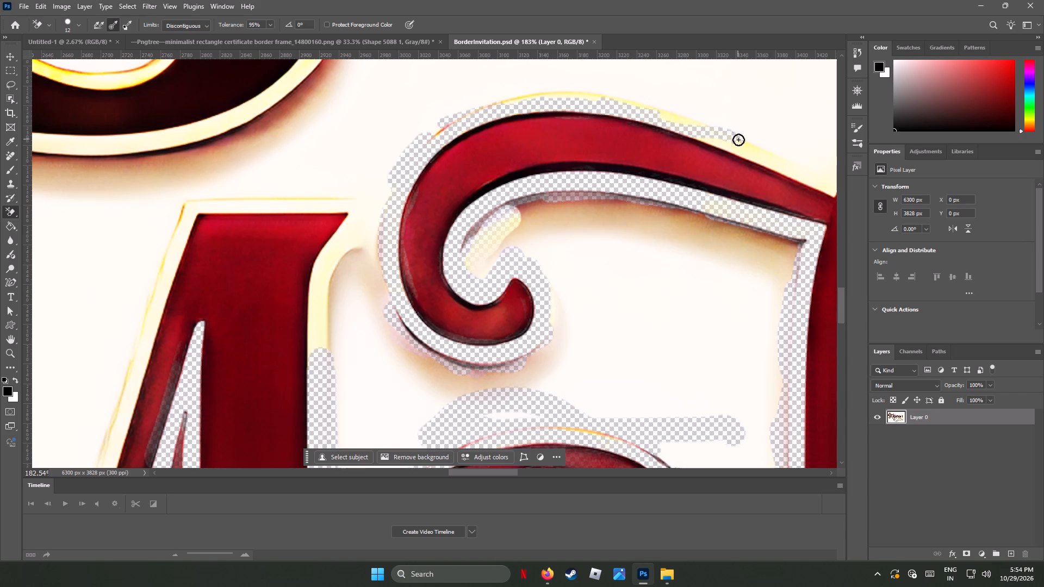
{"action": "left_click_drag", "start_coordinate": [738, 140], "coordinate": [719, 135]}
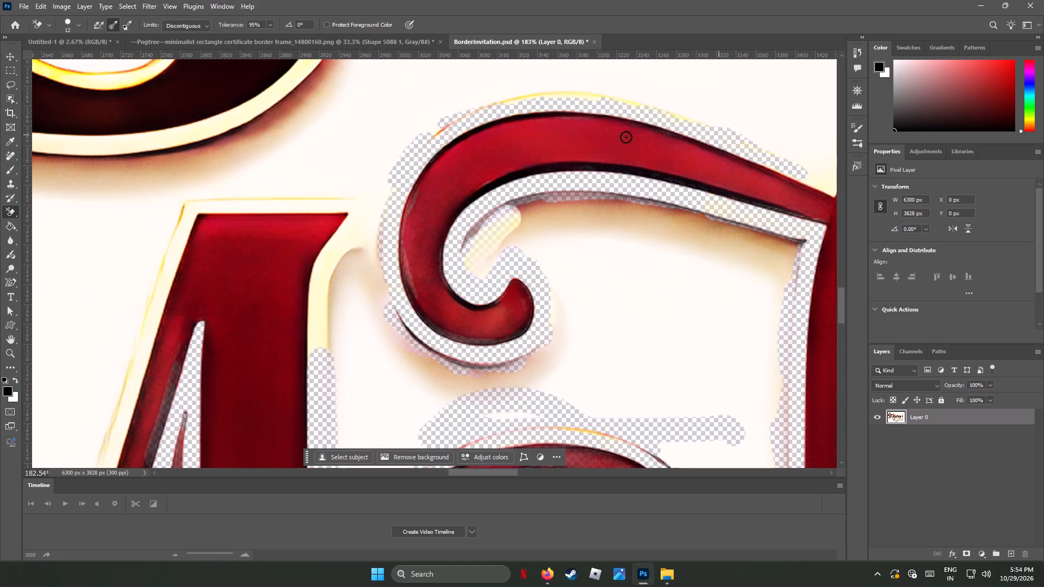
Set the eraser size to 15 px and erase the outline and parchment where the flourish meets the thick stem and up the stem's left side.
{"action": "left_click", "coordinate": [80, 26]}
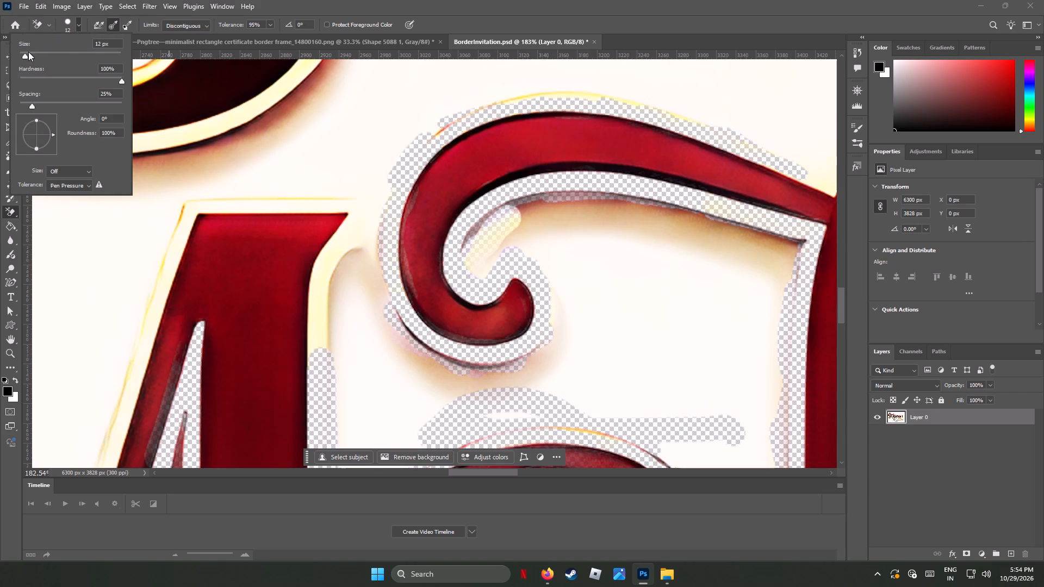
{"action": "left_click_drag", "start_coordinate": [110, 45], "coordinate": [37, 35]}
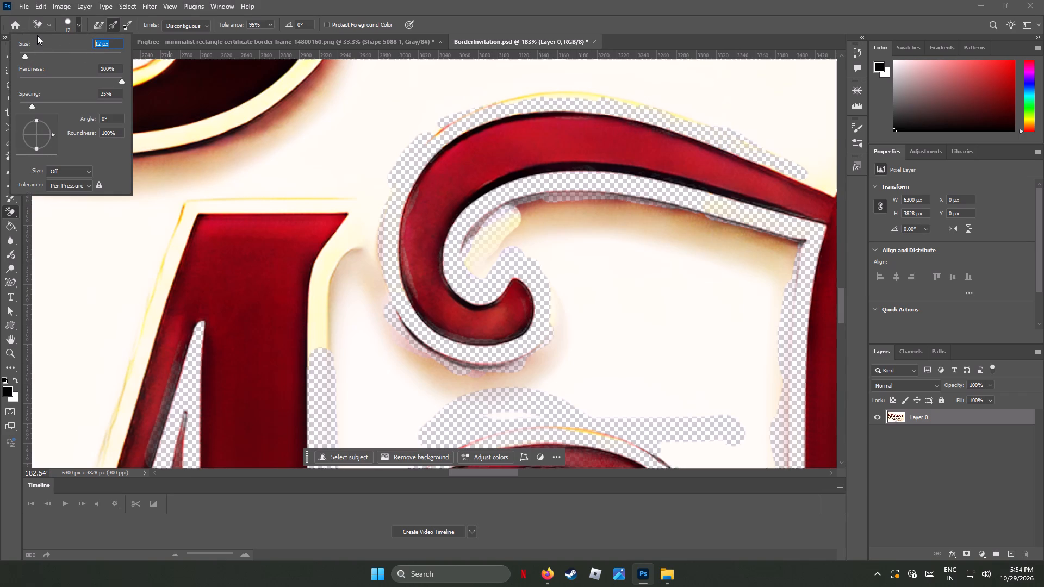
{"action": "type", "text": "15"}
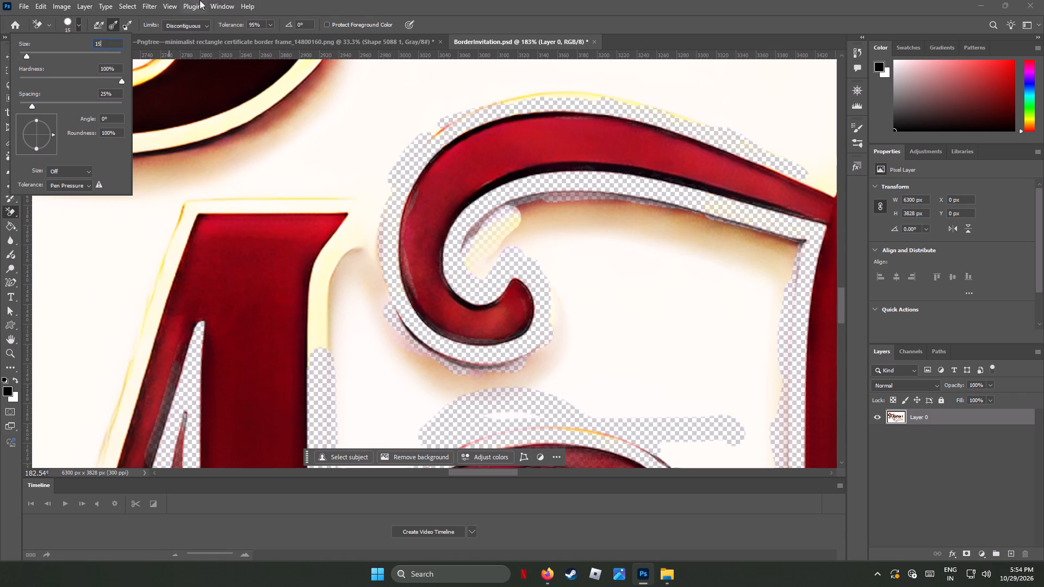
{"action": "left_click", "coordinate": [366, 0]}
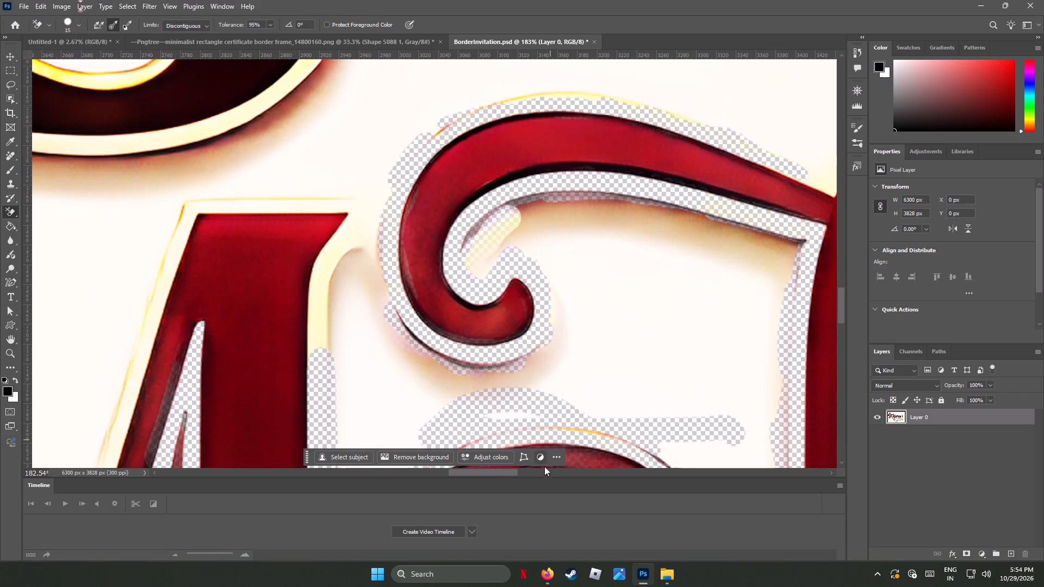
{"action": "left_click_drag", "start_coordinate": [494, 474], "coordinate": [512, 478]}
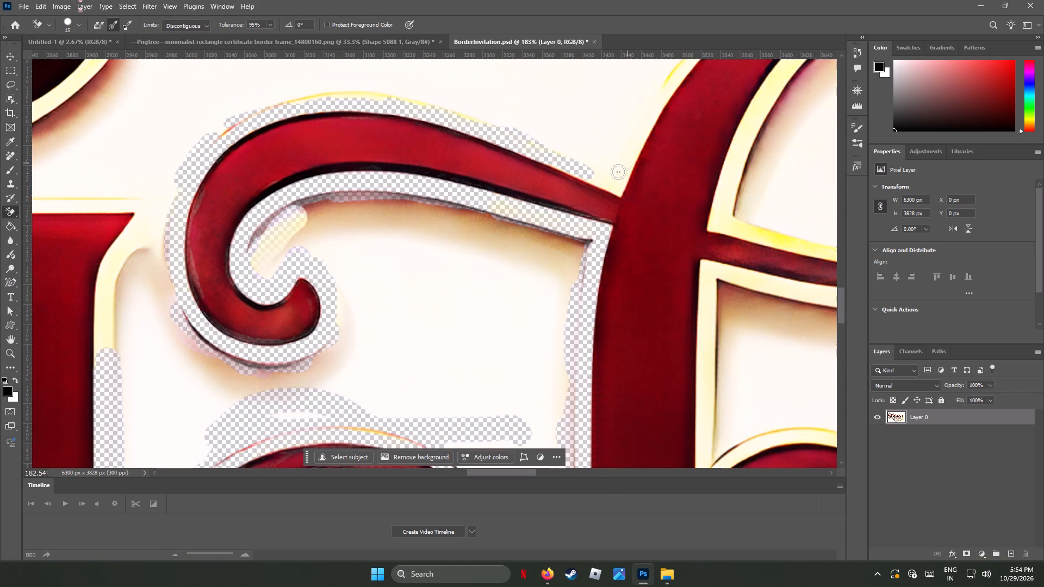
{"action": "left_click_drag", "start_coordinate": [616, 188], "coordinate": [627, 162]}
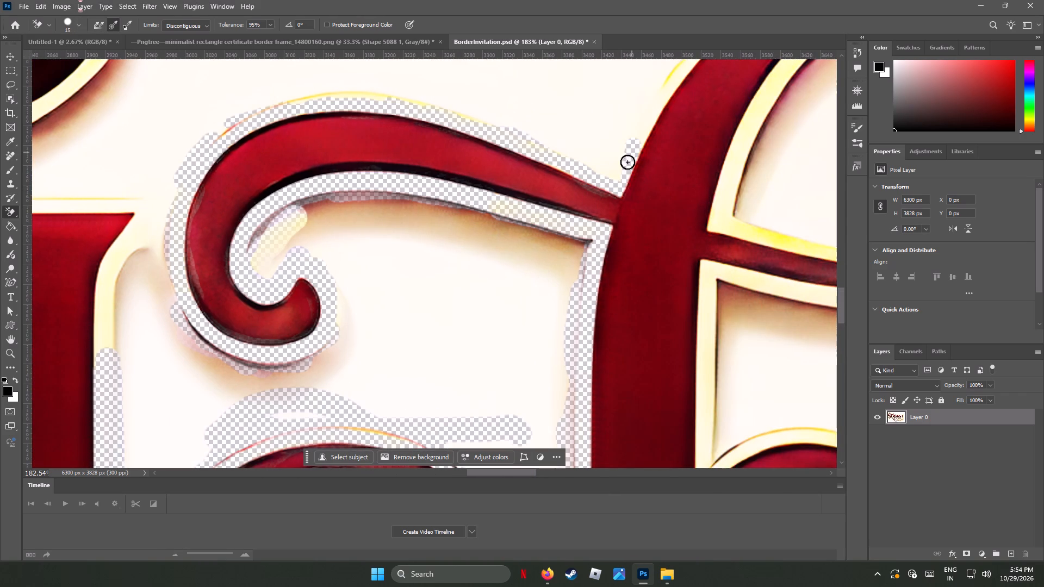
{"action": "left_click_drag", "start_coordinate": [627, 162], "coordinate": [660, 103]}
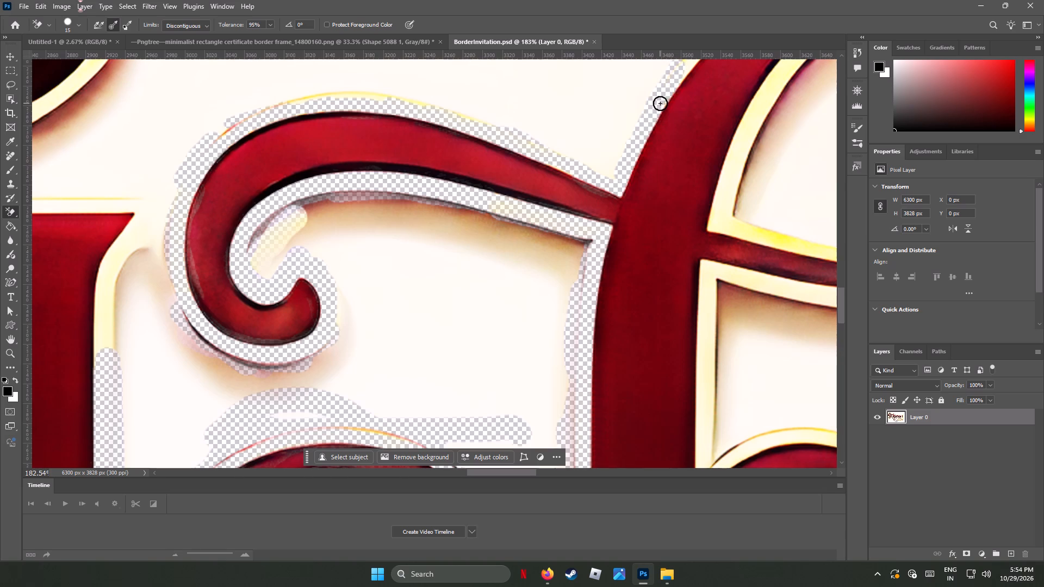
{"action": "left_click_drag", "start_coordinate": [660, 103], "coordinate": [523, 128]}
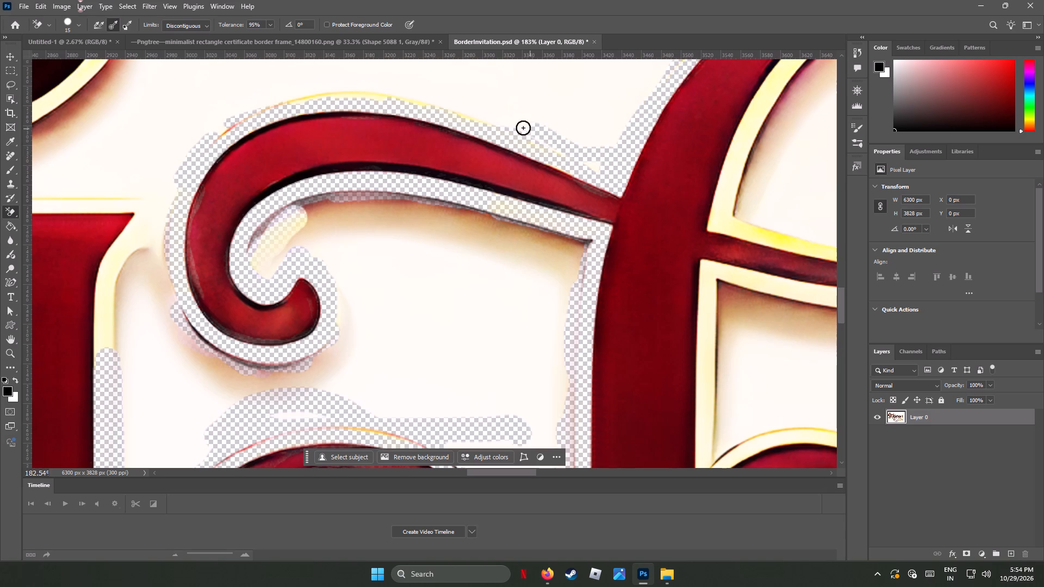
{"action": "left_click_drag", "start_coordinate": [523, 128], "coordinate": [569, 151]}
Erase the yellow outline along the crossbar's top edge and up the right side of the thick stem, including the adjoining shadow.
{"action": "left_click_drag", "start_coordinate": [754, 237], "coordinate": [818, 249]}
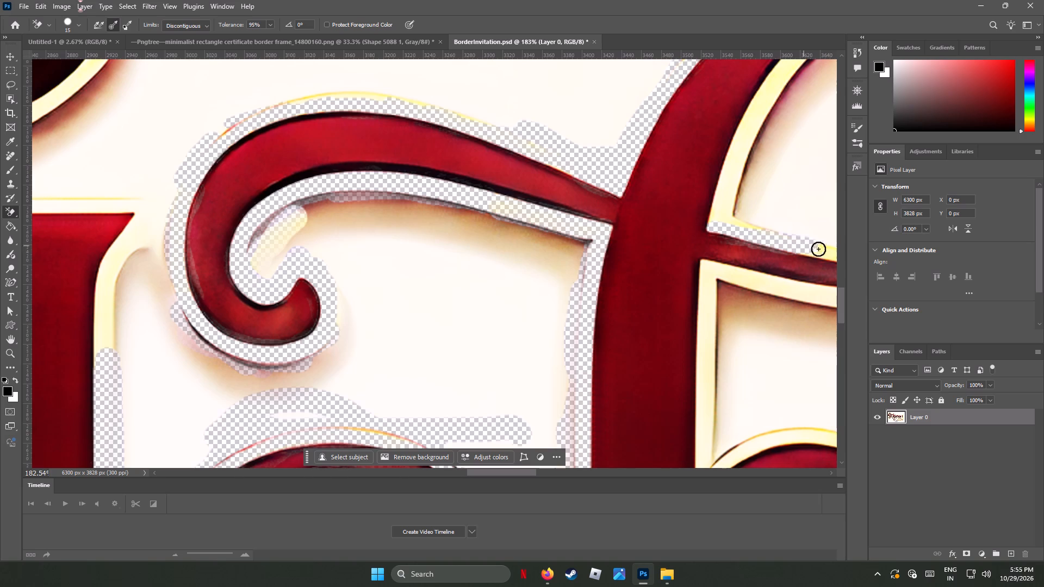
{"action": "left_click_drag", "start_coordinate": [818, 249], "coordinate": [719, 202]}
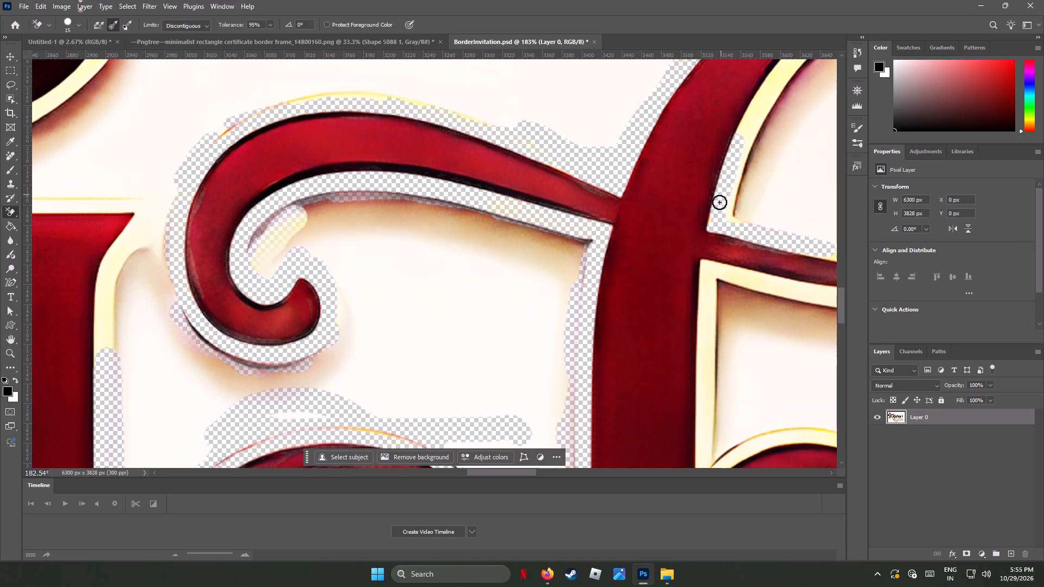
{"action": "left_click_drag", "start_coordinate": [719, 202], "coordinate": [736, 173]}
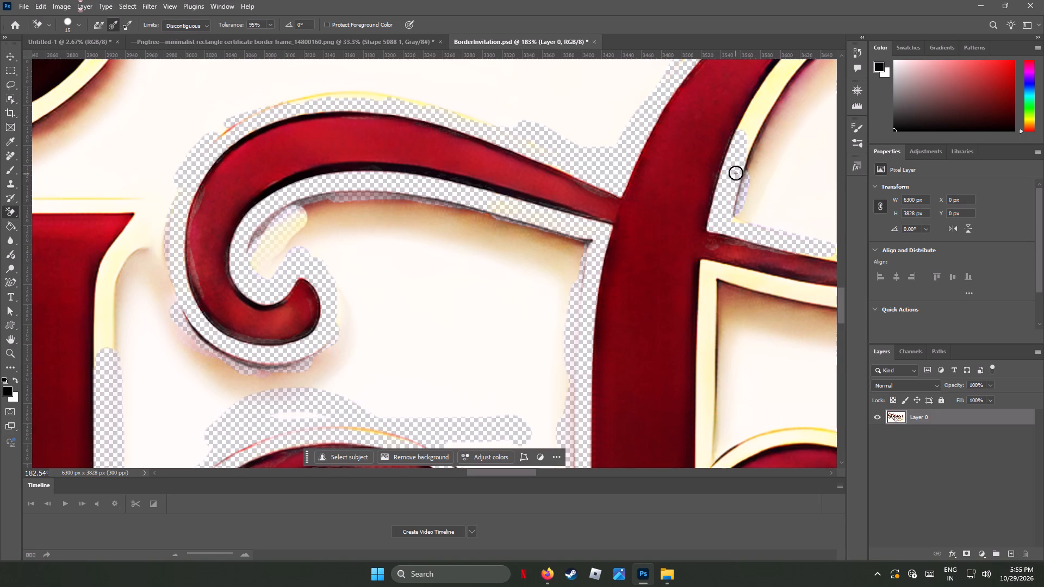
{"action": "left_click_drag", "start_coordinate": [736, 173], "coordinate": [784, 85]}
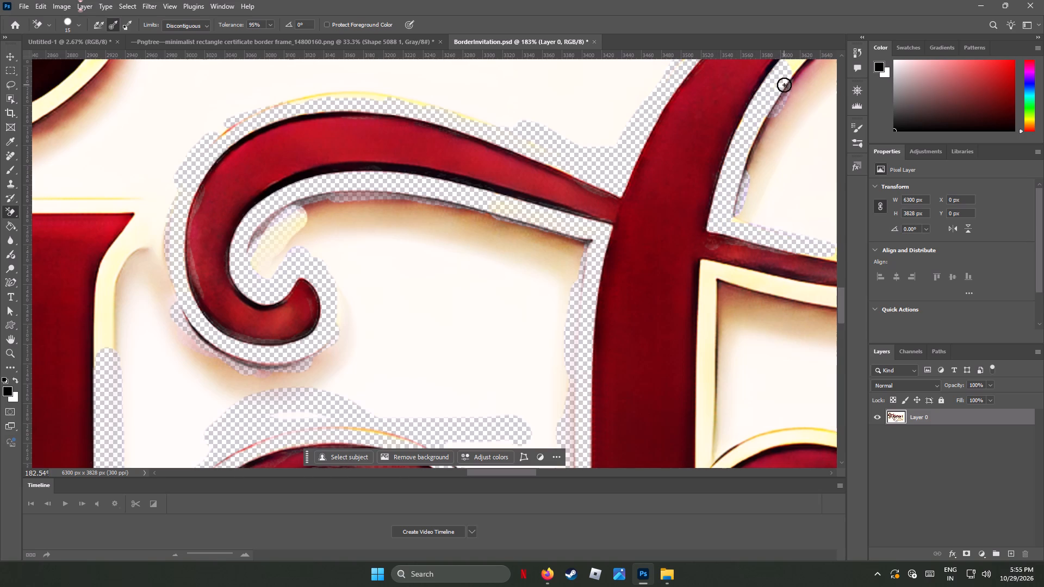
{"action": "left_click_drag", "start_coordinate": [784, 85], "coordinate": [739, 124]}
{"action": "scroll", "coordinate": [693, 210], "scroll_direction": "up", "scroll_amount": 6}
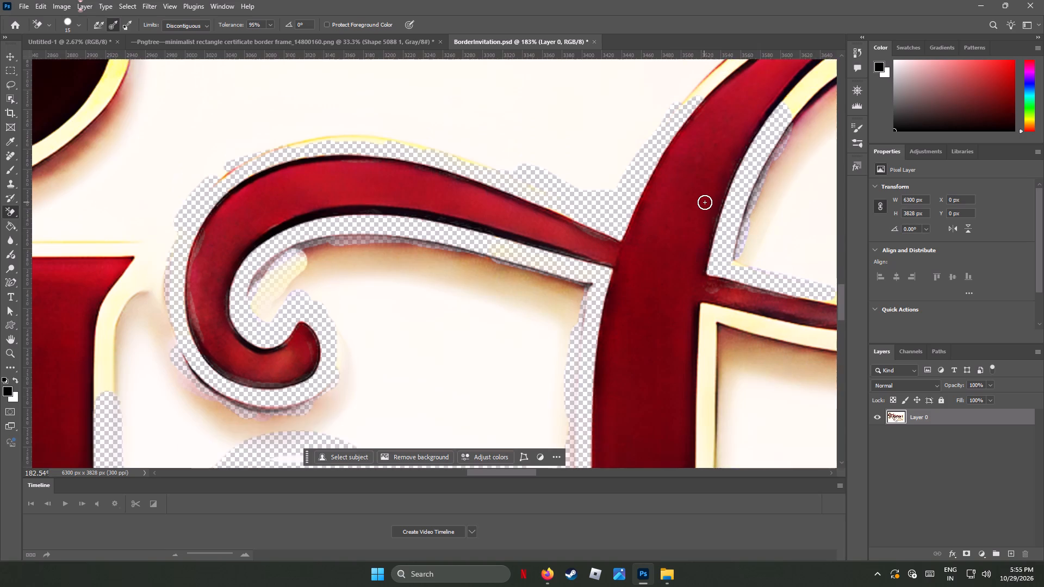
{"action": "scroll", "coordinate": [705, 202], "scroll_direction": "up", "scroll_amount": 10}
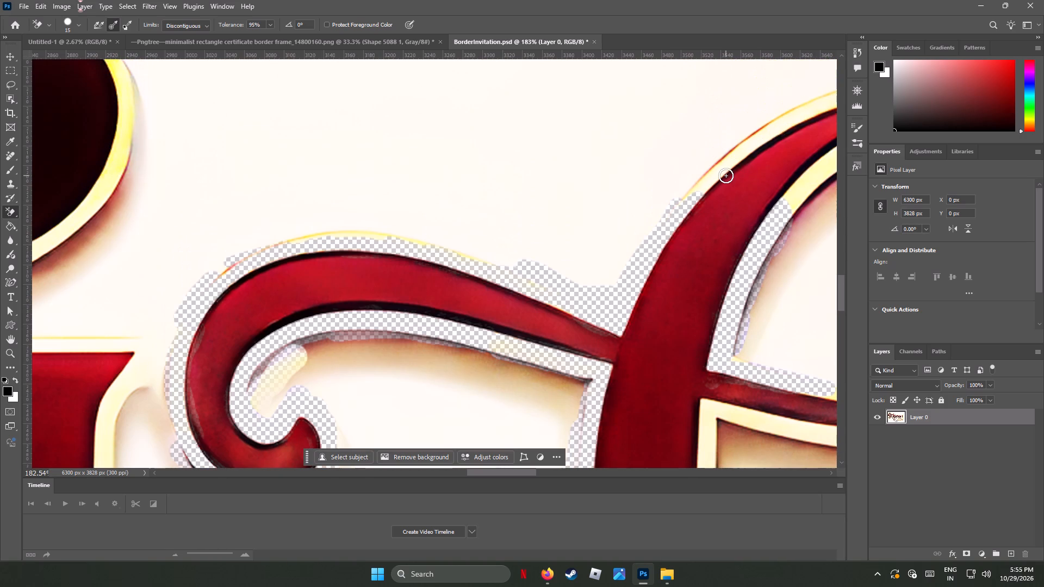
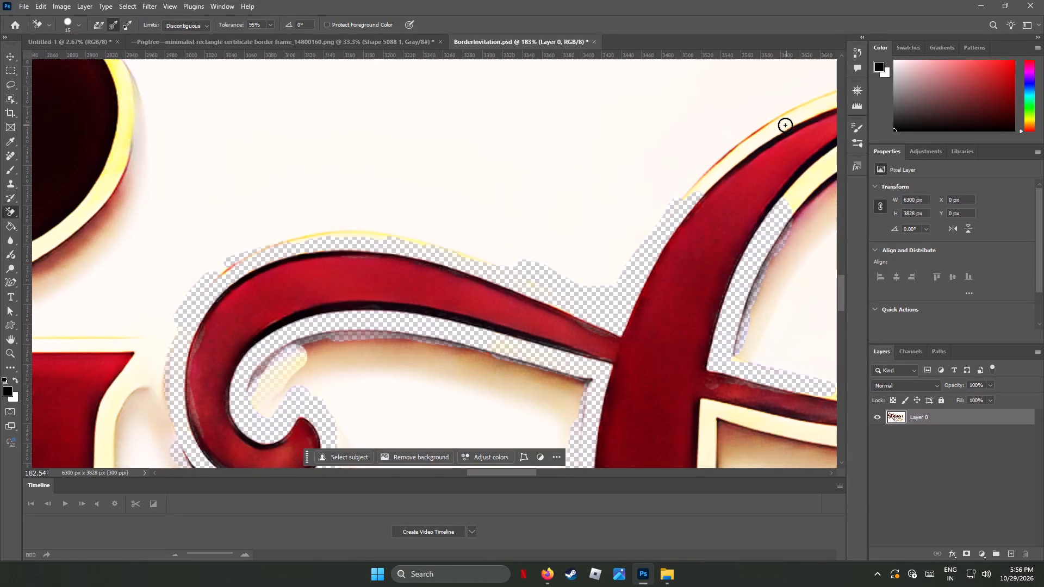
Erase the yellow outline farther up both sides of the thick stem towards the start of the large loop.
{"action": "left_click_drag", "start_coordinate": [783, 124], "coordinate": [701, 190]}
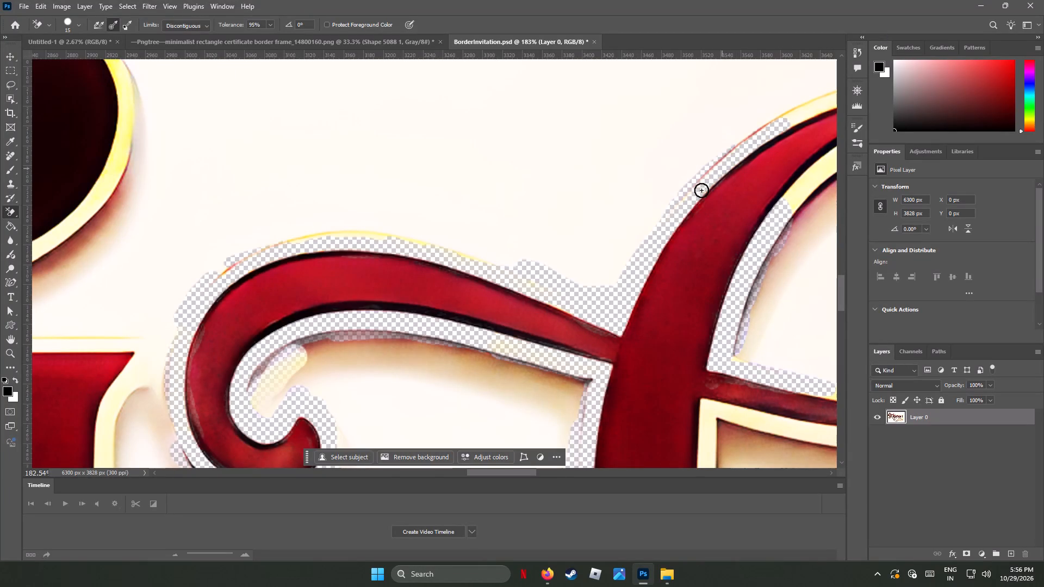
{"action": "left_click_drag", "start_coordinate": [701, 190], "coordinate": [798, 107]}
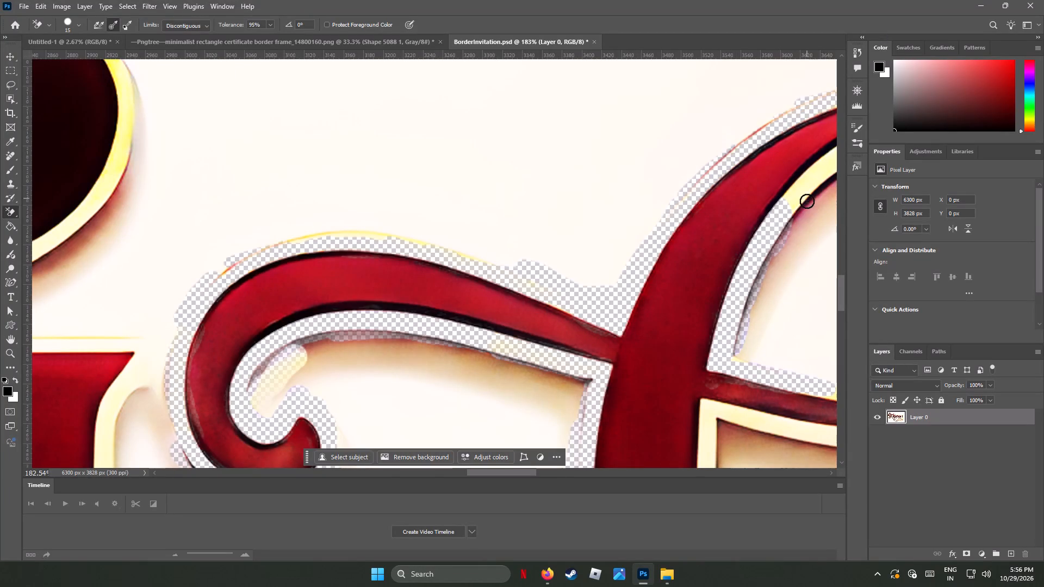
{"action": "left_click_drag", "start_coordinate": [815, 174], "coordinate": [803, 184]}
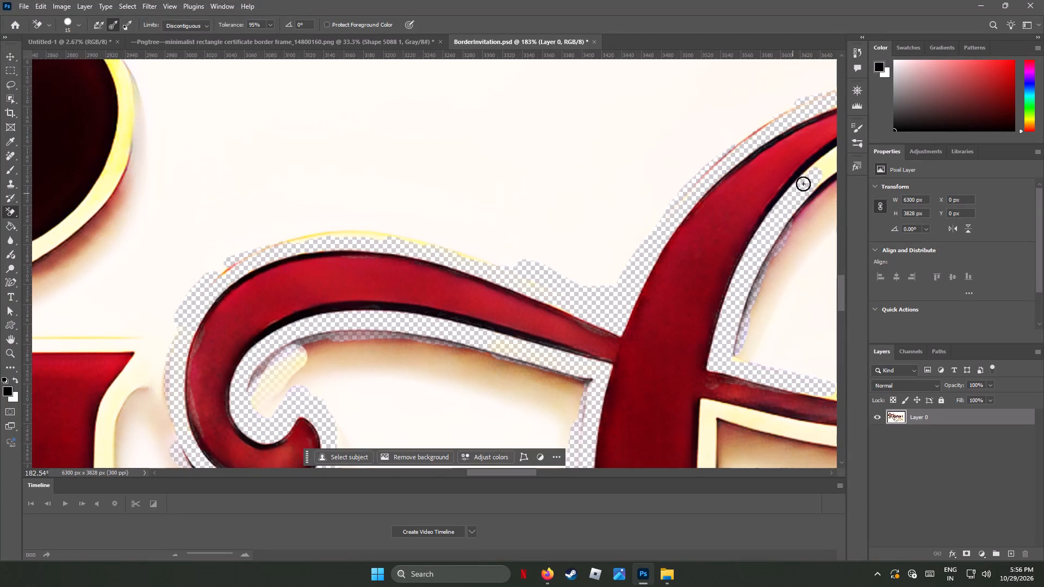
{"action": "left_click_drag", "start_coordinate": [803, 184], "coordinate": [823, 176]}
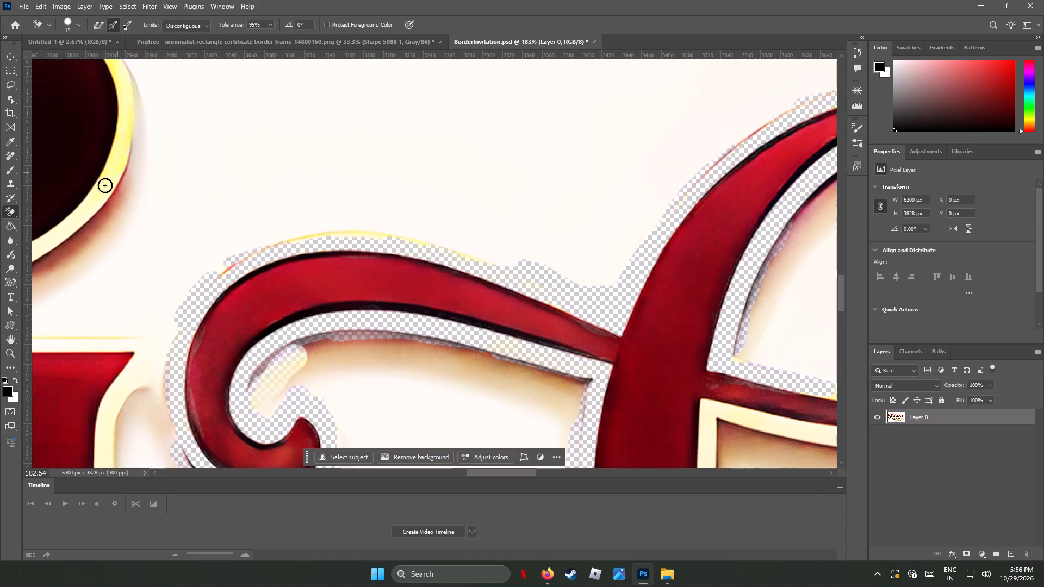
Erase the yellow outline along the right and lower-right edge of the neighbouring dark maroon round shape.
{"action": "left_click_drag", "start_coordinate": [120, 160], "coordinate": [123, 118]}
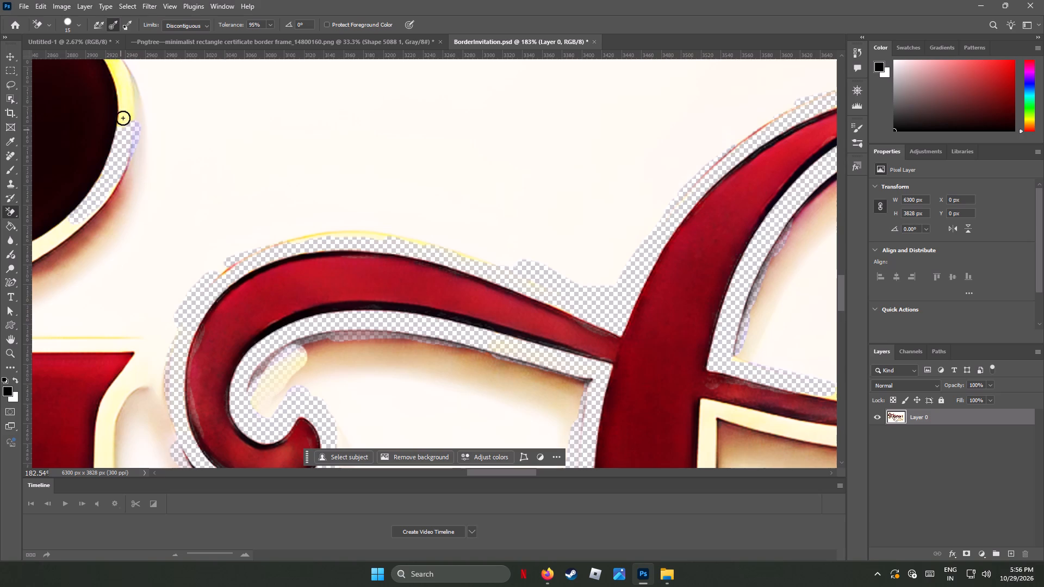
{"action": "left_click_drag", "start_coordinate": [123, 118], "coordinate": [69, 218]}
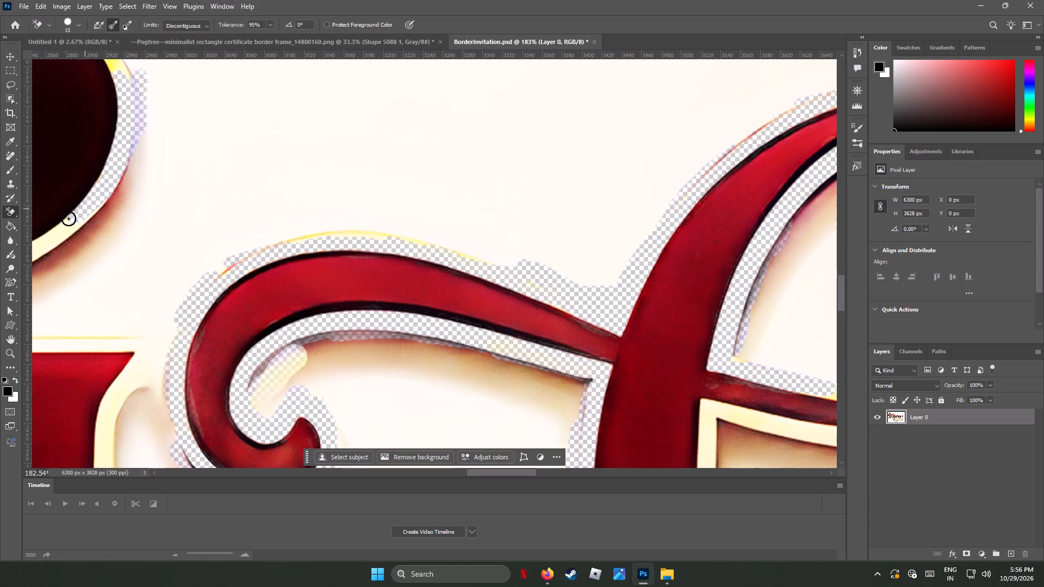
{"action": "left_click_drag", "start_coordinate": [69, 218], "coordinate": [38, 242]}
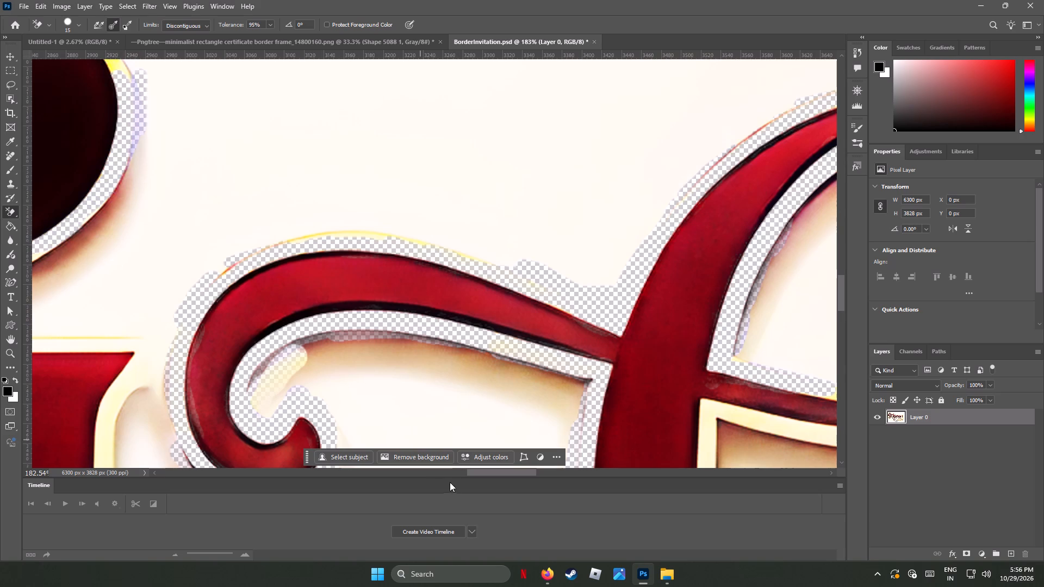
Erase the cream outline inside the large loop, along its top curve and down its right side.
{"action": "left_click_drag", "start_coordinate": [493, 472], "coordinate": [515, 477]}
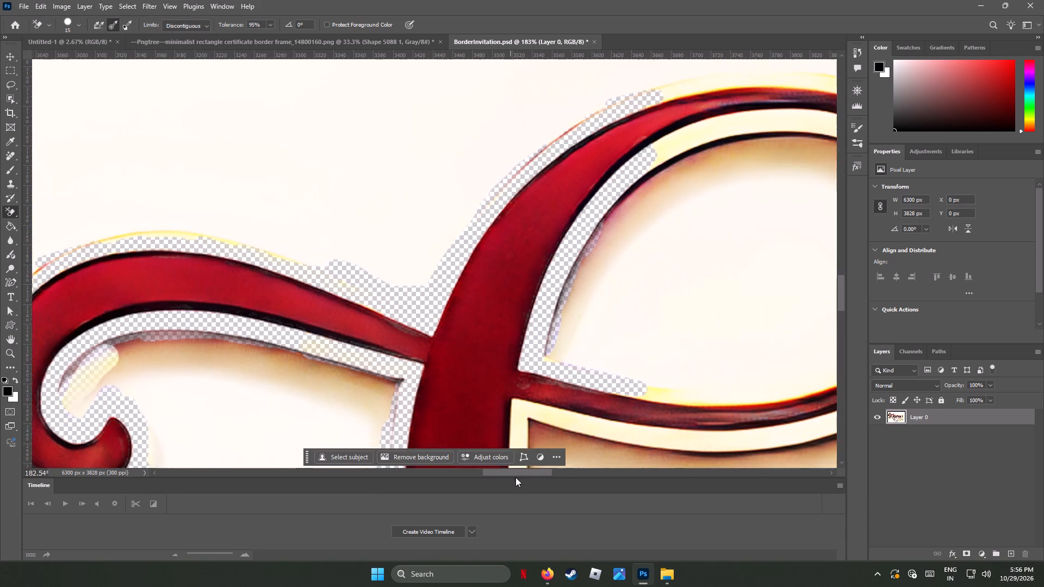
{"action": "left_click_drag", "start_coordinate": [515, 477], "coordinate": [524, 479]}
{"action": "left_click_drag", "start_coordinate": [566, 123], "coordinate": [502, 138]}
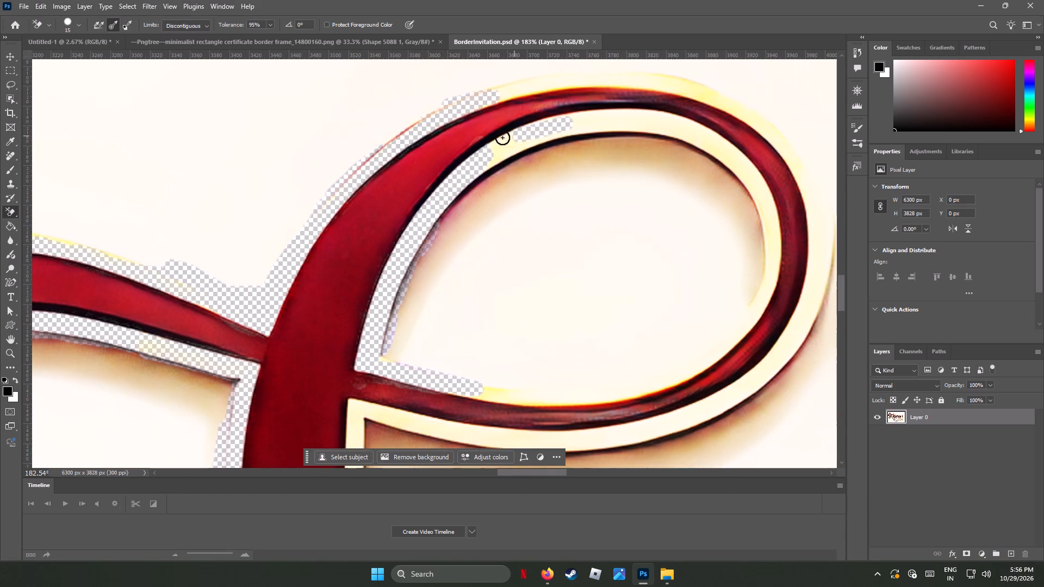
{"action": "left_click_drag", "start_coordinate": [502, 138], "coordinate": [518, 133]}
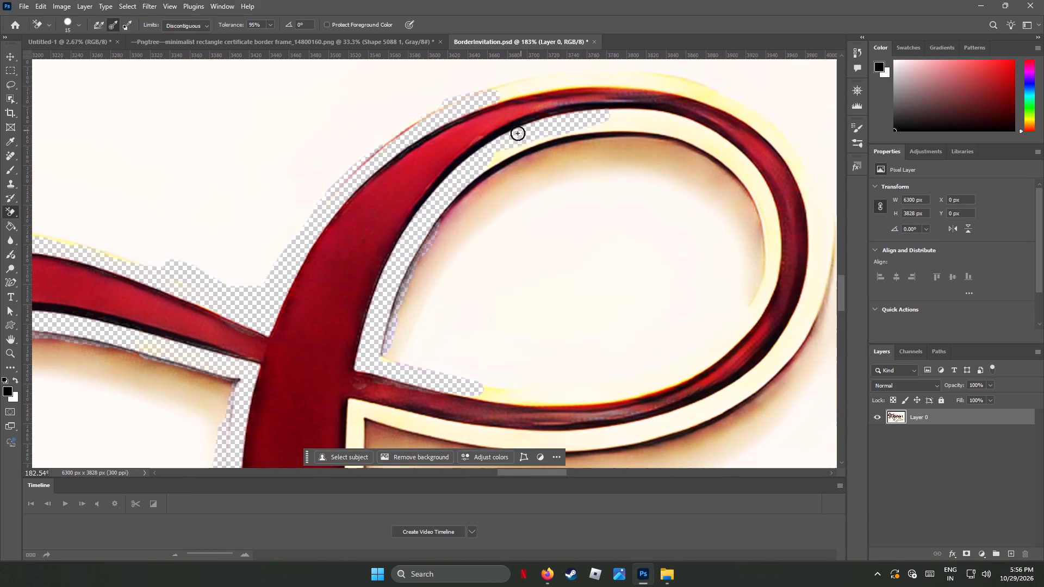
{"action": "left_click_drag", "start_coordinate": [518, 133], "coordinate": [670, 121]}
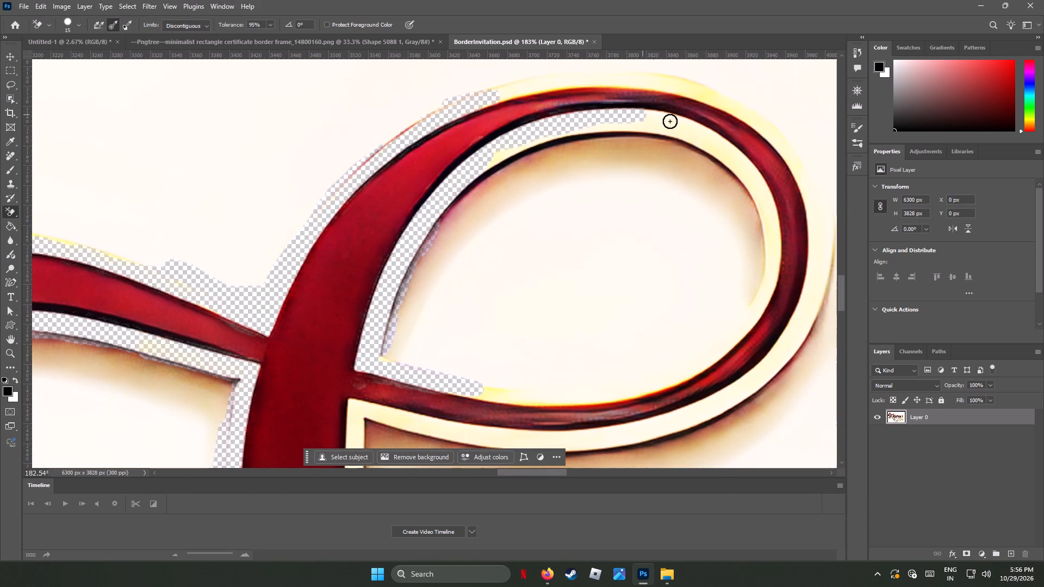
{"action": "left_click_drag", "start_coordinate": [670, 121], "coordinate": [762, 186]}
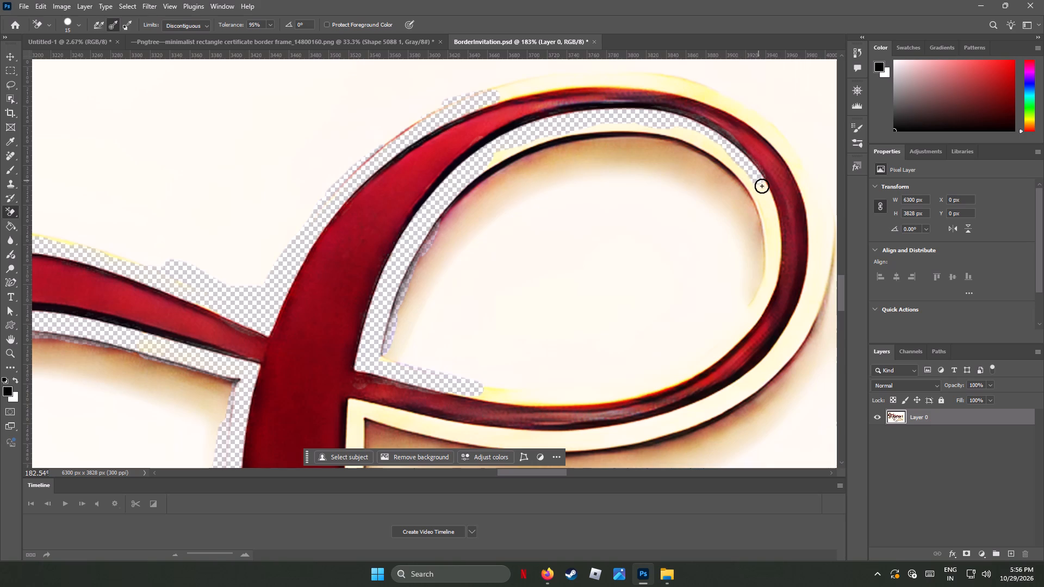
{"action": "left_click_drag", "start_coordinate": [762, 186], "coordinate": [770, 278]}
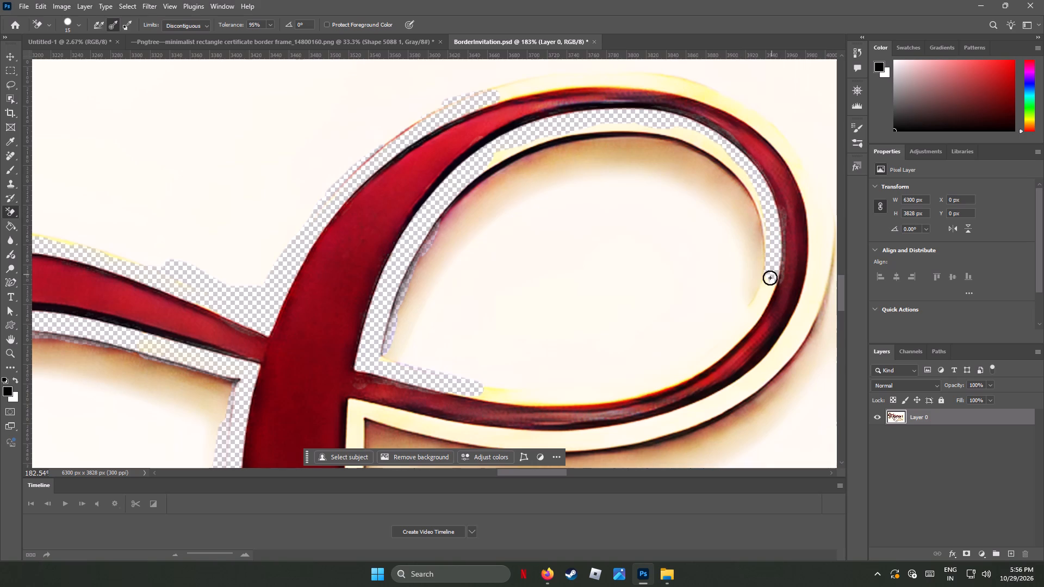
{"action": "left_click_drag", "start_coordinate": [770, 278], "coordinate": [749, 325]}
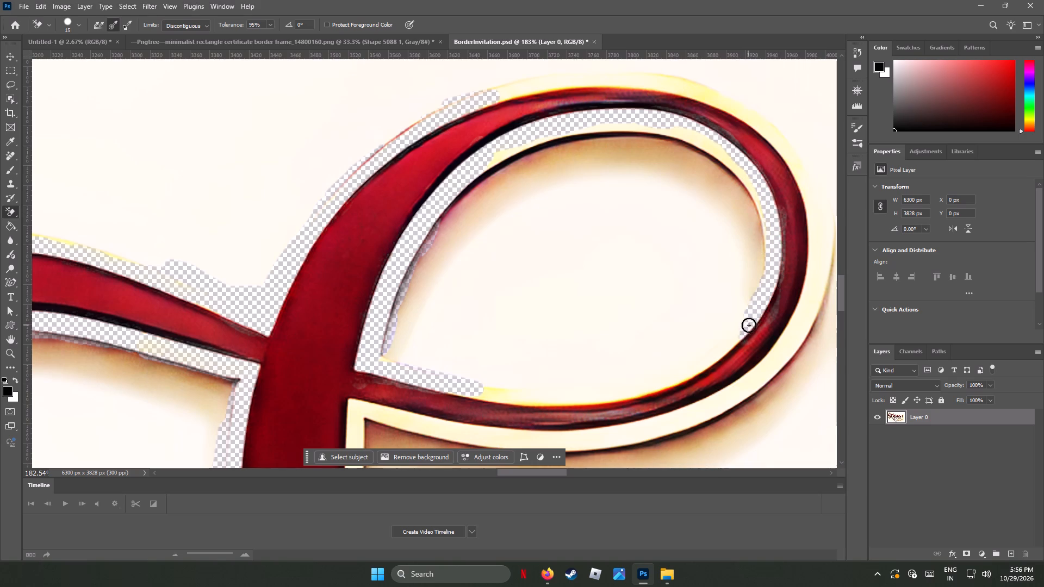
Erase the outline along the loop's lower inner edge back to the thick stem, redoing the uneven stretch and widening the cleared strip.
{"action": "left_click_drag", "start_coordinate": [749, 325], "coordinate": [632, 391]}
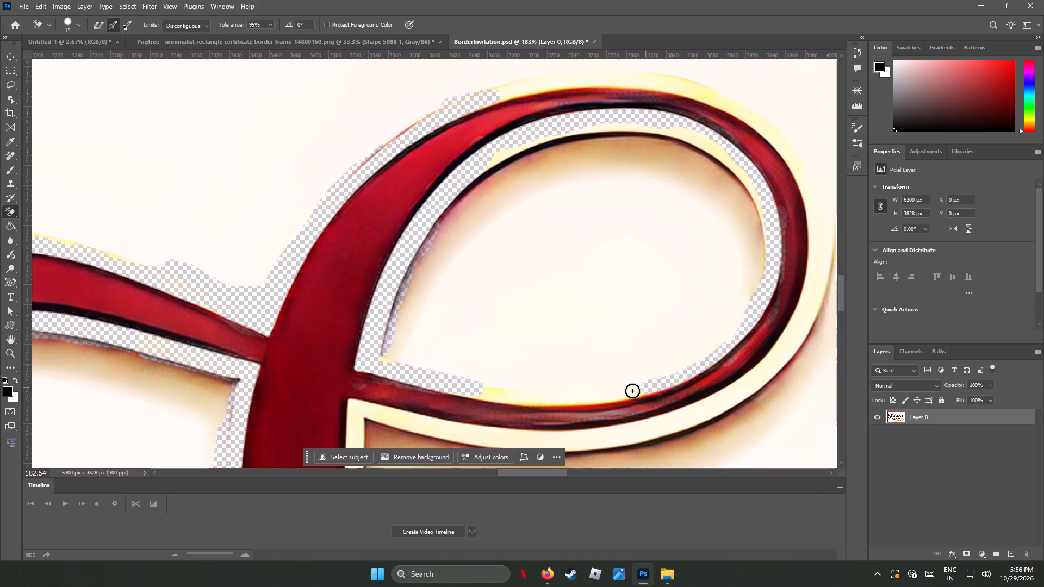
{"action": "left_click_drag", "start_coordinate": [632, 391], "coordinate": [619, 395]}
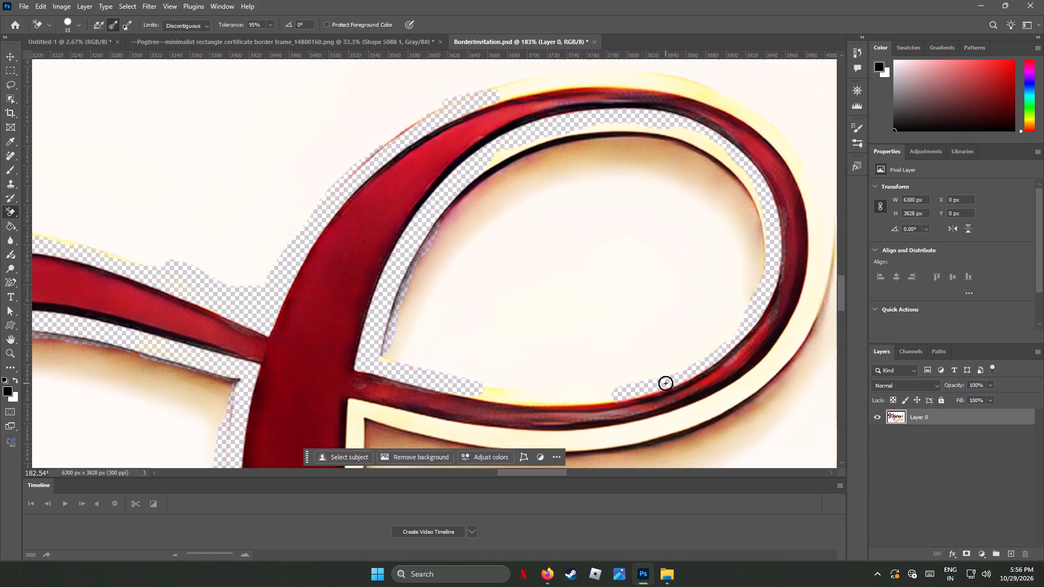
{"action": "left_click_drag", "start_coordinate": [680, 380], "coordinate": [660, 388]}
{"action": "left_click_drag", "start_coordinate": [660, 388], "coordinate": [616, 395]}
{"action": "left_click_drag", "start_coordinate": [616, 395], "coordinate": [574, 399]}
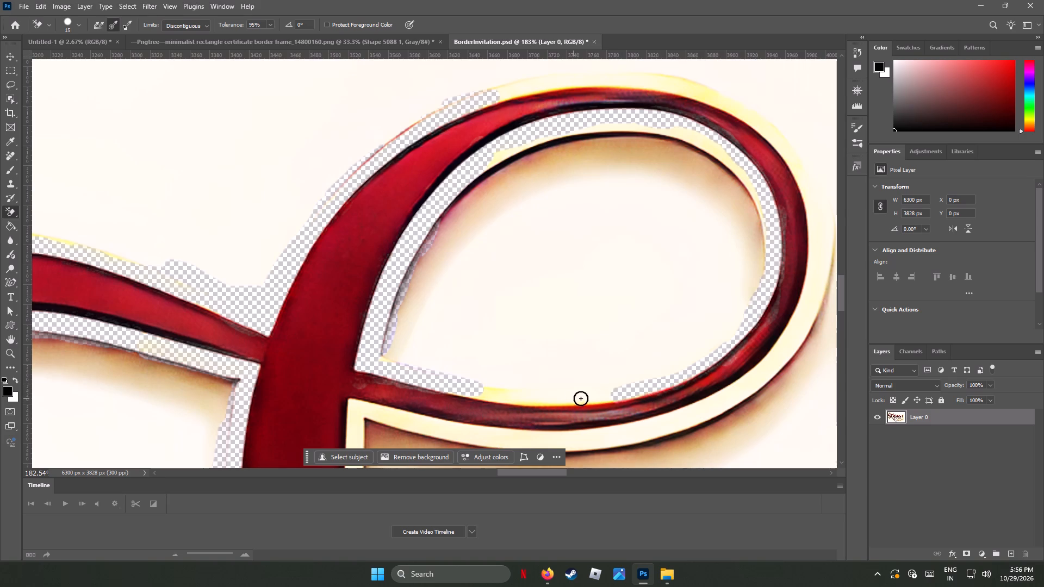
{"action": "left_click_drag", "start_coordinate": [605, 396], "coordinate": [546, 402]}
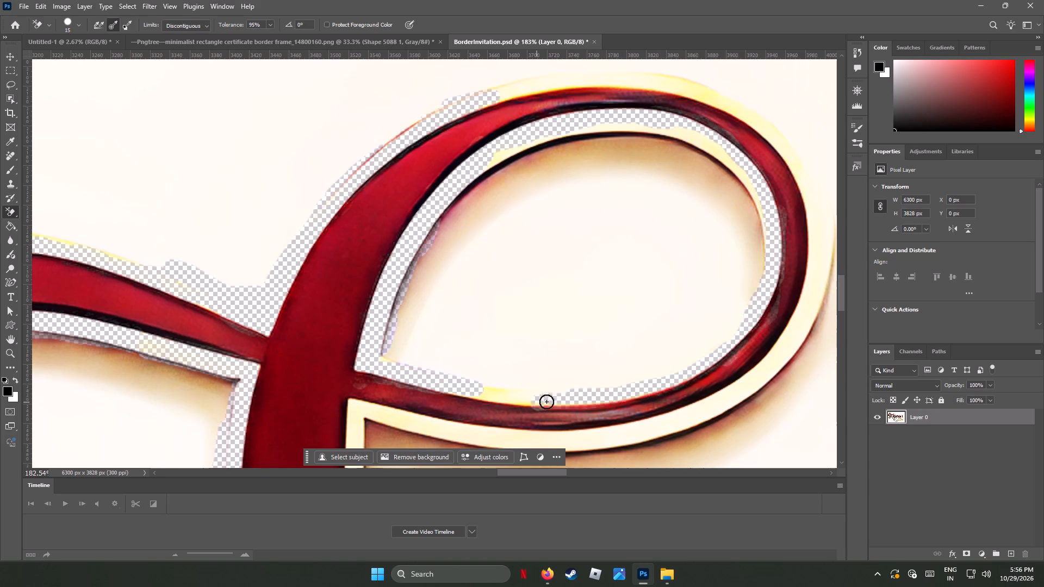
{"action": "left_click_drag", "start_coordinate": [546, 402], "coordinate": [507, 396]}
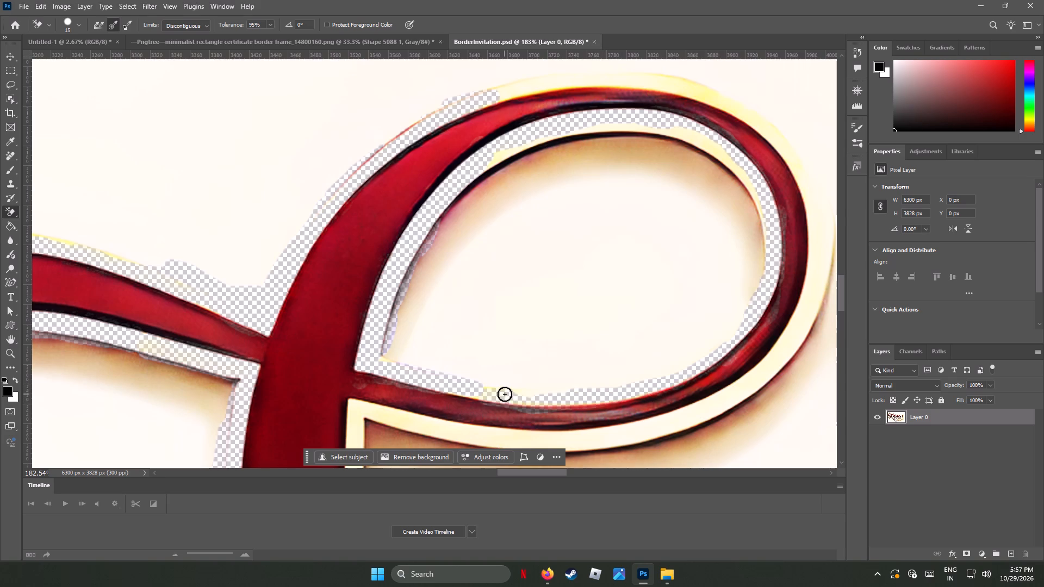
{"action": "key", "text": "ctrl+z"}
{"action": "left_click_drag", "start_coordinate": [536, 400], "coordinate": [542, 399]}
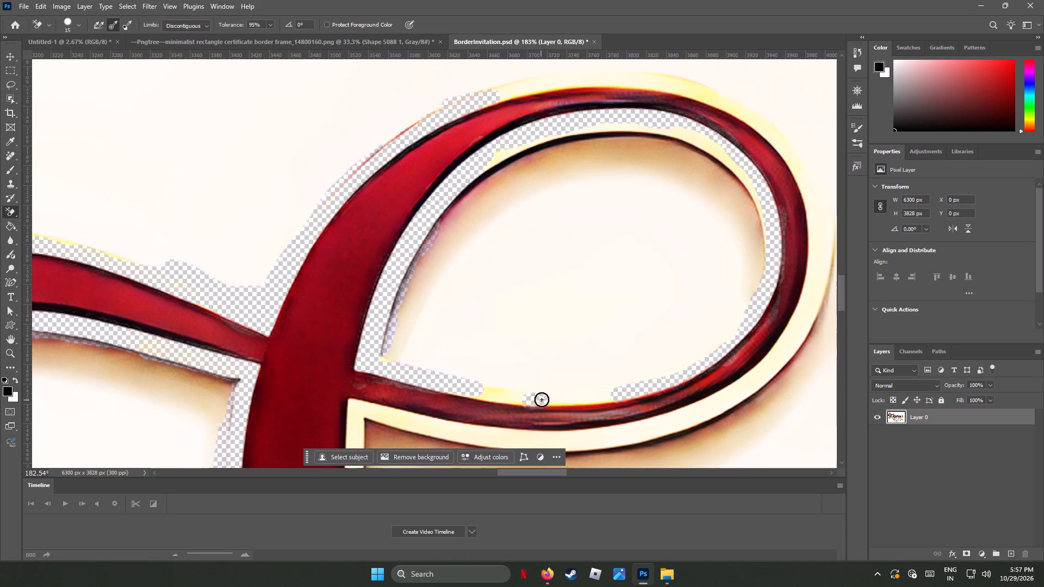
{"action": "left_click_drag", "start_coordinate": [542, 399], "coordinate": [529, 397]}
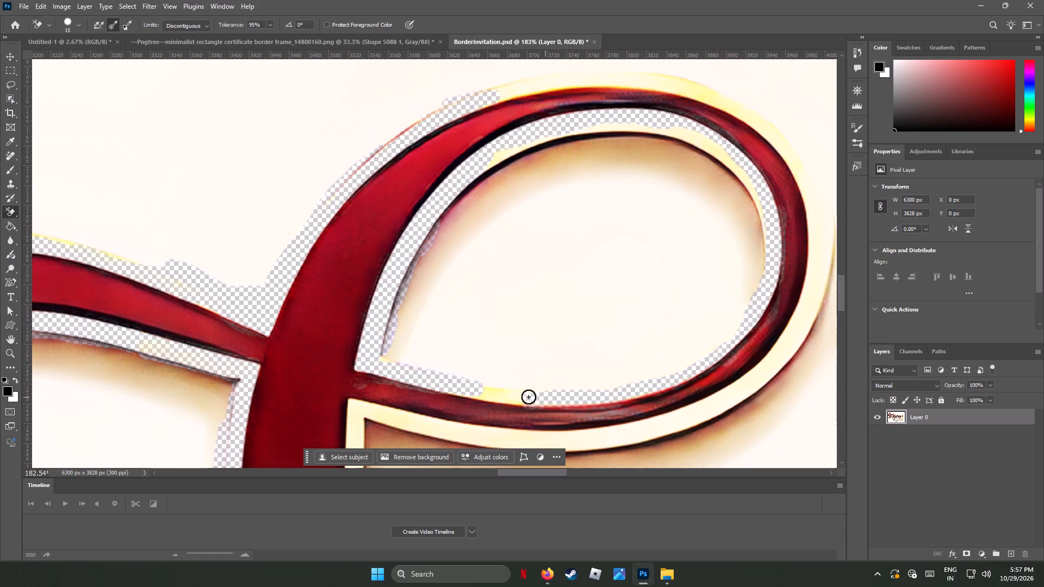
{"action": "left_click_drag", "start_coordinate": [529, 397], "coordinate": [450, 382]}
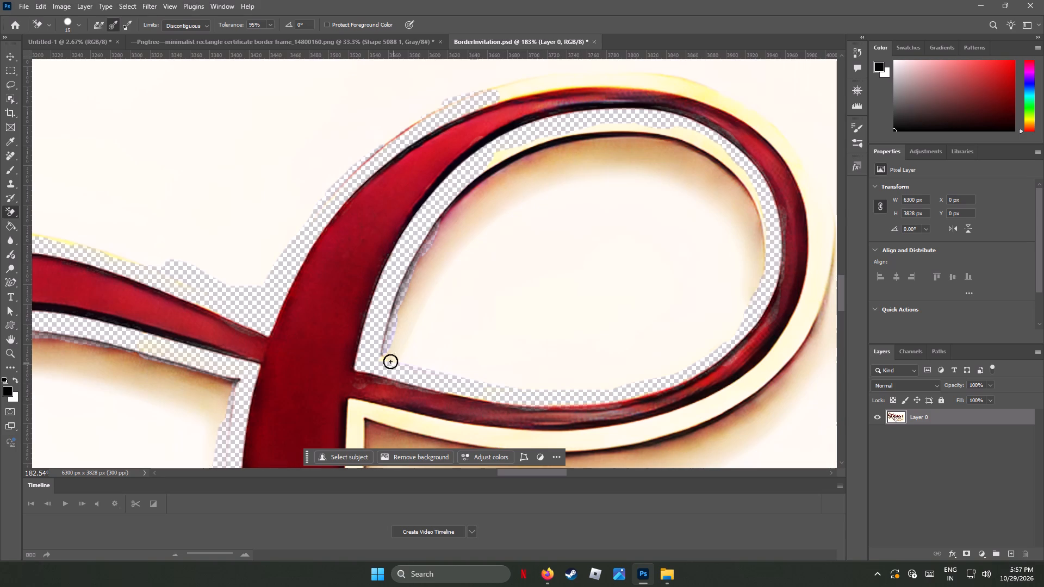
{"action": "left_click_drag", "start_coordinate": [382, 359], "coordinate": [611, 383]}
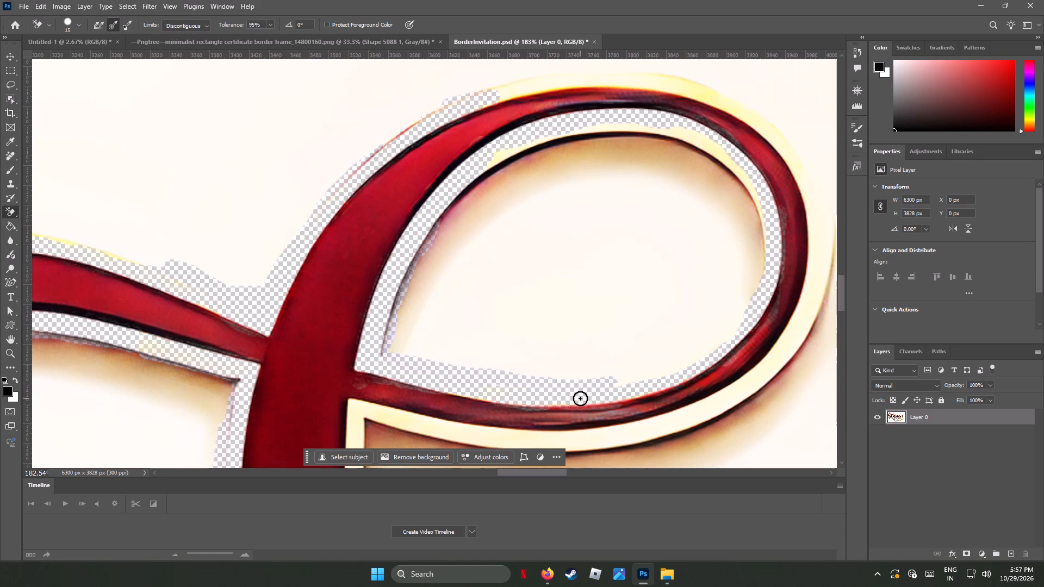
{"action": "left_click_drag", "start_coordinate": [579, 398], "coordinate": [523, 386]}
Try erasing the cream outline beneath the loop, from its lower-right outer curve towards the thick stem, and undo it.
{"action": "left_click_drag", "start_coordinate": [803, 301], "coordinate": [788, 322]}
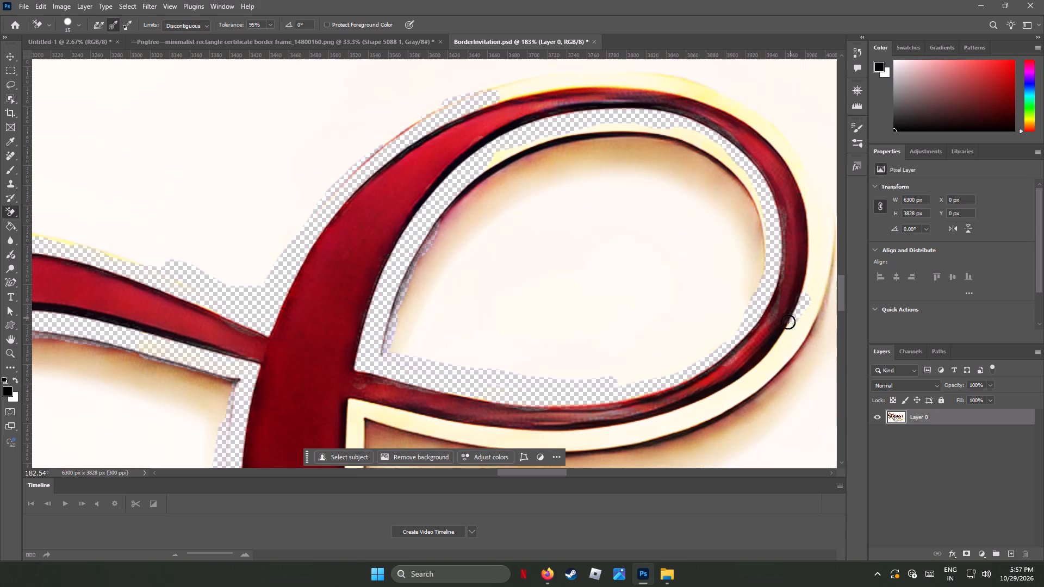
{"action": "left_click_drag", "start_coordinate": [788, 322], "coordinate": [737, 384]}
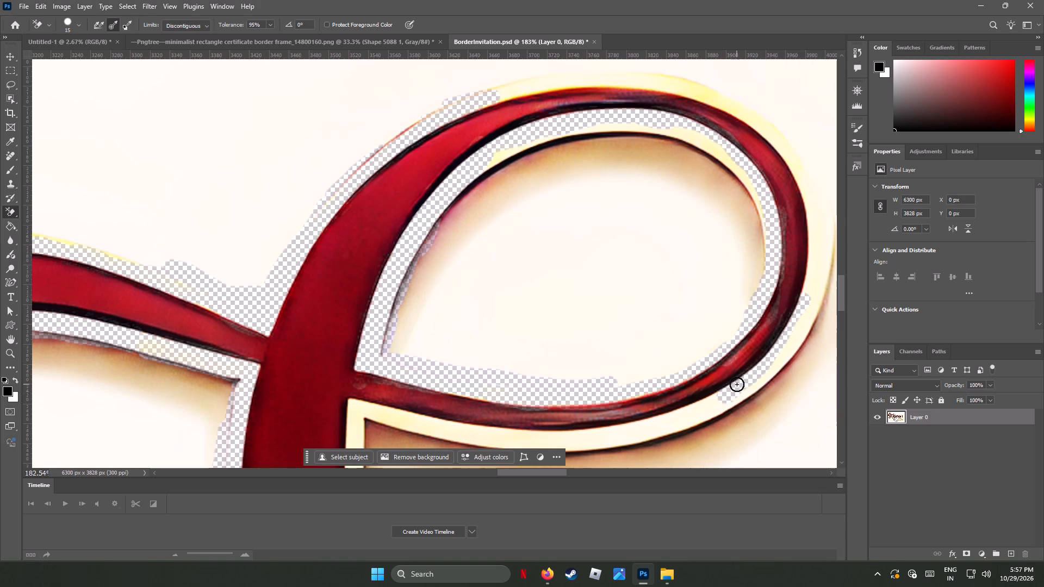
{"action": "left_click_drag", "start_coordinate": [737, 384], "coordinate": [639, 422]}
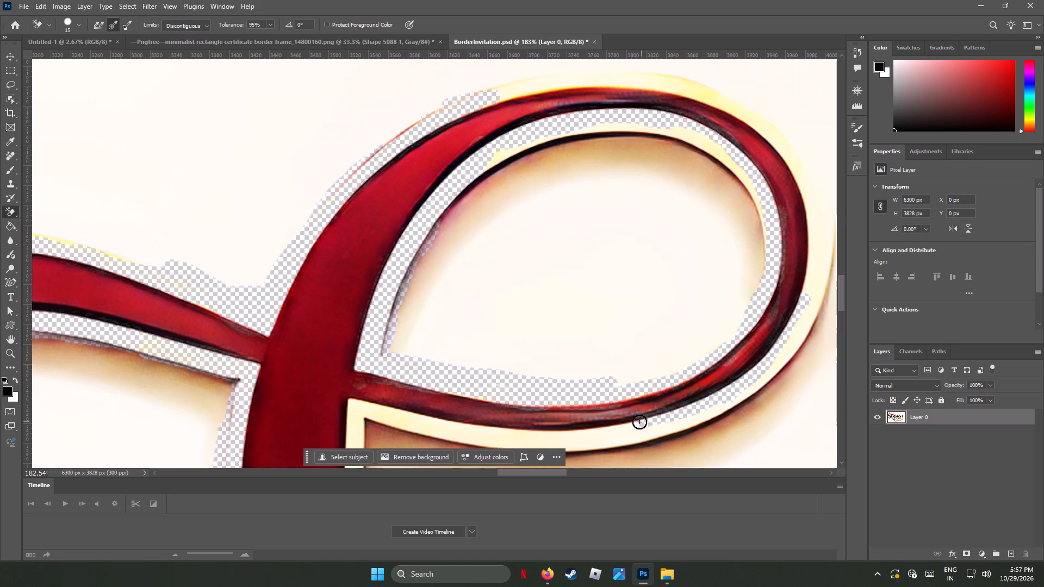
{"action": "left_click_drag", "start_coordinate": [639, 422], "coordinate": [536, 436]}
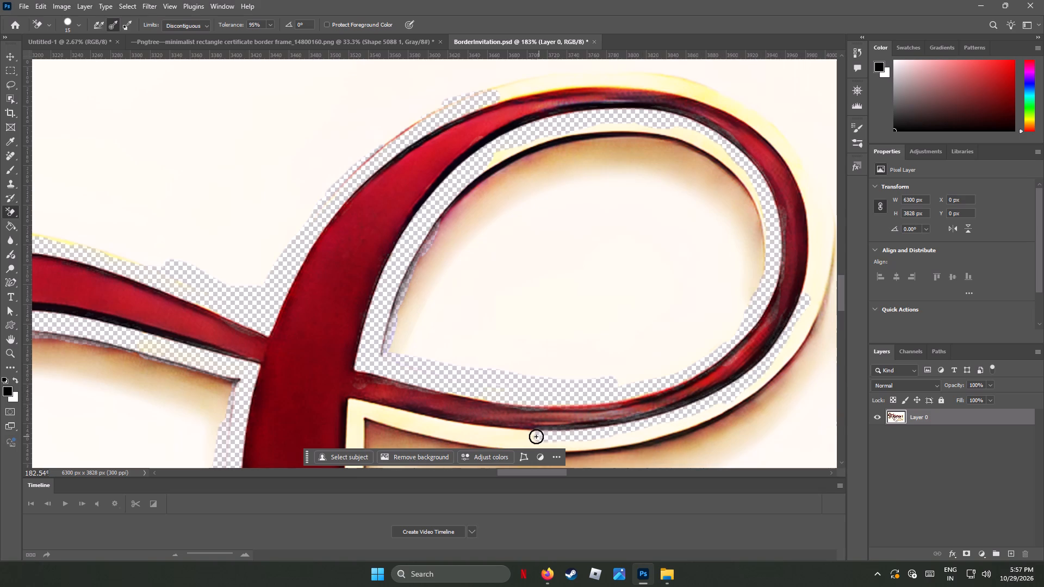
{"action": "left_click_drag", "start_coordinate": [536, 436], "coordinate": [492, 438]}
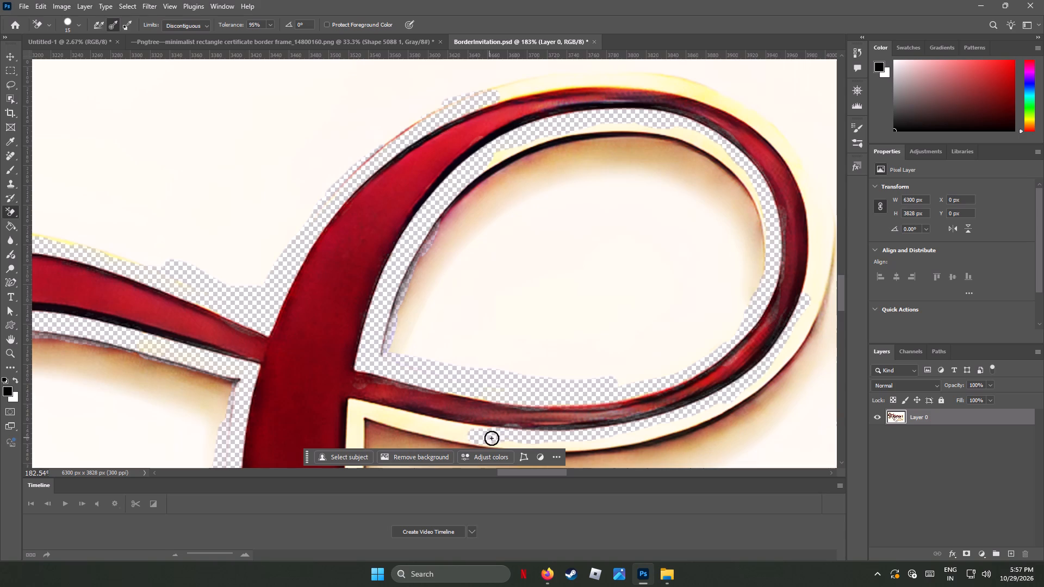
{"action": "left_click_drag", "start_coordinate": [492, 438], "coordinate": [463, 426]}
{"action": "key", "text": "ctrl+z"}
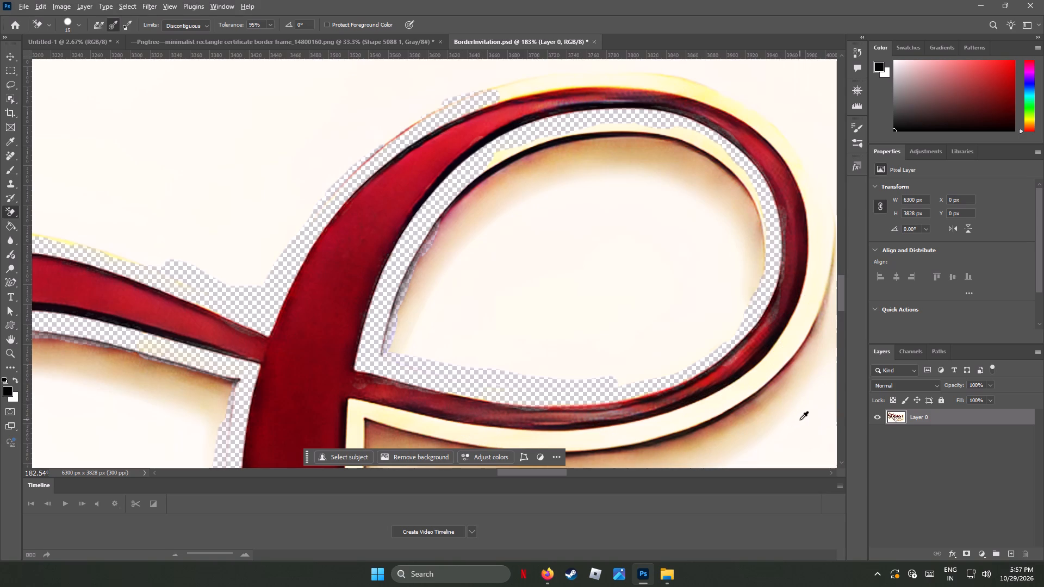
Erase the cream outline along the outer lower-right curve of the large maroon loop, widening the cleared strip to the dark shadow line.
{"action": "scroll", "coordinate": [800, 420], "scroll_direction": "up", "scroll_amount": 10, "text": "alt"}
{"action": "left_click_drag", "start_coordinate": [743, 243], "coordinate": [711, 275]}
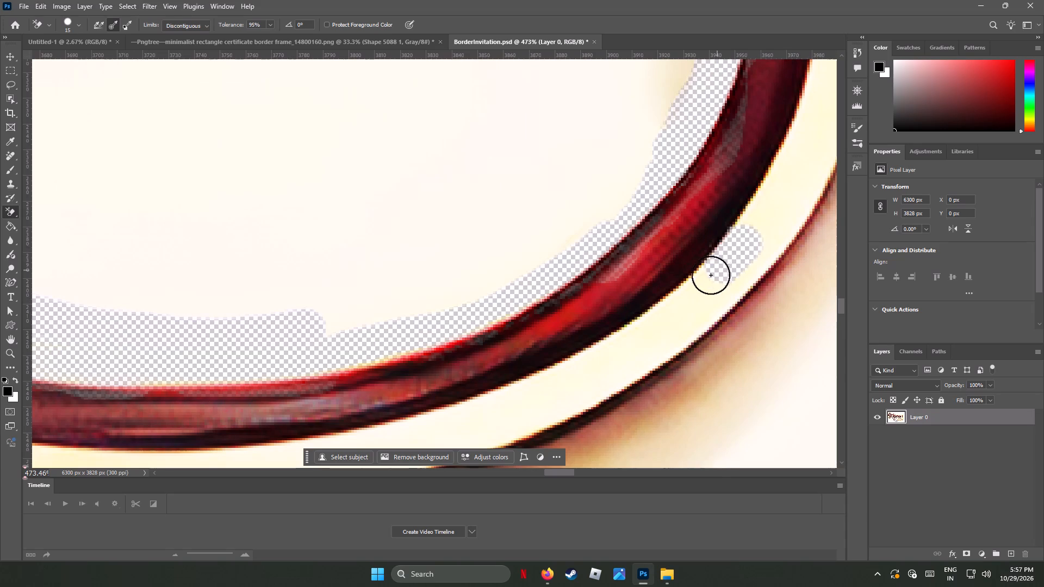
{"action": "left_click_drag", "start_coordinate": [711, 275], "coordinate": [589, 370]}
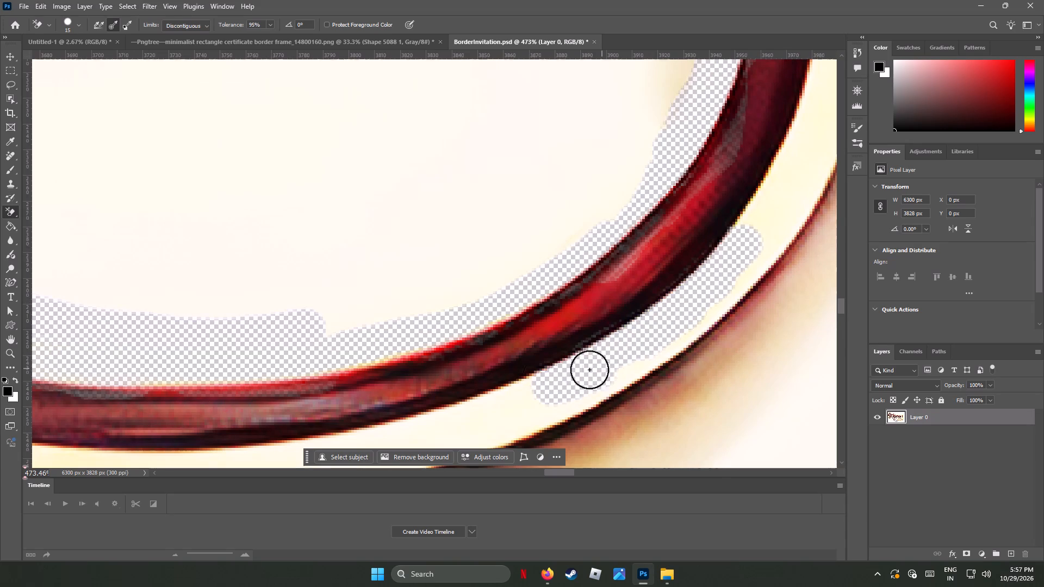
{"action": "left_click_drag", "start_coordinate": [589, 370], "coordinate": [379, 452]}
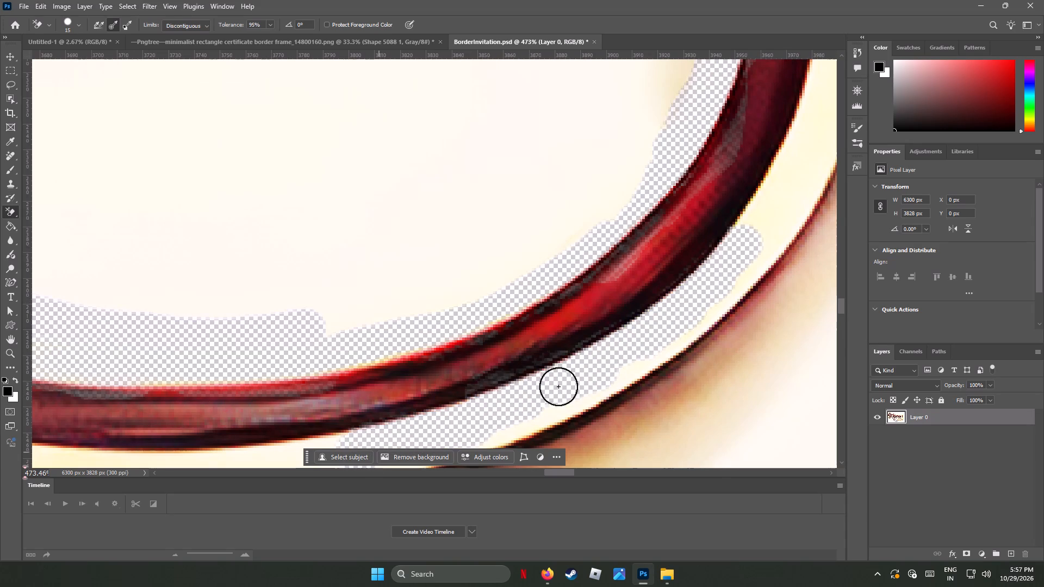
{"action": "left_click_drag", "start_coordinate": [816, 121], "coordinate": [771, 199]}
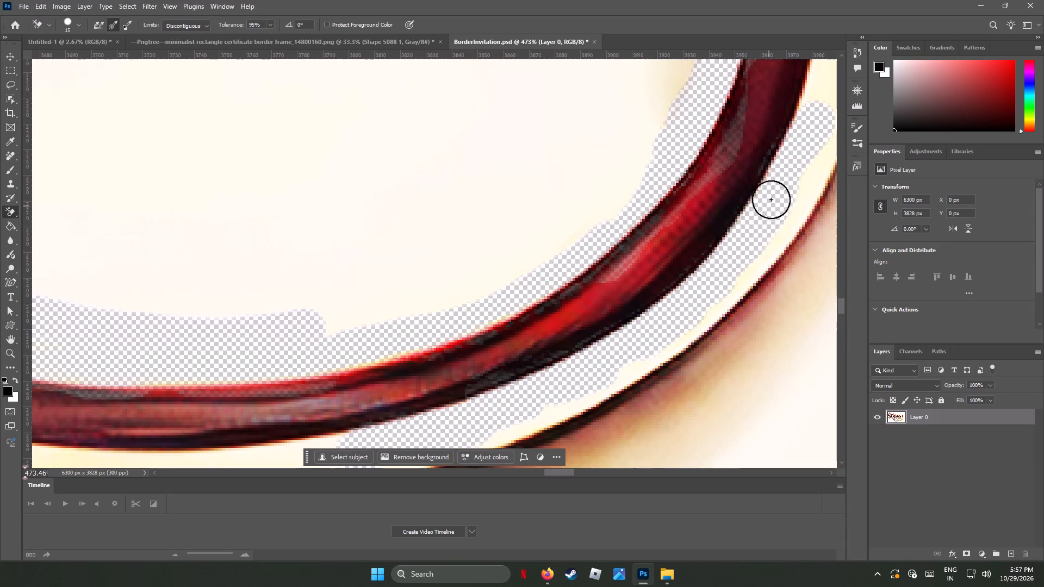
{"action": "left_click_drag", "start_coordinate": [771, 199], "coordinate": [383, 463]}
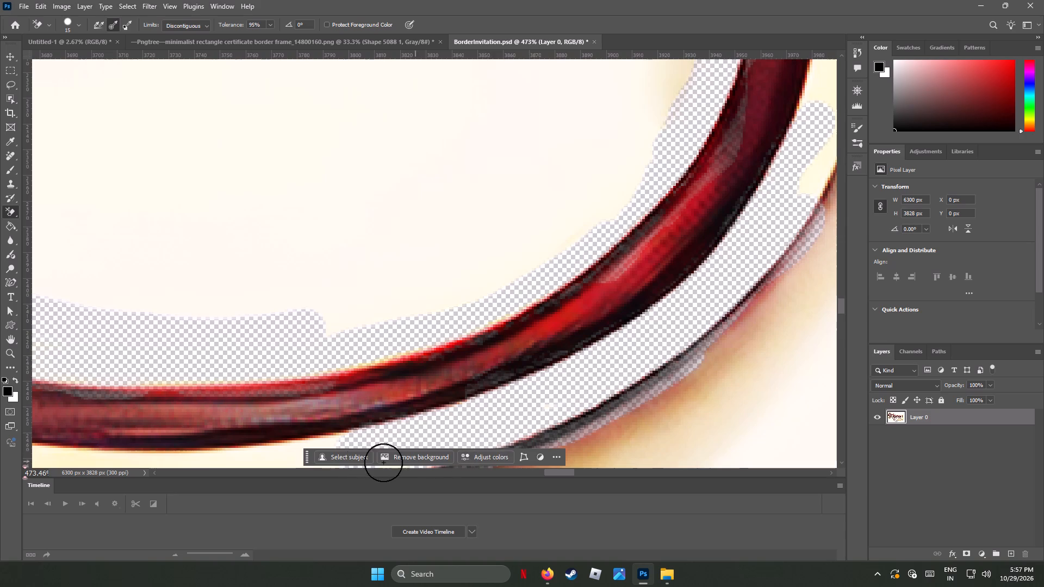
{"action": "left_click_drag", "start_coordinate": [383, 463], "coordinate": [346, 465]}
Erase the cream outline along the underside of the loop, from its lowest curve back towards the thick stem.
{"action": "left_click_drag", "start_coordinate": [563, 472], "coordinate": [551, 472]}
{"action": "scroll", "coordinate": [596, 414], "scroll_direction": "down", "scroll_amount": 14}
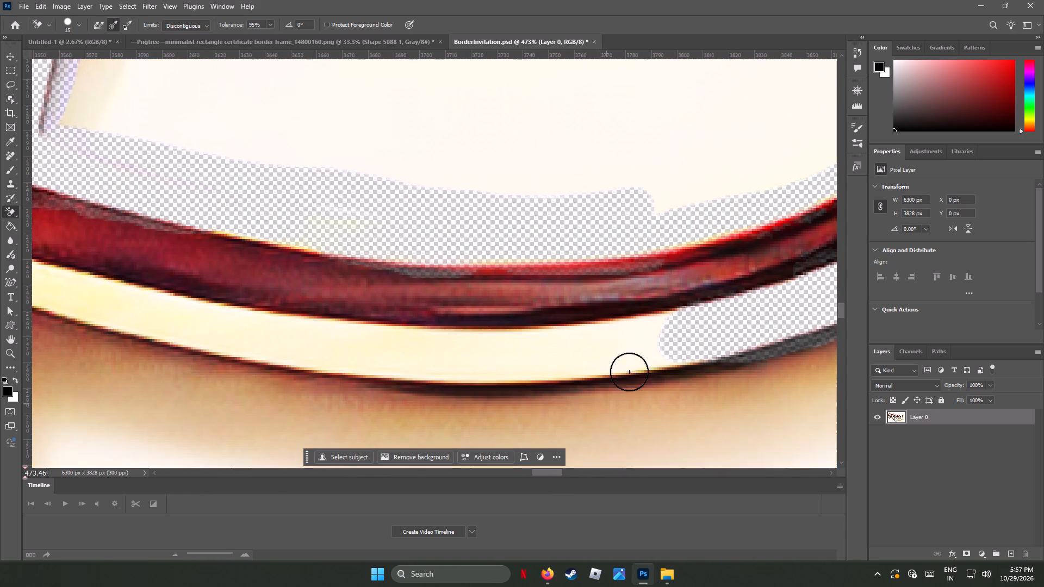
{"action": "left_click_drag", "start_coordinate": [654, 329], "coordinate": [532, 364]}
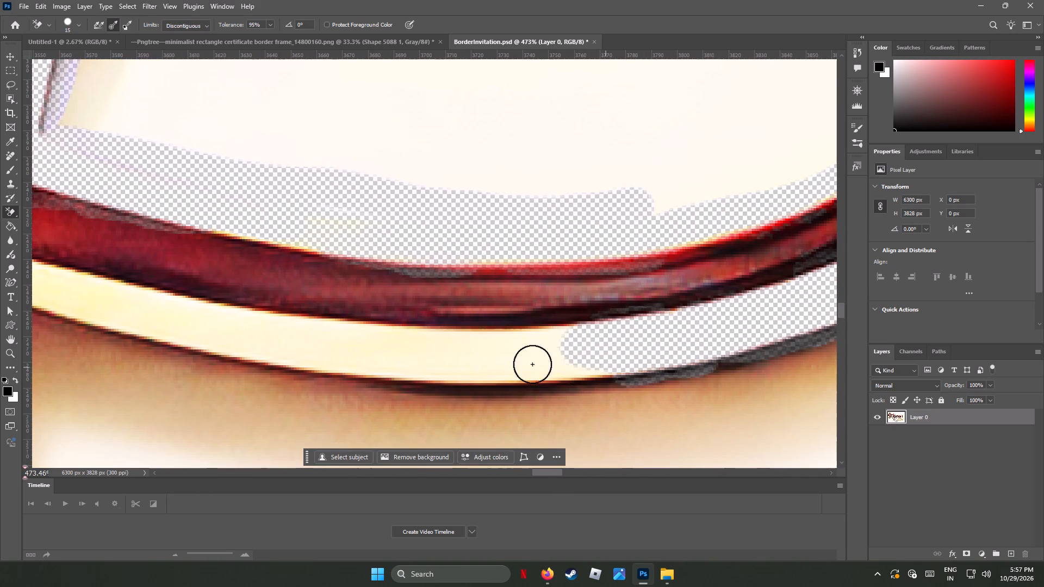
{"action": "left_click_drag", "start_coordinate": [532, 364], "coordinate": [274, 338]}
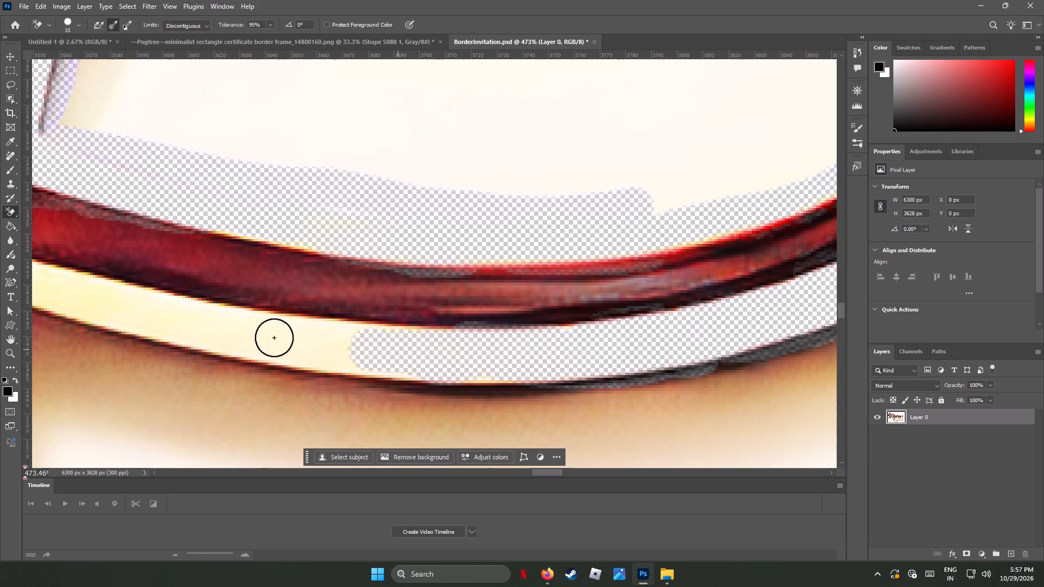
{"action": "left_click_drag", "start_coordinate": [274, 338], "coordinate": [172, 327]}
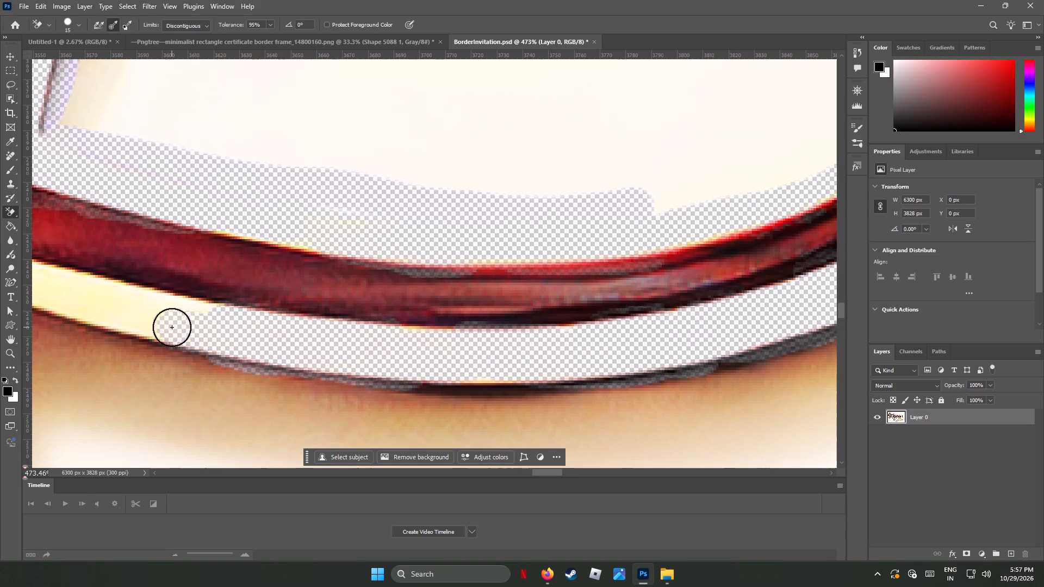
{"action": "left_click_drag", "start_coordinate": [172, 327], "coordinate": [87, 296]}
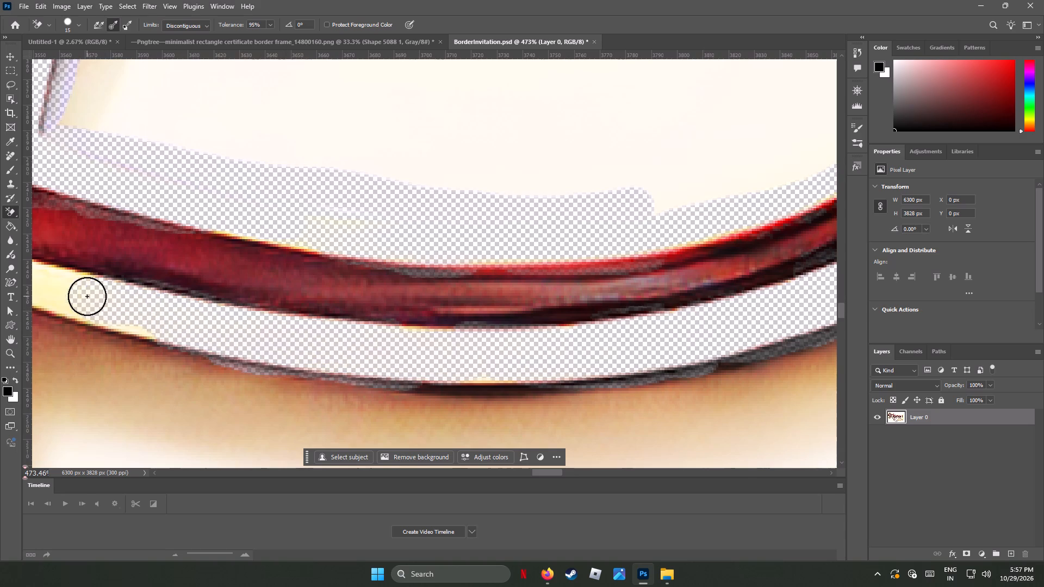
{"action": "left_click_drag", "start_coordinate": [87, 296], "coordinate": [93, 296]}
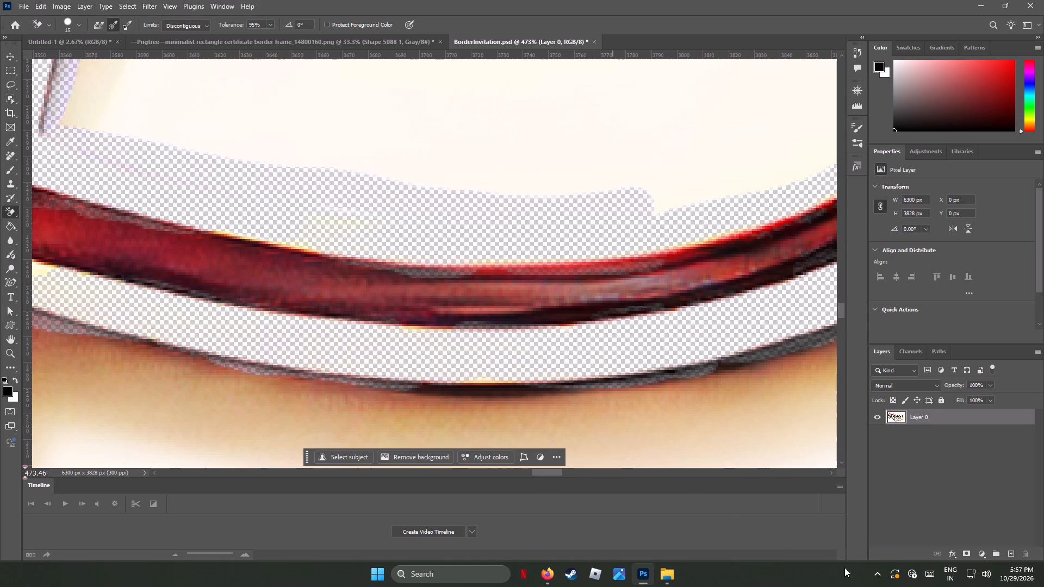
Erase the cream outline in the corner where the loop's underside meets the thick stem, and down the stem's upper right edge.
{"action": "left_click_drag", "start_coordinate": [554, 473], "coordinate": [544, 474]}
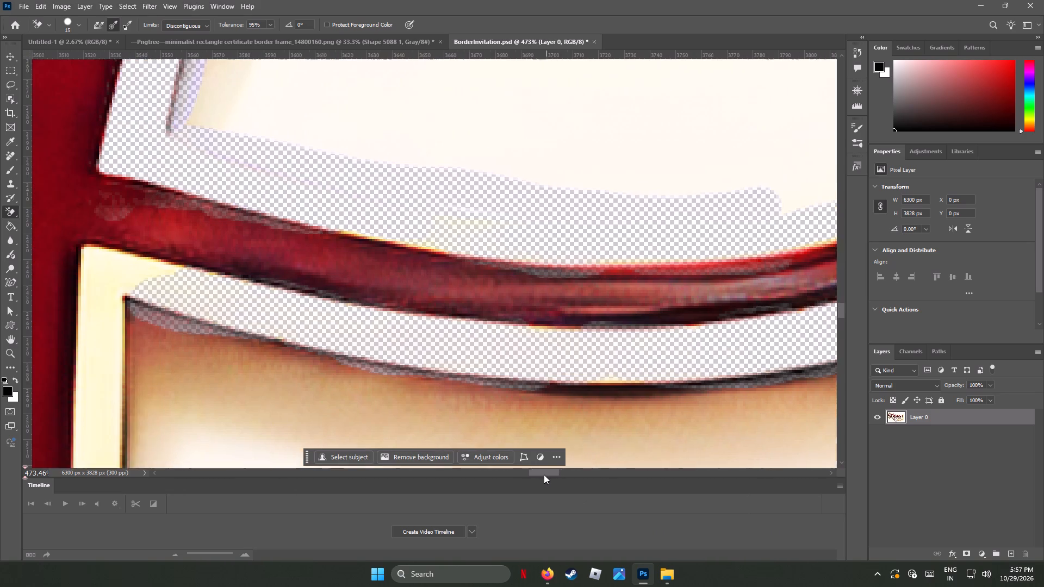
{"action": "left_click_drag", "start_coordinate": [544, 474], "coordinate": [543, 475]}
{"action": "left_click_drag", "start_coordinate": [285, 273], "coordinate": [352, 280]}
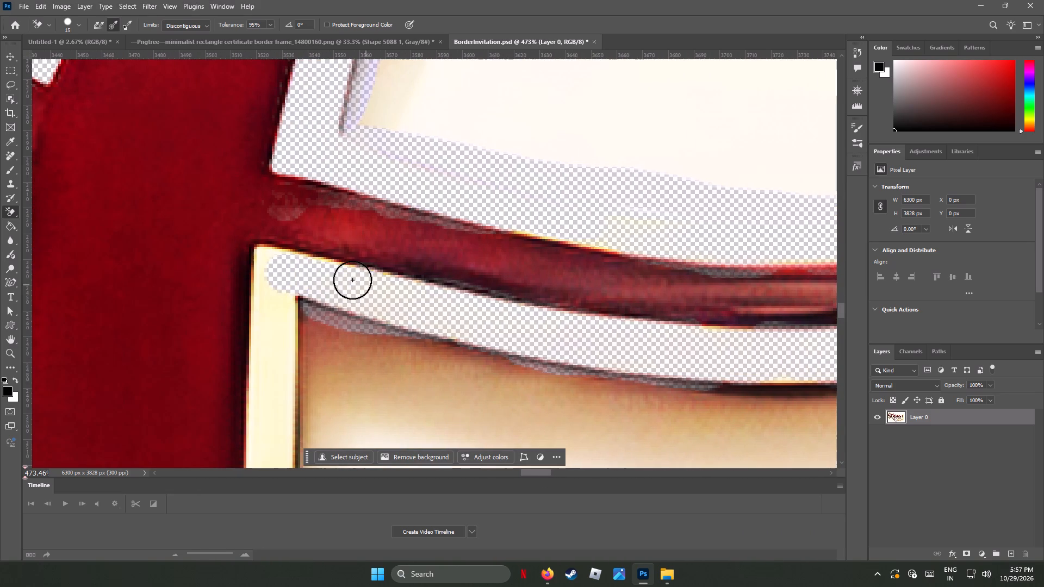
{"action": "left_click_drag", "start_coordinate": [352, 280], "coordinate": [263, 348]}
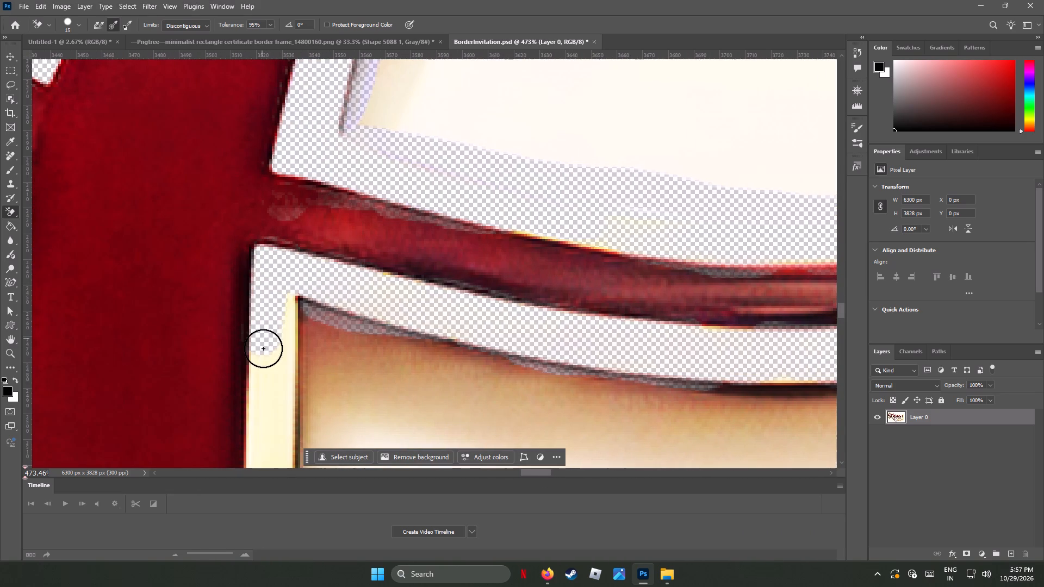
{"action": "left_click_drag", "start_coordinate": [263, 348], "coordinate": [264, 441]}
Erase the cream outline further down the thick stem's right edge and thin out the brown shadow beside it.
{"action": "scroll", "coordinate": [264, 438], "scroll_direction": "down", "scroll_amount": 2}
{"action": "scroll", "coordinate": [263, 438], "scroll_direction": "up", "scroll_amount": 3}
{"action": "scroll", "coordinate": [263, 438], "scroll_direction": "down", "scroll_amount": 12}
{"action": "scroll", "coordinate": [293, 415], "scroll_direction": "up", "scroll_amount": 5}
{"action": "scroll", "coordinate": [293, 415], "scroll_direction": "down", "scroll_amount": 10}
{"action": "scroll", "coordinate": [293, 415], "scroll_direction": "up", "scroll_amount": 1}
{"action": "scroll", "coordinate": [293, 415], "scroll_direction": "down", "scroll_amount": 1}
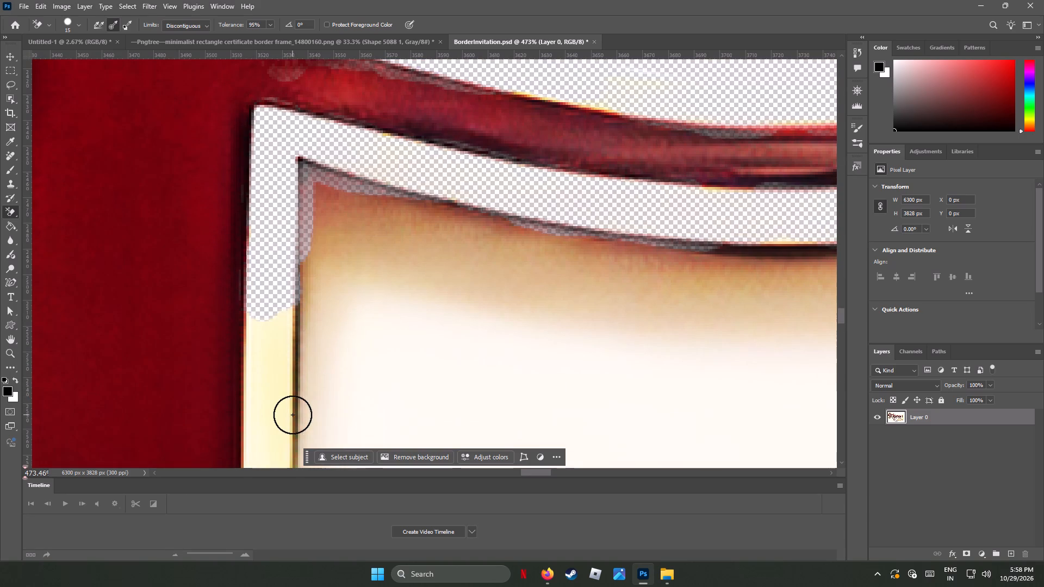
{"action": "left_click_drag", "start_coordinate": [283, 307], "coordinate": [249, 339]}
{"action": "left_click_drag", "start_coordinate": [264, 330], "coordinate": [282, 309]}
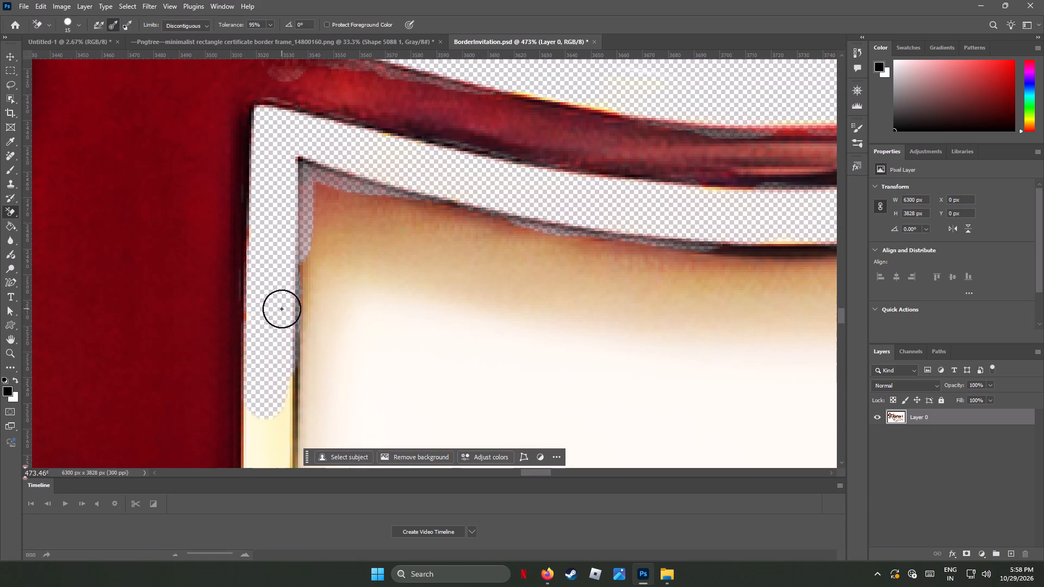
{"action": "left_click_drag", "start_coordinate": [282, 309], "coordinate": [287, 455]}
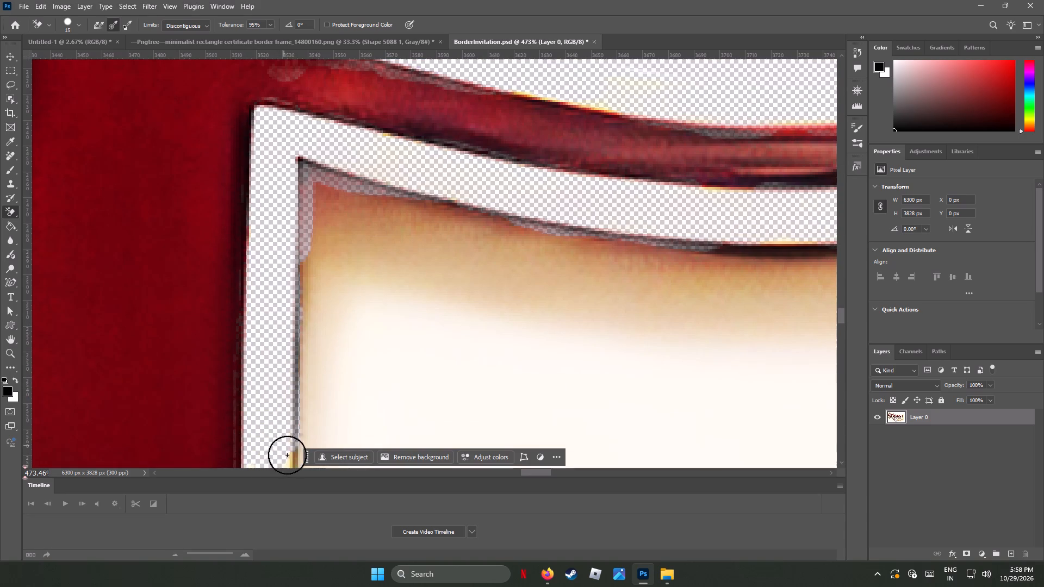
{"action": "left_click_drag", "start_coordinate": [287, 455], "coordinate": [299, 350]}
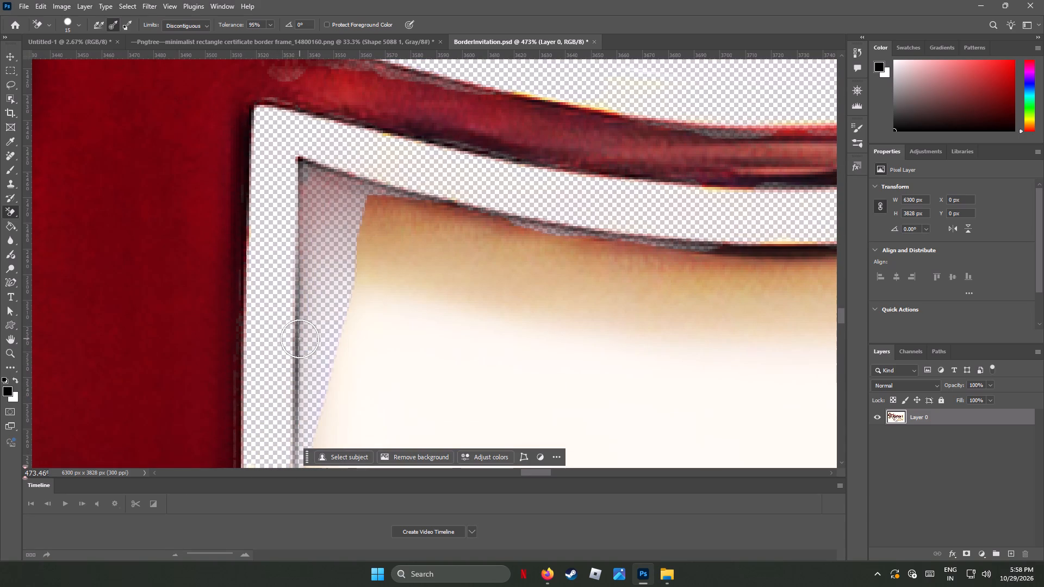
Erase the remaining cream outline down the stem's right edge to just above the notch with the maroon arch.
{"action": "scroll", "coordinate": [300, 339], "scroll_direction": "down", "scroll_amount": 6, "text": "alt"}
{"action": "scroll", "coordinate": [300, 339], "scroll_direction": "up", "scroll_amount": 2, "text": "alt"}
{"action": "scroll", "coordinate": [300, 339], "scroll_direction": "down", "scroll_amount": 1, "text": "alt"}
{"action": "scroll", "coordinate": [300, 340], "scroll_direction": "down", "scroll_amount": 3}
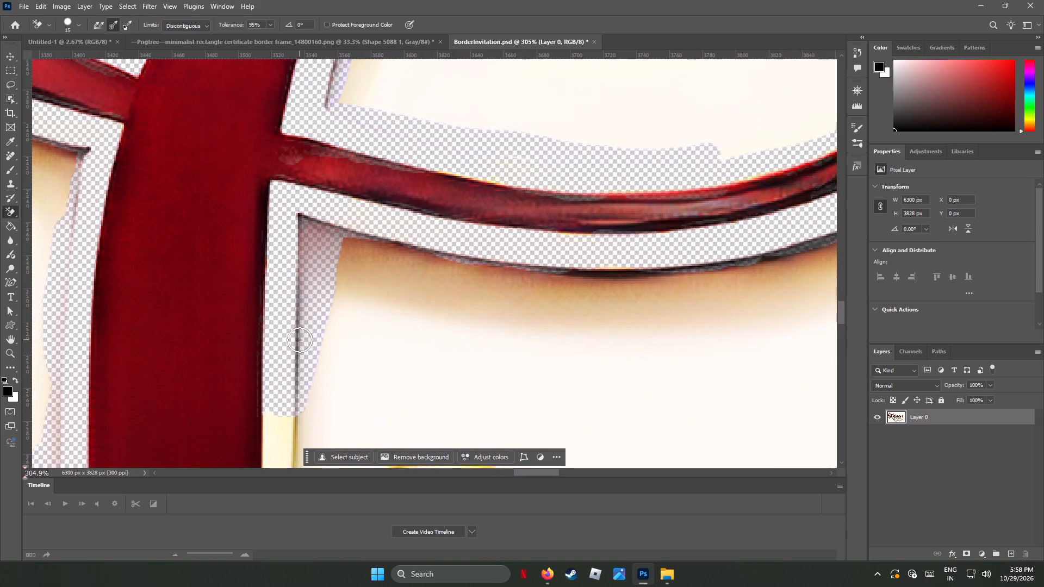
{"action": "scroll", "coordinate": [300, 340], "scroll_direction": "down", "scroll_amount": 6}
{"action": "scroll", "coordinate": [299, 340], "scroll_direction": "up", "scroll_amount": 1}
{"action": "scroll", "coordinate": [299, 340], "scroll_direction": "down", "scroll_amount": 3}
{"action": "scroll", "coordinate": [299, 340], "scroll_direction": "up", "scroll_amount": 4}
{"action": "scroll", "coordinate": [299, 340], "scroll_direction": "down", "scroll_amount": 18}
{"action": "scroll", "coordinate": [301, 347], "scroll_direction": "up", "scroll_amount": 2}
{"action": "scroll", "coordinate": [301, 347], "scroll_direction": "down", "scroll_amount": 1}
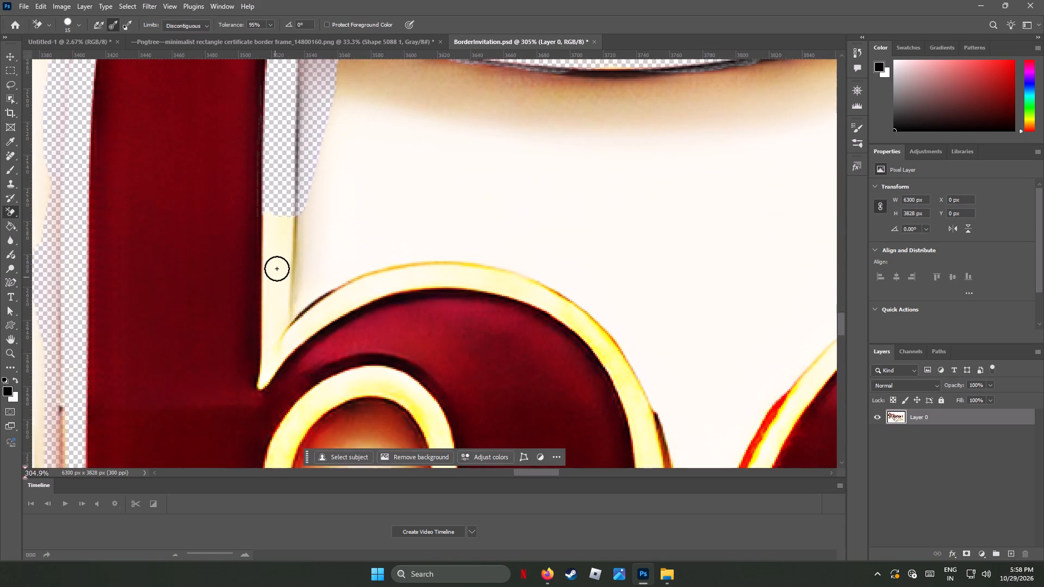
{"action": "scroll", "coordinate": [277, 268], "scroll_direction": "up", "scroll_amount": 6, "text": "alt"}
{"action": "left_click_drag", "start_coordinate": [270, 180], "coordinate": [279, 178]}
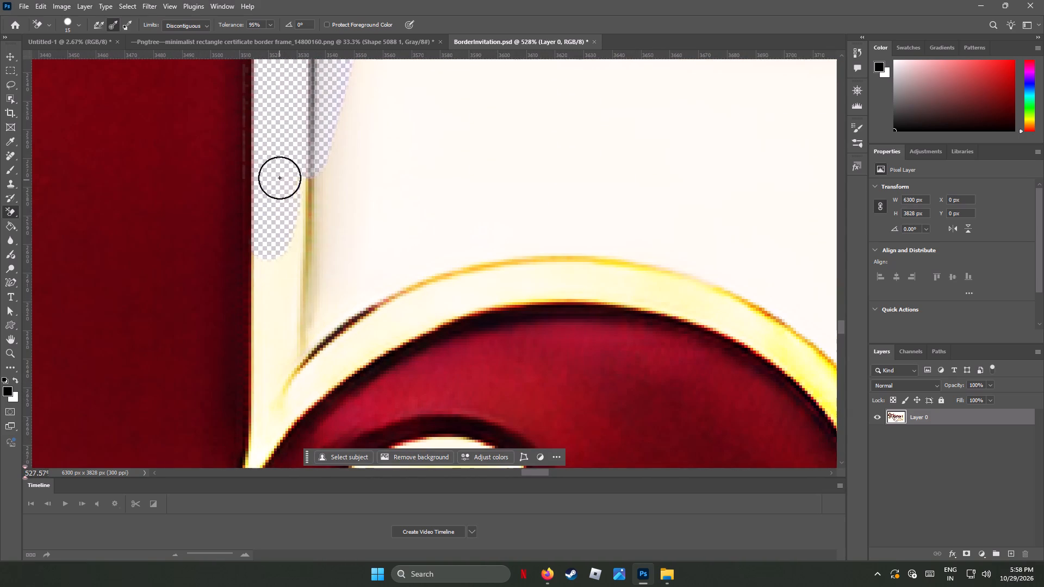
{"action": "left_click_drag", "start_coordinate": [279, 178], "coordinate": [262, 405]}
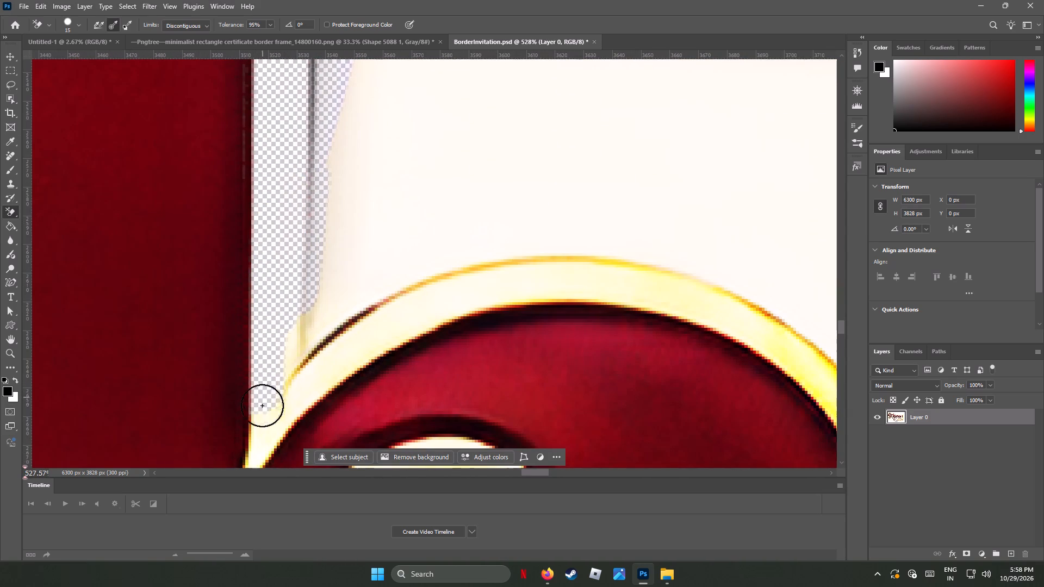
{"action": "left_click_drag", "start_coordinate": [262, 405], "coordinate": [258, 420]}
Erase the cream from the notch between stem and arch, and the yellow outline up and over the arch's top.
{"action": "scroll", "coordinate": [258, 408], "scroll_direction": "up", "scroll_amount": 1}
{"action": "scroll", "coordinate": [258, 408], "scroll_direction": "down", "scroll_amount": 10}
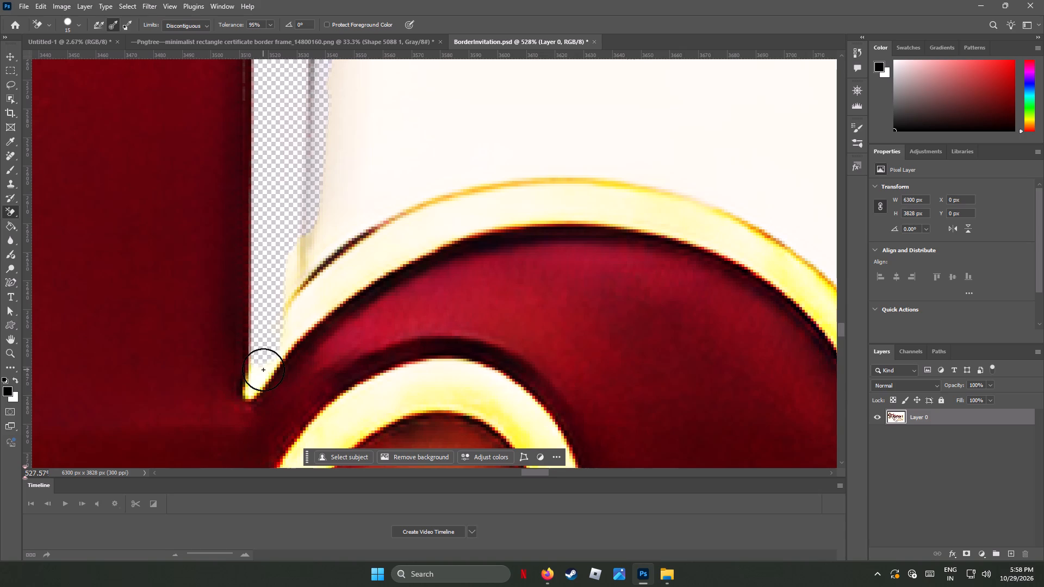
{"action": "left_click_drag", "start_coordinate": [263, 370], "coordinate": [393, 241]}
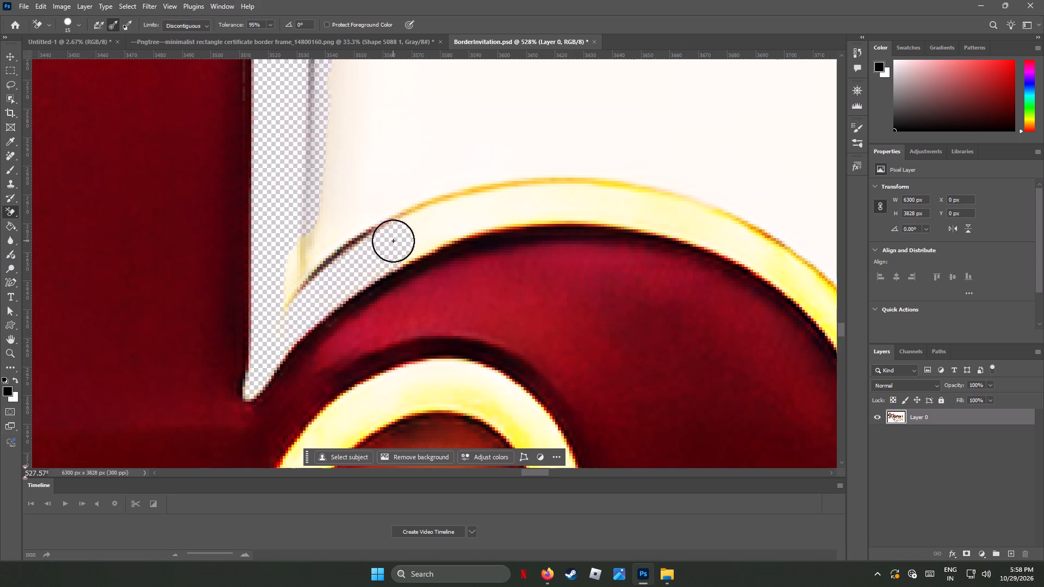
{"action": "left_click_drag", "start_coordinate": [393, 241], "coordinate": [465, 234]}
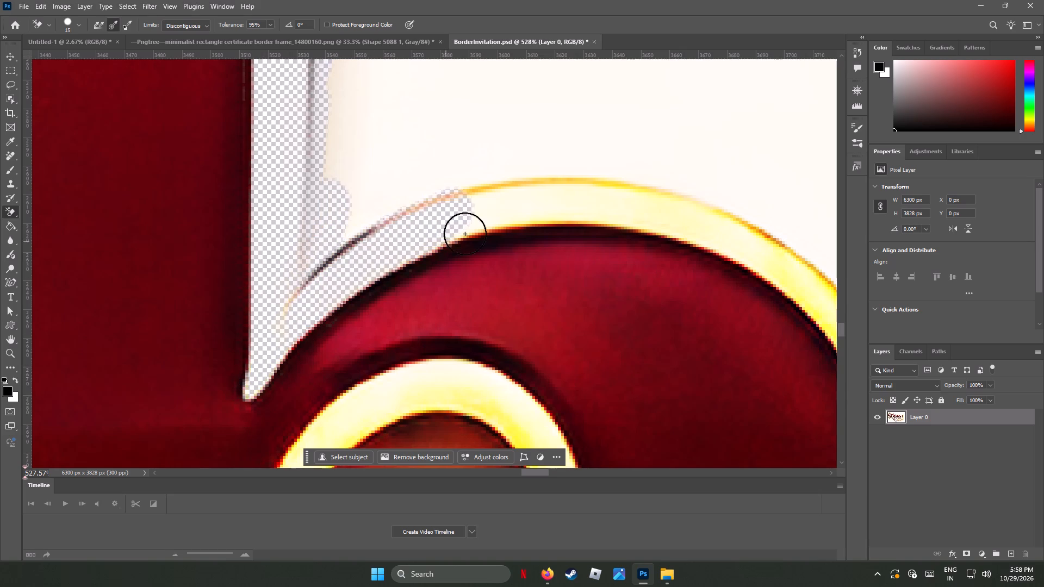
{"action": "left_click_drag", "start_coordinate": [465, 234], "coordinate": [751, 261]}
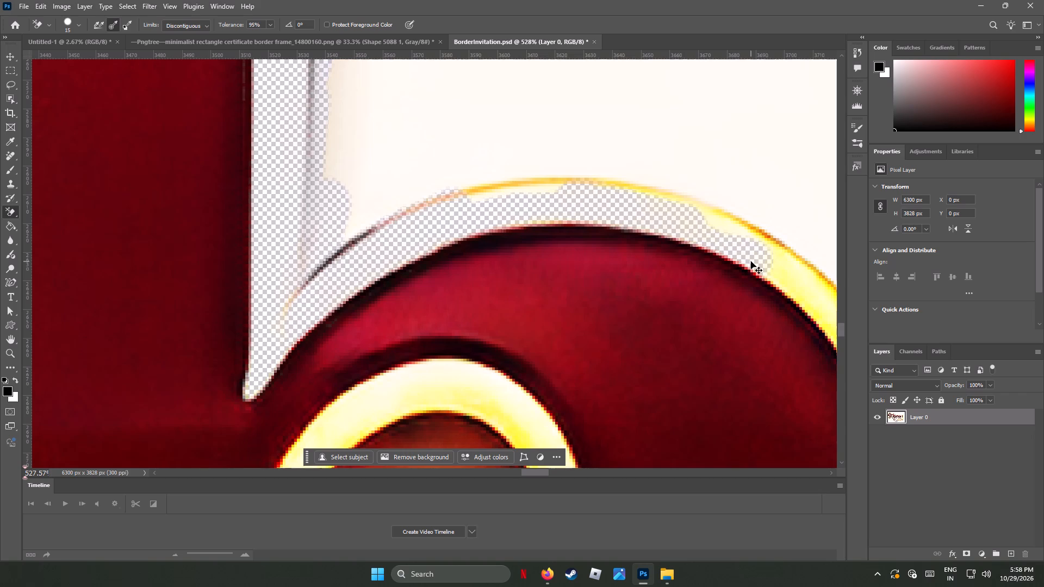
Save BorderInvitation.psd.
{"action": "key", "text": "ctrl+s"}
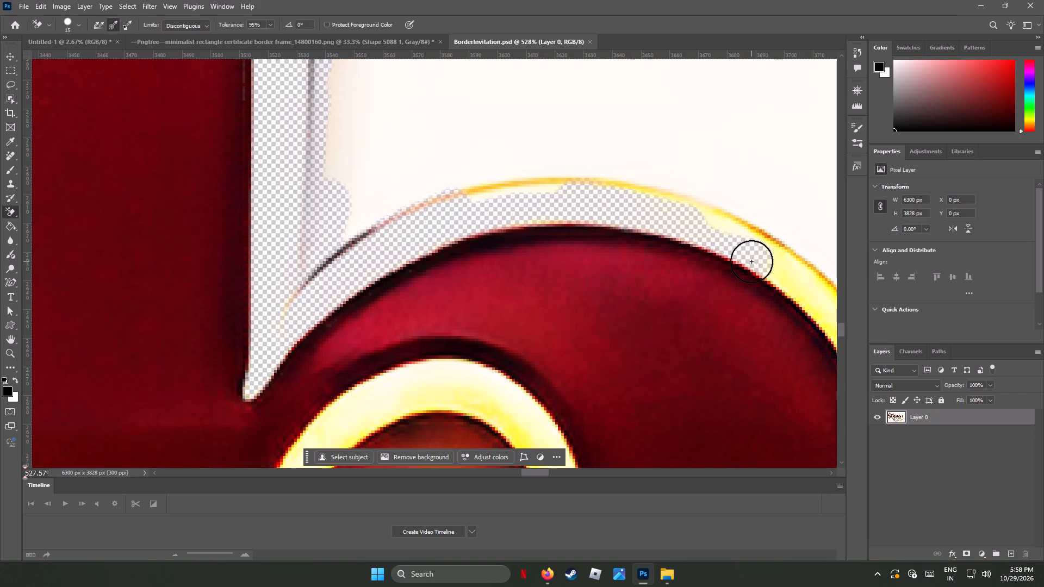
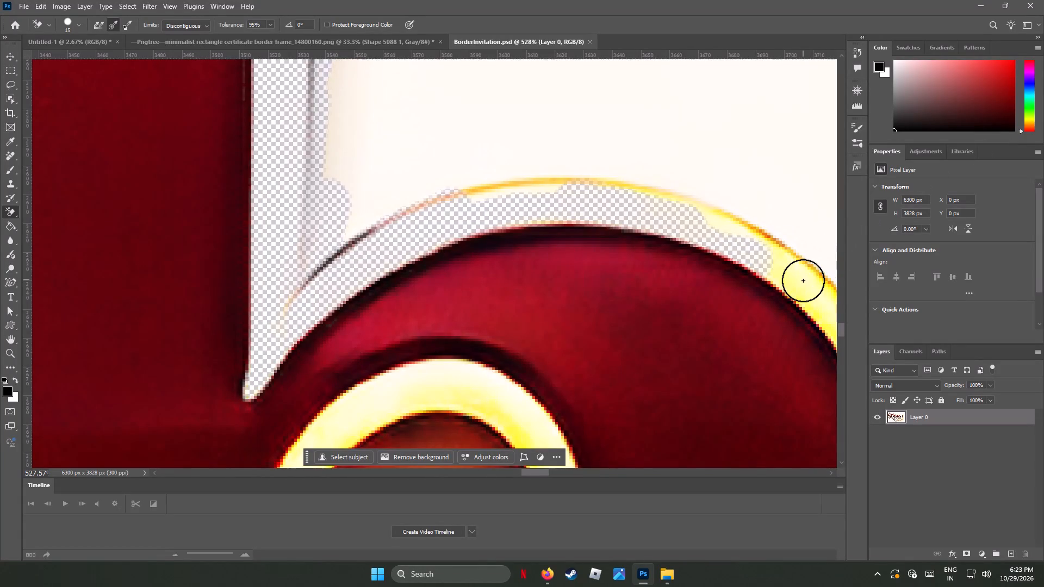
Erase the remaining yellow outline along the right shoulder of the outer arch of the "h" in Mahotsav.
{"action": "left_click_drag", "start_coordinate": [804, 287], "coordinate": [819, 302]}
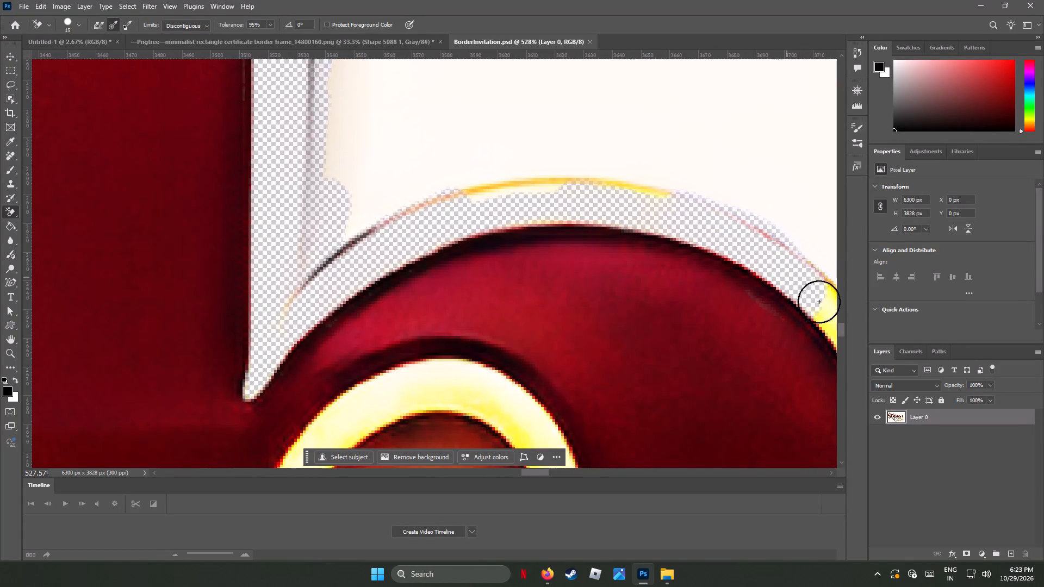
{"action": "left_click_drag", "start_coordinate": [819, 302], "coordinate": [544, 205]}
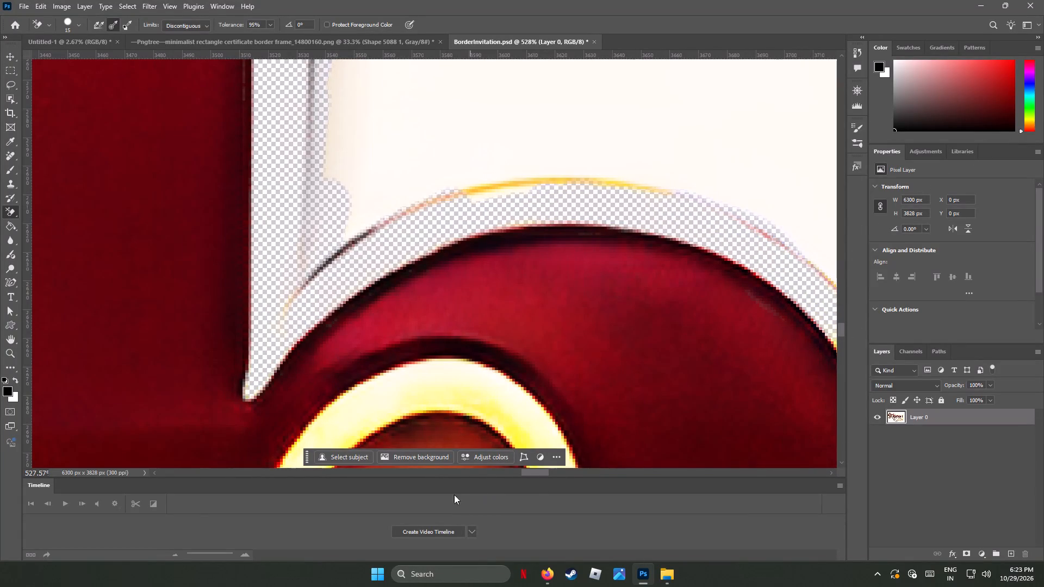
Erase the cream-yellow outline around the rounded top of the h's inner opening and down the upper part of both its sides.
{"action": "left_click_drag", "start_coordinate": [511, 416], "coordinate": [478, 390]}
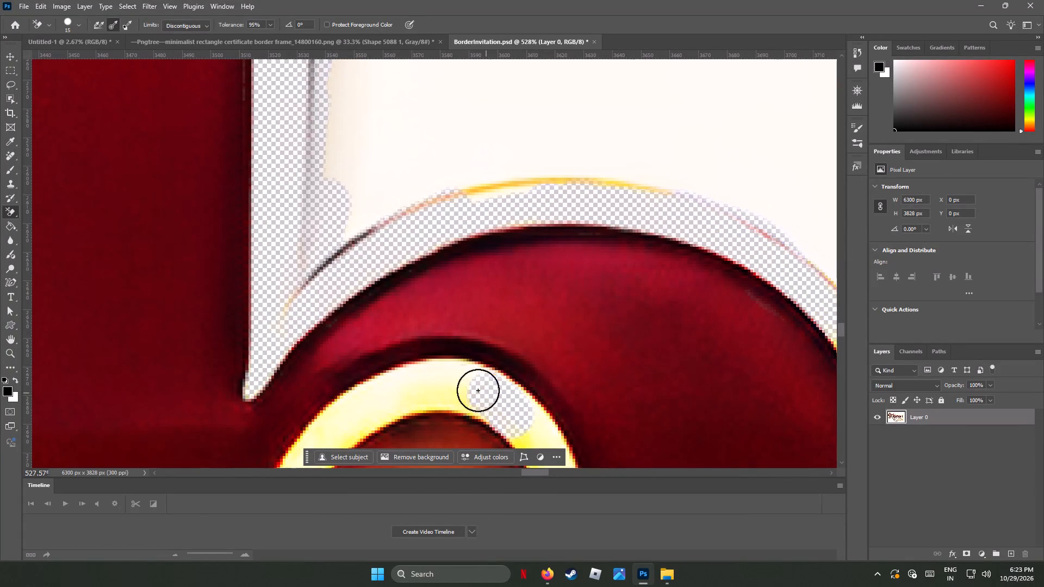
{"action": "left_click_drag", "start_coordinate": [478, 390], "coordinate": [526, 427]}
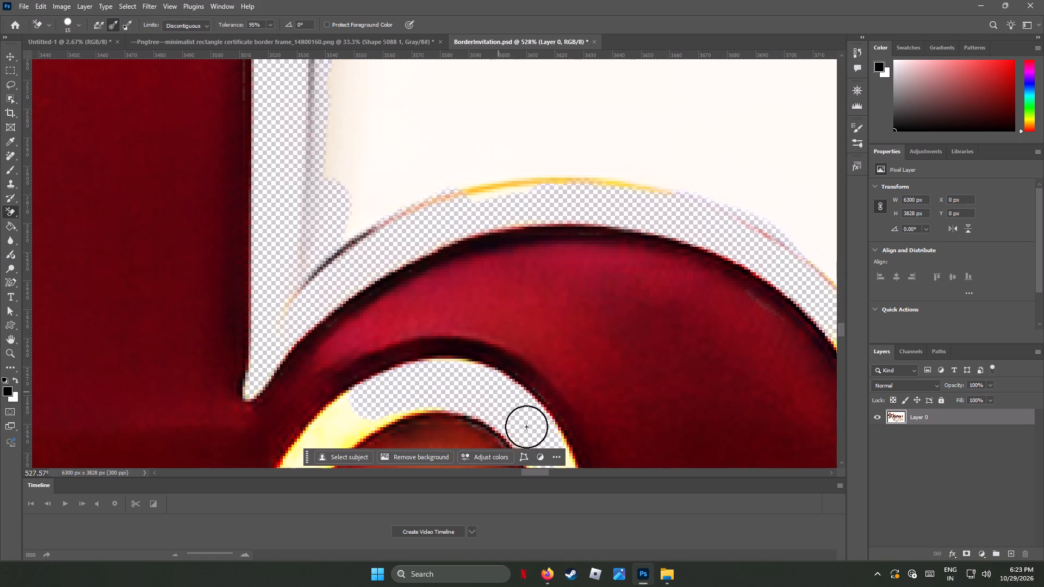
{"action": "left_click_drag", "start_coordinate": [526, 427], "coordinate": [354, 421]}
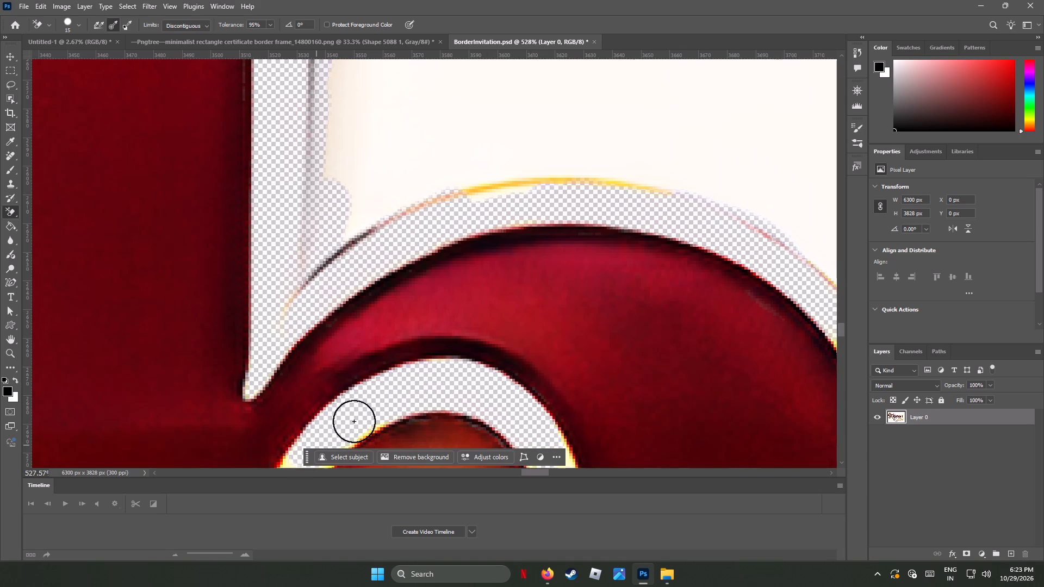
{"action": "left_click_drag", "start_coordinate": [354, 421], "coordinate": [371, 406]}
{"action": "scroll", "coordinate": [381, 402], "scroll_direction": "down", "scroll_amount": 19}
{"action": "scroll", "coordinate": [393, 397], "scroll_direction": "up", "scroll_amount": 2}
{"action": "scroll", "coordinate": [393, 397], "scroll_direction": "down", "scroll_amount": 4}
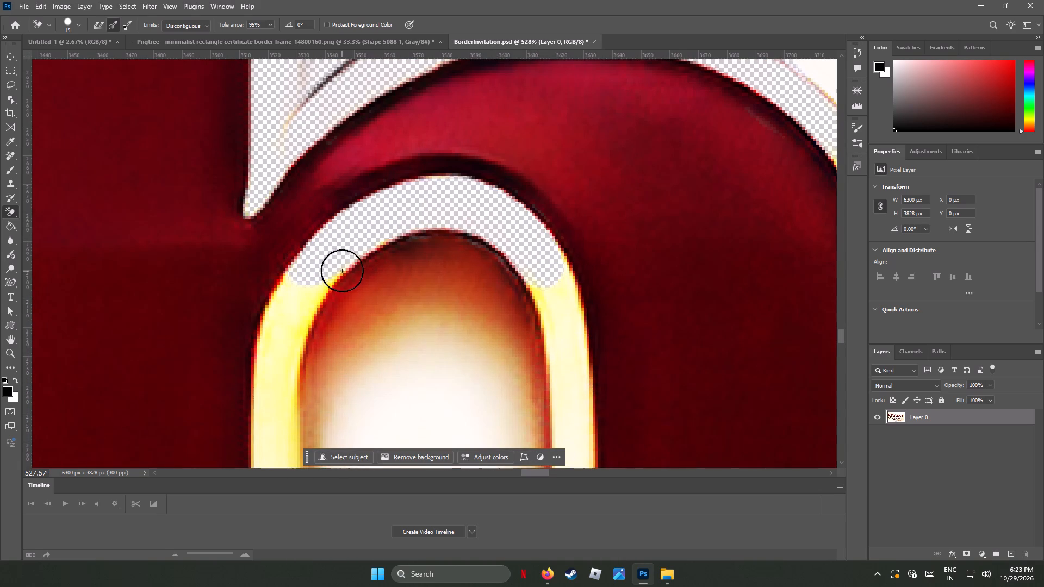
{"action": "left_click_drag", "start_coordinate": [330, 260], "coordinate": [320, 317]}
{"action": "left_click_drag", "start_coordinate": [316, 292], "coordinate": [302, 315]}
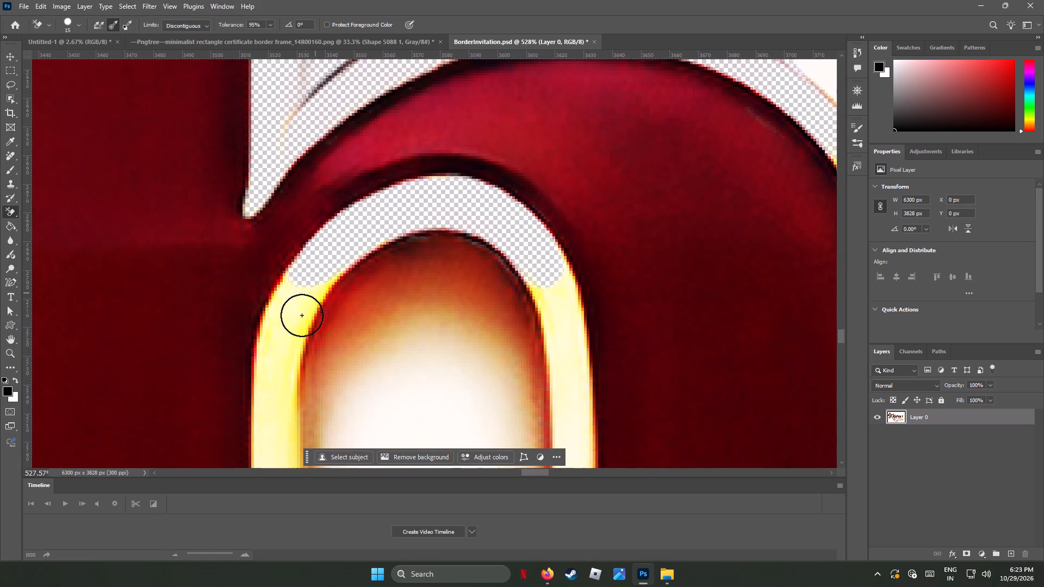
{"action": "left_click_drag", "start_coordinate": [302, 315], "coordinate": [270, 451]}
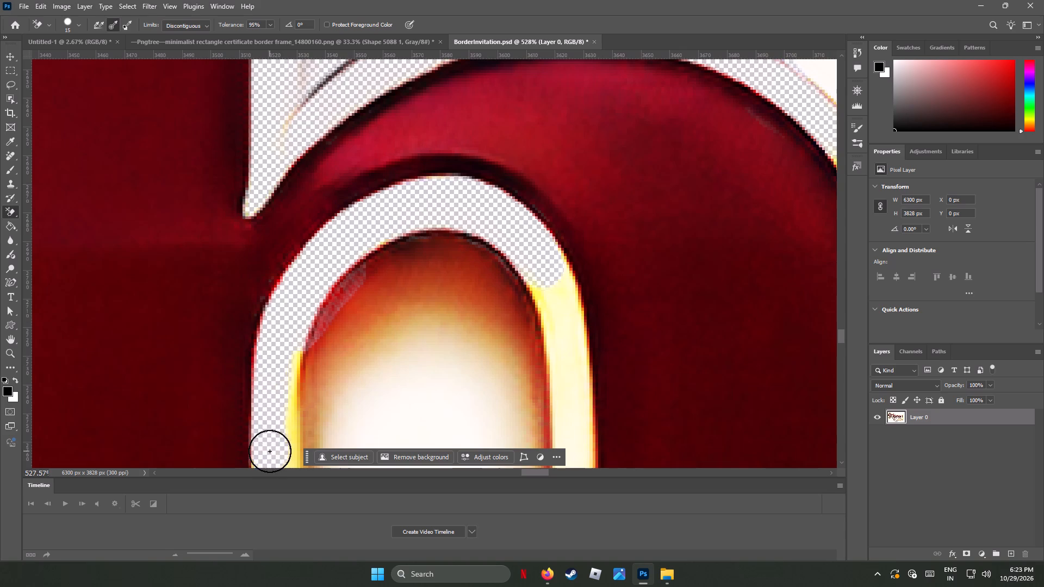
{"action": "left_click_drag", "start_coordinate": [270, 451], "coordinate": [555, 298]}
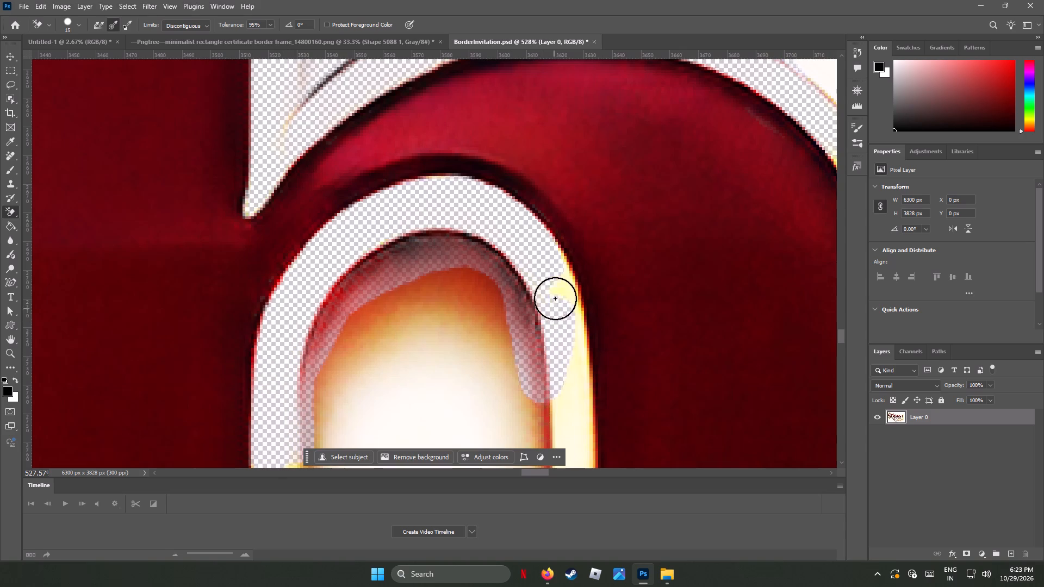
{"action": "left_click_drag", "start_coordinate": [555, 298], "coordinate": [581, 441]}
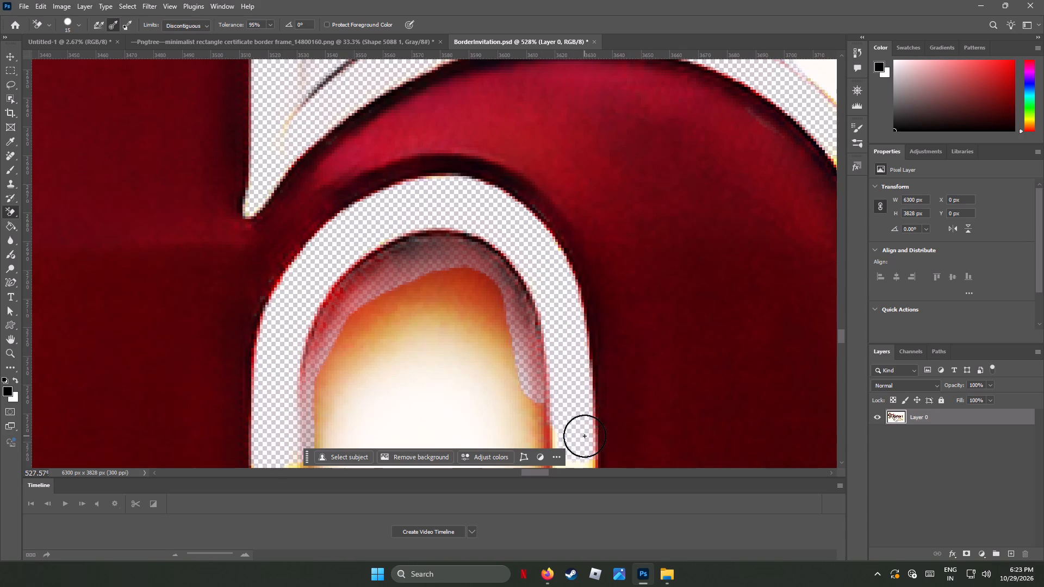
Erase the yellow outline further down both sides of the h's inner opening, cutting a band through the cream fill between them.
{"action": "scroll", "coordinate": [585, 436], "scroll_direction": "down", "scroll_amount": 6}
{"action": "scroll", "coordinate": [585, 436], "scroll_direction": "up", "scroll_amount": 1}
{"action": "scroll", "coordinate": [585, 436], "scroll_direction": "down", "scroll_amount": 14}
{"action": "scroll", "coordinate": [591, 413], "scroll_direction": "up", "scroll_amount": 1}
{"action": "scroll", "coordinate": [591, 413], "scroll_direction": "down", "scroll_amount": 7}
{"action": "left_click_drag", "start_coordinate": [586, 257], "coordinate": [570, 322]}
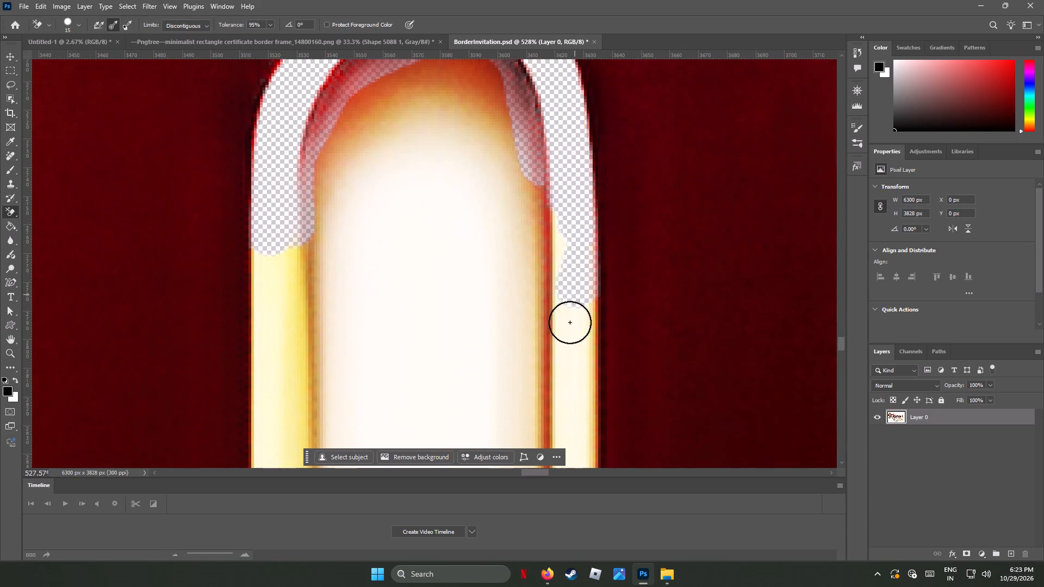
{"action": "left_click_drag", "start_coordinate": [570, 322], "coordinate": [591, 454]}
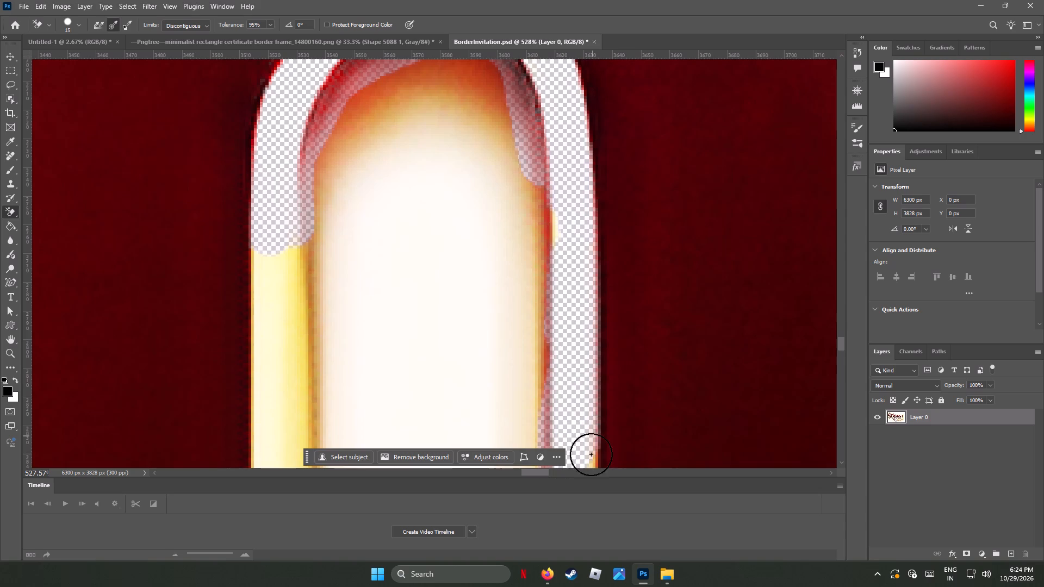
{"action": "left_click_drag", "start_coordinate": [591, 454], "coordinate": [270, 272]}
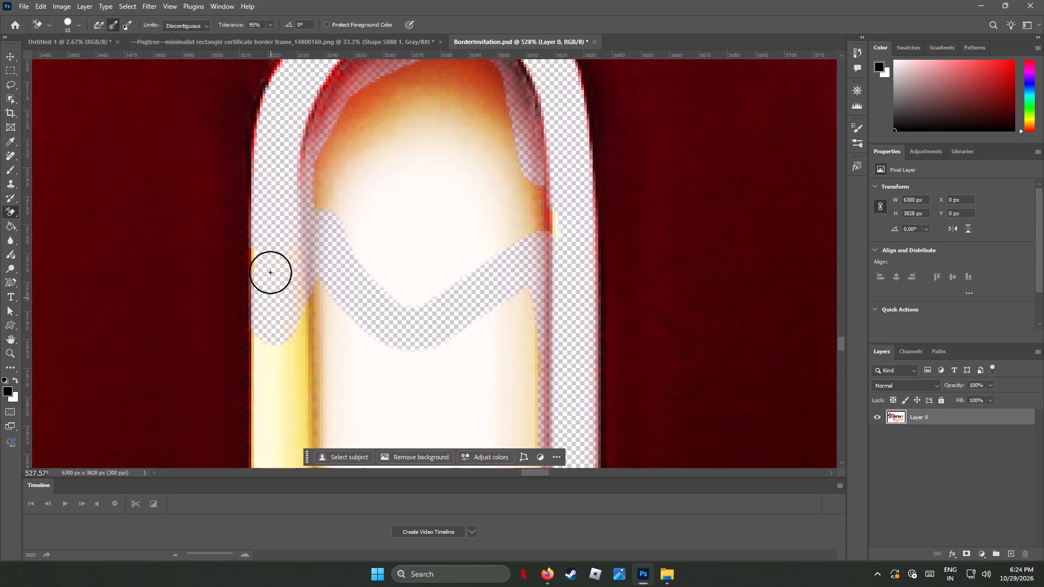
{"action": "left_click_drag", "start_coordinate": [270, 272], "coordinate": [293, 359]}
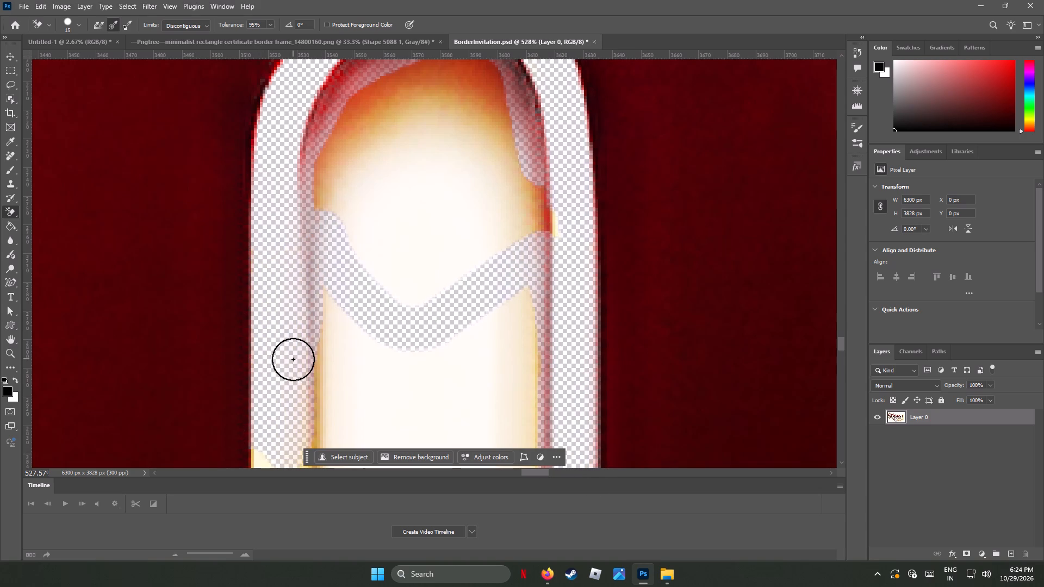
{"action": "left_click_drag", "start_coordinate": [293, 359], "coordinate": [295, 359]}
Erase the yellow outline along the middle stretch of both sides of the h's opening, with parts of the adjoining shadow and cream.
{"action": "scroll", "coordinate": [300, 357], "scroll_direction": "down", "scroll_amount": 8}
{"action": "scroll", "coordinate": [300, 357], "scroll_direction": "up", "scroll_amount": 1}
{"action": "scroll", "coordinate": [300, 357], "scroll_direction": "down", "scroll_amount": 17}
{"action": "scroll", "coordinate": [300, 358], "scroll_direction": "up", "scroll_amount": 2}
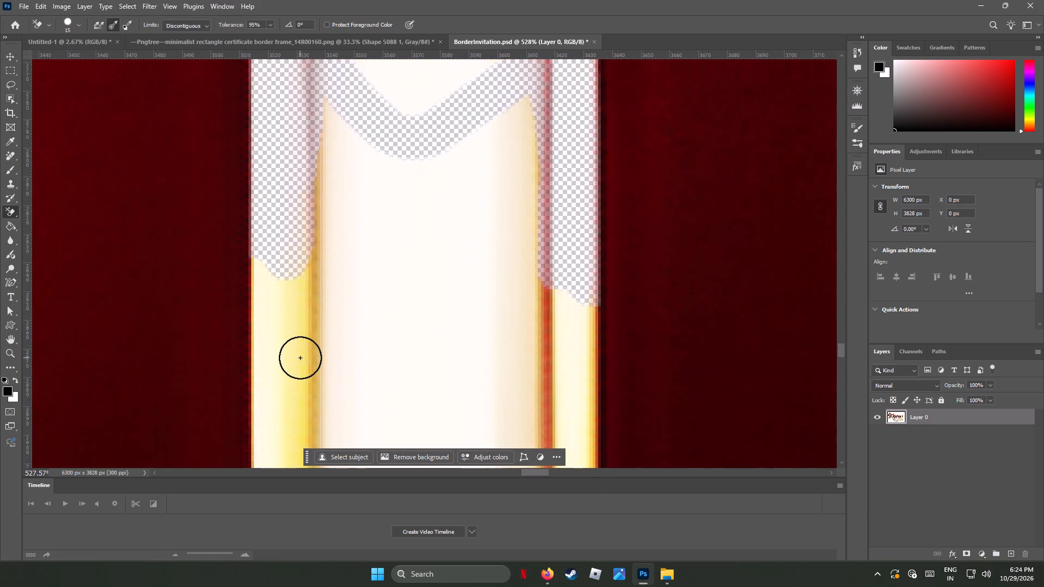
{"action": "scroll", "coordinate": [300, 358], "scroll_direction": "down", "scroll_amount": 9}
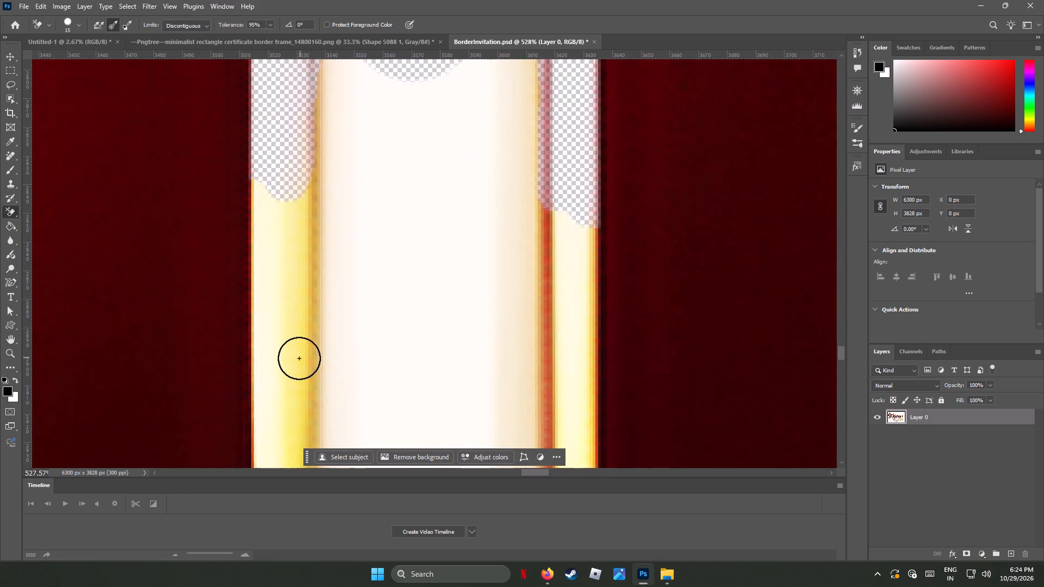
{"action": "left_click_drag", "start_coordinate": [278, 262], "coordinate": [268, 142]}
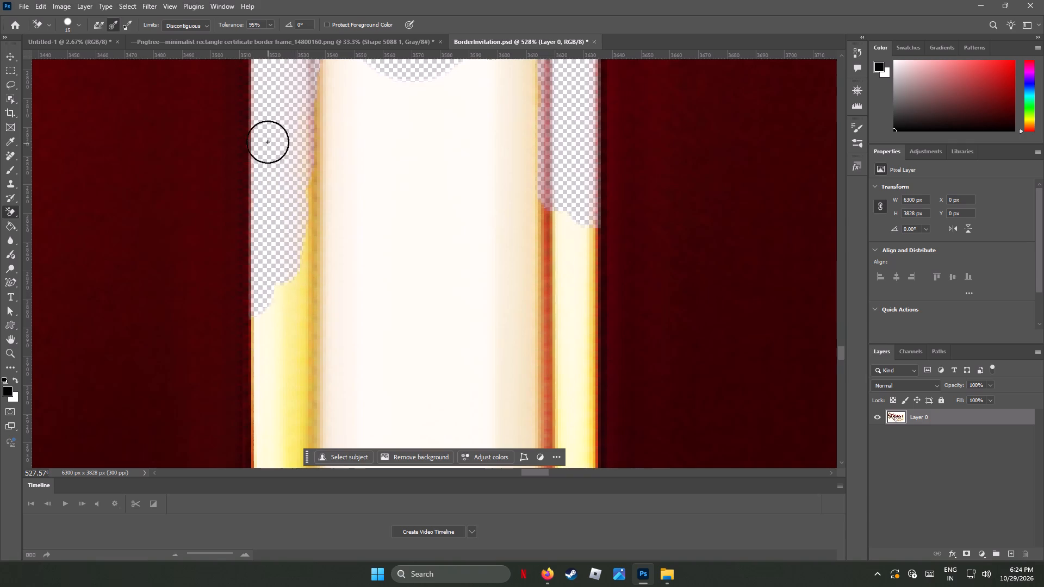
{"action": "left_click_drag", "start_coordinate": [268, 142], "coordinate": [303, 470]}
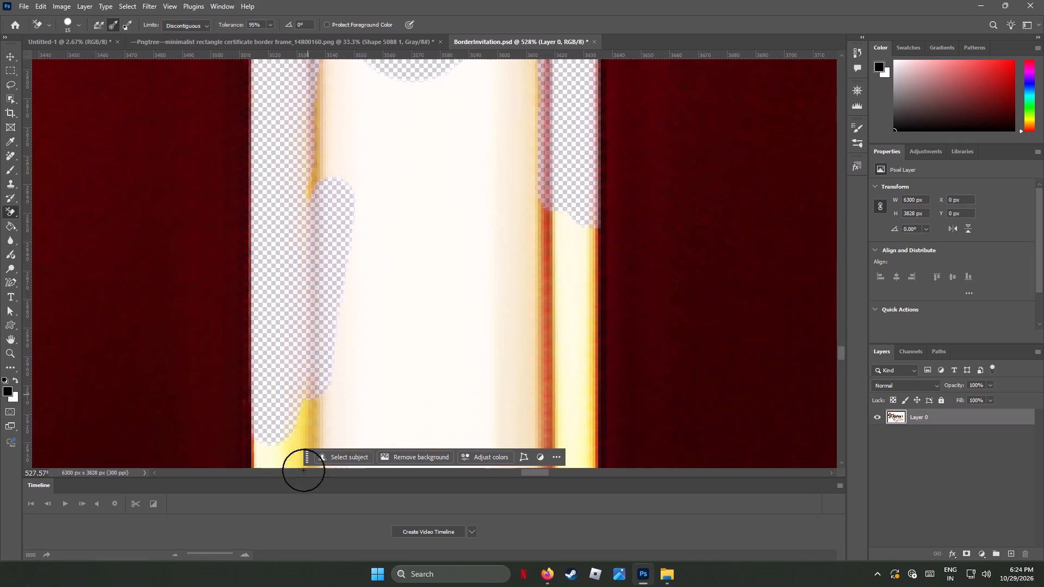
{"action": "left_click_drag", "start_coordinate": [303, 470], "coordinate": [548, 439]}
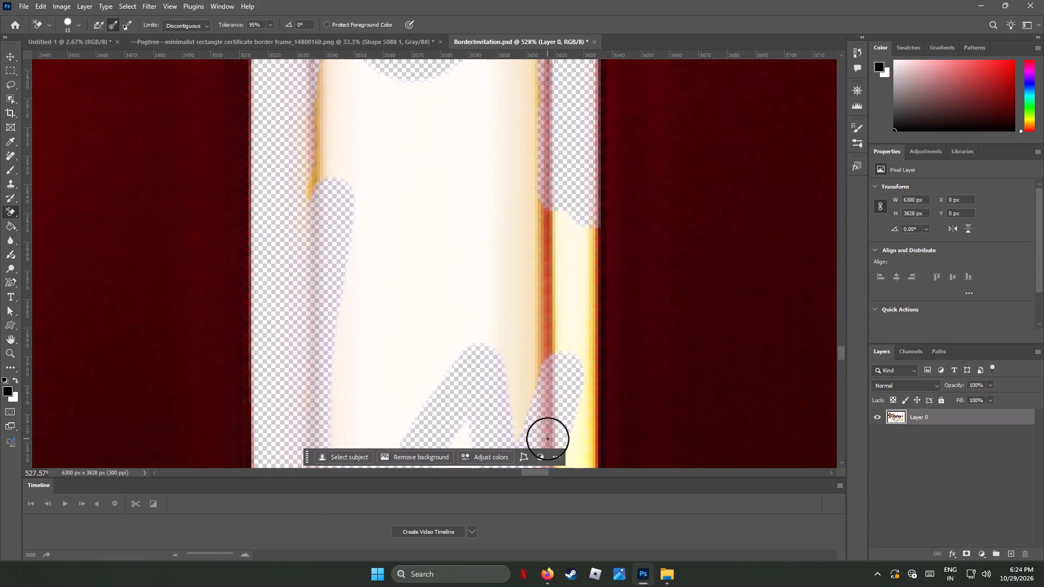
{"action": "left_click_drag", "start_coordinate": [548, 439], "coordinate": [557, 490]}
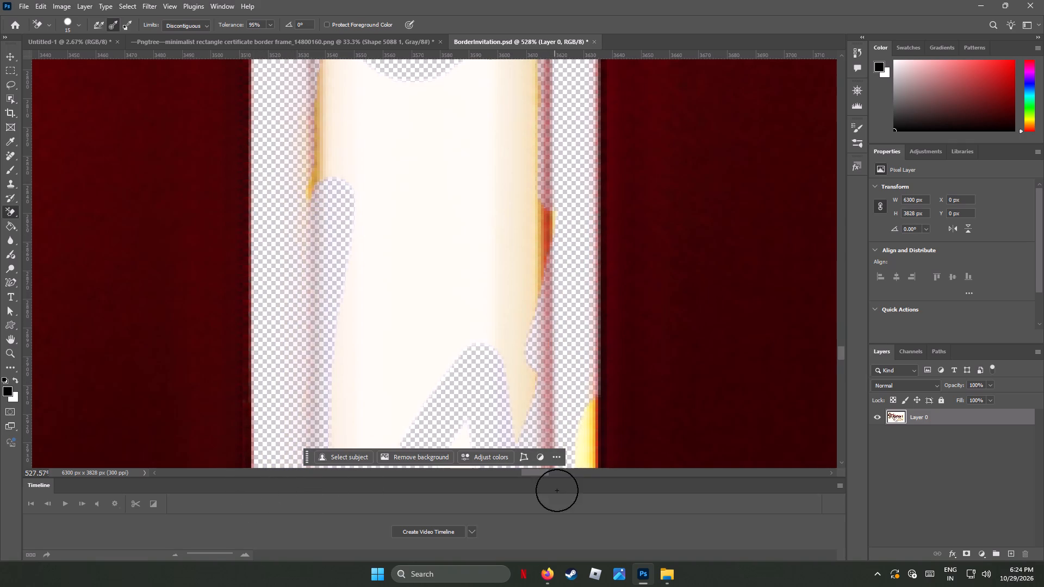
{"action": "left_click_drag", "start_coordinate": [557, 490], "coordinate": [582, 448]}
Erase the yellow outline on both sides of the h's opening down to where they curve inward near the bottom.
{"action": "scroll", "coordinate": [588, 443], "scroll_direction": "down", "scroll_amount": 5}
{"action": "scroll", "coordinate": [589, 443], "scroll_direction": "up", "scroll_amount": 1}
{"action": "scroll", "coordinate": [589, 443], "scroll_direction": "down", "scroll_amount": 3}
{"action": "scroll", "coordinate": [589, 443], "scroll_direction": "up", "scroll_amount": 3}
{"action": "scroll", "coordinate": [589, 443], "scroll_direction": "down", "scroll_amount": 3}
{"action": "scroll", "coordinate": [589, 443], "scroll_direction": "up", "scroll_amount": 2}
{"action": "scroll", "coordinate": [589, 443], "scroll_direction": "down", "scroll_amount": 12}
{"action": "scroll", "coordinate": [589, 443], "scroll_direction": "up", "scroll_amount": 1}
{"action": "scroll", "coordinate": [589, 443], "scroll_direction": "down", "scroll_amount": 7}
{"action": "scroll", "coordinate": [589, 443], "scroll_direction": "up", "scroll_amount": 1}
{"action": "scroll", "coordinate": [589, 443], "scroll_direction": "down", "scroll_amount": 11}
{"action": "scroll", "coordinate": [589, 443], "scroll_direction": "up", "scroll_amount": 2}
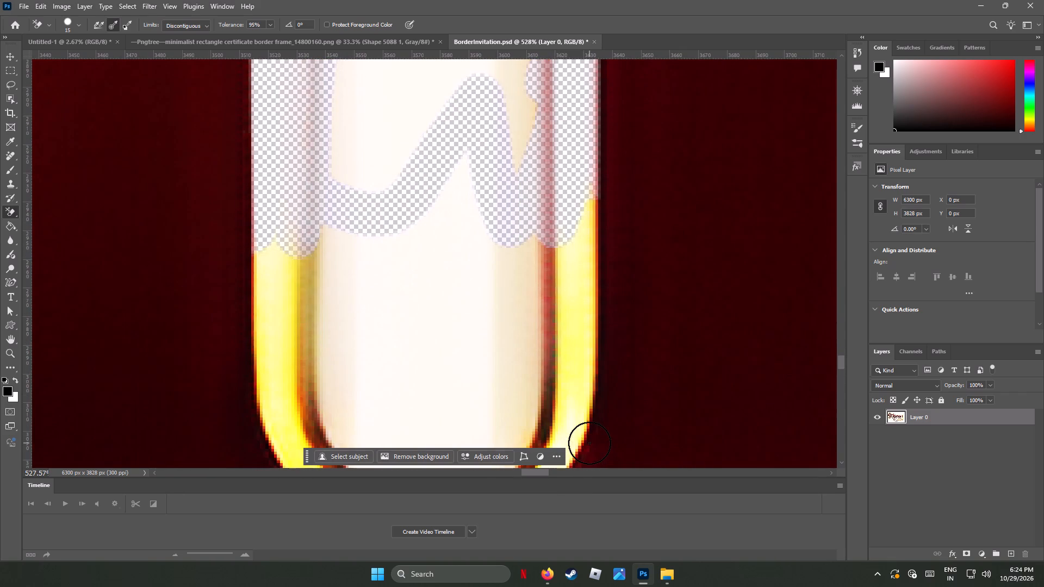
{"action": "left_click_drag", "start_coordinate": [581, 180], "coordinate": [564, 277]}
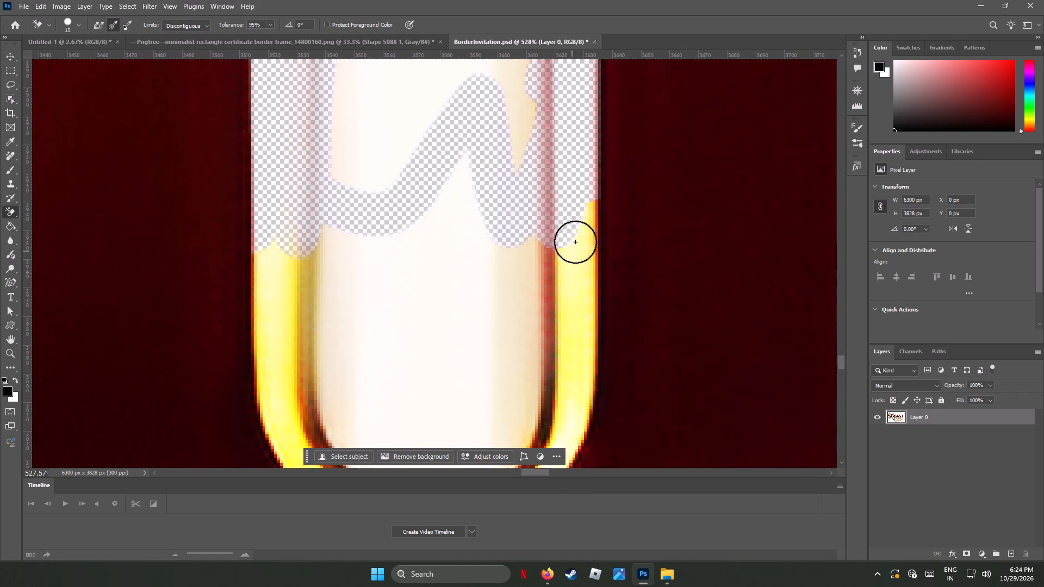
{"action": "left_click_drag", "start_coordinate": [591, 229], "coordinate": [590, 313]}
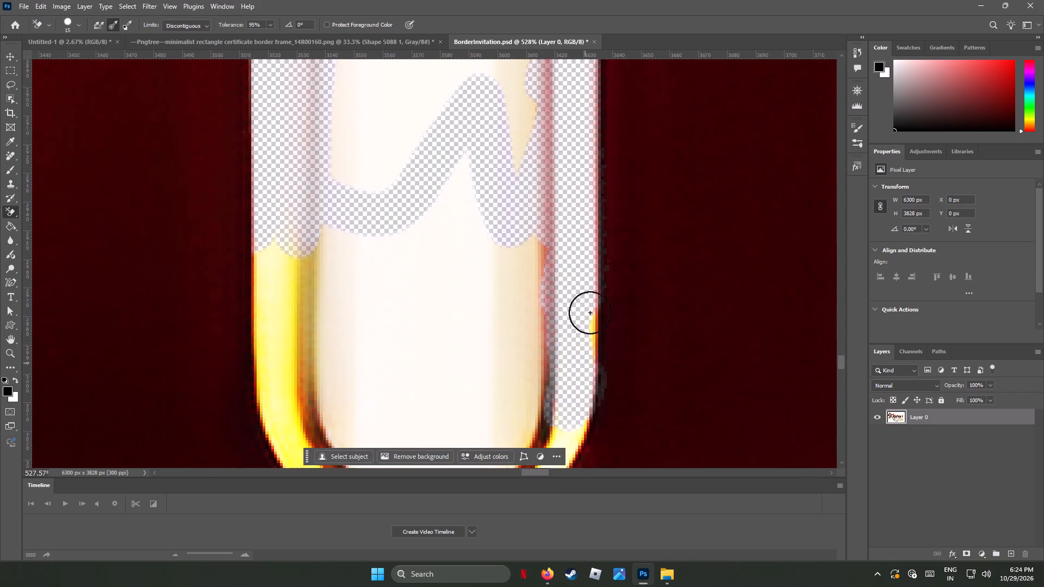
{"action": "left_click_drag", "start_coordinate": [590, 313], "coordinate": [274, 248]}
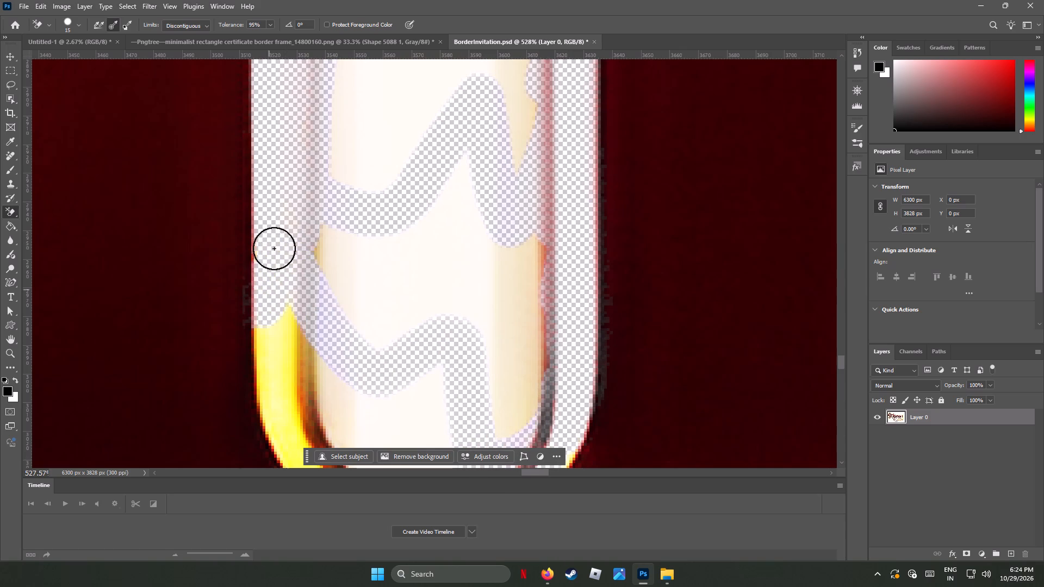
{"action": "left_click_drag", "start_coordinate": [274, 248], "coordinate": [304, 436]}
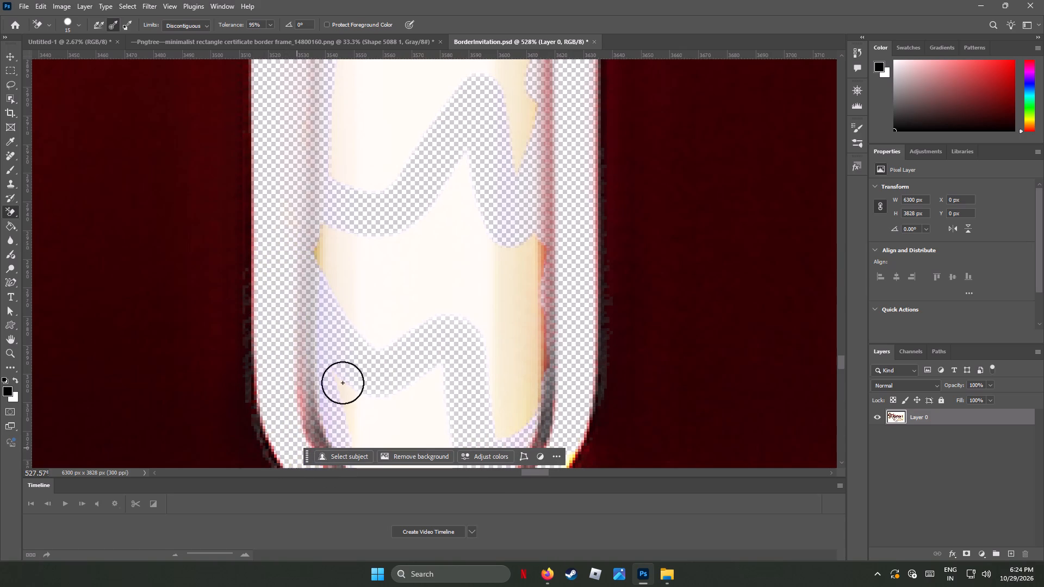
Erase the yellow outline converging at the bottom of the h's opening, through the gap between the feet and onto the left foot's underside.
{"action": "scroll", "coordinate": [345, 377], "scroll_direction": "down", "scroll_amount": 12}
{"action": "scroll", "coordinate": [359, 370], "scroll_direction": "up", "scroll_amount": 6}
{"action": "scroll", "coordinate": [359, 370], "scroll_direction": "down", "scroll_amount": 11}
{"action": "scroll", "coordinate": [359, 369], "scroll_direction": "up", "scroll_amount": 3}
{"action": "scroll", "coordinate": [359, 369], "scroll_direction": "down", "scroll_amount": 10}
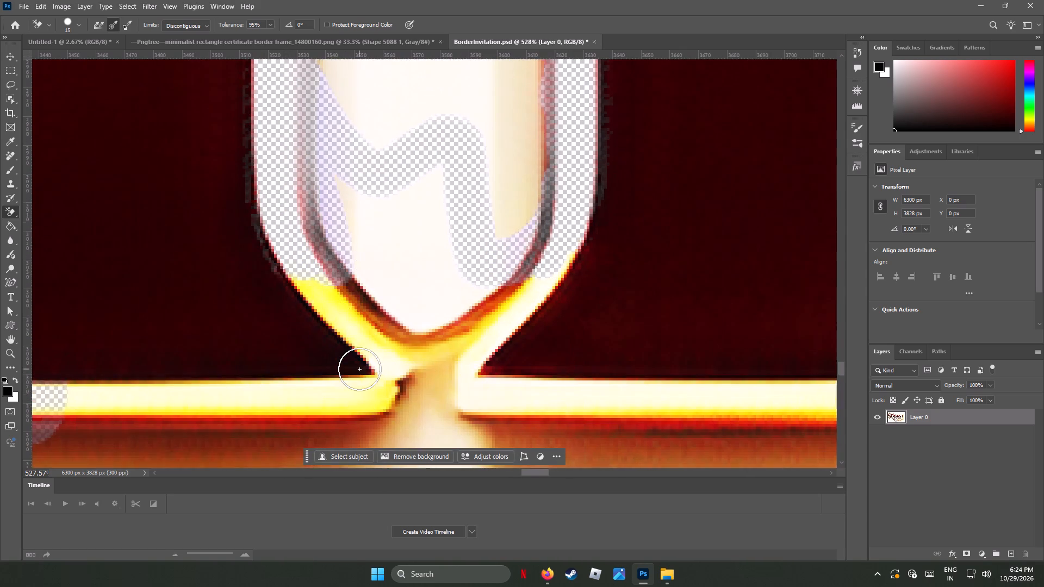
{"action": "scroll", "coordinate": [359, 369], "scroll_direction": "down", "scroll_amount": 4}
{"action": "scroll", "coordinate": [359, 369], "scroll_direction": "up", "scroll_amount": 2}
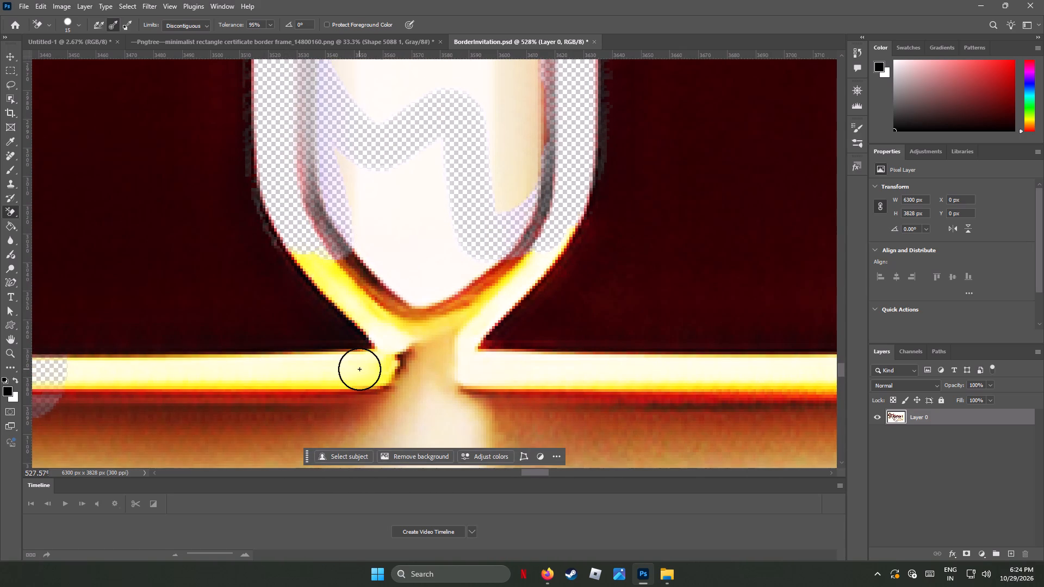
{"action": "scroll", "coordinate": [359, 369], "scroll_direction": "down", "scroll_amount": 11, "text": "alt"}
{"action": "scroll", "coordinate": [359, 369], "scroll_direction": "down", "scroll_amount": 10, "text": "alt"}
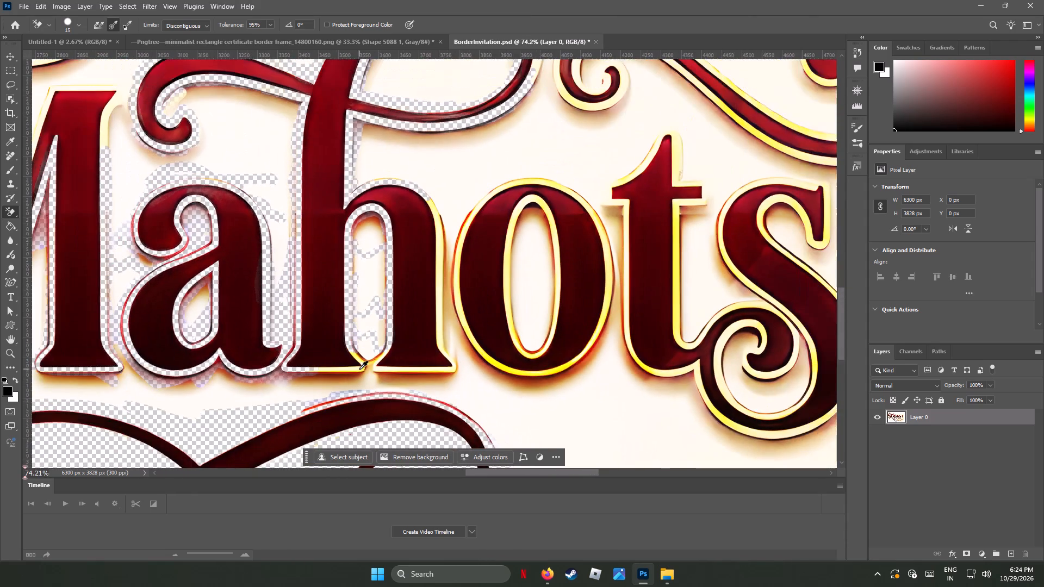
{"action": "scroll", "coordinate": [359, 369], "scroll_direction": "up", "scroll_amount": 7, "text": "alt"}
{"action": "scroll", "coordinate": [359, 369], "scroll_direction": "down", "scroll_amount": 6, "text": "alt"}
{"action": "scroll", "coordinate": [359, 369], "scroll_direction": "up", "scroll_amount": 16, "text": "alt"}
{"action": "middle_click", "coordinate": [362, 367], "text": "alt"}
{"action": "scroll", "coordinate": [362, 367], "scroll_direction": "down", "scroll_amount": 1, "text": "alt"}
{"action": "scroll", "coordinate": [362, 367], "scroll_direction": "up", "scroll_amount": 2, "text": "alt"}
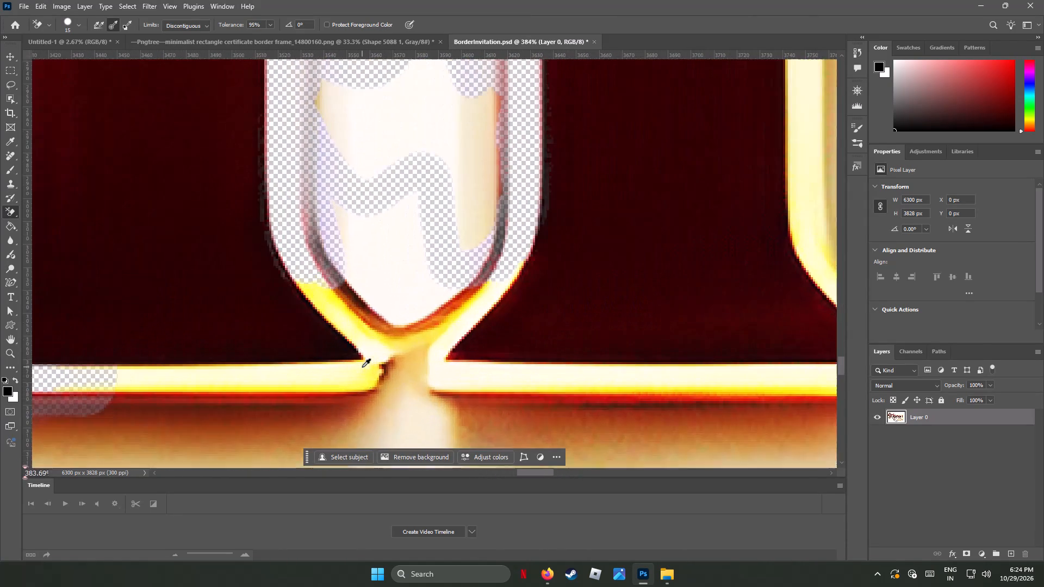
{"action": "left_click_drag", "start_coordinate": [464, 317], "coordinate": [478, 311]}
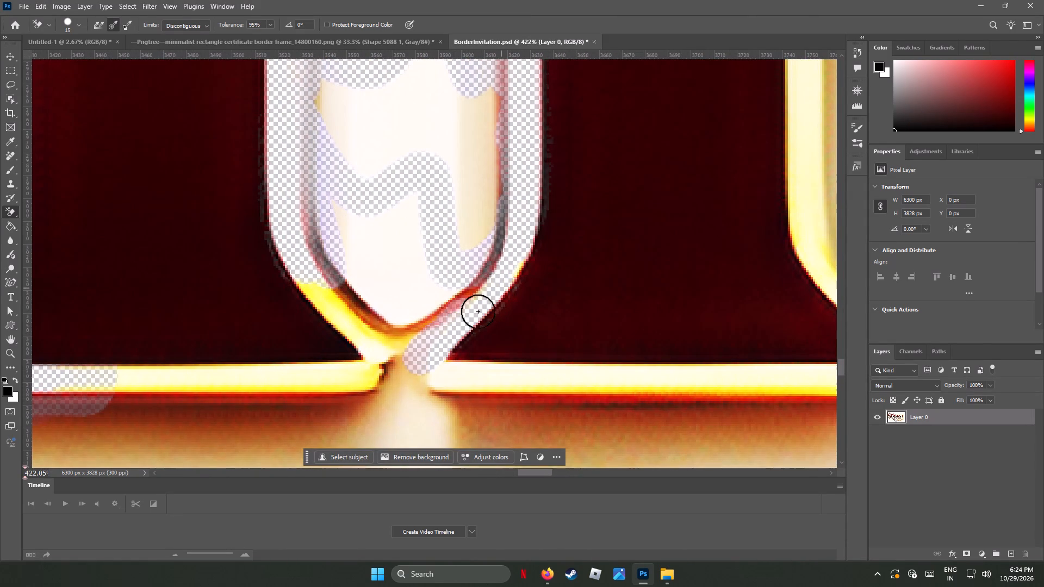
{"action": "left_click_drag", "start_coordinate": [478, 311], "coordinate": [368, 351]}
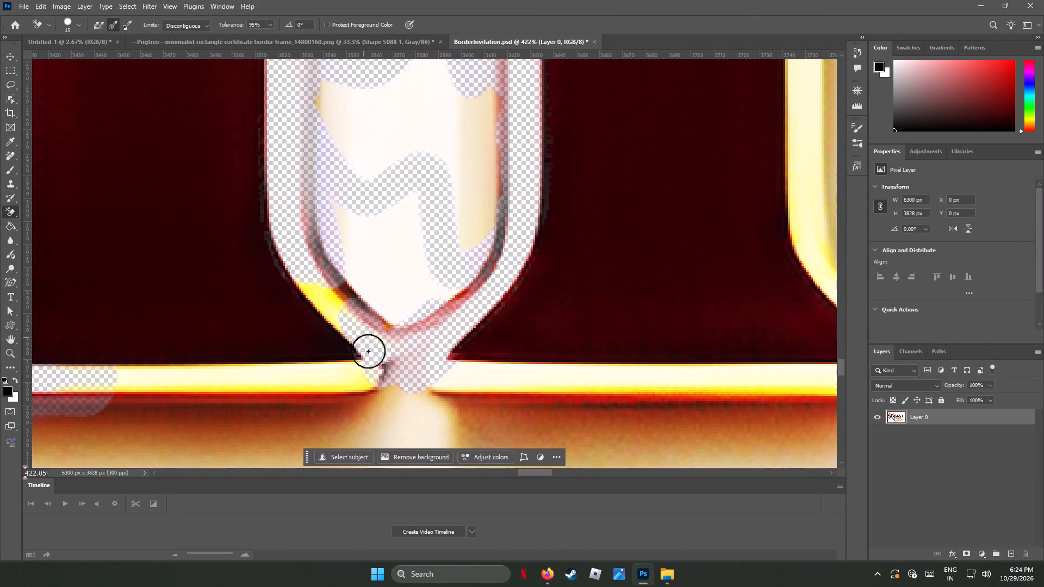
{"action": "left_click_drag", "start_coordinate": [368, 351], "coordinate": [304, 263]}
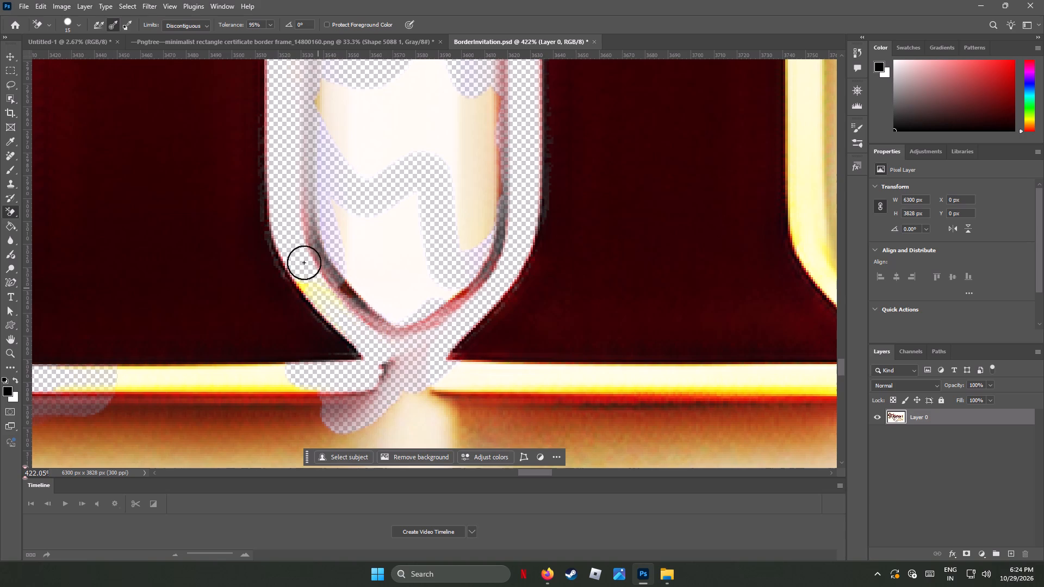
Erase the yellow outline beneath the h's right foot, thin the brown shadow below it, and clear the dark speck between the feet.
{"action": "left_click_drag", "start_coordinate": [304, 263], "coordinate": [393, 360]}
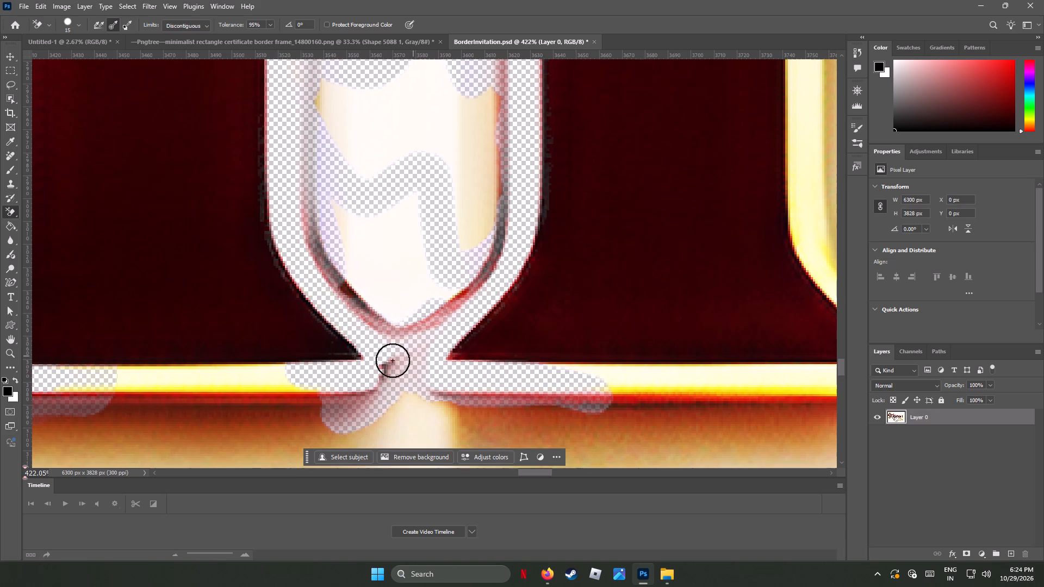
{"action": "left_click_drag", "start_coordinate": [393, 360], "coordinate": [781, 413]}
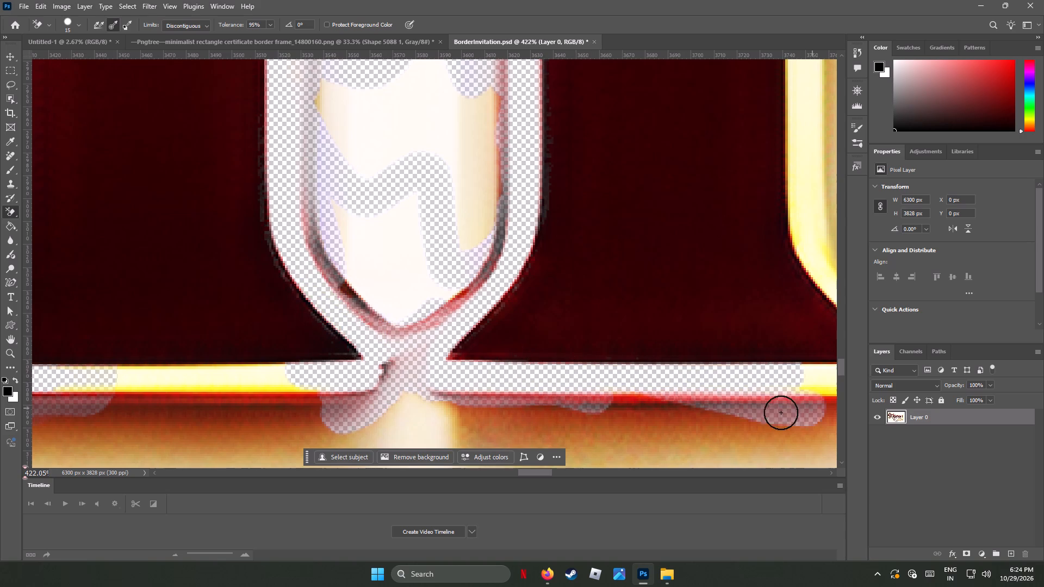
{"action": "left_click_drag", "start_coordinate": [781, 413], "coordinate": [420, 376]}
{"action": "left_click_drag", "start_coordinate": [388, 369], "coordinate": [398, 357]}
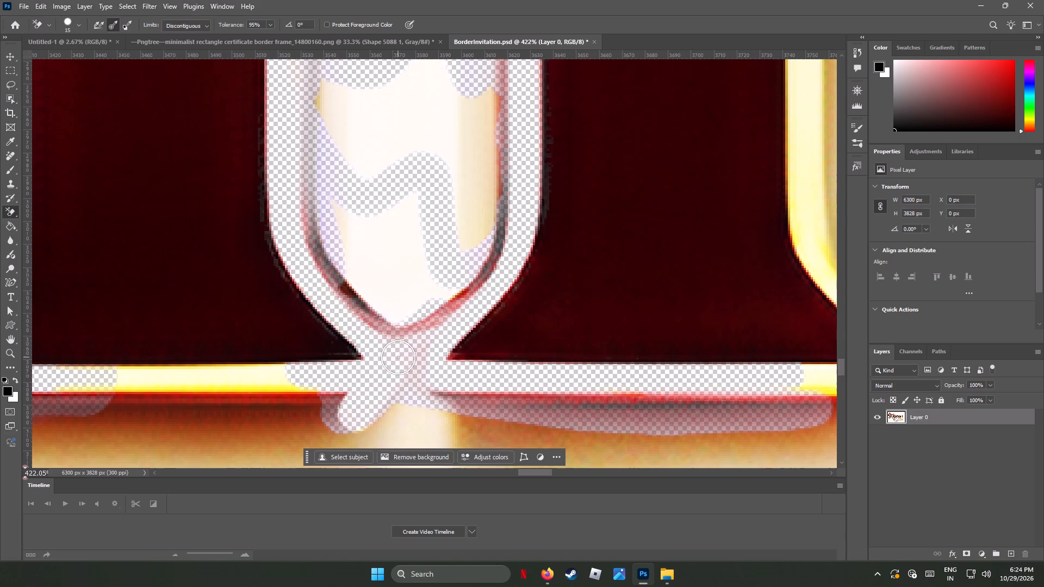
Erase the yellow outline beneath the h's left foot from the gap between the feet outward, with part of the brown shadow below it.
{"action": "left_click_drag", "start_coordinate": [398, 357], "coordinate": [279, 392]}
{"action": "left_click_drag", "start_coordinate": [290, 376], "coordinate": [337, 405]}
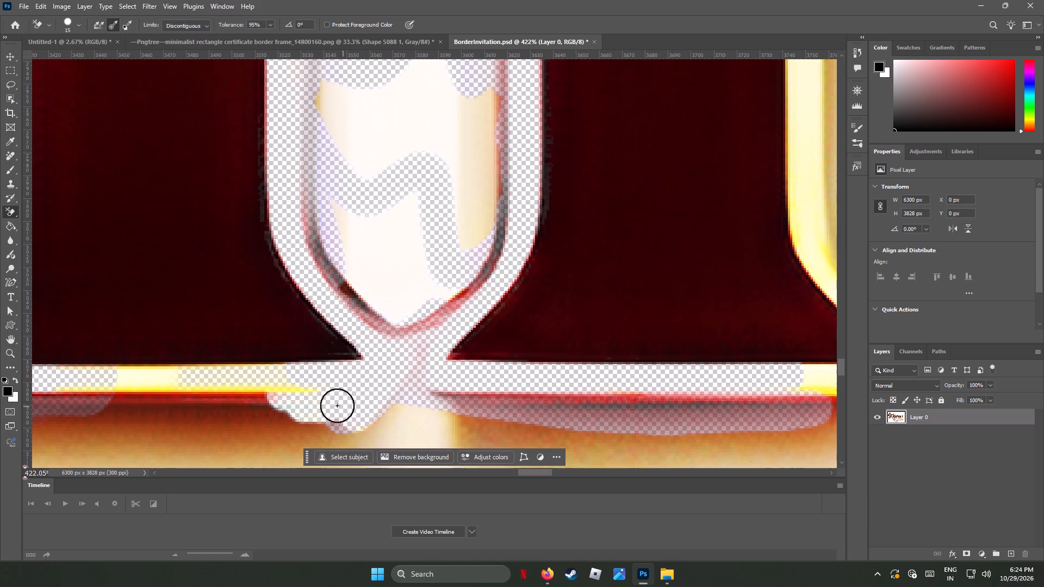
{"action": "left_click_drag", "start_coordinate": [337, 405], "coordinate": [176, 390]}
{"action": "left_click_drag", "start_coordinate": [267, 378], "coordinate": [237, 376]}
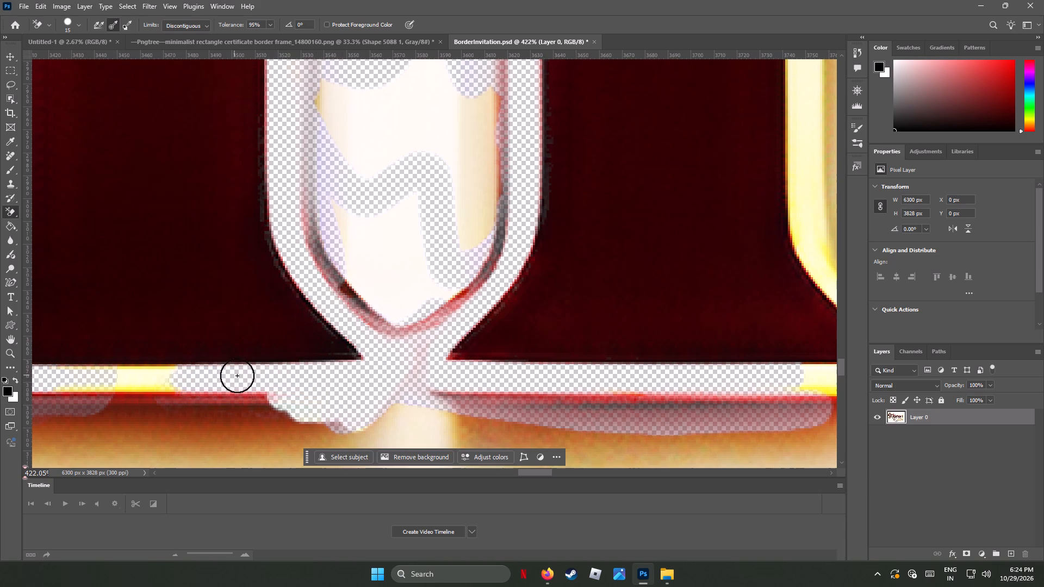
{"action": "left_click_drag", "start_coordinate": [237, 376], "coordinate": [172, 375]}
{"action": "left_click_drag", "start_coordinate": [169, 375], "coordinate": [51, 382]}
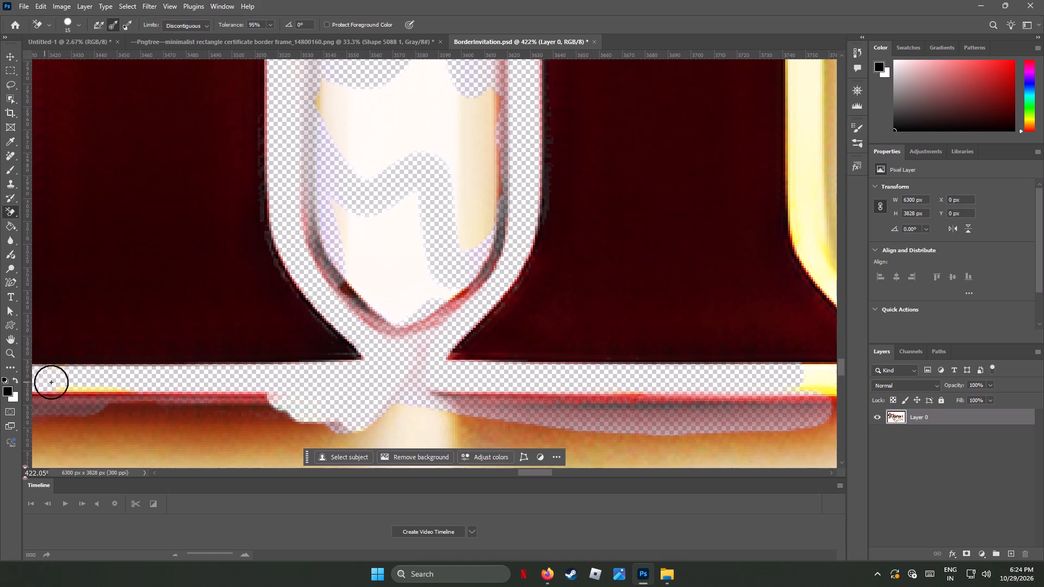
{"action": "left_click_drag", "start_coordinate": [51, 382], "coordinate": [81, 385]}
{"action": "left_click_drag", "start_coordinate": [117, 388], "coordinate": [101, 391]}
{"action": "left_click_drag", "start_coordinate": [123, 374], "coordinate": [72, 380]}
{"action": "left_click_drag", "start_coordinate": [72, 380], "coordinate": [69, 379]}
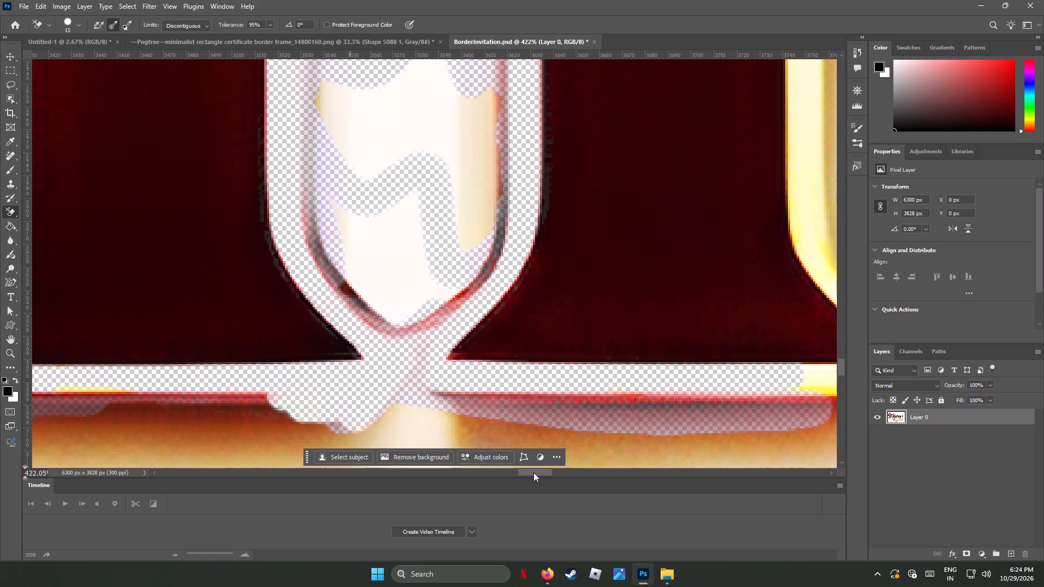
Erase the yellow outline on both sides of the large round curl's right-hand stroke, left of the lettering, with parts of the adjoining shadow.
{"action": "left_click_drag", "start_coordinate": [535, 471], "coordinate": [508, 472]}
{"action": "scroll", "coordinate": [508, 472], "scroll_direction": "up", "scroll_amount": 1}
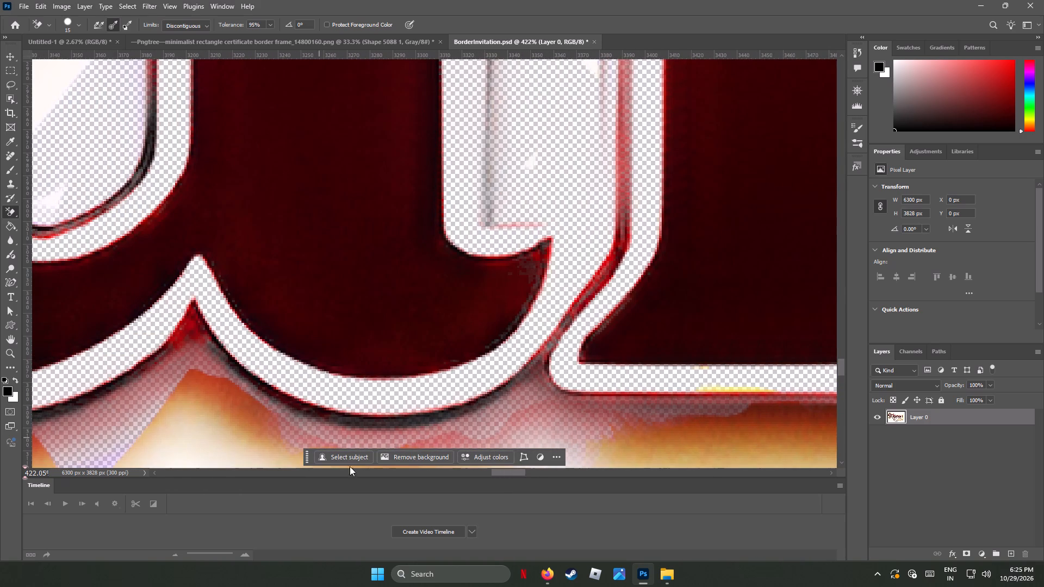
{"action": "left_click_drag", "start_coordinate": [514, 474], "coordinate": [507, 474]}
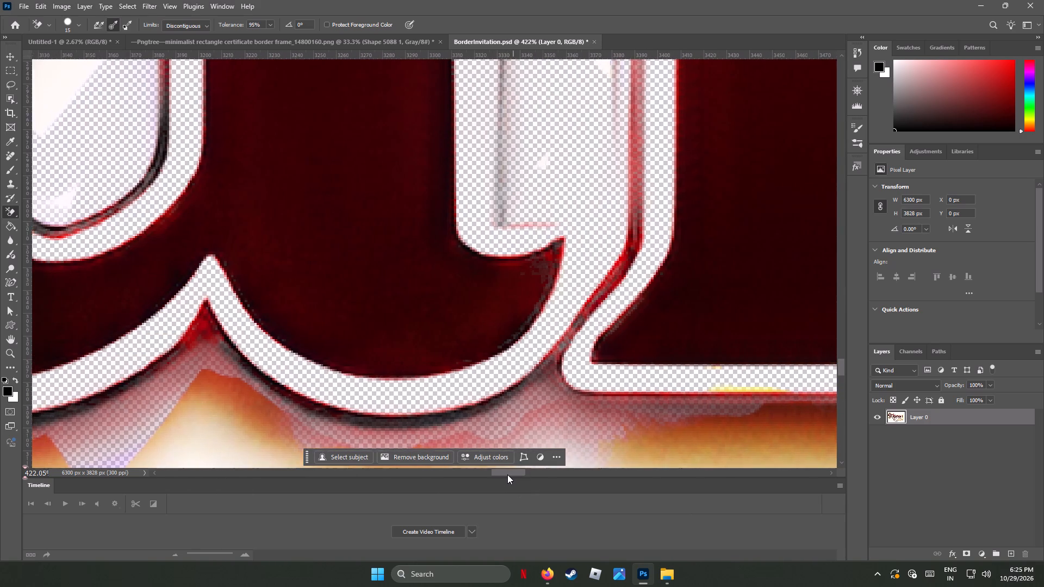
{"action": "left_click_drag", "start_coordinate": [507, 474], "coordinate": [481, 469]}
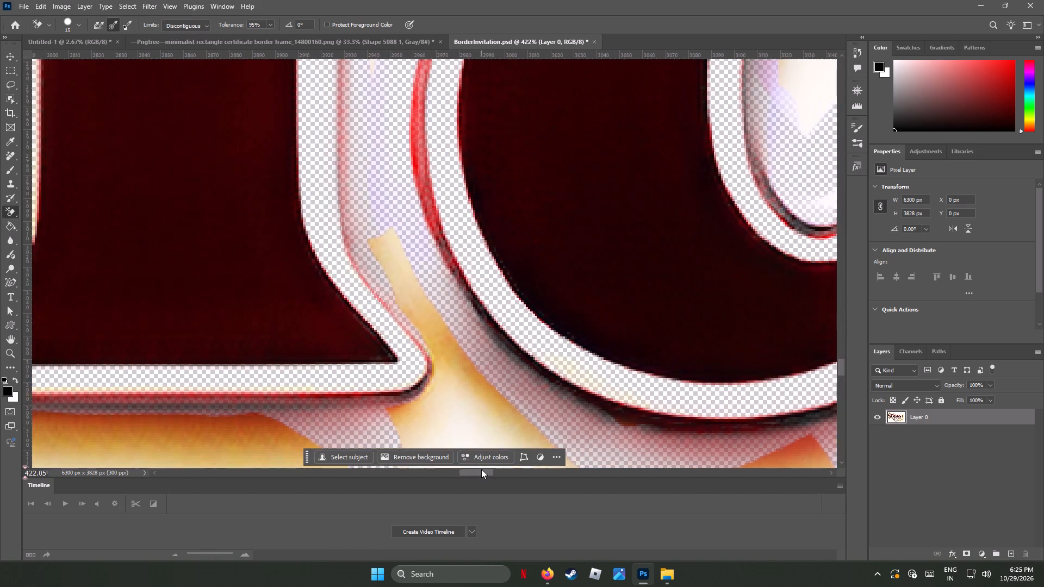
{"action": "left_click_drag", "start_coordinate": [481, 469], "coordinate": [430, 464]}
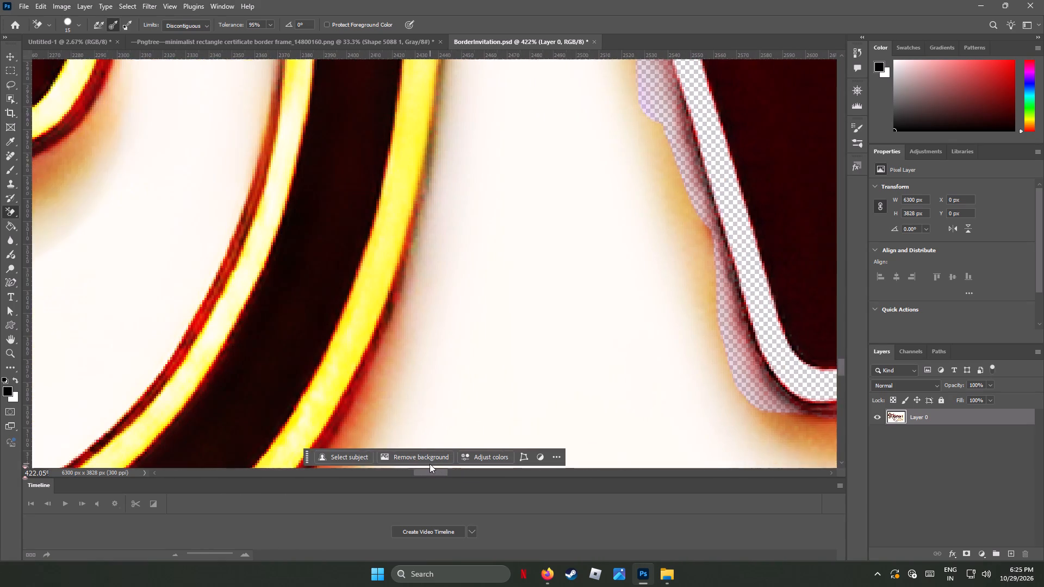
{"action": "left_click_drag", "start_coordinate": [430, 464], "coordinate": [426, 464]}
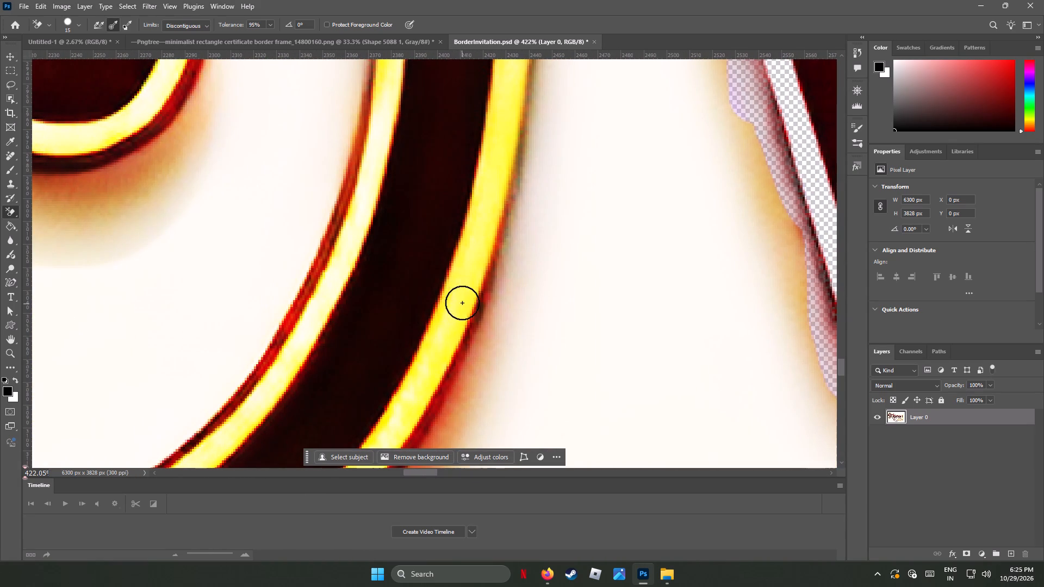
{"action": "left_click_drag", "start_coordinate": [458, 296], "coordinate": [375, 448]}
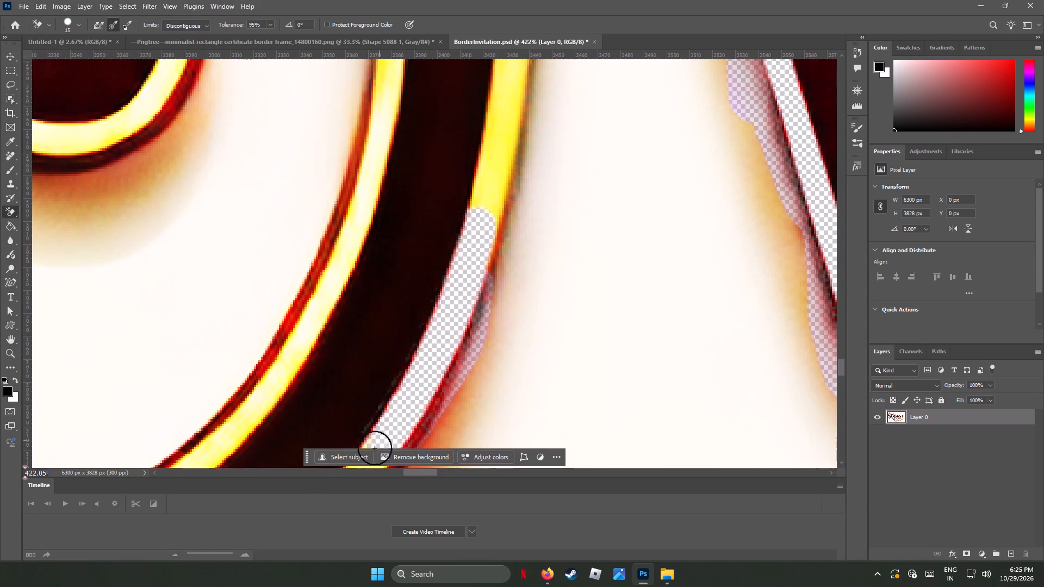
{"action": "left_click_drag", "start_coordinate": [375, 448], "coordinate": [506, 57]}
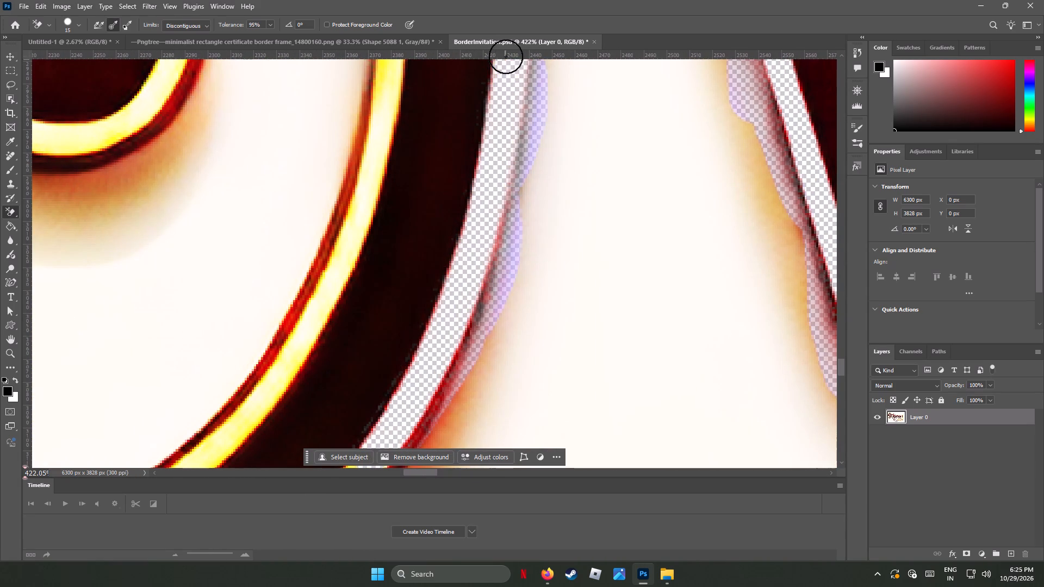
{"action": "left_click_drag", "start_coordinate": [506, 57], "coordinate": [496, 206]}
{"action": "left_click_drag", "start_coordinate": [388, 125], "coordinate": [371, 209]}
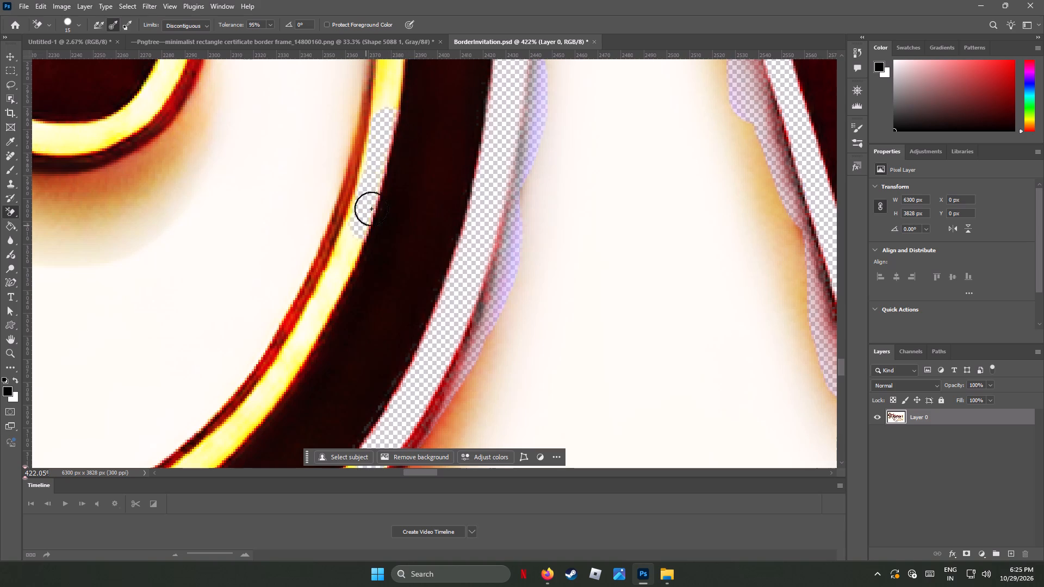
{"action": "left_click_drag", "start_coordinate": [371, 209], "coordinate": [297, 357]}
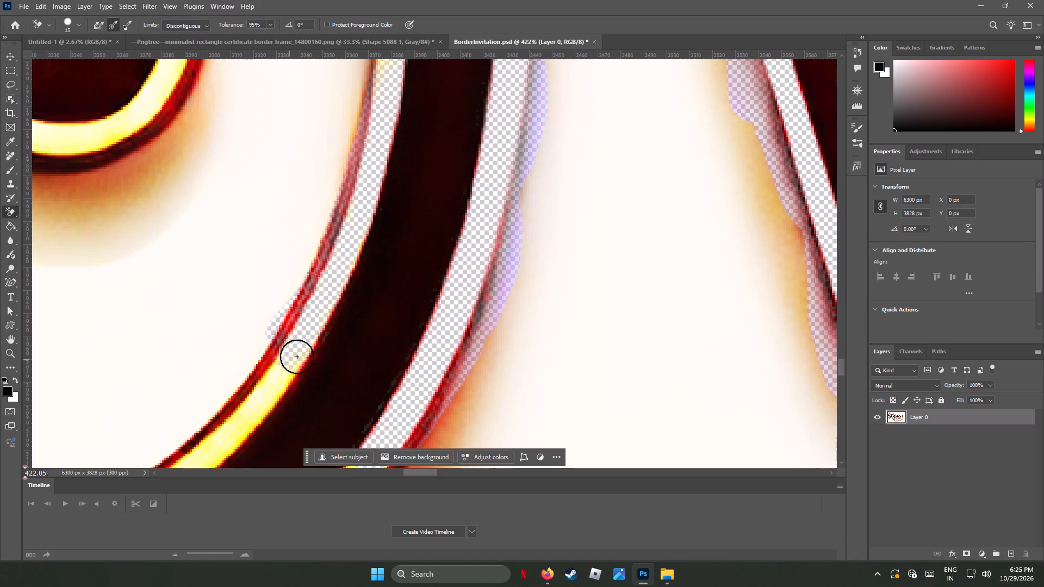
{"action": "left_click_drag", "start_coordinate": [297, 357], "coordinate": [279, 395]}
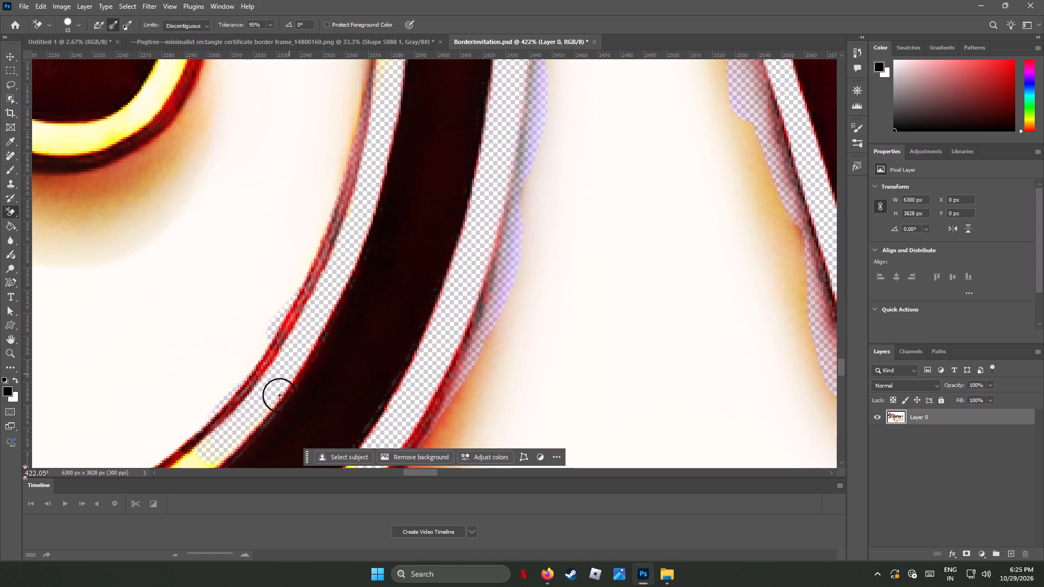
{"action": "left_click_drag", "start_coordinate": [279, 395], "coordinate": [243, 436]}
Erase the yellow outline along the outer edge of the large curl's lower-right bend, with parts of the dark shadow beside it.
{"action": "scroll", "coordinate": [383, 339], "scroll_direction": "down", "scroll_amount": 8}
{"action": "scroll", "coordinate": [382, 339], "scroll_direction": "up", "scroll_amount": 3}
{"action": "scroll", "coordinate": [382, 339], "scroll_direction": "down", "scroll_amount": 6}
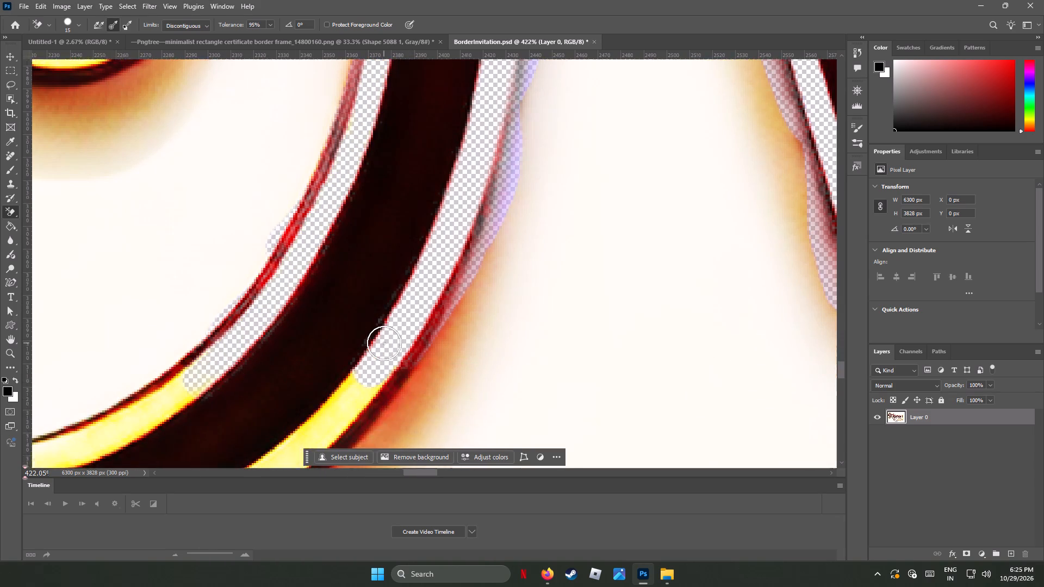
{"action": "scroll", "coordinate": [384, 343], "scroll_direction": "down", "scroll_amount": 5}
{"action": "scroll", "coordinate": [388, 344], "scroll_direction": "up", "scroll_amount": 1}
{"action": "scroll", "coordinate": [388, 344], "scroll_direction": "down", "scroll_amount": 3}
{"action": "scroll", "coordinate": [388, 344], "scroll_direction": "up", "scroll_amount": 2}
{"action": "scroll", "coordinate": [388, 344], "scroll_direction": "down", "scroll_amount": 3}
{"action": "left_click_drag", "start_coordinate": [352, 306], "coordinate": [357, 320]}
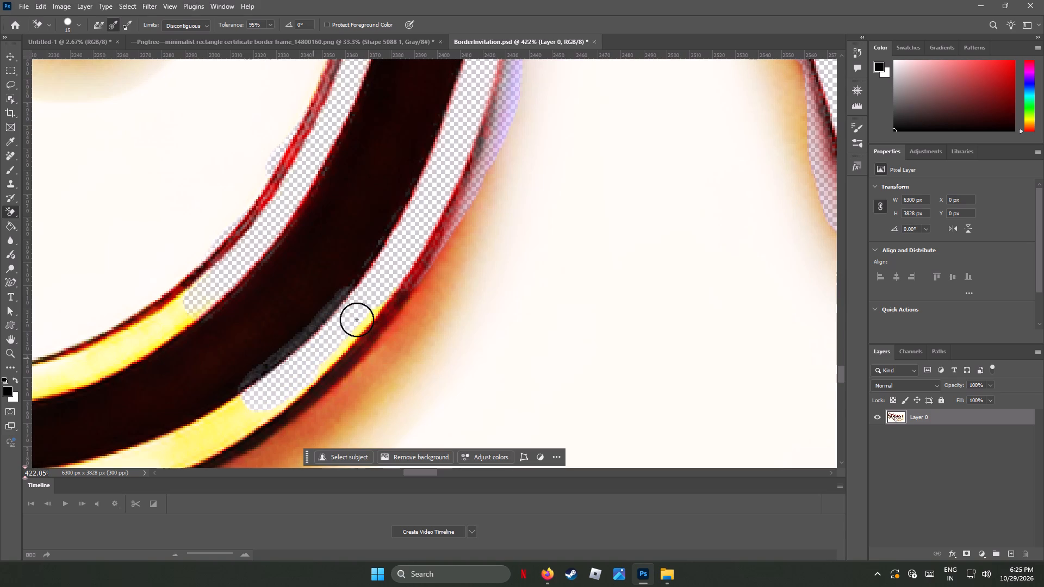
{"action": "left_click_drag", "start_coordinate": [357, 320], "coordinate": [172, 454]}
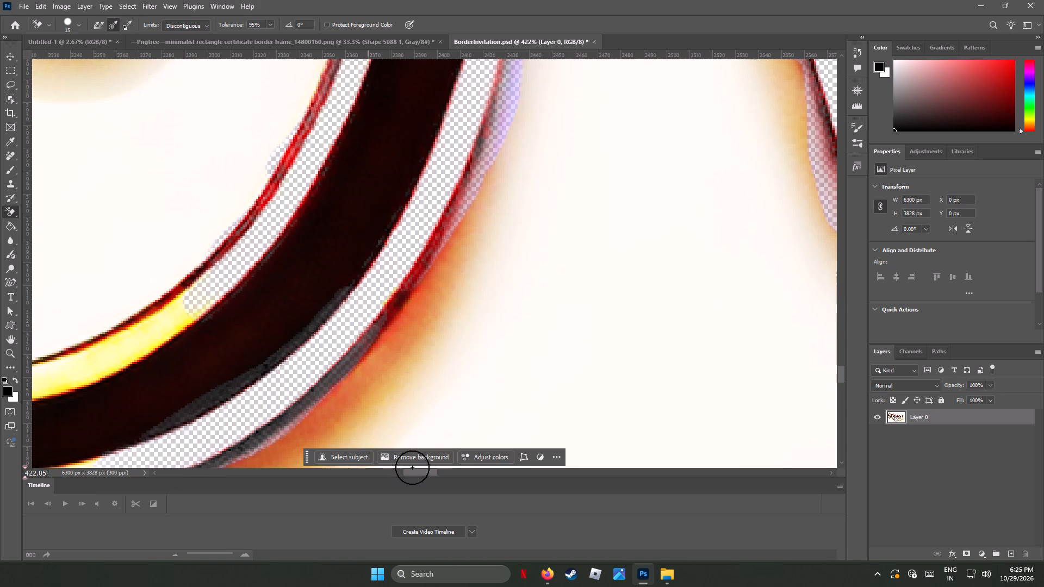
Erase the yellow outline along the inner edge of the large curl's bottom arc, with bits of the adjoining cream.
{"action": "left_click_drag", "start_coordinate": [419, 471], "coordinate": [405, 471]}
{"action": "left_click_drag", "start_coordinate": [535, 311], "coordinate": [414, 375]}
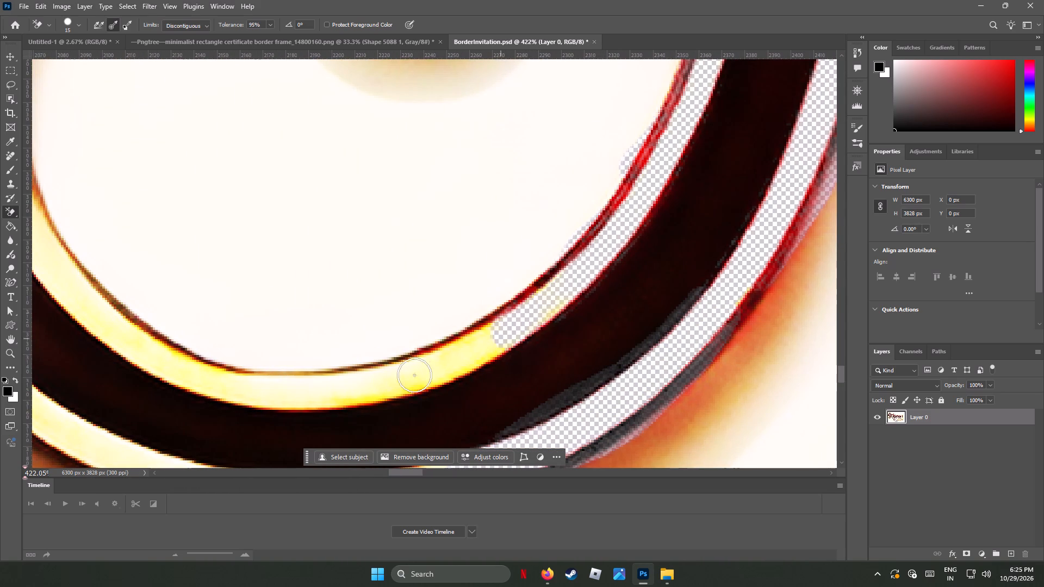
{"action": "left_click_drag", "start_coordinate": [414, 375], "coordinate": [295, 401]}
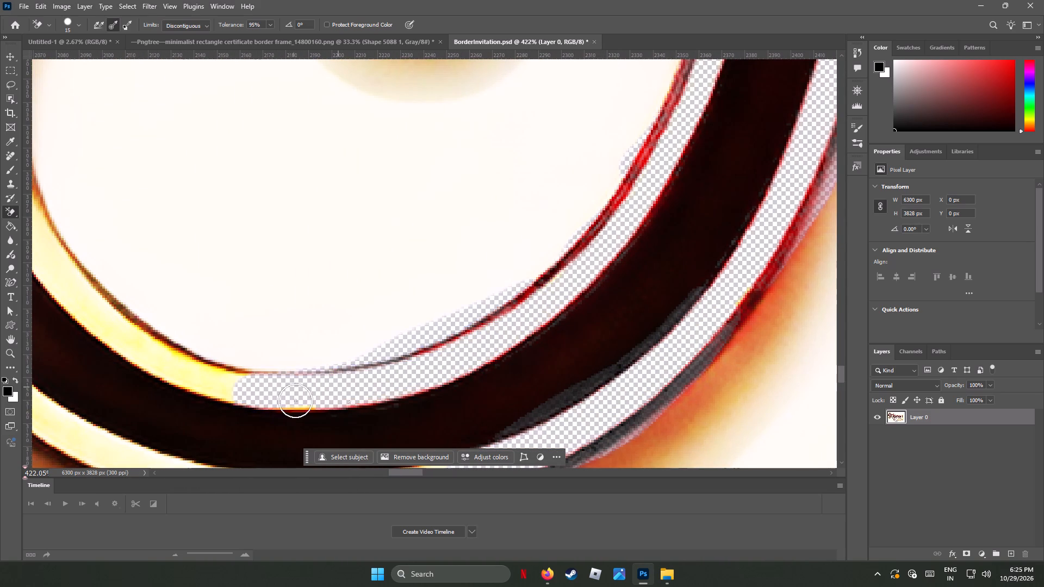
{"action": "left_click_drag", "start_coordinate": [295, 401], "coordinate": [138, 326]}
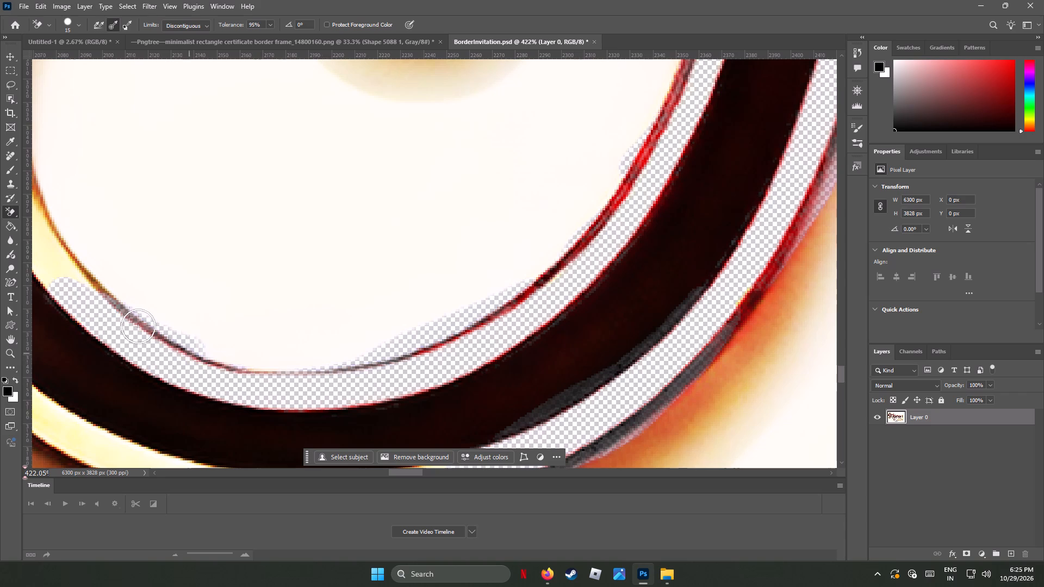
{"action": "left_click_drag", "start_coordinate": [138, 326], "coordinate": [257, 388]}
Erase the yellow outline along the outer edge of the large curl's bottom arc and thin the brown shadow below it.
{"action": "scroll", "coordinate": [355, 363], "scroll_direction": "down", "scroll_amount": 1}
{"action": "scroll", "coordinate": [357, 363], "scroll_direction": "up", "scroll_amount": 3}
{"action": "scroll", "coordinate": [357, 363], "scroll_direction": "down", "scroll_amount": 7}
{"action": "scroll", "coordinate": [358, 365], "scroll_direction": "up", "scroll_amount": 5}
{"action": "scroll", "coordinate": [358, 365], "scroll_direction": "down", "scroll_amount": 6}
{"action": "scroll", "coordinate": [359, 370], "scroll_direction": "up", "scroll_amount": 3}
{"action": "scroll", "coordinate": [359, 370], "scroll_direction": "down", "scroll_amount": 1}
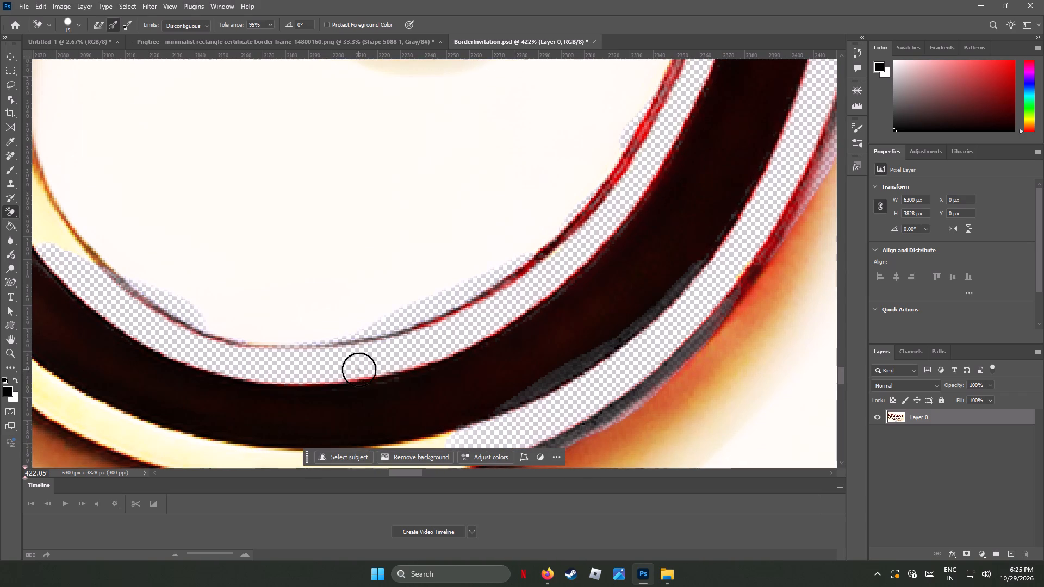
{"action": "scroll", "coordinate": [361, 368], "scroll_direction": "down", "scroll_amount": 10}
{"action": "scroll", "coordinate": [362, 369], "scroll_direction": "up", "scroll_amount": 1}
{"action": "left_click_drag", "start_coordinate": [426, 369], "coordinate": [394, 369]}
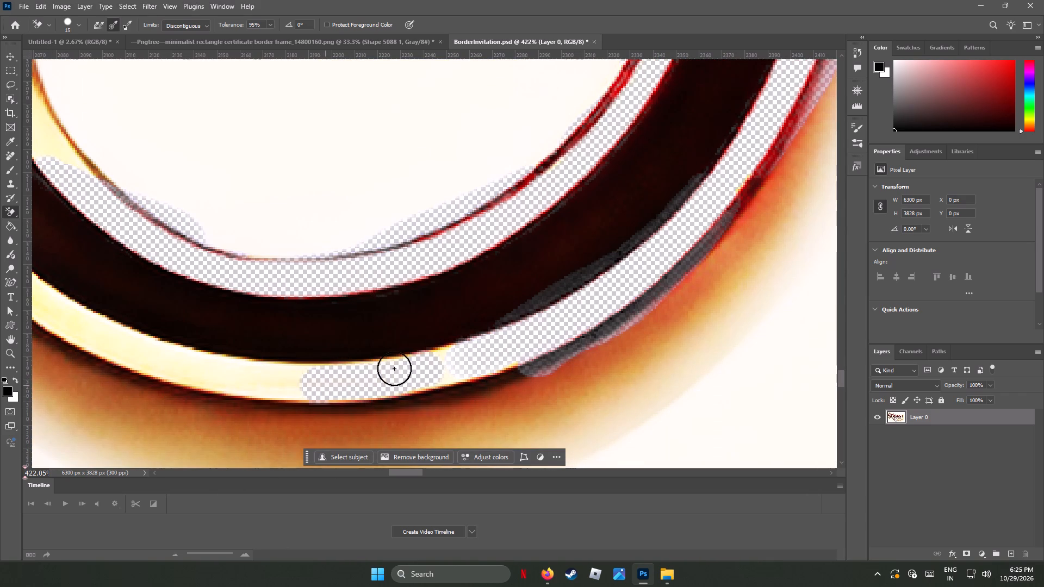
{"action": "left_click_drag", "start_coordinate": [394, 369], "coordinate": [82, 344]}
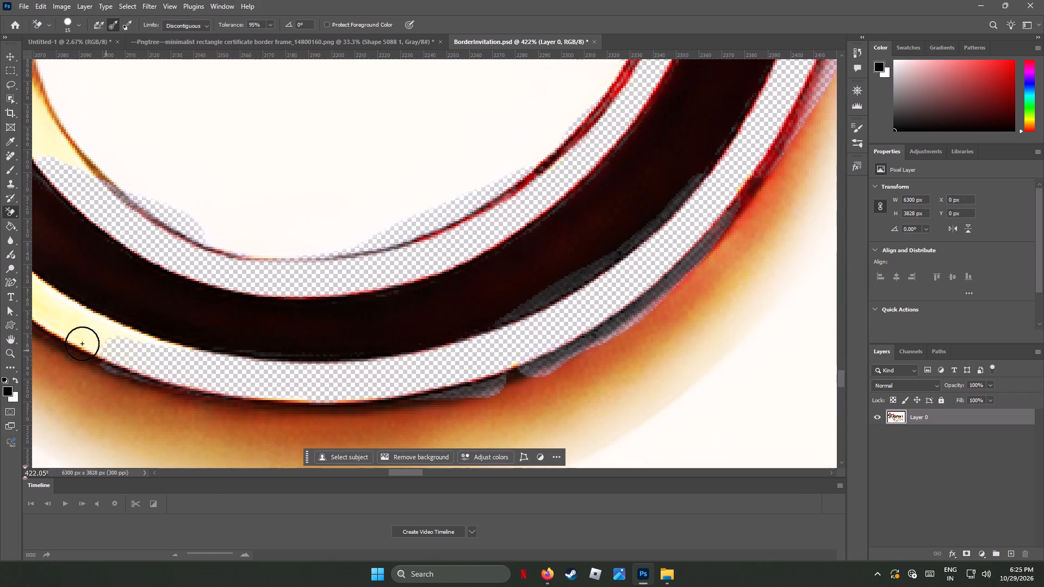
{"action": "left_click_drag", "start_coordinate": [82, 344], "coordinate": [60, 335]}
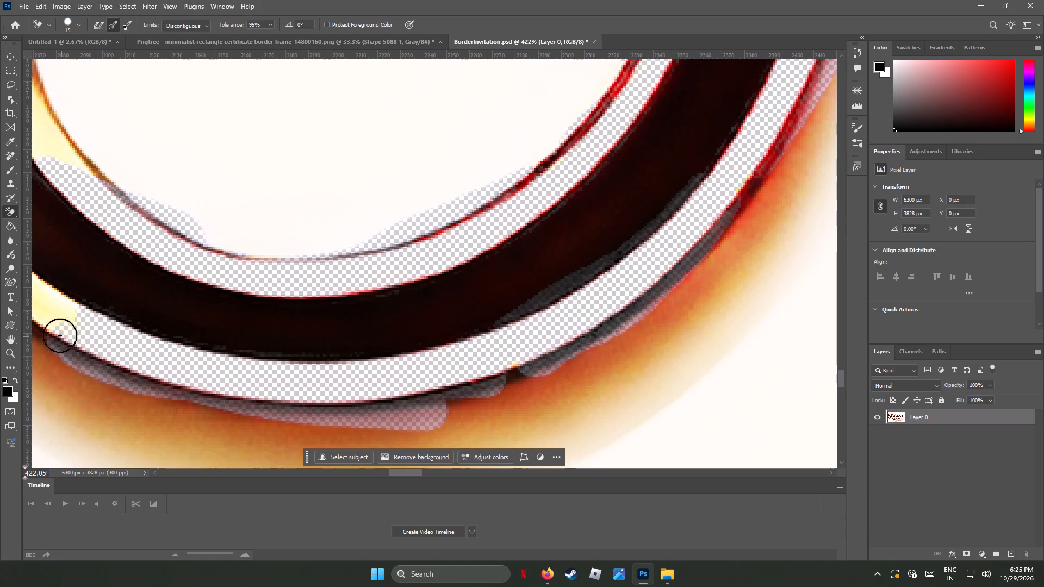
{"action": "left_click_drag", "start_coordinate": [60, 335], "coordinate": [39, 301]}
Erase the yellow outline along the outer edge of the large curl's lower-left bend and up its left side, with some adjoining shadow.
{"action": "left_click_drag", "start_coordinate": [415, 471], "coordinate": [399, 467]}
{"action": "scroll", "coordinate": [454, 394], "scroll_direction": "down", "scroll_amount": 1}
{"action": "scroll", "coordinate": [454, 394], "scroll_direction": "up", "scroll_amount": 3}
{"action": "scroll", "coordinate": [454, 394], "scroll_direction": "down", "scroll_amount": 1}
{"action": "scroll", "coordinate": [454, 394], "scroll_direction": "up", "scroll_amount": 7}
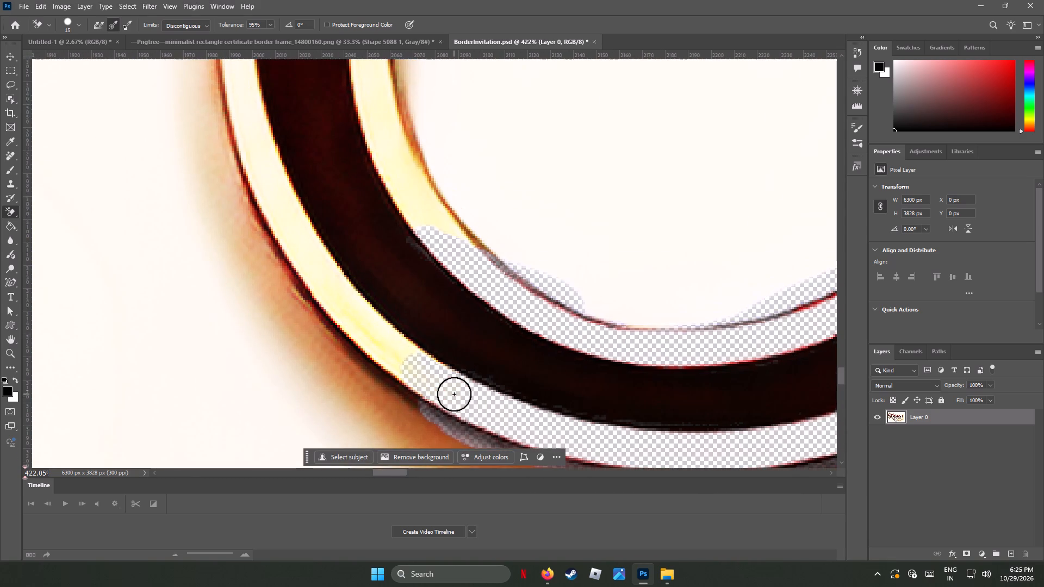
{"action": "scroll", "coordinate": [454, 394], "scroll_direction": "up", "scroll_amount": 4}
{"action": "left_click_drag", "start_coordinate": [359, 346], "coordinate": [415, 394]}
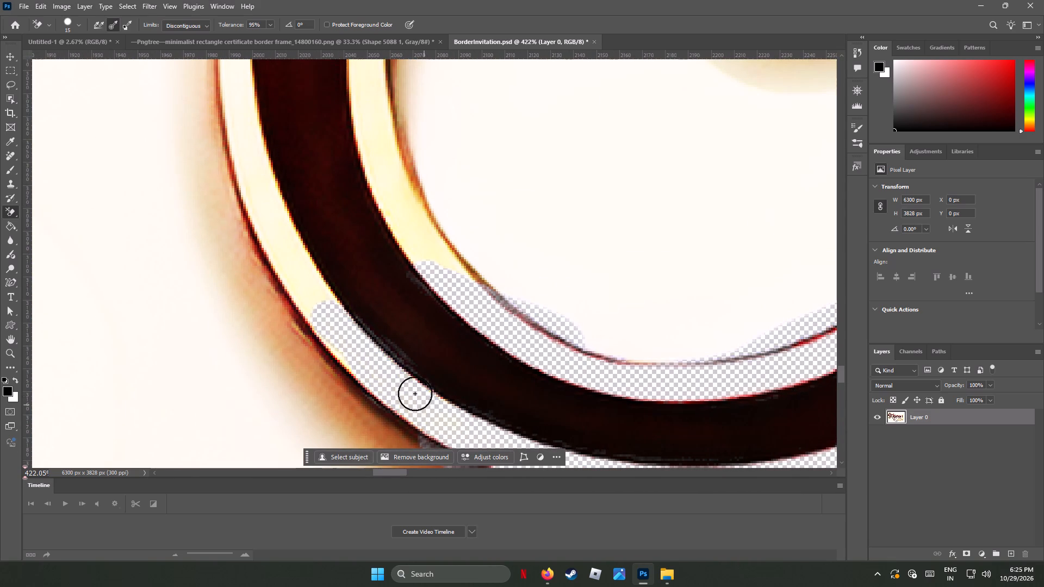
{"action": "left_click_drag", "start_coordinate": [415, 394], "coordinate": [240, 76]}
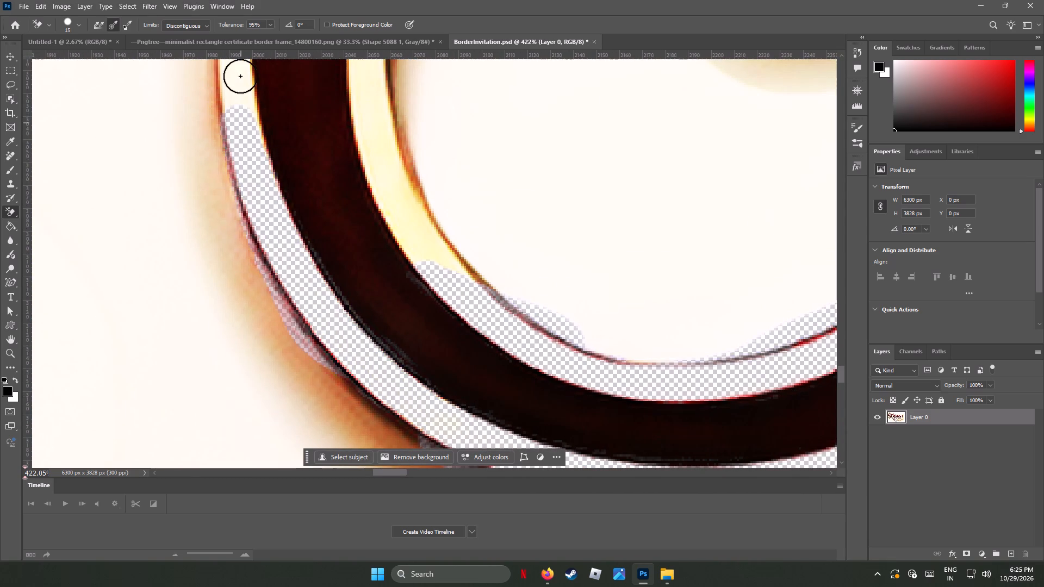
{"action": "left_click_drag", "start_coordinate": [240, 76], "coordinate": [275, 221]}
Erase the yellow outline along the inner edge of the large curl's lower-left bend, with parts of the adjoining cream.
{"action": "left_click_drag", "start_coordinate": [461, 278], "coordinate": [378, 174]}
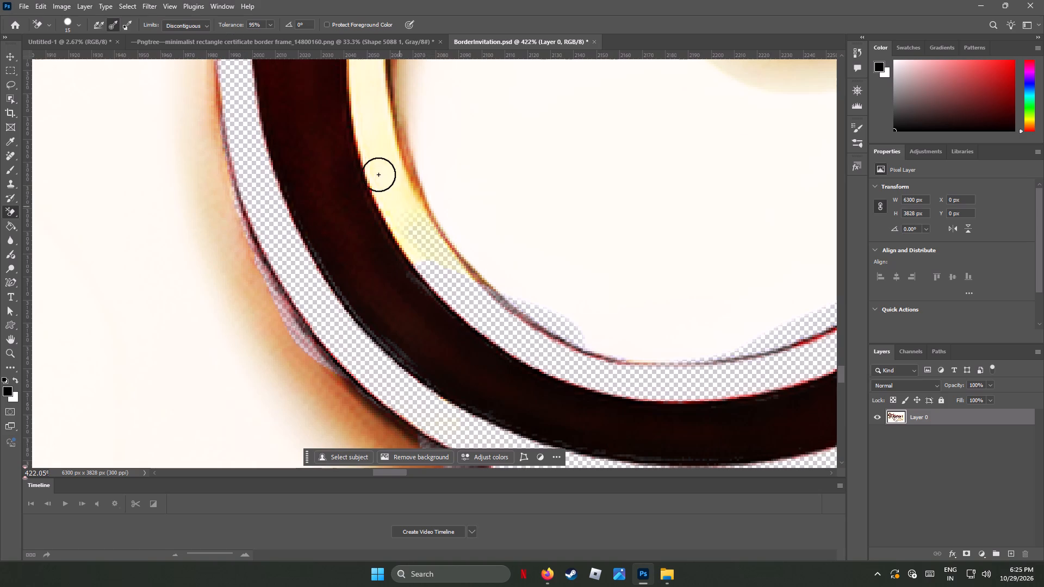
{"action": "left_click_drag", "start_coordinate": [378, 174], "coordinate": [372, 164]}
{"action": "left_click_drag", "start_coordinate": [377, 173], "coordinate": [424, 218]}
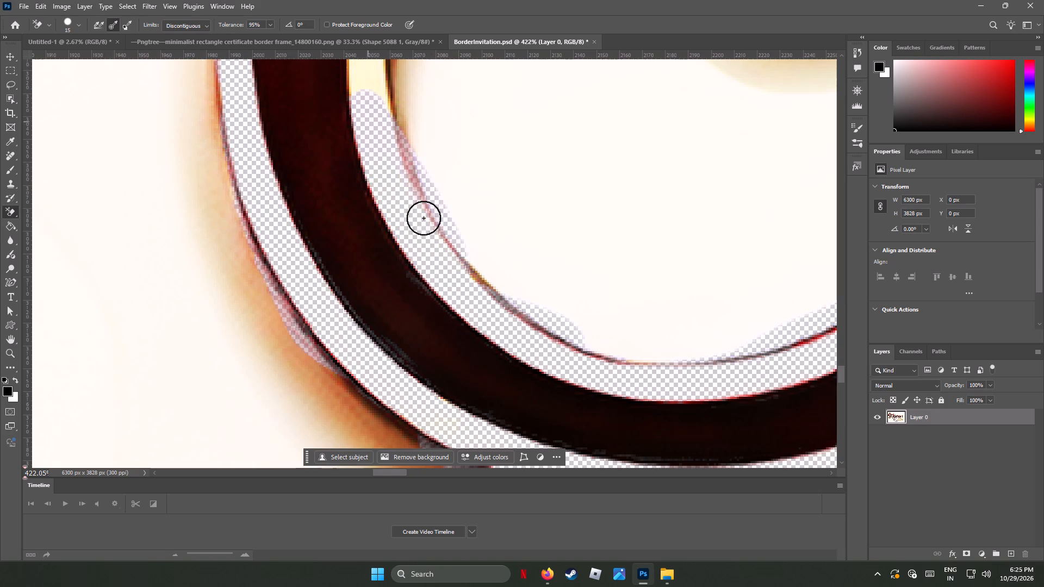
{"action": "left_click_drag", "start_coordinate": [424, 218], "coordinate": [425, 239]}
{"action": "left_click_drag", "start_coordinate": [386, 166], "coordinate": [366, 145]}
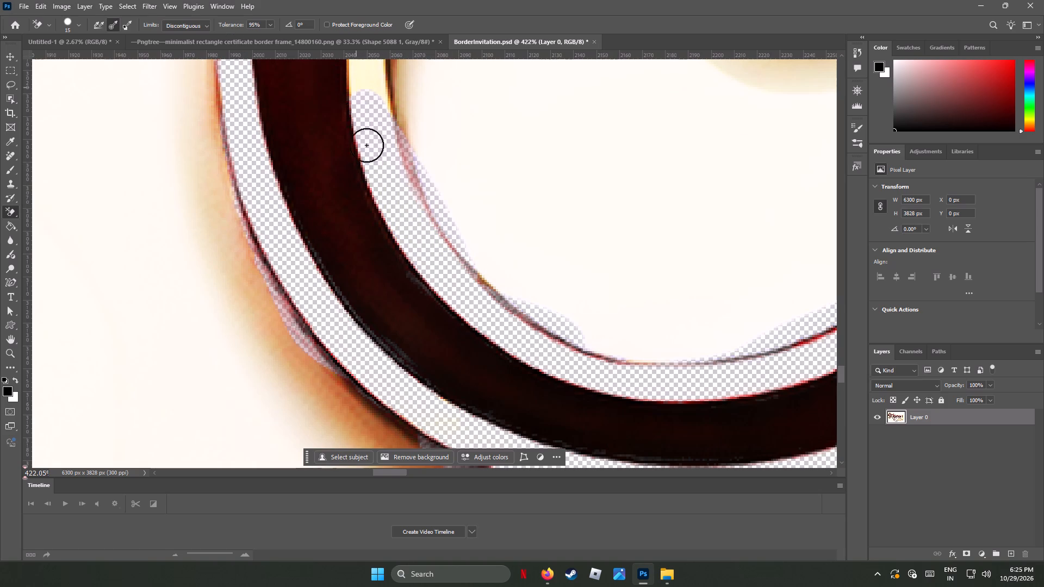
{"action": "left_click_drag", "start_coordinate": [366, 145], "coordinate": [372, 158]}
Erase the yellow outline on both edges of the large curl's upper-left stroke and thin the shadow along its inner edge.
{"action": "scroll", "coordinate": [376, 154], "scroll_direction": "up", "scroll_amount": 13}
{"action": "scroll", "coordinate": [376, 154], "scroll_direction": "down", "scroll_amount": 2}
{"action": "scroll", "coordinate": [376, 154], "scroll_direction": "up", "scroll_amount": 8}
{"action": "scroll", "coordinate": [376, 154], "scroll_direction": "down", "scroll_amount": 1}
{"action": "scroll", "coordinate": [376, 154], "scroll_direction": "up", "scroll_amount": 2}
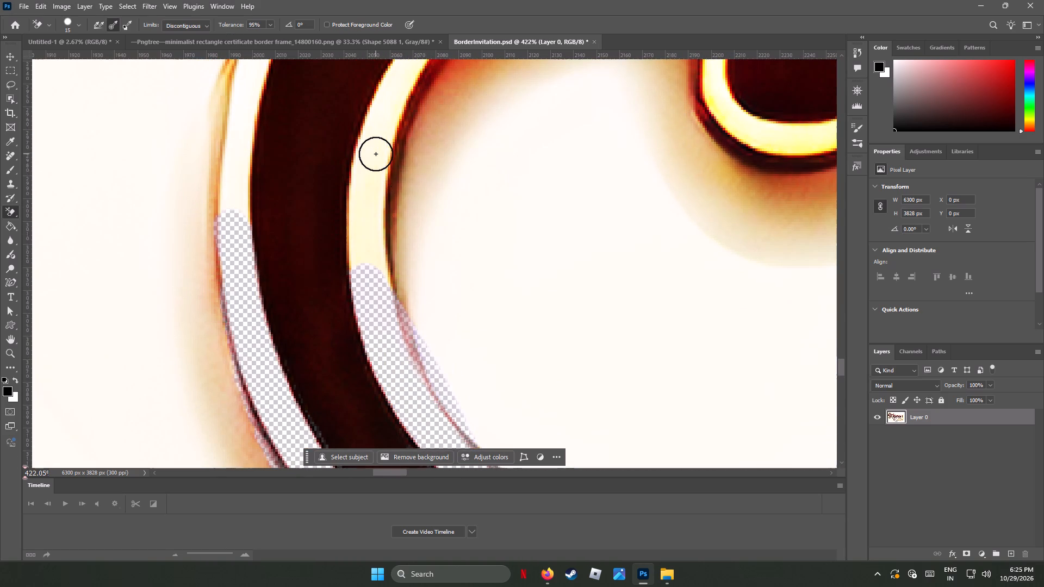
{"action": "left_click_drag", "start_coordinate": [369, 192], "coordinate": [406, 84]}
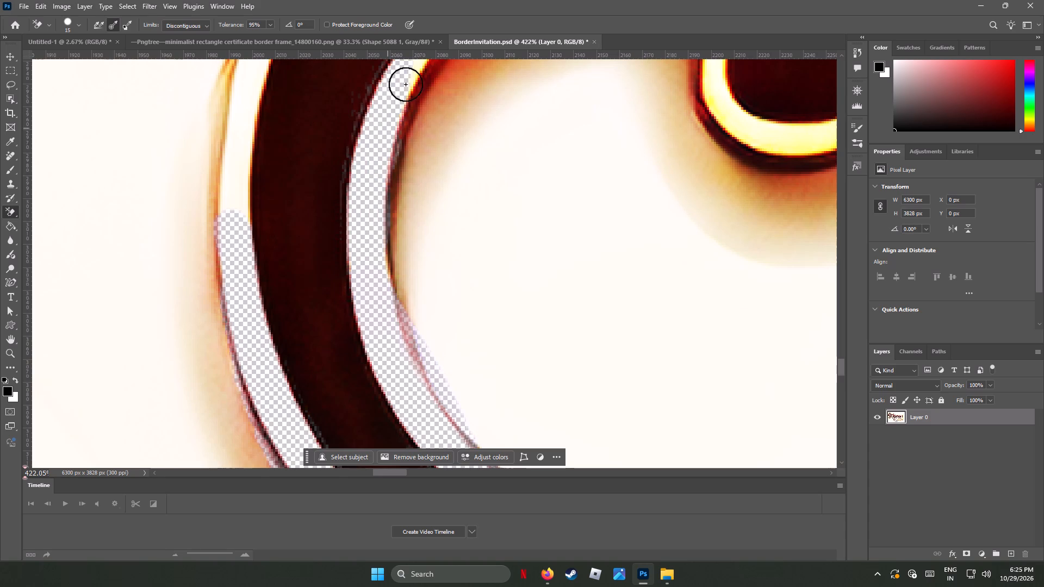
{"action": "left_click_drag", "start_coordinate": [406, 84], "coordinate": [387, 220]}
{"action": "left_click_drag", "start_coordinate": [239, 137], "coordinate": [241, 75]}
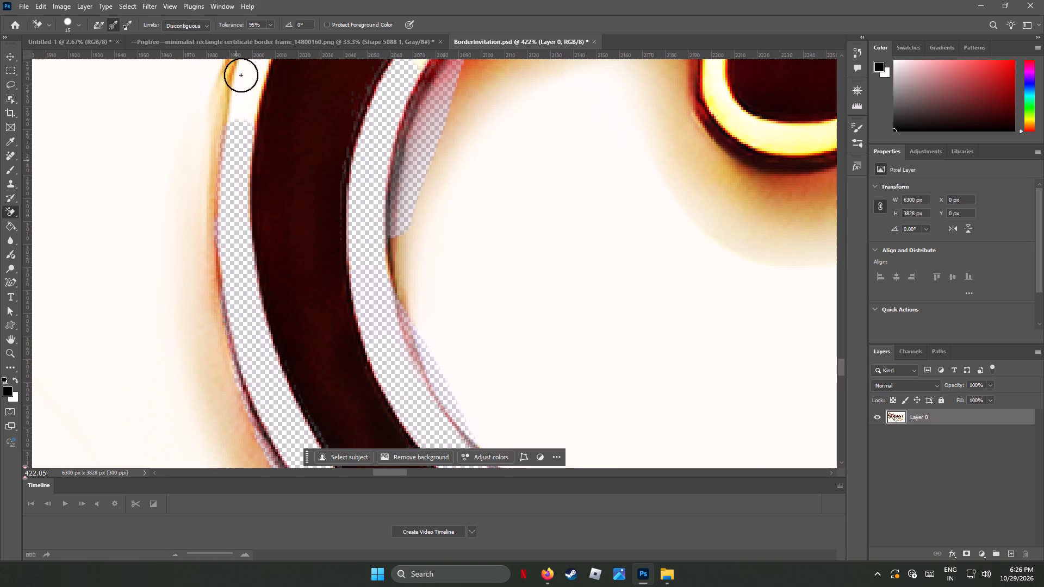
{"action": "left_click_drag", "start_coordinate": [241, 75], "coordinate": [246, 164]}
Erase the yellow outline beneath the large curl's rounded tip and along the inner edge of its top arch, thinning the adjoining shadow.
{"action": "left_click_drag", "start_coordinate": [814, 141], "coordinate": [733, 132]}
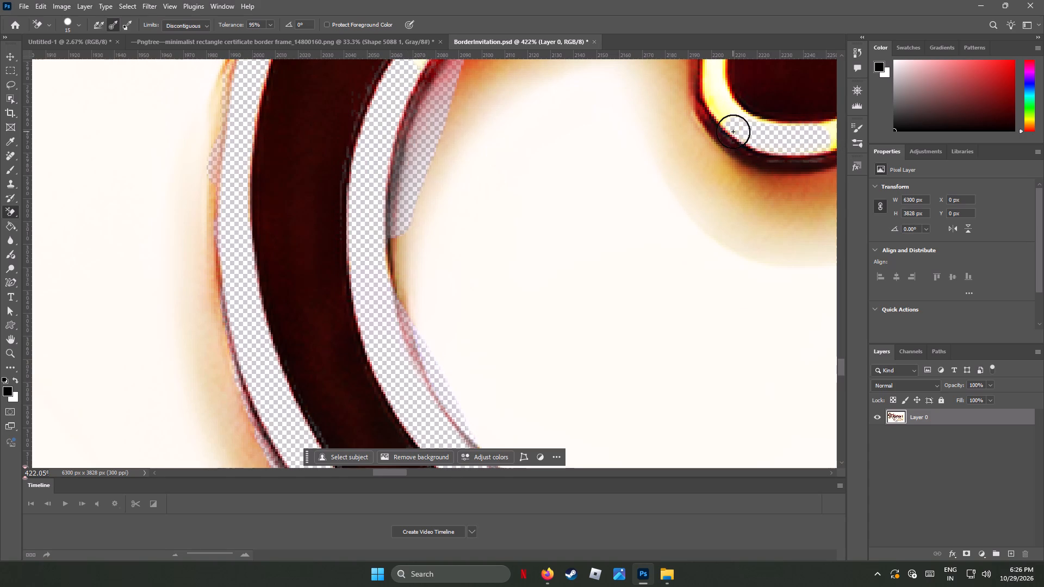
{"action": "left_click_drag", "start_coordinate": [733, 132], "coordinate": [691, 62]}
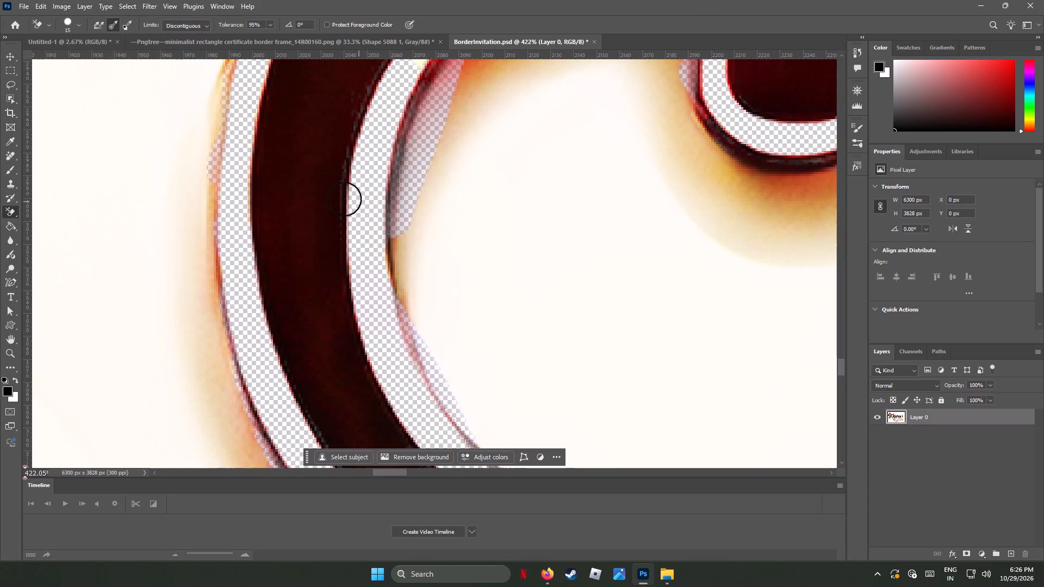
{"action": "scroll", "coordinate": [328, 176], "scroll_direction": "up", "scroll_amount": 3}
{"action": "scroll", "coordinate": [333, 173], "scroll_direction": "down", "scroll_amount": 2}
{"action": "scroll", "coordinate": [340, 174], "scroll_direction": "up", "scroll_amount": 15}
{"action": "scroll", "coordinate": [401, 195], "scroll_direction": "up", "scroll_amount": 6}
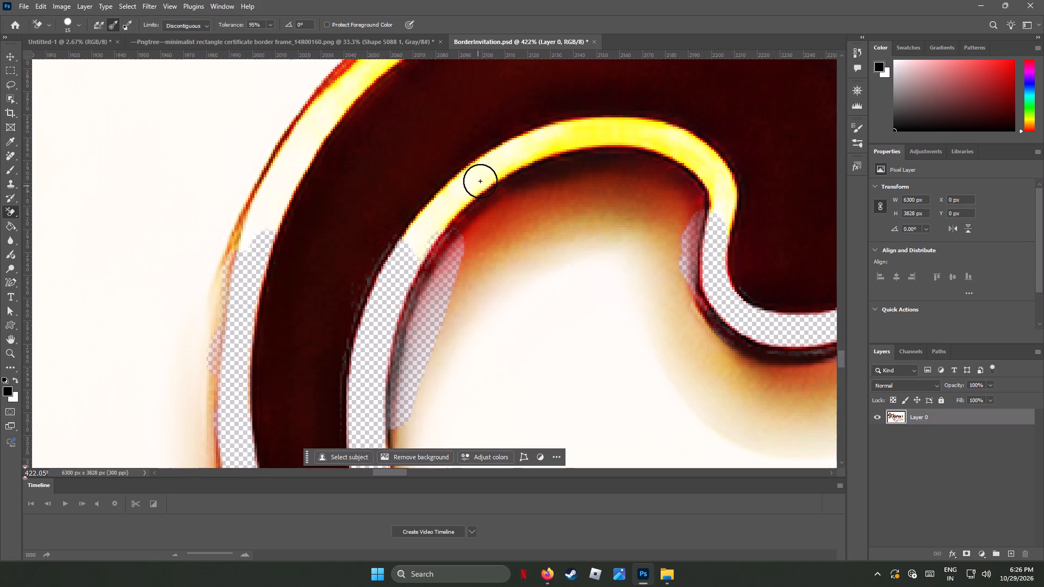
{"action": "left_click_drag", "start_coordinate": [483, 173], "coordinate": [591, 122]}
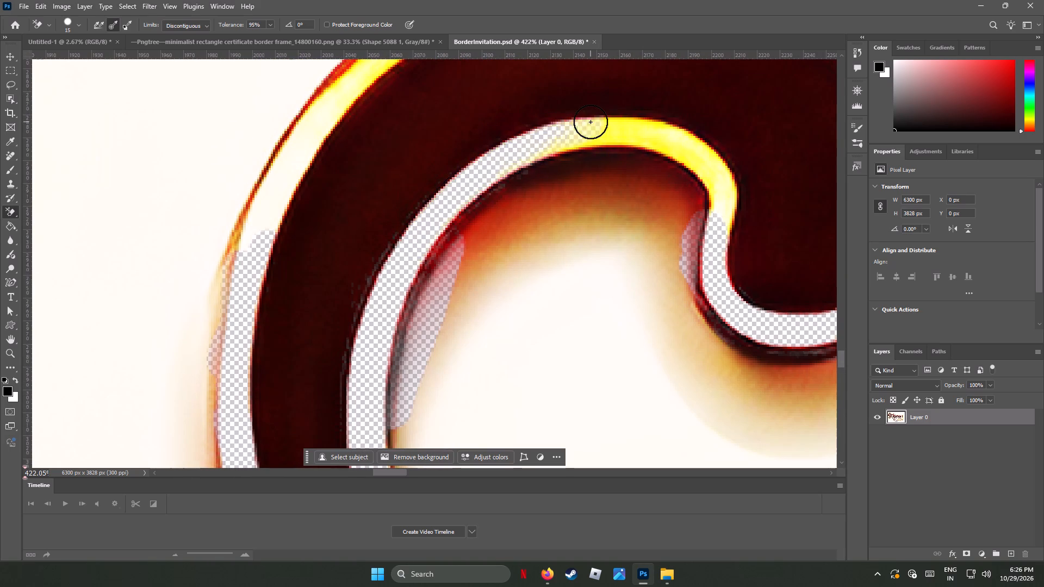
{"action": "left_click_drag", "start_coordinate": [591, 122], "coordinate": [540, 139]}
{"action": "left_click_drag", "start_coordinate": [661, 140], "coordinate": [632, 130]}
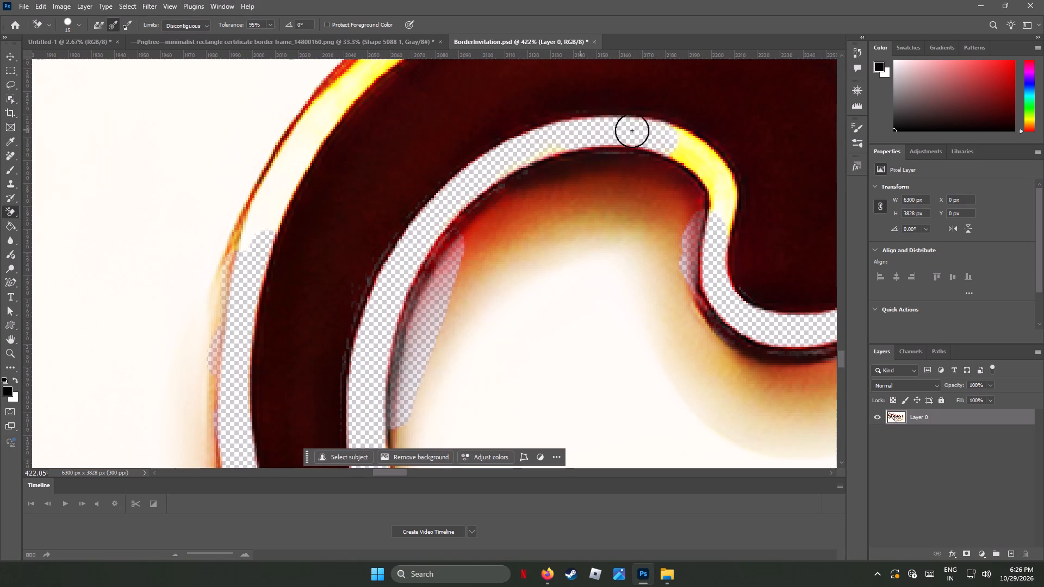
{"action": "left_click_drag", "start_coordinate": [632, 130], "coordinate": [407, 241]}
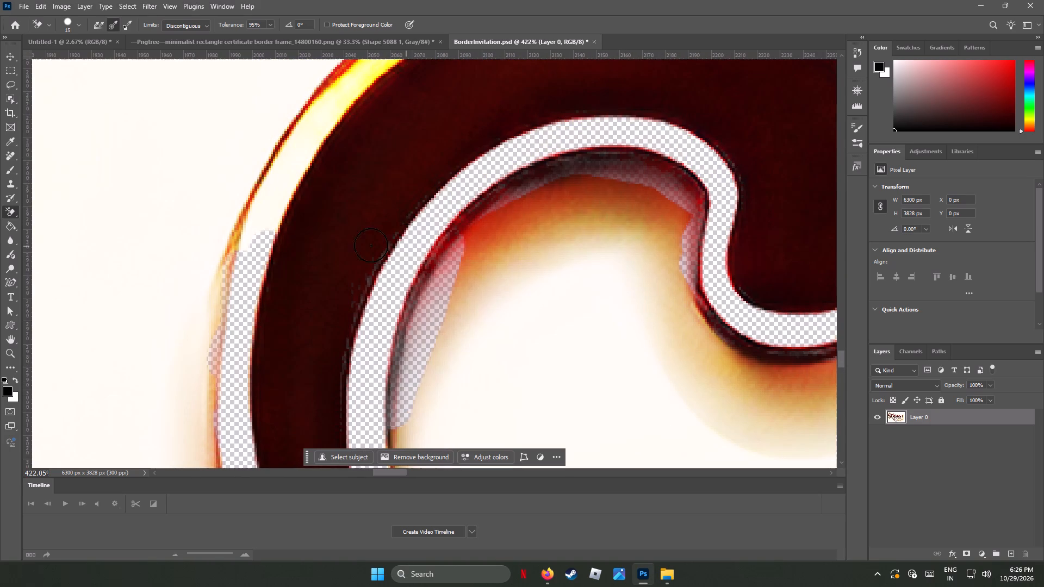
Erase the yellow outline along the outer edge of the large curl's top arch, with patches of the parchment outside it.
{"action": "left_click_drag", "start_coordinate": [333, 103], "coordinate": [363, 31]}
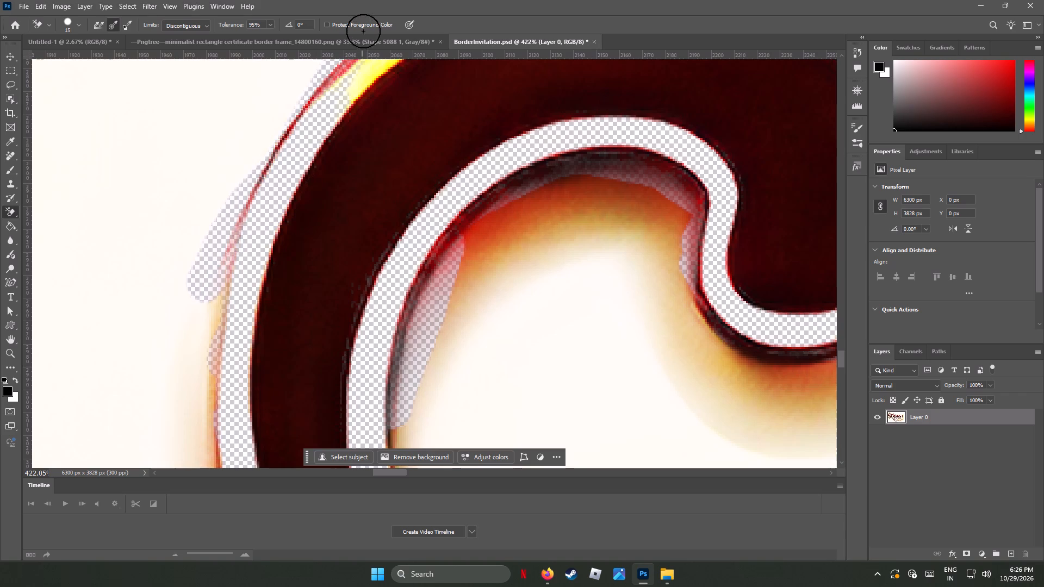
{"action": "left_click_drag", "start_coordinate": [363, 31], "coordinate": [396, 151]}
{"action": "scroll", "coordinate": [408, 143], "scroll_direction": "up", "scroll_amount": 9}
{"action": "middle_click", "coordinate": [408, 143]}
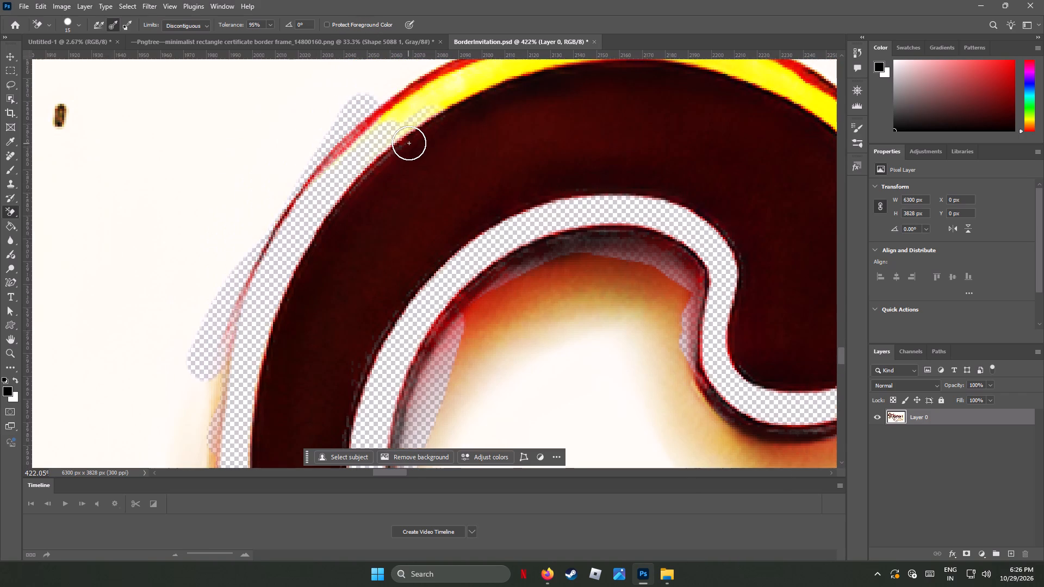
{"action": "scroll", "coordinate": [409, 143], "scroll_direction": "up", "scroll_amount": 5}
{"action": "left_click_drag", "start_coordinate": [465, 124], "coordinate": [394, 159]}
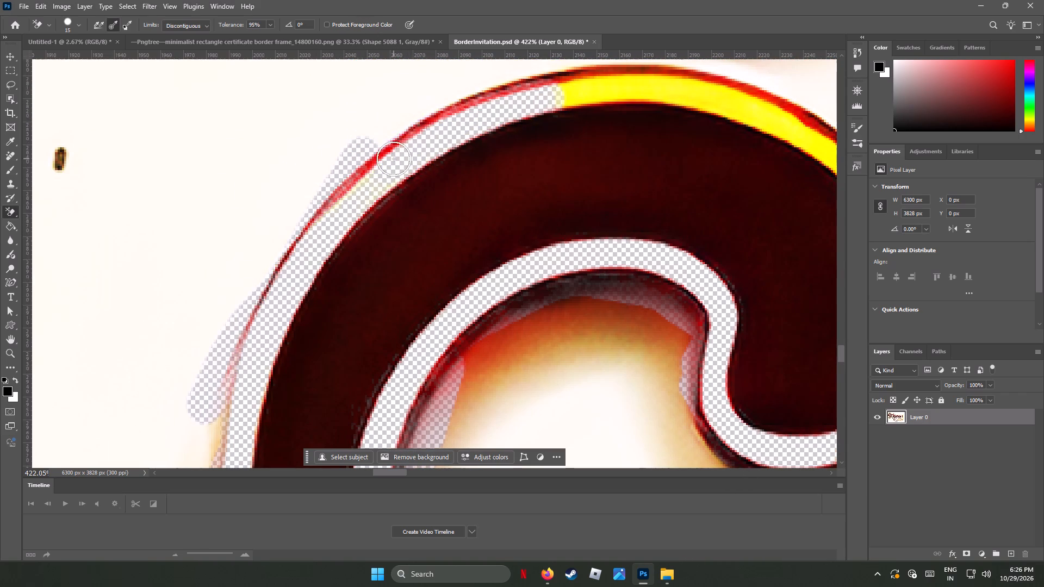
{"action": "left_click_drag", "start_coordinate": [394, 159], "coordinate": [557, 95]}
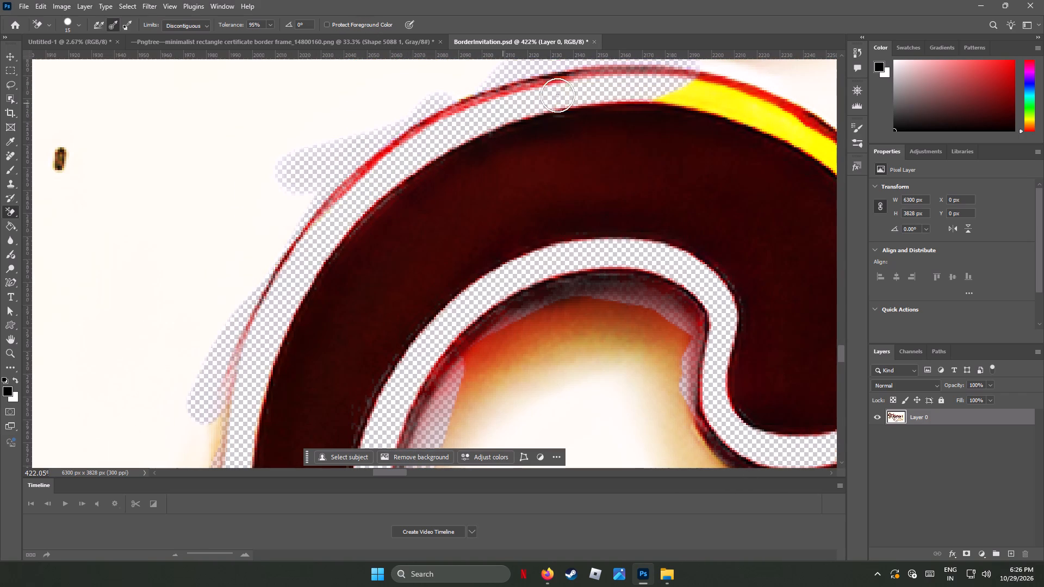
{"action": "left_click_drag", "start_coordinate": [557, 95], "coordinate": [725, 113]}
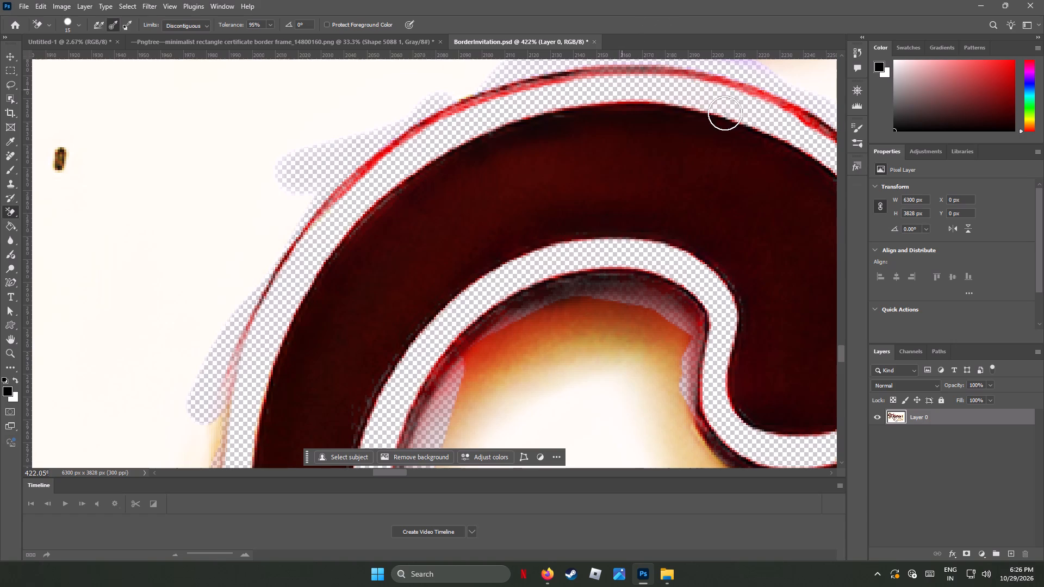
Erase the yellow outline down the outer right side of the large curl and around the bottom of its rounded tip.
{"action": "left_click_drag", "start_coordinate": [725, 113], "coordinate": [735, 231]}
{"action": "left_click_drag", "start_coordinate": [387, 471], "coordinate": [401, 473]}
{"action": "left_click_drag", "start_coordinate": [552, 192], "coordinate": [579, 221]}
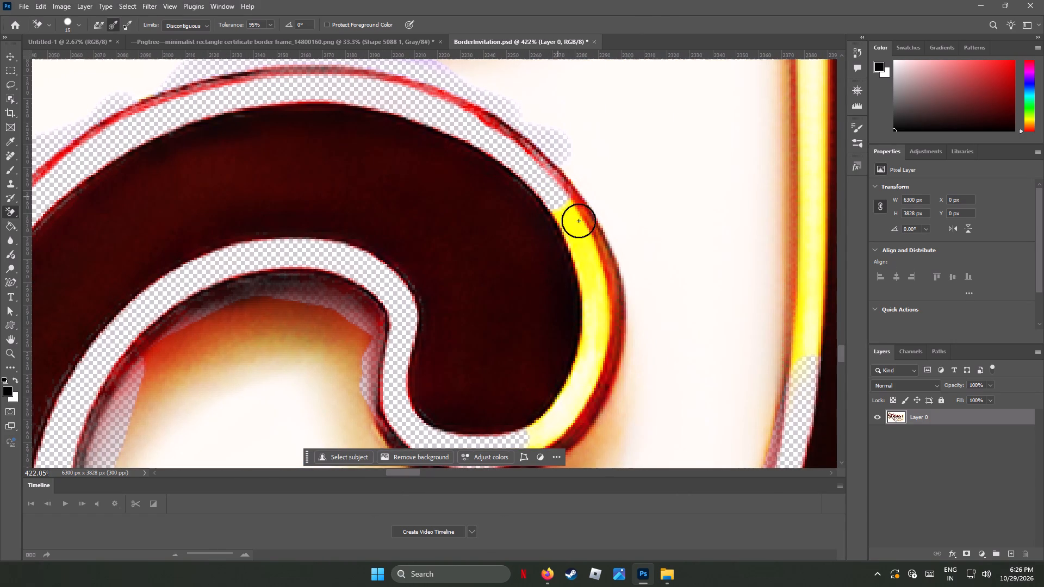
{"action": "left_click_drag", "start_coordinate": [579, 221], "coordinate": [602, 373]}
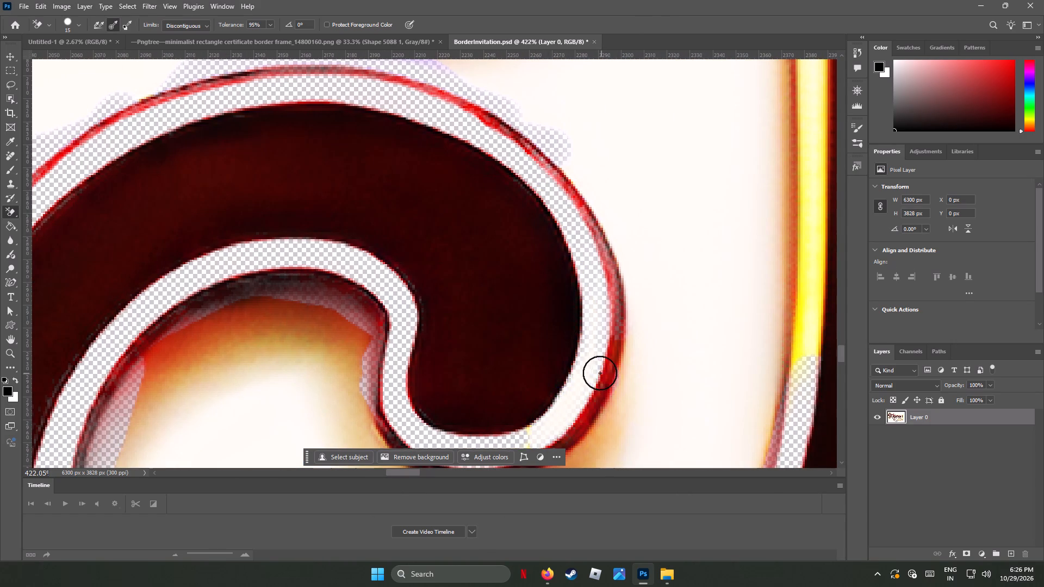
{"action": "left_click_drag", "start_coordinate": [583, 379], "coordinate": [608, 343]}
{"action": "left_click_drag", "start_coordinate": [598, 307], "coordinate": [602, 323]}
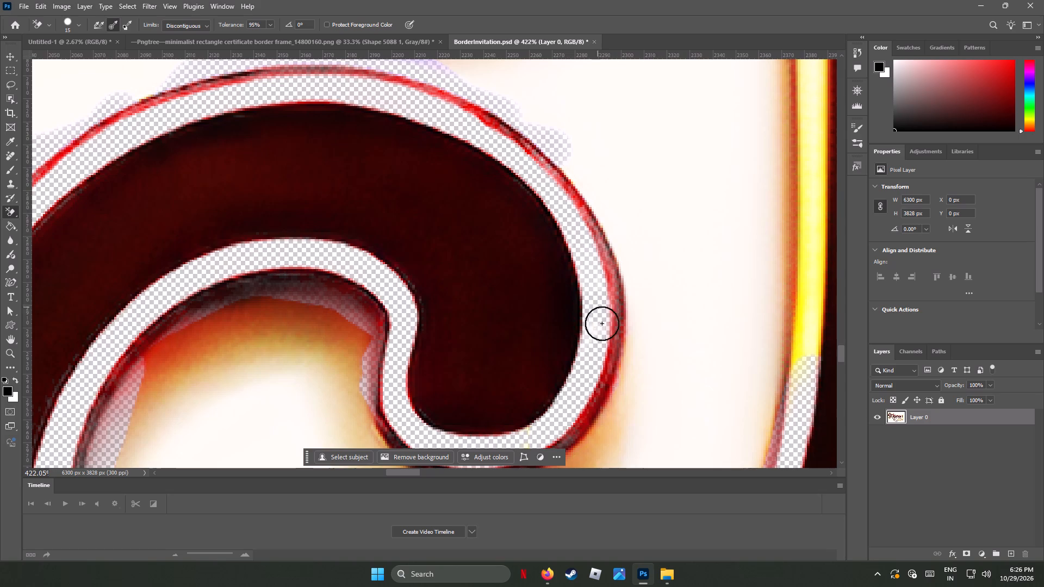
{"action": "left_click_drag", "start_coordinate": [602, 323], "coordinate": [530, 436]}
{"action": "left_click_drag", "start_coordinate": [582, 373], "coordinate": [525, 464]}
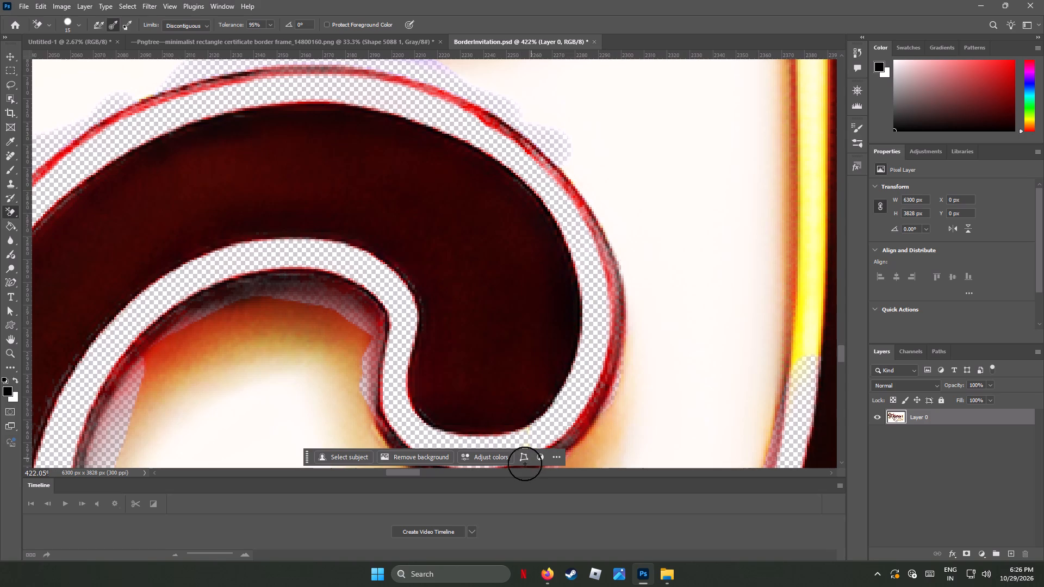
{"action": "left_click_drag", "start_coordinate": [525, 464], "coordinate": [494, 461]}
{"action": "left_click_drag", "start_coordinate": [550, 431], "coordinate": [392, 439]}
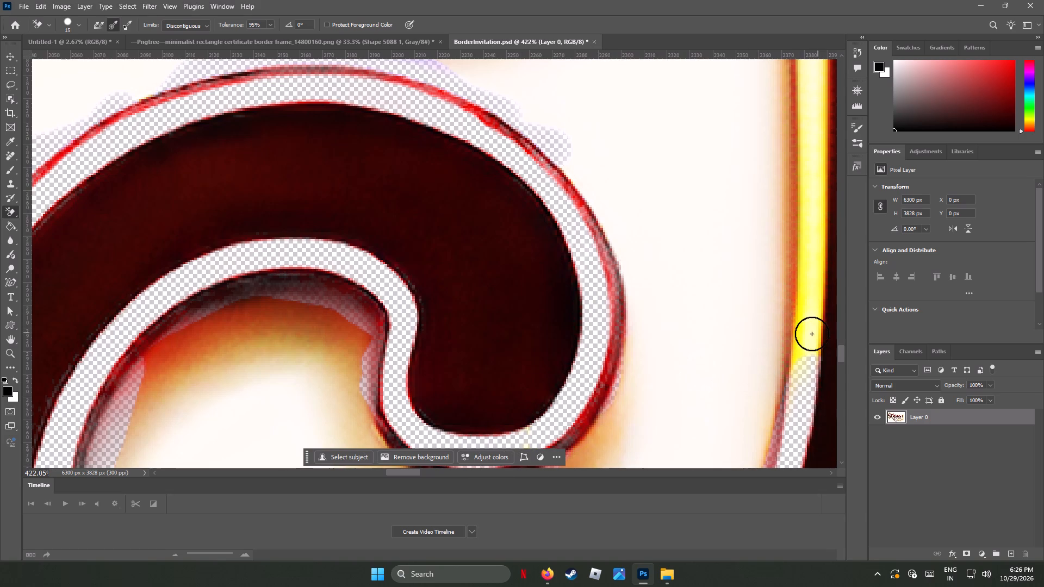
Erase the yellow outline up the left edge of the vertical stroke beside the large curl, with parts of the adjoining shadow.
{"action": "left_click_drag", "start_coordinate": [810, 327], "coordinate": [836, 81]}
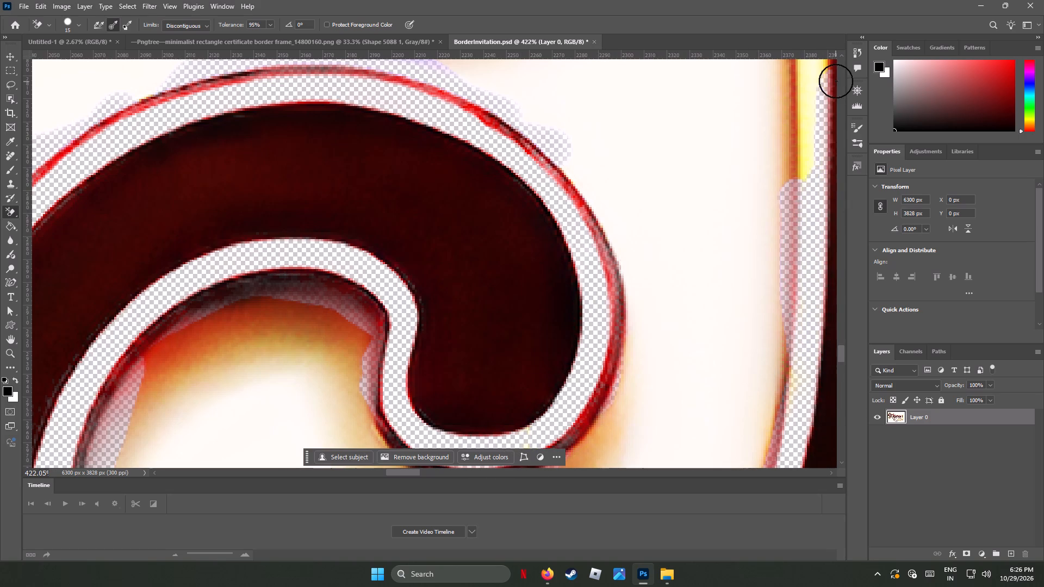
{"action": "left_click_drag", "start_coordinate": [836, 81], "coordinate": [845, 153]}
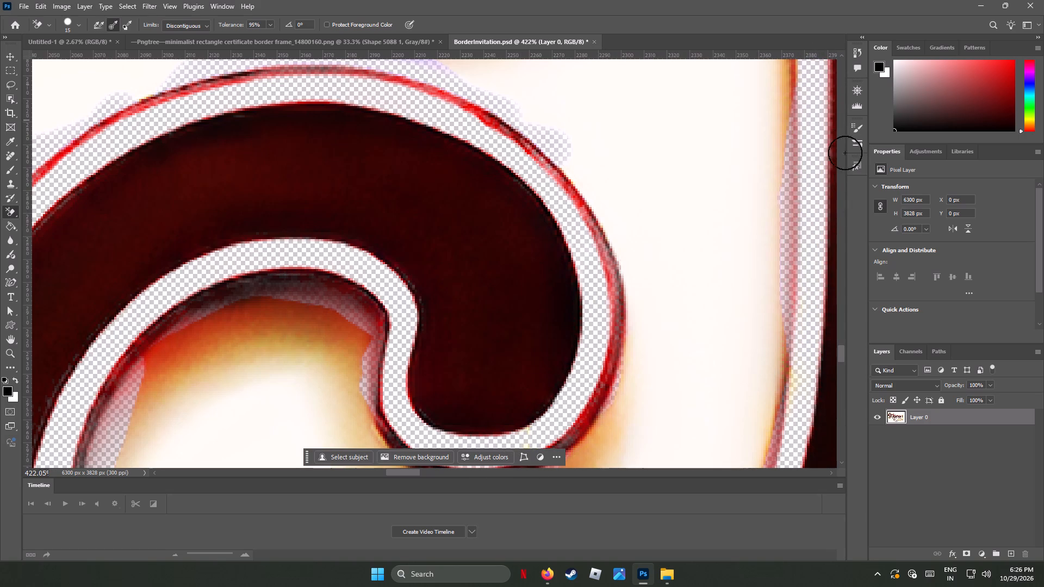
{"action": "left_click_drag", "start_coordinate": [845, 153], "coordinate": [845, 155]}
{"action": "scroll", "coordinate": [845, 155], "scroll_direction": "up", "scroll_amount": 3}
{"action": "scroll", "coordinate": [845, 155], "scroll_direction": "down", "scroll_amount": 1}
{"action": "scroll", "coordinate": [845, 155], "scroll_direction": "up", "scroll_amount": 12}
{"action": "scroll", "coordinate": [845, 155], "scroll_direction": "down", "scroll_amount": 4}
{"action": "scroll", "coordinate": [845, 155], "scroll_direction": "up", "scroll_amount": 4}
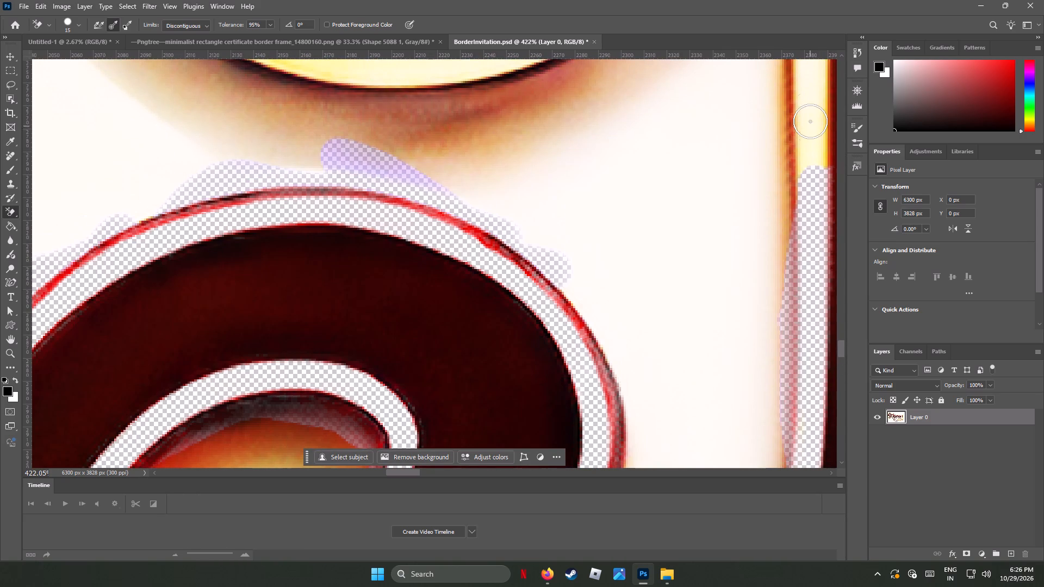
{"action": "left_click_drag", "start_coordinate": [815, 102], "coordinate": [792, 129]}
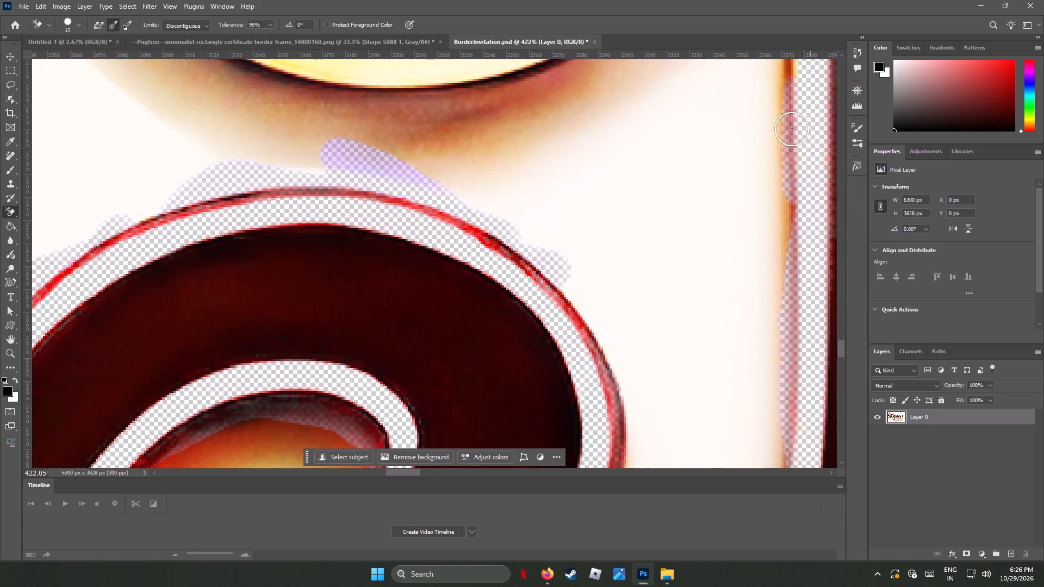
{"action": "left_click_drag", "start_coordinate": [792, 129], "coordinate": [768, 198]}
{"action": "scroll", "coordinate": [768, 199], "scroll_direction": "up", "scroll_amount": 11}
{"action": "scroll", "coordinate": [768, 199], "scroll_direction": "down", "scroll_amount": 1}
{"action": "scroll", "coordinate": [768, 199], "scroll_direction": "up", "scroll_amount": 4}
{"action": "scroll", "coordinate": [768, 199], "scroll_direction": "down", "scroll_amount": 1}
{"action": "scroll", "coordinate": [768, 199], "scroll_direction": "up", "scroll_amount": 3}
{"action": "scroll", "coordinate": [768, 199], "scroll_direction": "down", "scroll_amount": 1}
{"action": "scroll", "coordinate": [768, 199], "scroll_direction": "up", "scroll_amount": 2}
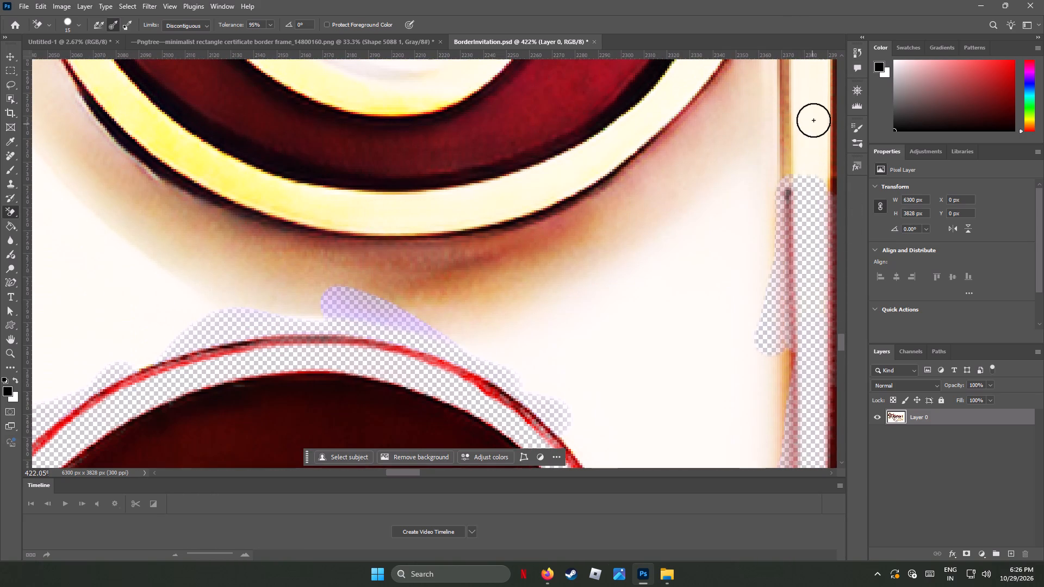
Erase more of the vertical stroke's outline, a parchment strip across to the maroon ring, and part of the ring's lower-right outer outline.
{"action": "left_click_drag", "start_coordinate": [813, 120], "coordinate": [573, 189]}
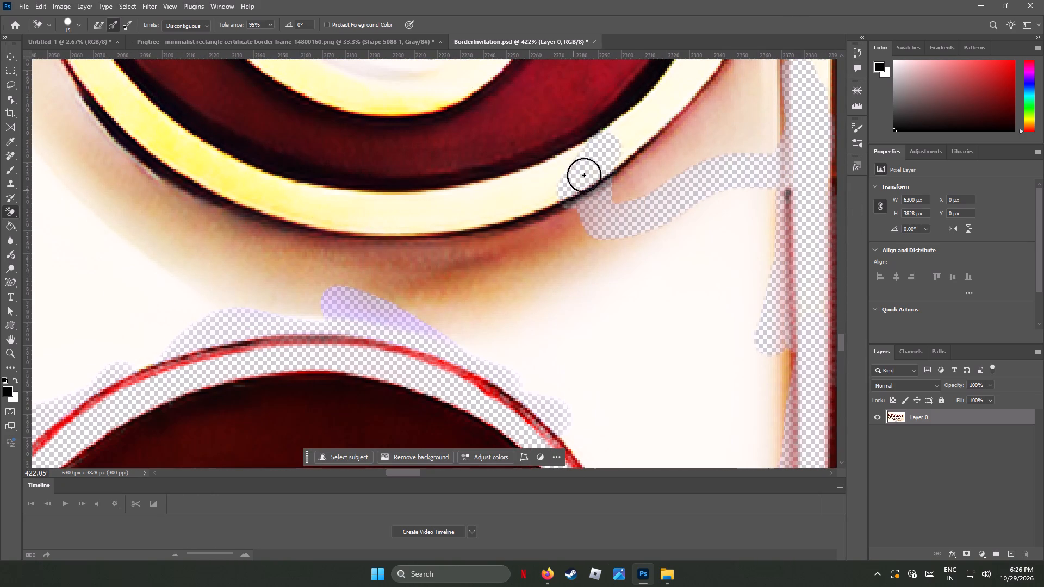
{"action": "left_click_drag", "start_coordinate": [584, 166], "coordinate": [466, 203]}
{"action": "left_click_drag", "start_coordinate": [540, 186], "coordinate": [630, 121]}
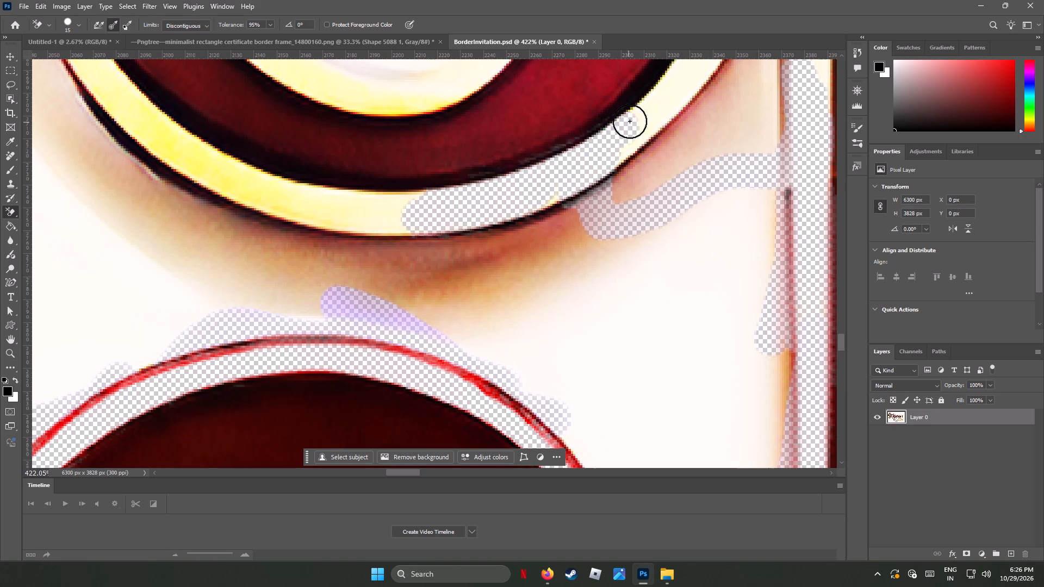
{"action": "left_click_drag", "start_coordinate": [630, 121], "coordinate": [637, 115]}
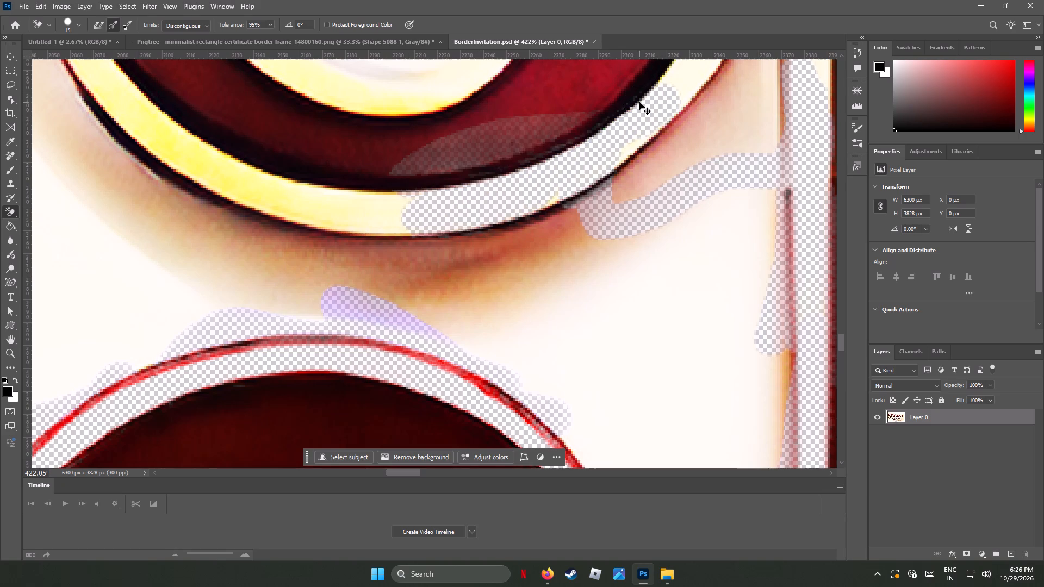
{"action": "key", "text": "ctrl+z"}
Erase the pale yellow outline along the outer edge of the maroon ring's bottom arc and up its lower-left side.
{"action": "left_click_drag", "start_coordinate": [551, 174], "coordinate": [561, 161]}
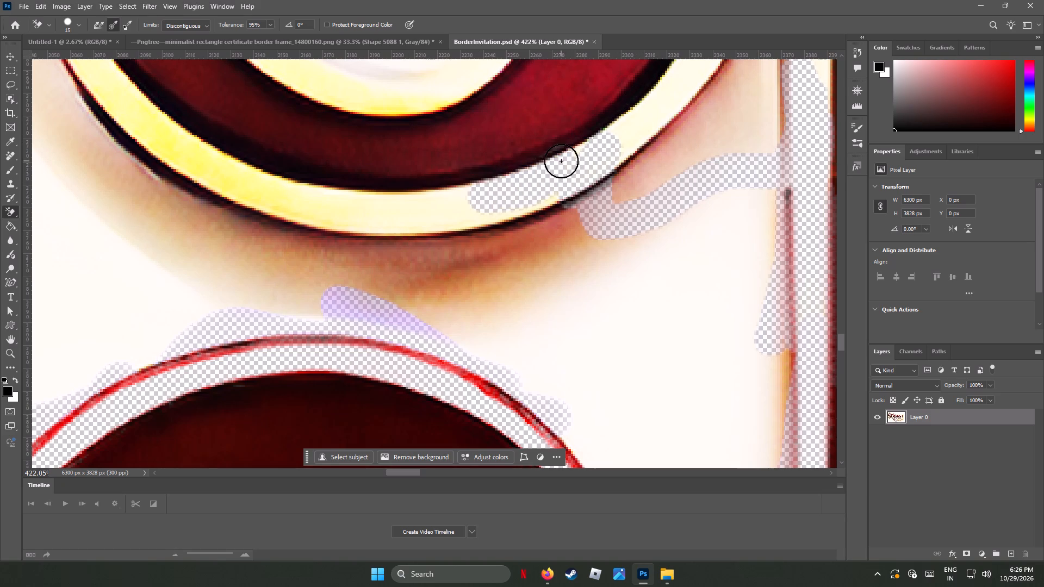
{"action": "left_click_drag", "start_coordinate": [561, 161], "coordinate": [386, 214]}
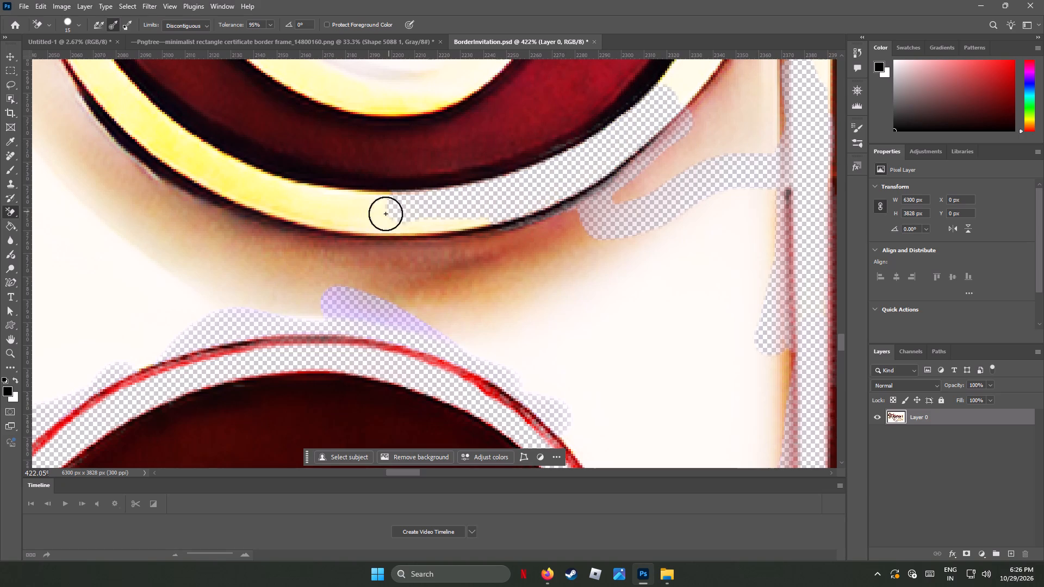
{"action": "left_click_drag", "start_coordinate": [386, 214], "coordinate": [327, 214]}
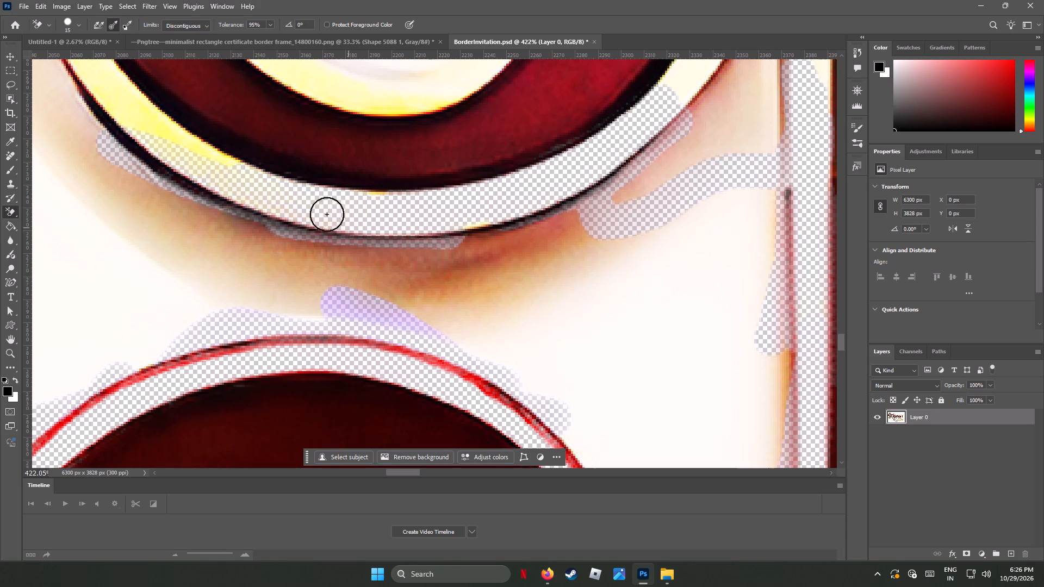
{"action": "left_click_drag", "start_coordinate": [327, 214], "coordinate": [254, 190]}
{"action": "left_click_drag", "start_coordinate": [228, 167], "coordinate": [286, 203]}
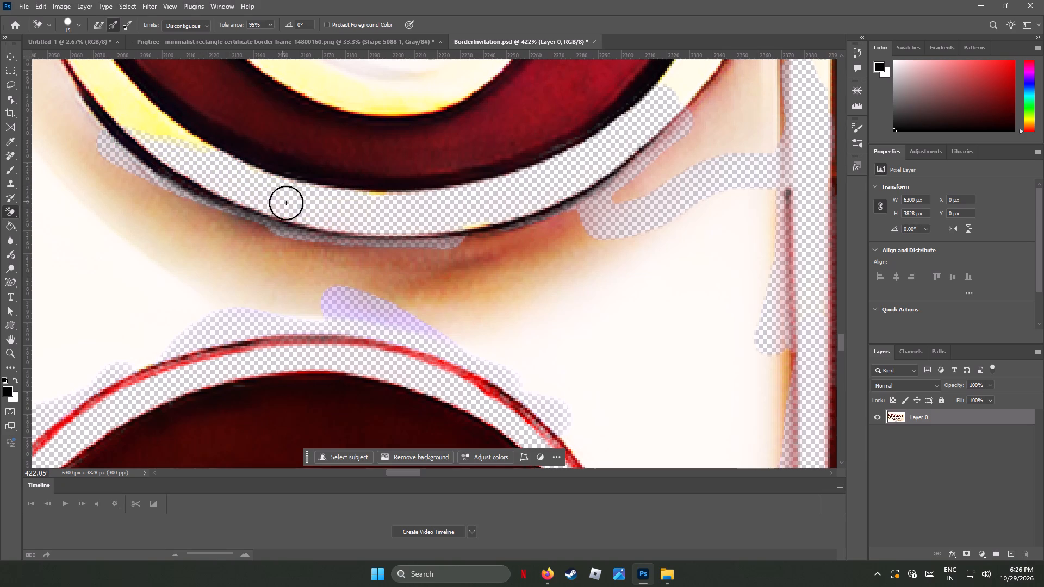
{"action": "left_click_drag", "start_coordinate": [286, 203], "coordinate": [98, 73]}
{"action": "left_click_drag", "start_coordinate": [121, 91], "coordinate": [182, 141]}
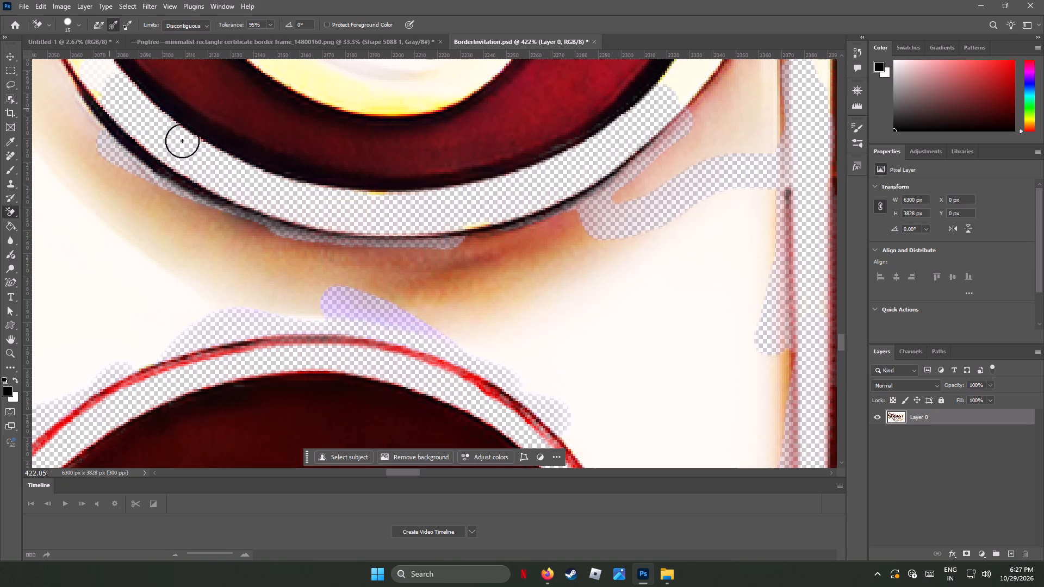
{"action": "left_click_drag", "start_coordinate": [182, 141], "coordinate": [136, 111]}
{"action": "left_click_drag", "start_coordinate": [128, 94], "coordinate": [241, 229]}
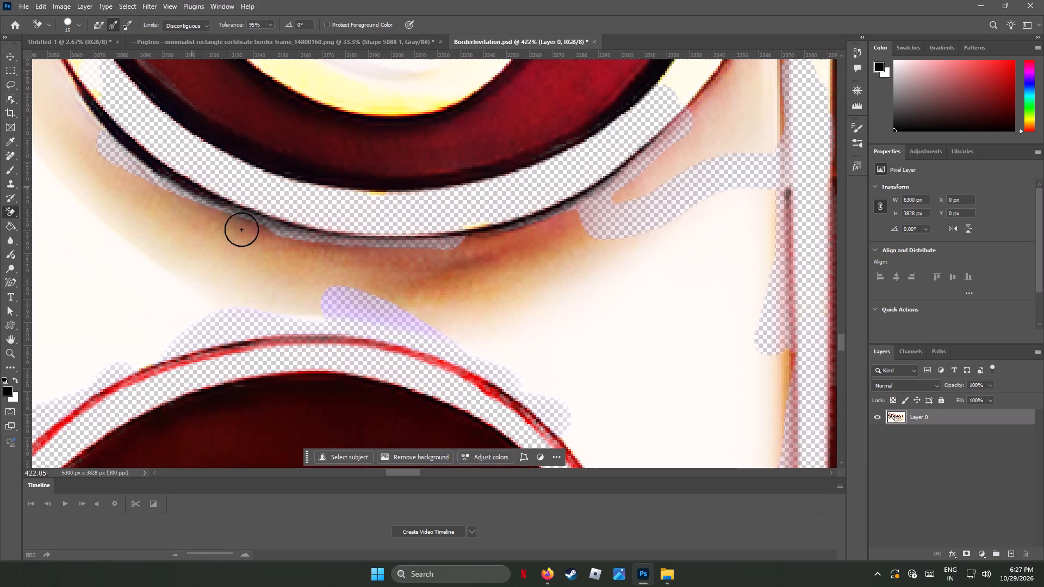
{"action": "left_click_drag", "start_coordinate": [241, 229], "coordinate": [267, 215]}
Erase the yellow outline and adjoining parchment along the inner edge of the maroon ring's bottom arc.
{"action": "scroll", "coordinate": [385, 201], "scroll_direction": "up", "scroll_amount": 13}
{"action": "scroll", "coordinate": [386, 201], "scroll_direction": "down", "scroll_amount": 8}
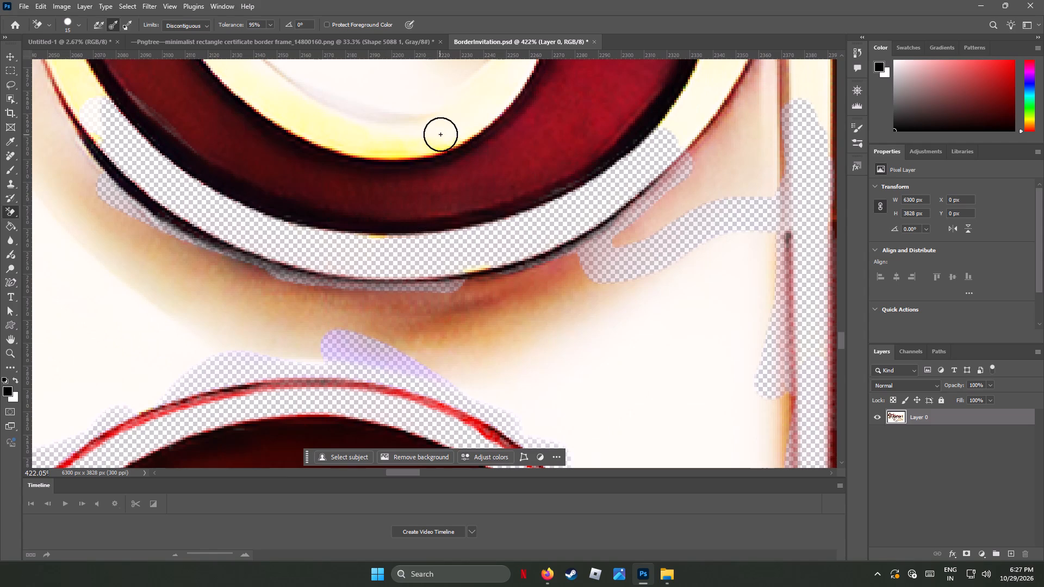
{"action": "left_click_drag", "start_coordinate": [441, 133], "coordinate": [402, 150]}
{"action": "left_click_drag", "start_coordinate": [408, 151], "coordinate": [405, 151]}
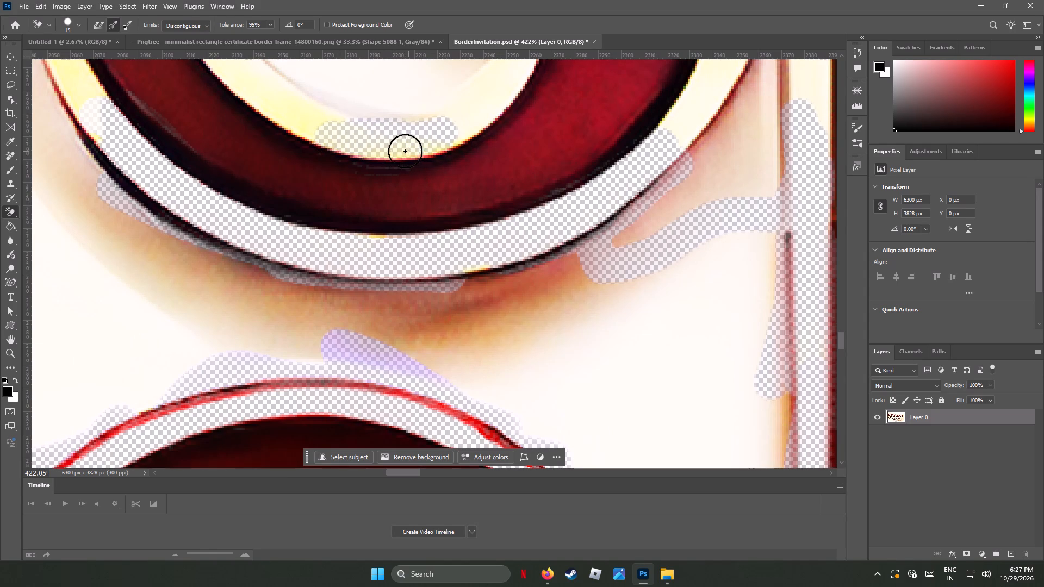
{"action": "left_click_drag", "start_coordinate": [405, 151], "coordinate": [239, 66]}
{"action": "left_click_drag", "start_coordinate": [302, 115], "coordinate": [217, 43]}
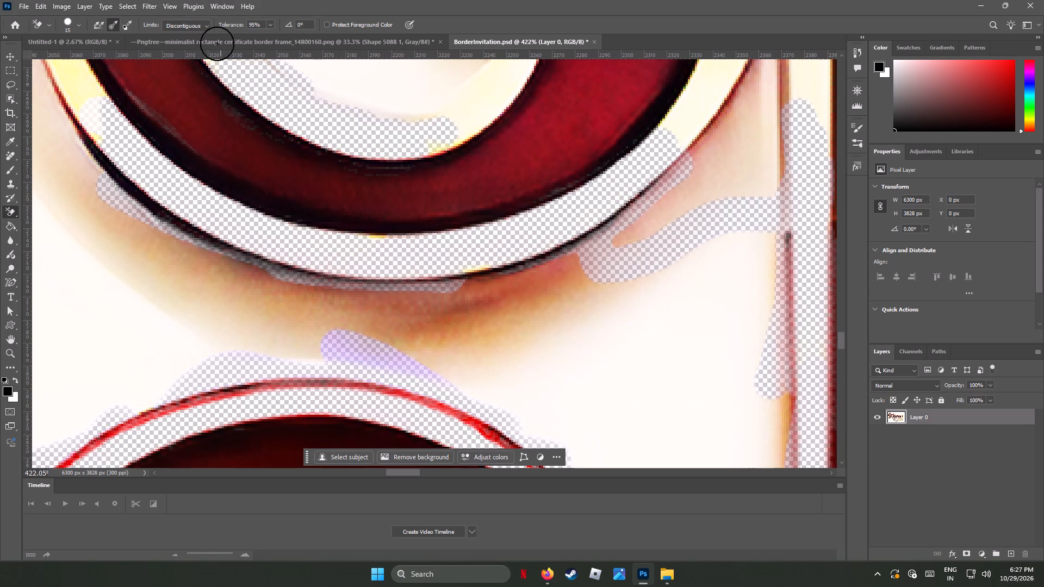
{"action": "left_click_drag", "start_coordinate": [217, 43], "coordinate": [454, 85]}
{"action": "left_click_drag", "start_coordinate": [489, 85], "coordinate": [466, 132]}
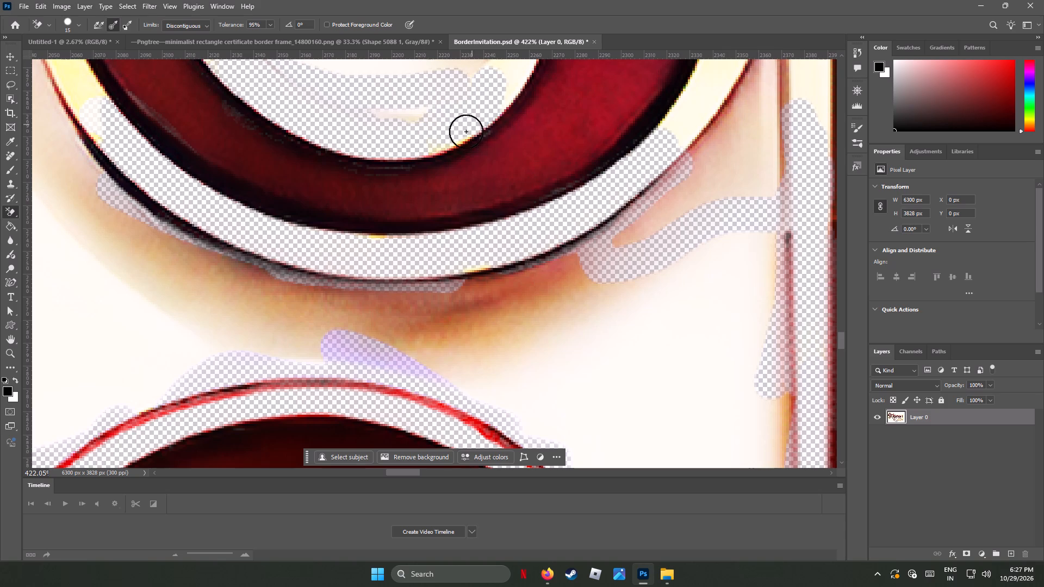
{"action": "left_click_drag", "start_coordinate": [466, 132], "coordinate": [480, 127]}
{"action": "left_click_drag", "start_coordinate": [511, 92], "coordinate": [438, 124]}
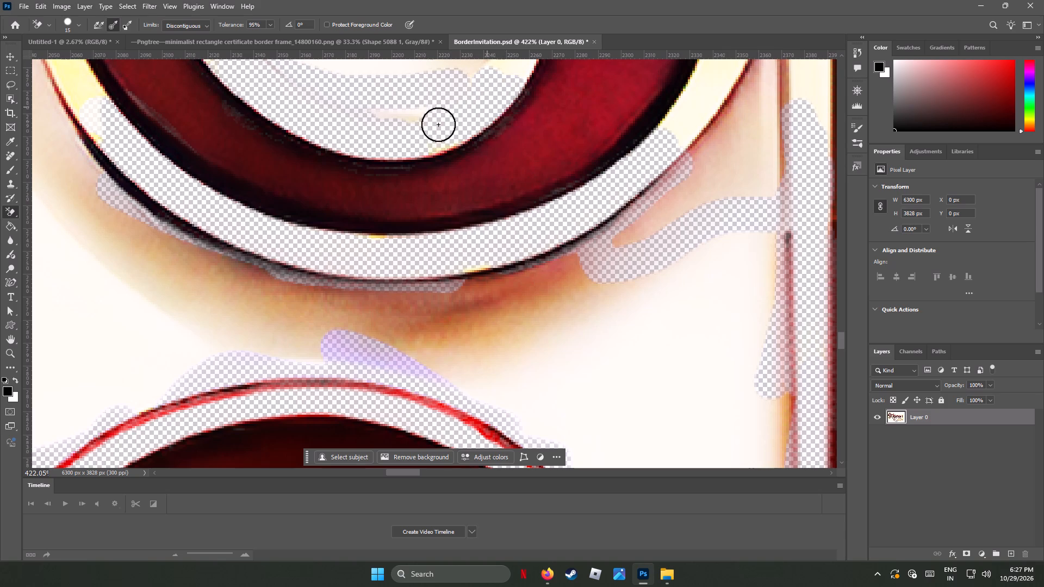
{"action": "left_click_drag", "start_coordinate": [438, 124], "coordinate": [430, 134]}
{"action": "left_click_drag", "start_coordinate": [444, 144], "coordinate": [451, 145]}
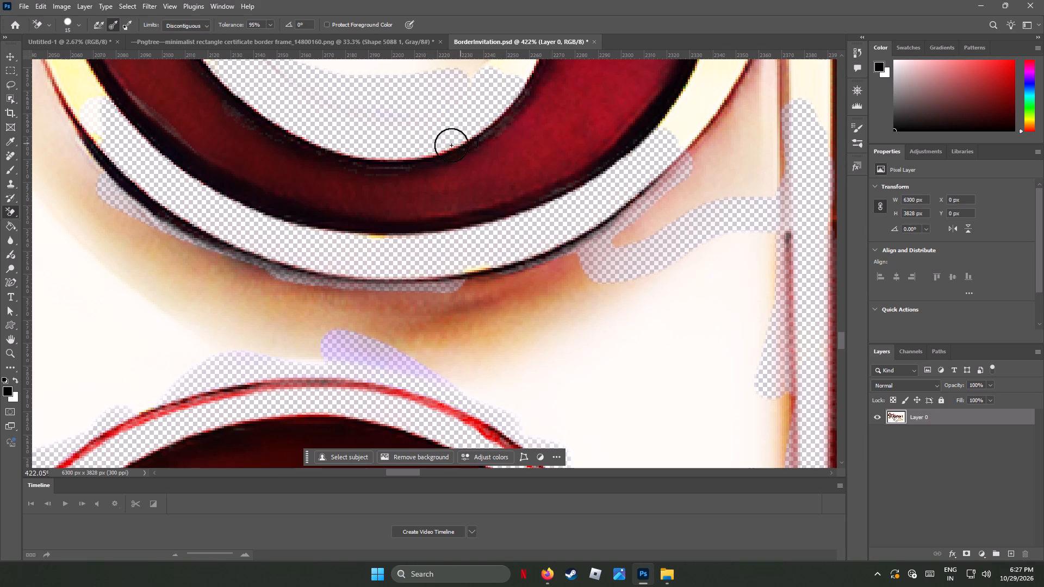
{"action": "left_click_drag", "start_coordinate": [451, 145], "coordinate": [309, 126]}
Erase the pale yellow outline up the outer lower-right side of the maroon ring, with parts of the adjoining shadow.
{"action": "scroll", "coordinate": [316, 175], "scroll_direction": "up", "scroll_amount": 14}
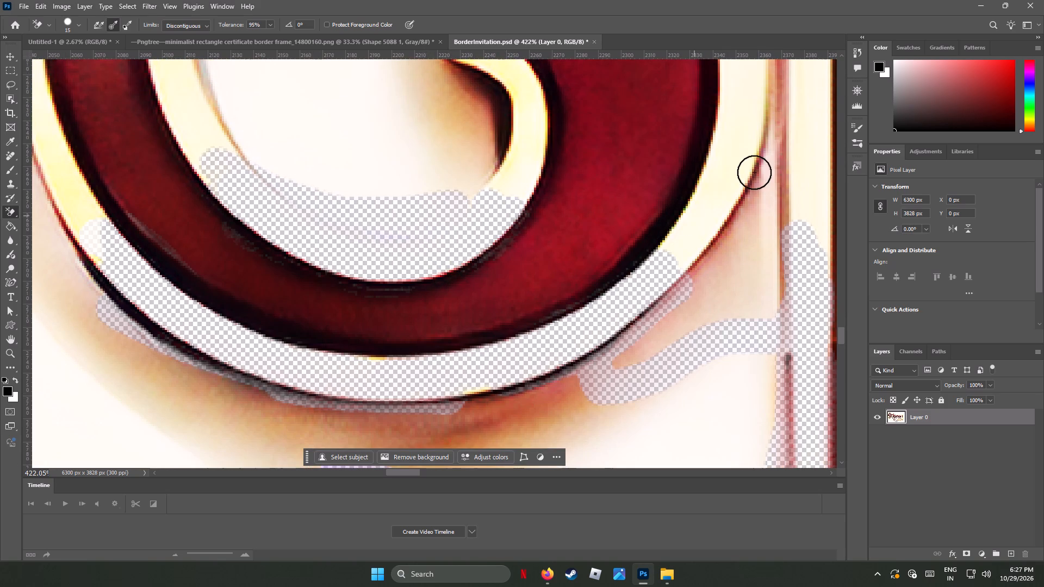
{"action": "left_click_drag", "start_coordinate": [724, 157], "coordinate": [737, 176]}
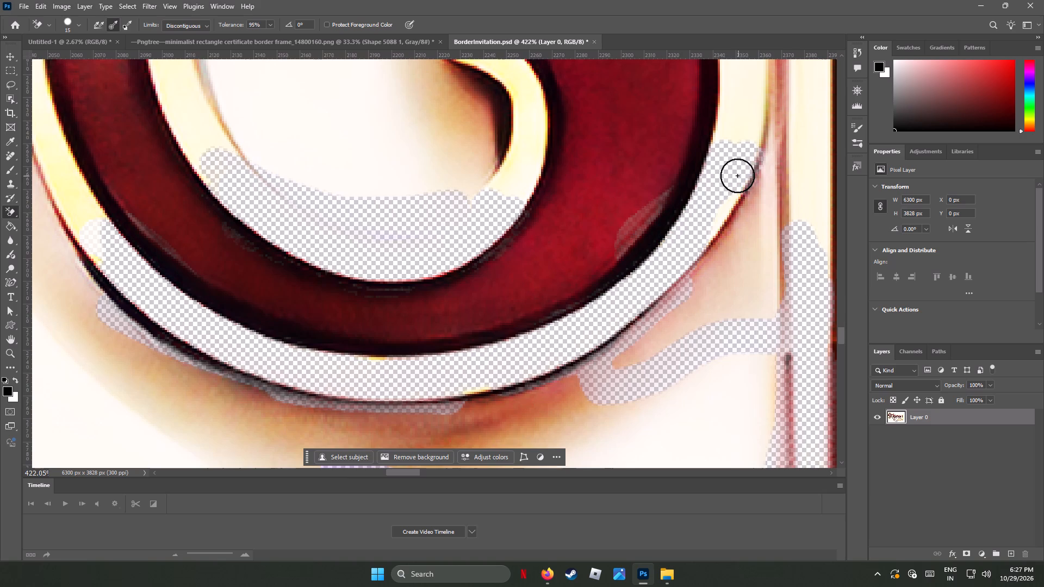
{"action": "left_click_drag", "start_coordinate": [737, 176], "coordinate": [738, 177]}
{"action": "key", "text": "ctrl+z"}
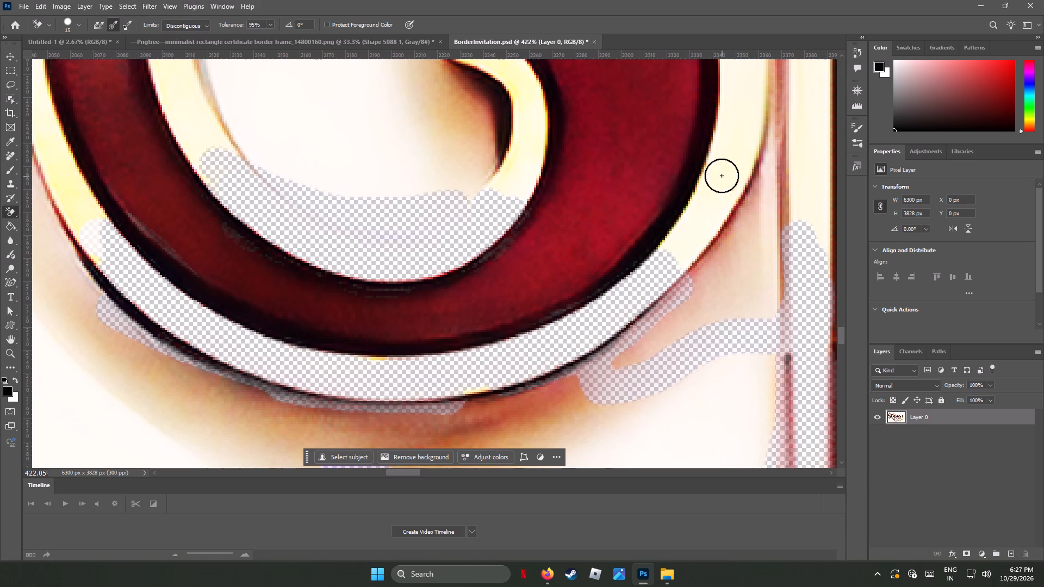
{"action": "left_click_drag", "start_coordinate": [722, 176], "coordinate": [589, 338]}
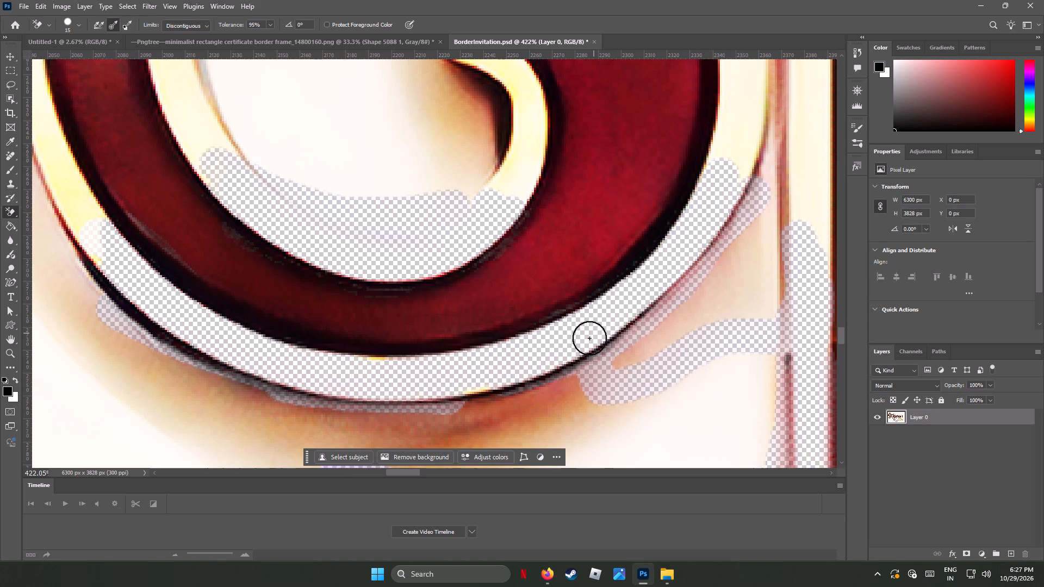
{"action": "left_click_drag", "start_coordinate": [589, 338], "coordinate": [711, 259]}
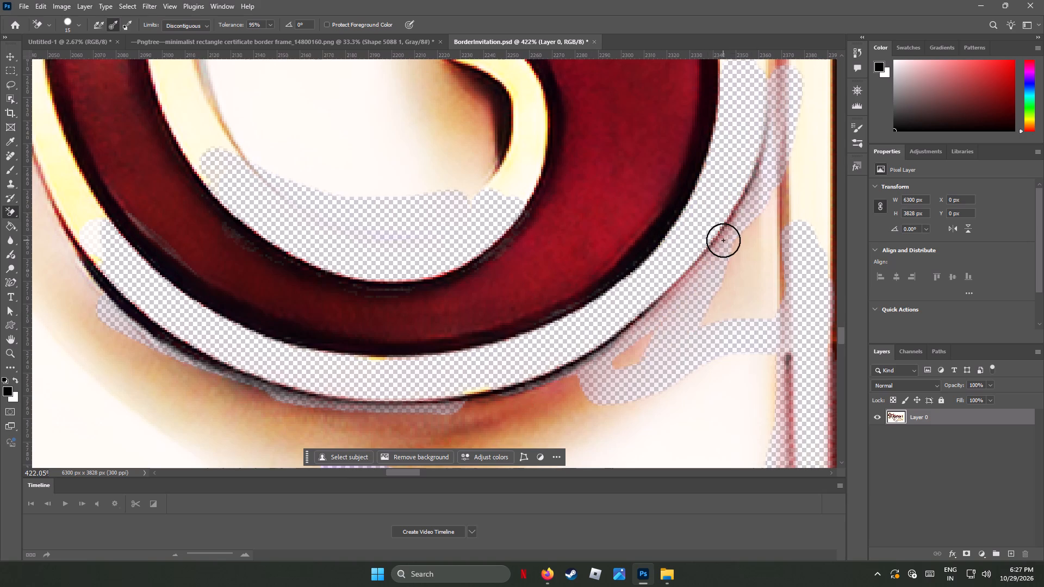
Erase the yellow outline around the ring's rounded inner tip, from its notch over the top and down the outer right side.
{"action": "scroll", "coordinate": [723, 240], "scroll_direction": "up", "scroll_amount": 20}
{"action": "left_click_drag", "start_coordinate": [525, 256], "coordinate": [518, 355]}
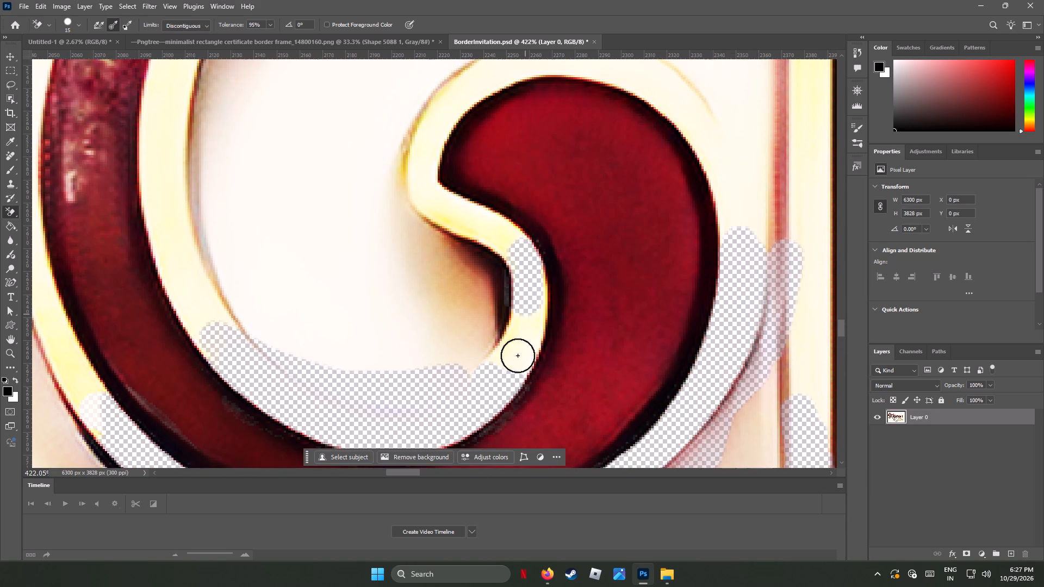
{"action": "left_click_drag", "start_coordinate": [518, 355], "coordinate": [440, 202]}
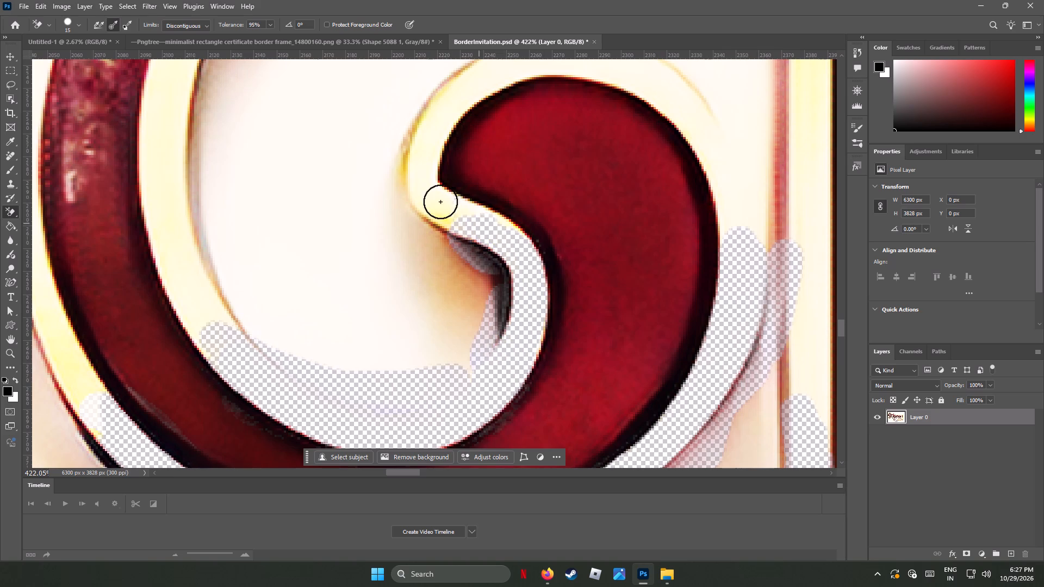
{"action": "left_click_drag", "start_coordinate": [440, 202], "coordinate": [426, 192]}
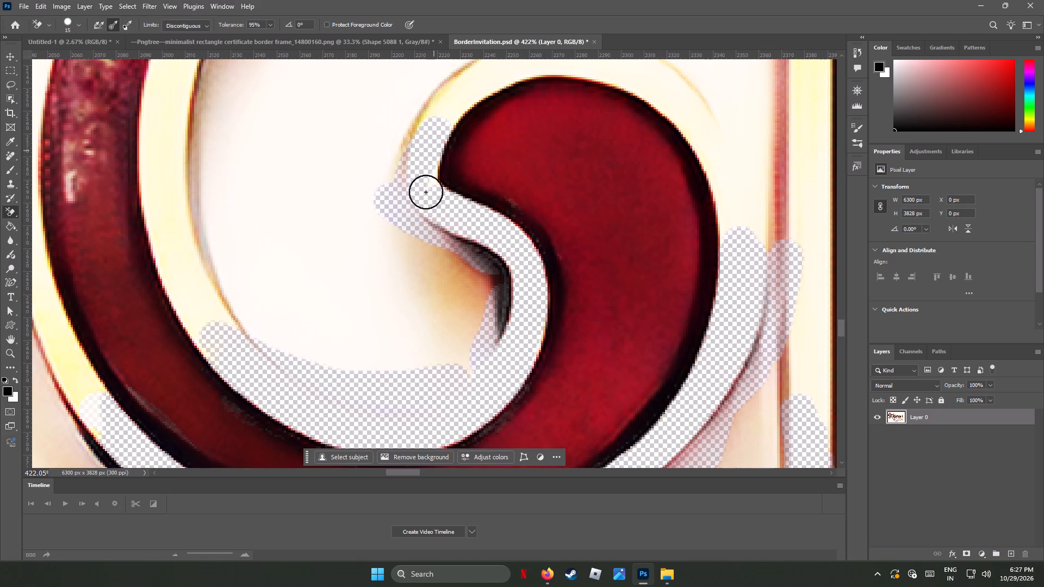
{"action": "left_click_drag", "start_coordinate": [426, 192], "coordinate": [501, 62]}
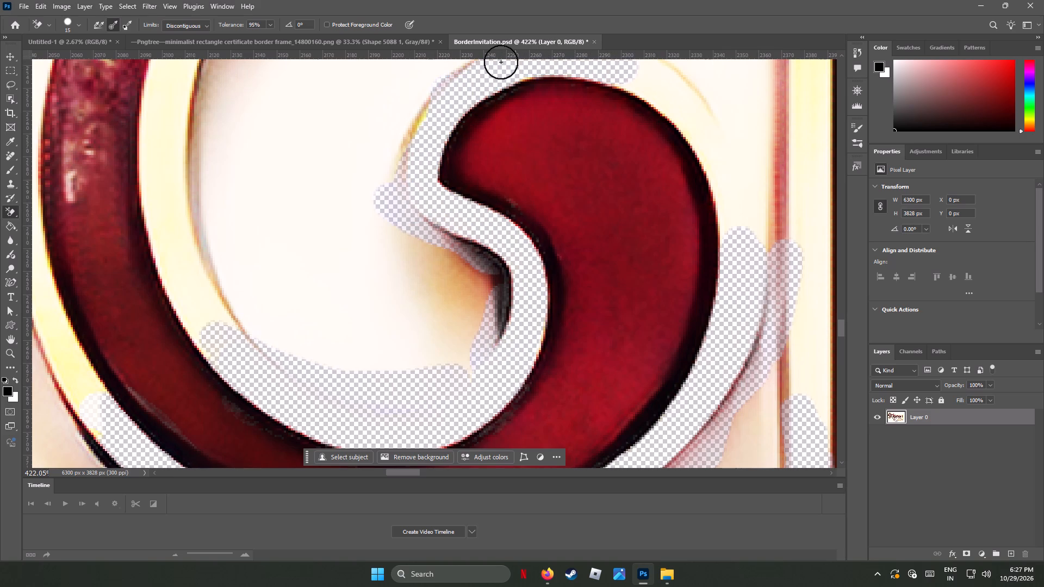
{"action": "left_click_drag", "start_coordinate": [501, 62], "coordinate": [740, 232]}
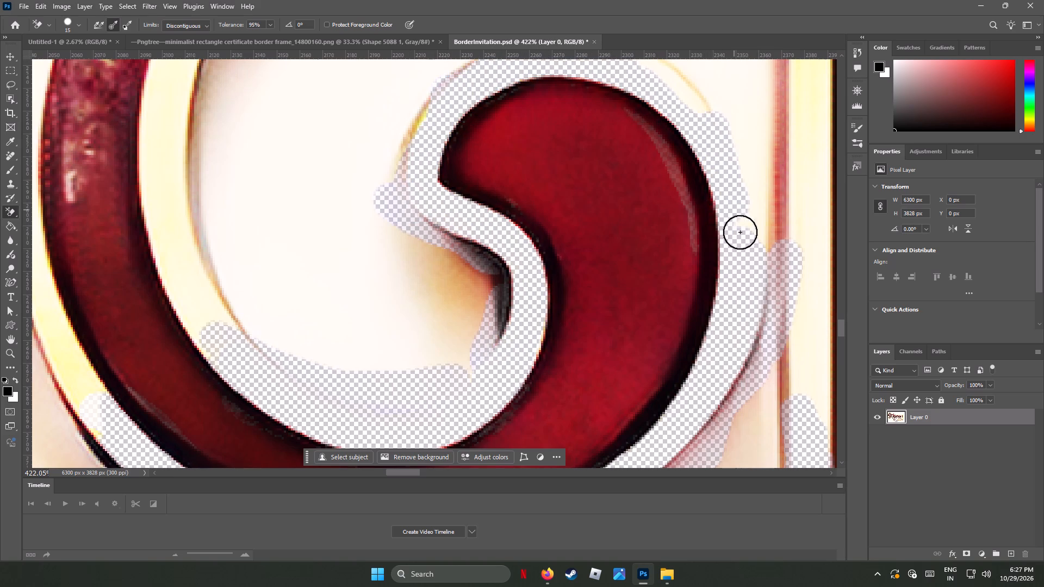
{"action": "left_click_drag", "start_coordinate": [740, 232], "coordinate": [757, 275]}
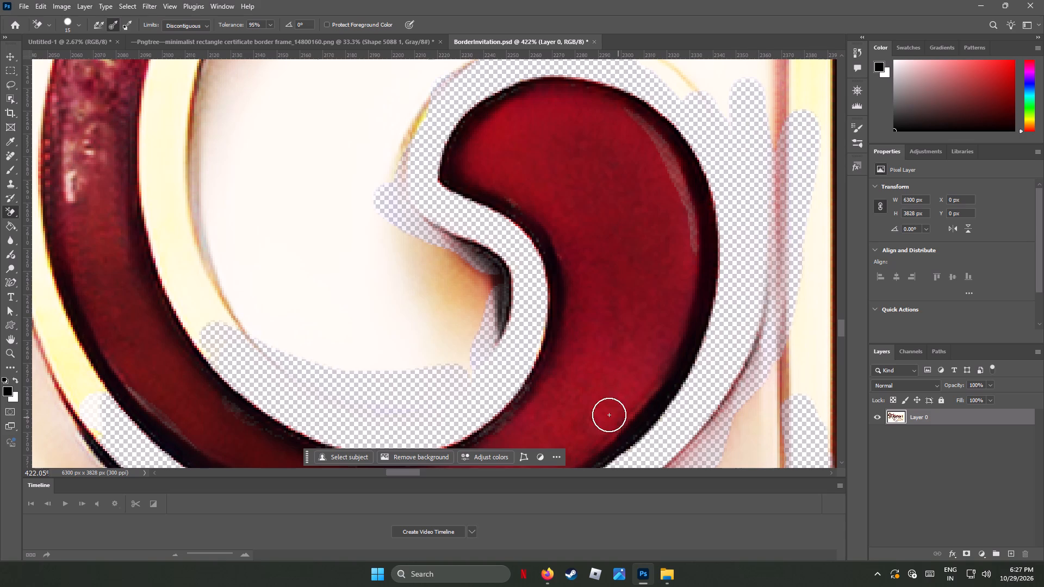
Erase the yellow outline and shadow edge along the inner left side of the maroon ring, down to the cleared bottom arc.
{"action": "left_click_drag", "start_coordinate": [164, 153], "coordinate": [209, 323]}
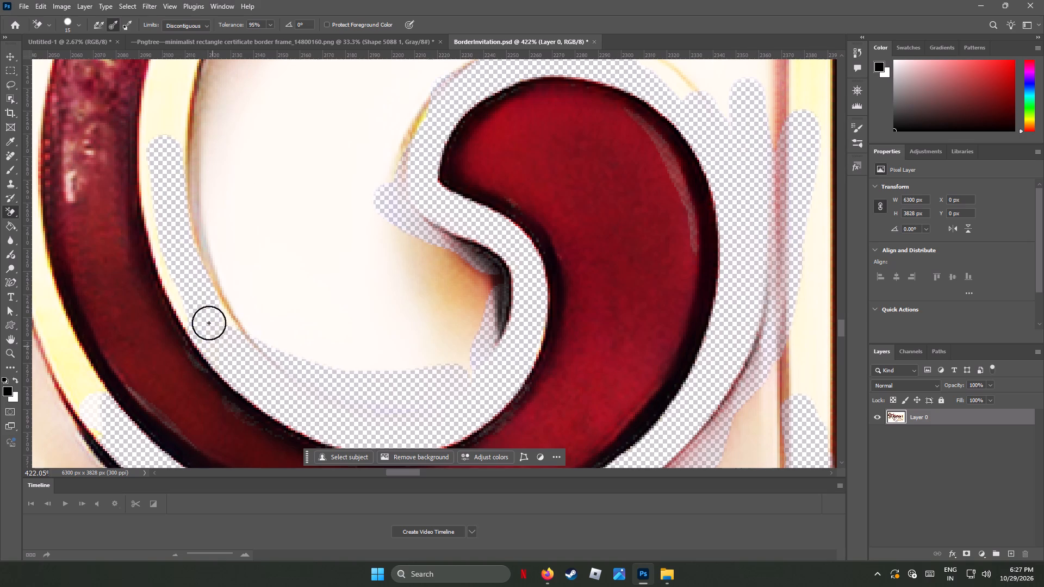
{"action": "left_click_drag", "start_coordinate": [209, 323], "coordinate": [244, 311]}
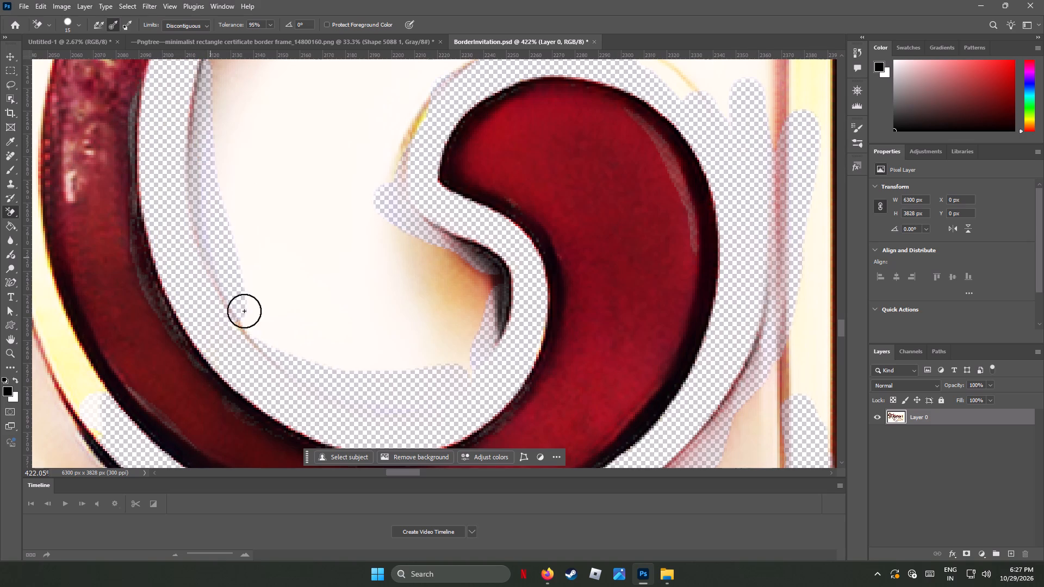
{"action": "left_click_drag", "start_coordinate": [244, 311], "coordinate": [213, 301]}
{"action": "left_click_drag", "start_coordinate": [243, 332], "coordinate": [246, 324]}
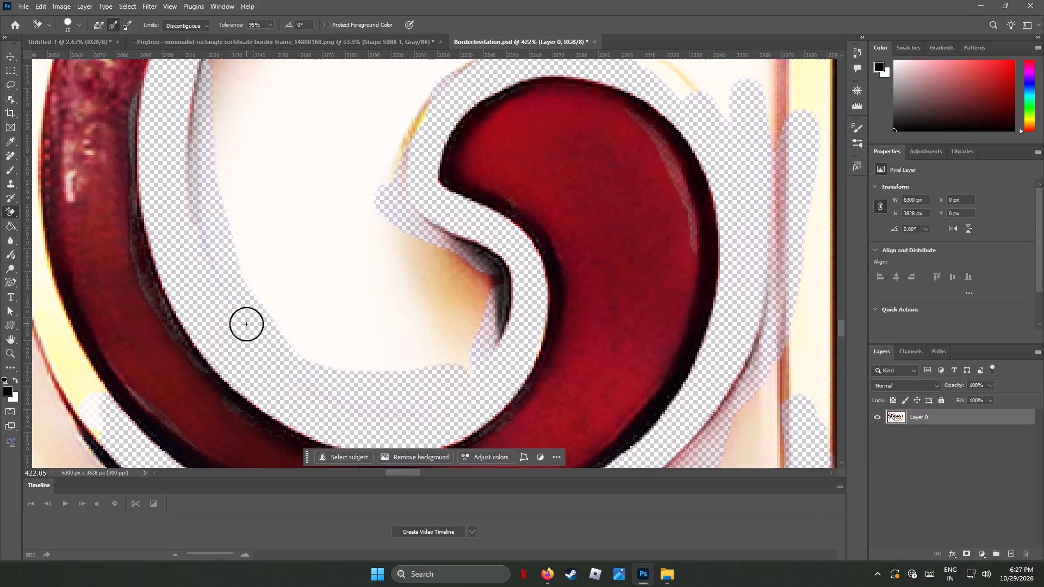
{"action": "left_click_drag", "start_coordinate": [246, 324], "coordinate": [200, 265]}
Erase the yellow outline up the ring's outer lower-left side, with parts of the thin dark edge beside it.
{"action": "left_click_drag", "start_coordinate": [410, 472], "coordinate": [408, 471]}
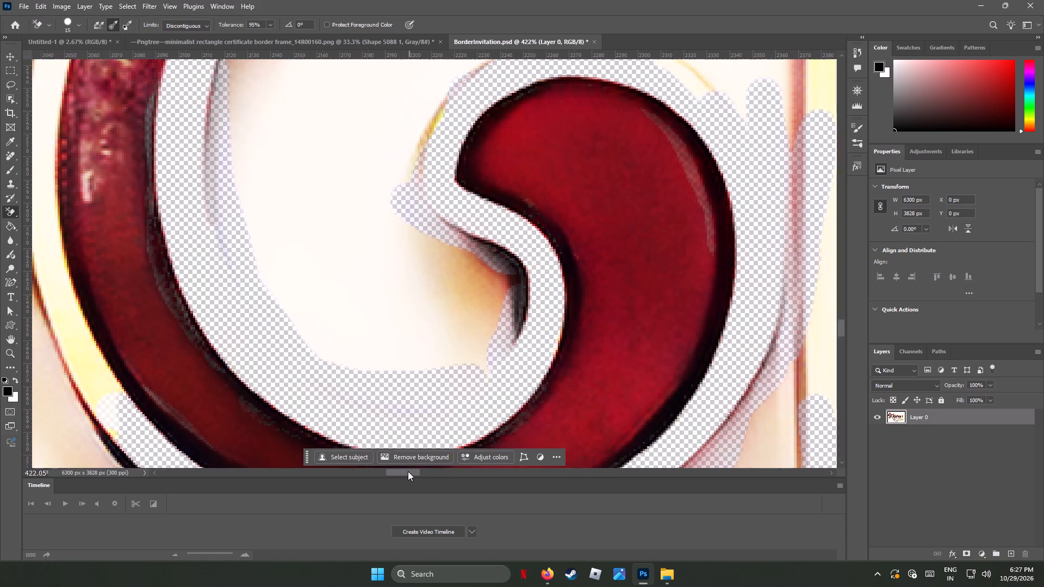
{"action": "left_click_drag", "start_coordinate": [408, 471], "coordinate": [399, 470]}
{"action": "scroll", "coordinate": [383, 384], "scroll_direction": "down", "scroll_amount": 4}
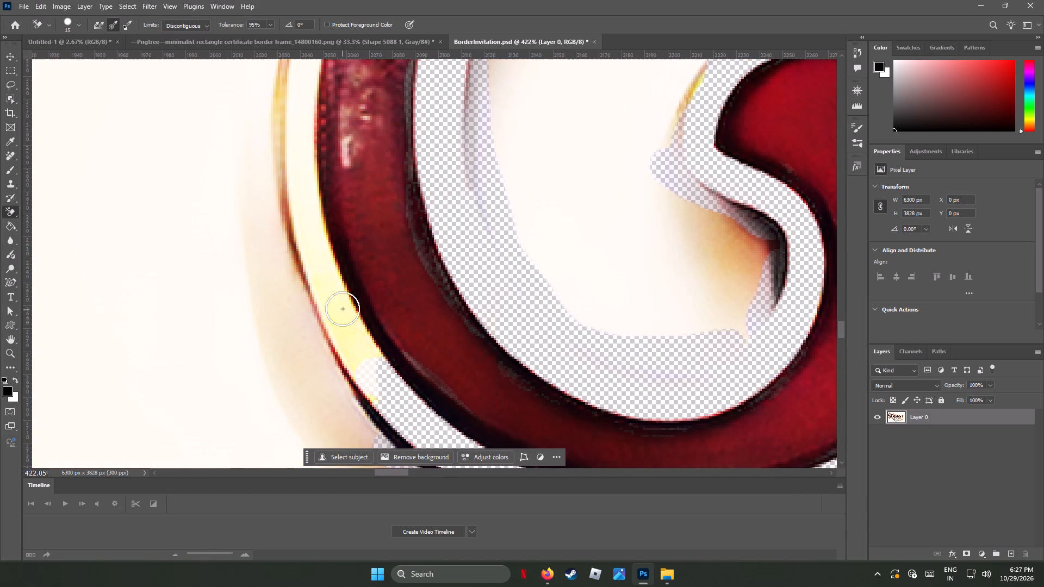
{"action": "left_click_drag", "start_coordinate": [343, 309], "coordinate": [338, 253]}
{"action": "key", "text": "ctrl+z"}
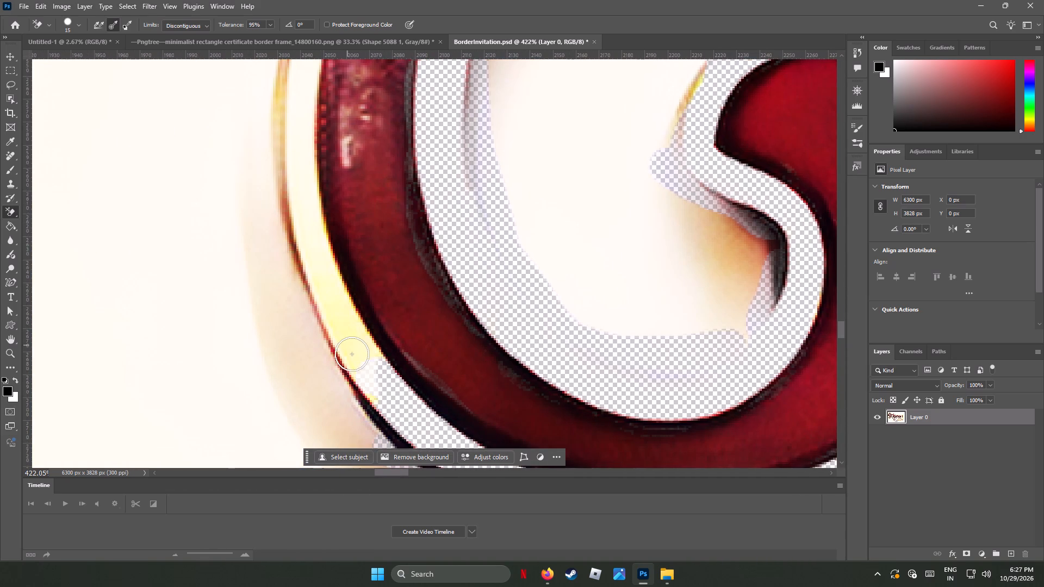
{"action": "left_click_drag", "start_coordinate": [351, 334], "coordinate": [321, 278]}
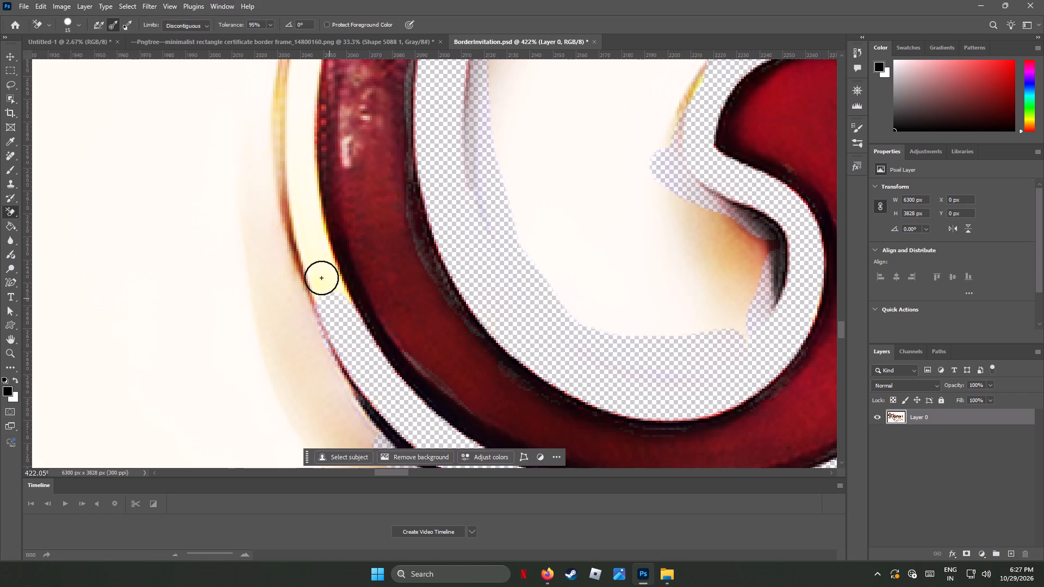
{"action": "left_click_drag", "start_coordinate": [321, 278], "coordinate": [309, 276]}
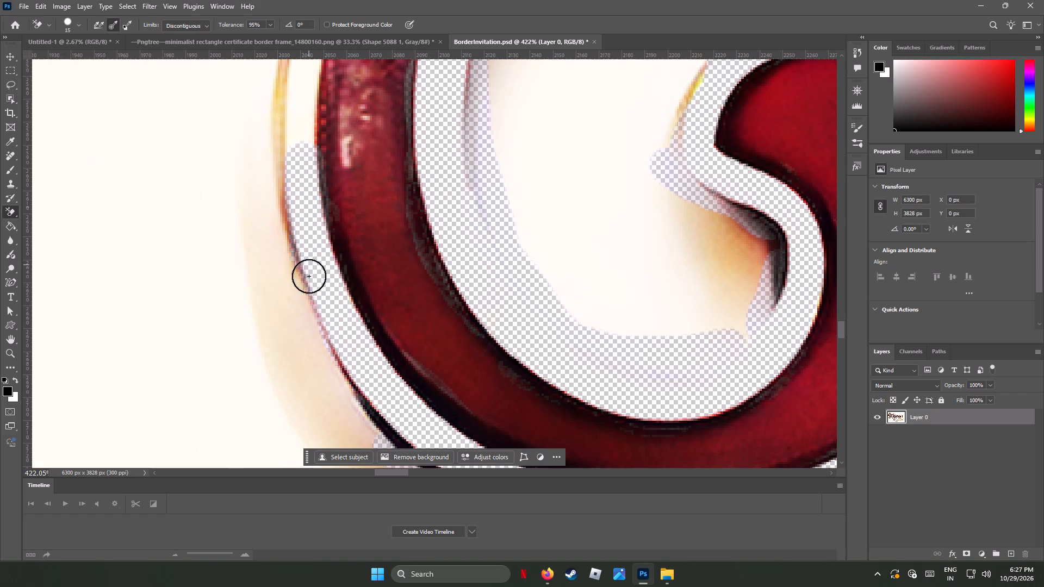
{"action": "left_click_drag", "start_coordinate": [309, 276], "coordinate": [302, 157]}
{"action": "left_click_drag", "start_coordinate": [299, 169], "coordinate": [310, 68]}
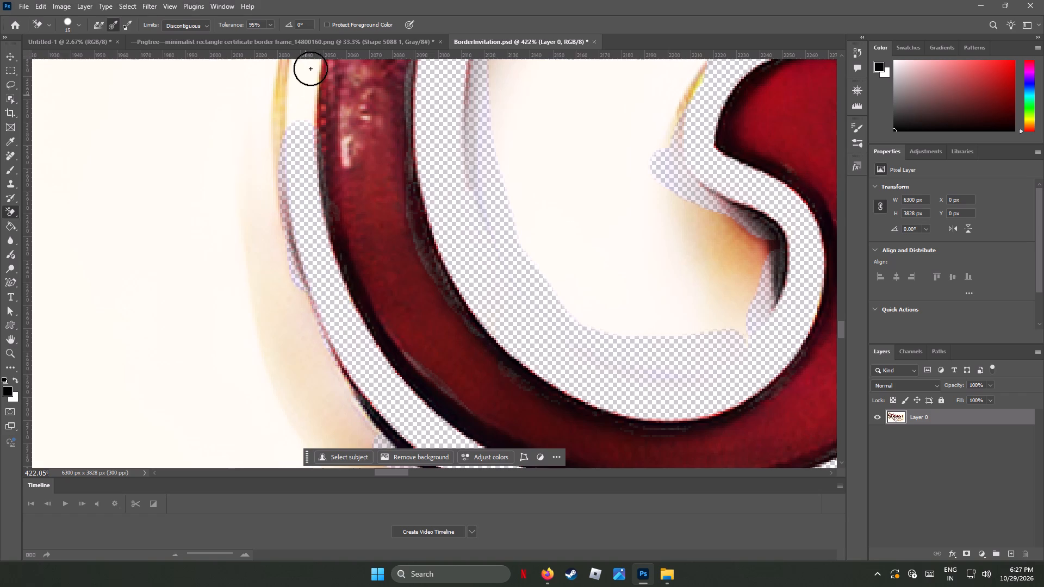
{"action": "left_click_drag", "start_coordinate": [310, 68], "coordinate": [310, 67]}
Continue erasing the pale outline along the ring's outer left side, up past the speckled highlights.
{"action": "scroll", "coordinate": [321, 190], "scroll_direction": "up", "scroll_amount": 2}
{"action": "scroll", "coordinate": [321, 190], "scroll_direction": "down", "scroll_amount": 2}
{"action": "scroll", "coordinate": [321, 190], "scroll_direction": "up", "scroll_amount": 10}
{"action": "scroll", "coordinate": [321, 190], "scroll_direction": "down", "scroll_amount": 1}
{"action": "scroll", "coordinate": [321, 190], "scroll_direction": "up", "scroll_amount": 11}
{"action": "scroll", "coordinate": [321, 190], "scroll_direction": "down", "scroll_amount": 1}
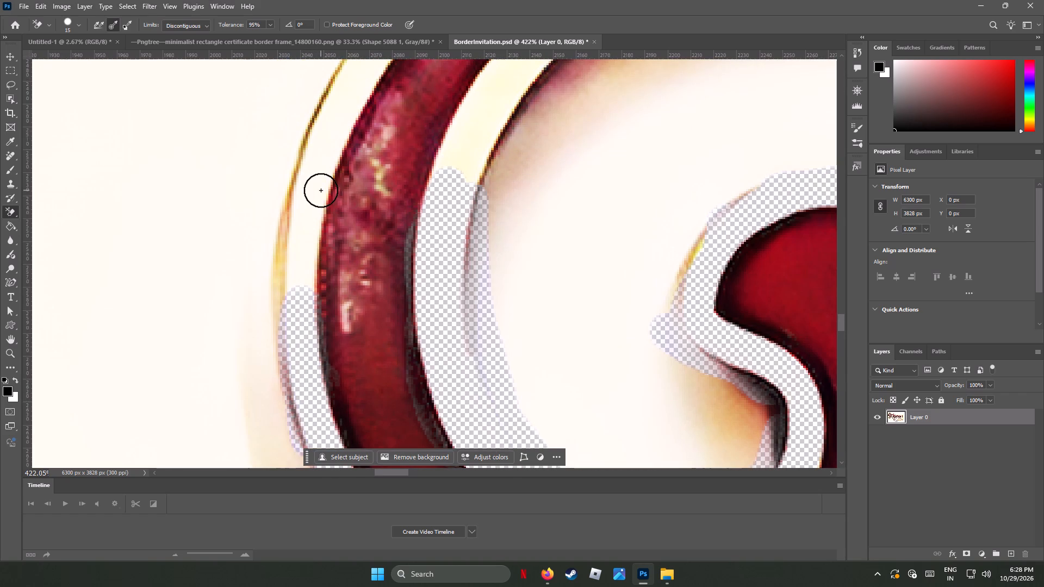
{"action": "left_click_drag", "start_coordinate": [319, 182], "coordinate": [359, 85]}
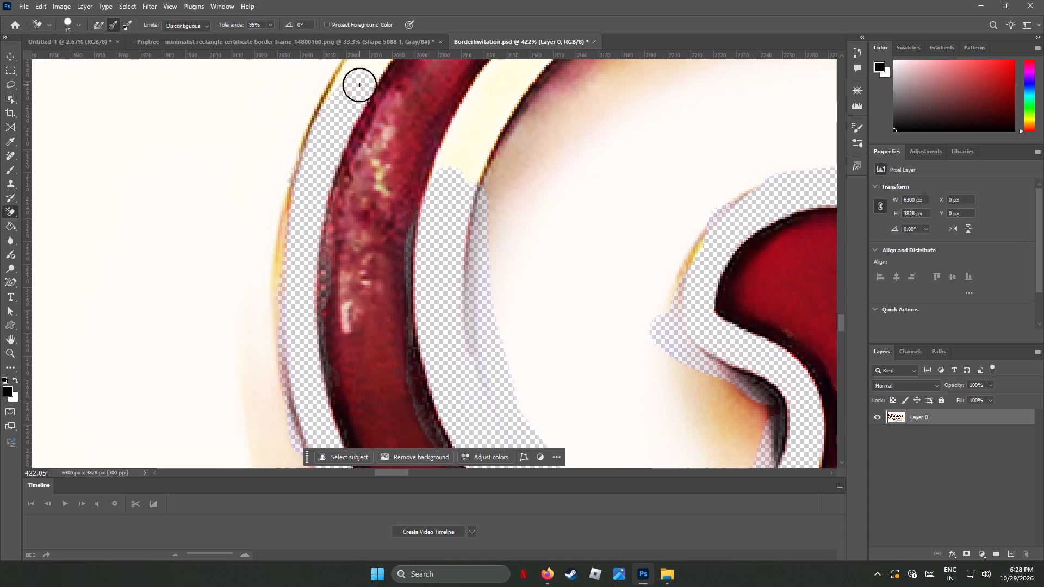
{"action": "left_click_drag", "start_coordinate": [359, 85], "coordinate": [335, 150]}
Erase the pale yellow outline along the inner edge of the ring's upper-left arc, with parts of the dark shadow line.
{"action": "left_click_drag", "start_coordinate": [475, 113], "coordinate": [468, 135]}
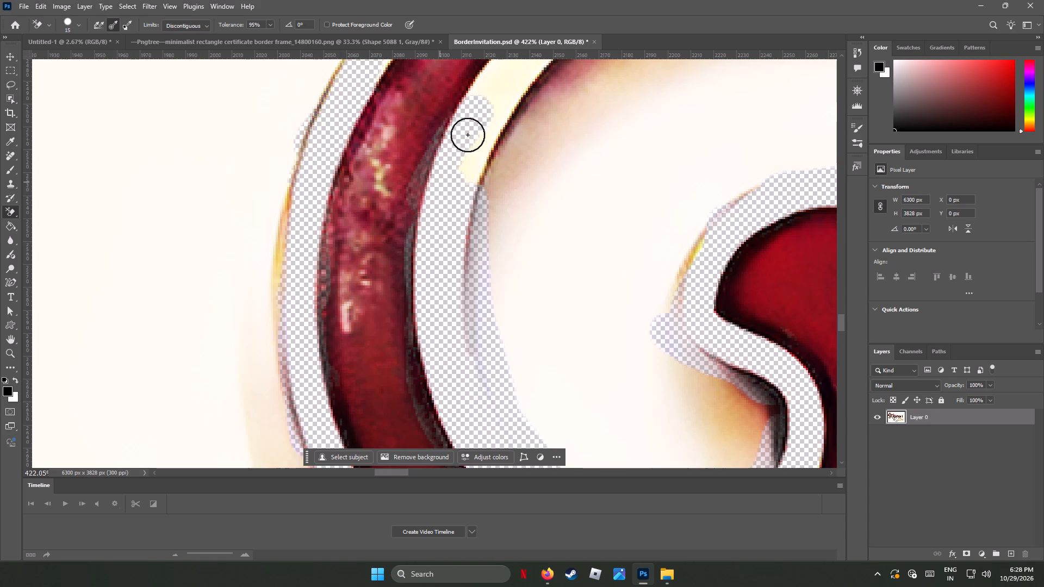
{"action": "left_click_drag", "start_coordinate": [468, 135], "coordinate": [481, 164]}
{"action": "scroll", "coordinate": [488, 153], "scroll_direction": "up", "scroll_amount": 2}
{"action": "scroll", "coordinate": [488, 153], "scroll_direction": "down", "scroll_amount": 2}
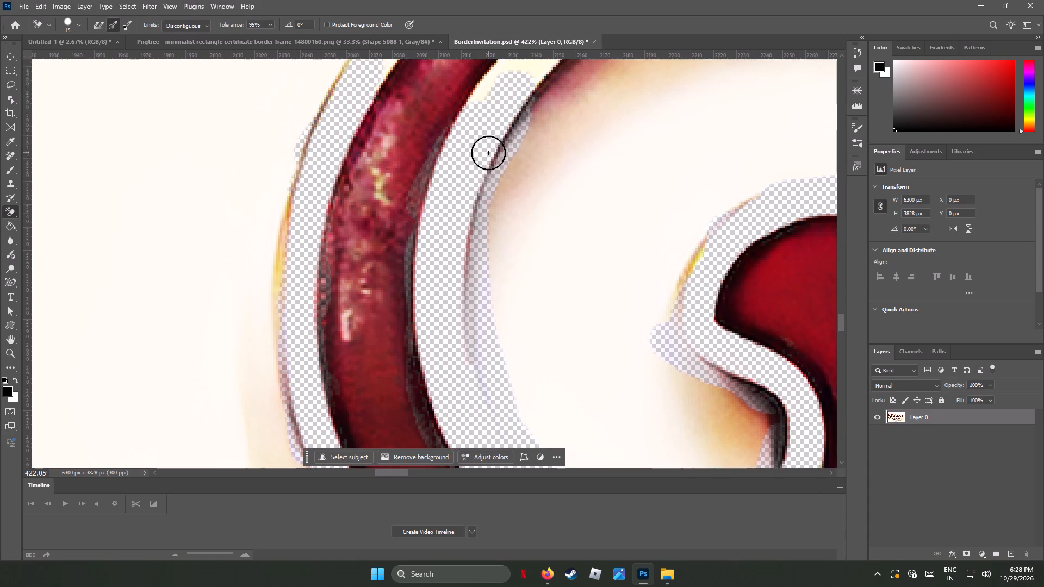
{"action": "scroll", "coordinate": [488, 153], "scroll_direction": "up", "scroll_amount": 4}
{"action": "scroll", "coordinate": [488, 153], "scroll_direction": "down", "scroll_amount": 1}
{"action": "scroll", "coordinate": [488, 153], "scroll_direction": "up", "scroll_amount": 4}
{"action": "scroll", "coordinate": [488, 153], "scroll_direction": "down", "scroll_amount": 2}
{"action": "scroll", "coordinate": [488, 153], "scroll_direction": "up", "scroll_amount": 8}
{"action": "scroll", "coordinate": [488, 153], "scroll_direction": "down", "scroll_amount": 1}
{"action": "scroll", "coordinate": [488, 153], "scroll_direction": "up", "scroll_amount": 4}
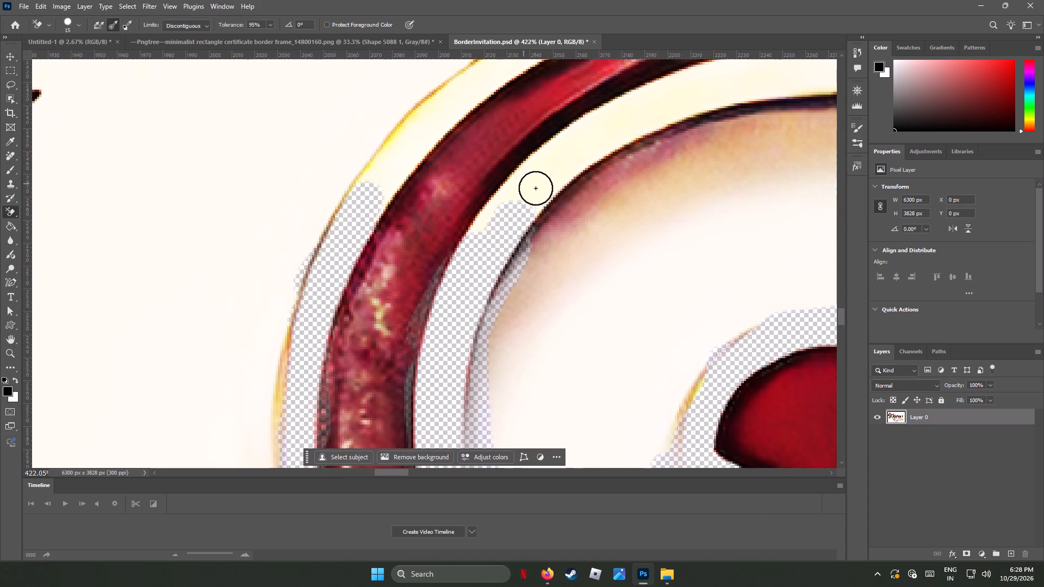
{"action": "left_click_drag", "start_coordinate": [568, 164], "coordinate": [650, 119]}
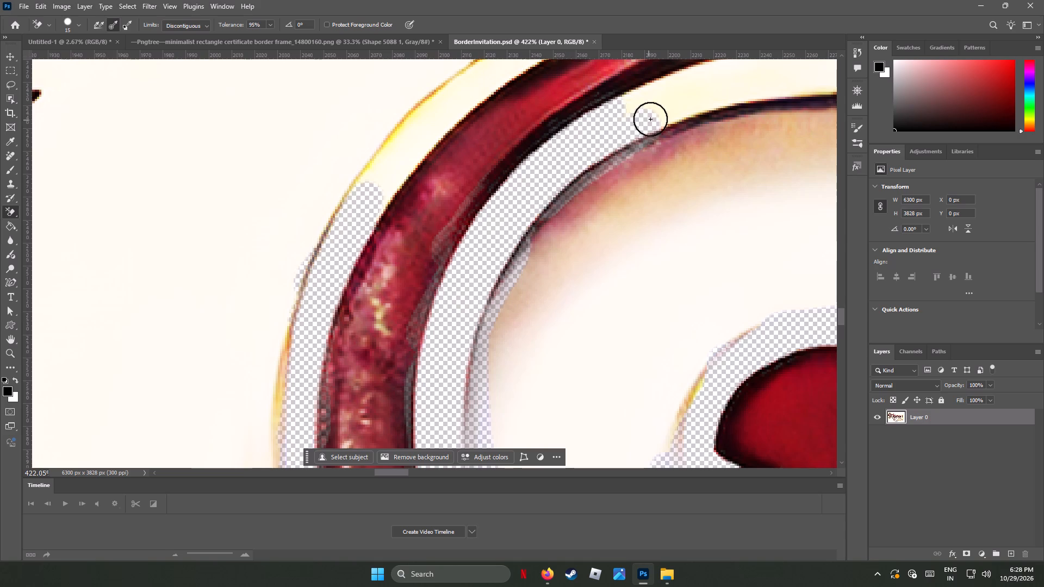
{"action": "left_click_drag", "start_coordinate": [650, 119], "coordinate": [608, 90]}
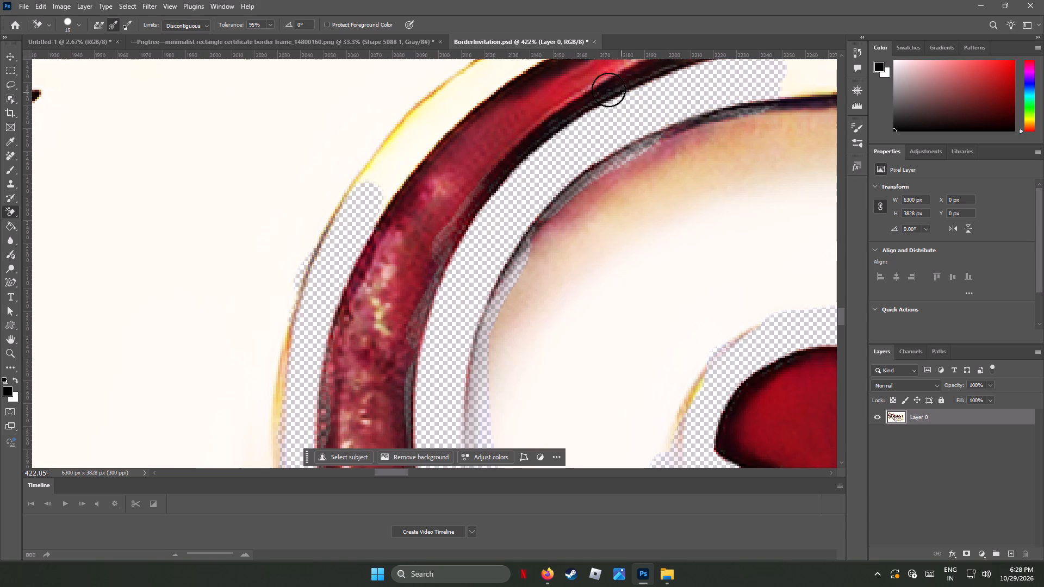
{"action": "left_click_drag", "start_coordinate": [608, 90], "coordinate": [607, 90]}
Continue erasing the pale yellow outline along the ring's outer upper-left arc and over its top curve, including the thin outer edge line.
{"action": "left_click_drag", "start_coordinate": [457, 102], "coordinate": [505, 67]}
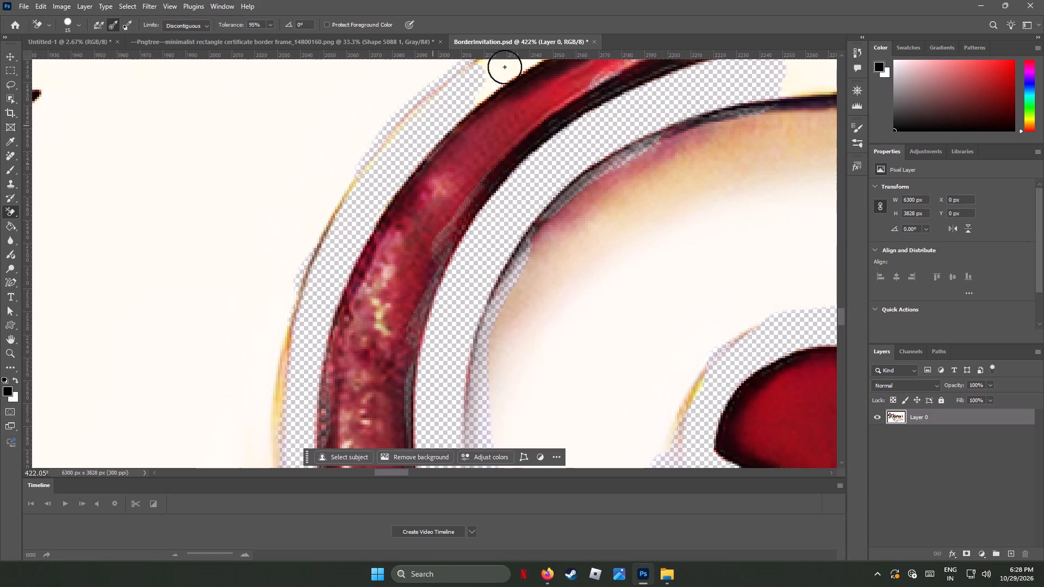
{"action": "left_click_drag", "start_coordinate": [505, 67], "coordinate": [493, 108]}
{"action": "scroll", "coordinate": [664, 234], "scroll_direction": "up", "scroll_amount": 2}
{"action": "scroll", "coordinate": [664, 234], "scroll_direction": "down", "scroll_amount": 6}
{"action": "scroll", "coordinate": [664, 234], "scroll_direction": "up", "scroll_amount": 5}
{"action": "scroll", "coordinate": [664, 234], "scroll_direction": "down", "scroll_amount": 5}
{"action": "scroll", "coordinate": [664, 234], "scroll_direction": "up", "scroll_amount": 1}
{"action": "scroll", "coordinate": [664, 234], "scroll_direction": "down", "scroll_amount": 2}
{"action": "scroll", "coordinate": [664, 234], "scroll_direction": "up", "scroll_amount": 4}
{"action": "scroll", "coordinate": [664, 234], "scroll_direction": "down", "scroll_amount": 2}
{"action": "scroll", "coordinate": [664, 234], "scroll_direction": "up", "scroll_amount": 1}
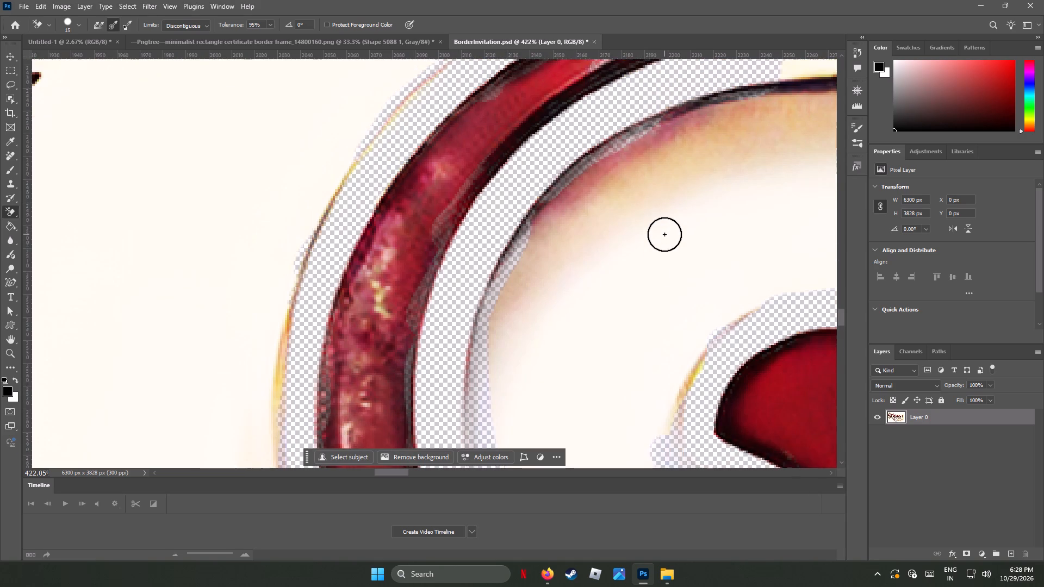
{"action": "scroll", "coordinate": [664, 234], "scroll_direction": "down", "scroll_amount": 4}
{"action": "scroll", "coordinate": [664, 234], "scroll_direction": "up", "scroll_amount": 12}
{"action": "scroll", "coordinate": [664, 234], "scroll_direction": "down", "scroll_amount": 1}
{"action": "scroll", "coordinate": [664, 234], "scroll_direction": "up", "scroll_amount": 9}
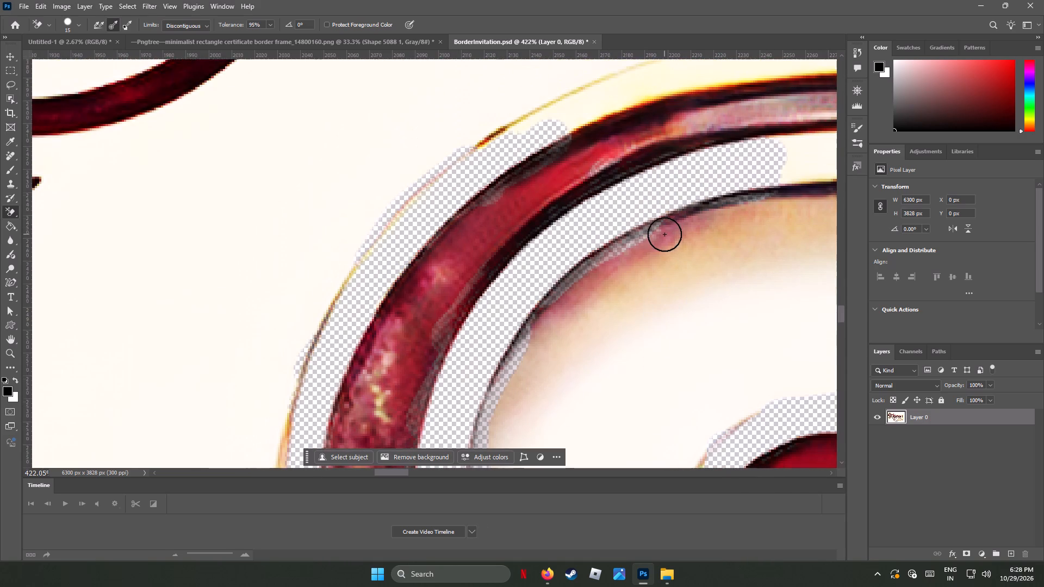
{"action": "scroll", "coordinate": [664, 234], "scroll_direction": "up", "scroll_amount": 6}
{"action": "left_click_drag", "start_coordinate": [614, 181], "coordinate": [523, 230]}
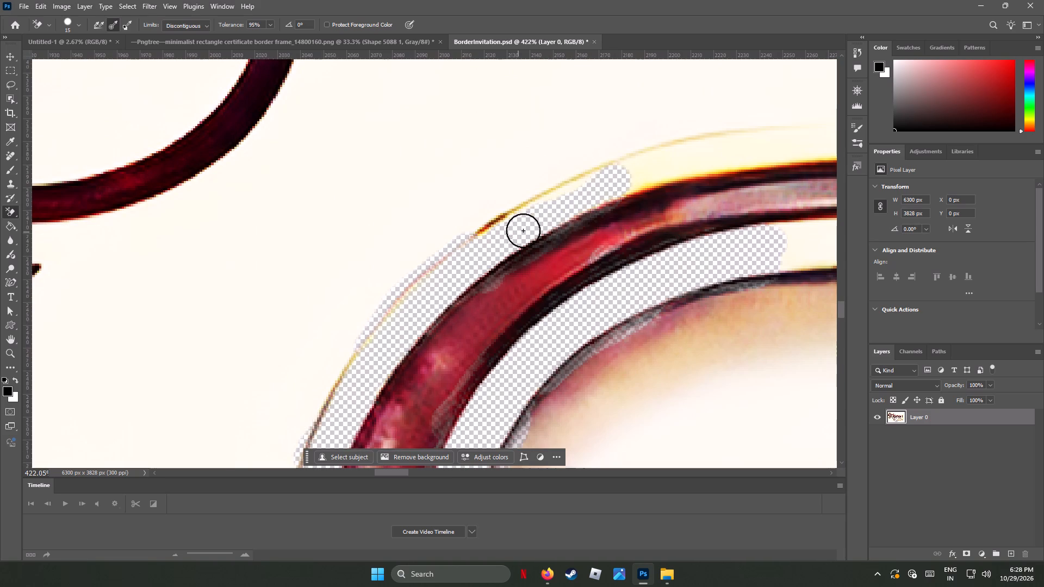
{"action": "left_click_drag", "start_coordinate": [523, 230], "coordinate": [696, 152]}
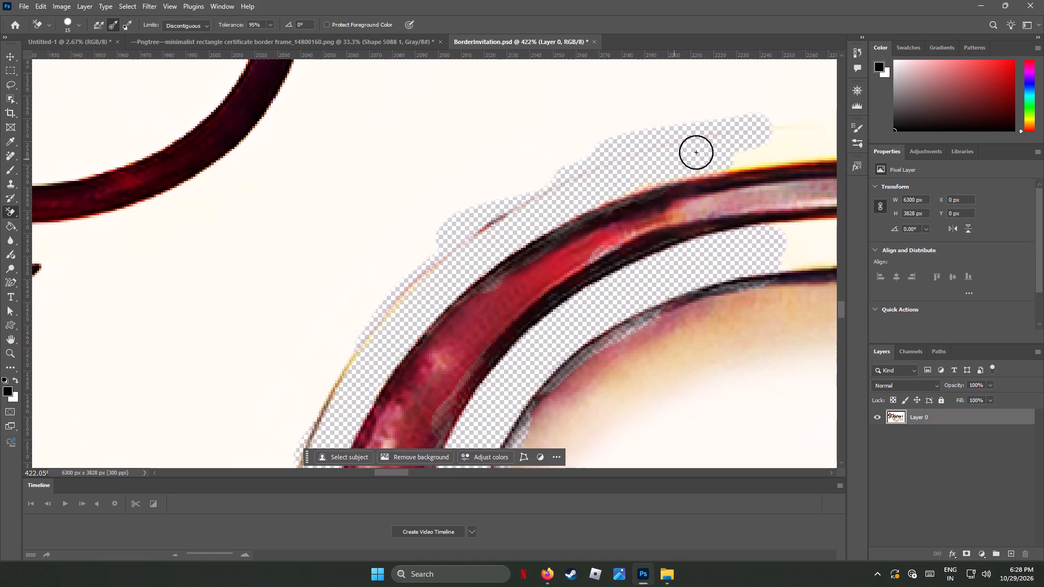
{"action": "left_click_drag", "start_coordinate": [696, 152], "coordinate": [718, 146]}
{"action": "left_click_drag", "start_coordinate": [708, 155], "coordinate": [810, 158]}
{"action": "left_click_drag", "start_coordinate": [811, 138], "coordinate": [446, 241]}
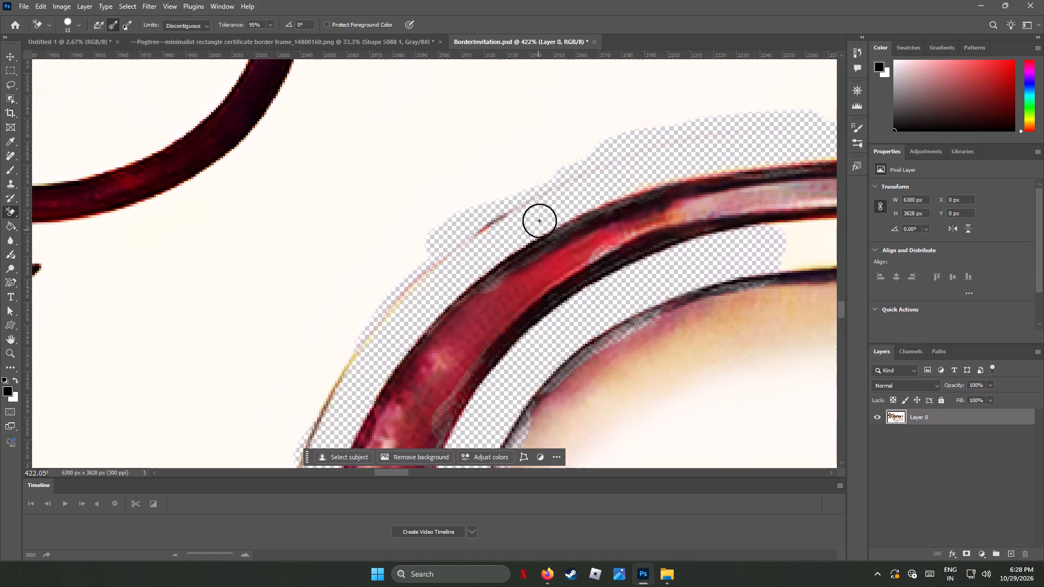
Erase the pale yellow outline along the ring's inner top edge, around the rounded corner and down beside the maroon stem.
{"action": "left_click_drag", "start_coordinate": [806, 237], "coordinate": [858, 234]}
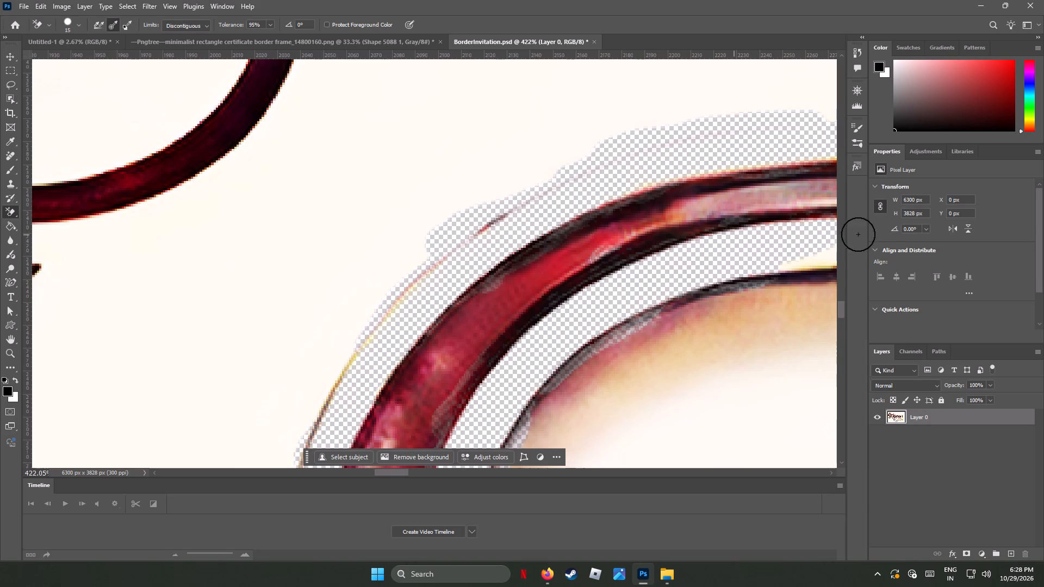
{"action": "left_click_drag", "start_coordinate": [858, 234], "coordinate": [724, 288]}
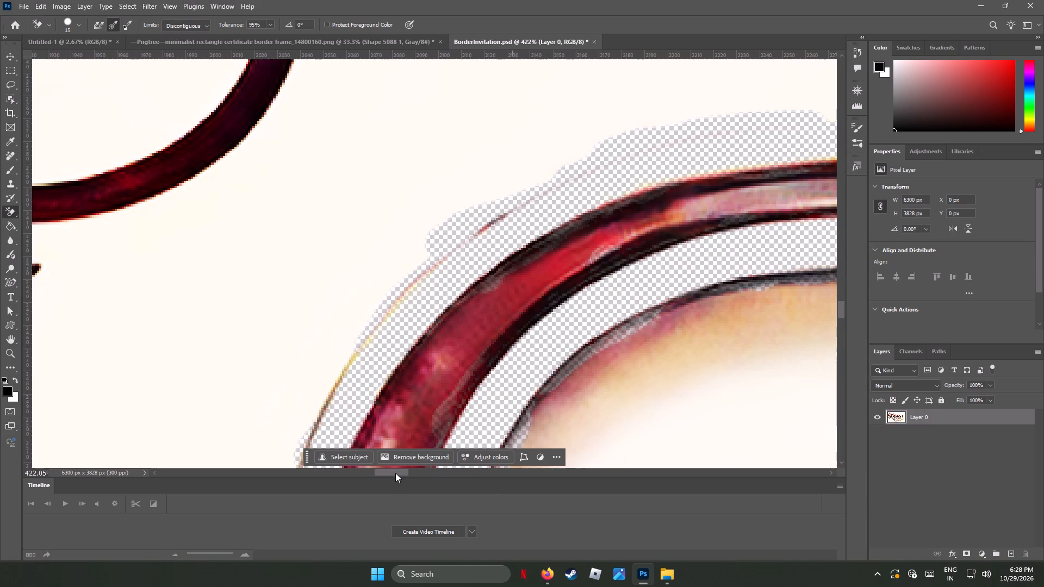
{"action": "left_click_drag", "start_coordinate": [395, 473], "coordinate": [420, 477]}
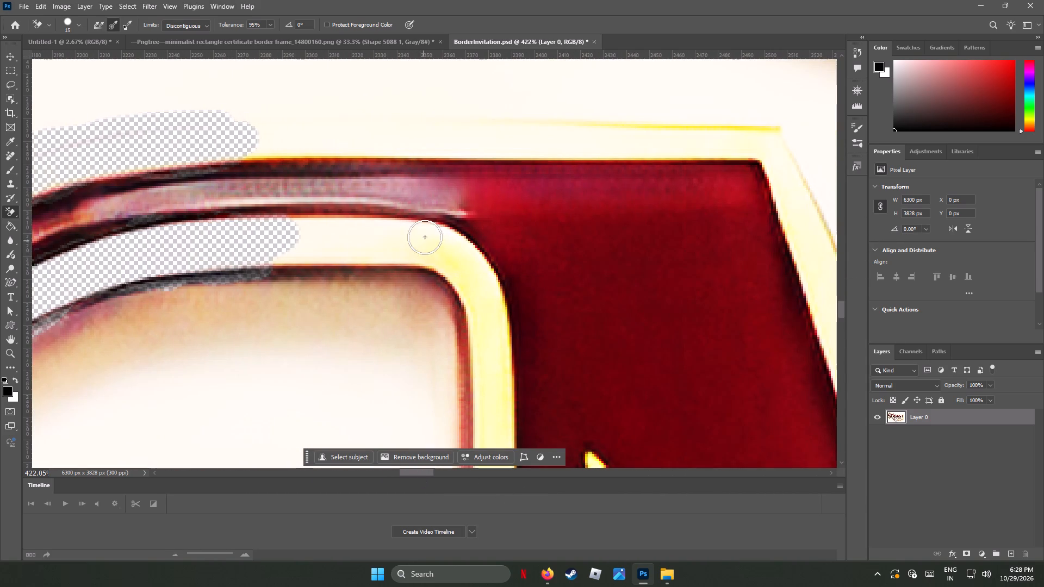
{"action": "left_click_drag", "start_coordinate": [425, 243], "coordinate": [424, 265]}
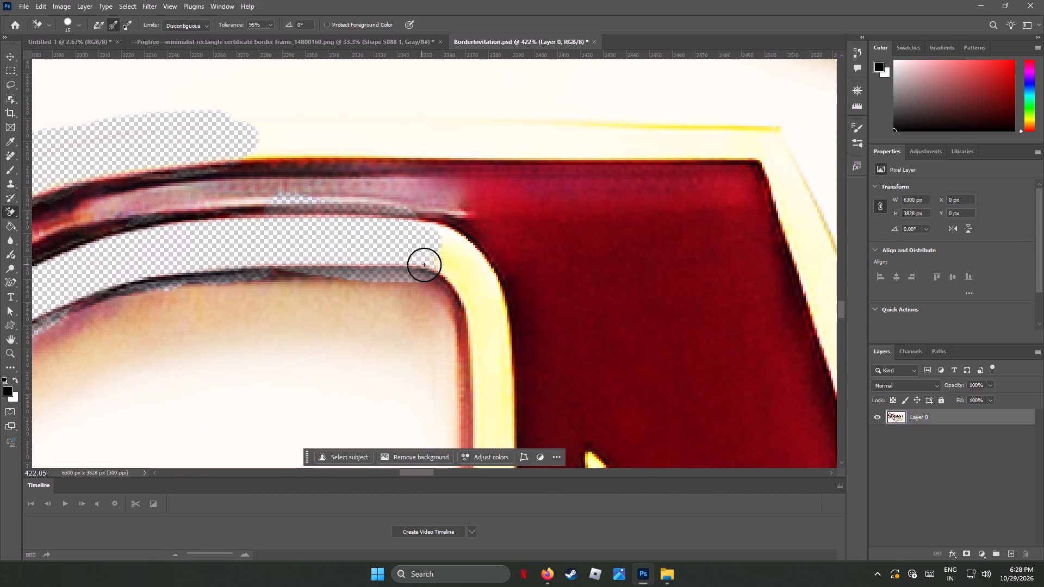
{"action": "left_click_drag", "start_coordinate": [424, 265], "coordinate": [506, 434]}
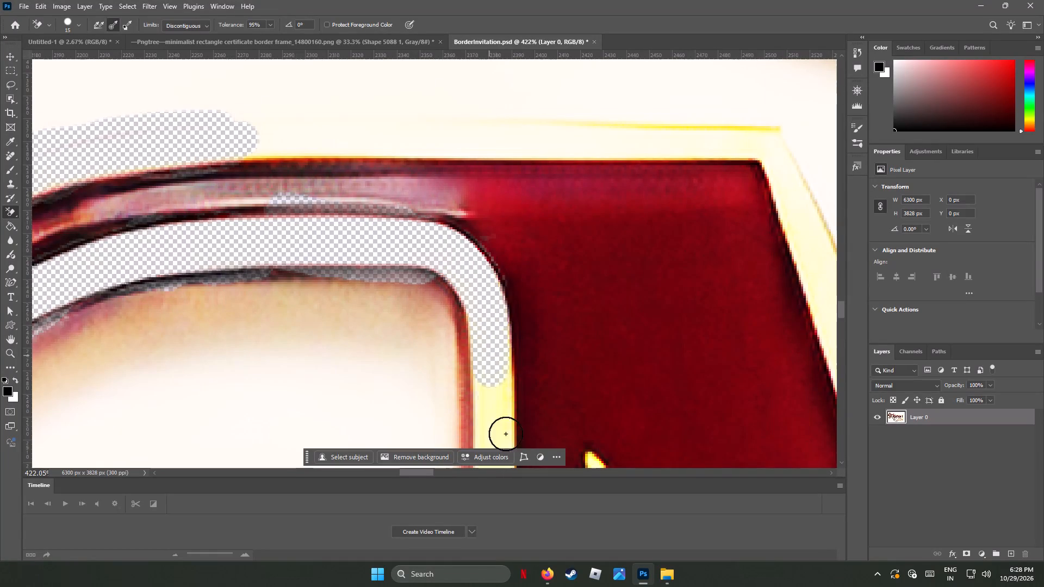
{"action": "left_click_drag", "start_coordinate": [506, 434], "coordinate": [487, 391]}
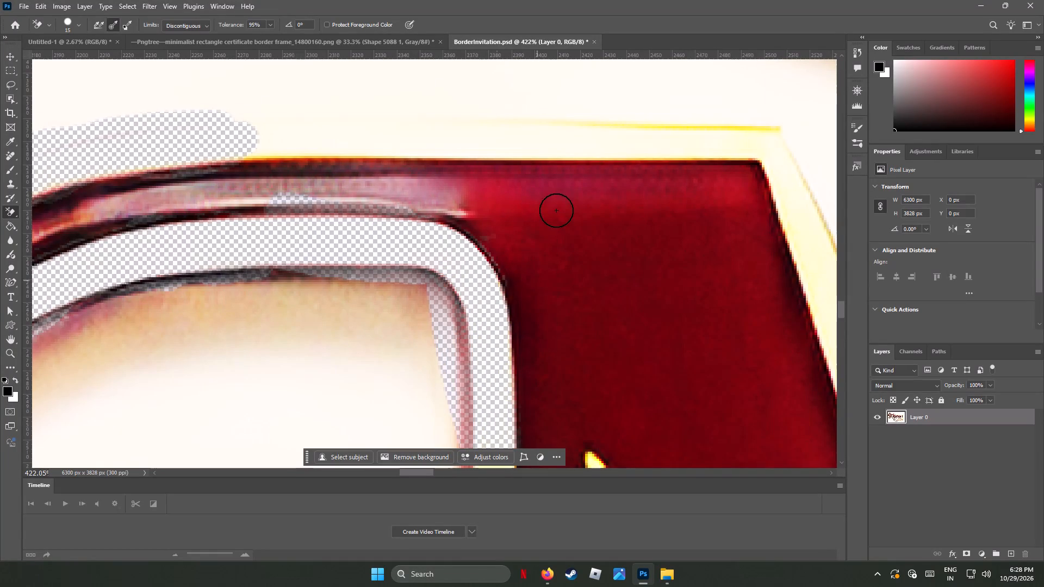
Erase the yellow outline and nearby parchment above the maroon letter's straight top edge, around its corner and down the start of its slanted side.
{"action": "left_click_drag", "start_coordinate": [258, 139], "coordinate": [459, 154]}
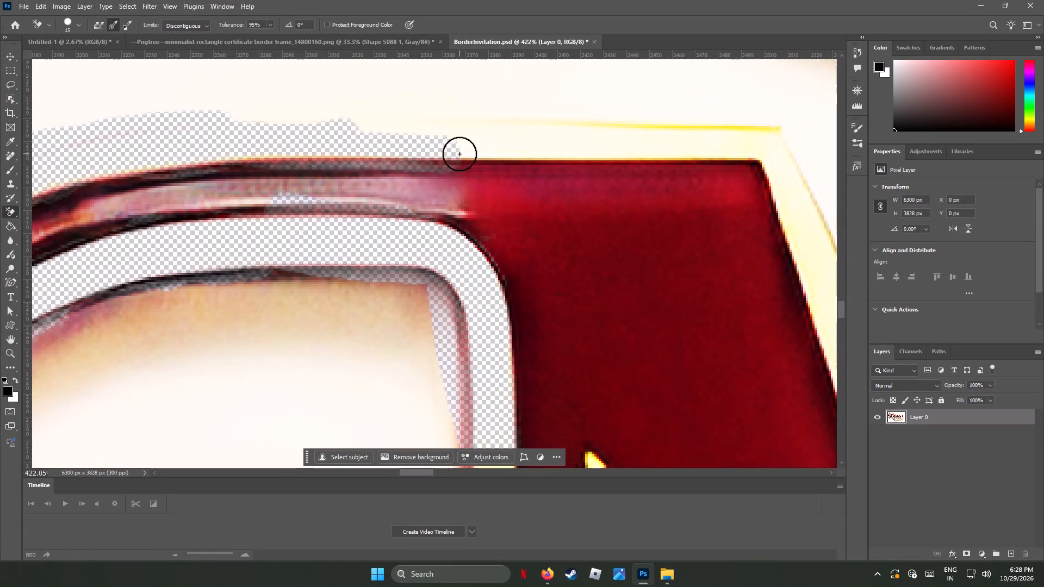
{"action": "left_click_drag", "start_coordinate": [459, 154], "coordinate": [635, 132]}
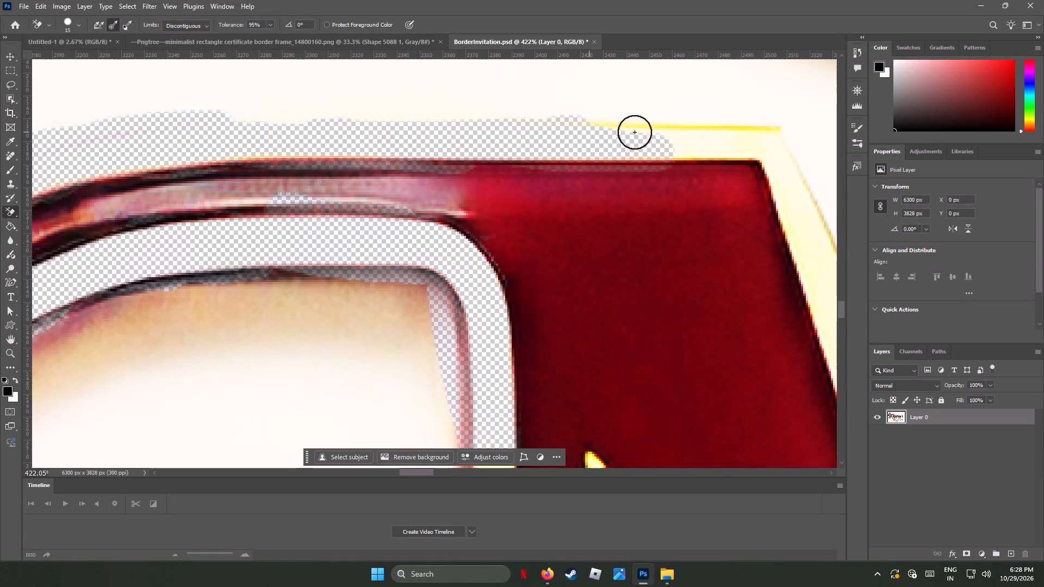
{"action": "left_click_drag", "start_coordinate": [635, 132], "coordinate": [607, 130]}
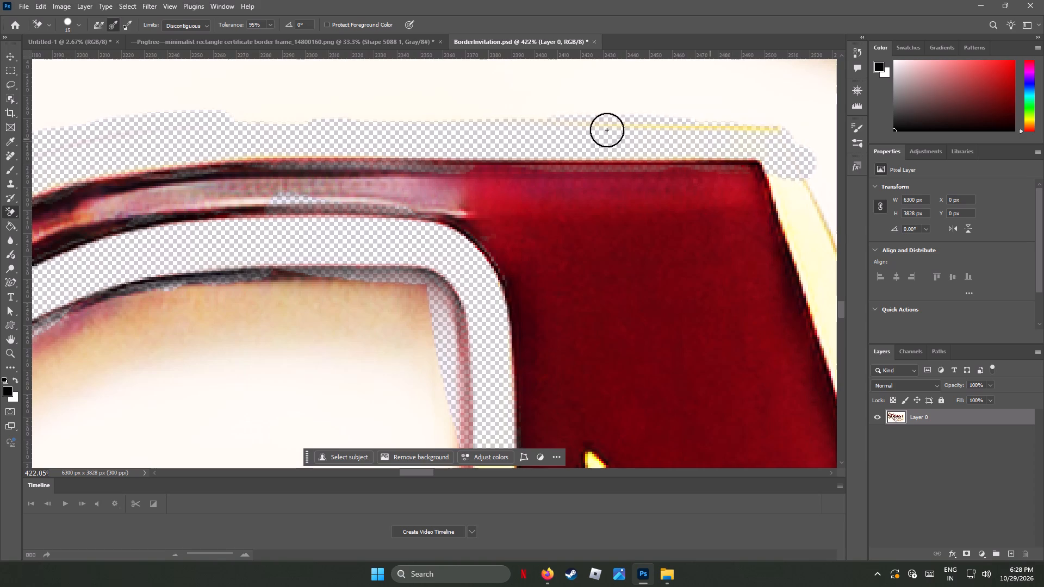
{"action": "left_click_drag", "start_coordinate": [607, 130], "coordinate": [261, 105]}
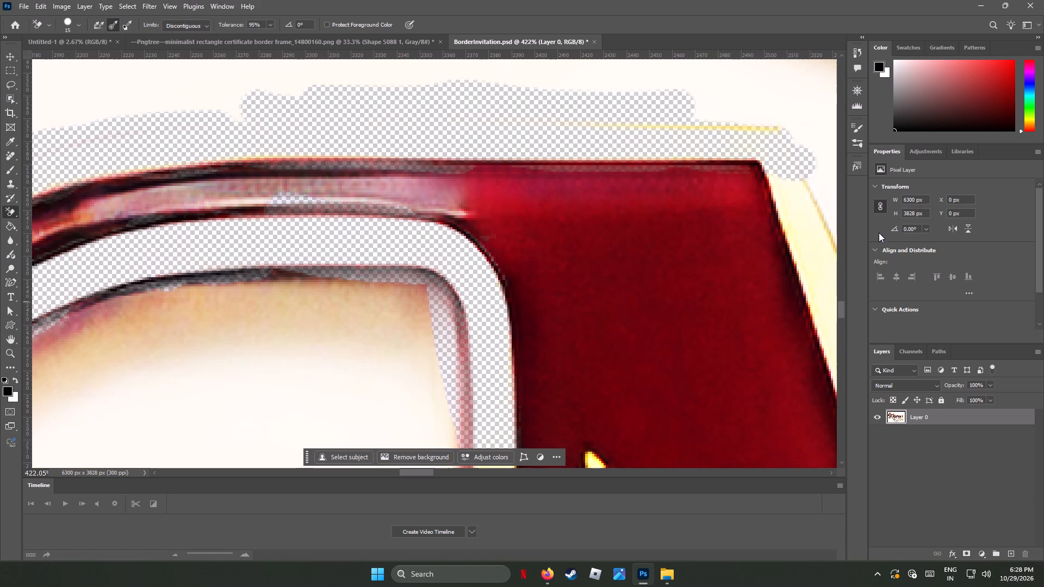
{"action": "left_click_drag", "start_coordinate": [785, 180], "coordinate": [826, 226]}
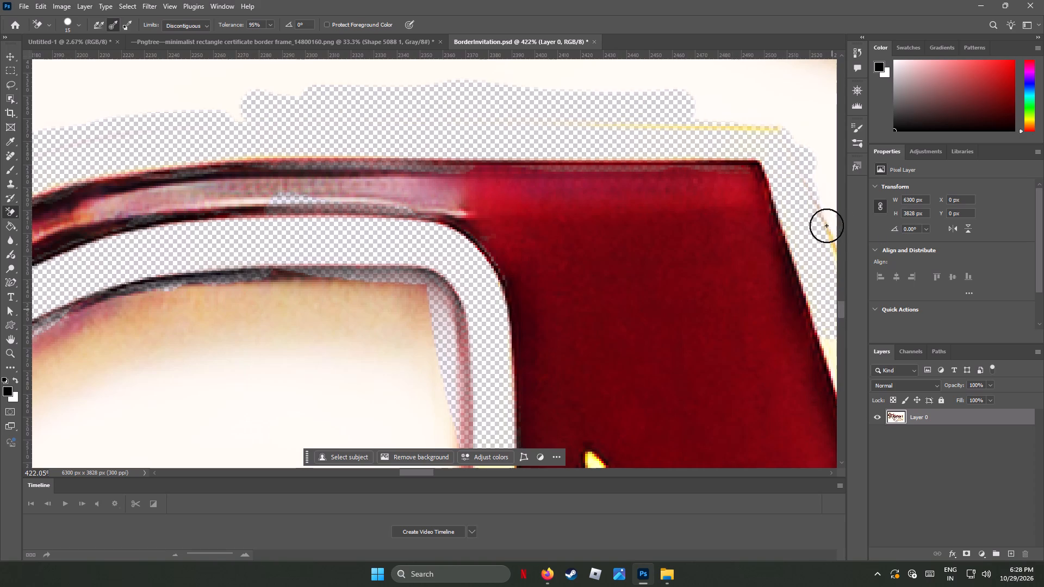
{"action": "left_click_drag", "start_coordinate": [826, 226], "coordinate": [847, 316]}
Erase the yellow strip down the maroon stem's left edge beside the curl, undoing and repeating the first pass.
{"action": "scroll", "coordinate": [711, 365], "scroll_direction": "down", "scroll_amount": 2}
{"action": "scroll", "coordinate": [711, 365], "scroll_direction": "up", "scroll_amount": 2}
{"action": "scroll", "coordinate": [711, 365], "scroll_direction": "down", "scroll_amount": 5}
{"action": "scroll", "coordinate": [711, 365], "scroll_direction": "up", "scroll_amount": 1}
{"action": "scroll", "coordinate": [711, 365], "scroll_direction": "down", "scroll_amount": 1}
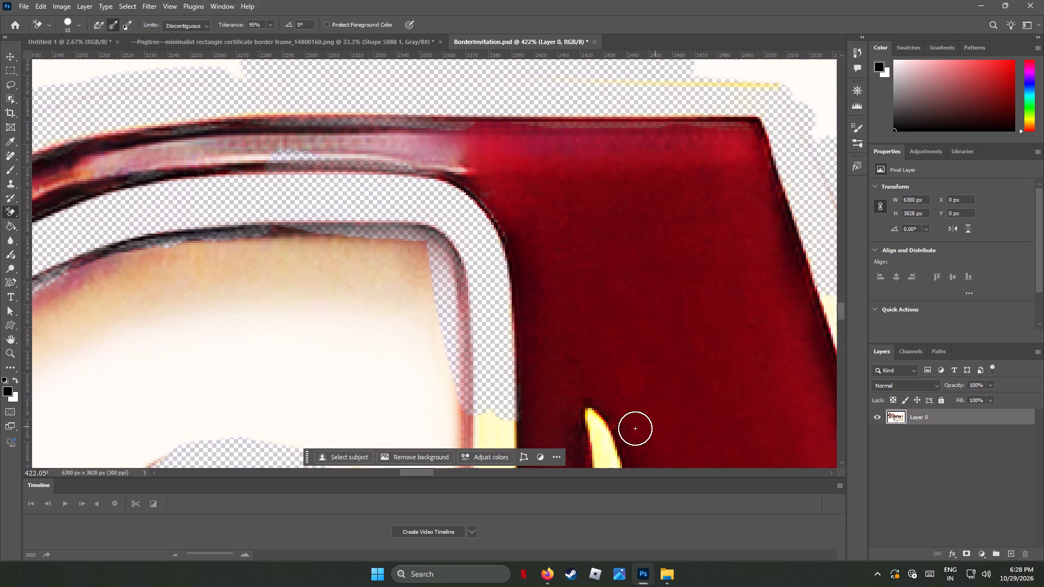
{"action": "scroll", "coordinate": [543, 402], "scroll_direction": "down", "scroll_amount": 8}
{"action": "scroll", "coordinate": [550, 393], "scroll_direction": "down", "scroll_amount": 19}
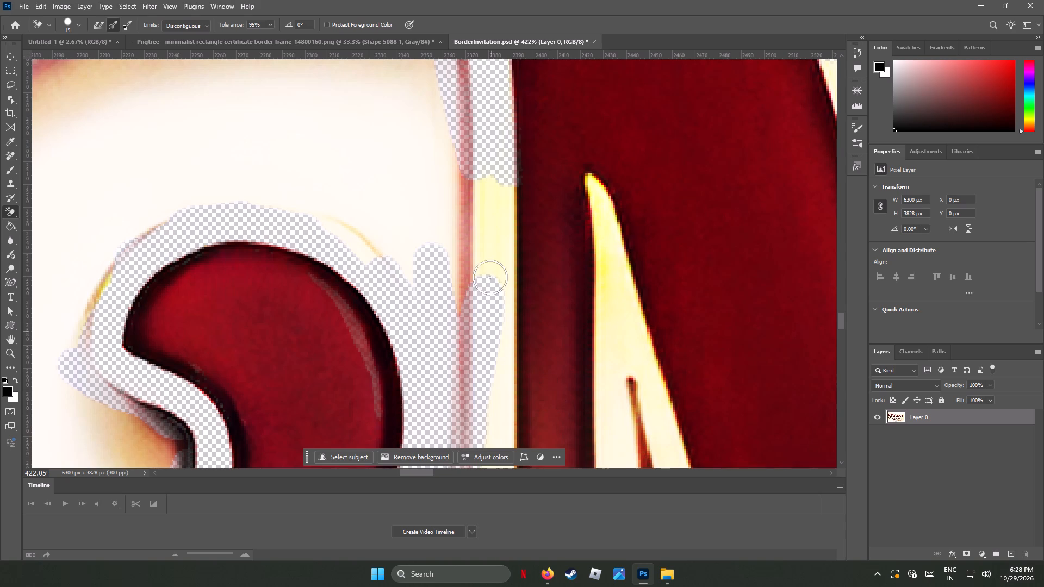
{"action": "left_click_drag", "start_coordinate": [496, 186], "coordinate": [488, 334]}
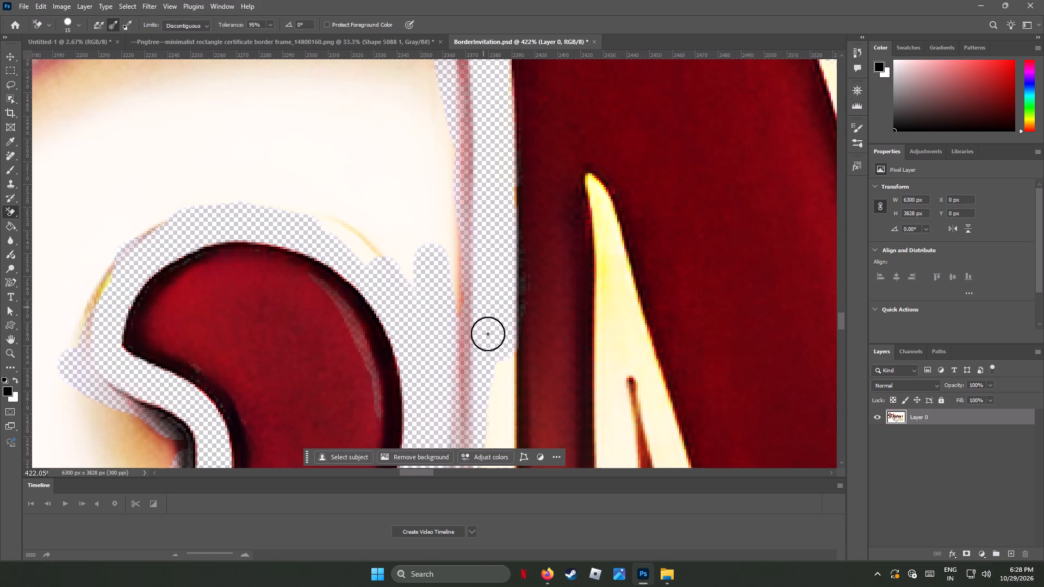
{"action": "left_click_drag", "start_coordinate": [488, 334], "coordinate": [494, 372]}
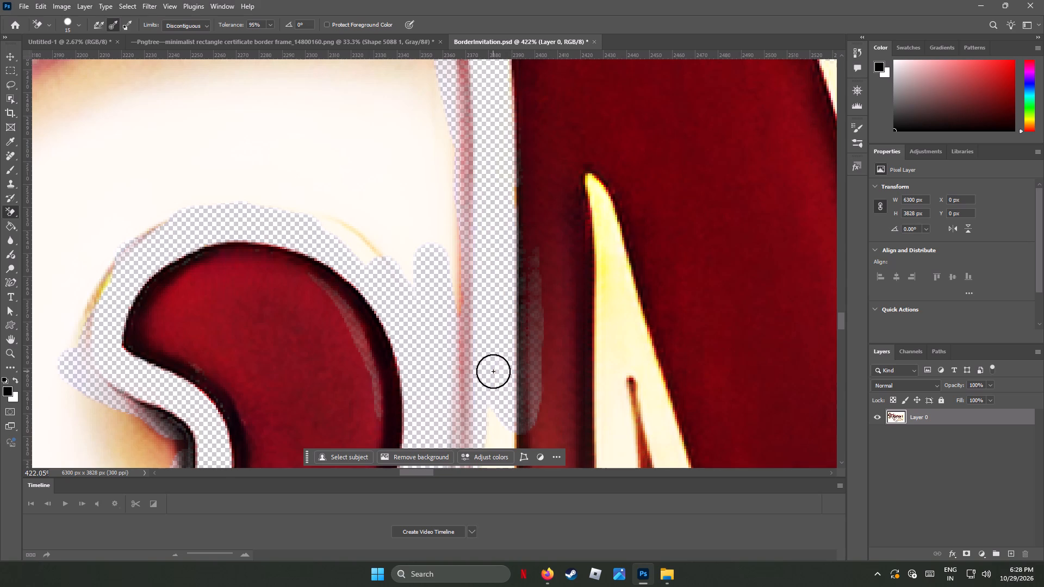
{"action": "key", "text": "ctrl+z"}
{"action": "left_click_drag", "start_coordinate": [499, 204], "coordinate": [504, 347]}
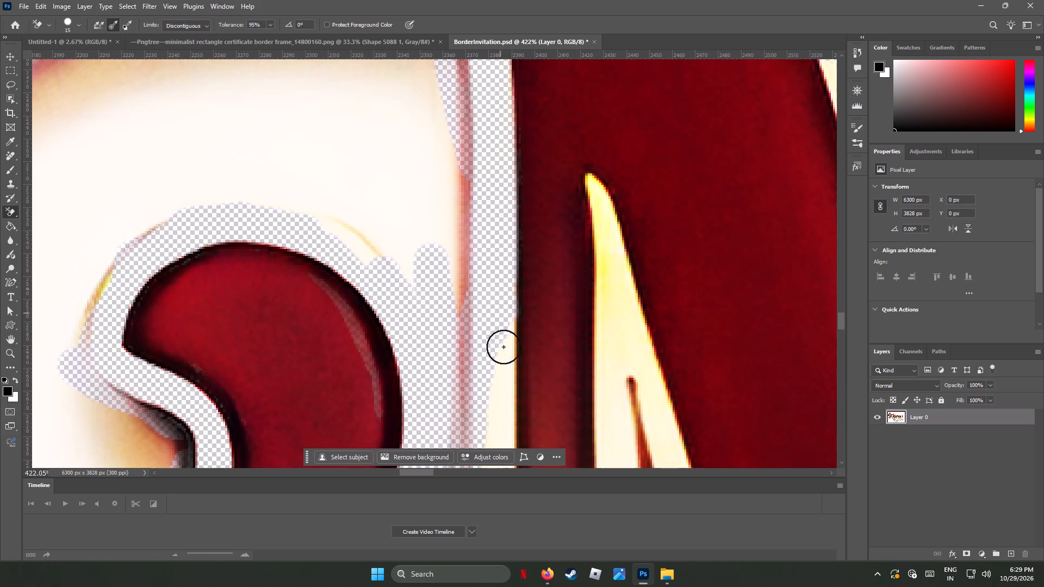
{"action": "left_click_drag", "start_coordinate": [504, 347], "coordinate": [506, 453]}
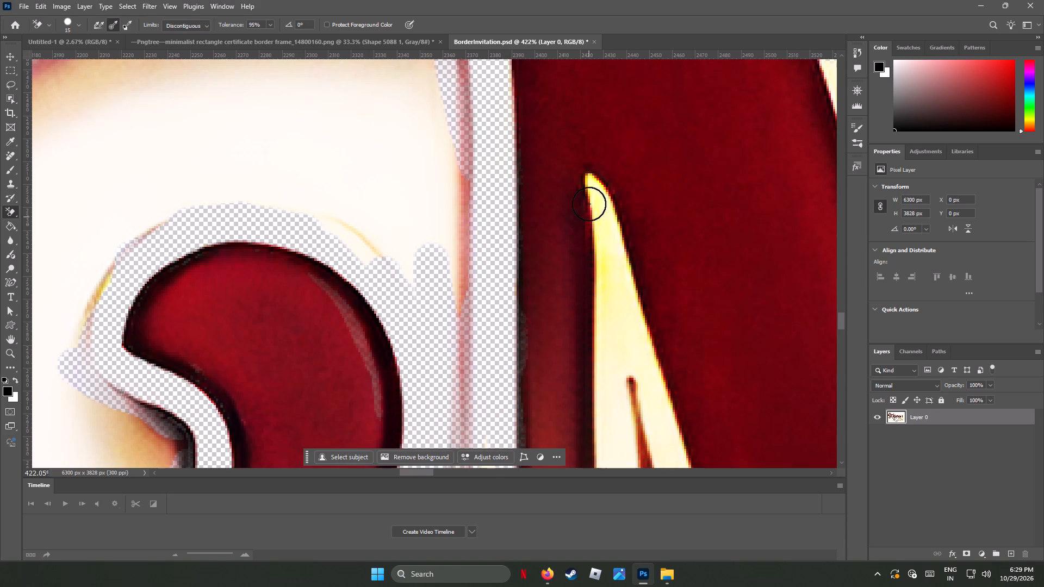
Erase the cream fill from the pointed tip and upper part of the narrow gap inside the maroon letter.
{"action": "left_click_drag", "start_coordinate": [600, 190], "coordinate": [611, 439]}
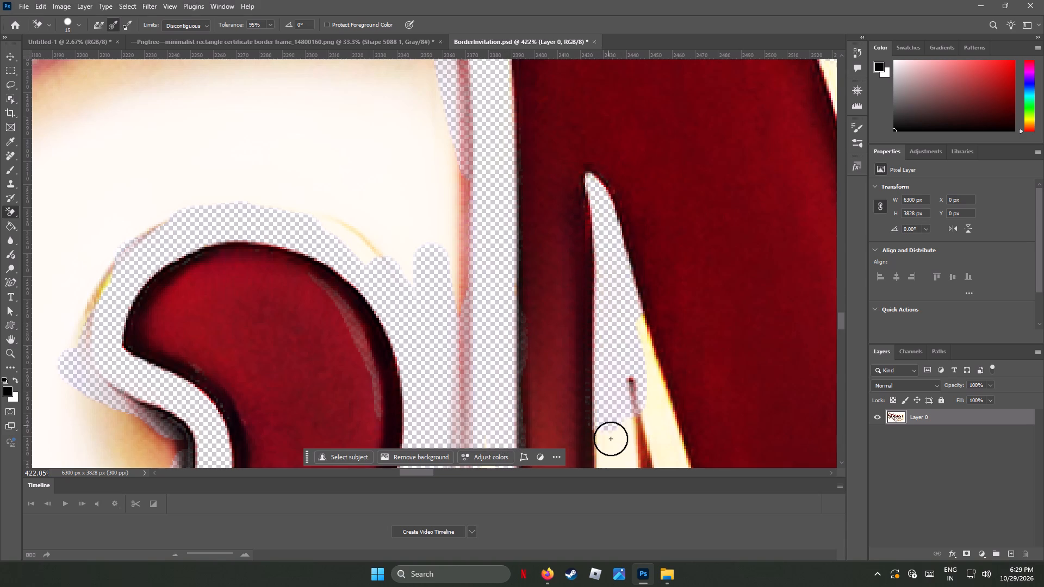
{"action": "left_click_drag", "start_coordinate": [611, 439], "coordinate": [627, 466]}
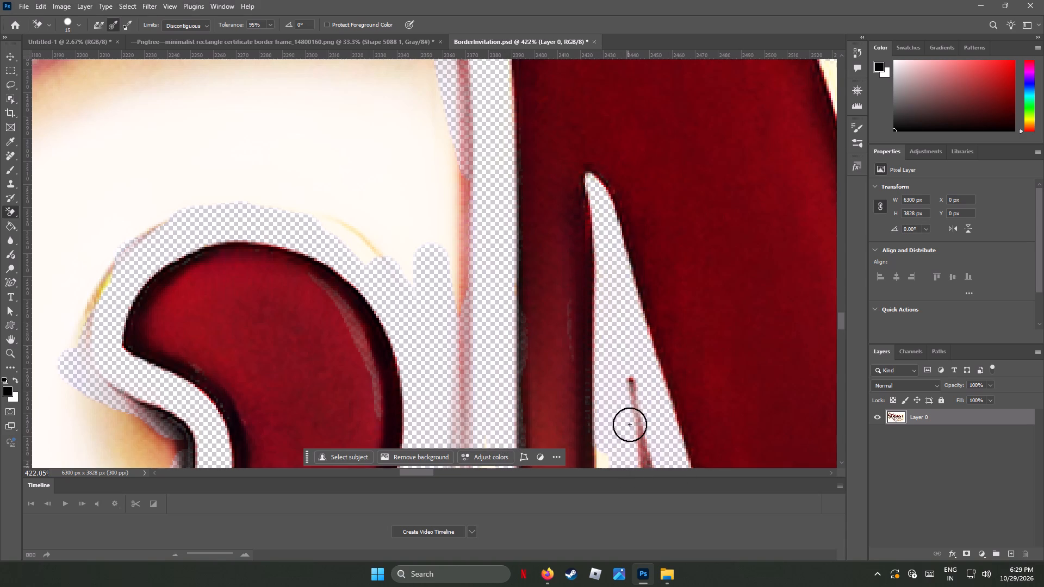
Erase the leftover cream patches in the strip along the stem's left edge, down to the already cleared lower section.
{"action": "scroll", "coordinate": [630, 424], "scroll_direction": "down", "scroll_amount": 8}
{"action": "scroll", "coordinate": [630, 424], "scroll_direction": "up", "scroll_amount": 3}
{"action": "scroll", "coordinate": [630, 424], "scroll_direction": "down", "scroll_amount": 5}
{"action": "scroll", "coordinate": [639, 410], "scroll_direction": "up", "scroll_amount": 4}
{"action": "scroll", "coordinate": [639, 410], "scroll_direction": "down", "scroll_amount": 1}
{"action": "scroll", "coordinate": [639, 410], "scroll_direction": "up", "scroll_amount": 10}
{"action": "scroll", "coordinate": [640, 409], "scroll_direction": "down", "scroll_amount": 4}
{"action": "scroll", "coordinate": [640, 409], "scroll_direction": "up", "scroll_amount": 8}
{"action": "scroll", "coordinate": [640, 409], "scroll_direction": "down", "scroll_amount": 1}
{"action": "scroll", "coordinate": [640, 409], "scroll_direction": "up", "scroll_amount": 1}
{"action": "scroll", "coordinate": [640, 409], "scroll_direction": "down", "scroll_amount": 8}
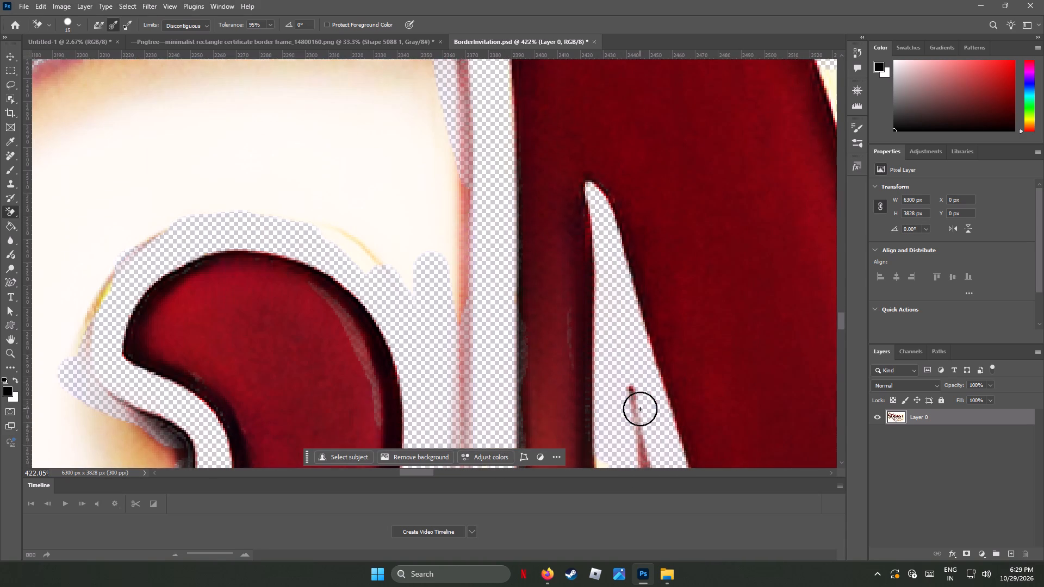
{"action": "scroll", "coordinate": [644, 405], "scroll_direction": "down", "scroll_amount": 4}
{"action": "scroll", "coordinate": [644, 405], "scroll_direction": "up", "scroll_amount": 4}
{"action": "scroll", "coordinate": [644, 405], "scroll_direction": "down", "scroll_amount": 2}
{"action": "scroll", "coordinate": [492, 363], "scroll_direction": "down", "scroll_amount": 1}
{"action": "scroll", "coordinate": [492, 363], "scroll_direction": "up", "scroll_amount": 2}
{"action": "scroll", "coordinate": [492, 363], "scroll_direction": "down", "scroll_amount": 5}
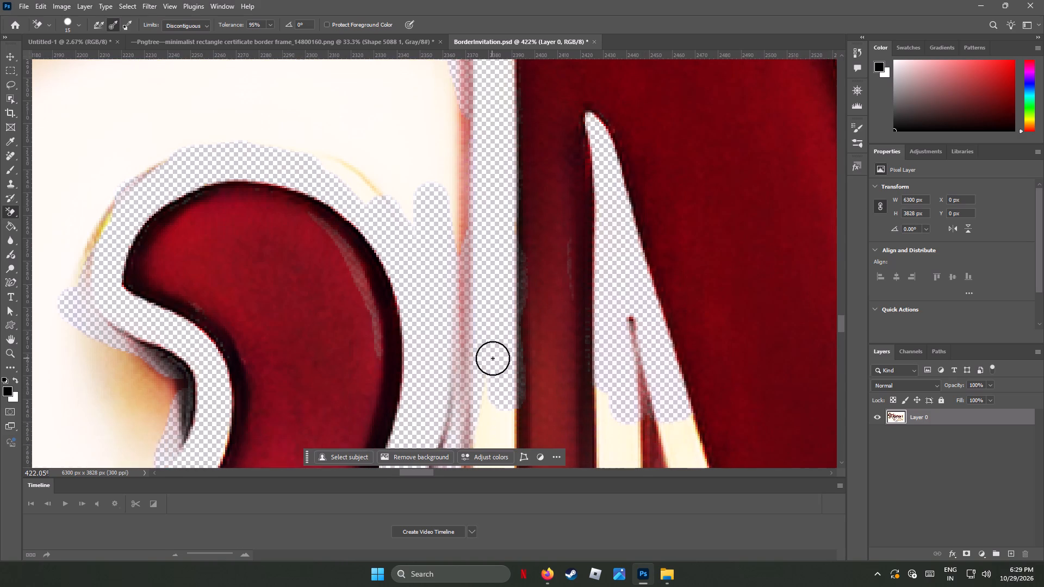
{"action": "scroll", "coordinate": [493, 358], "scroll_direction": "down", "scroll_amount": 1}
{"action": "scroll", "coordinate": [493, 358], "scroll_direction": "up", "scroll_amount": 3}
{"action": "scroll", "coordinate": [493, 358], "scroll_direction": "down", "scroll_amount": 3}
{"action": "scroll", "coordinate": [493, 358], "scroll_direction": "up", "scroll_amount": 1}
{"action": "scroll", "coordinate": [493, 358], "scroll_direction": "down", "scroll_amount": 4}
{"action": "scroll", "coordinate": [493, 358], "scroll_direction": "up", "scroll_amount": 1}
{"action": "scroll", "coordinate": [493, 358], "scroll_direction": "down", "scroll_amount": 14}
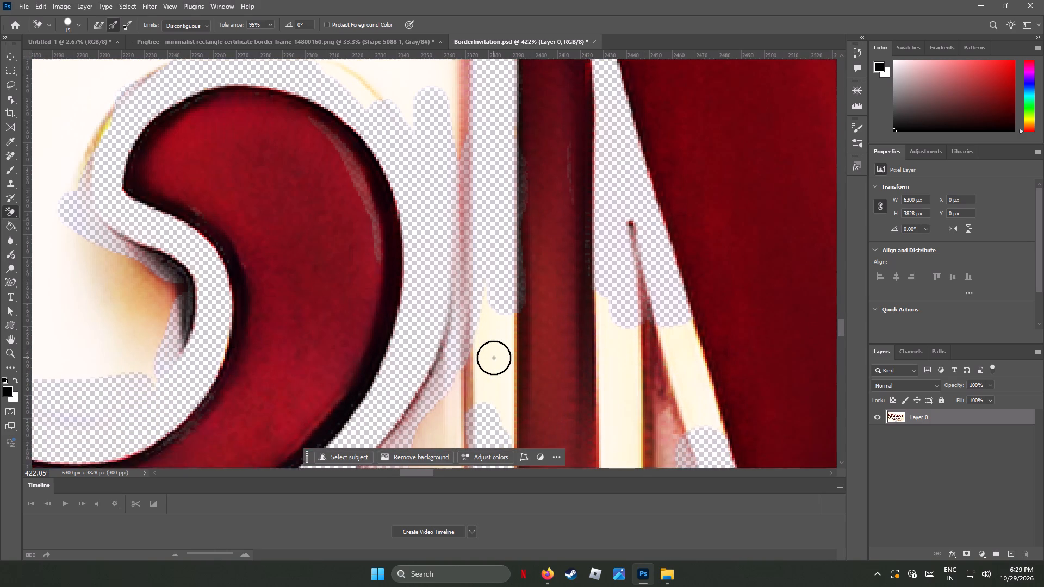
{"action": "scroll", "coordinate": [494, 358], "scroll_direction": "down", "scroll_amount": 2}
{"action": "left_click_drag", "start_coordinate": [488, 243], "coordinate": [500, 255]}
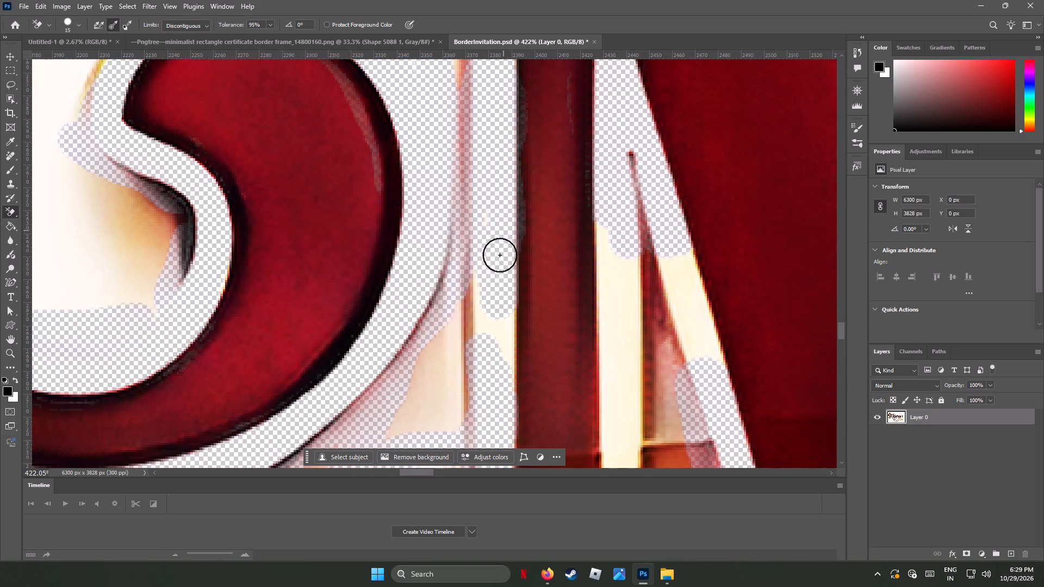
{"action": "left_click_drag", "start_coordinate": [500, 255], "coordinate": [504, 293]}
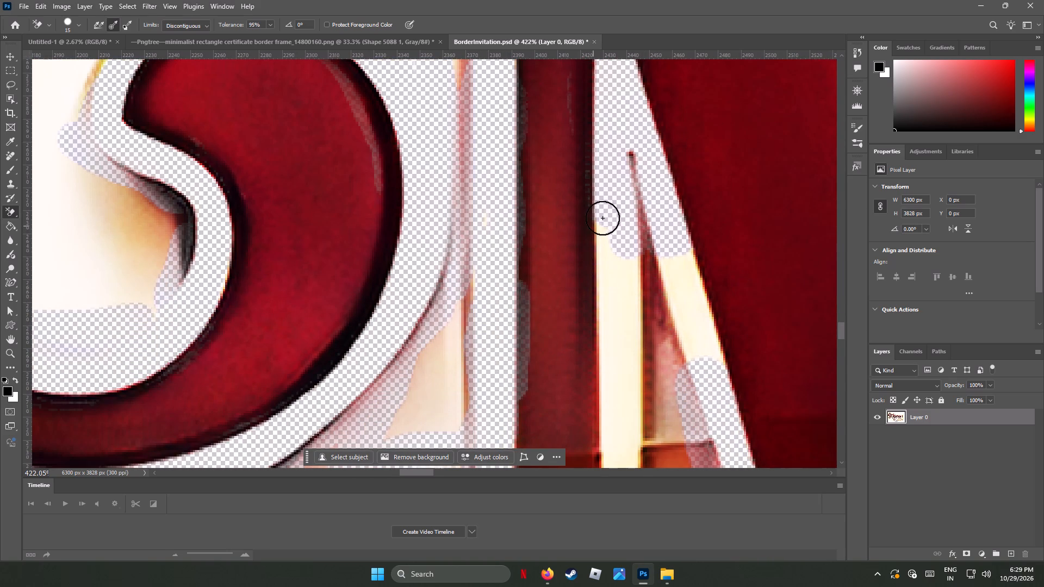
Erase the cream strips on both sides of the narrow gap between the M's left stem and its diagonal.
{"action": "left_click_drag", "start_coordinate": [611, 246], "coordinate": [640, 257]}
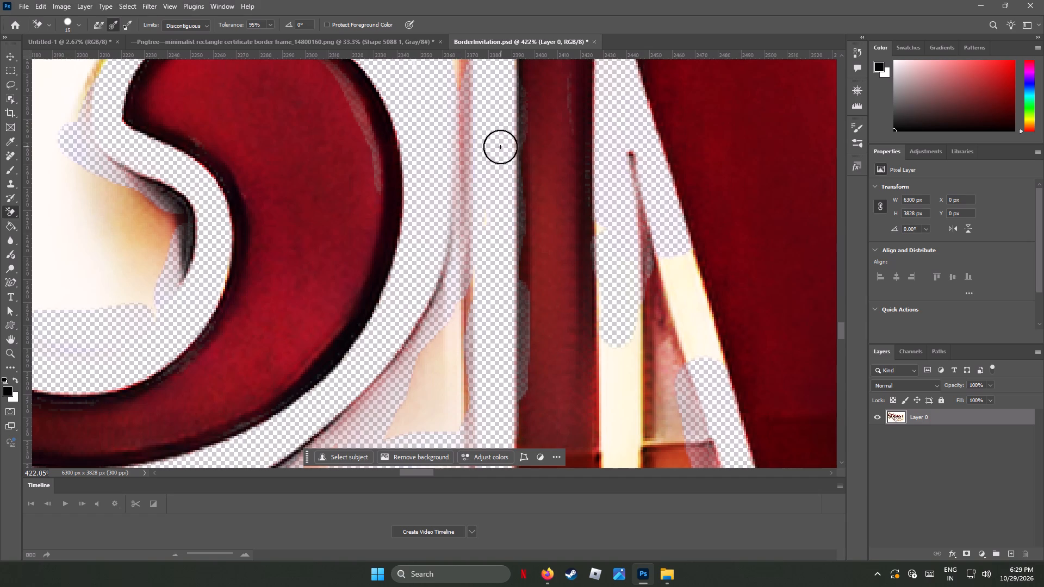
{"action": "left_click_drag", "start_coordinate": [500, 147], "coordinate": [486, 93]}
{"action": "left_click_drag", "start_coordinate": [675, 270], "coordinate": [716, 375]}
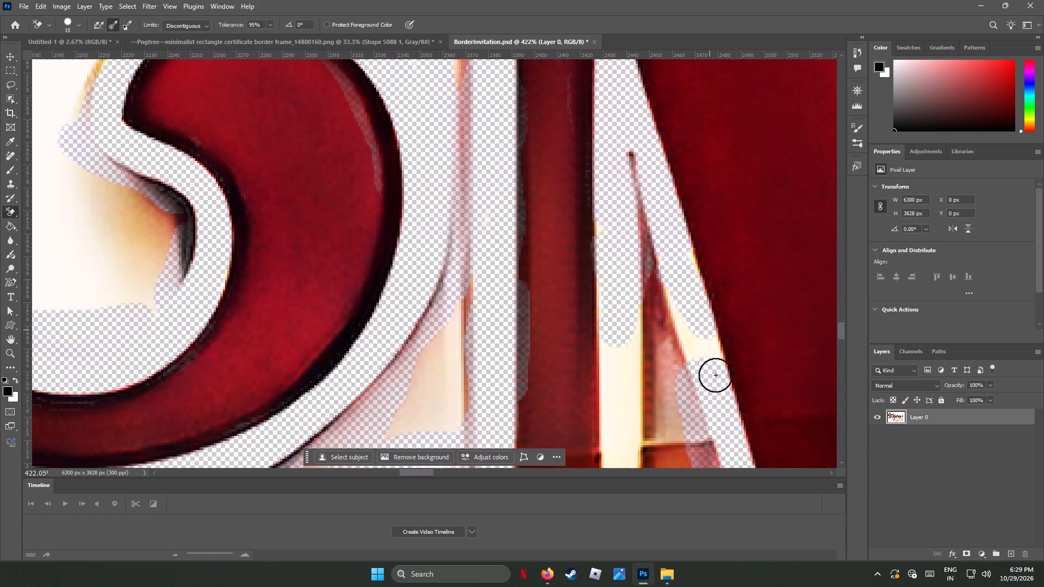
{"action": "left_click_drag", "start_coordinate": [716, 375], "coordinate": [690, 407]}
{"action": "left_click_drag", "start_coordinate": [636, 321], "coordinate": [607, 352]}
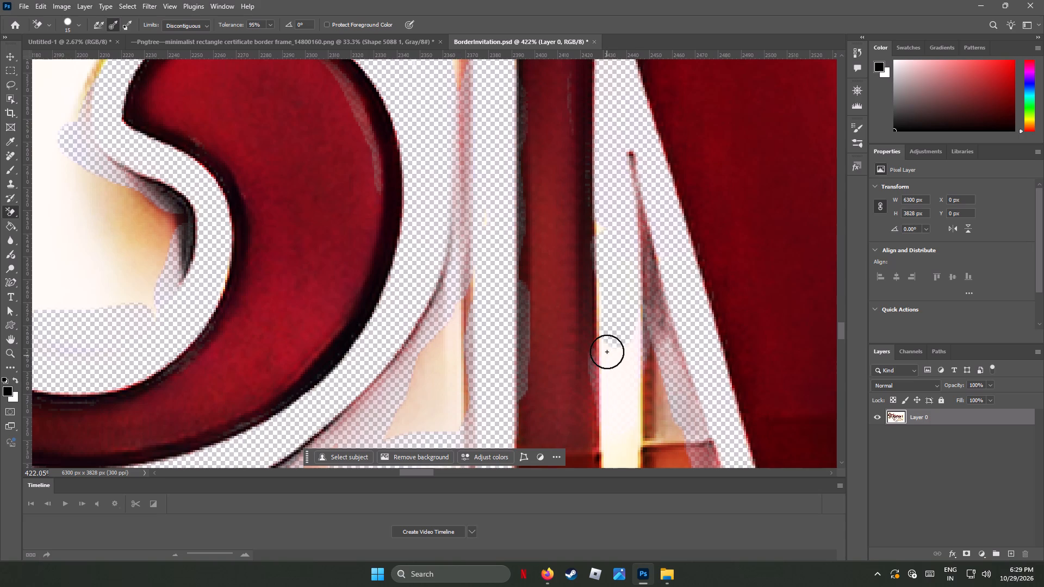
{"action": "left_click_drag", "start_coordinate": [607, 352], "coordinate": [607, 351]}
Erase the cream and yellow strip down the right edge of the M's left stem, past the darker color break.
{"action": "left_click_drag", "start_coordinate": [617, 350], "coordinate": [620, 457]}
{"action": "scroll", "coordinate": [627, 447], "scroll_direction": "down", "scroll_amount": 7}
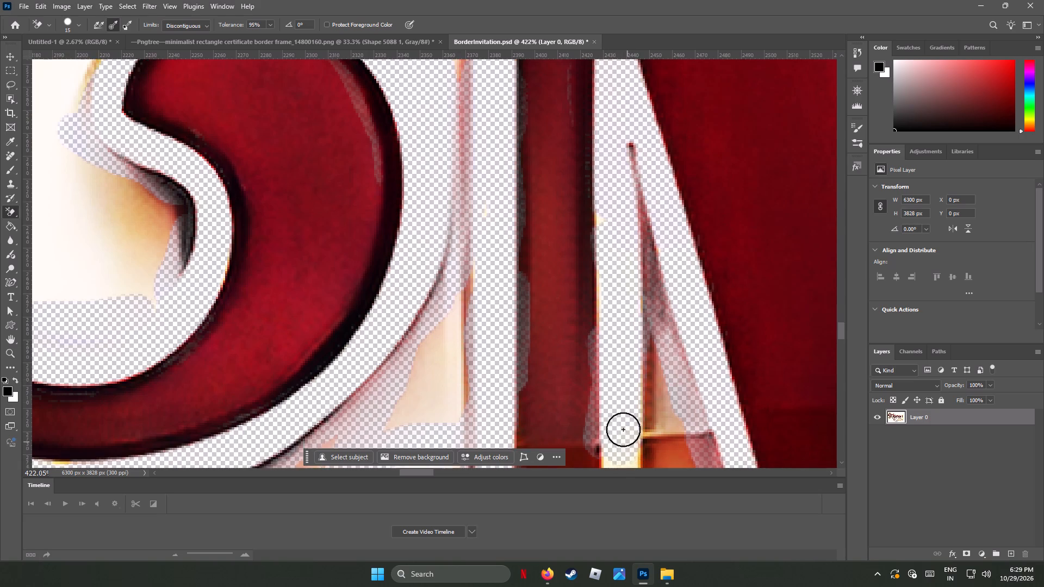
{"action": "scroll", "coordinate": [623, 429], "scroll_direction": "down", "scroll_amount": 6}
{"action": "scroll", "coordinate": [634, 404], "scroll_direction": "up", "scroll_amount": 1}
{"action": "scroll", "coordinate": [634, 404], "scroll_direction": "down", "scroll_amount": 8}
{"action": "left_click_drag", "start_coordinate": [627, 306], "coordinate": [613, 309]}
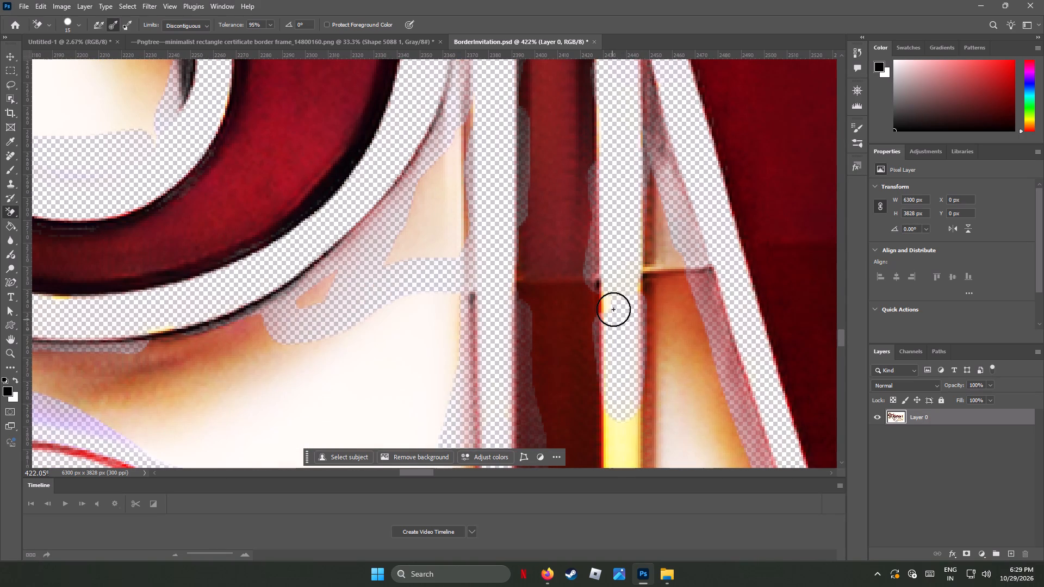
{"action": "left_click_drag", "start_coordinate": [613, 309], "coordinate": [622, 454]}
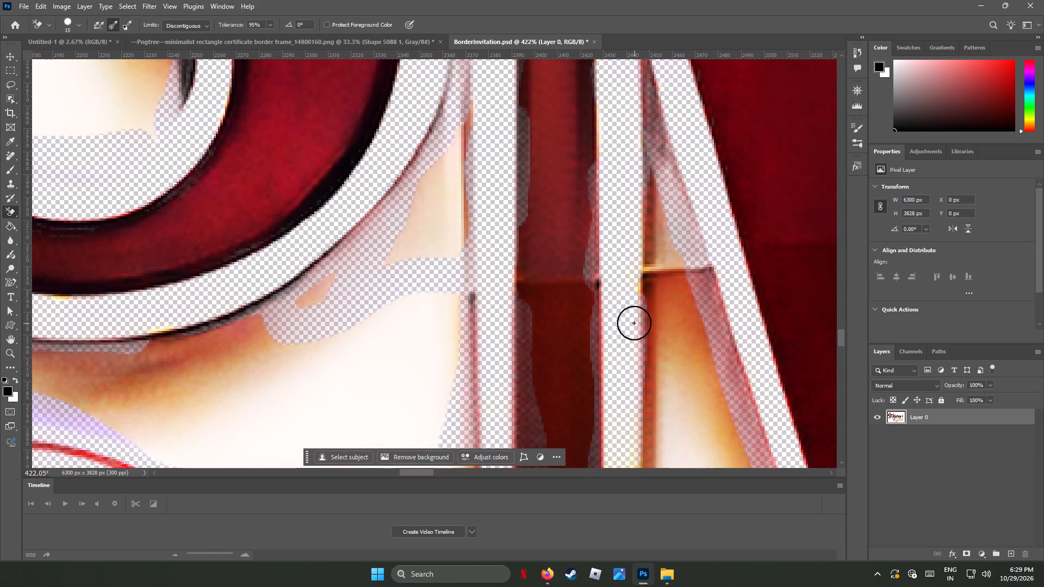
{"action": "left_click_drag", "start_coordinate": [630, 328], "coordinate": [633, 403]}
Erase the yellow strip along the lower right edge of the M's left stem, down to the already cleared section.
{"action": "scroll", "coordinate": [632, 404], "scroll_direction": "down", "scroll_amount": 10}
{"action": "scroll", "coordinate": [661, 394], "scroll_direction": "up", "scroll_amount": 2}
{"action": "scroll", "coordinate": [661, 394], "scroll_direction": "down", "scroll_amount": 1}
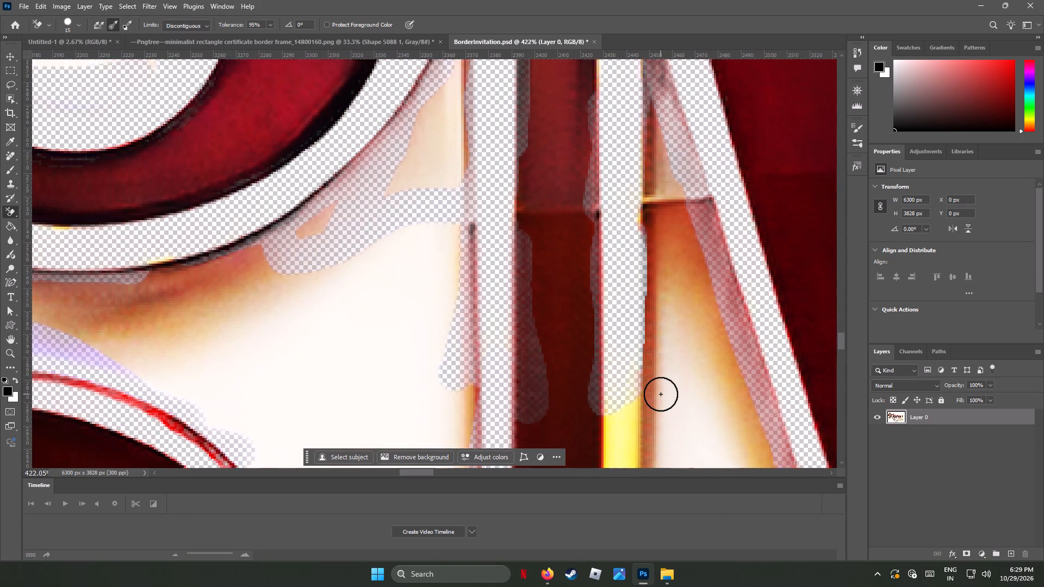
{"action": "scroll", "coordinate": [661, 394], "scroll_direction": "down", "scroll_amount": 10}
{"action": "scroll", "coordinate": [660, 398], "scroll_direction": "up", "scroll_amount": 1}
{"action": "scroll", "coordinate": [660, 398], "scroll_direction": "down", "scroll_amount": 6}
{"action": "left_click_drag", "start_coordinate": [626, 283], "coordinate": [612, 376]}
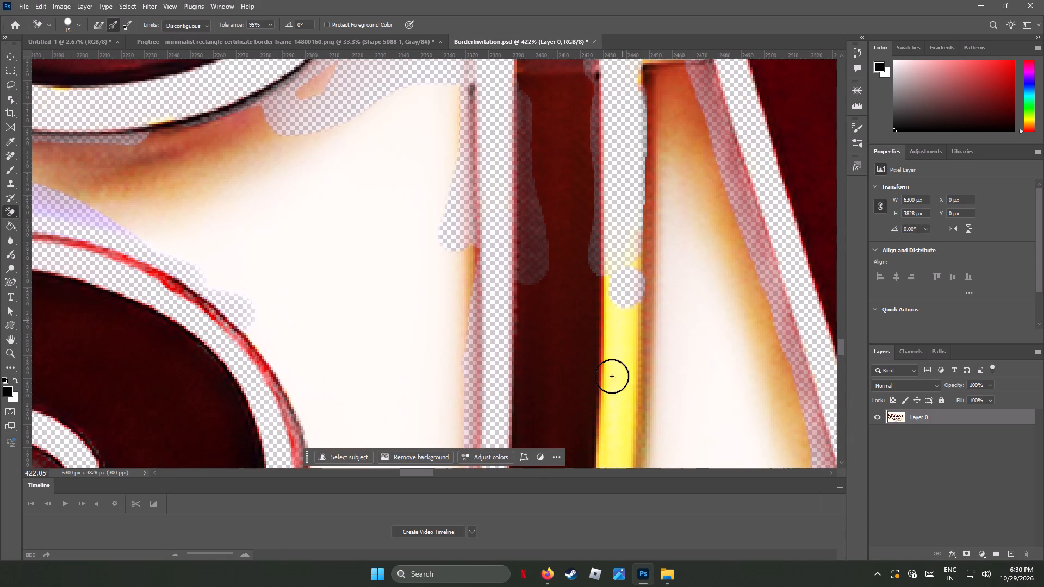
{"action": "left_click_drag", "start_coordinate": [612, 376], "coordinate": [616, 461]}
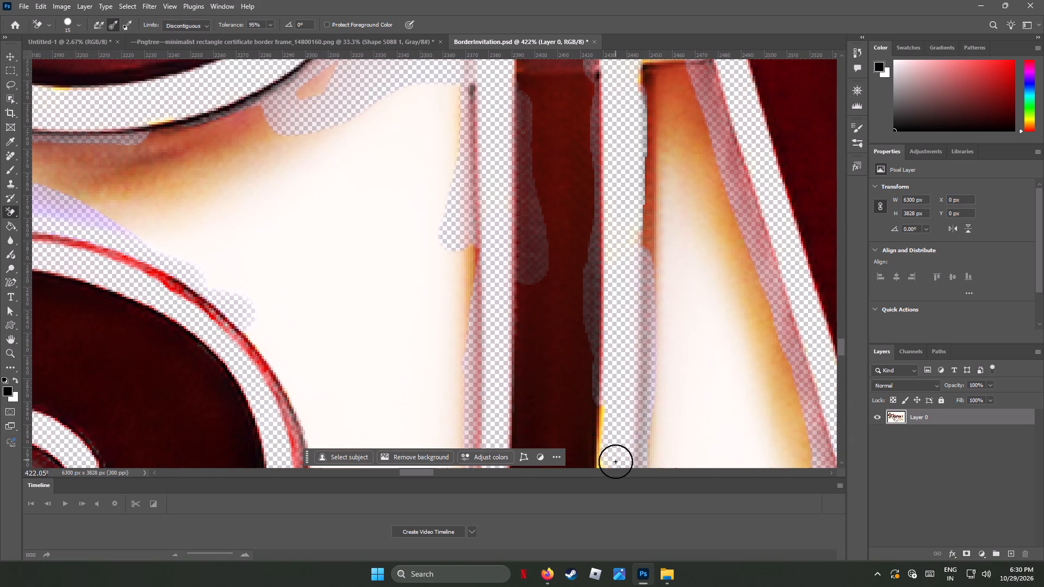
{"action": "left_click_drag", "start_coordinate": [616, 461], "coordinate": [615, 461]}
{"action": "scroll", "coordinate": [619, 449], "scroll_direction": "up", "scroll_amount": 1}
{"action": "scroll", "coordinate": [619, 449], "scroll_direction": "down", "scroll_amount": 11}
{"action": "scroll", "coordinate": [620, 448], "scroll_direction": "up", "scroll_amount": 4}
{"action": "scroll", "coordinate": [620, 448], "scroll_direction": "down", "scroll_amount": 8}
{"action": "scroll", "coordinate": [620, 448], "scroll_direction": "up", "scroll_amount": 3}
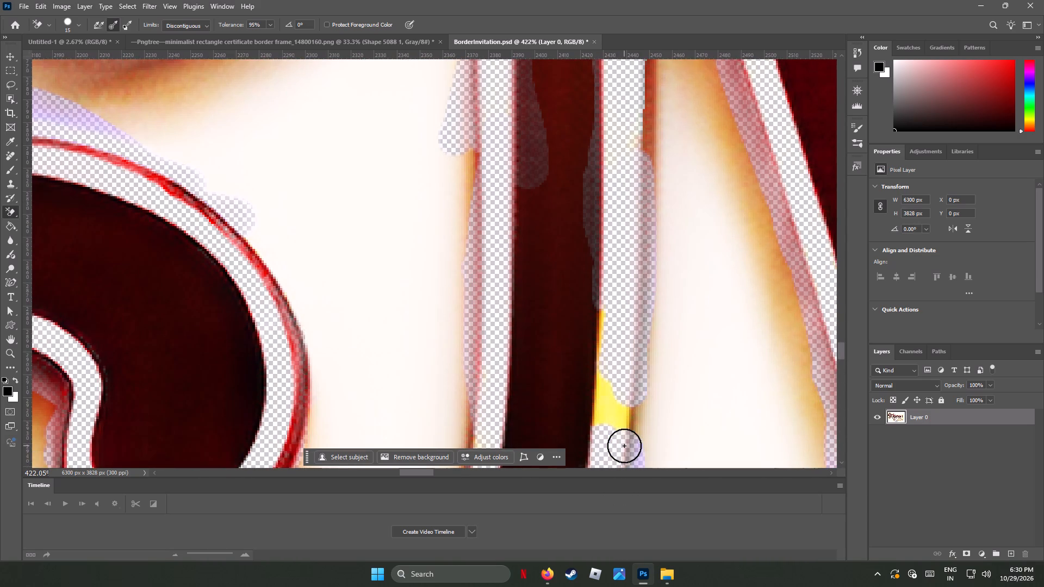
{"action": "scroll", "coordinate": [624, 446], "scroll_direction": "down", "scroll_amount": 3}
{"action": "scroll", "coordinate": [624, 446], "scroll_direction": "up", "scroll_amount": 3}
{"action": "scroll", "coordinate": [624, 446], "scroll_direction": "down", "scroll_amount": 1}
{"action": "left_click_drag", "start_coordinate": [610, 389], "coordinate": [594, 429]}
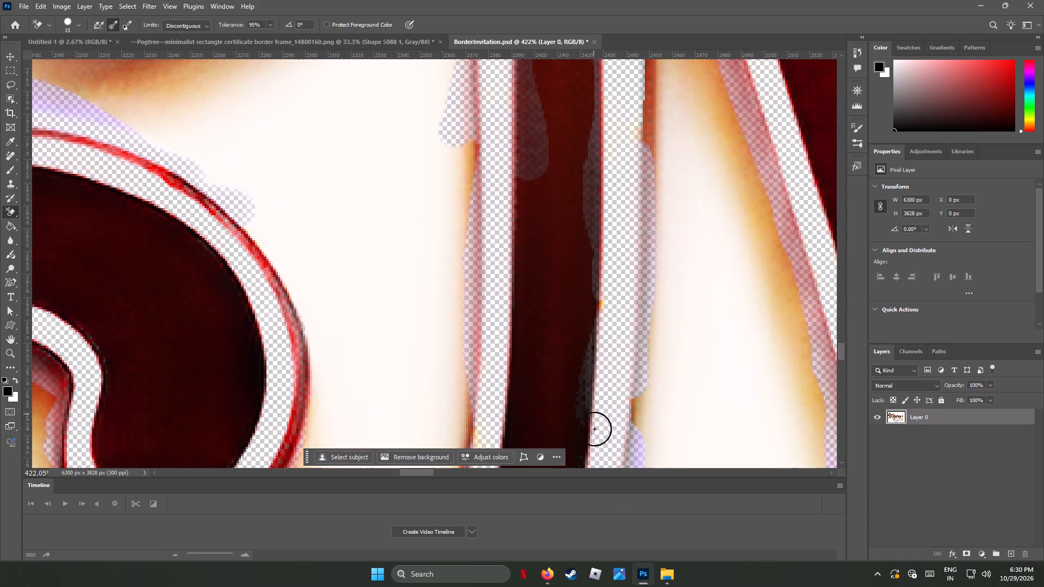
{"action": "left_click_drag", "start_coordinate": [594, 429], "coordinate": [644, 432]}
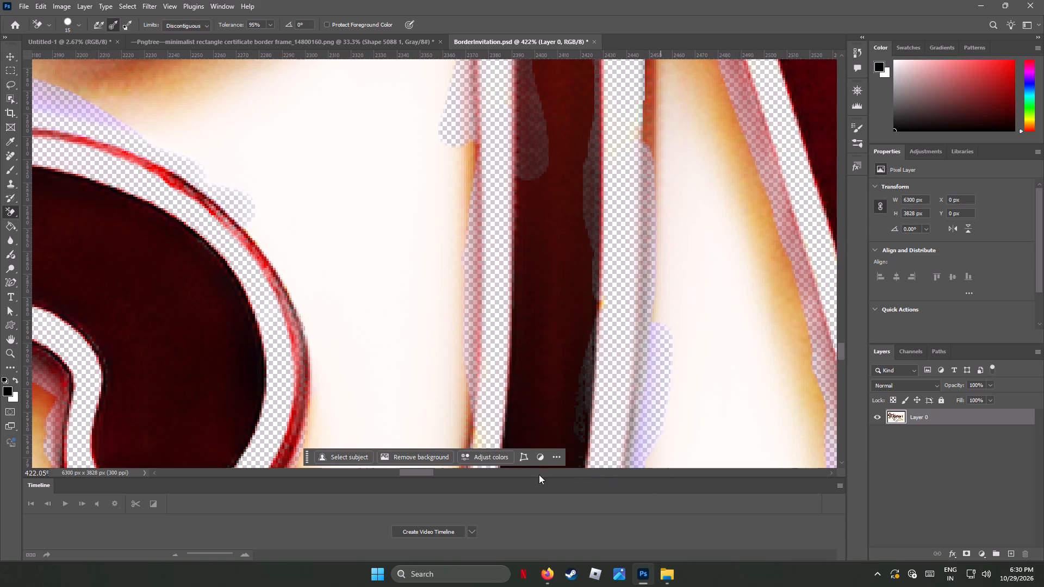
Inspect the M's lower edges and the rest of the Mahotsav lettering for outlines still left to erase.
{"action": "left_click_drag", "start_coordinate": [417, 470], "coordinate": [433, 475]}
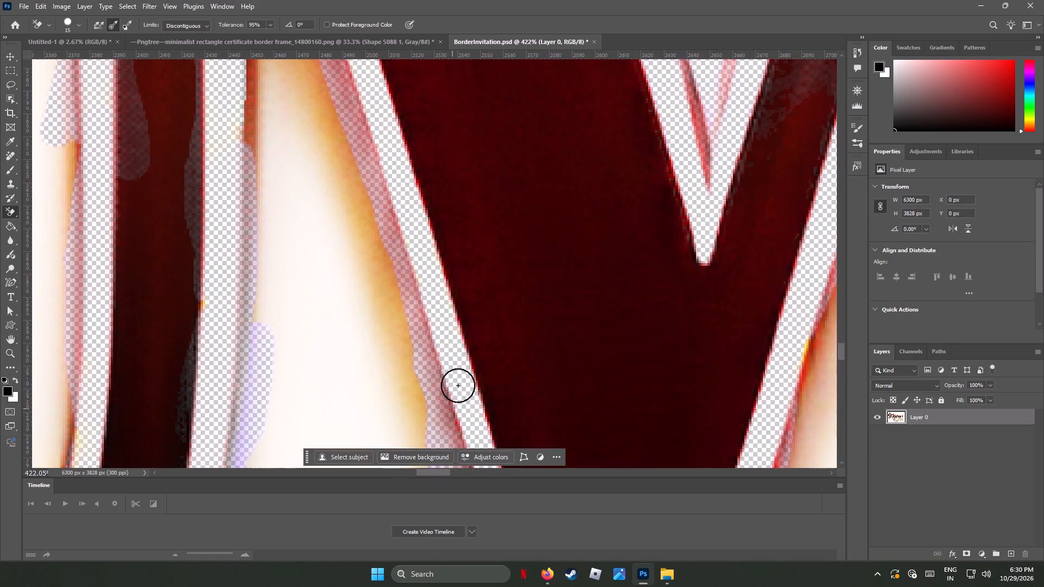
{"action": "scroll", "coordinate": [458, 385], "scroll_direction": "up", "scroll_amount": 1}
{"action": "scroll", "coordinate": [458, 385], "scroll_direction": "down", "scroll_amount": 3}
{"action": "scroll", "coordinate": [458, 385], "scroll_direction": "up", "scroll_amount": 2}
{"action": "scroll", "coordinate": [458, 385], "scroll_direction": "down", "scroll_amount": 7}
{"action": "scroll", "coordinate": [463, 384], "scroll_direction": "up", "scroll_amount": 1}
{"action": "scroll", "coordinate": [463, 384], "scroll_direction": "down", "scroll_amount": 4}
{"action": "scroll", "coordinate": [464, 384], "scroll_direction": "up", "scroll_amount": 1}
{"action": "scroll", "coordinate": [464, 384], "scroll_direction": "down", "scroll_amount": 19}
{"action": "scroll", "coordinate": [467, 384], "scroll_direction": "up", "scroll_amount": 2}
{"action": "scroll", "coordinate": [467, 384], "scroll_direction": "down", "scroll_amount": 7}
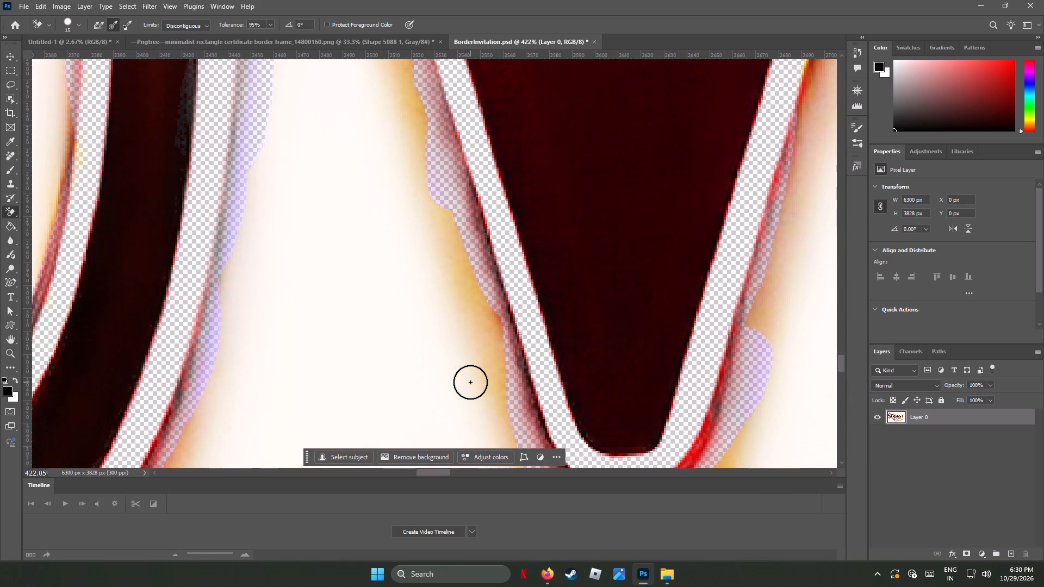
{"action": "scroll", "coordinate": [470, 382], "scroll_direction": "down", "scroll_amount": 9, "text": "alt"}
{"action": "scroll", "coordinate": [470, 382], "scroll_direction": "up", "scroll_amount": 1, "text": "alt"}
{"action": "scroll", "coordinate": [470, 382], "scroll_direction": "down", "scroll_amount": 8, "text": "alt"}
{"action": "scroll", "coordinate": [470, 382], "scroll_direction": "up", "scroll_amount": 6, "text": "alt"}
{"action": "scroll", "coordinate": [470, 382], "scroll_direction": "down", "scroll_amount": 2, "text": "alt"}
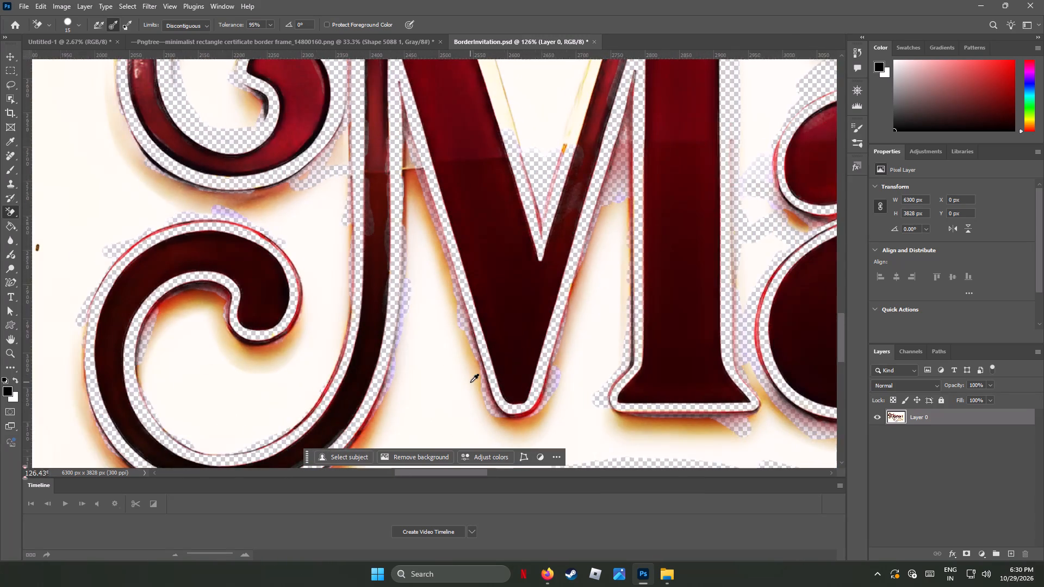
{"action": "scroll", "coordinate": [470, 382], "scroll_direction": "down", "scroll_amount": 9, "text": "alt"}
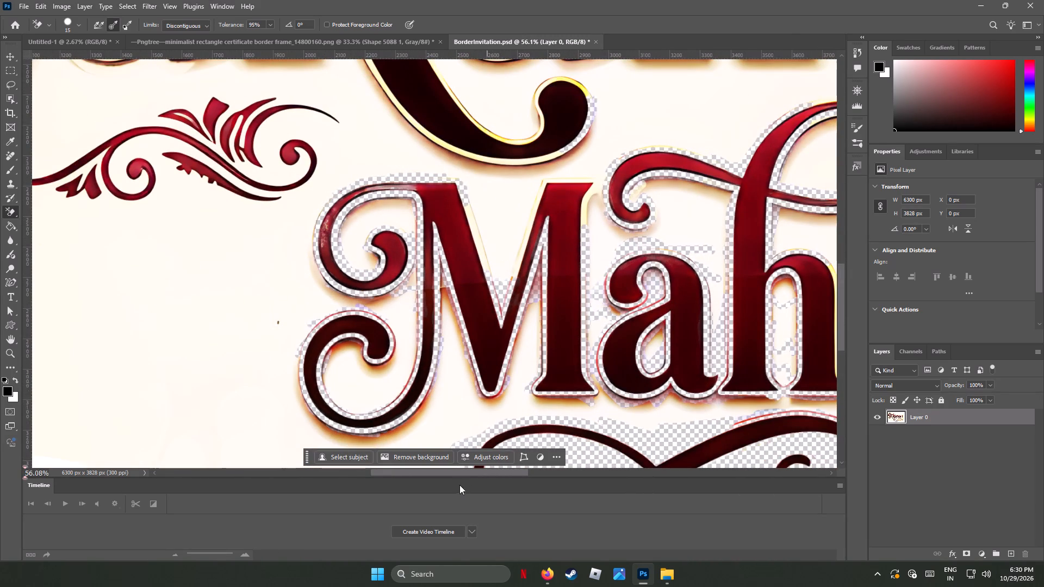
{"action": "left_click_drag", "start_coordinate": [453, 472], "coordinate": [487, 474]}
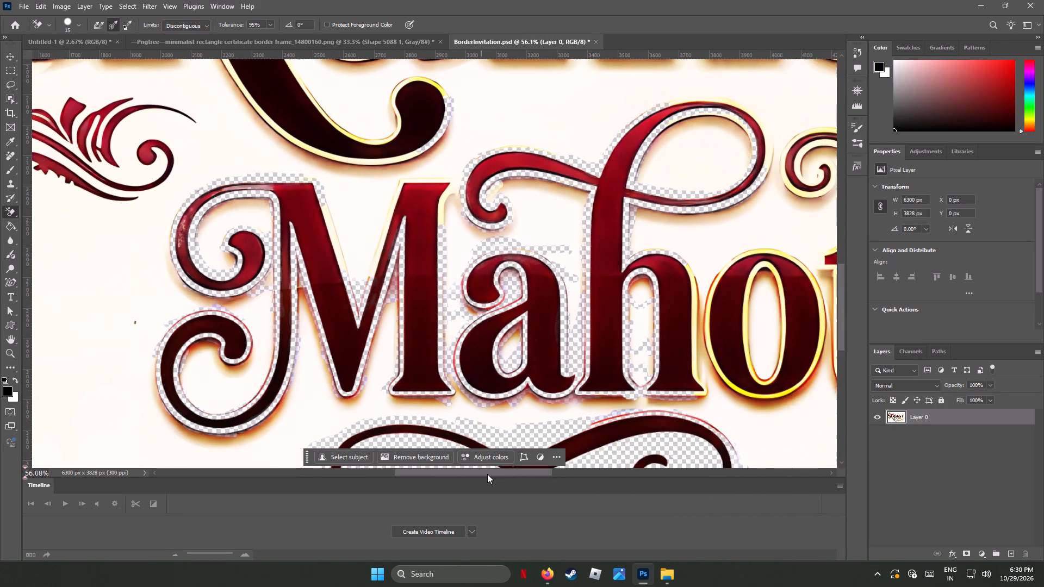
{"action": "left_click_drag", "start_coordinate": [487, 474], "coordinate": [525, 480]}
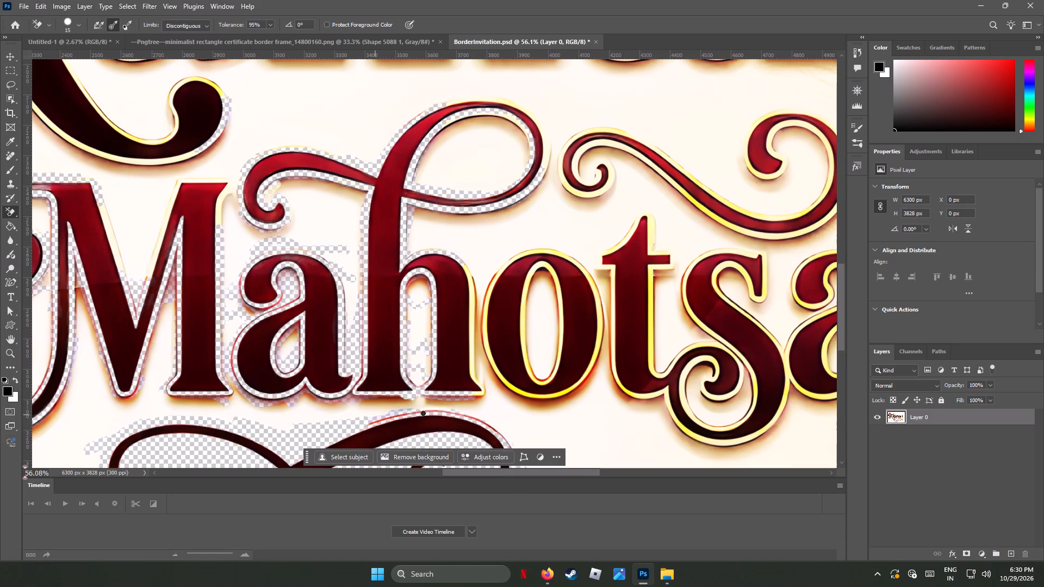
Erase the yellow outline and adjacent shadow around the h's right foot and up the lower part of its right stem.
{"action": "scroll", "coordinate": [473, 394], "scroll_direction": "up", "scroll_amount": 4, "text": "alt"}
{"action": "scroll", "coordinate": [473, 394], "scroll_direction": "down", "scroll_amount": 1, "text": "alt"}
{"action": "scroll", "coordinate": [473, 394], "scroll_direction": "up", "scroll_amount": 3, "text": "alt"}
{"action": "scroll", "coordinate": [474, 393], "scroll_direction": "down", "scroll_amount": 1, "text": "alt"}
{"action": "scroll", "coordinate": [474, 393], "scroll_direction": "up", "scroll_amount": 5, "text": "alt"}
{"action": "scroll", "coordinate": [476, 394], "scroll_direction": "down", "scroll_amount": 7, "text": "alt"}
{"action": "scroll", "coordinate": [476, 394], "scroll_direction": "up", "scroll_amount": 2, "text": "alt"}
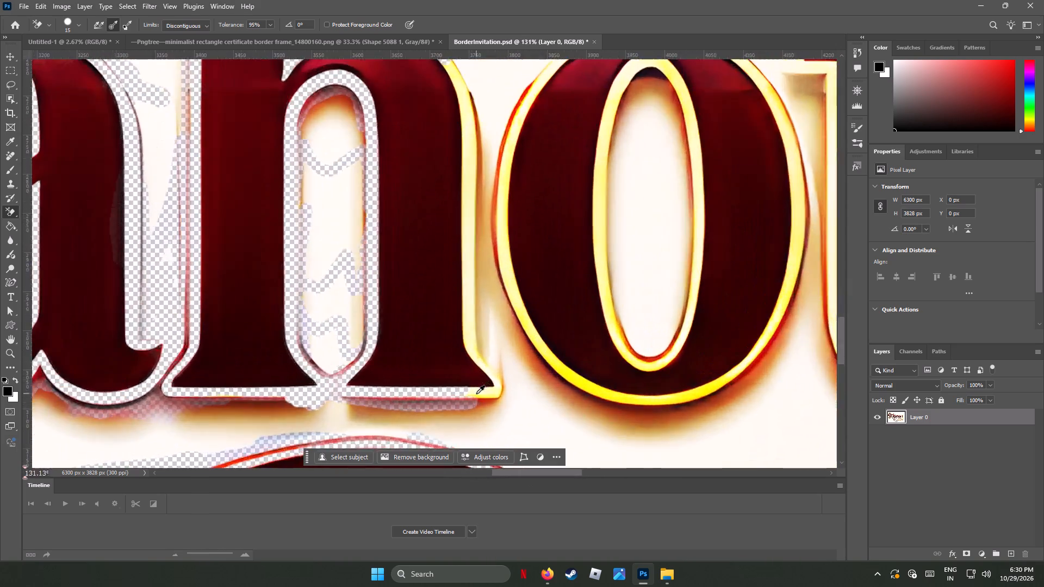
{"action": "scroll", "coordinate": [476, 394], "scroll_direction": "up", "scroll_amount": 9, "text": "alt"}
{"action": "left_click_drag", "start_coordinate": [477, 392], "coordinate": [508, 379]}
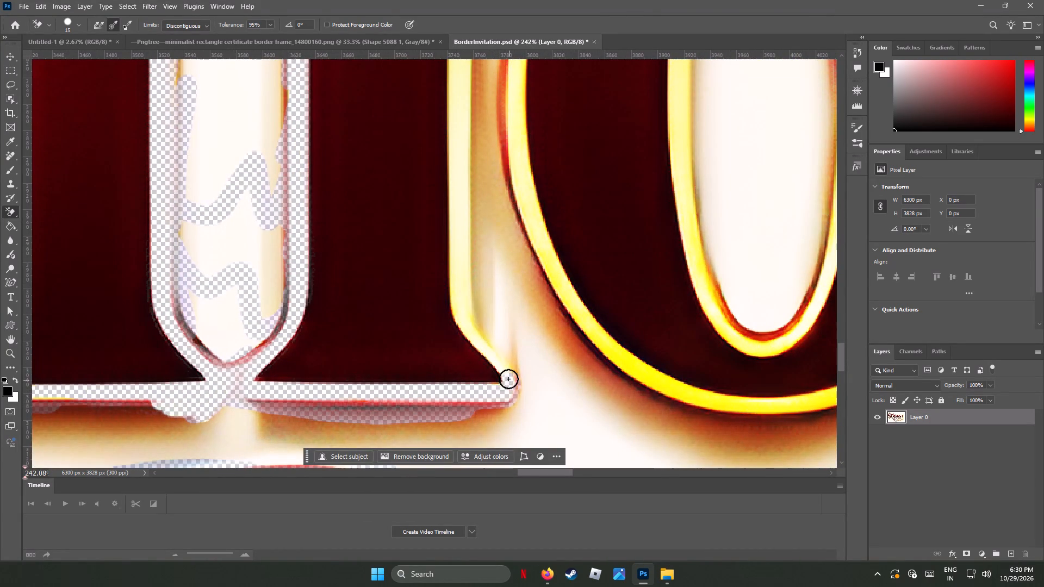
{"action": "left_click_drag", "start_coordinate": [508, 379], "coordinate": [464, 189]}
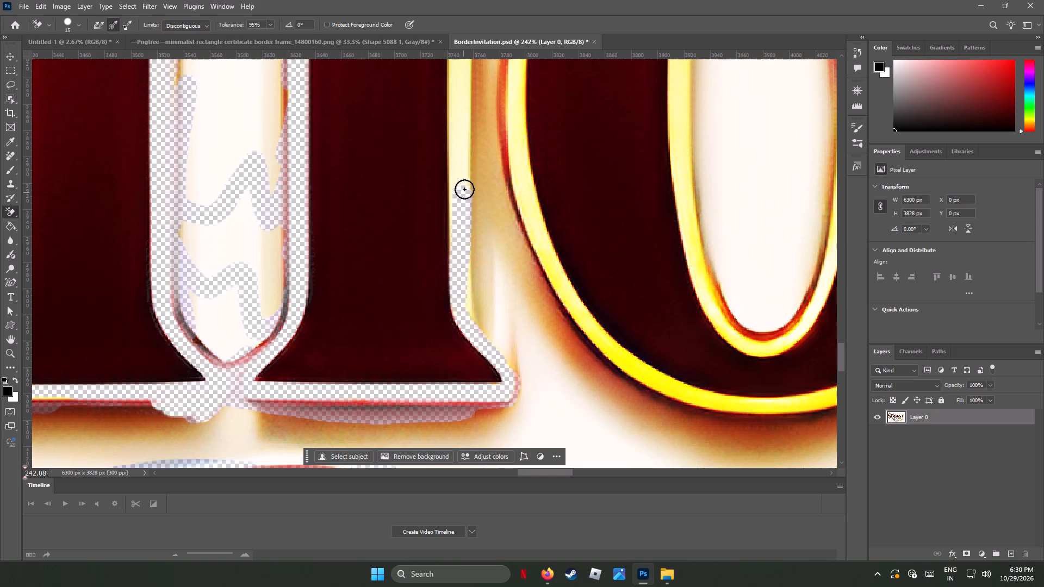
{"action": "left_click_drag", "start_coordinate": [464, 189], "coordinate": [473, 185]}
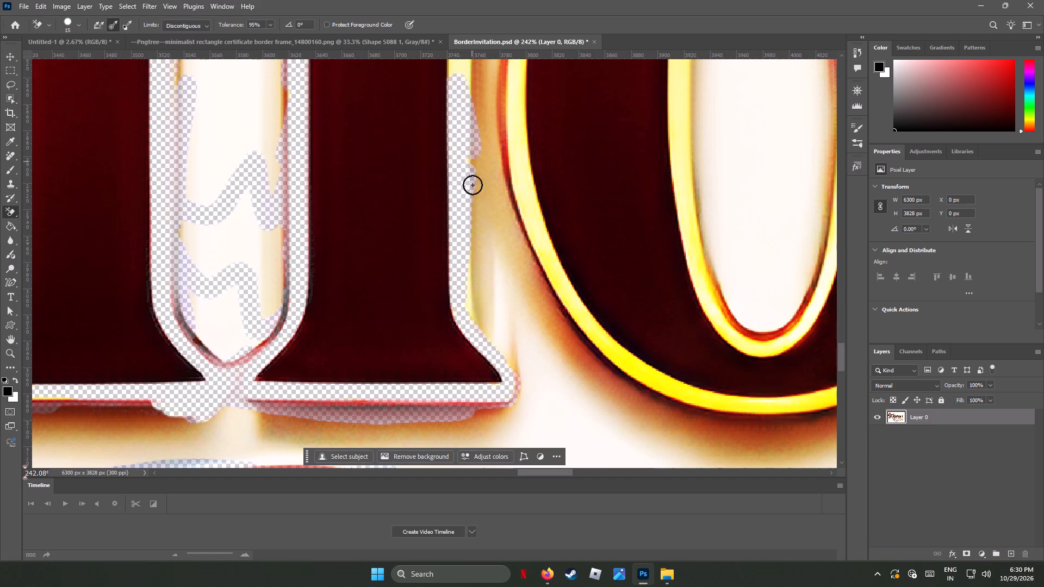
{"action": "left_click_drag", "start_coordinate": [473, 185], "coordinate": [471, 294]}
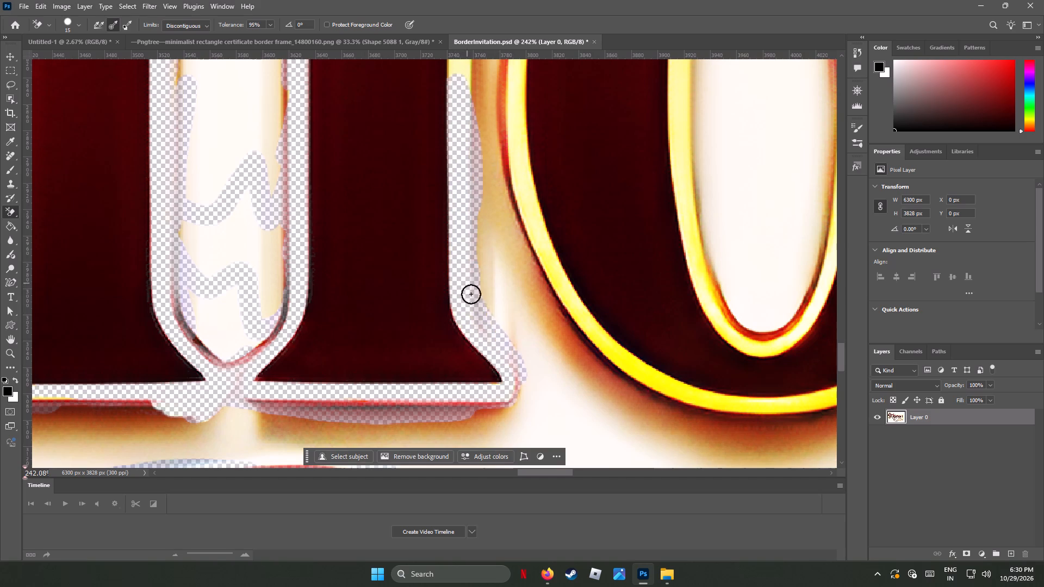
{"action": "left_click_drag", "start_coordinate": [471, 294], "coordinate": [494, 359]}
Erase the yellow outer outline along the bottom and up the left side of the letter o beside the h.
{"action": "scroll", "coordinate": [473, 292], "scroll_direction": "up", "scroll_amount": 1}
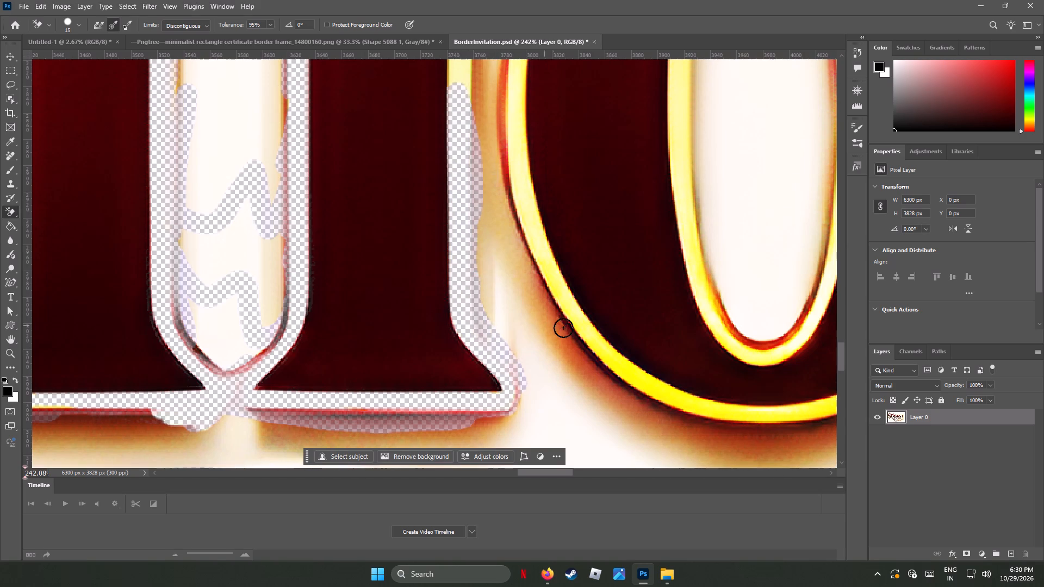
{"action": "left_click_drag", "start_coordinate": [582, 326], "coordinate": [599, 343]}
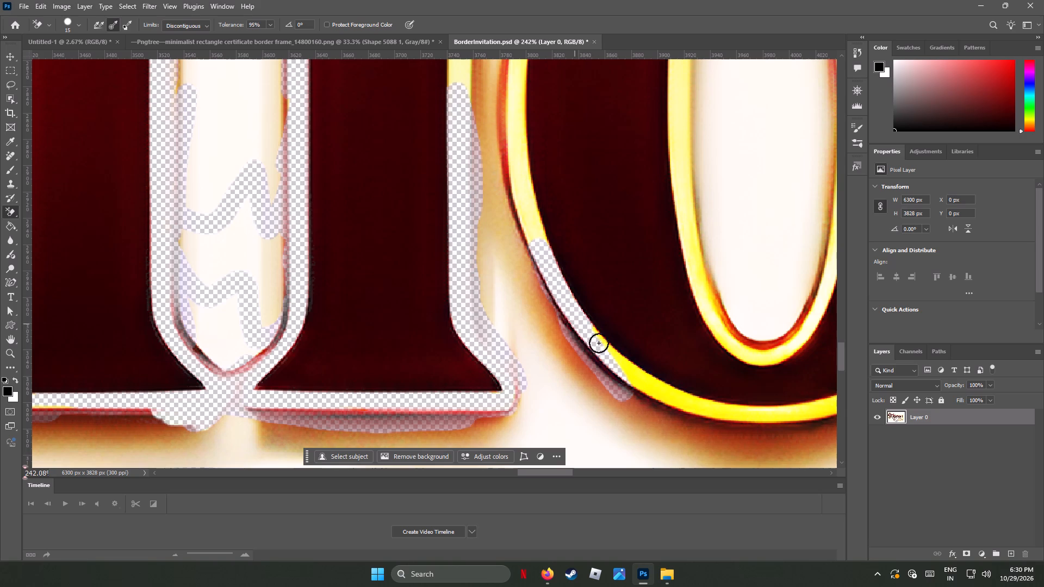
{"action": "left_click_drag", "start_coordinate": [599, 343], "coordinate": [775, 423]}
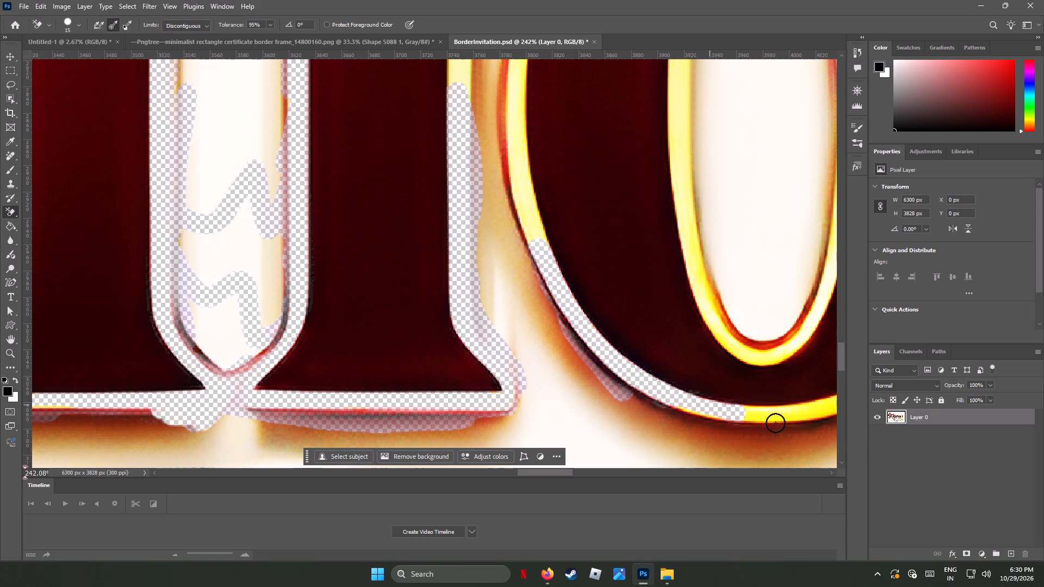
{"action": "left_click_drag", "start_coordinate": [775, 423], "coordinate": [698, 413]}
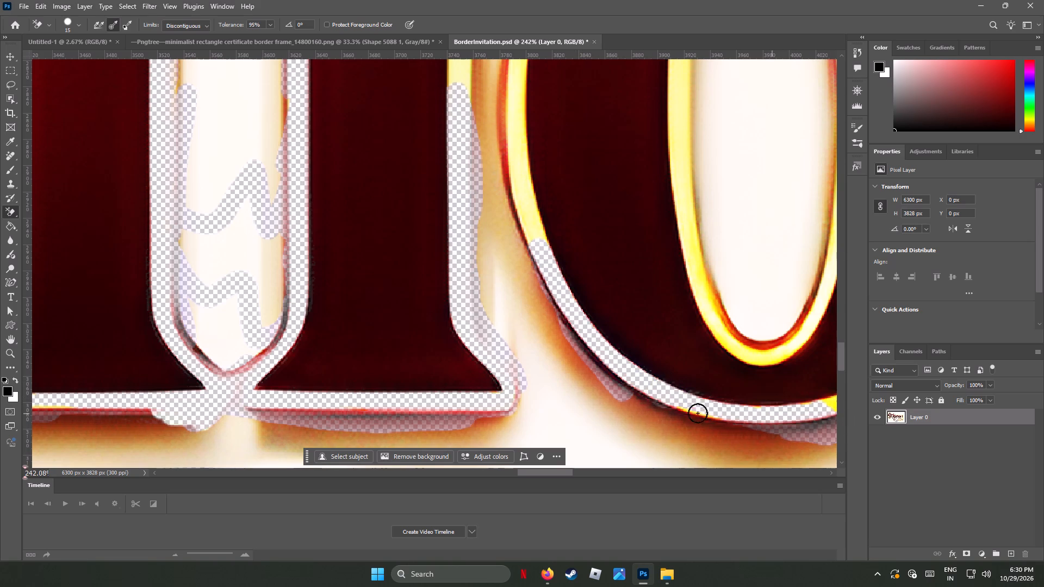
{"action": "left_click_drag", "start_coordinate": [698, 413], "coordinate": [517, 49]}
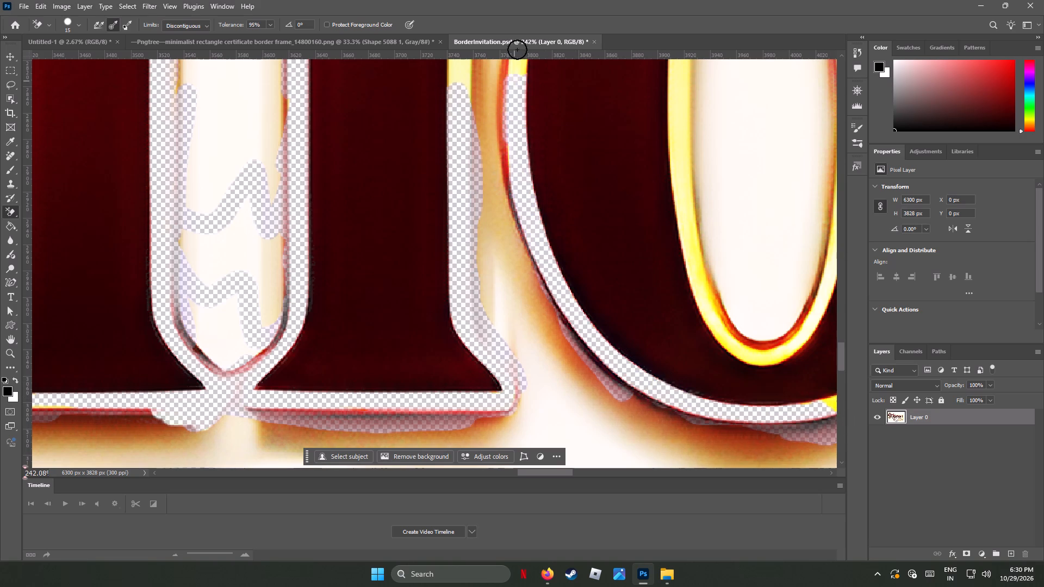
{"action": "left_click_drag", "start_coordinate": [517, 49], "coordinate": [509, 202]}
Erase the yellow inner outline around the bottom and up the left side of the o's counter.
{"action": "left_click_drag", "start_coordinate": [694, 224], "coordinate": [794, 329]}
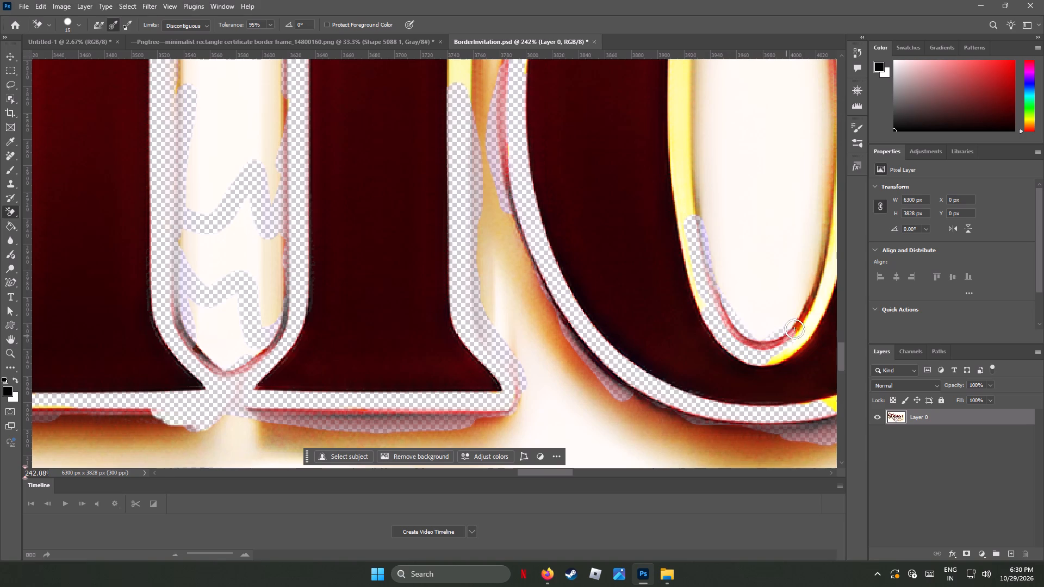
{"action": "left_click_drag", "start_coordinate": [794, 329], "coordinate": [699, 261]}
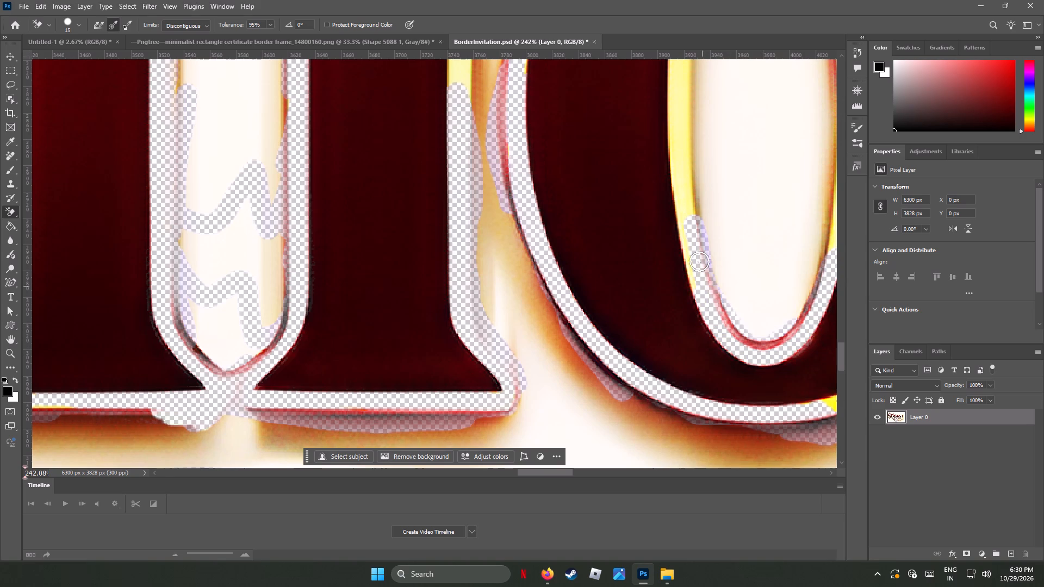
{"action": "left_click_drag", "start_coordinate": [699, 261], "coordinate": [681, 198]}
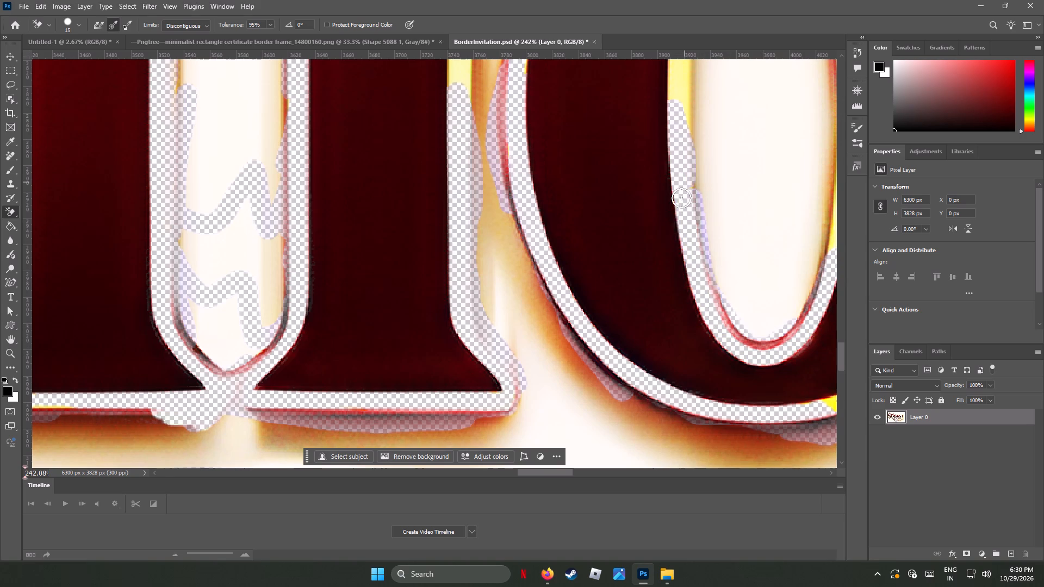
{"action": "left_click_drag", "start_coordinate": [681, 198], "coordinate": [672, 54]}
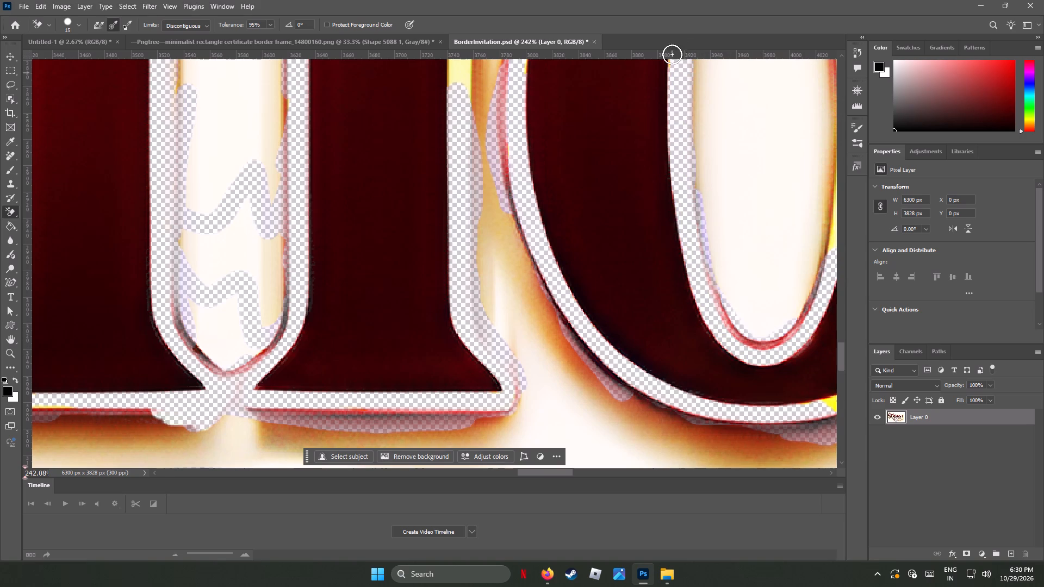
{"action": "left_click_drag", "start_coordinate": [672, 54], "coordinate": [655, 138]}
Erase the yellow outline up the h's right stem and around its shoulder to the already cleared arch.
{"action": "scroll", "coordinate": [494, 204], "scroll_direction": "up", "scroll_amount": 20}
{"action": "scroll", "coordinate": [494, 204], "scroll_direction": "up", "scroll_amount": 9}
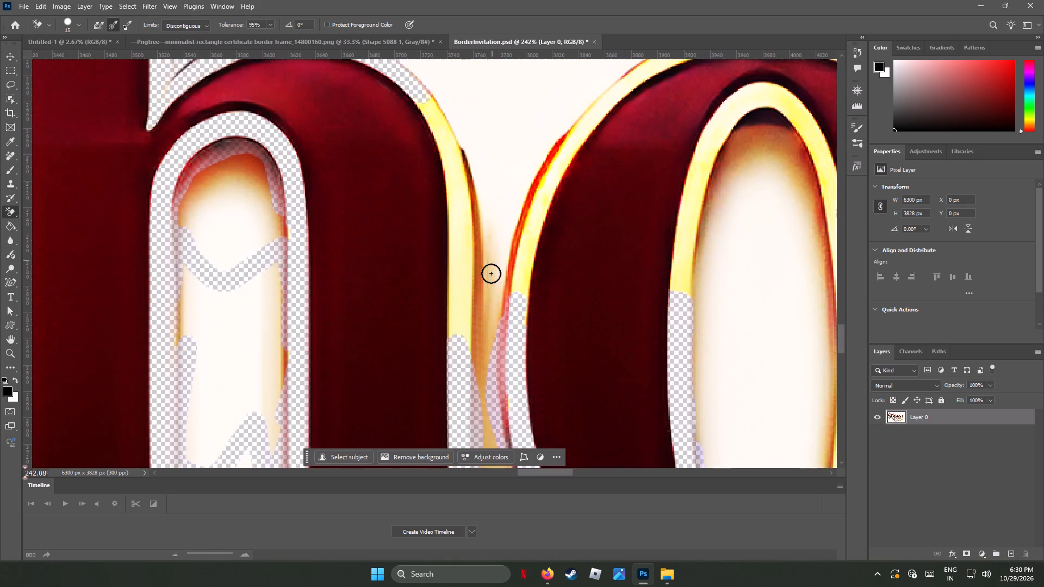
{"action": "left_click_drag", "start_coordinate": [461, 308], "coordinate": [461, 283]}
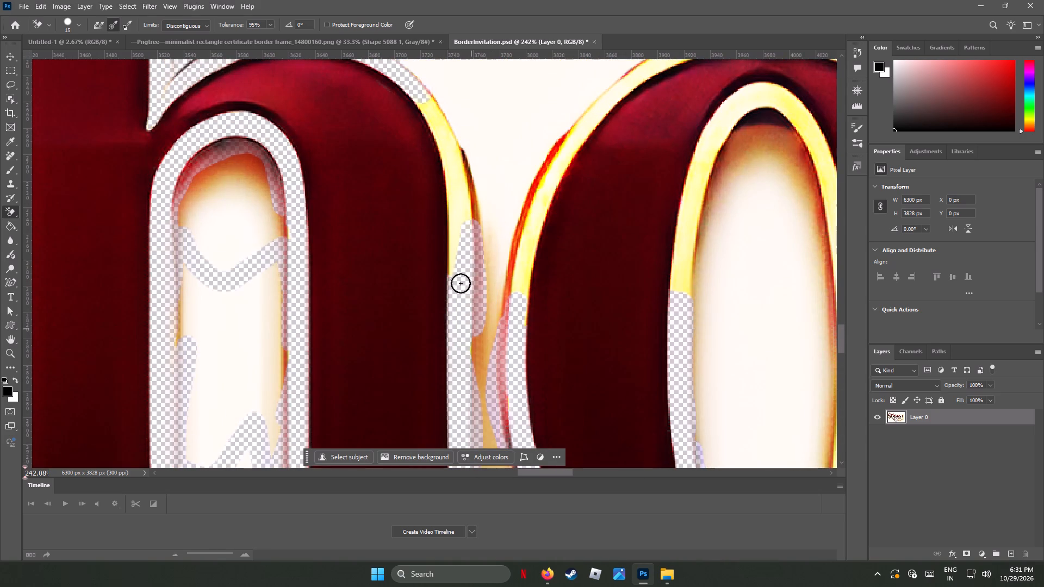
{"action": "left_click_drag", "start_coordinate": [461, 283], "coordinate": [457, 173]}
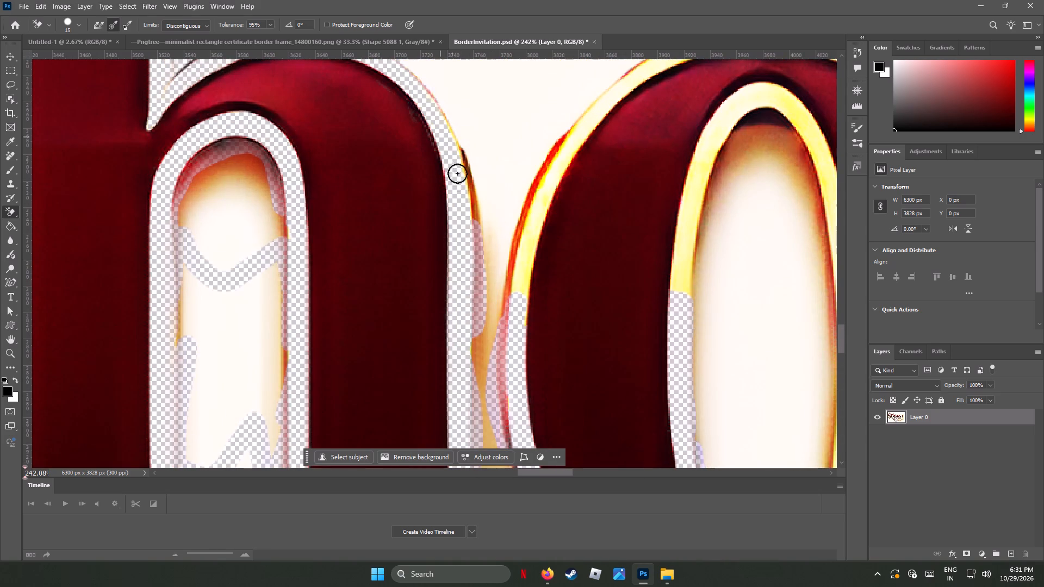
Erase the leftover outline and shadow outside the h's right shoulder and the yellow outline up the o's outer left curve.
{"action": "left_click_drag", "start_coordinate": [457, 173], "coordinate": [488, 315]}
{"action": "left_click_drag", "start_coordinate": [526, 253], "coordinate": [527, 255]}
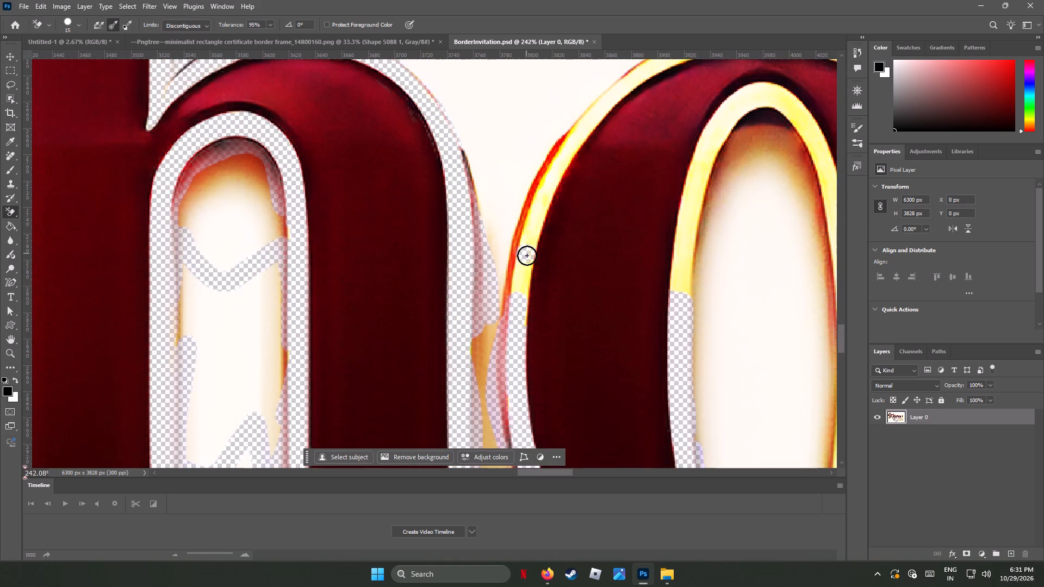
{"action": "left_click_drag", "start_coordinate": [527, 255], "coordinate": [535, 231]}
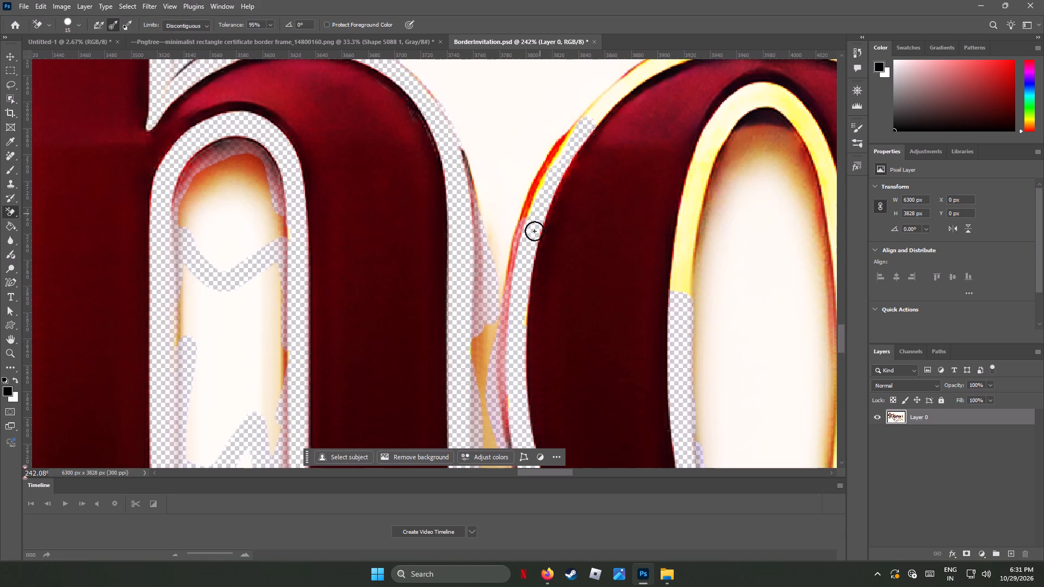
{"action": "left_click_drag", "start_coordinate": [535, 231], "coordinate": [676, 54]}
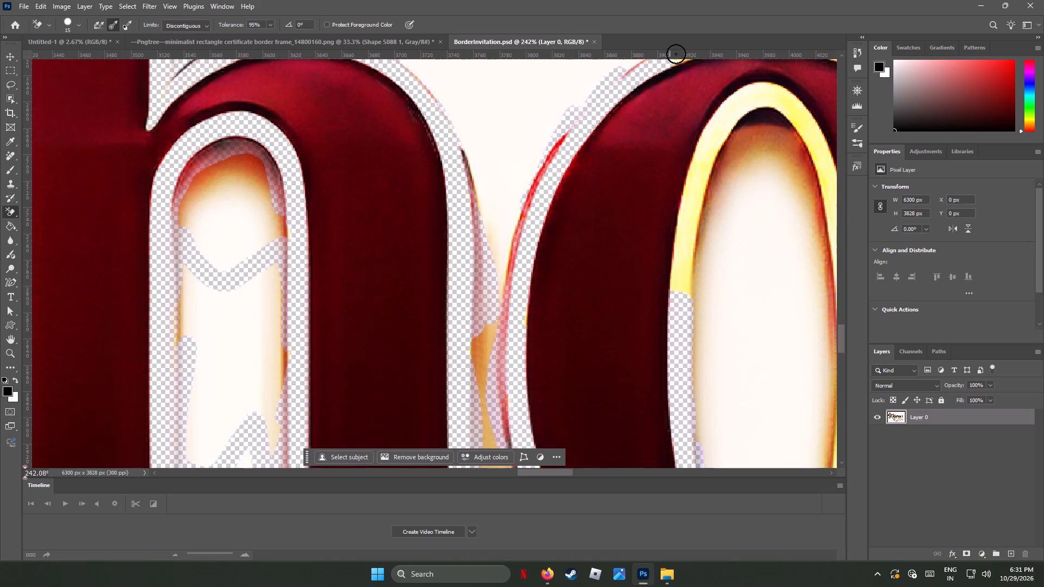
{"action": "left_click_drag", "start_coordinate": [676, 54], "coordinate": [676, 55]}
Erase the yellow inner outline up the left side and over the top of the o's counter to its upper right.
{"action": "left_click_drag", "start_coordinate": [683, 254], "coordinate": [679, 236]}
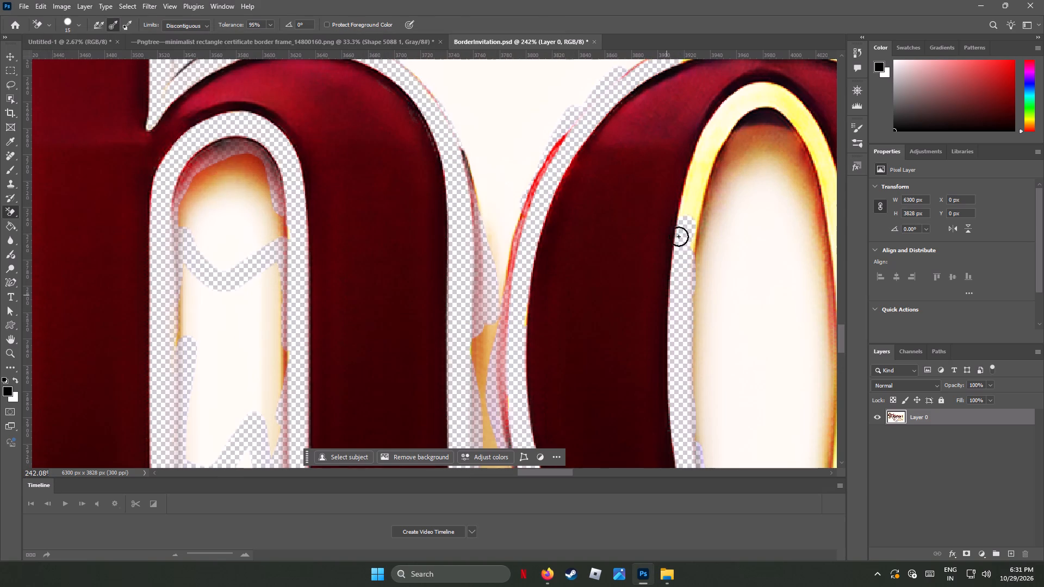
{"action": "left_click_drag", "start_coordinate": [679, 236], "coordinate": [776, 88]}
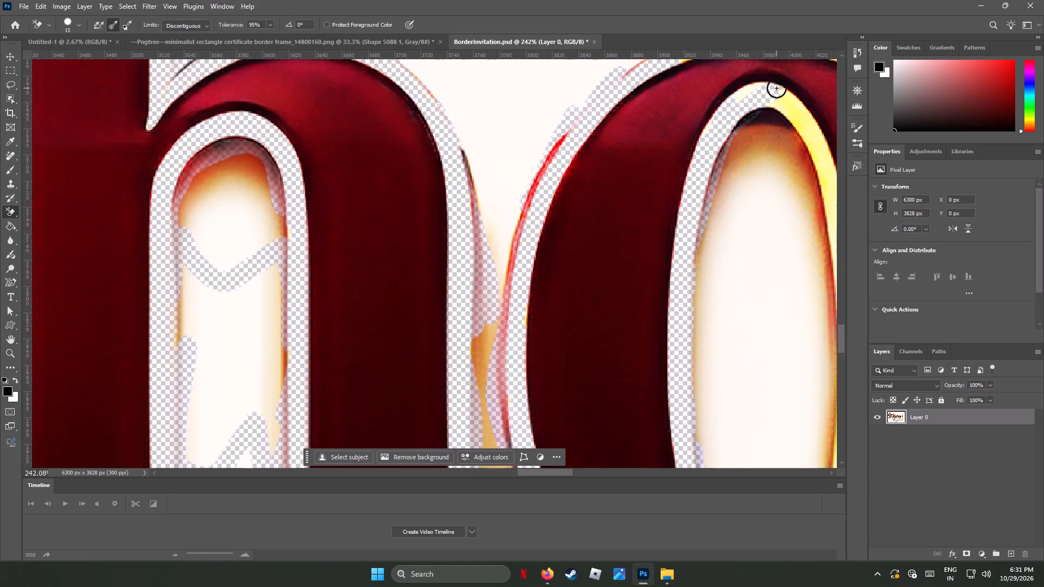
{"action": "left_click_drag", "start_coordinate": [776, 88], "coordinate": [826, 173]}
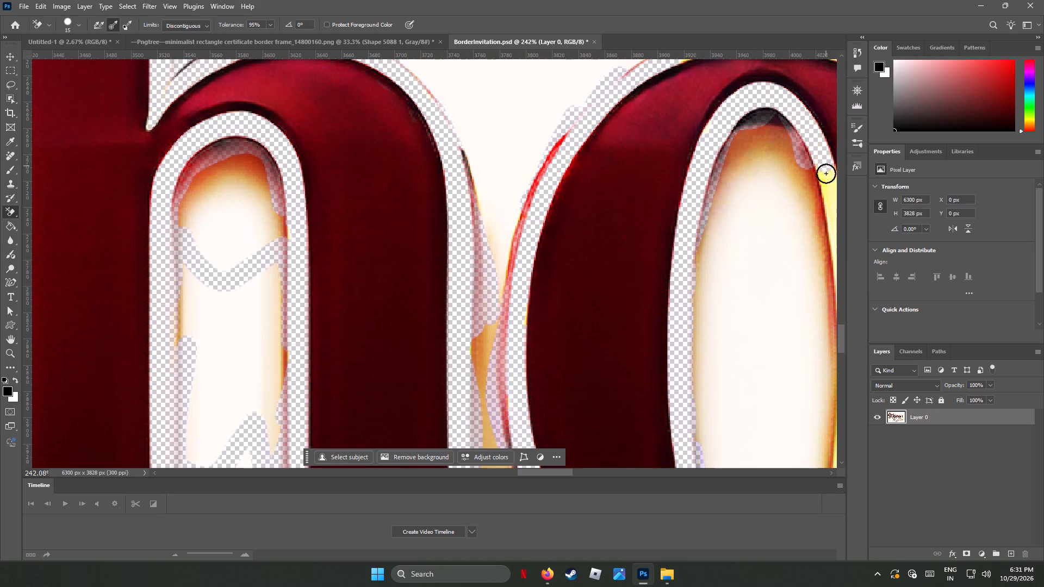
{"action": "left_click_drag", "start_coordinate": [826, 173], "coordinate": [830, 202]}
Erase the yellow outer outline across the top of the o.
{"action": "scroll", "coordinate": [765, 254], "scroll_direction": "up", "scroll_amount": 4}
{"action": "scroll", "coordinate": [765, 254], "scroll_direction": "down", "scroll_amount": 2}
{"action": "scroll", "coordinate": [765, 254], "scroll_direction": "up", "scroll_amount": 4}
{"action": "scroll", "coordinate": [767, 254], "scroll_direction": "down", "scroll_amount": 3}
{"action": "scroll", "coordinate": [767, 254], "scroll_direction": "up", "scroll_amount": 5}
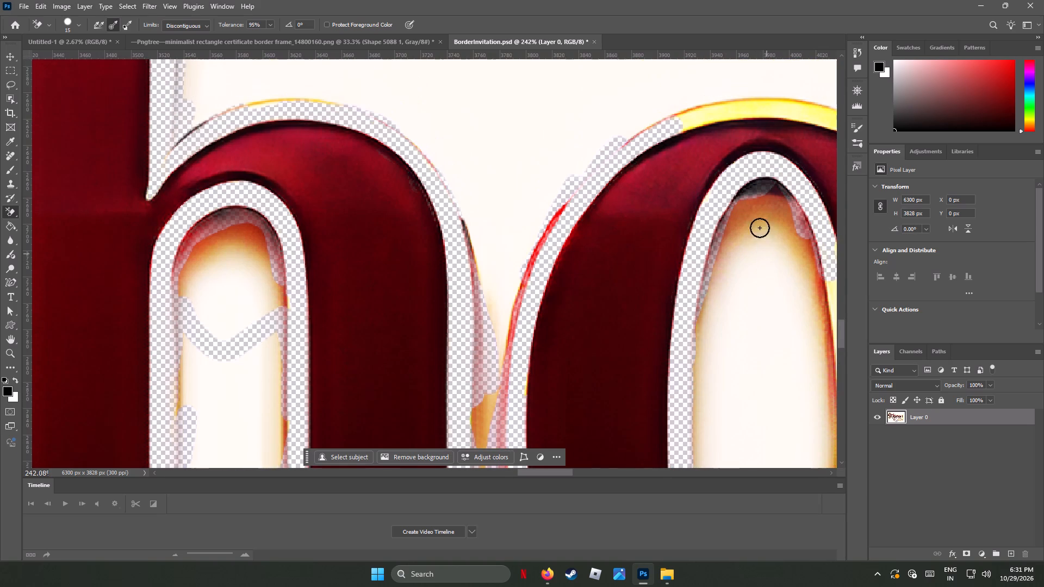
{"action": "left_click_drag", "start_coordinate": [706, 115], "coordinate": [741, 96]}
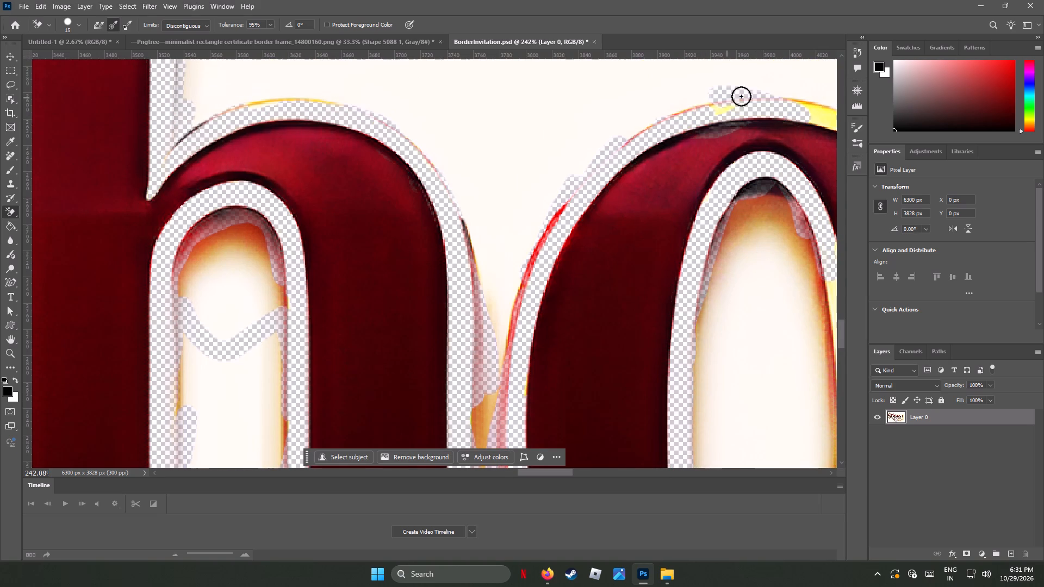
{"action": "left_click_drag", "start_coordinate": [741, 96], "coordinate": [844, 127]}
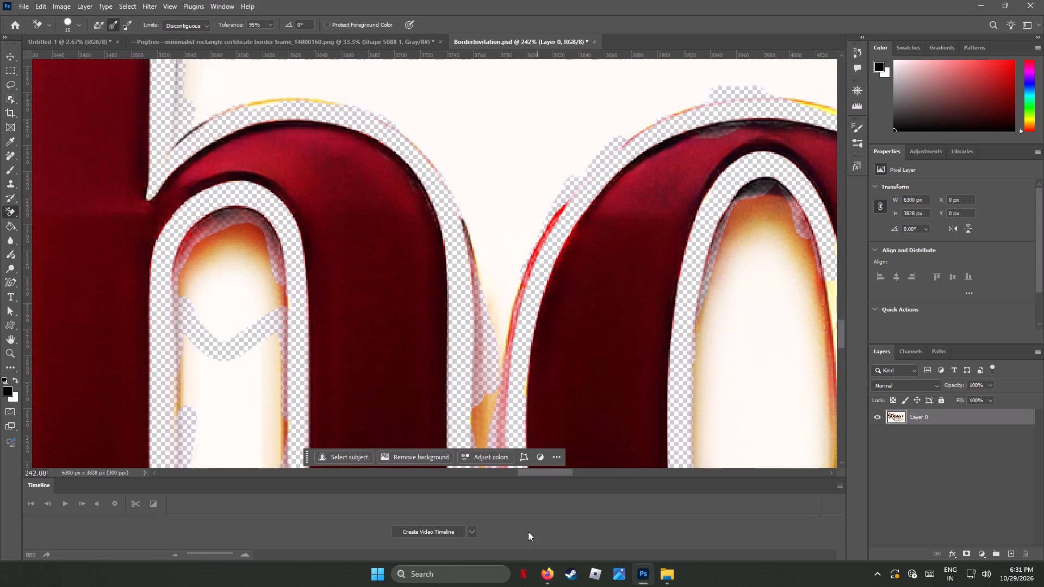
Erase the yellow outer outline from the o's top around its right shoulder and partway down its right side.
{"action": "left_click_drag", "start_coordinate": [562, 472], "coordinate": [586, 474]}
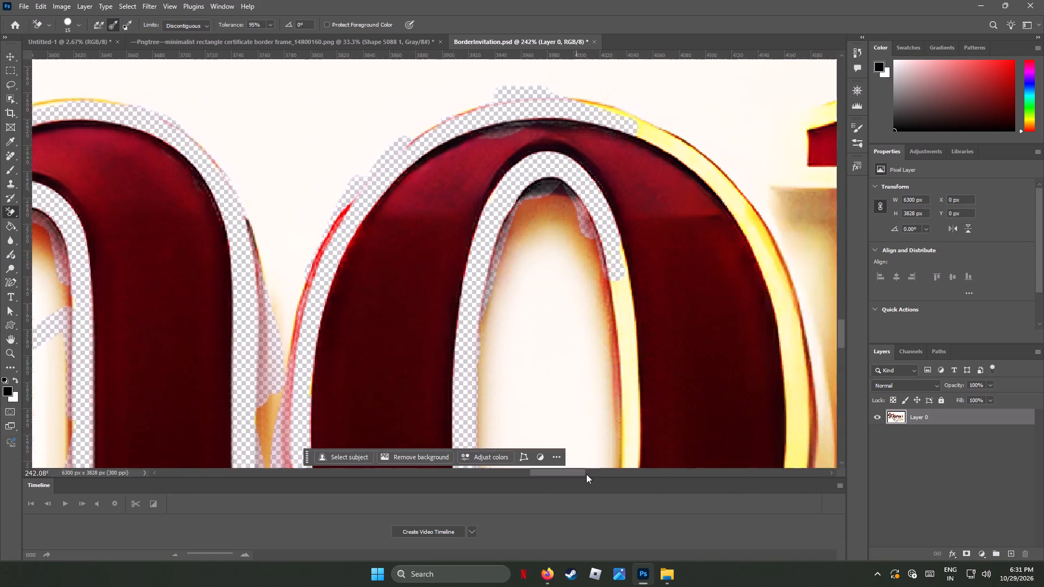
{"action": "left_click_drag", "start_coordinate": [586, 474], "coordinate": [597, 478]}
{"action": "left_click_drag", "start_coordinate": [302, 106], "coordinate": [335, 130]}
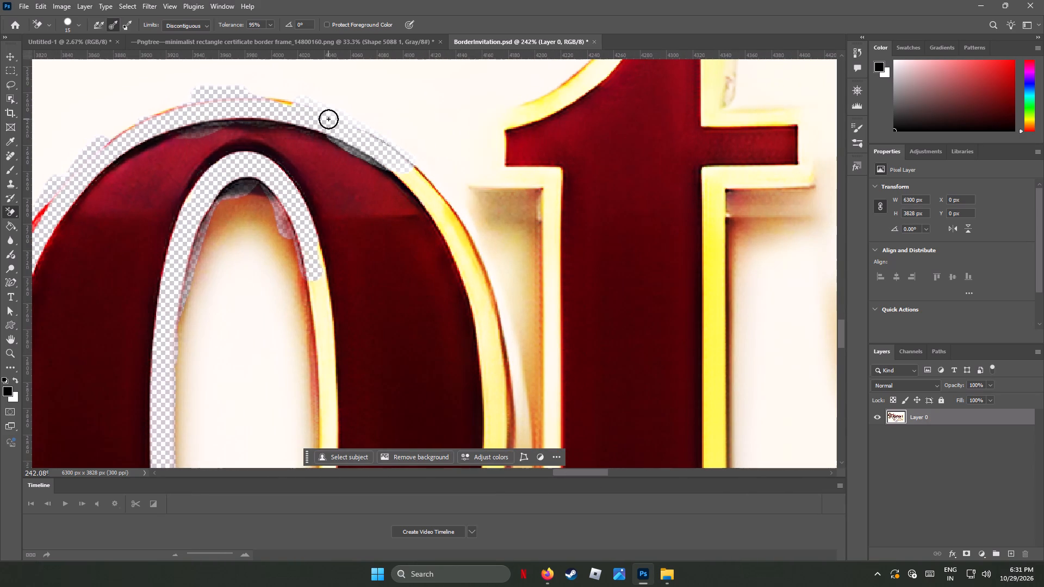
{"action": "key", "text": "ctrl+z"}
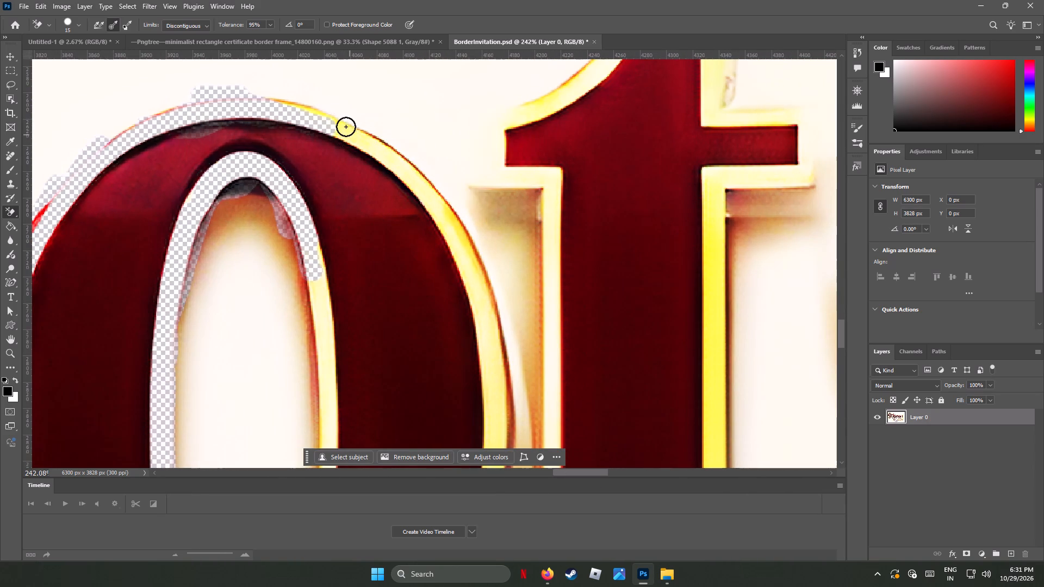
{"action": "left_click_drag", "start_coordinate": [340, 128], "coordinate": [386, 156]}
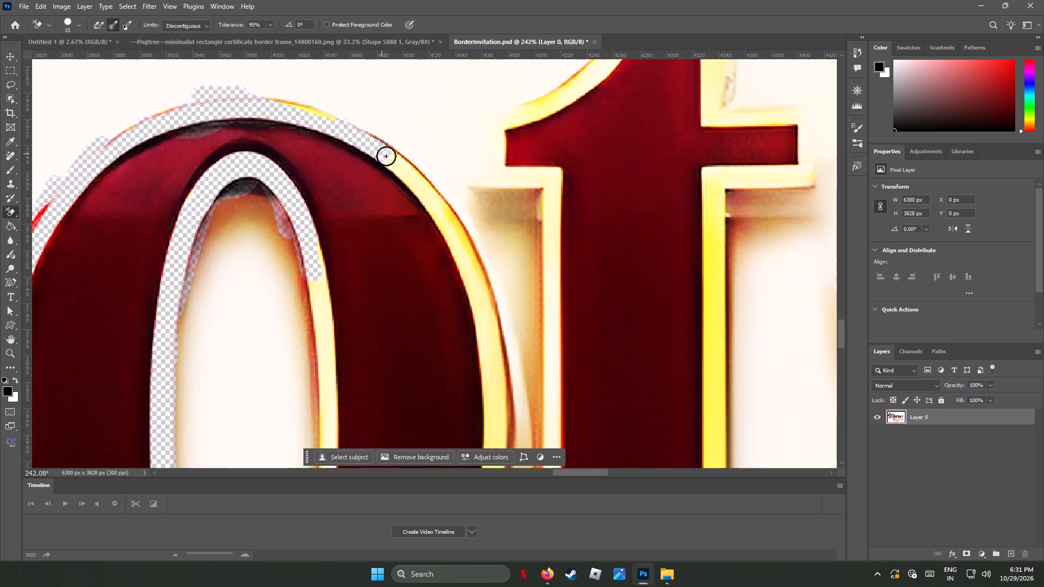
{"action": "left_click_drag", "start_coordinate": [386, 156], "coordinate": [412, 183]}
{"action": "left_click_drag", "start_coordinate": [412, 183], "coordinate": [445, 223]}
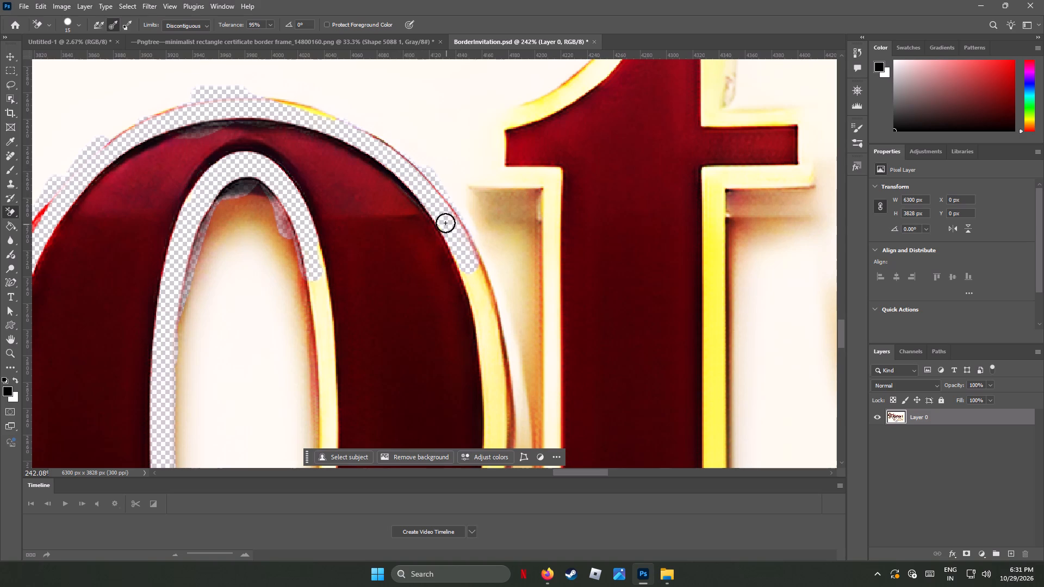
{"action": "left_click_drag", "start_coordinate": [445, 223], "coordinate": [488, 326]}
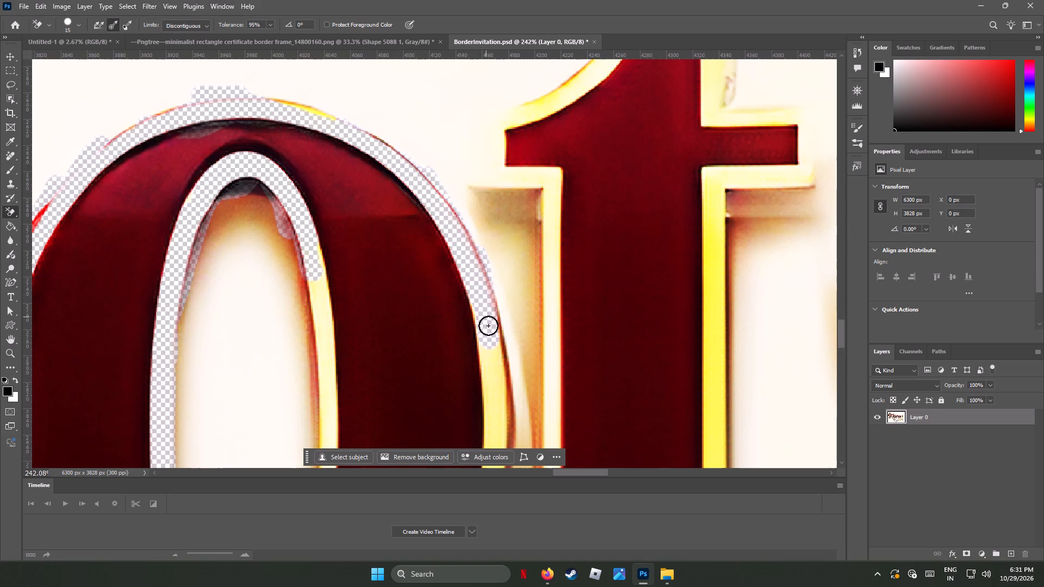
{"action": "left_click_drag", "start_coordinate": [488, 326], "coordinate": [495, 398]}
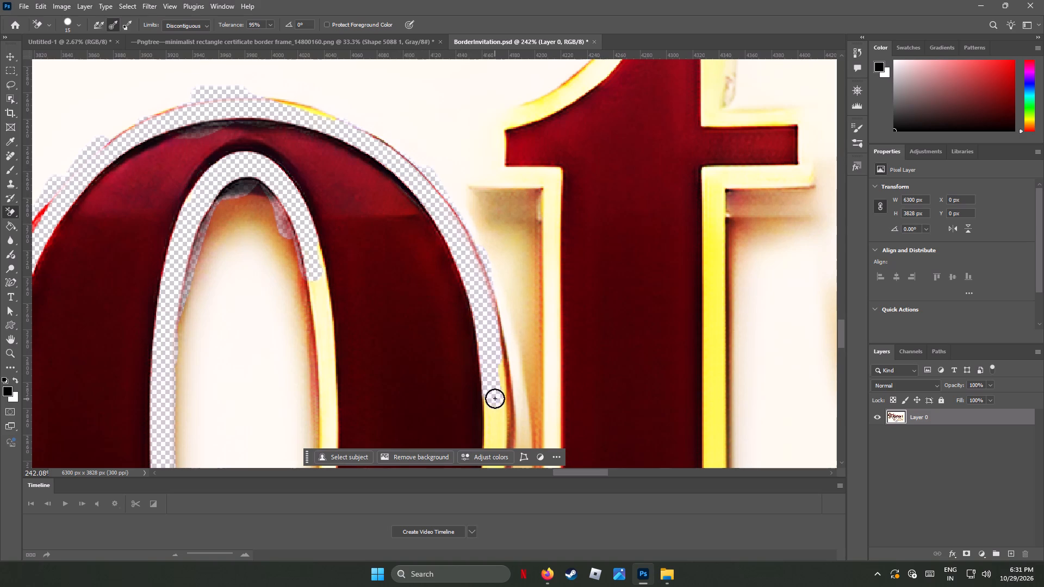
{"action": "left_click_drag", "start_coordinate": [495, 398], "coordinate": [495, 396]}
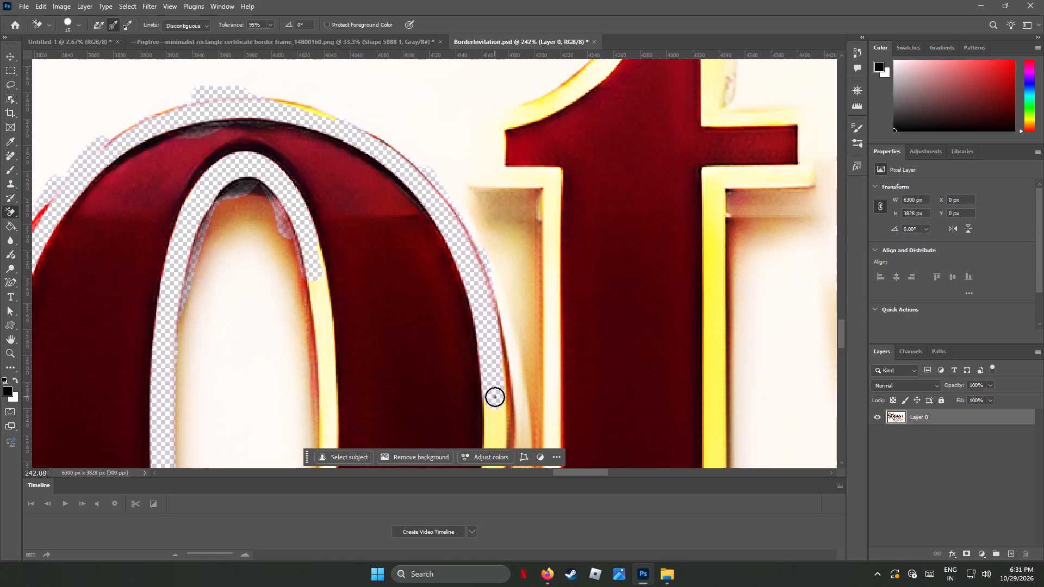
Erase the yellow outline along the curved upper left edge of the letter t and over its tip.
{"action": "scroll", "coordinate": [616, 156], "scroll_direction": "up", "scroll_amount": 1}
{"action": "scroll", "coordinate": [616, 156], "scroll_direction": "down", "scroll_amount": 1}
{"action": "scroll", "coordinate": [616, 156], "scroll_direction": "up", "scroll_amount": 6}
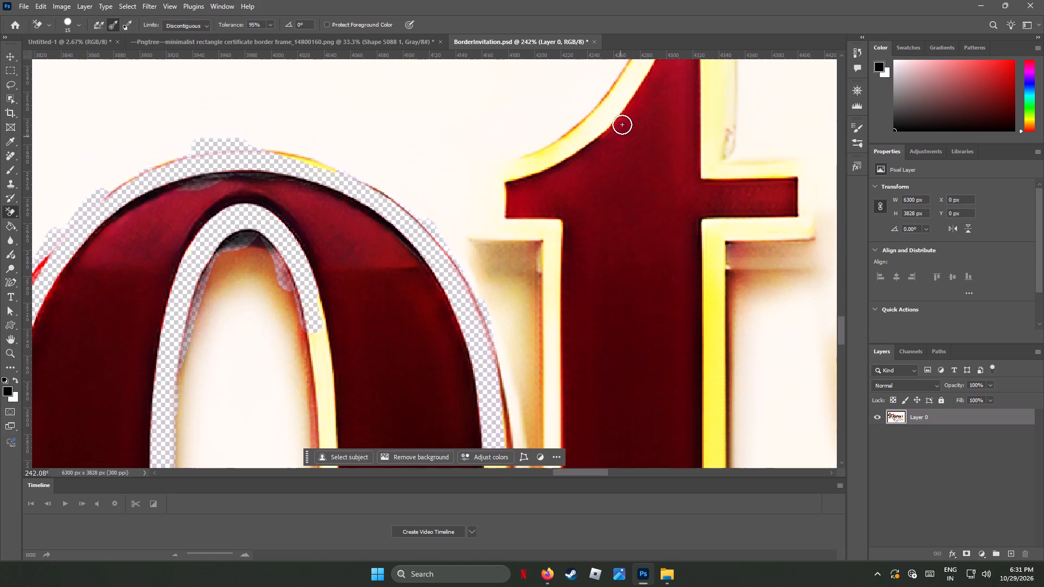
{"action": "left_click_drag", "start_coordinate": [625, 90], "coordinate": [564, 151]}
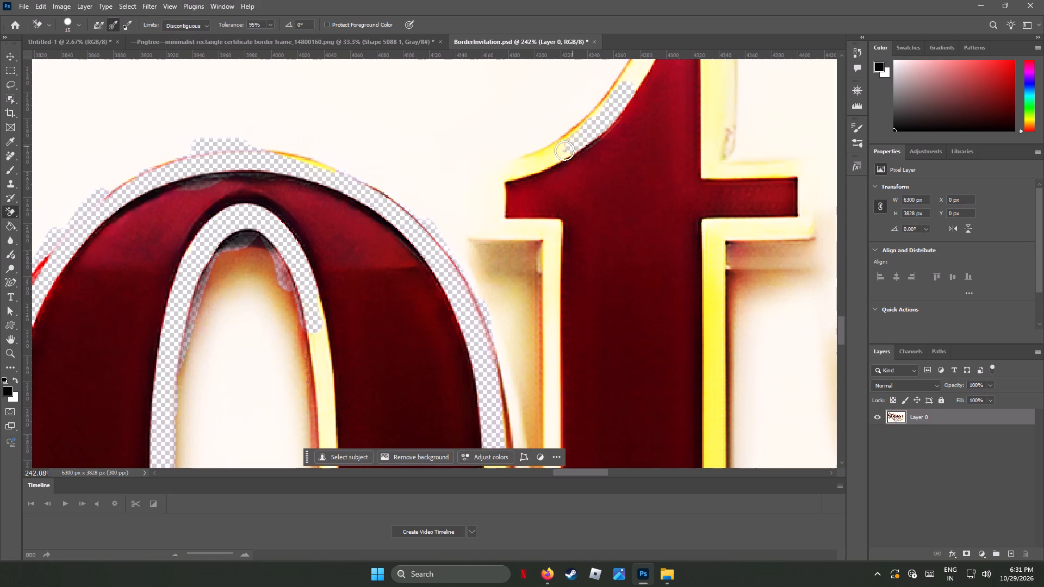
{"action": "left_click_drag", "start_coordinate": [564, 151], "coordinate": [619, 92]}
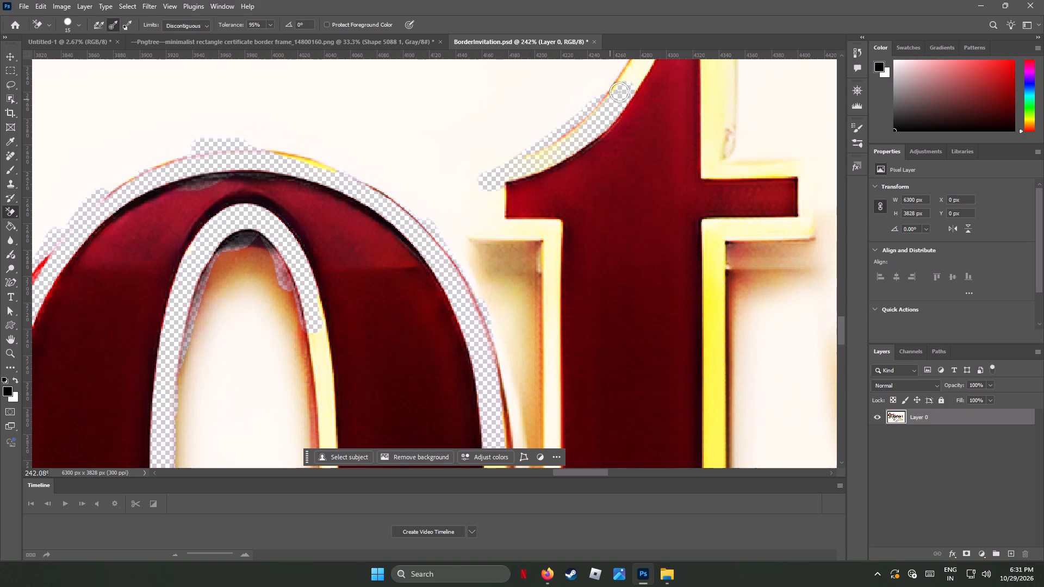
{"action": "left_click_drag", "start_coordinate": [619, 92], "coordinate": [636, 67]}
{"action": "scroll", "coordinate": [721, 197], "scroll_direction": "up", "scroll_amount": 7}
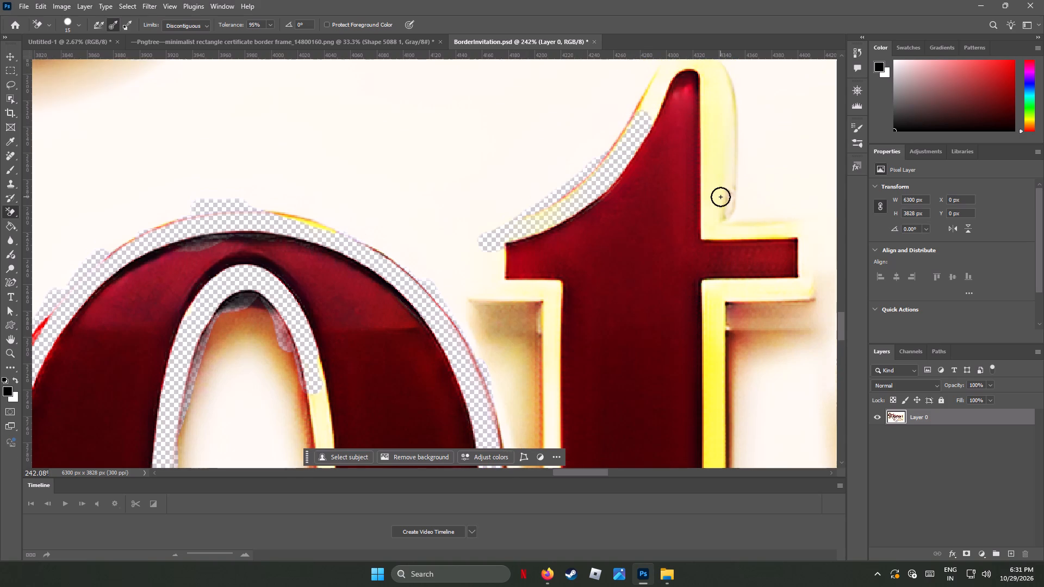
{"action": "scroll", "coordinate": [720, 197], "scroll_direction": "up", "scroll_amount": 1}
{"action": "left_click_drag", "start_coordinate": [648, 126], "coordinate": [667, 92]}
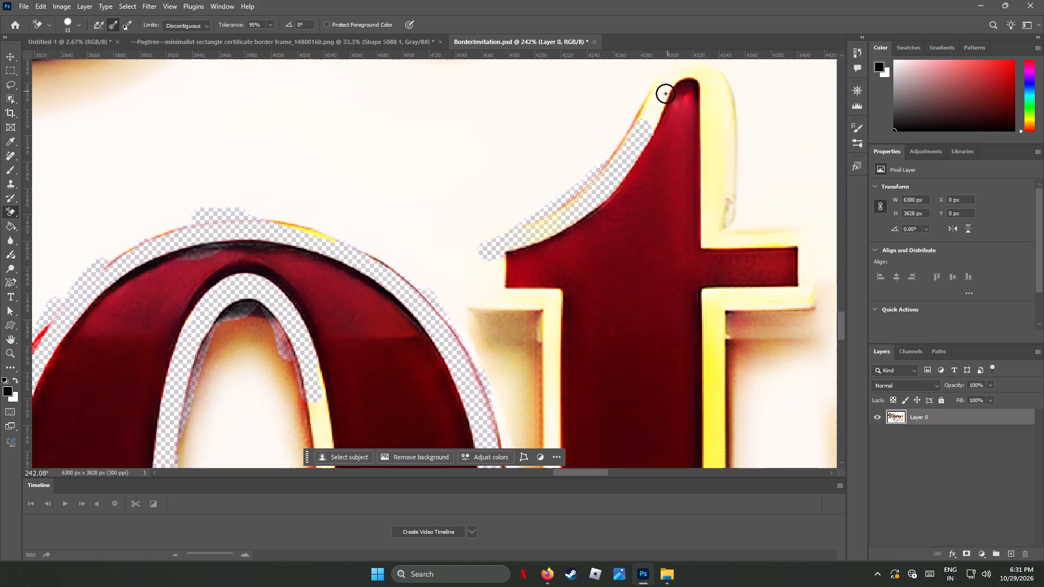
{"action": "left_click_drag", "start_coordinate": [667, 80], "coordinate": [703, 85]}
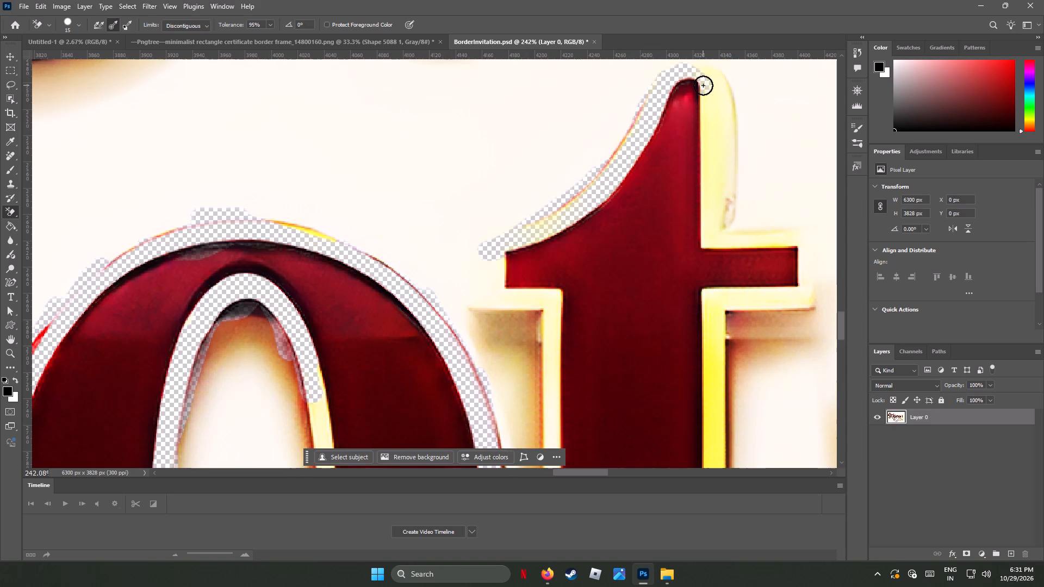
Erase the yellow band beside the t's upper stem and the outline along the top of its right crossbar arm.
{"action": "left_click_drag", "start_coordinate": [703, 85], "coordinate": [706, 235]}
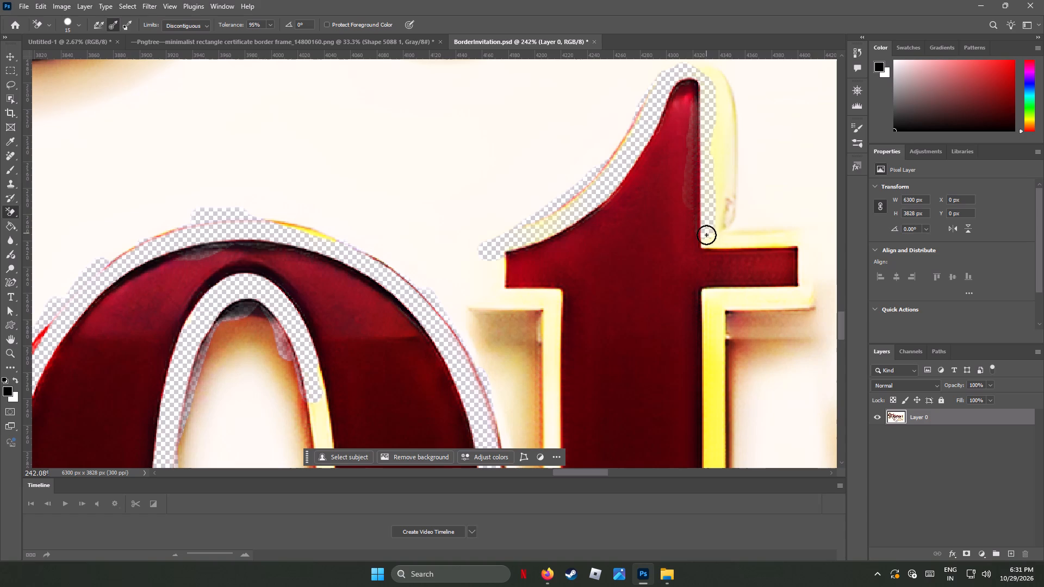
{"action": "left_click_drag", "start_coordinate": [706, 235], "coordinate": [717, 245]}
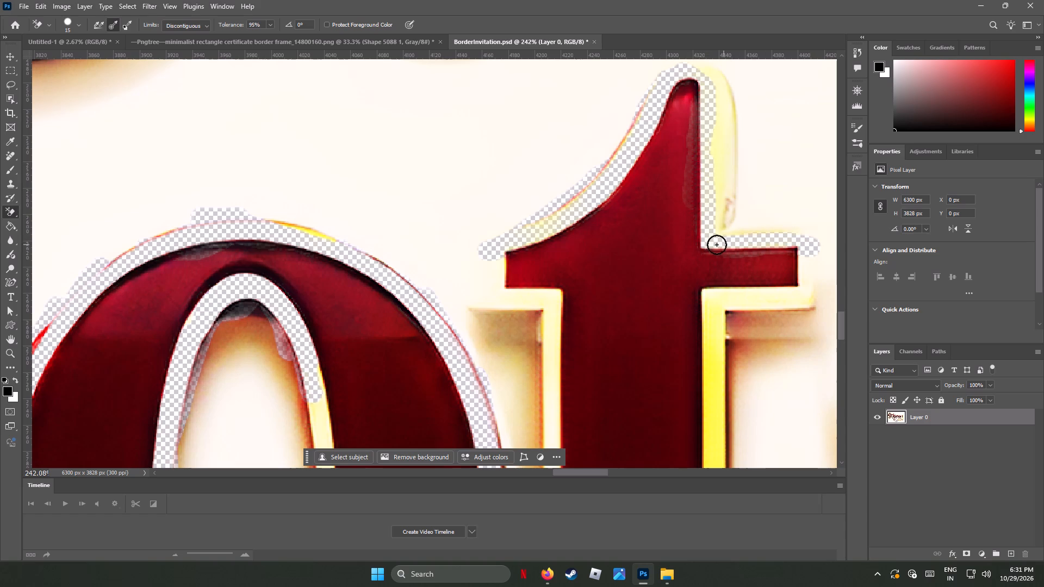
{"action": "left_click_drag", "start_coordinate": [717, 245], "coordinate": [714, 201]}
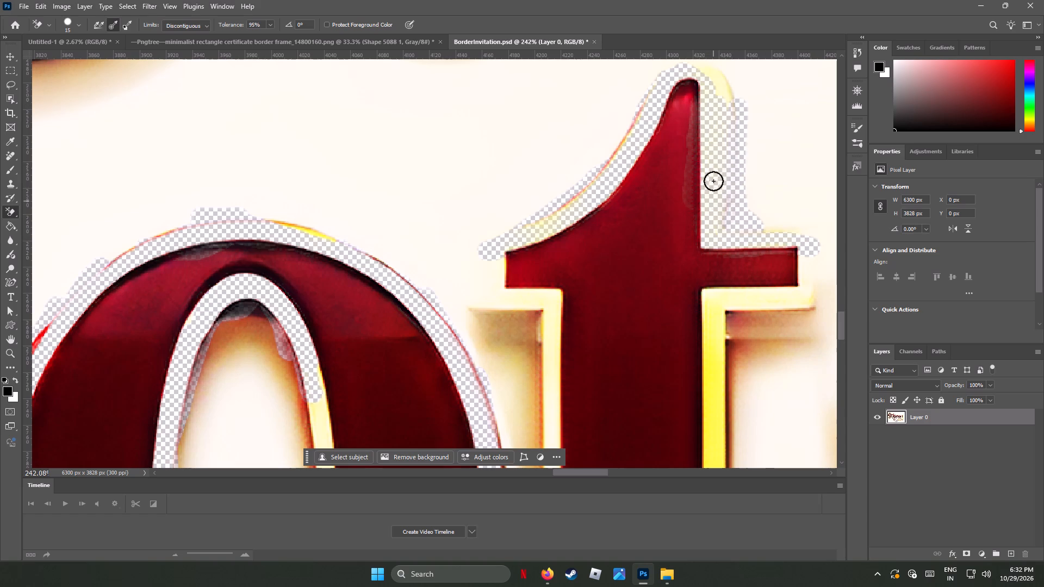
{"action": "left_click_drag", "start_coordinate": [709, 158], "coordinate": [790, 233]}
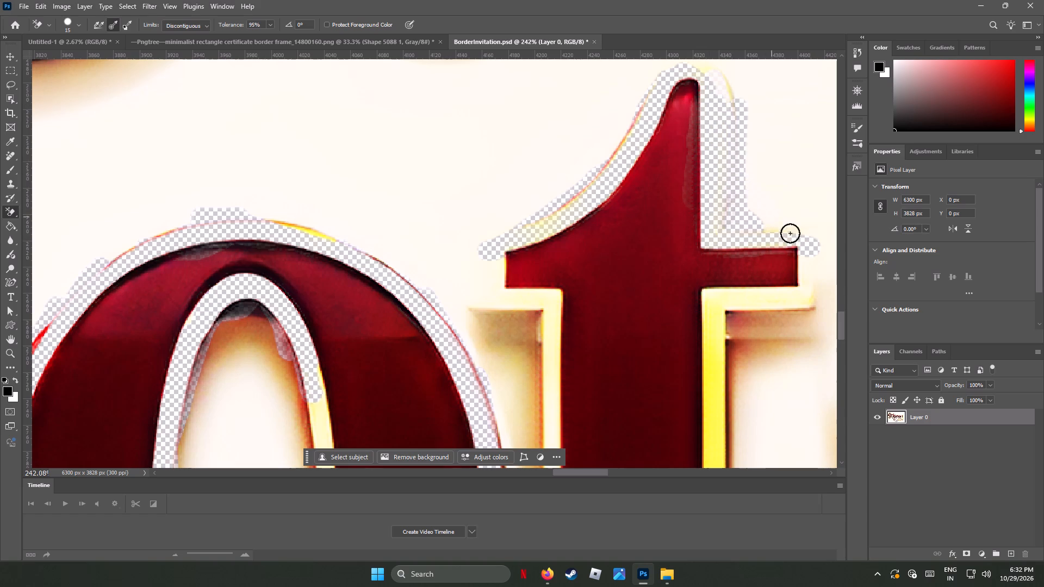
{"action": "left_click_drag", "start_coordinate": [790, 233], "coordinate": [800, 228]}
{"action": "left_click_drag", "start_coordinate": [771, 224], "coordinate": [811, 235]}
Erase the yellow outline around the end and underside of the t's right crossbar arm and partway down the stem's right edge.
{"action": "left_click_drag", "start_coordinate": [806, 258], "coordinate": [800, 289]}
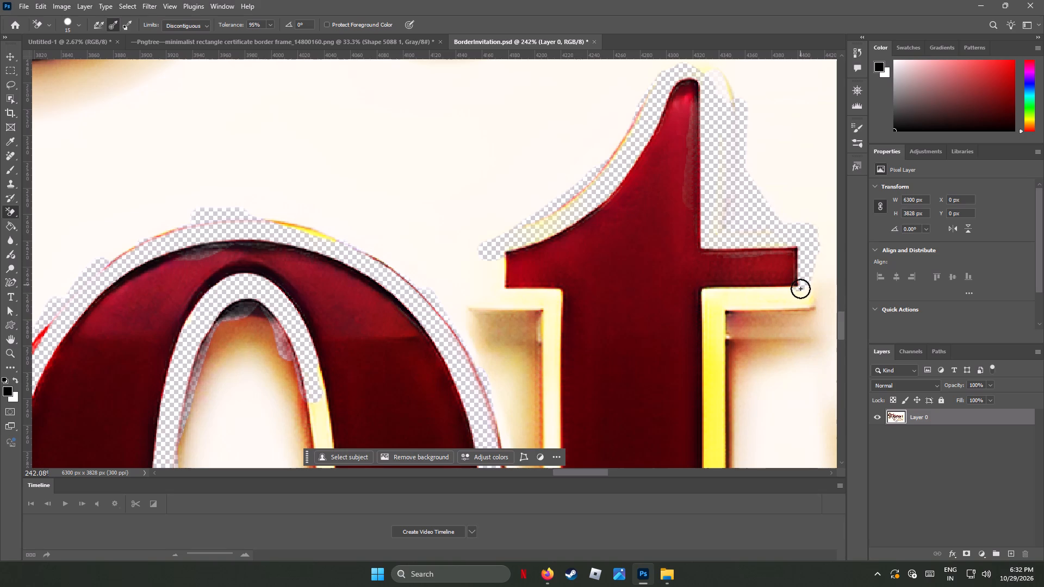
{"action": "left_click_drag", "start_coordinate": [800, 289], "coordinate": [704, 295]}
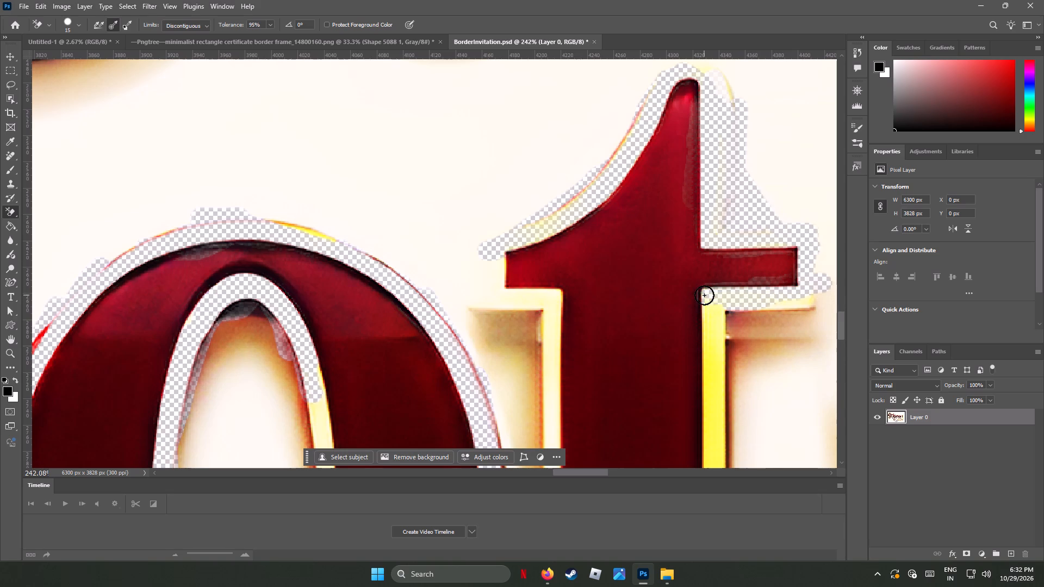
{"action": "left_click_drag", "start_coordinate": [704, 295], "coordinate": [714, 347]}
{"action": "left_click_drag", "start_coordinate": [711, 306], "coordinate": [711, 307]}
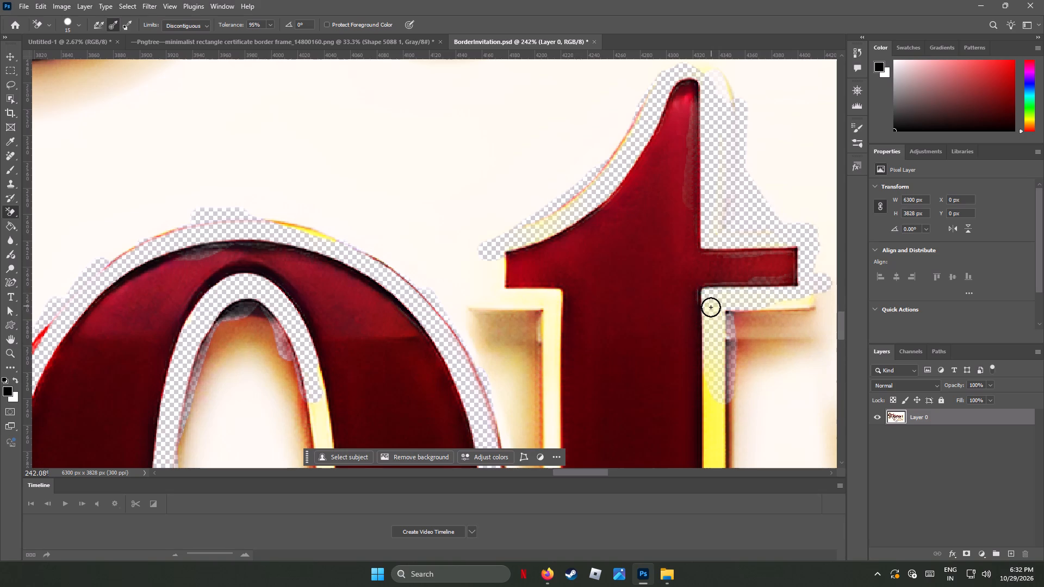
{"action": "left_click_drag", "start_coordinate": [711, 307], "coordinate": [709, 382]}
{"action": "left_click_drag", "start_coordinate": [712, 298], "coordinate": [712, 402]}
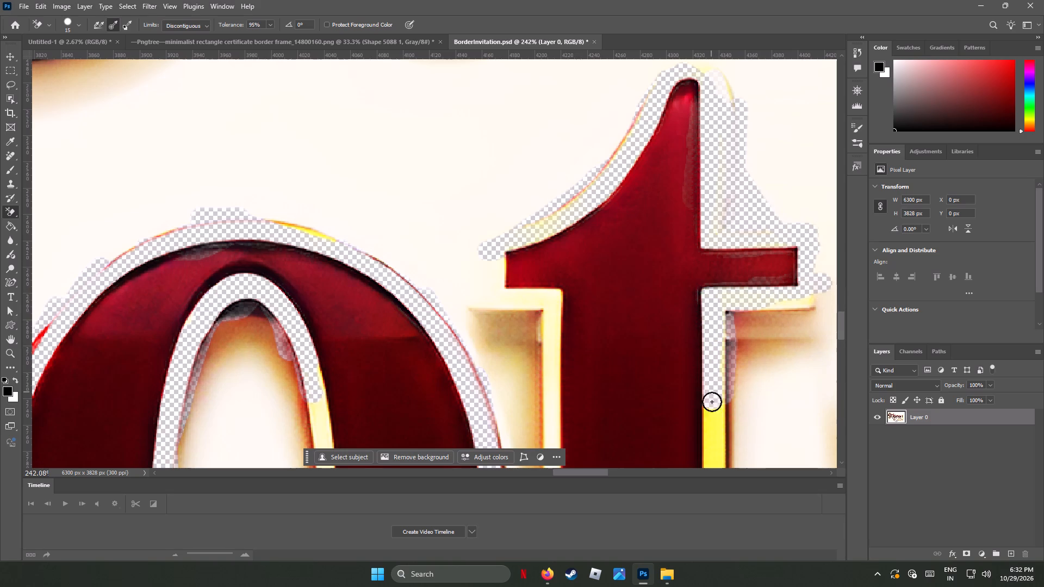
{"action": "left_click_drag", "start_coordinate": [712, 402], "coordinate": [709, 422]}
Erase the outline around the end and underside of the t's left crossbar arm and down the stem's upper left edge.
{"action": "left_click_drag", "start_coordinate": [501, 257], "coordinate": [497, 269]}
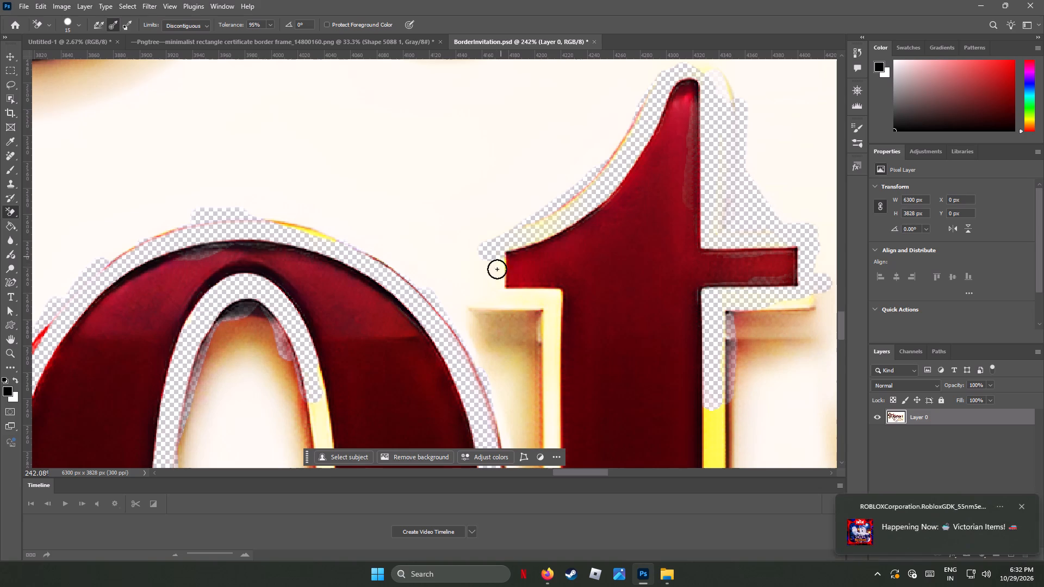
{"action": "left_click_drag", "start_coordinate": [497, 269], "coordinate": [496, 311]}
{"action": "left_click_drag", "start_coordinate": [501, 264], "coordinate": [548, 296]}
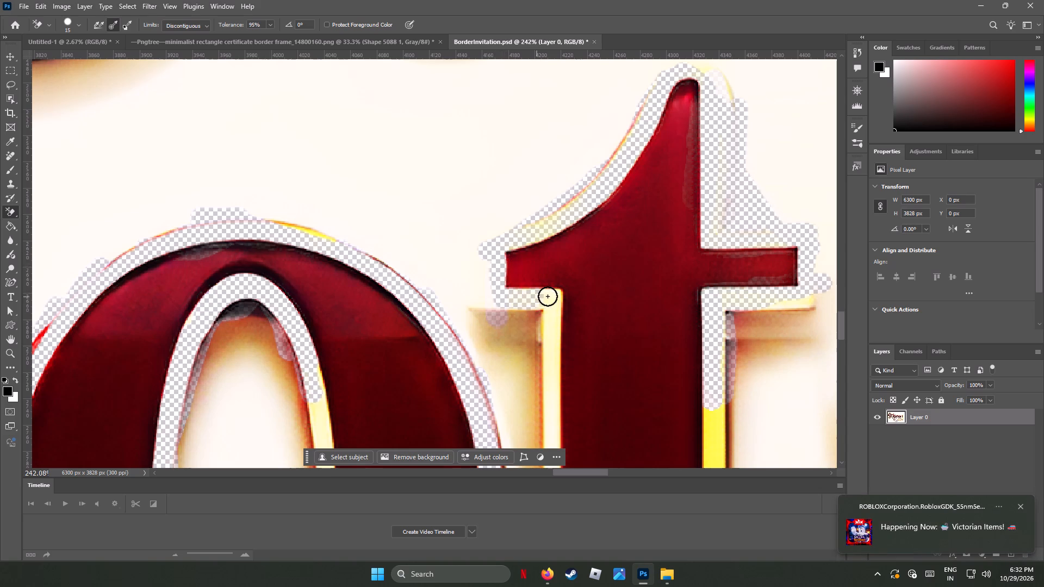
{"action": "left_click_drag", "start_coordinate": [548, 296], "coordinate": [548, 310]}
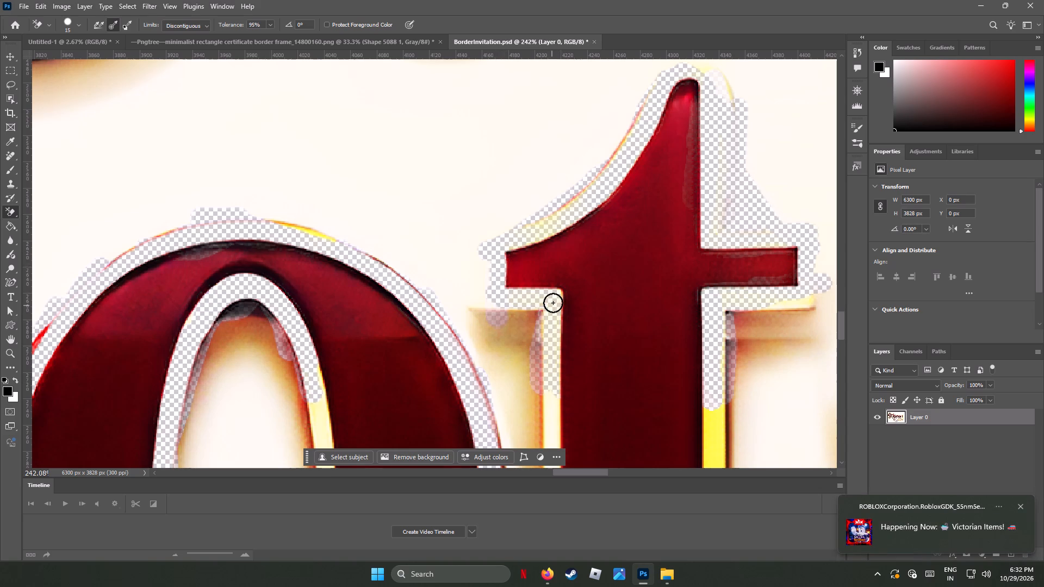
{"action": "left_click_drag", "start_coordinate": [554, 301], "coordinate": [552, 433]}
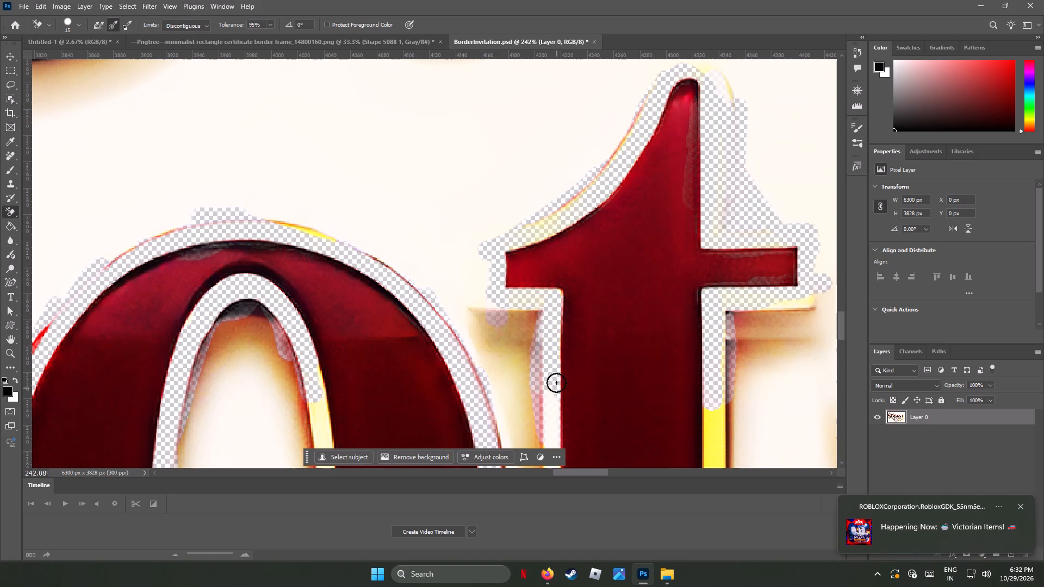
Erase the pale and yellow outlines further down the left and right edges of the t's stem.
{"action": "scroll", "coordinate": [556, 383], "scroll_direction": "down", "scroll_amount": 1}
{"action": "scroll", "coordinate": [556, 383], "scroll_direction": "up", "scroll_amount": 9}
{"action": "scroll", "coordinate": [556, 383], "scroll_direction": "down", "scroll_amount": 12}
{"action": "scroll", "coordinate": [551, 391], "scroll_direction": "up", "scroll_amount": 1}
{"action": "scroll", "coordinate": [551, 391], "scroll_direction": "down", "scroll_amount": 11}
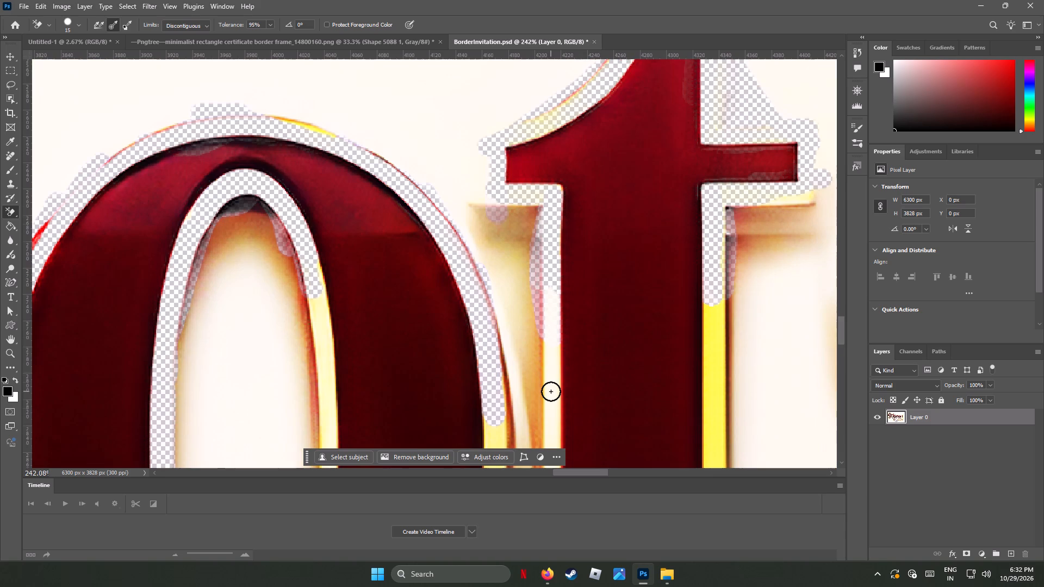
{"action": "left_click_drag", "start_coordinate": [549, 278], "coordinate": [545, 288]}
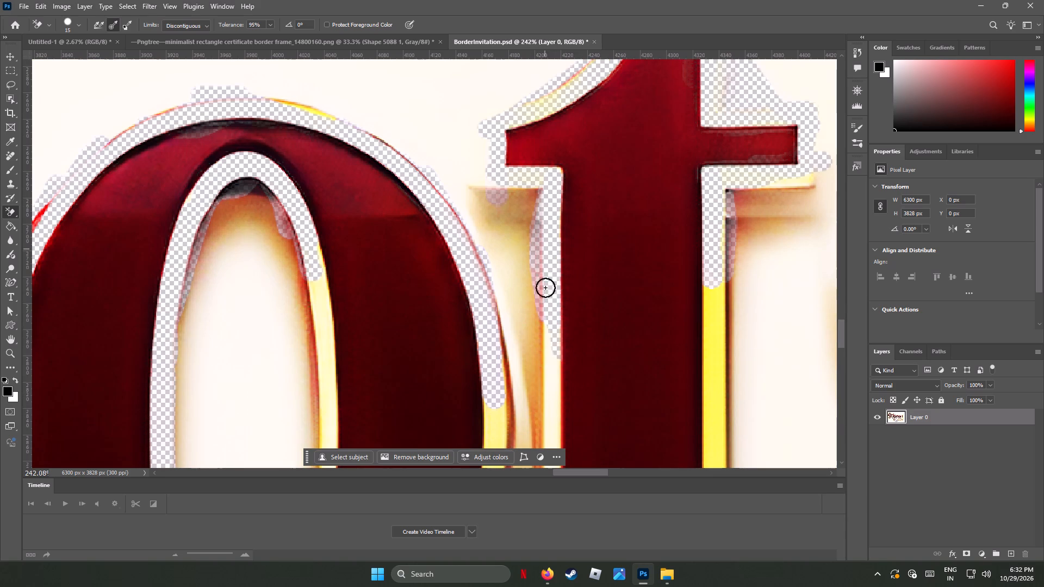
{"action": "left_click_drag", "start_coordinate": [545, 288], "coordinate": [557, 433]}
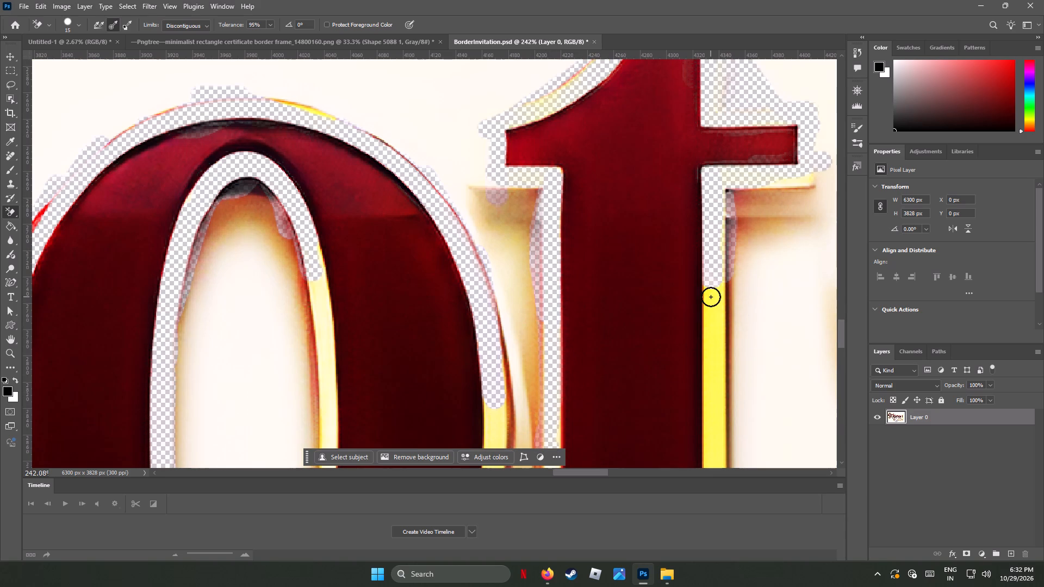
{"action": "left_click_drag", "start_coordinate": [715, 297], "coordinate": [712, 354]}
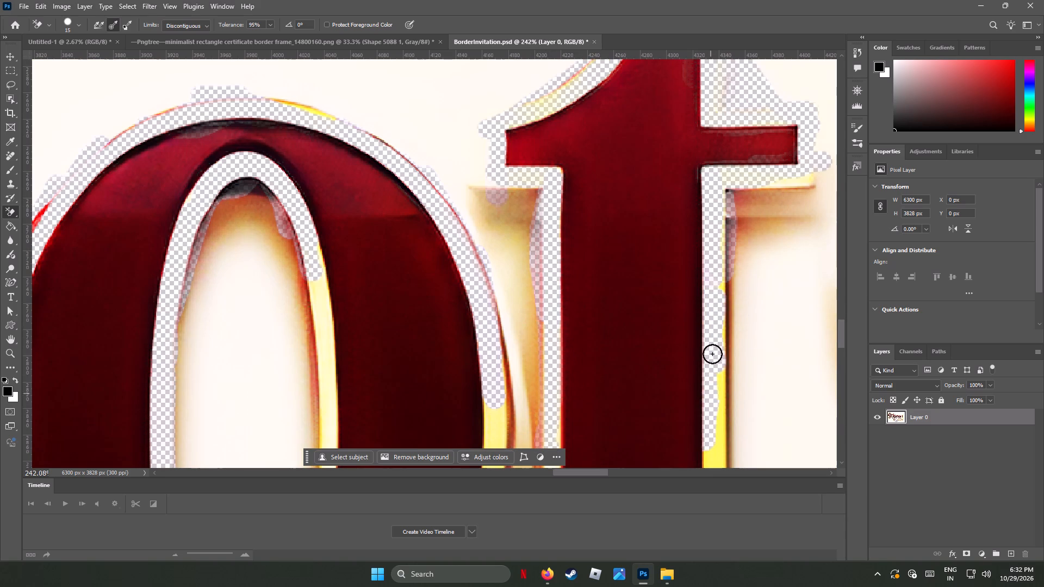
{"action": "left_click_drag", "start_coordinate": [712, 354], "coordinate": [725, 476]}
Erase the remaining yellow outline along the right side of the o's inner opening.
{"action": "scroll", "coordinate": [732, 413], "scroll_direction": "down", "scroll_amount": 1}
{"action": "scroll", "coordinate": [732, 413], "scroll_direction": "up", "scroll_amount": 1}
{"action": "scroll", "coordinate": [732, 413], "scroll_direction": "down", "scroll_amount": 1}
{"action": "scroll", "coordinate": [732, 413], "scroll_direction": "up", "scroll_amount": 2}
{"action": "scroll", "coordinate": [732, 413], "scroll_direction": "down", "scroll_amount": 1}
{"action": "scroll", "coordinate": [732, 413], "scroll_direction": "up", "scroll_amount": 3}
{"action": "scroll", "coordinate": [732, 413], "scroll_direction": "down", "scroll_amount": 3}
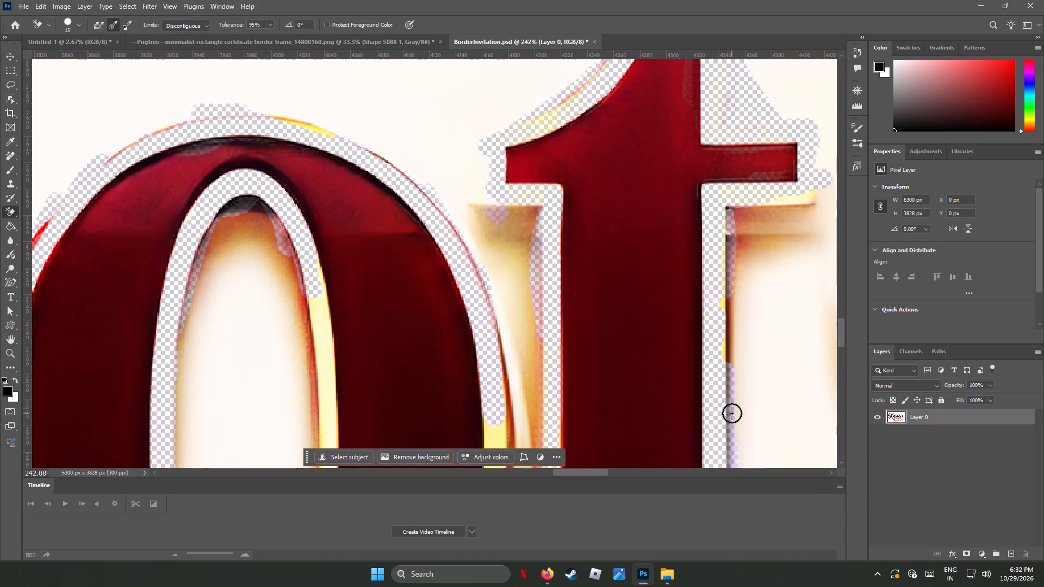
{"action": "scroll", "coordinate": [732, 413], "scroll_direction": "down", "scroll_amount": 7}
{"action": "scroll", "coordinate": [732, 413], "scroll_direction": "up", "scroll_amount": 2}
{"action": "scroll", "coordinate": [732, 413], "scroll_direction": "down", "scroll_amount": 3}
{"action": "scroll", "coordinate": [741, 398], "scroll_direction": "up", "scroll_amount": 2}
{"action": "scroll", "coordinate": [741, 398], "scroll_direction": "down", "scroll_amount": 7}
{"action": "scroll", "coordinate": [741, 398], "scroll_direction": "up", "scroll_amount": 1}
{"action": "scroll", "coordinate": [741, 398], "scroll_direction": "down", "scroll_amount": 7}
{"action": "scroll", "coordinate": [753, 394], "scroll_direction": "up", "scroll_amount": 2}
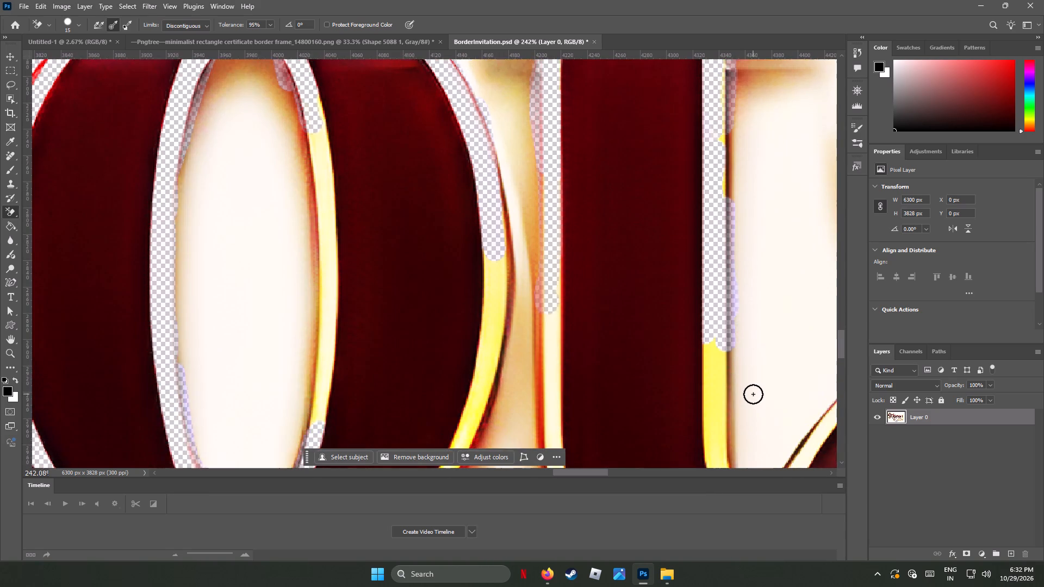
{"action": "scroll", "coordinate": [753, 394], "scroll_direction": "up", "scroll_amount": 4}
{"action": "left_click_drag", "start_coordinate": [319, 178], "coordinate": [320, 152]}
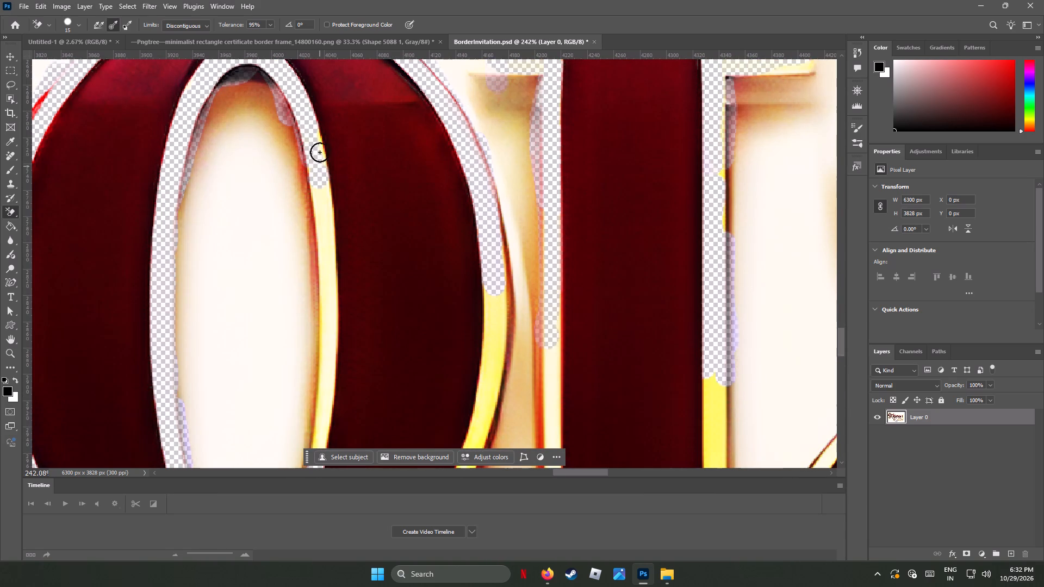
{"action": "left_click_drag", "start_coordinate": [320, 152], "coordinate": [324, 322]}
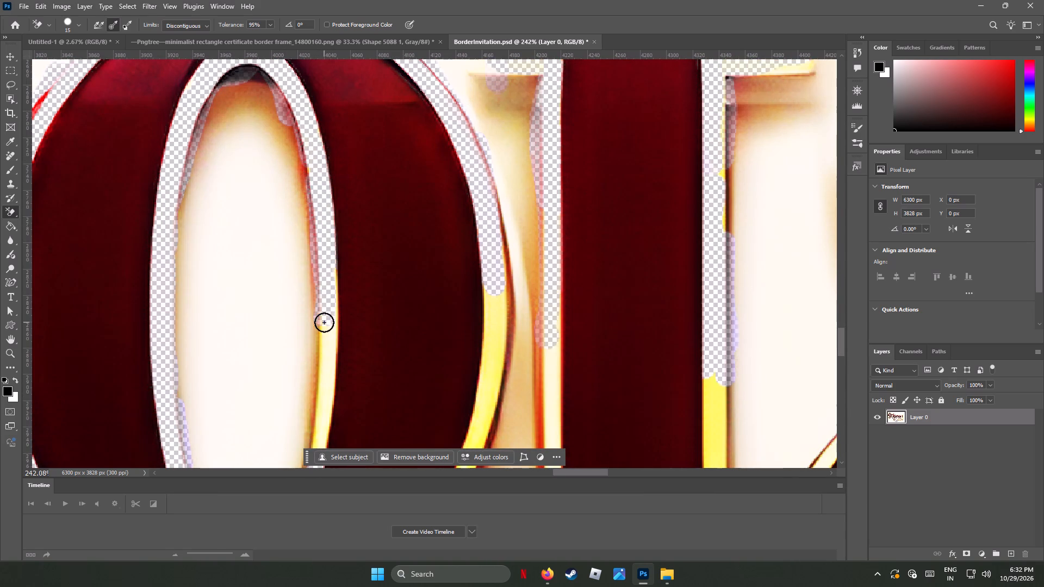
{"action": "left_click_drag", "start_coordinate": [324, 322], "coordinate": [329, 403]}
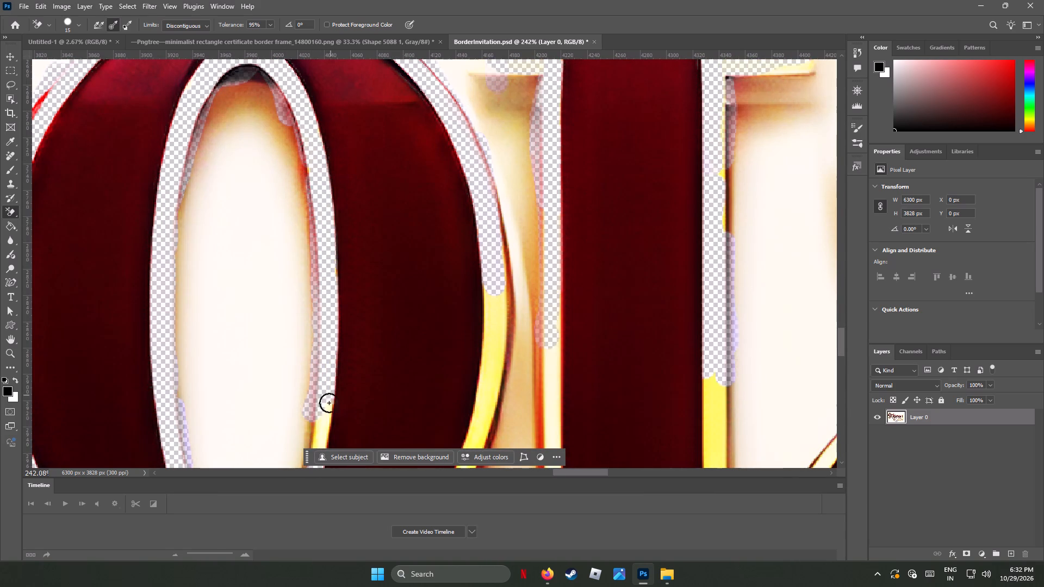
{"action": "left_click_drag", "start_coordinate": [329, 403], "coordinate": [323, 452]}
Erase the yellow outer outline along the lower part of the o's right side.
{"action": "left_click_drag", "start_coordinate": [501, 308], "coordinate": [501, 315]}
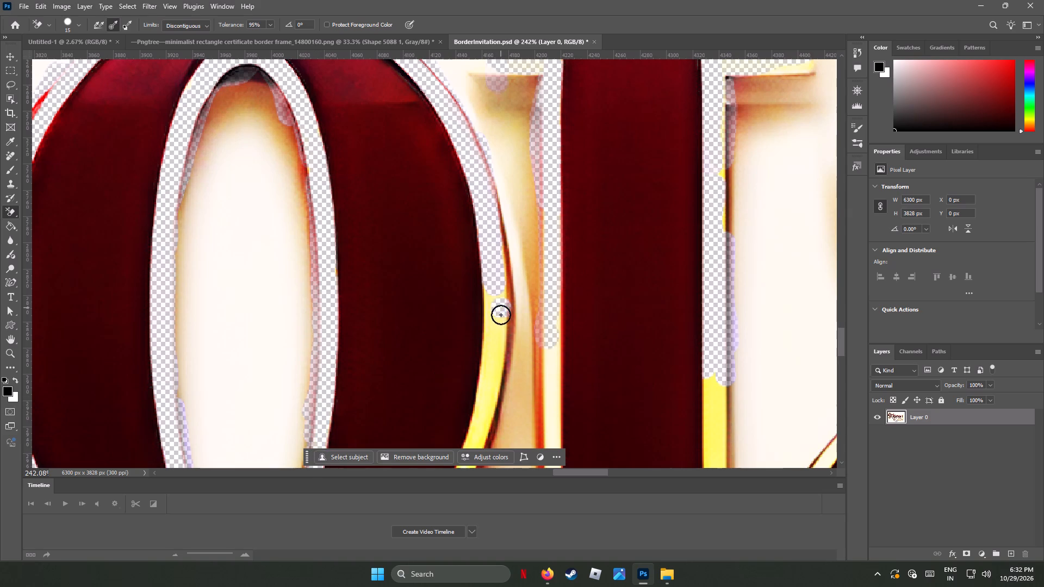
{"action": "left_click_drag", "start_coordinate": [501, 315], "coordinate": [492, 405]}
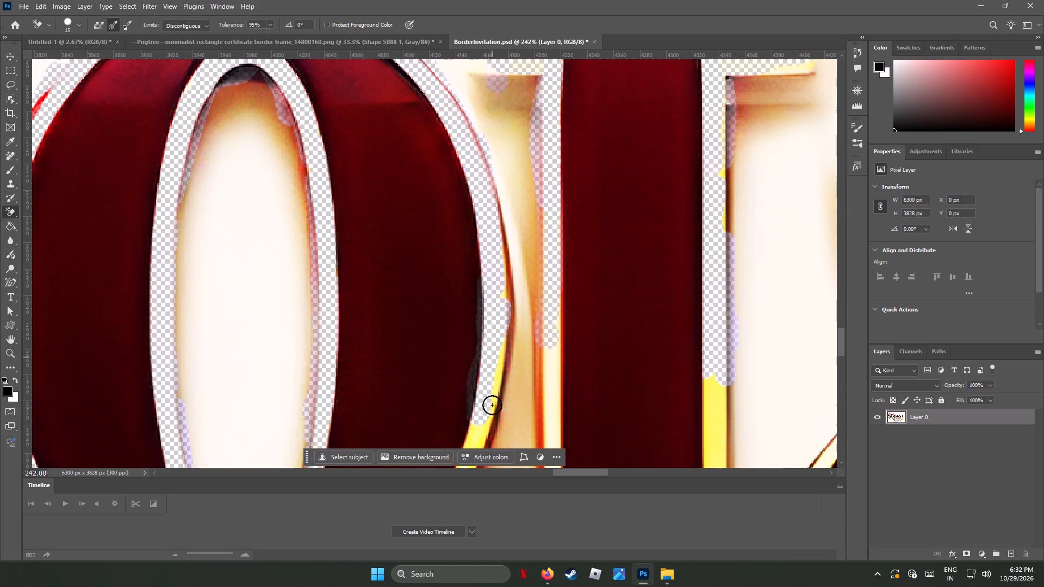
{"action": "left_click_drag", "start_coordinate": [492, 405], "coordinate": [487, 410]}
{"action": "left_click_drag", "start_coordinate": [478, 427], "coordinate": [476, 447]}
Erase the outlines along both edges of the t's lower stem, down toward its bottom curve.
{"action": "left_click_drag", "start_coordinate": [549, 366], "coordinate": [545, 356]}
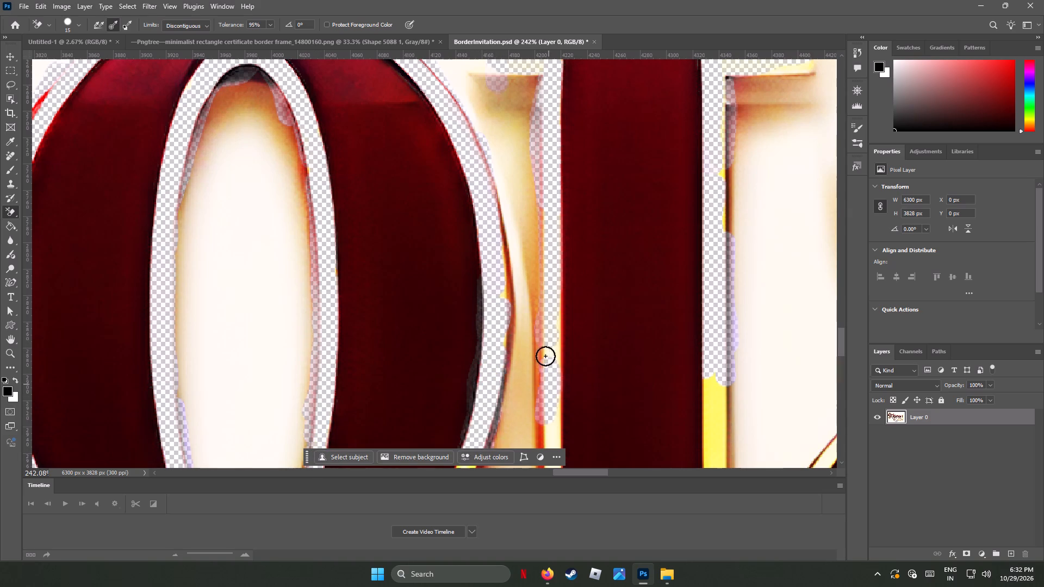
{"action": "left_click_drag", "start_coordinate": [545, 356], "coordinate": [568, 451]}
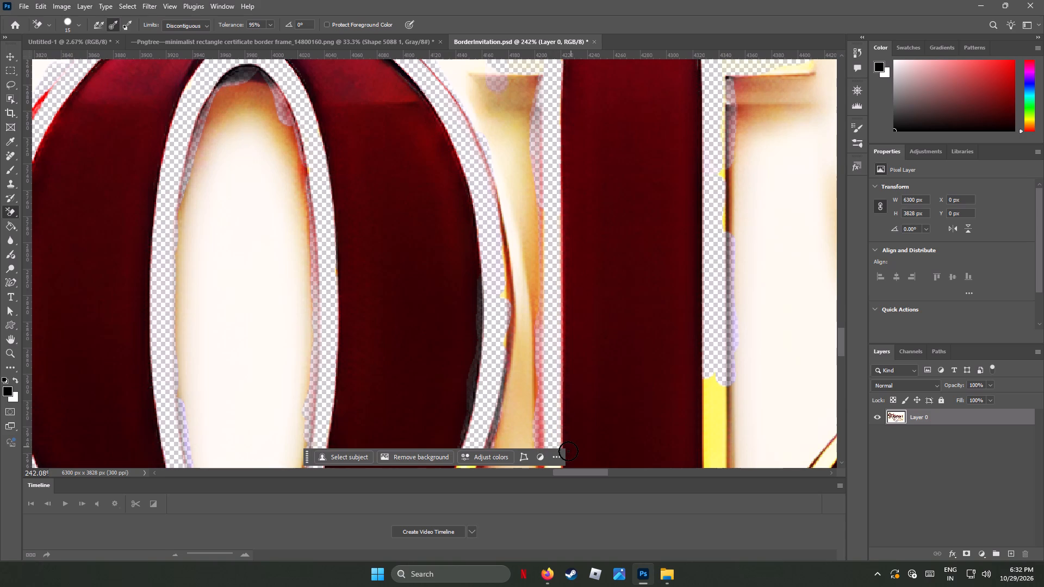
{"action": "left_click_drag", "start_coordinate": [568, 451], "coordinate": [570, 452]}
{"action": "left_click_drag", "start_coordinate": [714, 396], "coordinate": [710, 377]}
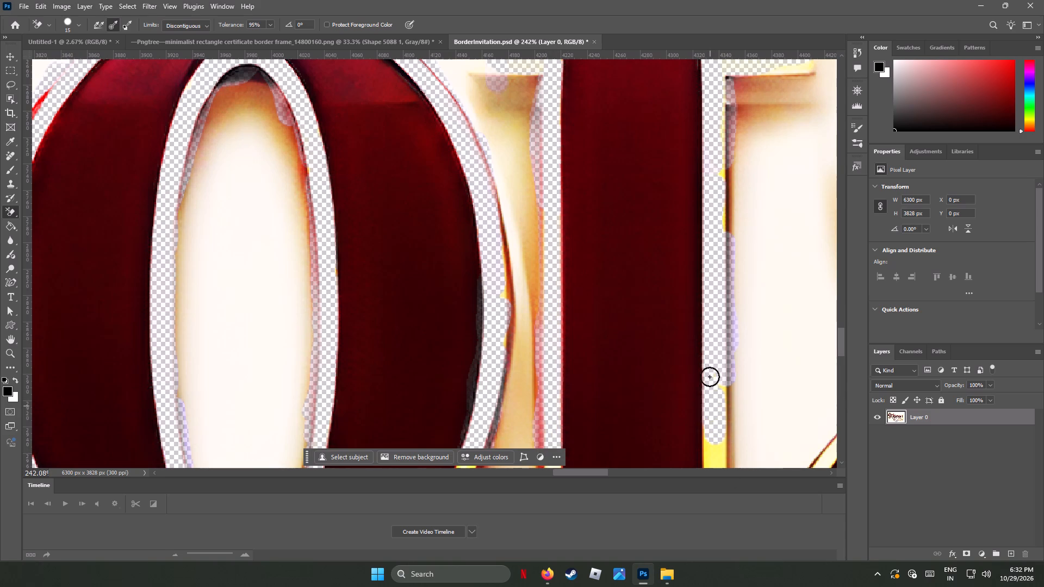
{"action": "left_click_drag", "start_coordinate": [710, 377], "coordinate": [712, 469]}
Erase the yellow outer outline from the o's lower right side around to its bottom, undoing and redoing strokes that stray.
{"action": "scroll", "coordinate": [548, 261], "scroll_direction": "down", "scroll_amount": 6}
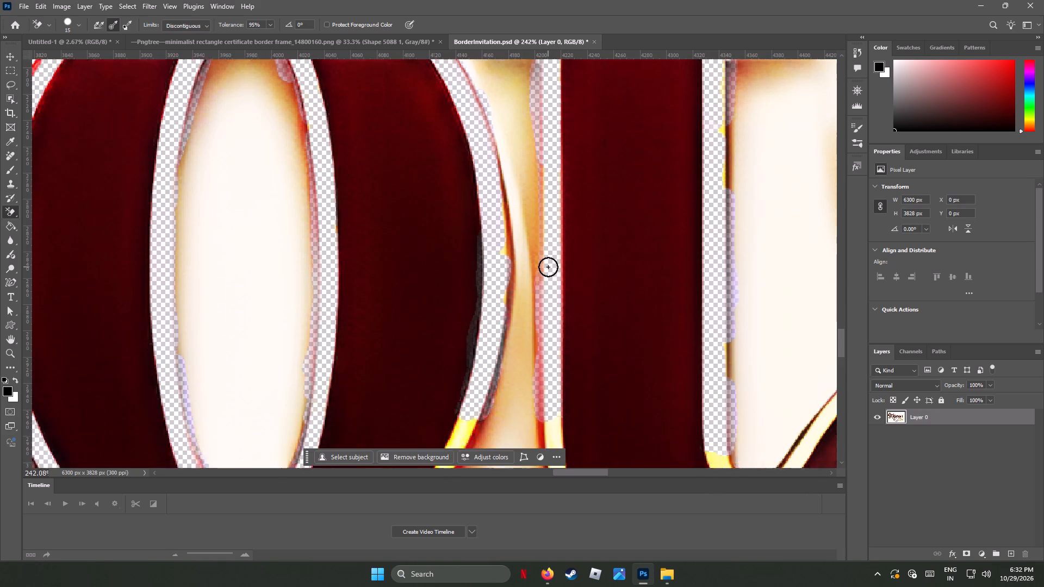
{"action": "scroll", "coordinate": [548, 267], "scroll_direction": "down", "scroll_amount": 10}
{"action": "scroll", "coordinate": [548, 267], "scroll_direction": "up", "scroll_amount": 1}
{"action": "scroll", "coordinate": [548, 267], "scroll_direction": "down", "scroll_amount": 6}
{"action": "scroll", "coordinate": [548, 267], "scroll_direction": "up", "scroll_amount": 1}
{"action": "scroll", "coordinate": [548, 267], "scroll_direction": "down", "scroll_amount": 1}
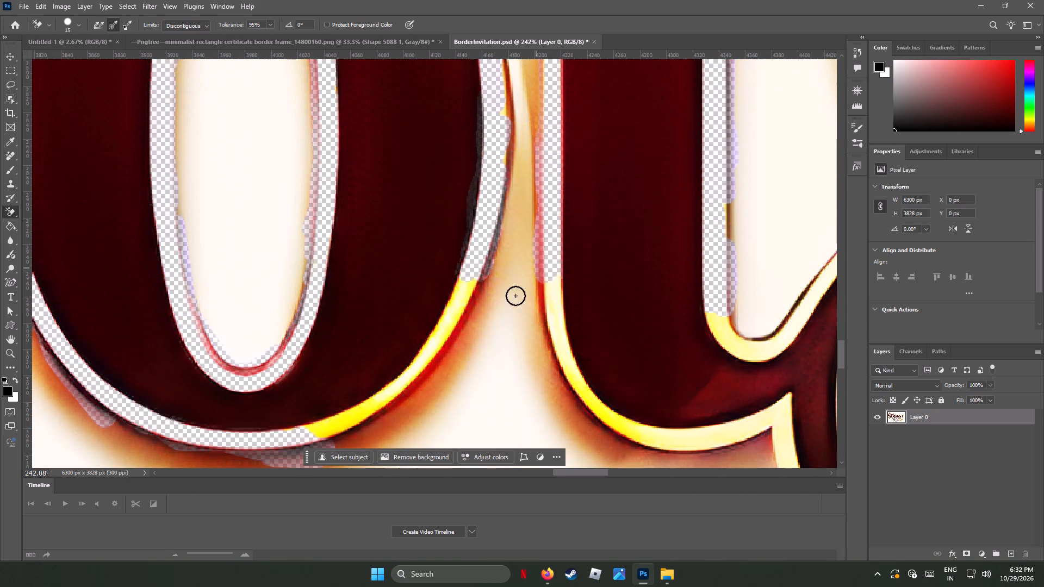
{"action": "left_click_drag", "start_coordinate": [465, 286], "coordinate": [439, 329]}
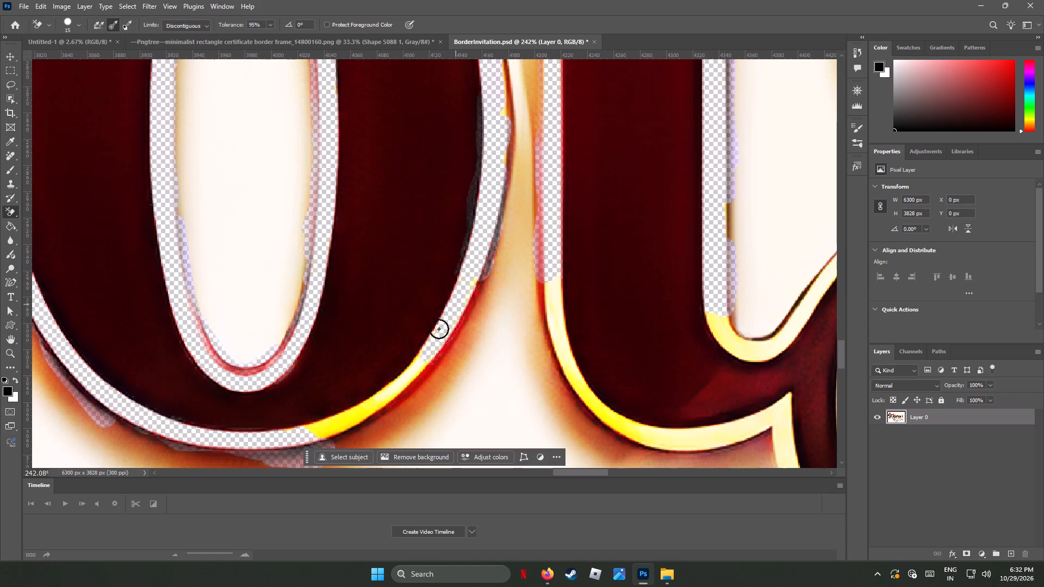
{"action": "left_click_drag", "start_coordinate": [439, 329], "coordinate": [296, 430]}
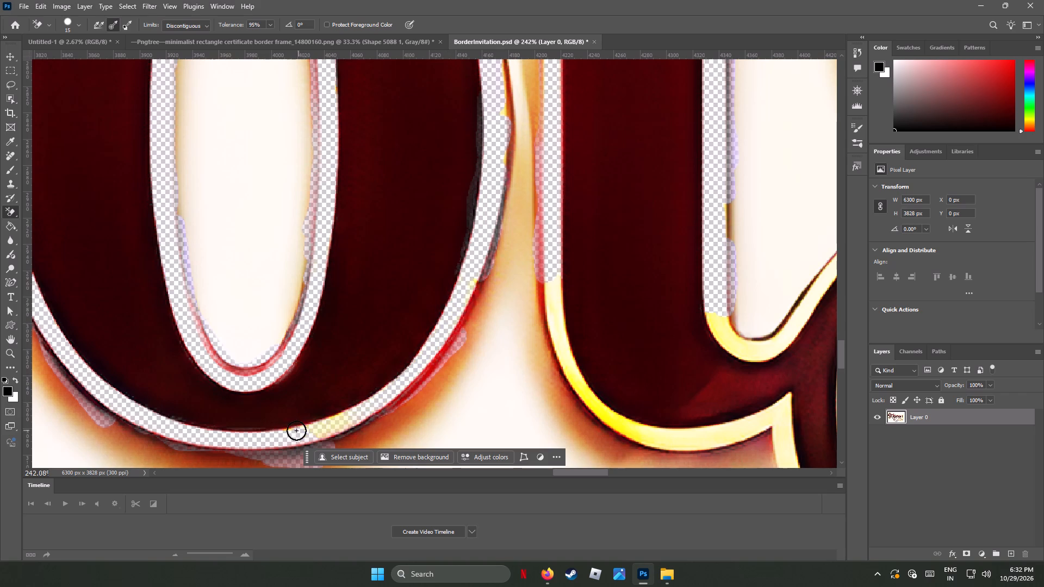
{"action": "left_click_drag", "start_coordinate": [296, 430], "coordinate": [319, 423]}
{"action": "left_click_drag", "start_coordinate": [336, 424], "coordinate": [309, 433]}
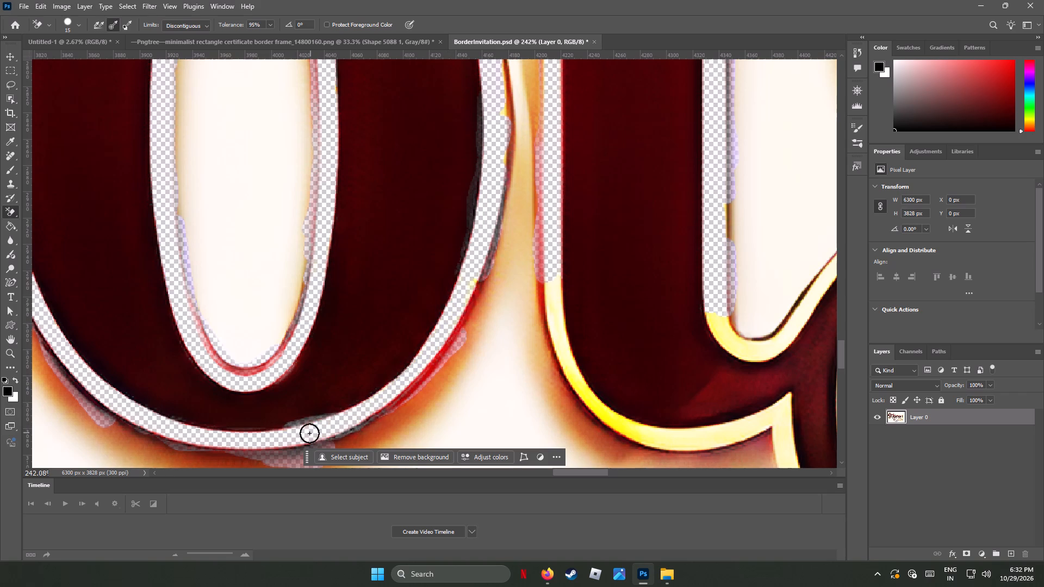
{"action": "left_click_drag", "start_coordinate": [309, 433], "coordinate": [357, 417]}
{"action": "key", "text": "ctrl+z"}
{"action": "left_click_drag", "start_coordinate": [340, 421], "coordinate": [323, 430]}
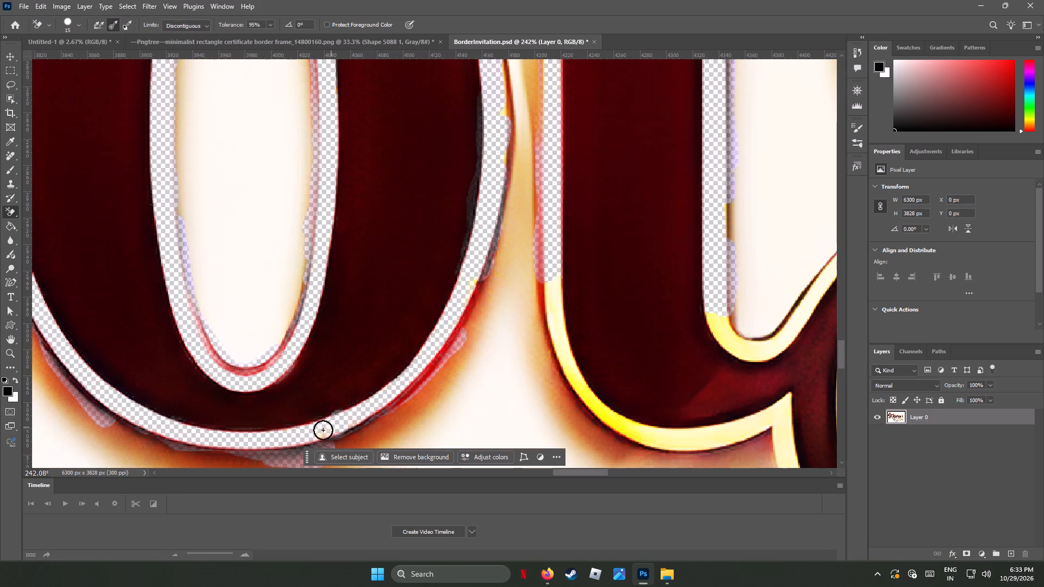
{"action": "left_click_drag", "start_coordinate": [323, 430], "coordinate": [364, 430]}
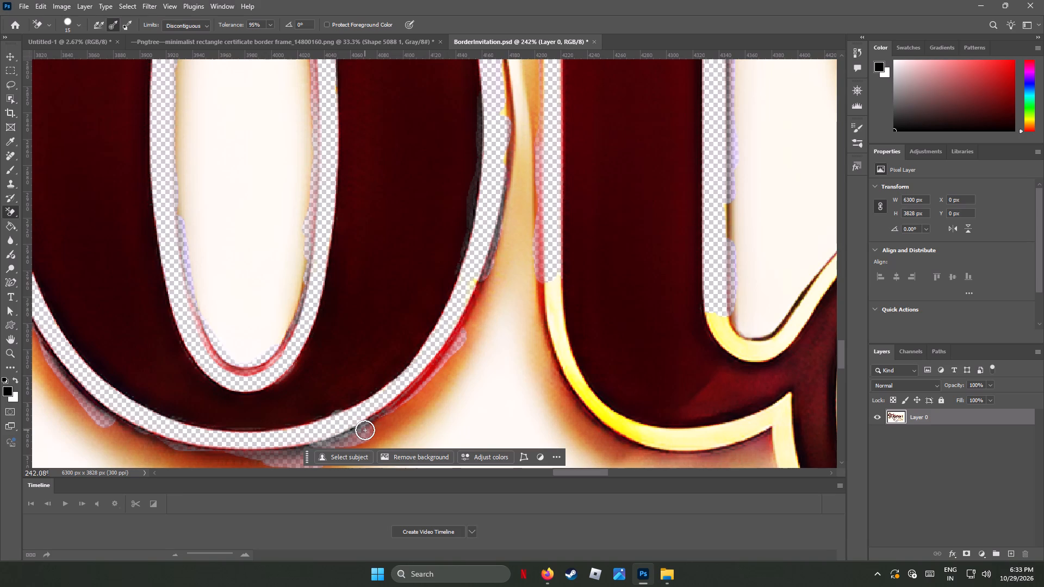
{"action": "key", "text": "ctrl+z"}
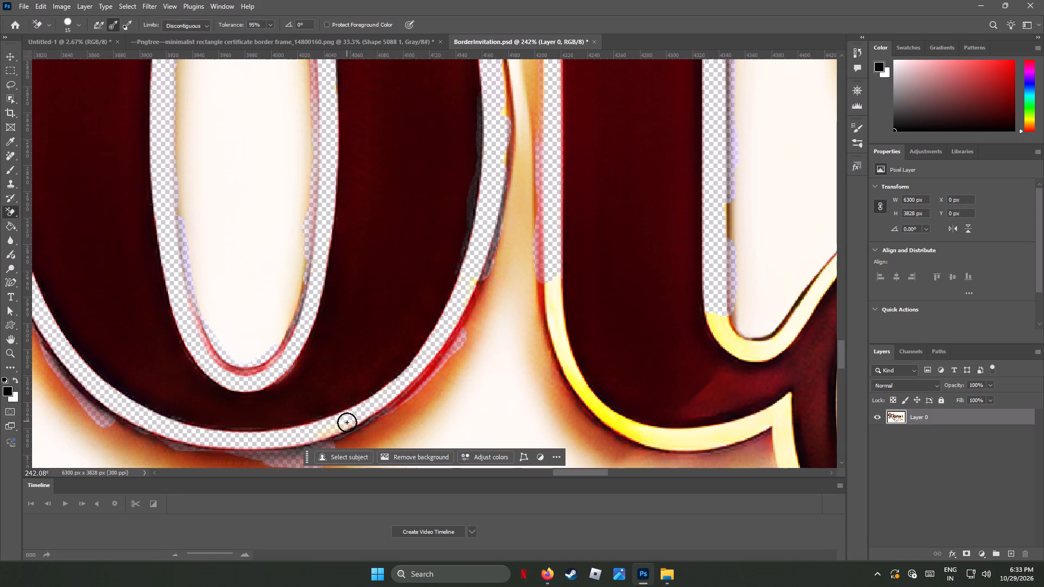
{"action": "left_click_drag", "start_coordinate": [347, 422], "coordinate": [315, 434]}
{"action": "left_click_drag", "start_coordinate": [322, 432], "coordinate": [334, 429]}
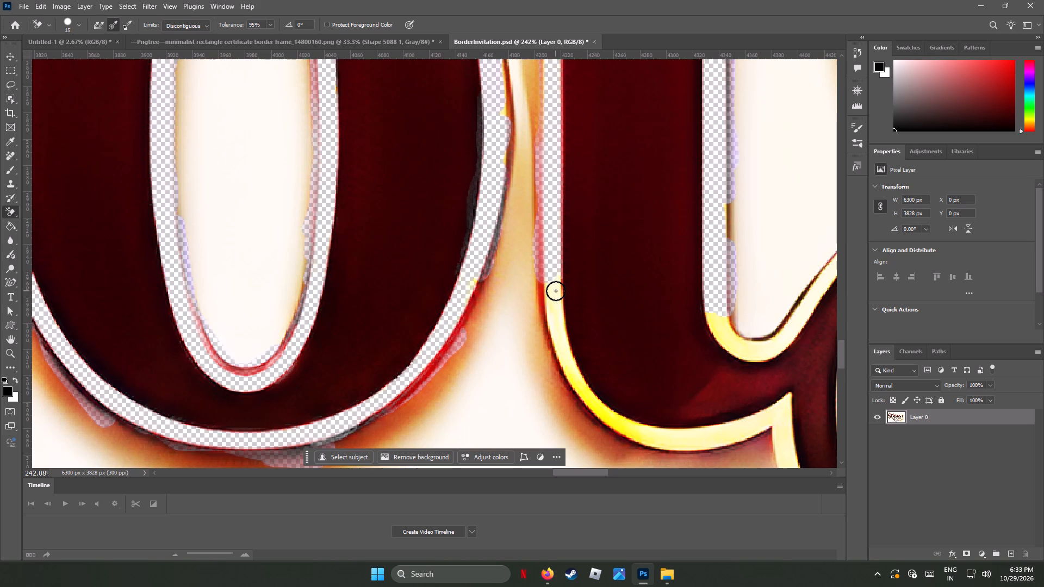
Erase the yellow outline around the t's lower left curve and along its base toward the joining flourish.
{"action": "left_click_drag", "start_coordinate": [556, 291], "coordinate": [565, 371]}
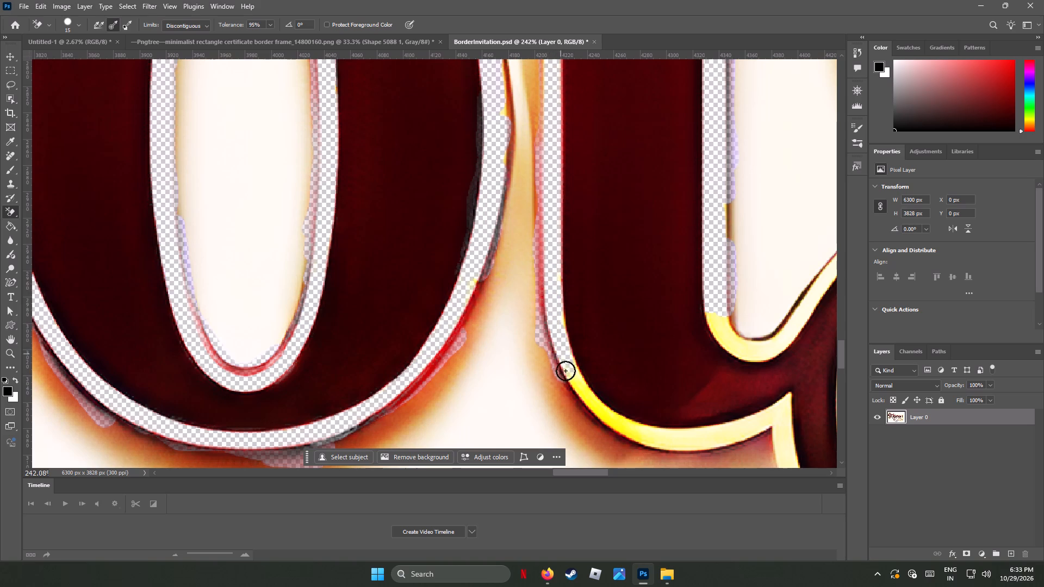
{"action": "left_click_drag", "start_coordinate": [565, 371], "coordinate": [583, 386]}
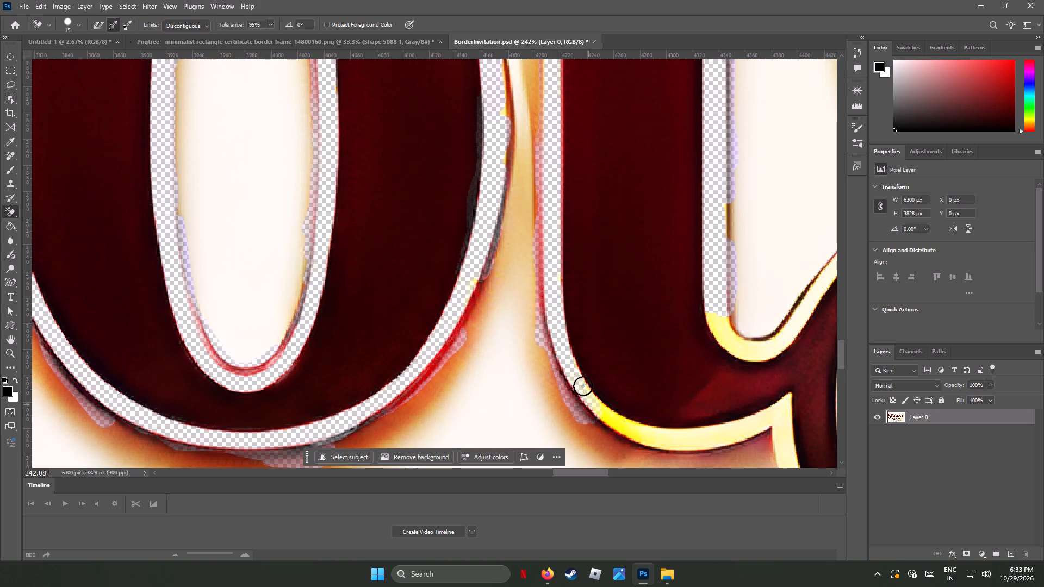
{"action": "left_click_drag", "start_coordinate": [583, 386], "coordinate": [592, 404]}
{"action": "left_click_drag", "start_coordinate": [566, 360], "coordinate": [561, 345]}
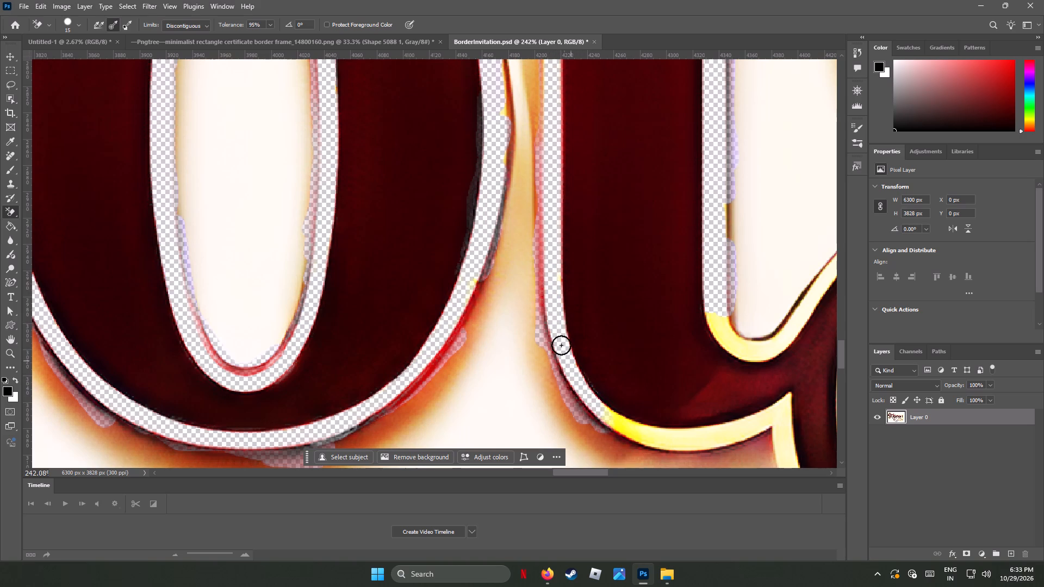
{"action": "left_click_drag", "start_coordinate": [561, 345], "coordinate": [625, 440]}
{"action": "left_click_drag", "start_coordinate": [614, 422], "coordinate": [634, 428]}
{"action": "key", "text": "ctrl+z"}
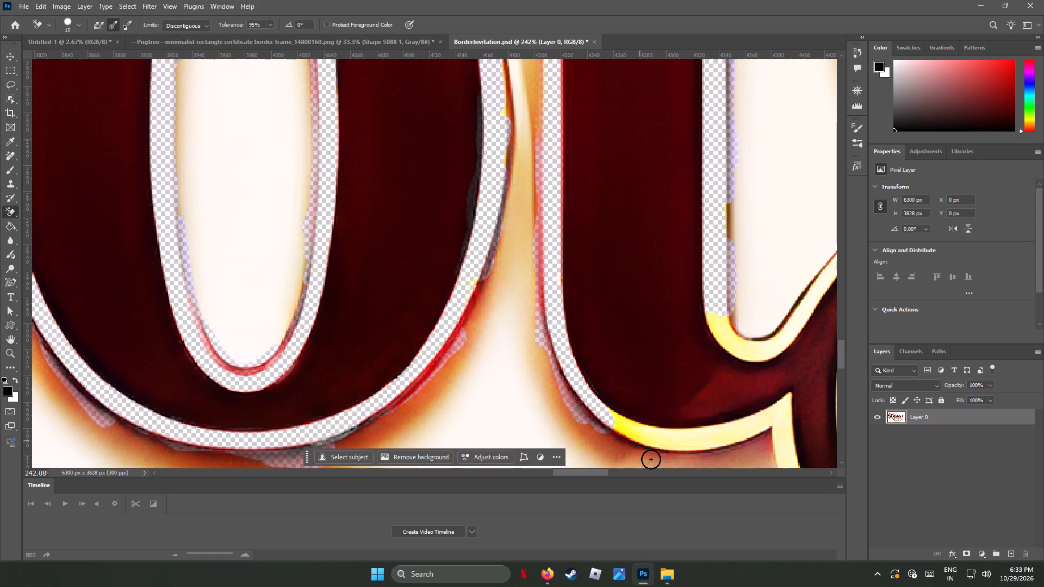
{"action": "left_click_drag", "start_coordinate": [618, 423], "coordinate": [668, 444]}
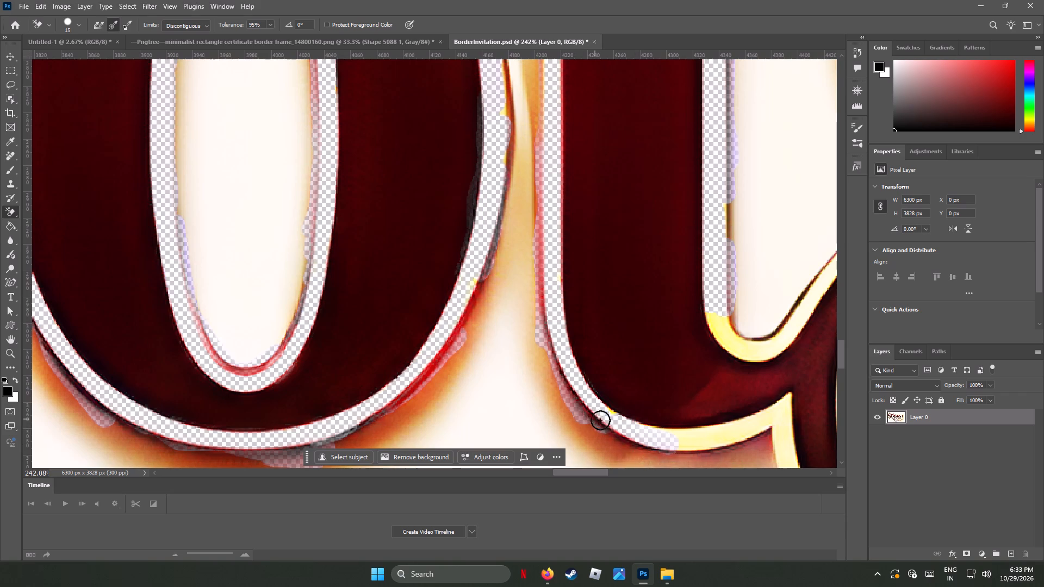
{"action": "left_click", "coordinate": [613, 417]}
{"action": "left_click_drag", "start_coordinate": [699, 440], "coordinate": [751, 428]}
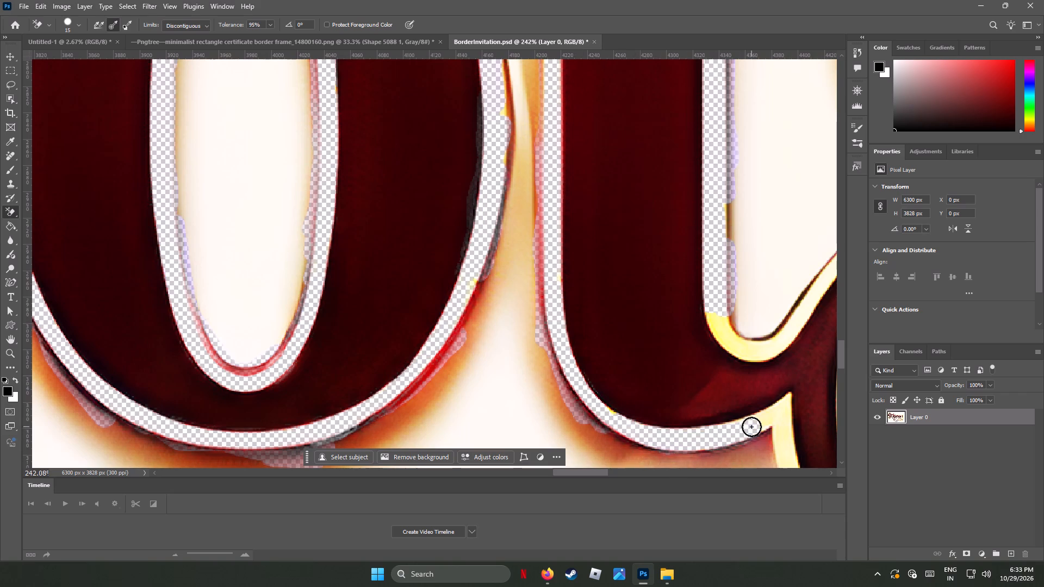
Erase the yellow outline at the notch below the t's junction with the spiral flourish and around the bend above it.
{"action": "left_click_drag", "start_coordinate": [788, 401], "coordinate": [778, 412]}
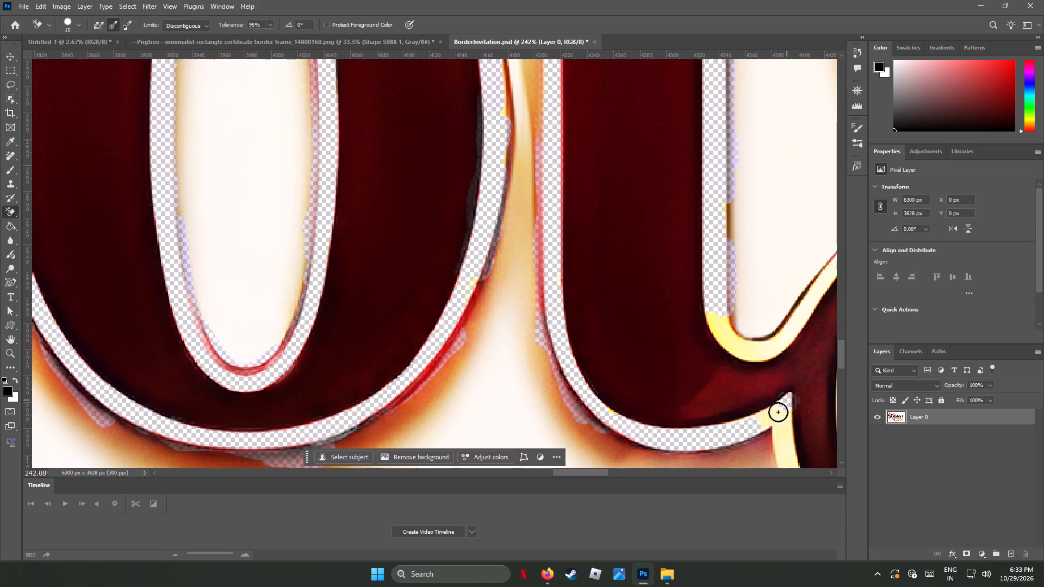
{"action": "left_click_drag", "start_coordinate": [778, 412], "coordinate": [774, 427]}
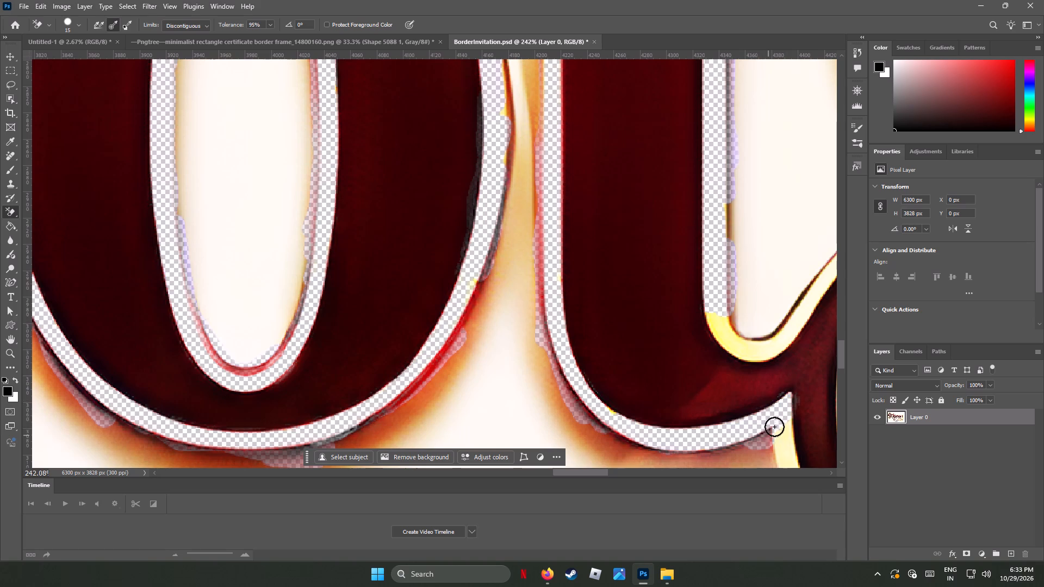
{"action": "left_click_drag", "start_coordinate": [774, 427], "coordinate": [782, 459]}
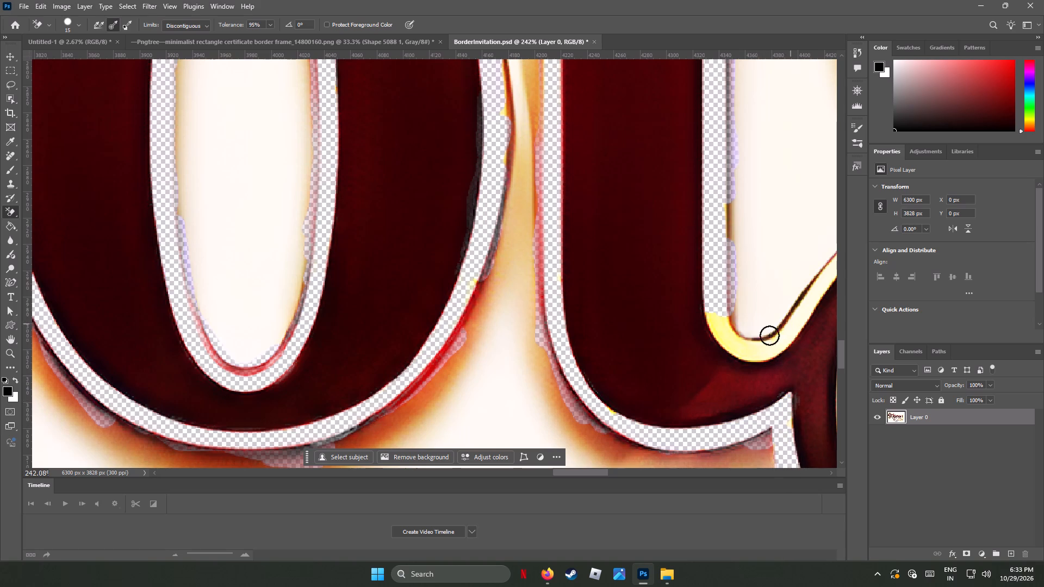
{"action": "left_click_drag", "start_coordinate": [717, 319], "coordinate": [713, 315]}
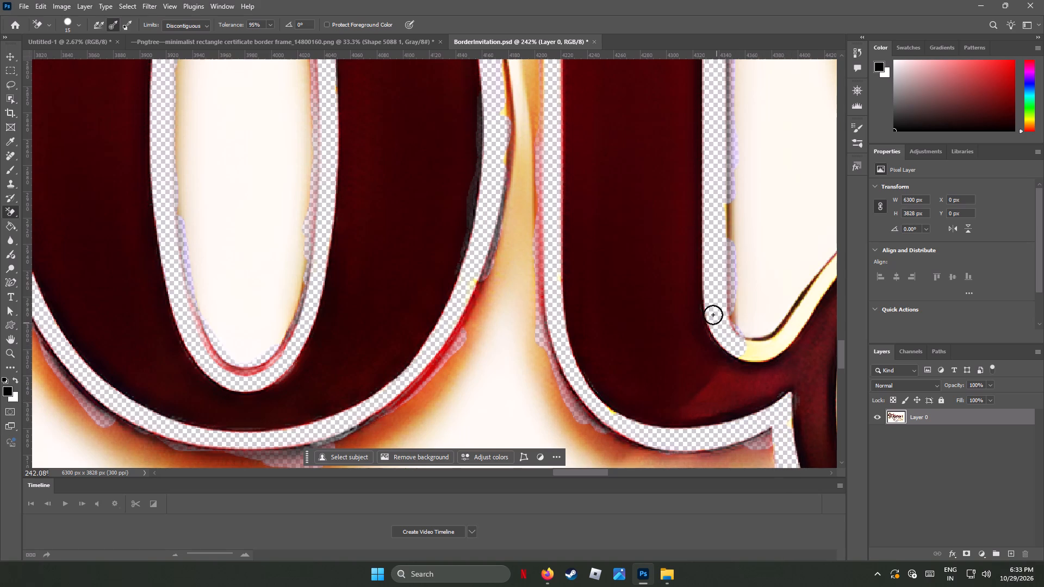
{"action": "left_click_drag", "start_coordinate": [713, 315], "coordinate": [801, 315]}
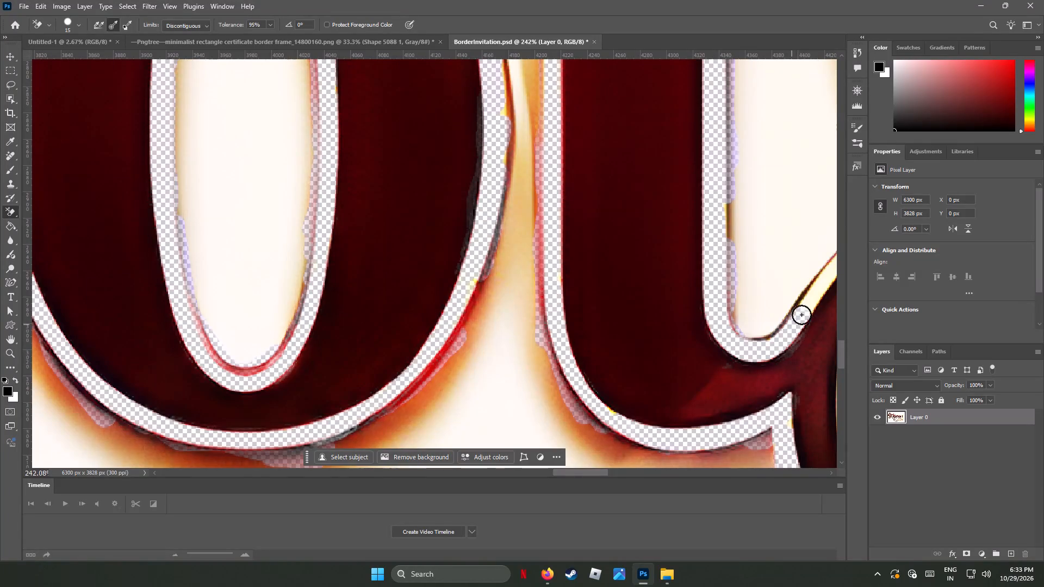
{"action": "left_click_drag", "start_coordinate": [801, 315], "coordinate": [813, 294]}
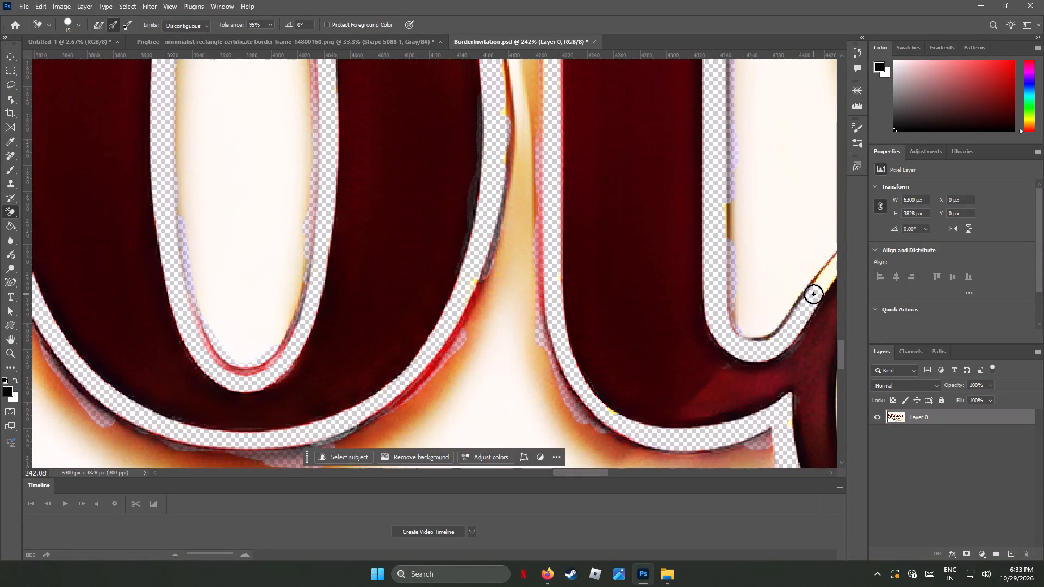
{"action": "left_click_drag", "start_coordinate": [813, 294], "coordinate": [833, 268]}
Erase the yellow outline along the spiral flourish's outer lower edge, from the t's base around the bottom curve.
{"action": "left_click_drag", "start_coordinate": [580, 471], "coordinate": [592, 469]}
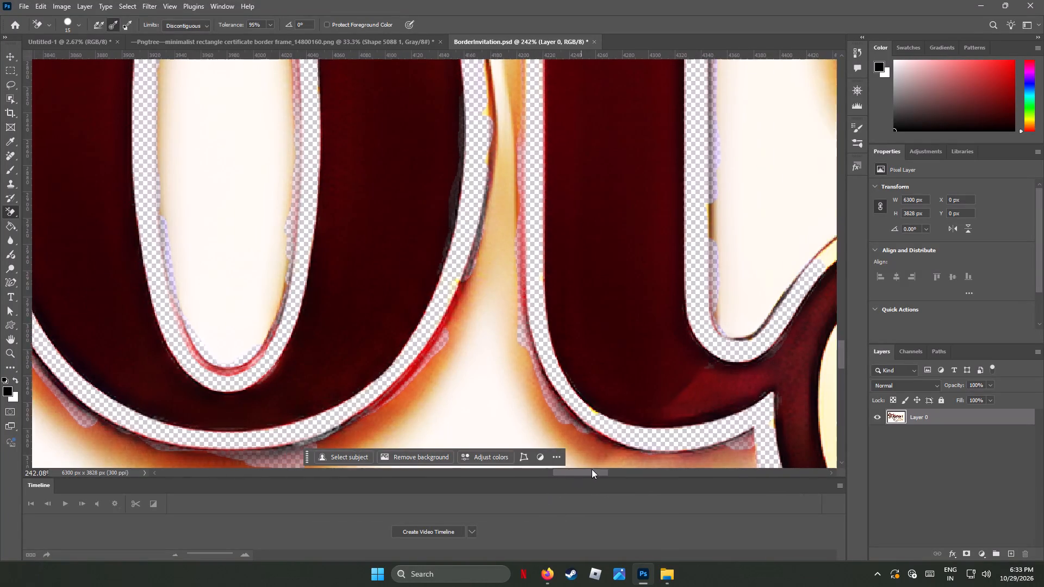
{"action": "left_click_drag", "start_coordinate": [592, 469], "coordinate": [604, 470]}
{"action": "scroll", "coordinate": [574, 422], "scroll_direction": "down", "scroll_amount": 8}
{"action": "scroll", "coordinate": [574, 422], "scroll_direction": "up", "scroll_amount": 1}
{"action": "scroll", "coordinate": [574, 422], "scroll_direction": "down", "scroll_amount": 6}
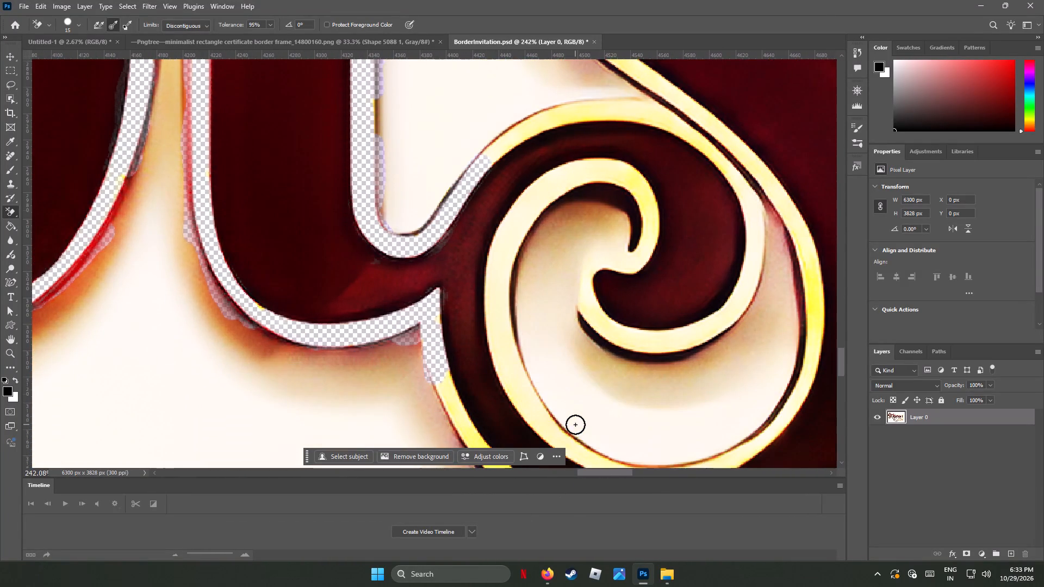
{"action": "scroll", "coordinate": [579, 424], "scroll_direction": "down", "scroll_amount": 8}
{"action": "scroll", "coordinate": [579, 424], "scroll_direction": "up", "scroll_amount": 1}
{"action": "scroll", "coordinate": [579, 424], "scroll_direction": "down", "scroll_amount": 5}
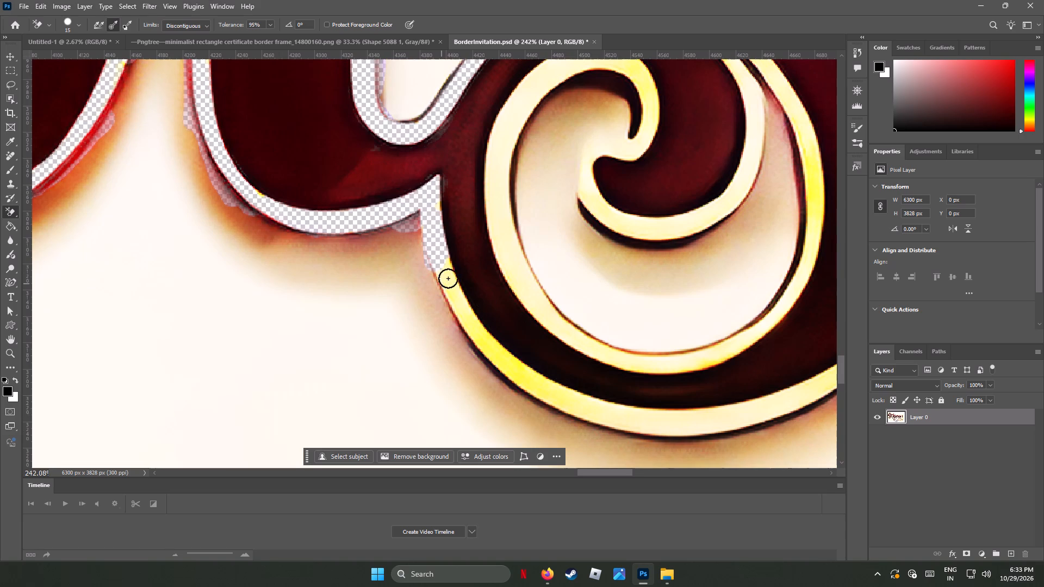
{"action": "left_click_drag", "start_coordinate": [448, 276], "coordinate": [514, 373]}
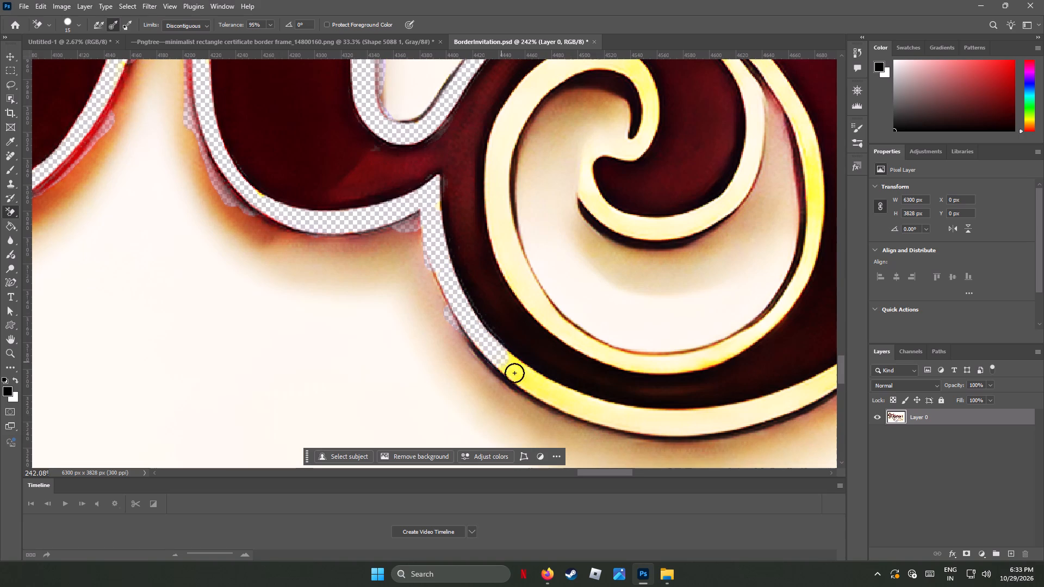
{"action": "left_click_drag", "start_coordinate": [514, 373], "coordinate": [545, 388]}
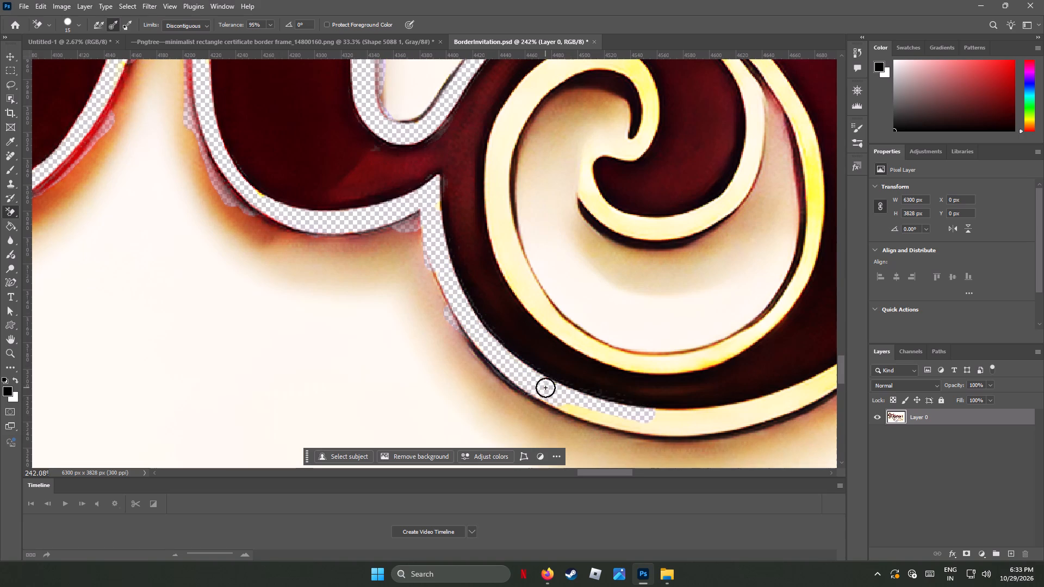
{"action": "left_click_drag", "start_coordinate": [545, 388], "coordinate": [714, 416]}
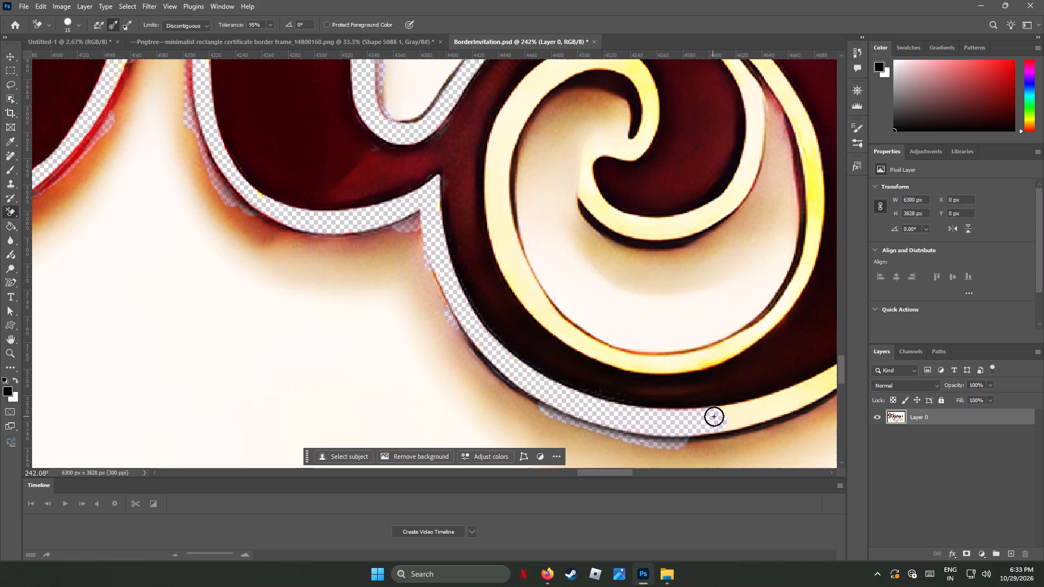
{"action": "left_click_drag", "start_coordinate": [714, 416], "coordinate": [785, 405]}
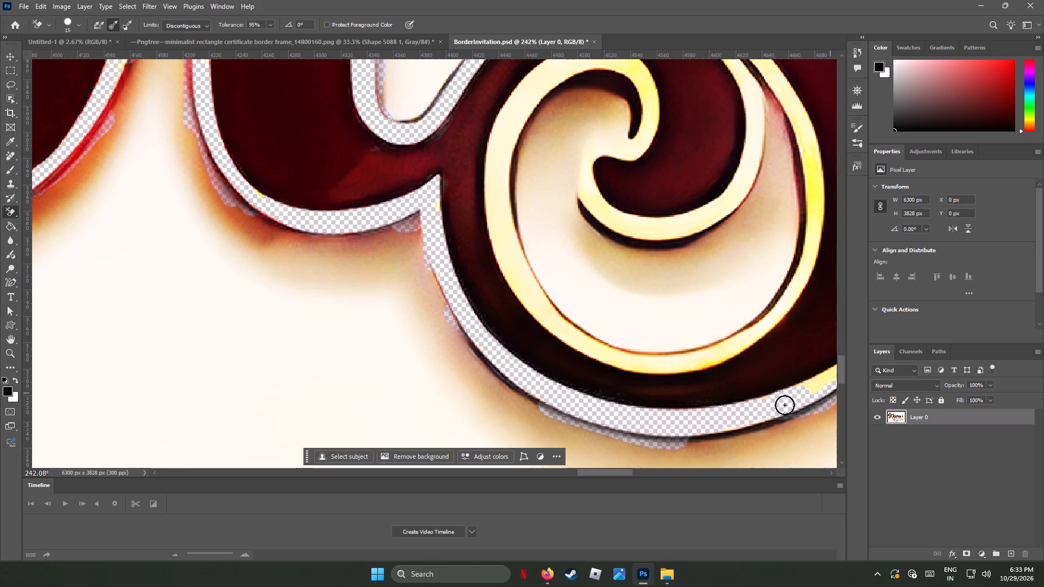
{"action": "left_click_drag", "start_coordinate": [785, 405], "coordinate": [835, 374]}
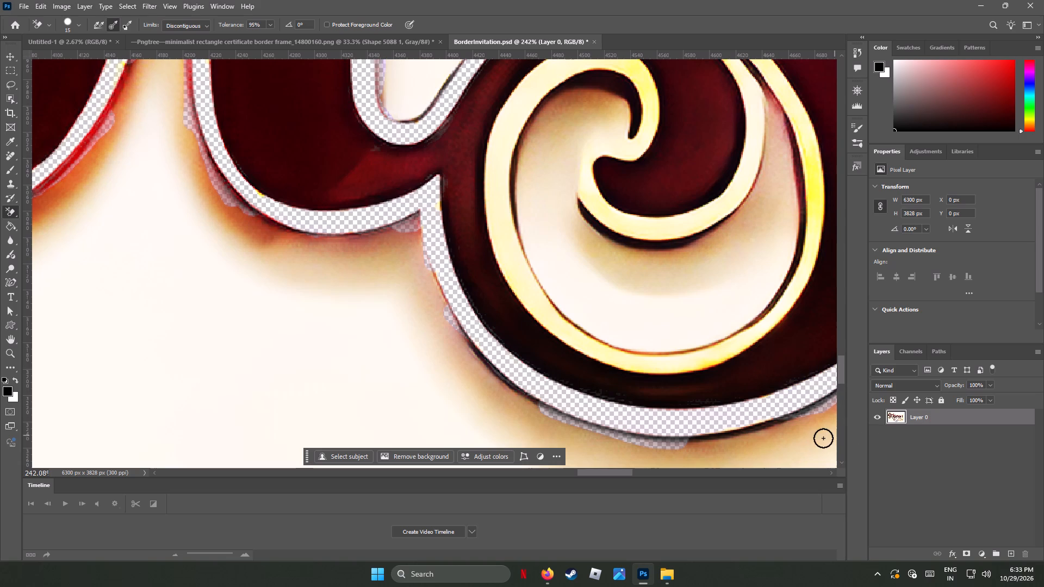
Erase the spiral's inner yellow outline up its left side, over the top and around the hooked tip at its centre.
{"action": "left_click_drag", "start_coordinate": [496, 214], "coordinate": [524, 277]}
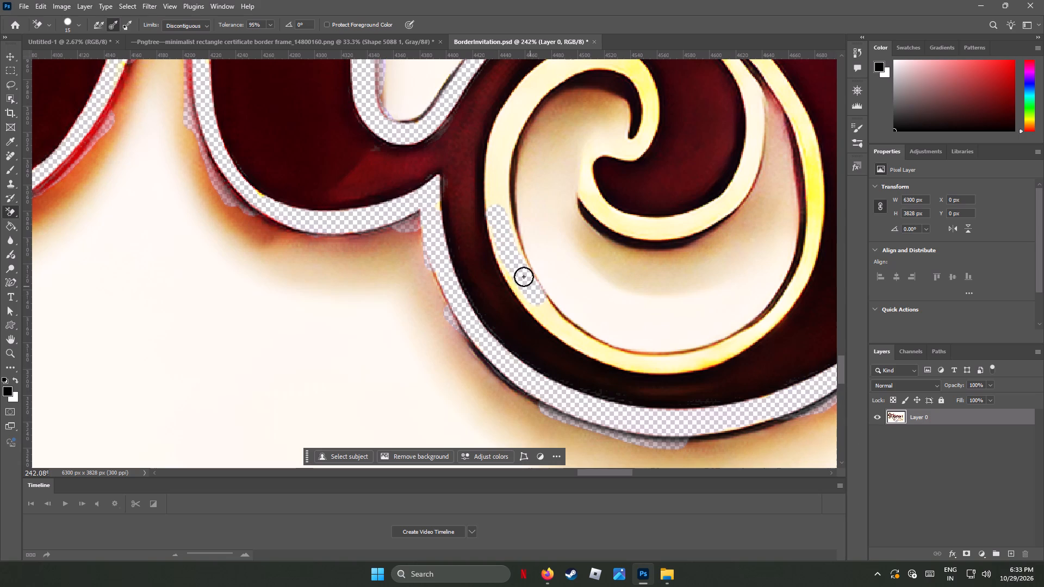
{"action": "left_click_drag", "start_coordinate": [524, 277], "coordinate": [503, 261]}
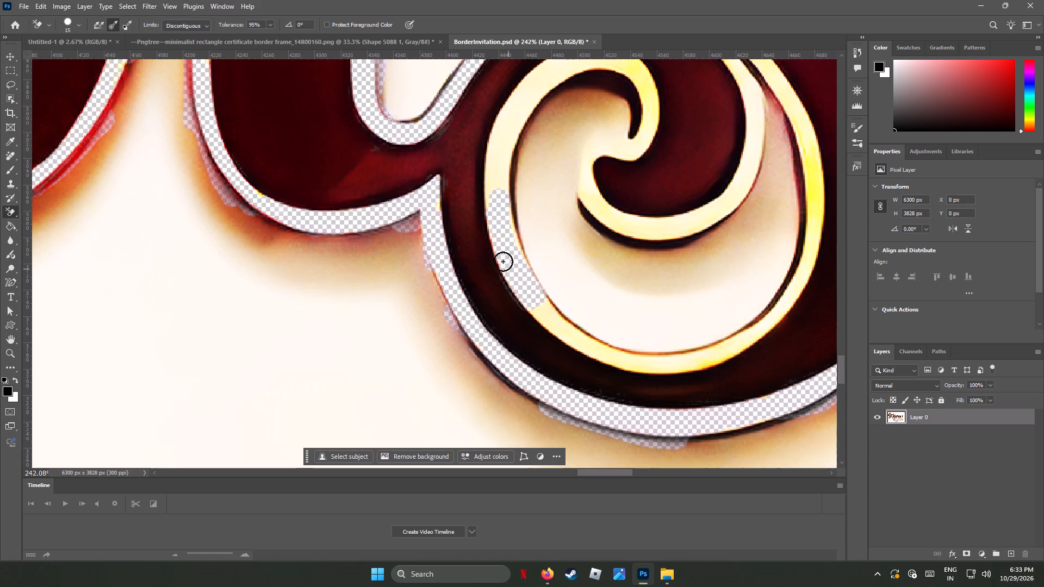
{"action": "left_click_drag", "start_coordinate": [503, 261], "coordinate": [515, 104]}
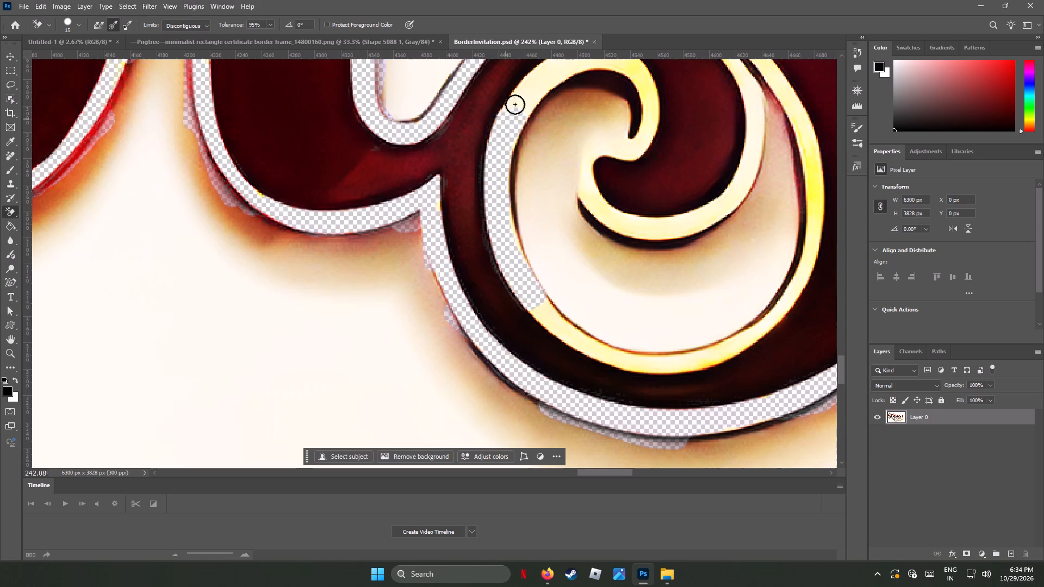
{"action": "left_click_drag", "start_coordinate": [515, 104], "coordinate": [543, 66]}
{"action": "scroll", "coordinate": [589, 193], "scroll_direction": "up", "scroll_amount": 15}
{"action": "scroll", "coordinate": [589, 193], "scroll_direction": "down", "scroll_amount": 1}
{"action": "scroll", "coordinate": [589, 193], "scroll_direction": "up", "scroll_amount": 1}
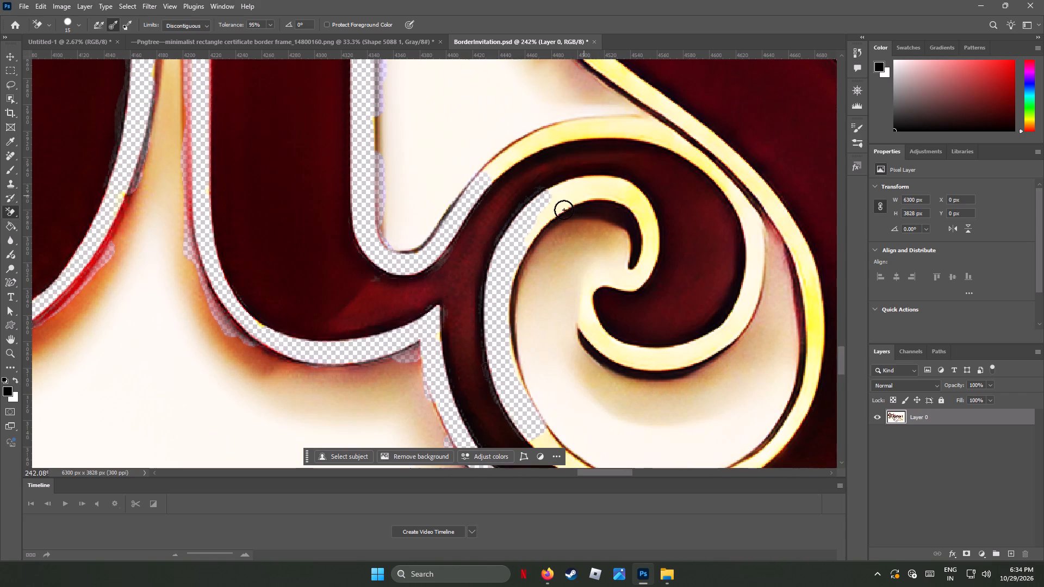
{"action": "left_click_drag", "start_coordinate": [538, 207], "coordinate": [608, 186]}
{"action": "left_click_drag", "start_coordinate": [606, 188], "coordinate": [538, 217]}
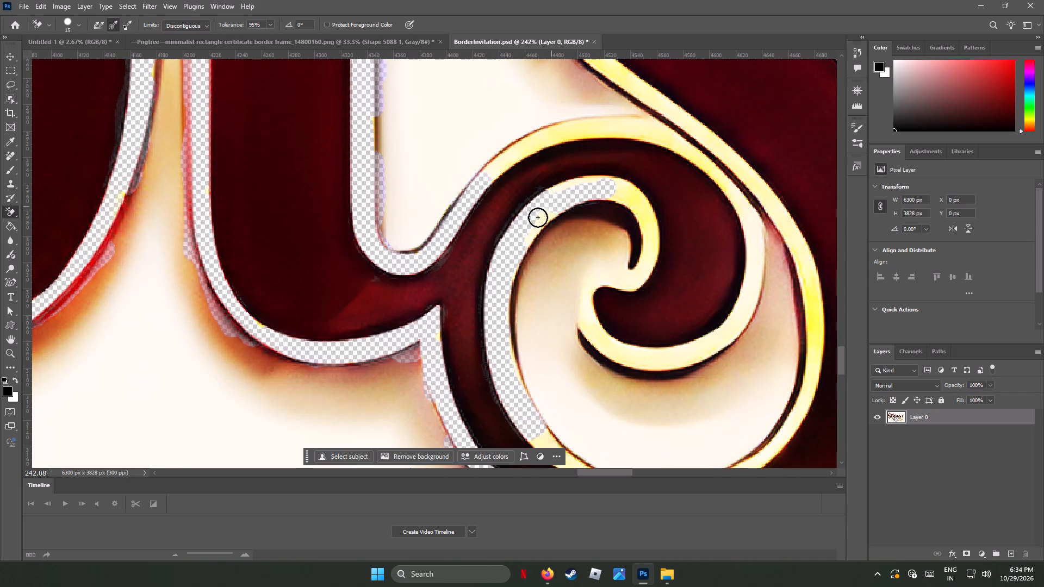
{"action": "left_click_drag", "start_coordinate": [538, 217], "coordinate": [639, 192]}
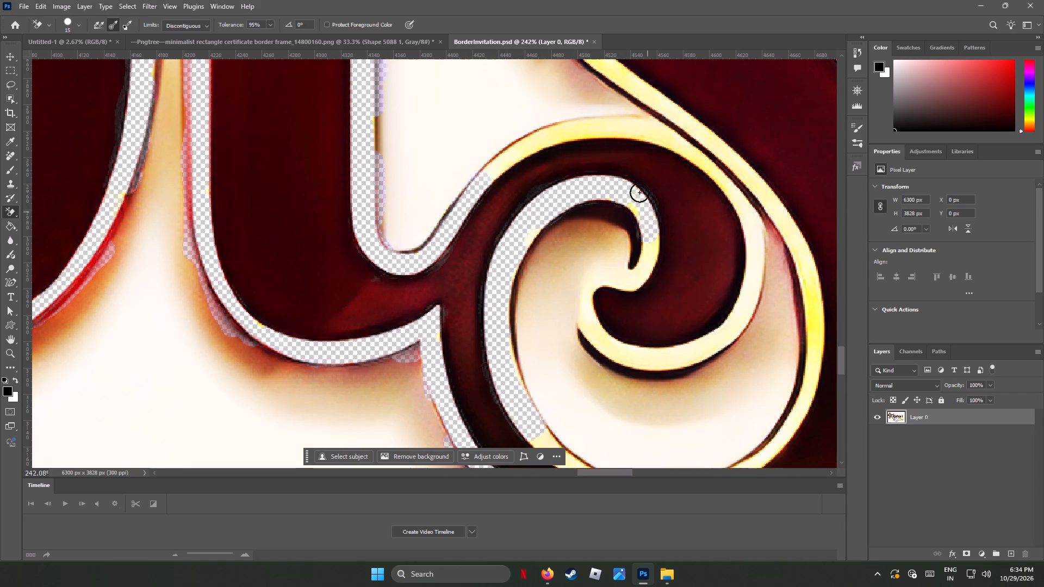
{"action": "left_click_drag", "start_coordinate": [639, 192], "coordinate": [585, 275]}
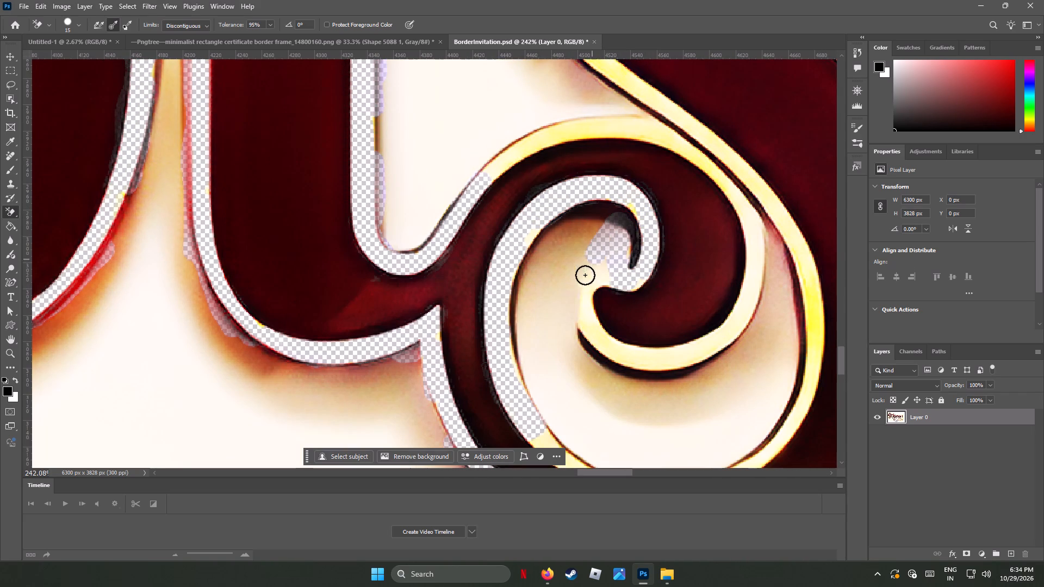
Erase the yellow outline around the underside of the spiral's maroon curl and up its right side.
{"action": "left_click_drag", "start_coordinate": [585, 275], "coordinate": [602, 345]}
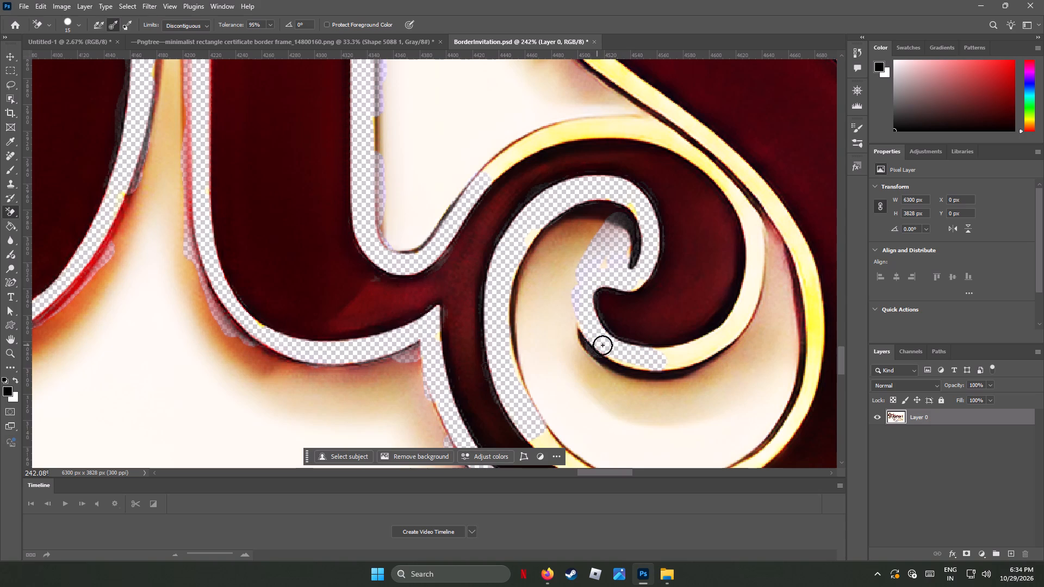
{"action": "left_click_drag", "start_coordinate": [602, 345], "coordinate": [748, 284]}
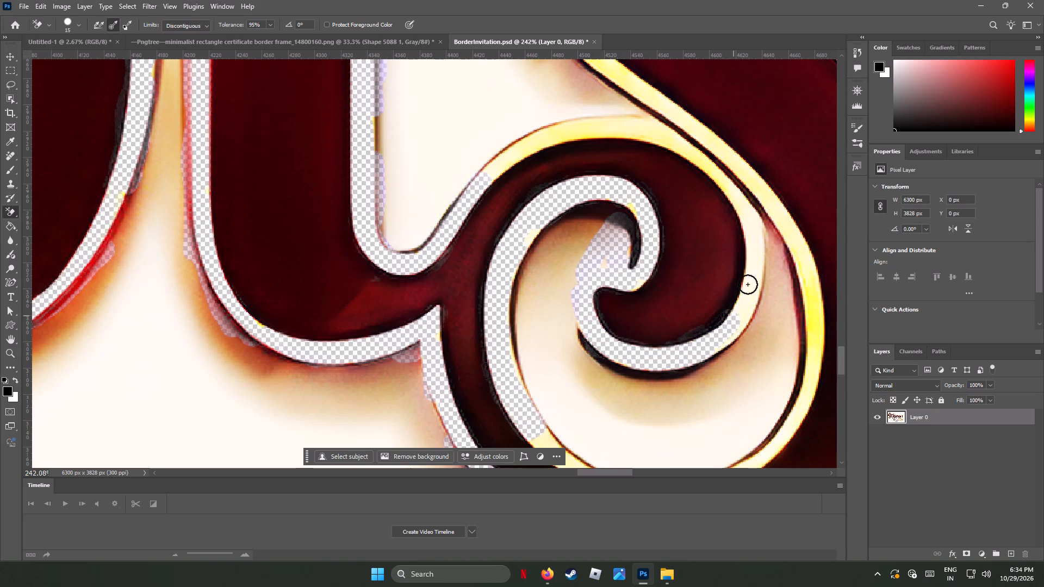
{"action": "left_click_drag", "start_coordinate": [748, 284], "coordinate": [756, 291]}
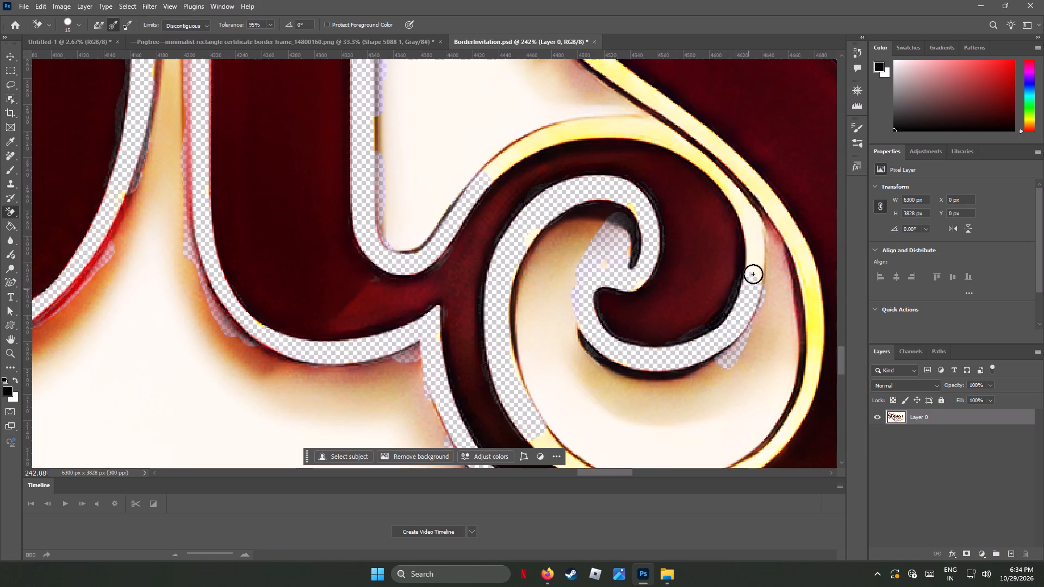
{"action": "left_click_drag", "start_coordinate": [755, 259], "coordinate": [743, 203]}
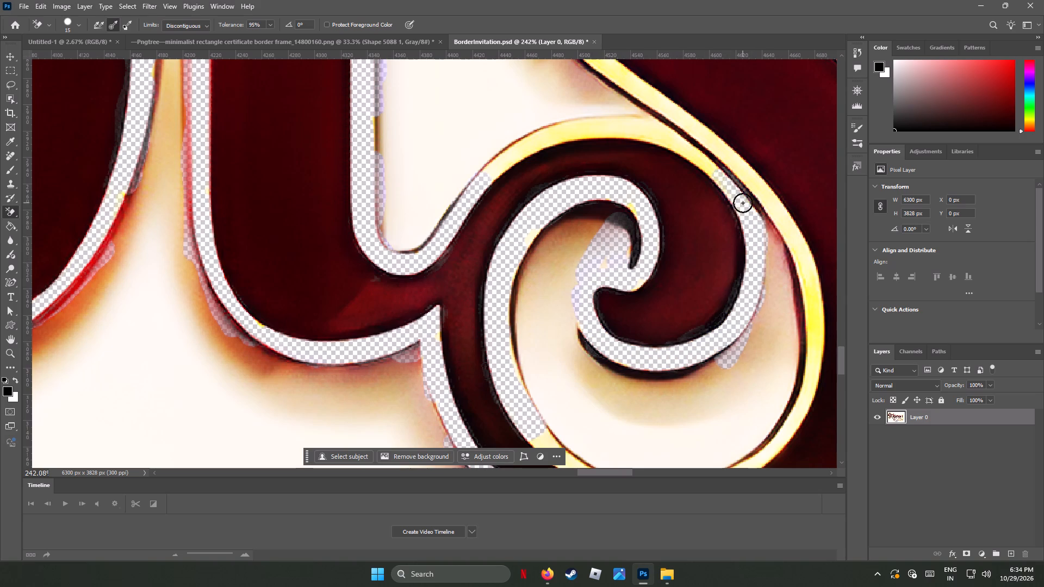
{"action": "left_click_drag", "start_coordinate": [743, 203], "coordinate": [648, 131]}
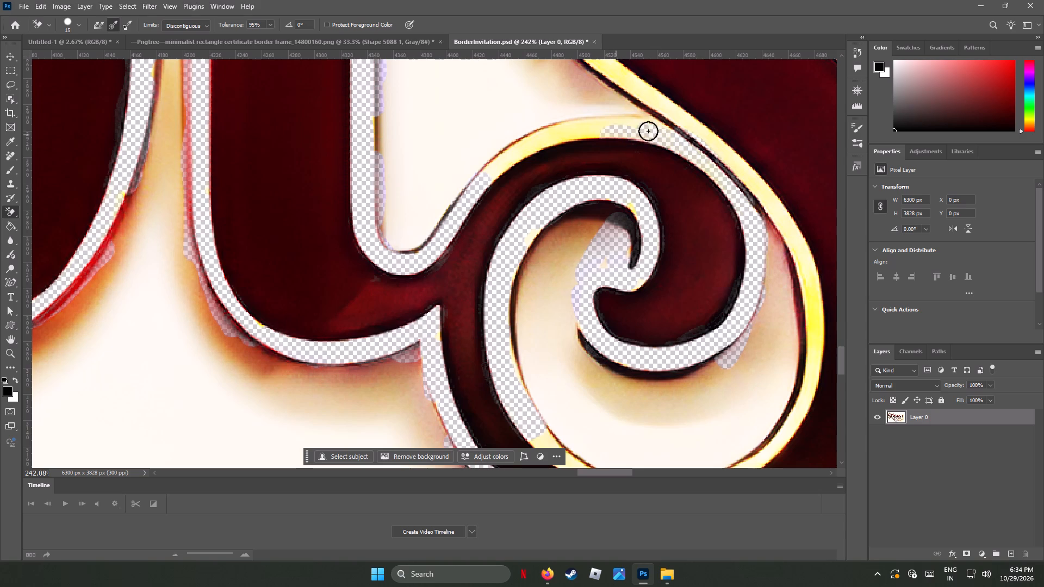
Erase the yellow outline and adjoining fringe along the flourish's upper edge, back to the cleared bend beside the t.
{"action": "left_click_drag", "start_coordinate": [648, 131], "coordinate": [567, 129]}
{"action": "left_click_drag", "start_coordinate": [641, 131], "coordinate": [562, 134]}
{"action": "left_click_drag", "start_coordinate": [575, 127], "coordinate": [560, 136]}
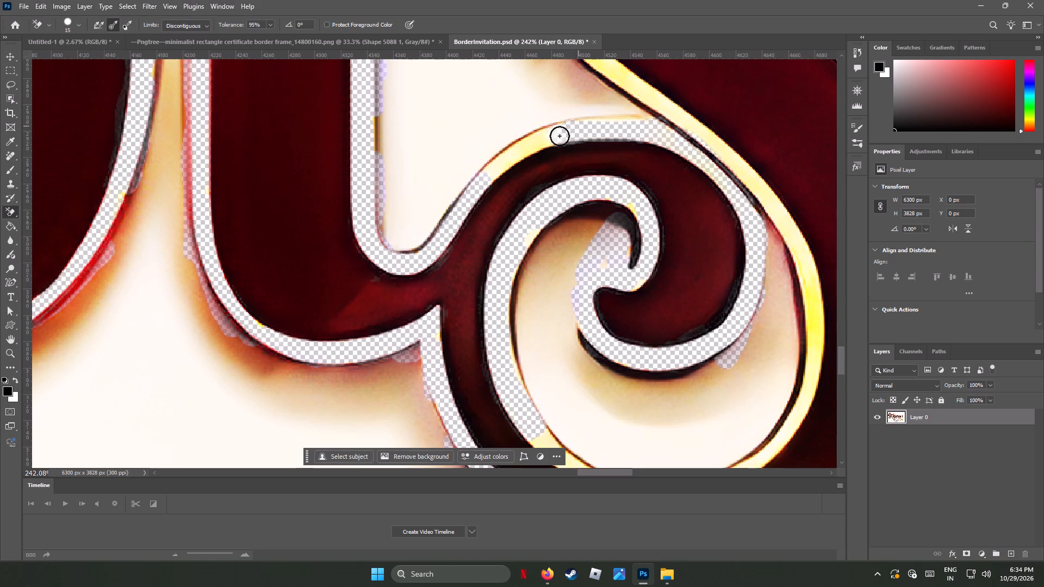
{"action": "left_click_drag", "start_coordinate": [560, 136], "coordinate": [543, 133]}
{"action": "left_click_drag", "start_coordinate": [528, 147], "coordinate": [553, 132]}
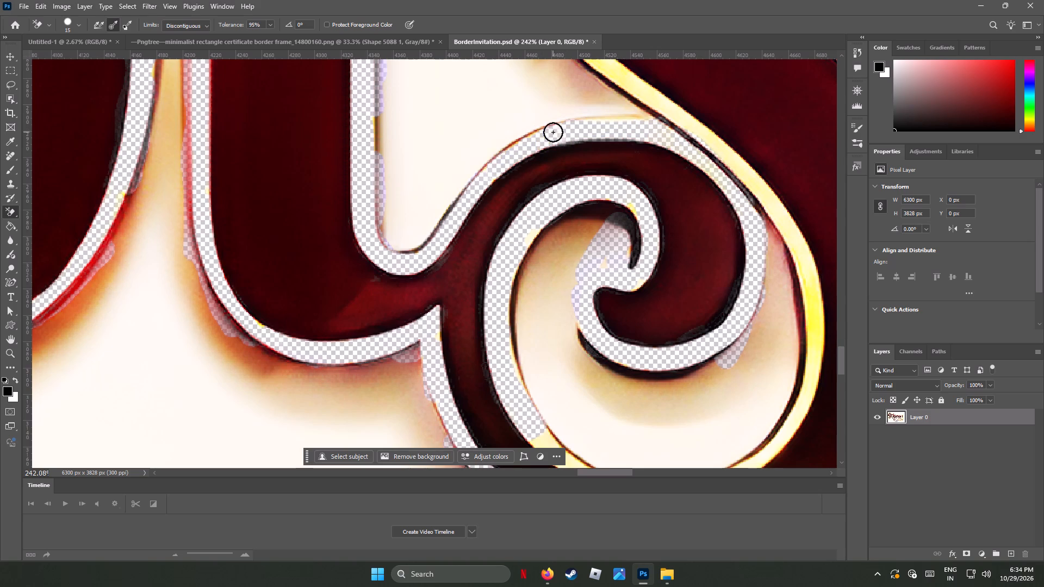
{"action": "left_click_drag", "start_coordinate": [553, 132], "coordinate": [633, 120]}
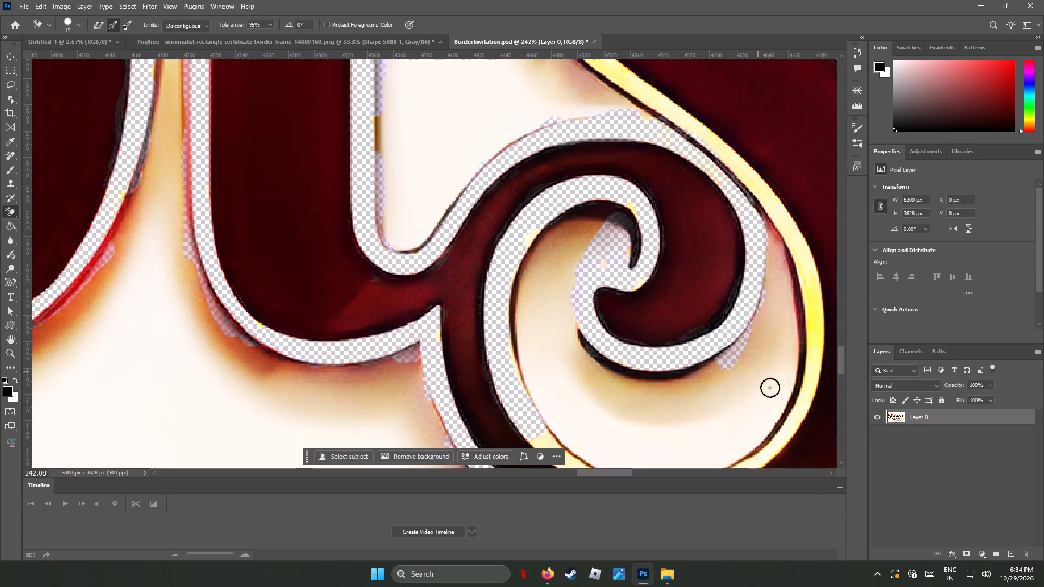
Erase the yellow outline along the inner edge of the large spiral's bottom curve, from its lower-left bend toward its right side.
{"action": "scroll", "coordinate": [799, 416], "scroll_direction": "down", "scroll_amount": 6}
{"action": "scroll", "coordinate": [799, 416], "scroll_direction": "up", "scroll_amount": 1}
{"action": "scroll", "coordinate": [799, 416], "scroll_direction": "down", "scroll_amount": 2}
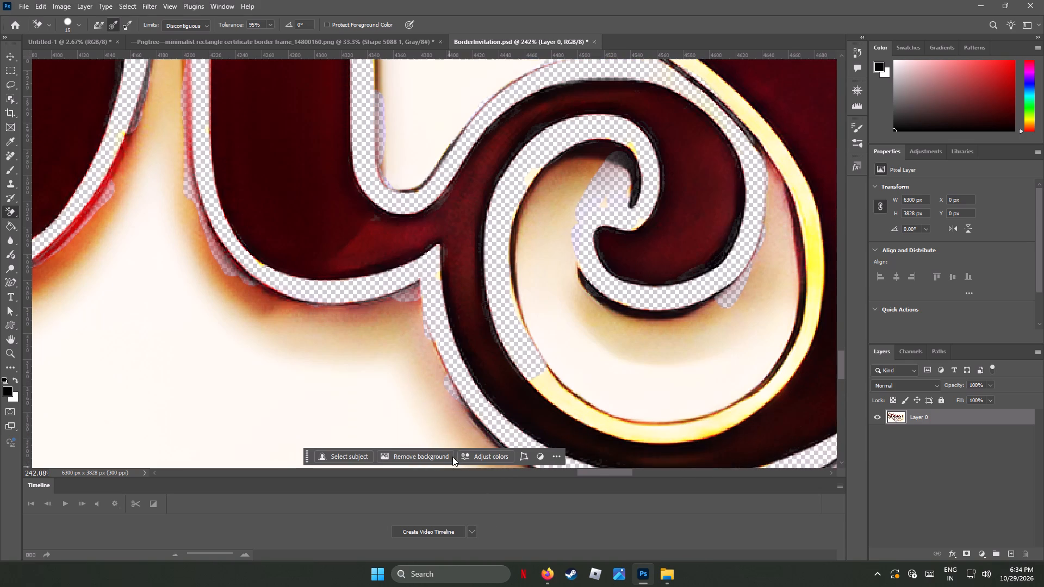
{"action": "left_click_drag", "start_coordinate": [545, 383], "coordinate": [536, 381]}
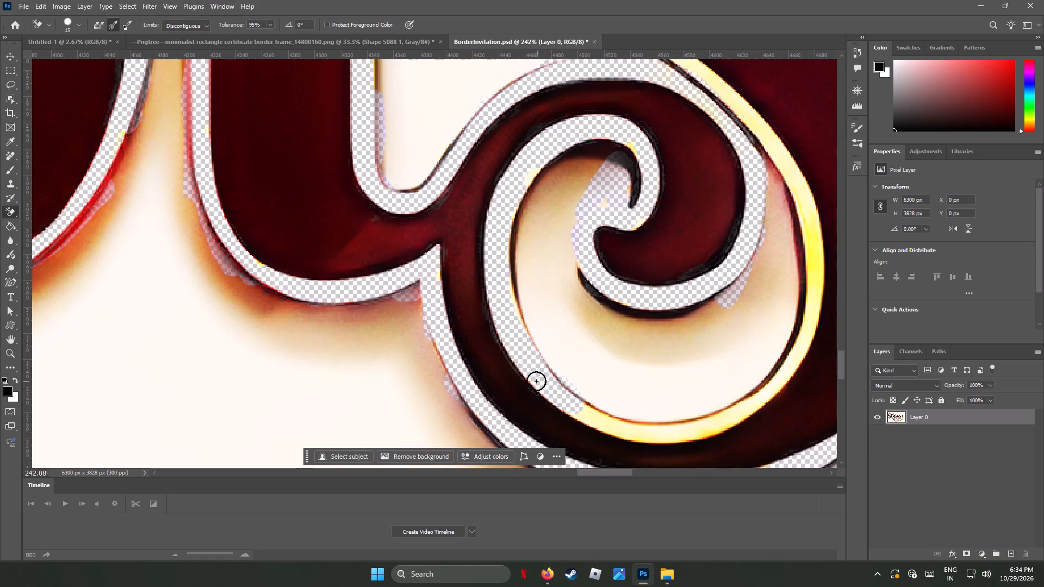
{"action": "left_click_drag", "start_coordinate": [536, 381], "coordinate": [694, 441]}
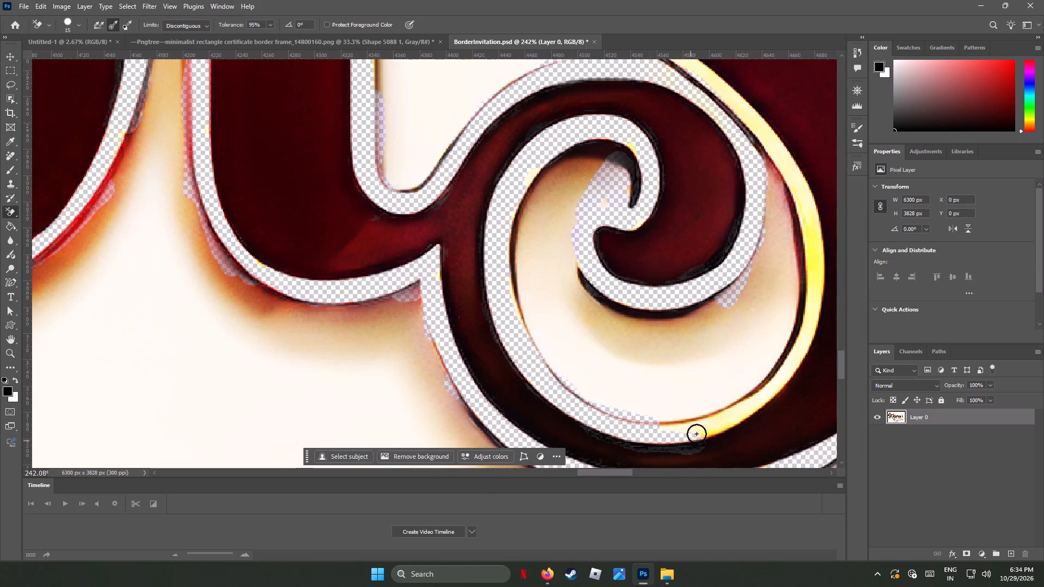
{"action": "left_click_drag", "start_coordinate": [698, 430], "coordinate": [750, 407]}
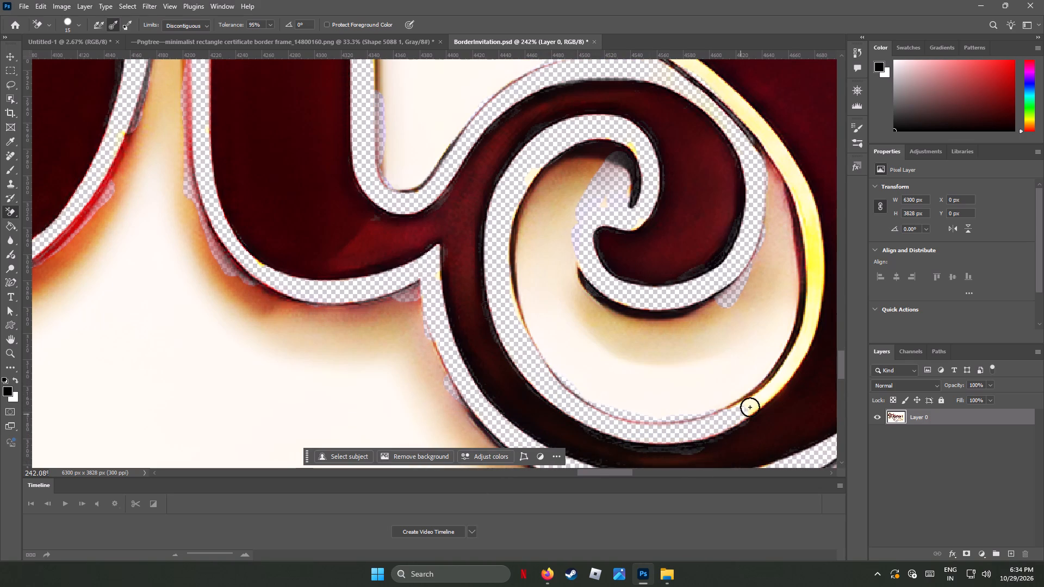
{"action": "left_click_drag", "start_coordinate": [750, 407], "coordinate": [756, 395]}
{"action": "left_click_drag", "start_coordinate": [775, 382], "coordinate": [769, 385]}
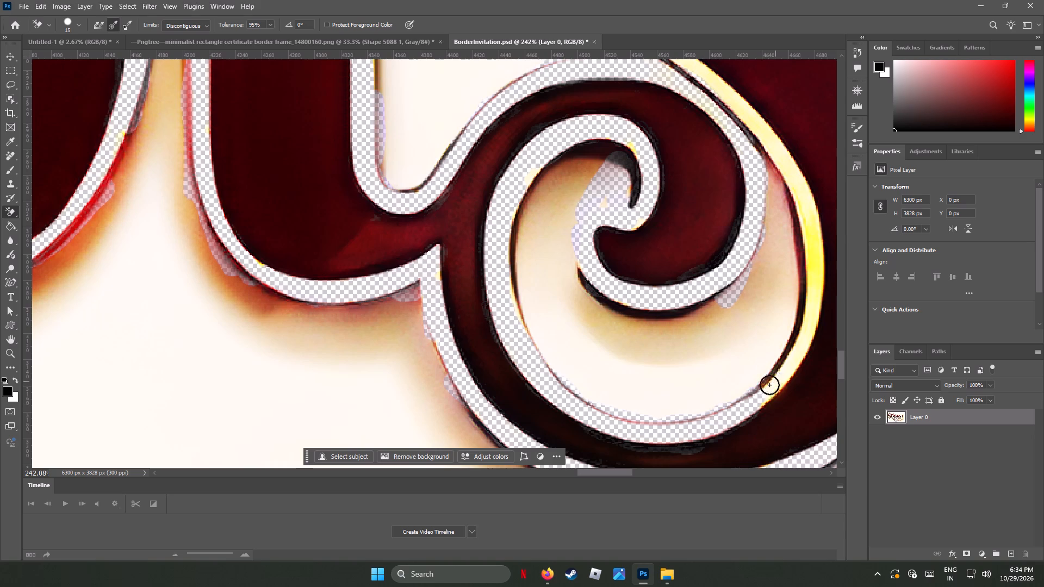
Erase the yellow outline up the large spiral's right inner side and along the diagonal above the small curl.
{"action": "left_click_drag", "start_coordinate": [769, 385], "coordinate": [812, 250]}
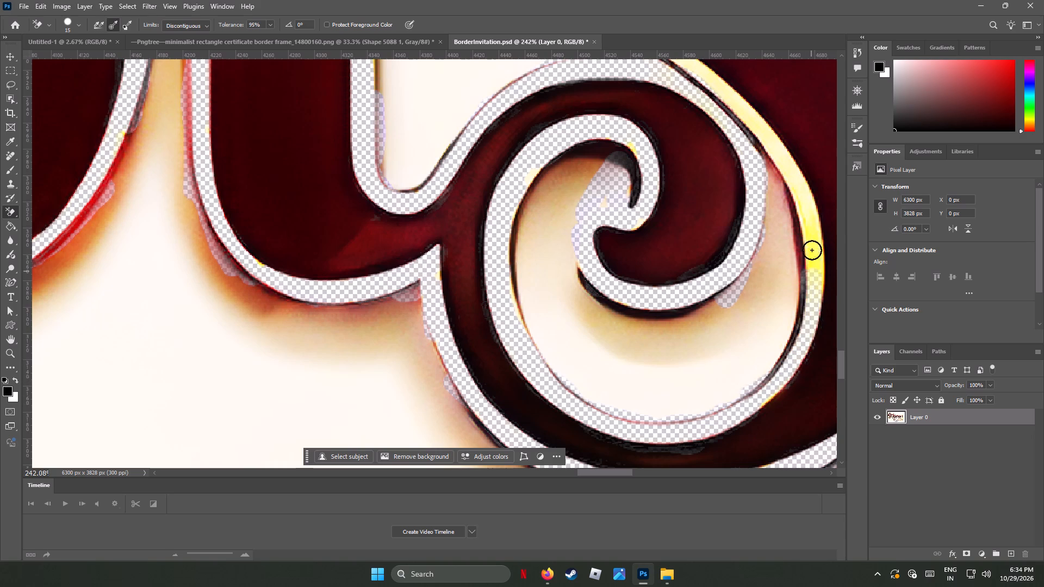
{"action": "left_click_drag", "start_coordinate": [812, 250], "coordinate": [812, 247]}
{"action": "left_click_drag", "start_coordinate": [811, 224], "coordinate": [809, 324]}
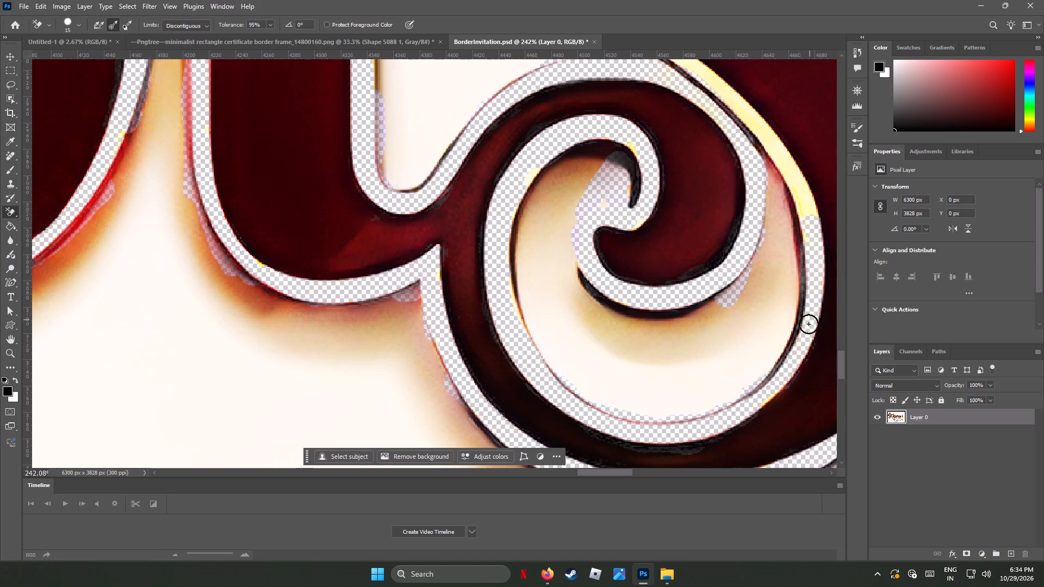
{"action": "left_click_drag", "start_coordinate": [809, 324], "coordinate": [794, 195]}
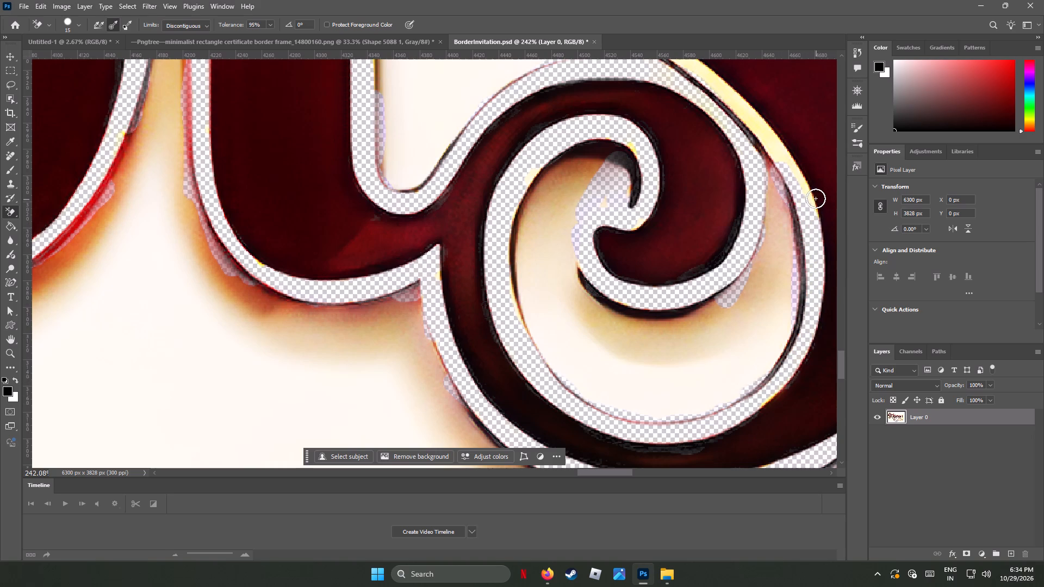
{"action": "left_click_drag", "start_coordinate": [805, 184], "coordinate": [832, 230]}
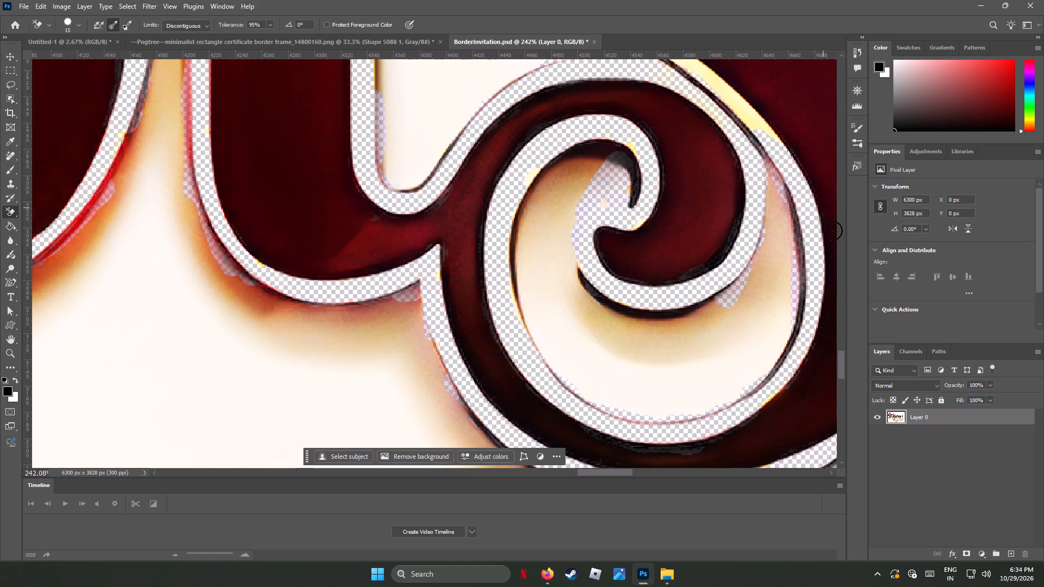
{"action": "left_click_drag", "start_coordinate": [832, 230], "coordinate": [683, 59]}
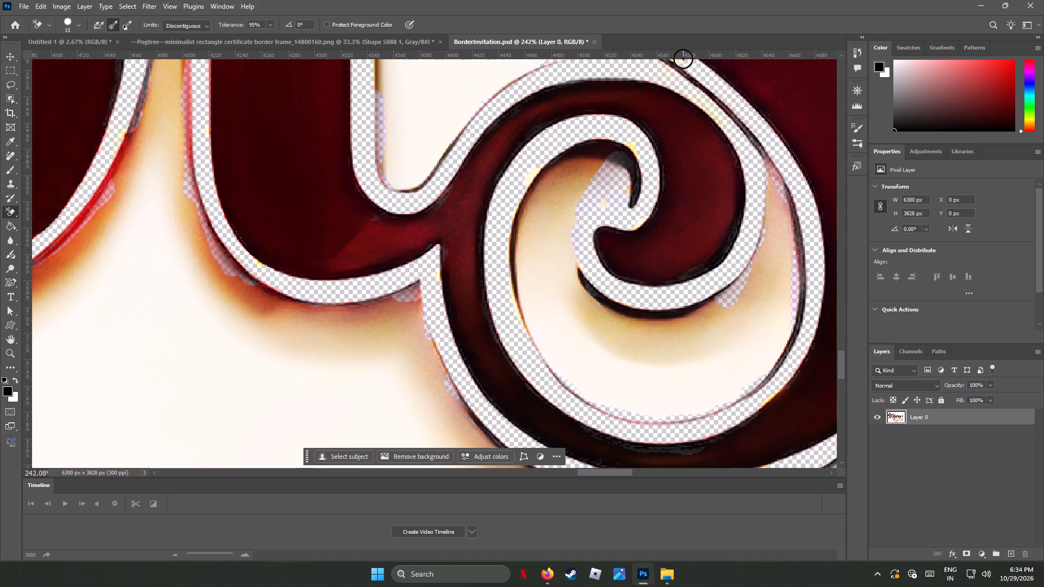
{"action": "left_click_drag", "start_coordinate": [683, 59], "coordinate": [682, 65]}
Erase the yellow outline along the s's lower diagonal edge and up around its outer left side.
{"action": "scroll", "coordinate": [778, 166], "scroll_direction": "up", "scroll_amount": 2}
{"action": "scroll", "coordinate": [778, 166], "scroll_direction": "down", "scroll_amount": 7}
{"action": "scroll", "coordinate": [778, 166], "scroll_direction": "up", "scroll_amount": 19}
{"action": "scroll", "coordinate": [778, 166], "scroll_direction": "up", "scroll_amount": 9}
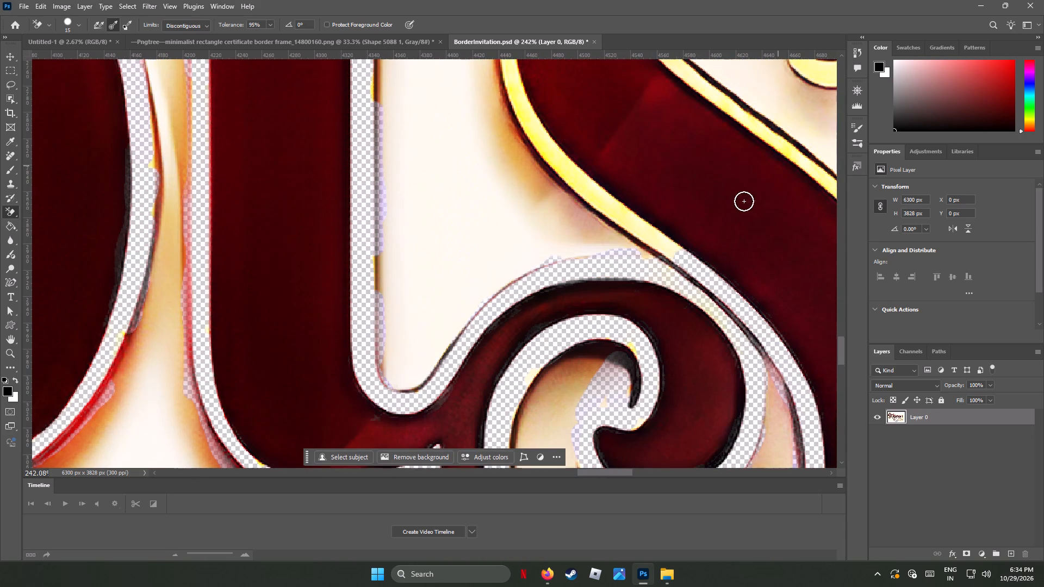
{"action": "left_click_drag", "start_coordinate": [638, 221], "coordinate": [680, 258]}
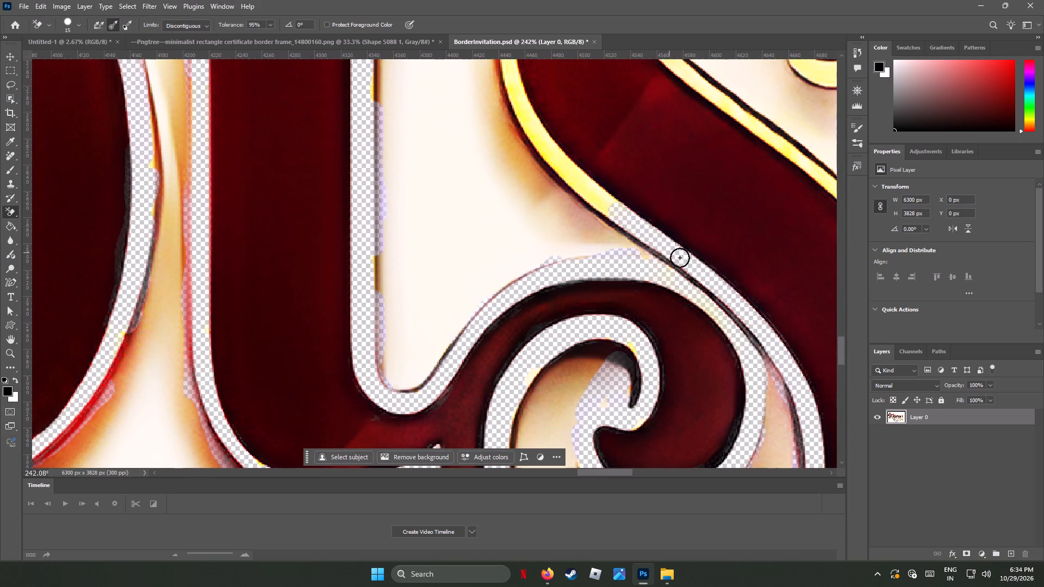
{"action": "left_click_drag", "start_coordinate": [680, 258], "coordinate": [557, 158]}
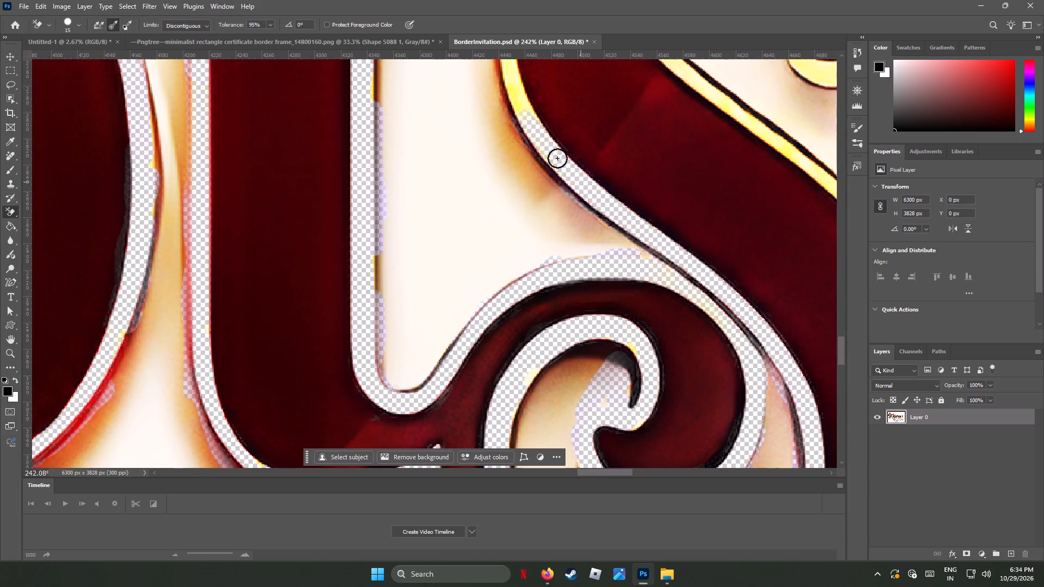
{"action": "left_click_drag", "start_coordinate": [557, 158], "coordinate": [561, 174]}
{"action": "scroll", "coordinate": [560, 174], "scroll_direction": "up", "scroll_amount": 18}
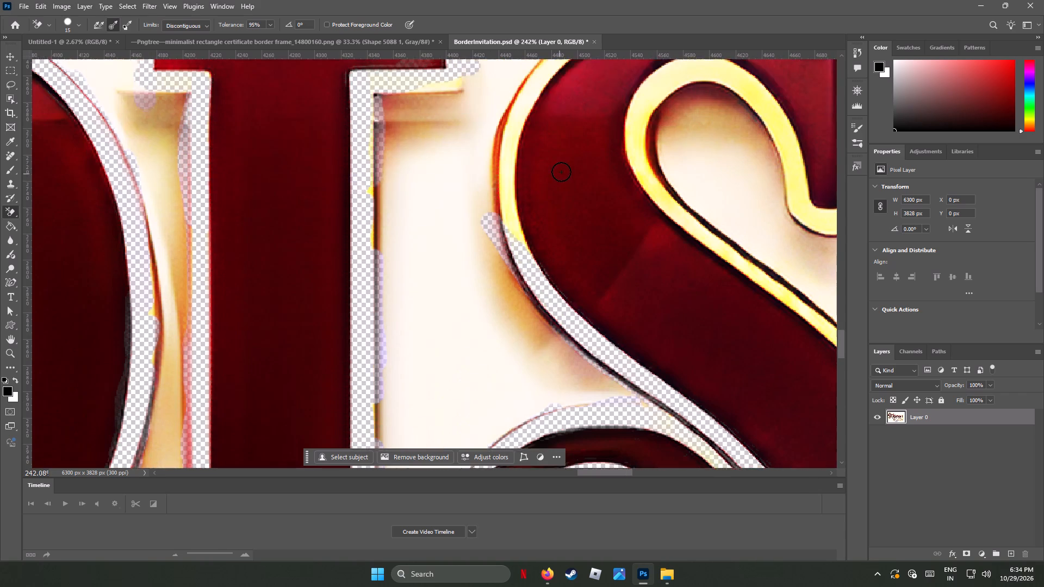
{"action": "scroll", "coordinate": [562, 171], "scroll_direction": "up", "scroll_amount": 1}
{"action": "left_click_drag", "start_coordinate": [510, 222], "coordinate": [514, 167]}
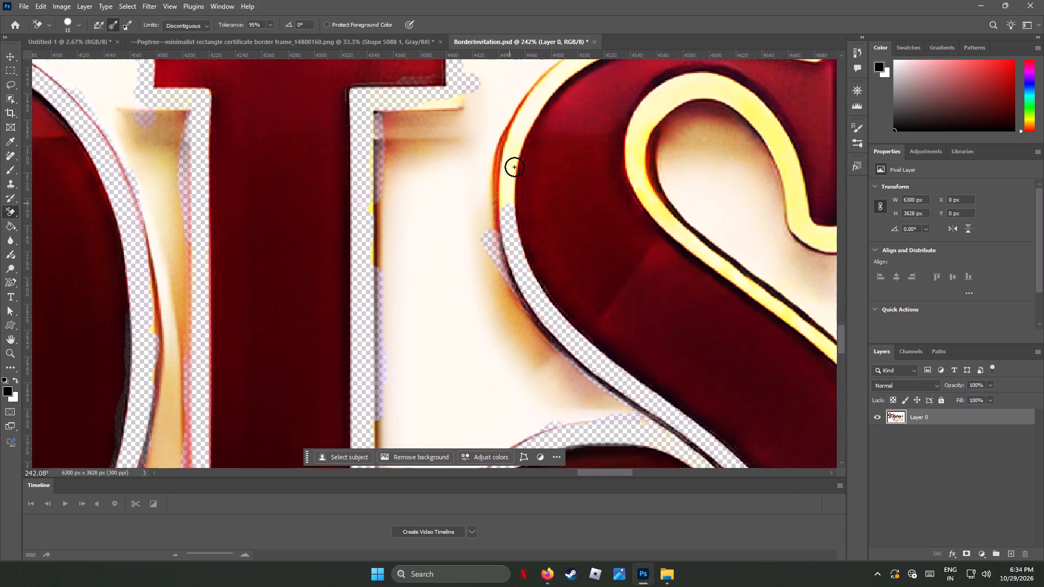
{"action": "left_click_drag", "start_coordinate": [514, 167], "coordinate": [501, 127]}
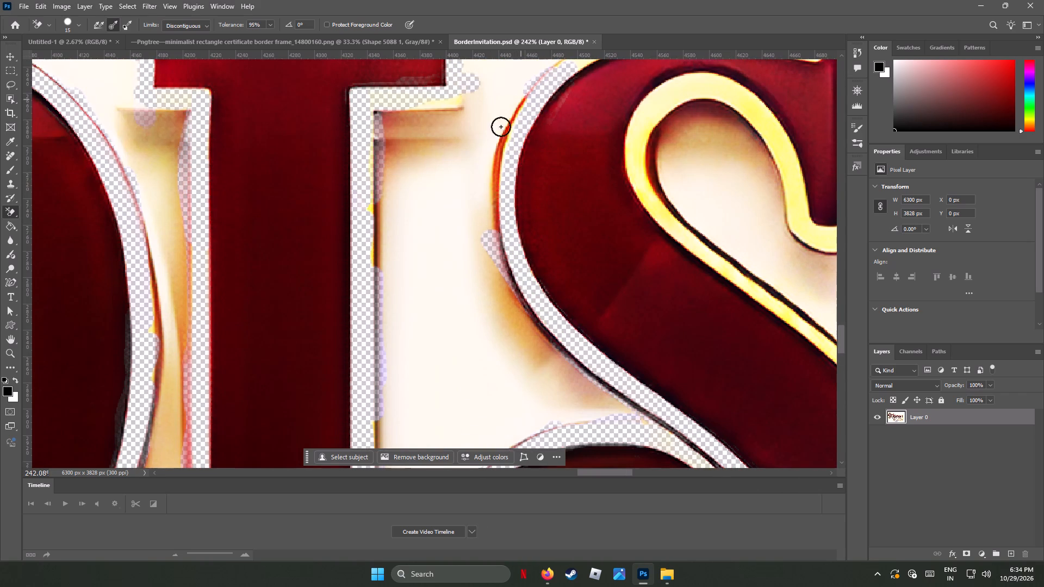
{"action": "left_click_drag", "start_coordinate": [501, 127], "coordinate": [502, 156]}
Erase the yellow outline over the top of the s to its right tip, with some of the parchment above it.
{"action": "scroll", "coordinate": [502, 157], "scroll_direction": "up", "scroll_amount": 2}
{"action": "scroll", "coordinate": [502, 157], "scroll_direction": "down", "scroll_amount": 1}
{"action": "scroll", "coordinate": [502, 157], "scroll_direction": "up", "scroll_amount": 3}
{"action": "scroll", "coordinate": [502, 157], "scroll_direction": "down", "scroll_amount": 3}
{"action": "scroll", "coordinate": [505, 155], "scroll_direction": "up", "scroll_amount": 16}
{"action": "scroll", "coordinate": [536, 152], "scroll_direction": "down", "scroll_amount": 2}
{"action": "scroll", "coordinate": [536, 152], "scroll_direction": "up", "scroll_amount": 2}
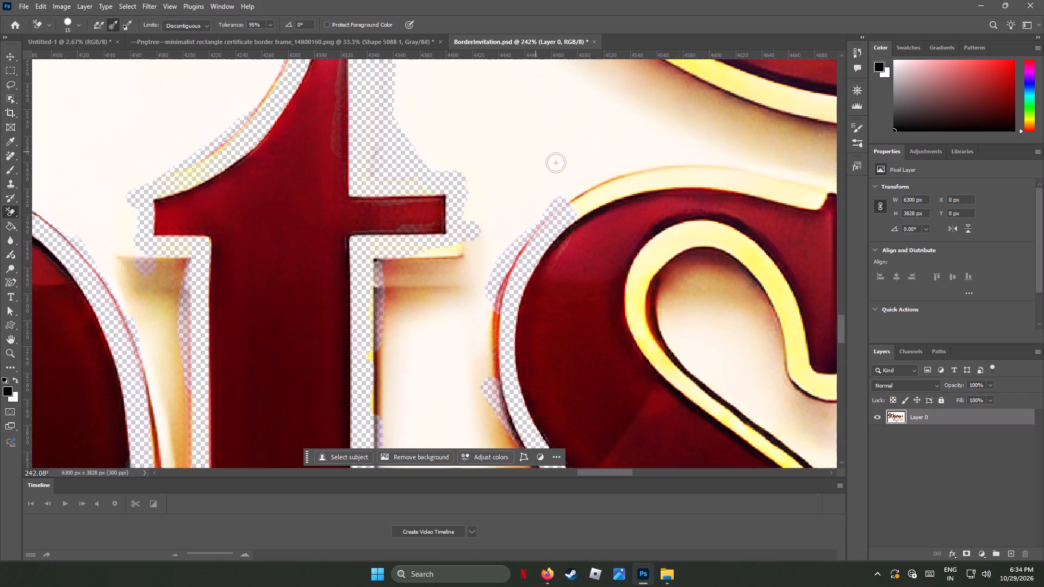
{"action": "left_click_drag", "start_coordinate": [618, 185], "coordinate": [655, 178]}
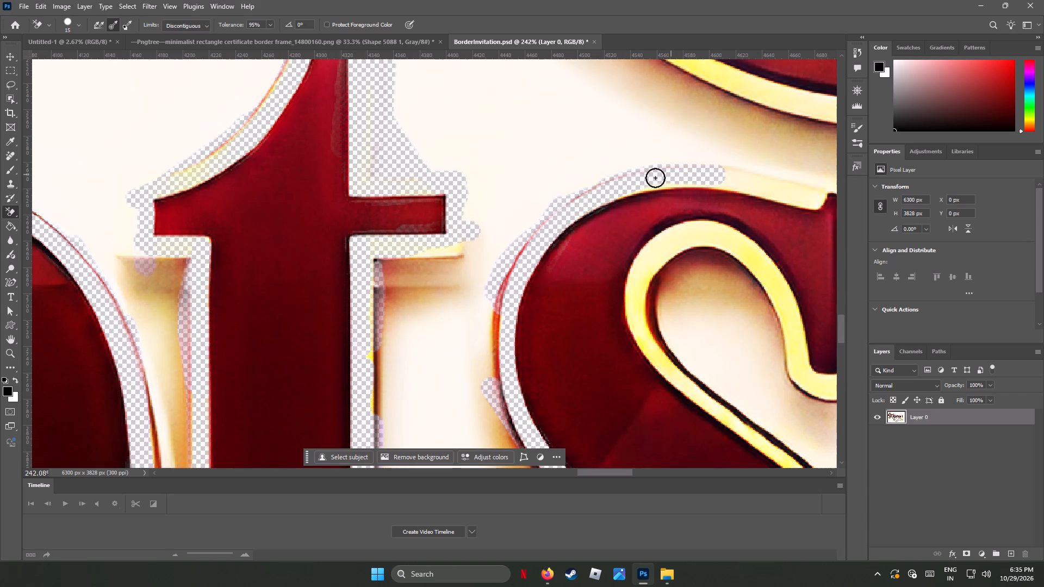
{"action": "left_click_drag", "start_coordinate": [655, 178], "coordinate": [812, 203]}
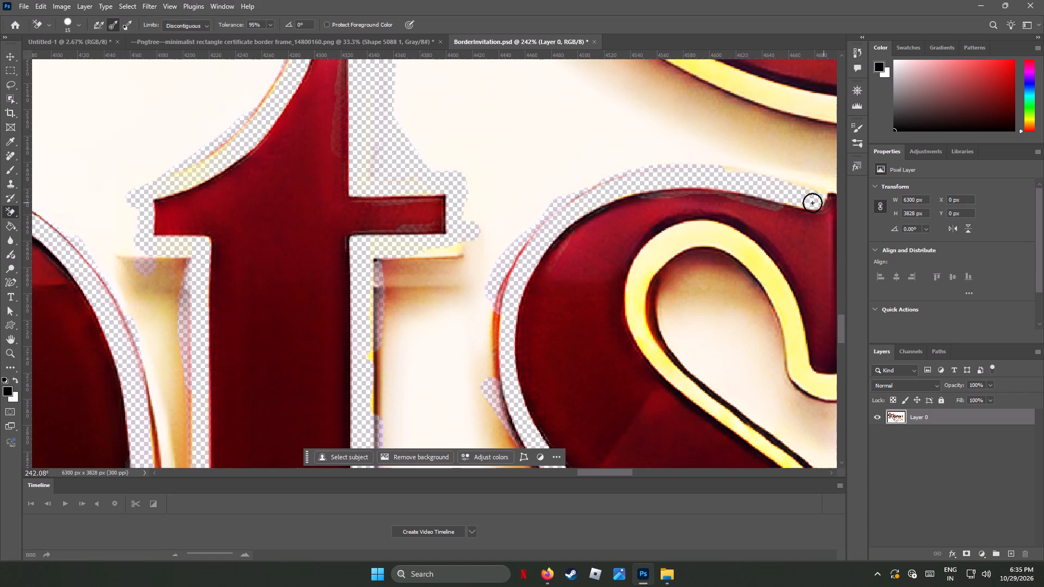
{"action": "left_click_drag", "start_coordinate": [812, 203], "coordinate": [684, 150]}
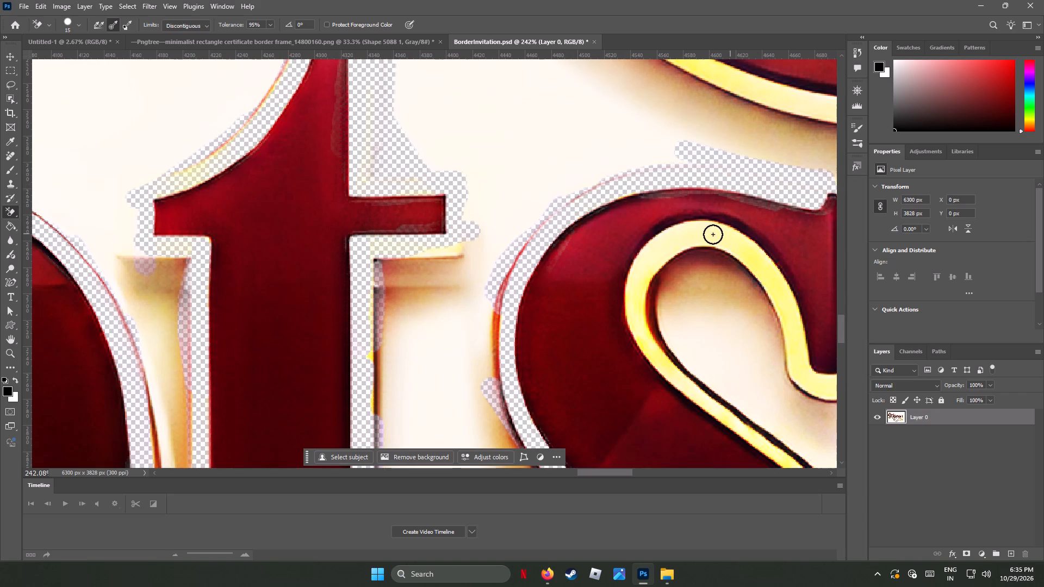
Erase the yellow outline inside the s's upper loop, down its left diagonal and around its right side to the bottom corner.
{"action": "left_click_drag", "start_coordinate": [713, 234], "coordinate": [663, 372]}
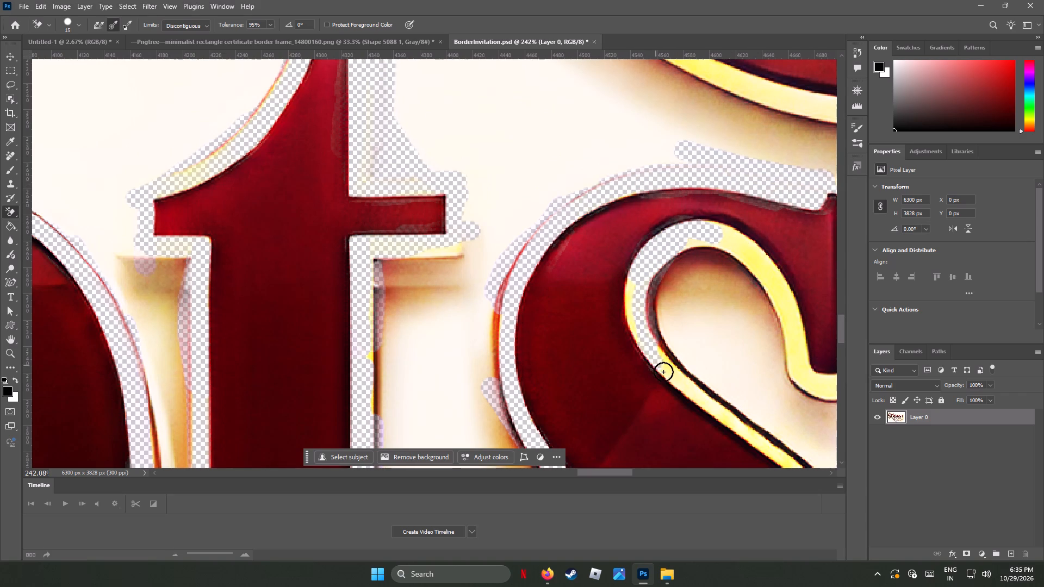
{"action": "left_click_drag", "start_coordinate": [663, 372], "coordinate": [699, 391]}
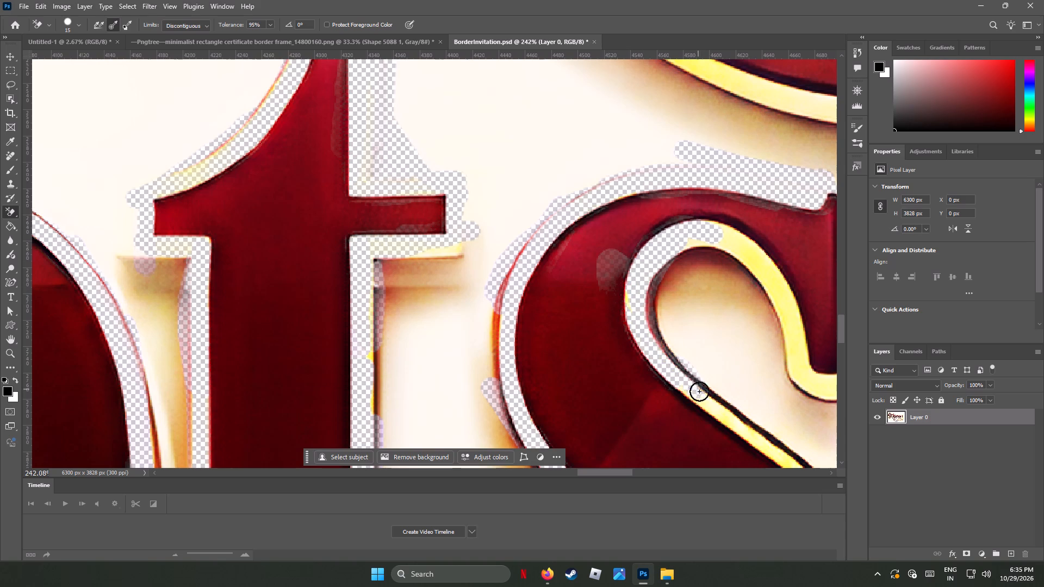
{"action": "left_click_drag", "start_coordinate": [699, 391], "coordinate": [727, 399]}
{"action": "left_click_drag", "start_coordinate": [704, 239], "coordinate": [739, 241]}
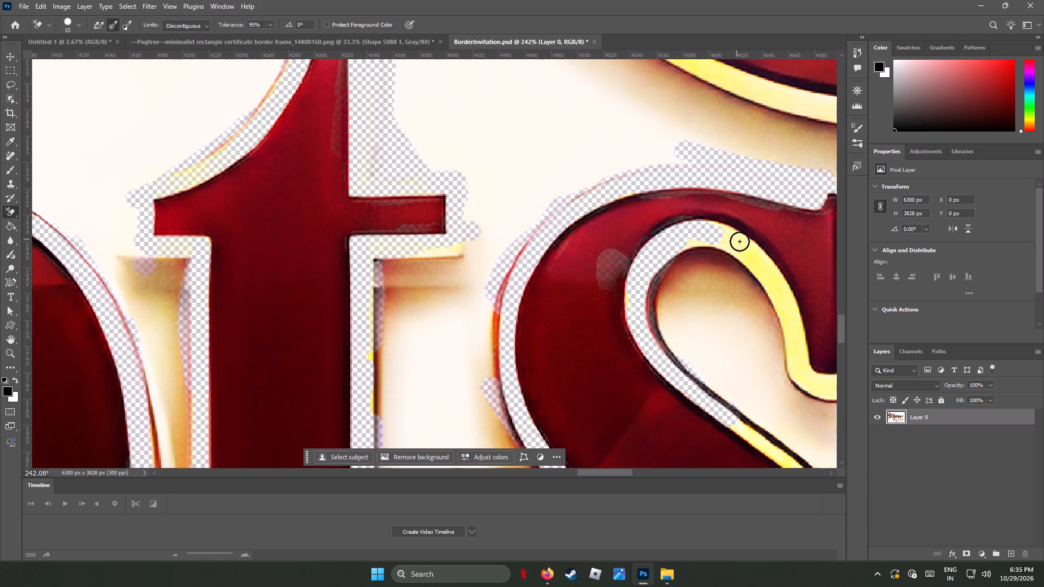
{"action": "left_click_drag", "start_coordinate": [739, 241], "coordinate": [741, 253]}
{"action": "left_click_drag", "start_coordinate": [748, 243], "coordinate": [706, 224]}
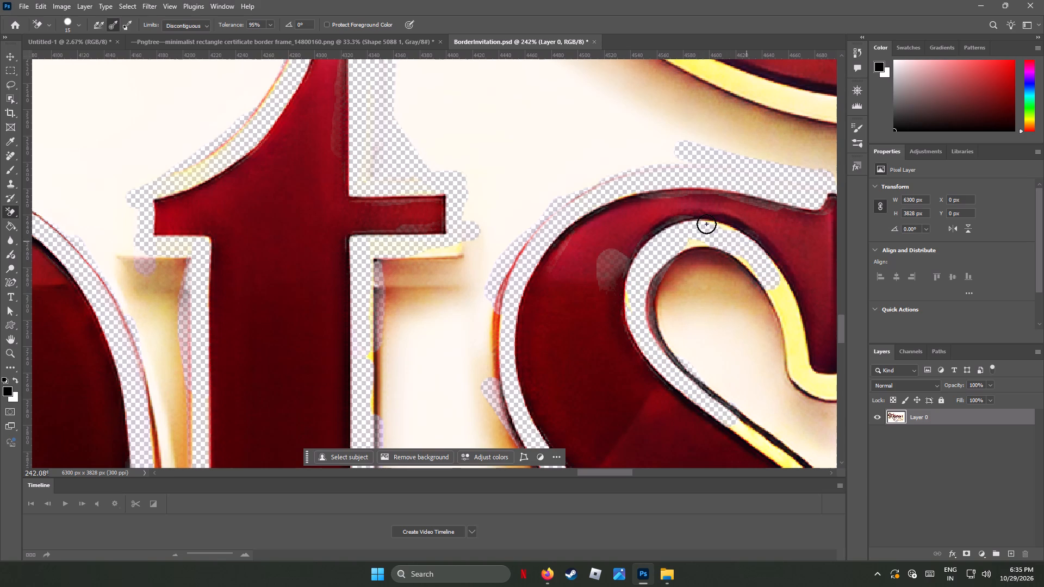
{"action": "left_click_drag", "start_coordinate": [706, 224], "coordinate": [779, 295]}
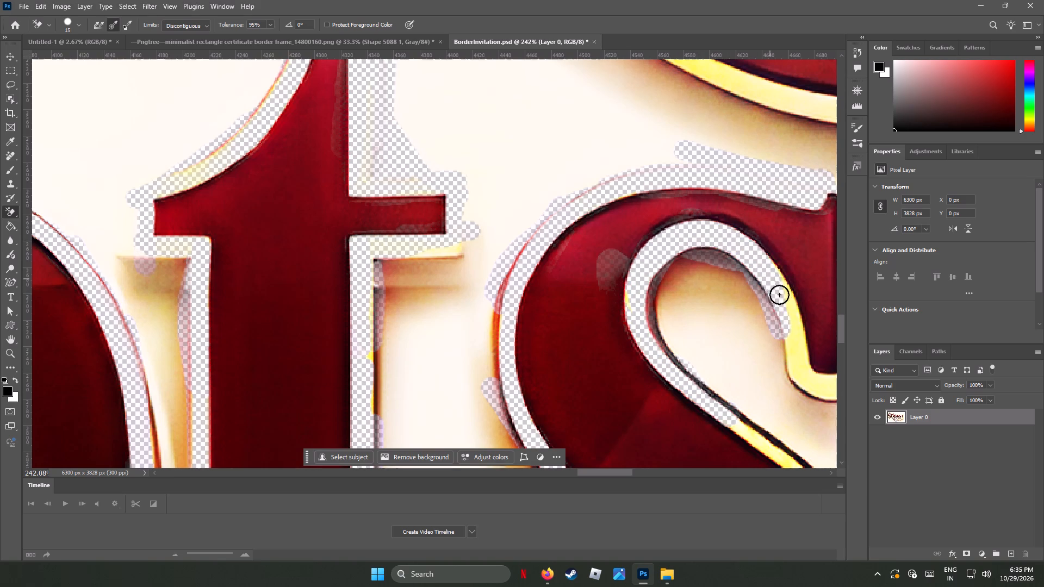
{"action": "left_click_drag", "start_coordinate": [779, 295], "coordinate": [816, 396]}
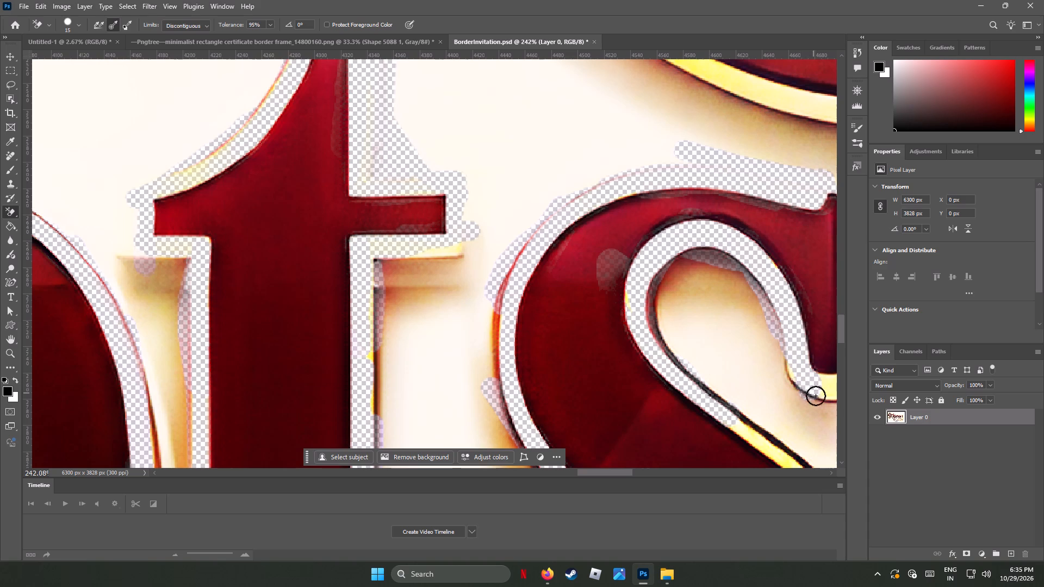
{"action": "left_click_drag", "start_coordinate": [816, 396], "coordinate": [769, 390]}
{"action": "left_click_drag", "start_coordinate": [741, 427], "coordinate": [788, 451]}
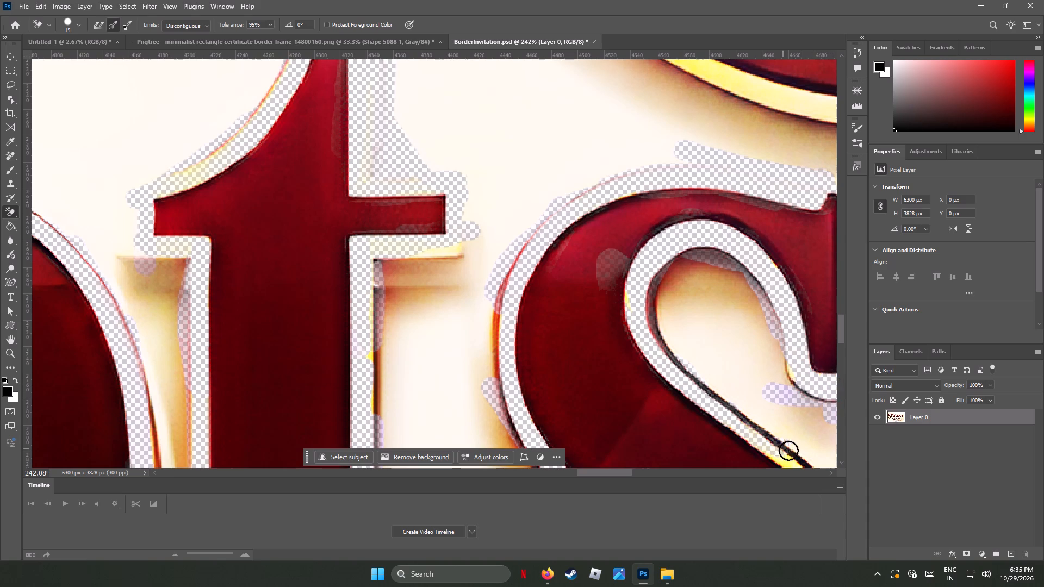
{"action": "left_click_drag", "start_coordinate": [788, 451], "coordinate": [783, 466]}
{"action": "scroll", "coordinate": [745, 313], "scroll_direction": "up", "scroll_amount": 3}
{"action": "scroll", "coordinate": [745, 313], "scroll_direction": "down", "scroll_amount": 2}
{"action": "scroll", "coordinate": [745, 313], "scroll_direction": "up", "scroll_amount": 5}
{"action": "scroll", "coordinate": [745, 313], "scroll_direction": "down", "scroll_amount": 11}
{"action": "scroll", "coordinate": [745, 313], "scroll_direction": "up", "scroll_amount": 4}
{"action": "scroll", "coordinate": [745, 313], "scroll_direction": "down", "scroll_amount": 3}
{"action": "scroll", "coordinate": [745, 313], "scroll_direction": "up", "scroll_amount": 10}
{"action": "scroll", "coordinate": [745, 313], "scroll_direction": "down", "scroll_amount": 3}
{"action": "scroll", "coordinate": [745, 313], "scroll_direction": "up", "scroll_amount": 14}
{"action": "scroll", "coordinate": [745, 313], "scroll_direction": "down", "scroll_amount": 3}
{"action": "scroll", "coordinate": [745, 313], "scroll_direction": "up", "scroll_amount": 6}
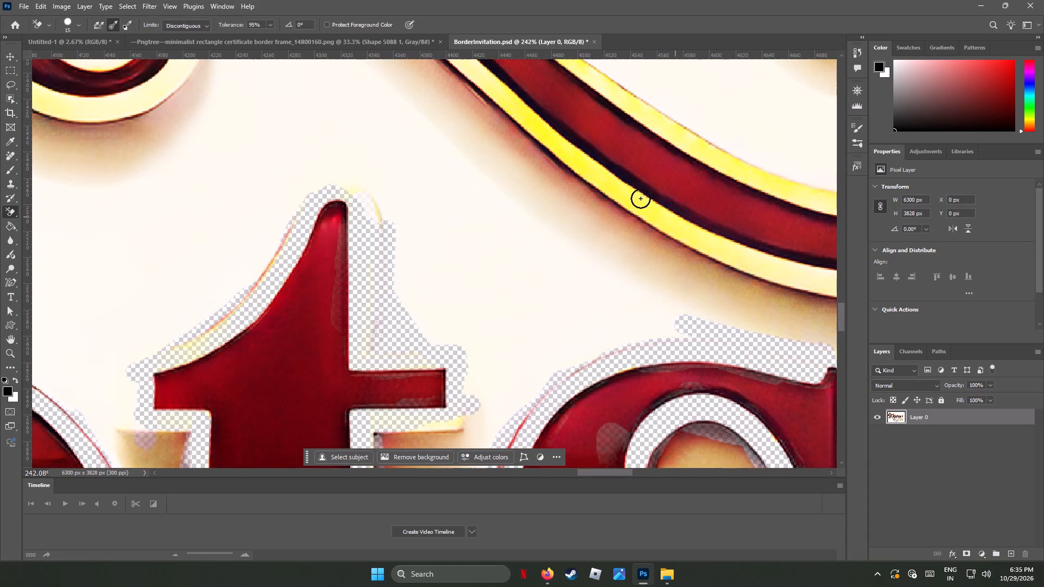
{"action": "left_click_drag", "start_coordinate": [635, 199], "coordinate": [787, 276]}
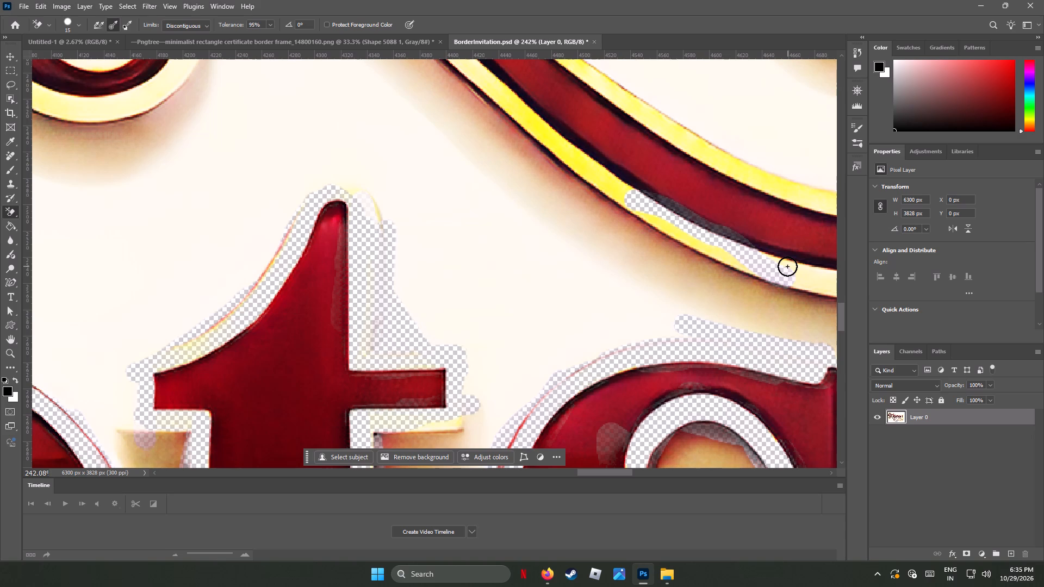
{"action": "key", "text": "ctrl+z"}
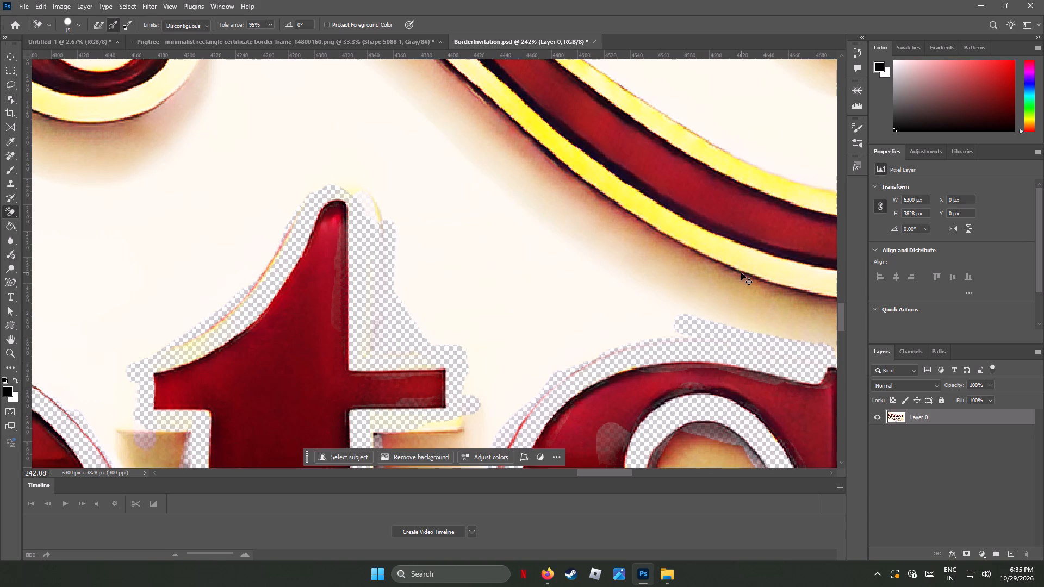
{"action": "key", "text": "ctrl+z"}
Erase the yellow outline along the lower edge of the maroon curved band above the s, including patches of adjoining shadow.
{"action": "left_click_drag", "start_coordinate": [687, 233], "coordinate": [682, 219]}
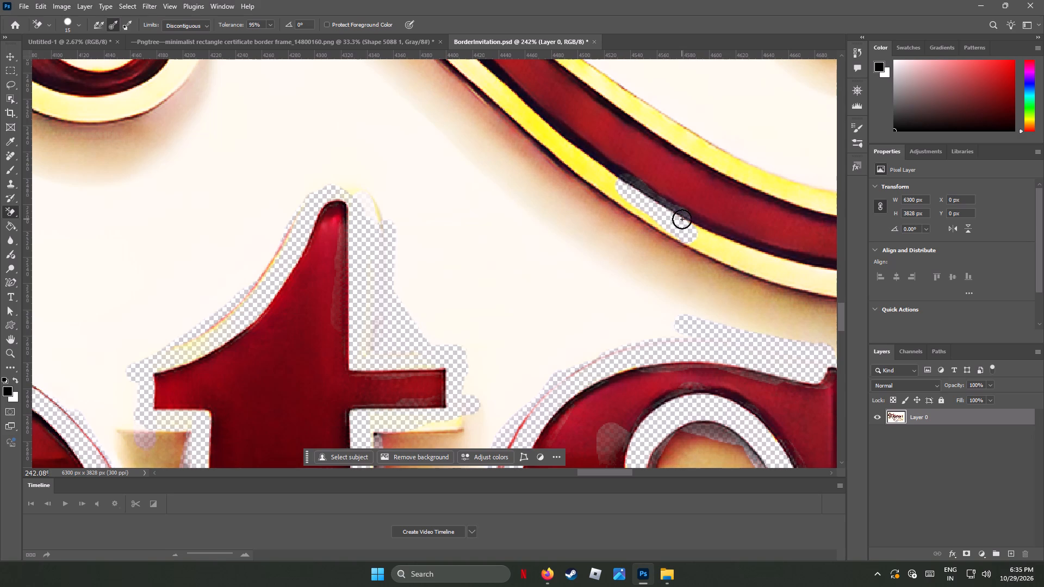
{"action": "left_click_drag", "start_coordinate": [682, 219], "coordinate": [517, 107]}
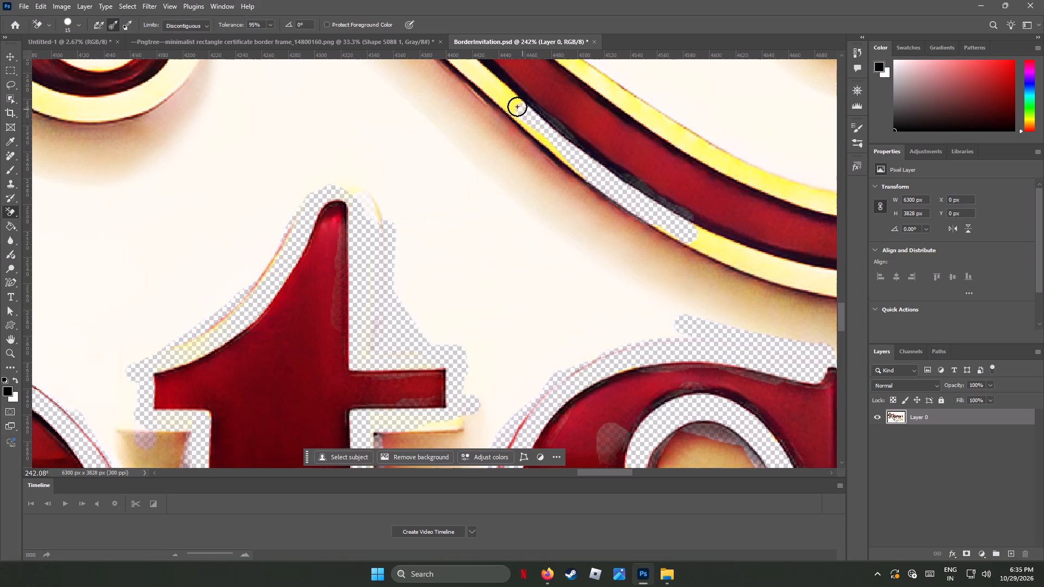
{"action": "left_click_drag", "start_coordinate": [517, 107], "coordinate": [610, 176]}
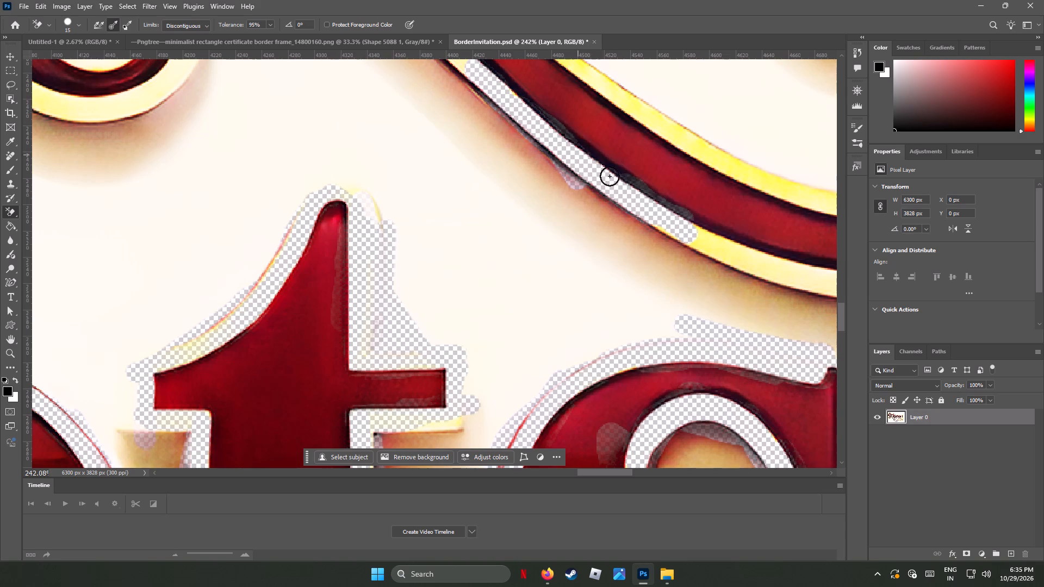
{"action": "left_click_drag", "start_coordinate": [610, 176], "coordinate": [752, 266]}
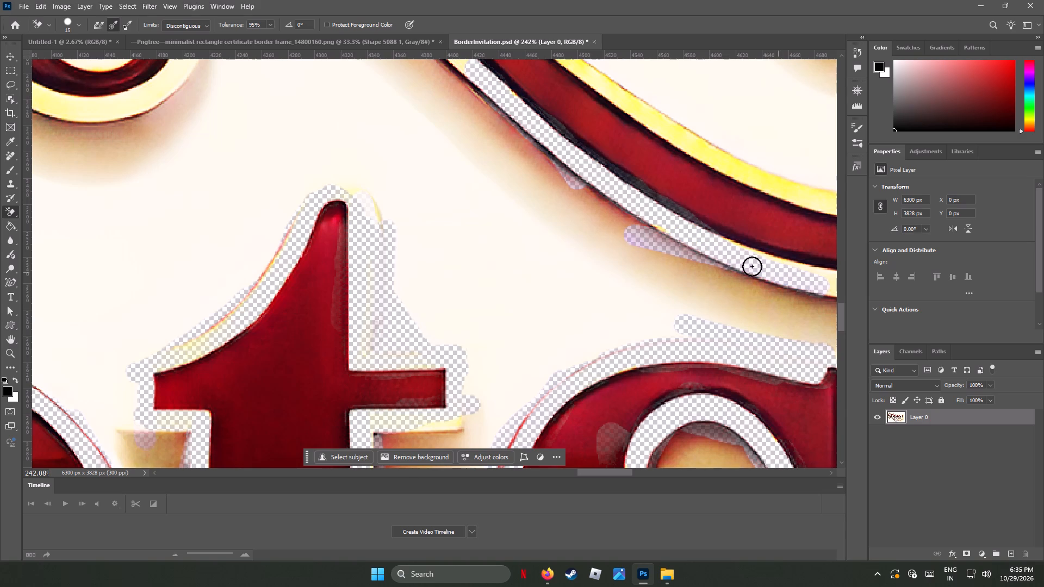
{"action": "left_click_drag", "start_coordinate": [752, 266], "coordinate": [834, 276]}
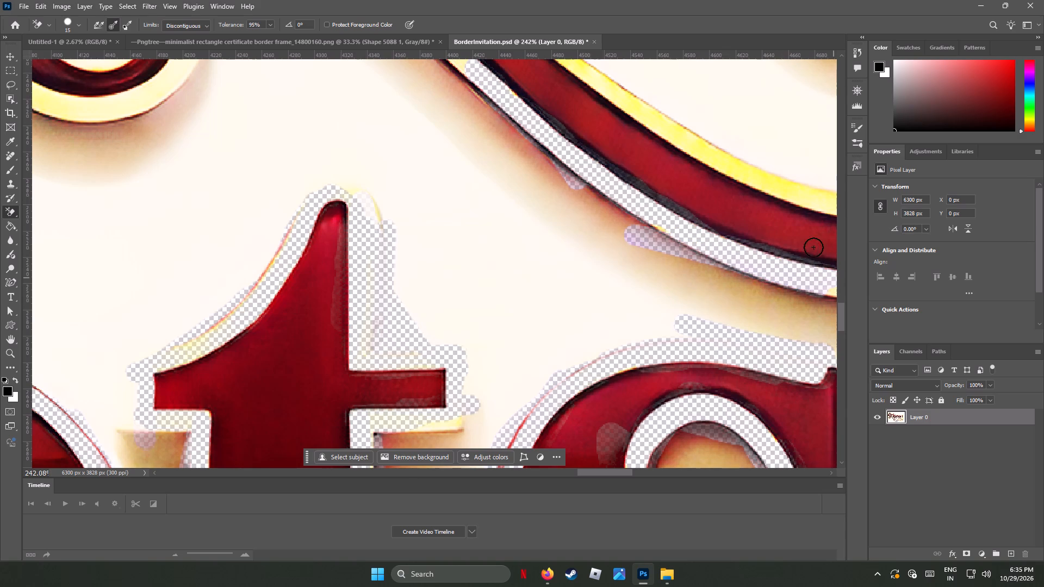
Erase the yellow outline along the descending upper edge of the maroon curved band beside the t, undoing the last stray stroke.
{"action": "left_click_drag", "start_coordinate": [783, 190], "coordinate": [634, 107]}
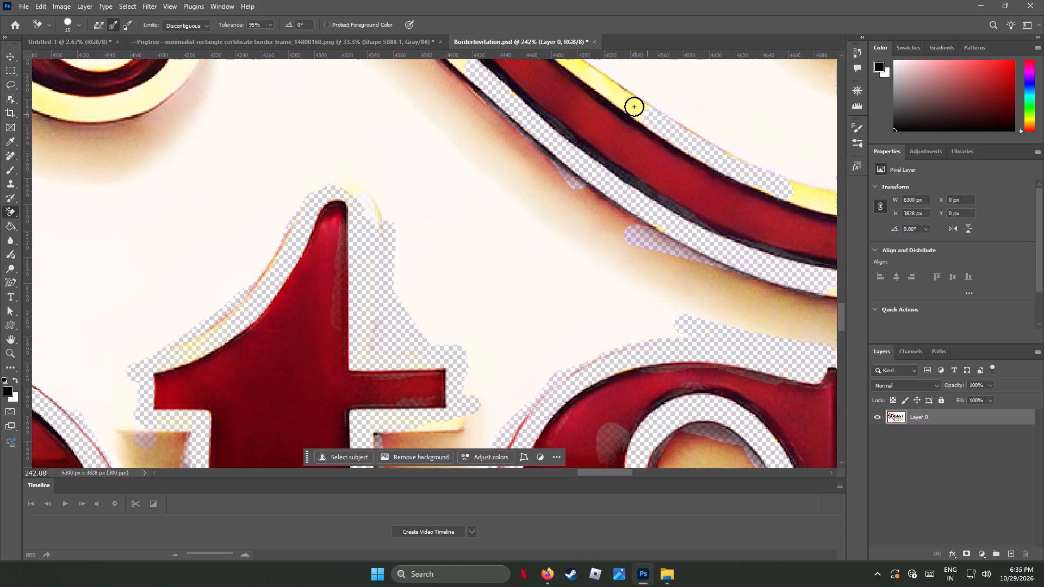
{"action": "left_click_drag", "start_coordinate": [634, 107], "coordinate": [615, 98]}
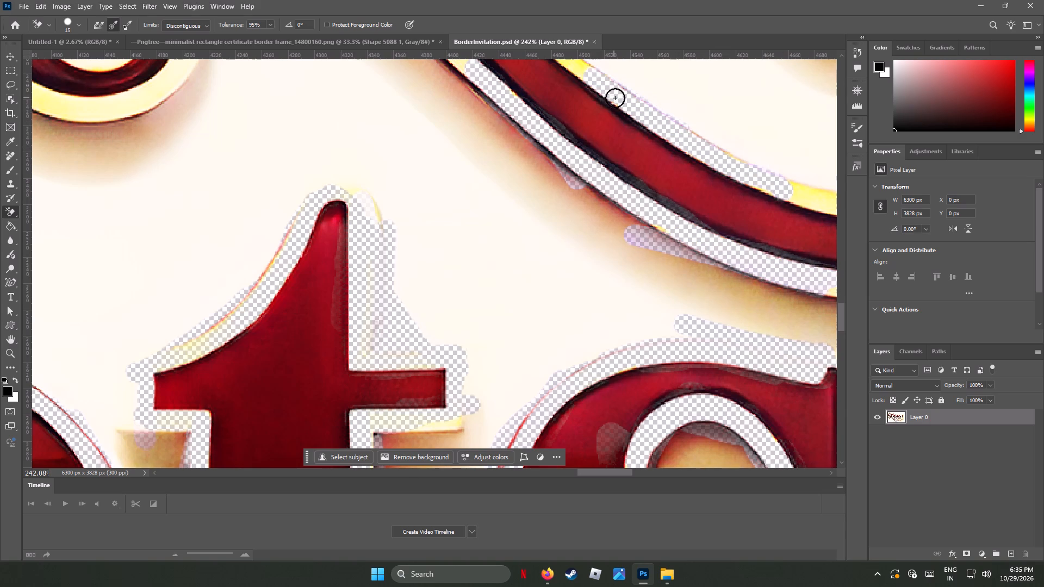
{"action": "left_click_drag", "start_coordinate": [615, 98], "coordinate": [577, 68]}
{"action": "left_click_drag", "start_coordinate": [824, 205], "coordinate": [778, 188]}
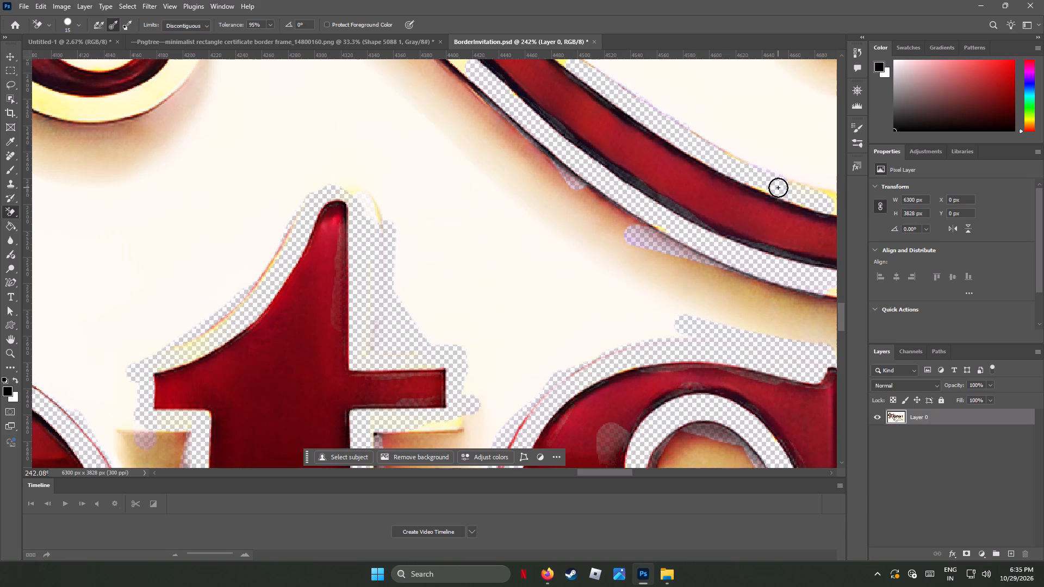
{"action": "left_click_drag", "start_coordinate": [778, 188], "coordinate": [831, 199]}
{"action": "left_click_drag", "start_coordinate": [827, 197], "coordinate": [805, 192]}
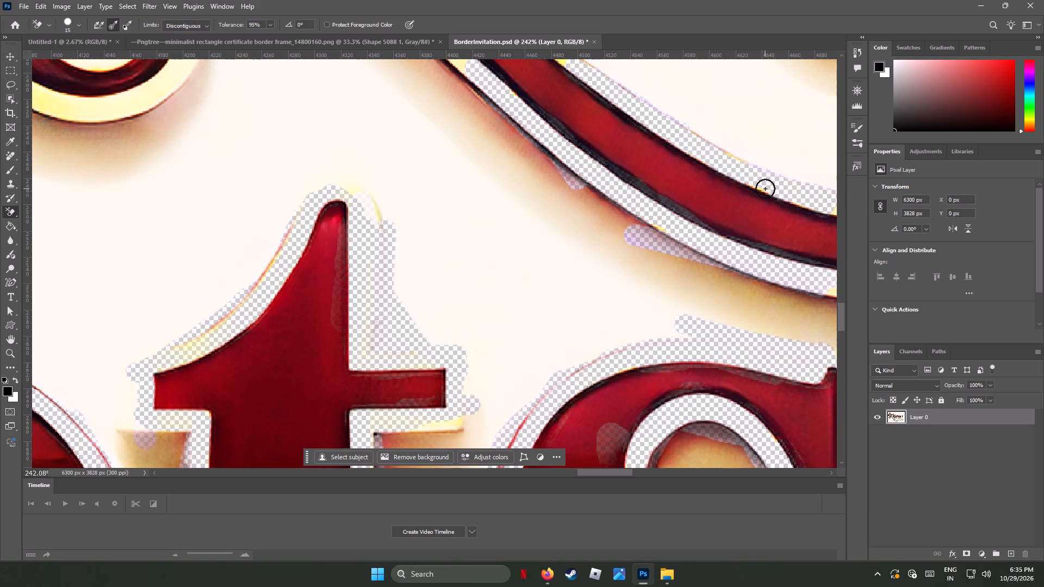
{"action": "left_click_drag", "start_coordinate": [765, 189], "coordinate": [741, 181]}
{"action": "key", "text": "ctrl+z"}
Erase the yellow outline along the curved band's lower edge, around its lowest point above the s and up its right side.
{"action": "left_click_drag", "start_coordinate": [594, 472], "coordinate": [604, 471]}
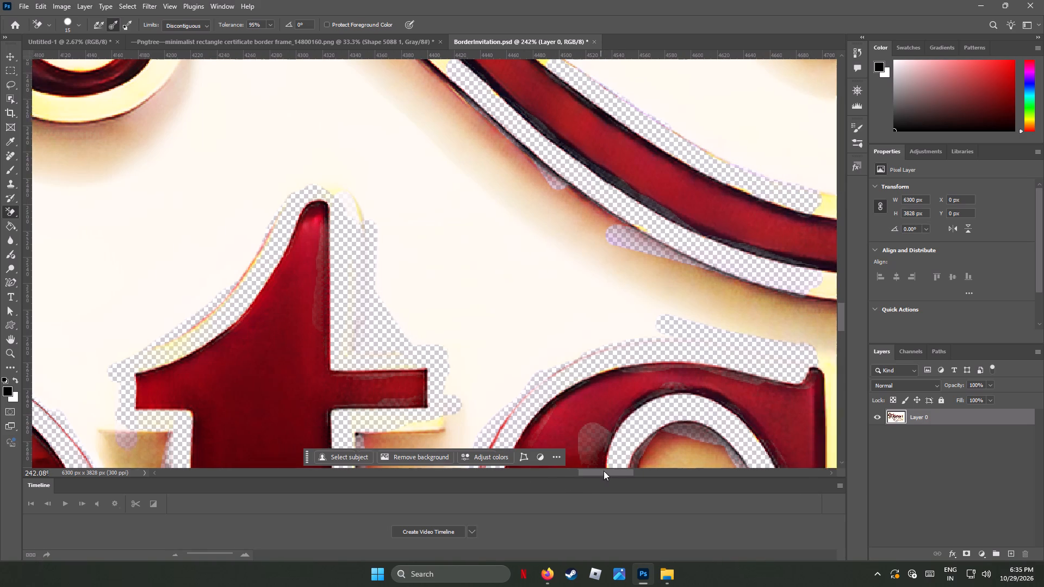
{"action": "left_click_drag", "start_coordinate": [604, 471], "coordinate": [626, 477]}
{"action": "scroll", "coordinate": [527, 344], "scroll_direction": "down", "scroll_amount": 3}
{"action": "scroll", "coordinate": [527, 343], "scroll_direction": "up", "scroll_amount": 3}
{"action": "scroll", "coordinate": [527, 343], "scroll_direction": "down", "scroll_amount": 8}
{"action": "scroll", "coordinate": [536, 335], "scroll_direction": "up", "scroll_amount": 3}
{"action": "scroll", "coordinate": [536, 335], "scroll_direction": "down", "scroll_amount": 2}
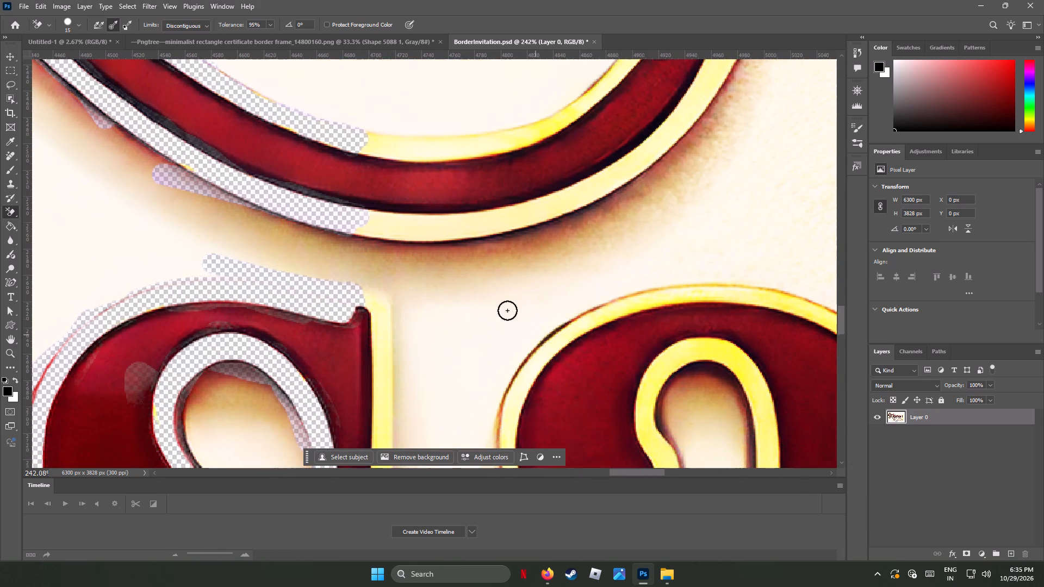
{"action": "left_click_drag", "start_coordinate": [368, 221], "coordinate": [406, 224]}
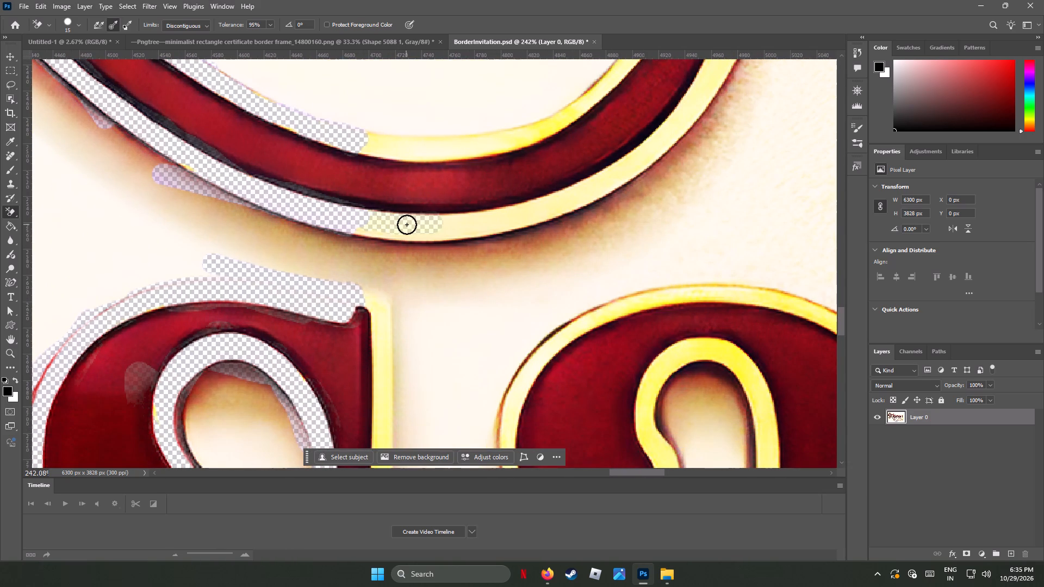
{"action": "left_click_drag", "start_coordinate": [405, 224], "coordinate": [340, 239]}
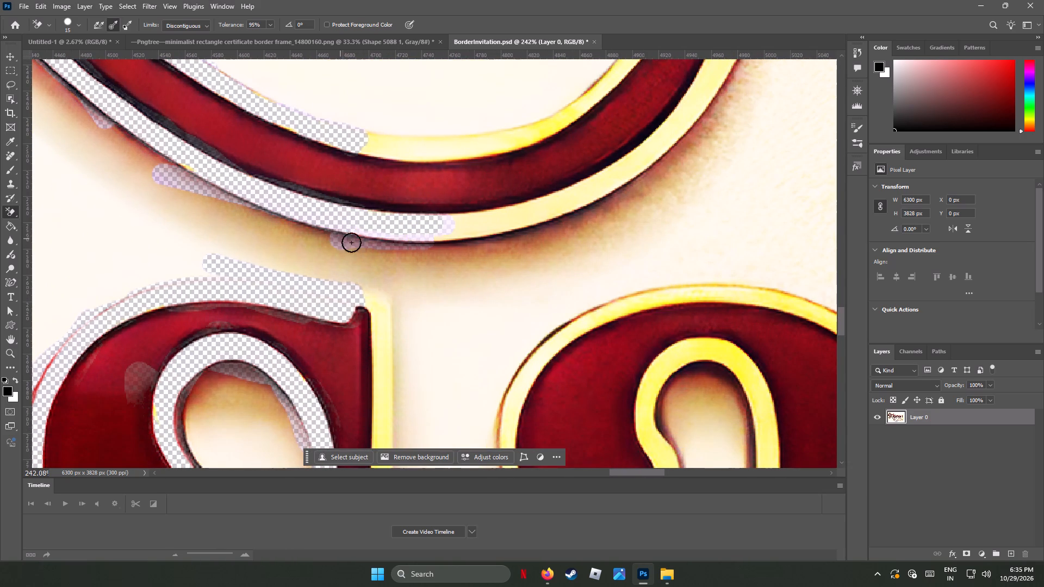
{"action": "left_click_drag", "start_coordinate": [355, 230], "coordinate": [406, 240]}
{"action": "left_click_drag", "start_coordinate": [540, 210], "coordinate": [431, 233]}
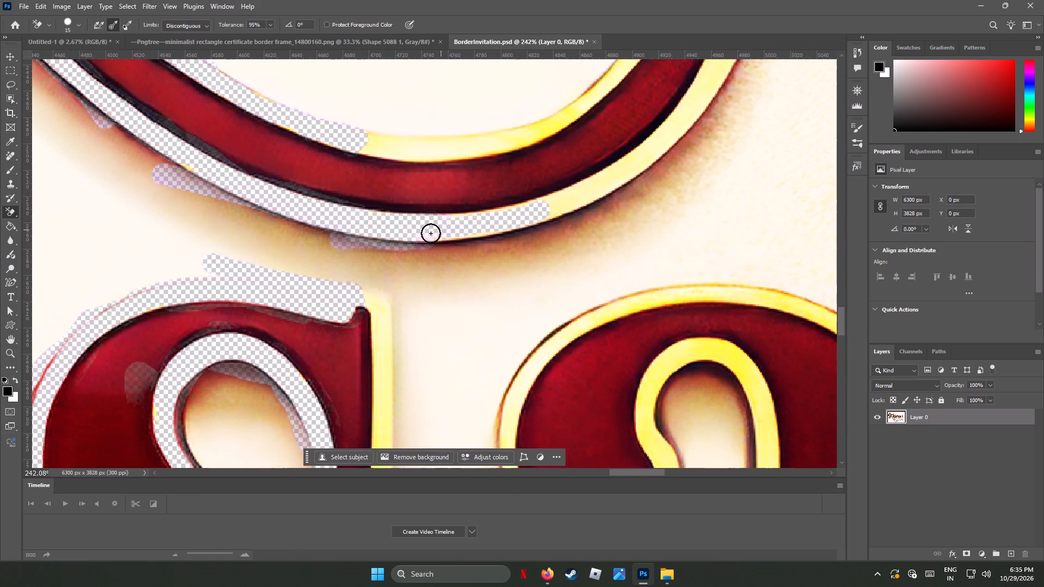
{"action": "left_click_drag", "start_coordinate": [431, 233], "coordinate": [583, 198]}
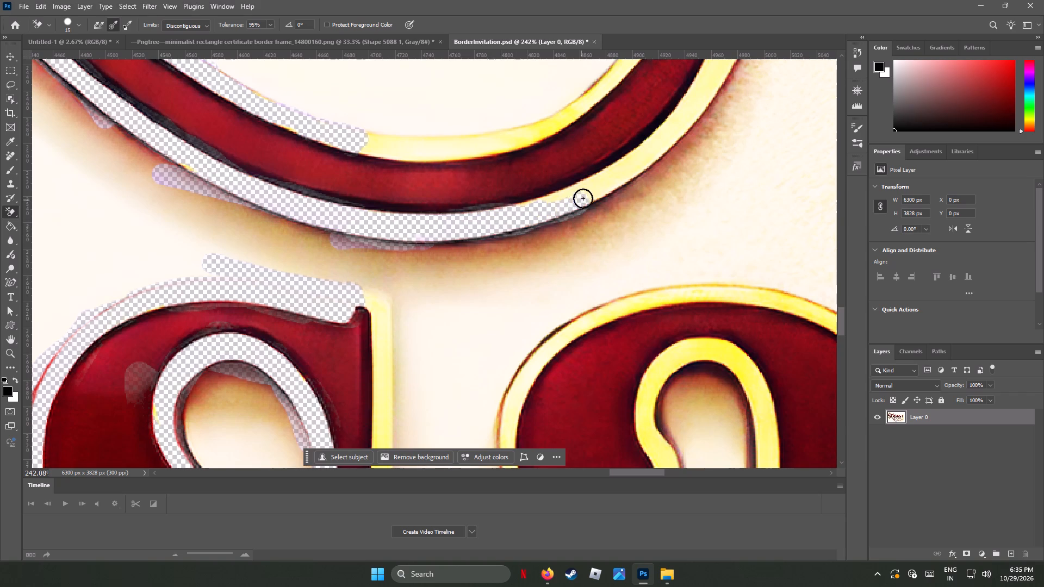
{"action": "left_click_drag", "start_coordinate": [583, 198], "coordinate": [672, 134]}
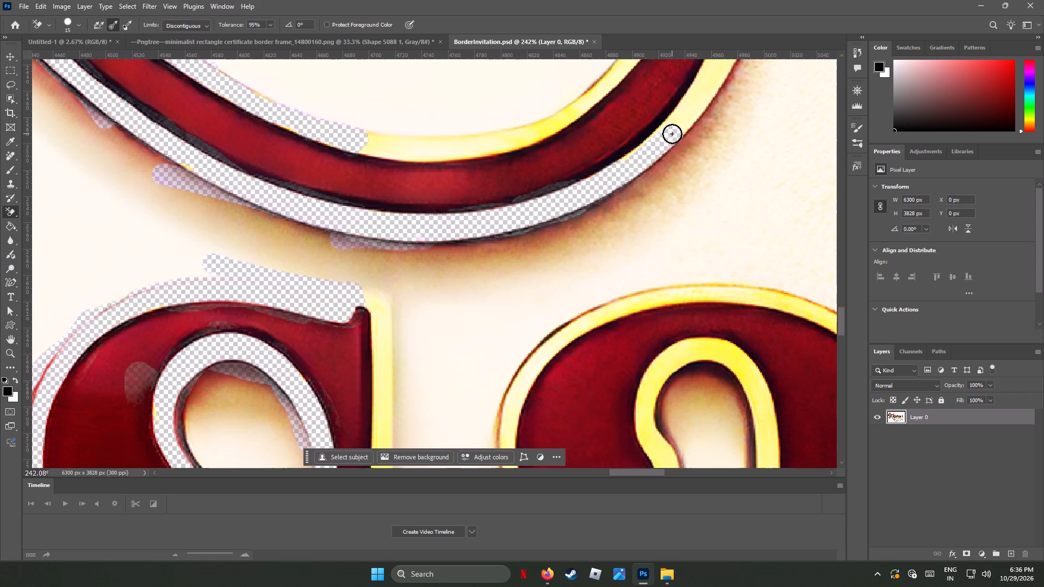
{"action": "left_click_drag", "start_coordinate": [672, 134], "coordinate": [713, 62]}
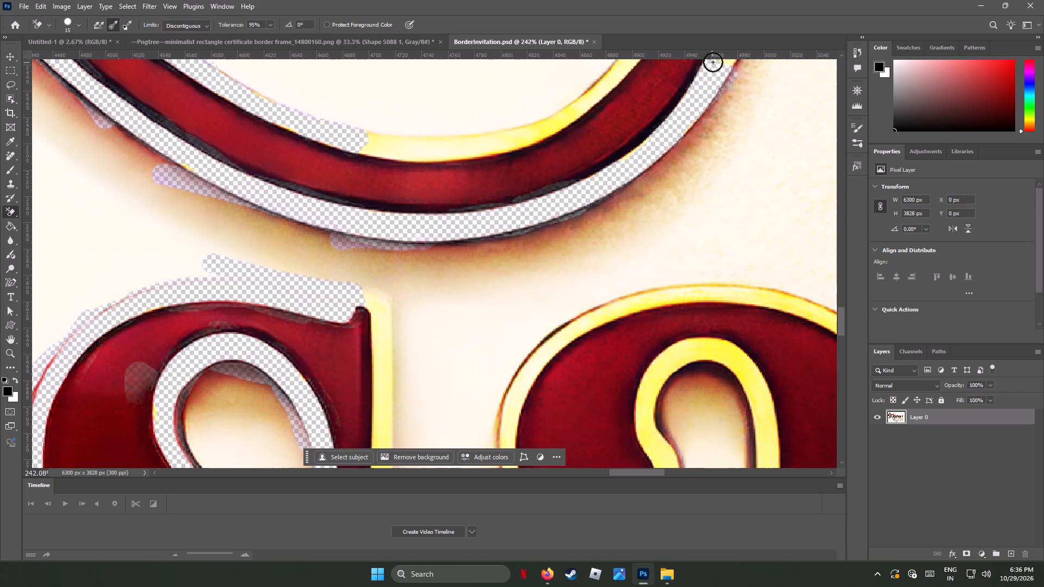
{"action": "left_click_drag", "start_coordinate": [713, 62], "coordinate": [655, 151]}
Erase the yellow outline along the curved band's inner edge through its lowest point and up the right side, with some parchment above it.
{"action": "left_click_drag", "start_coordinate": [573, 114], "coordinate": [532, 132]}
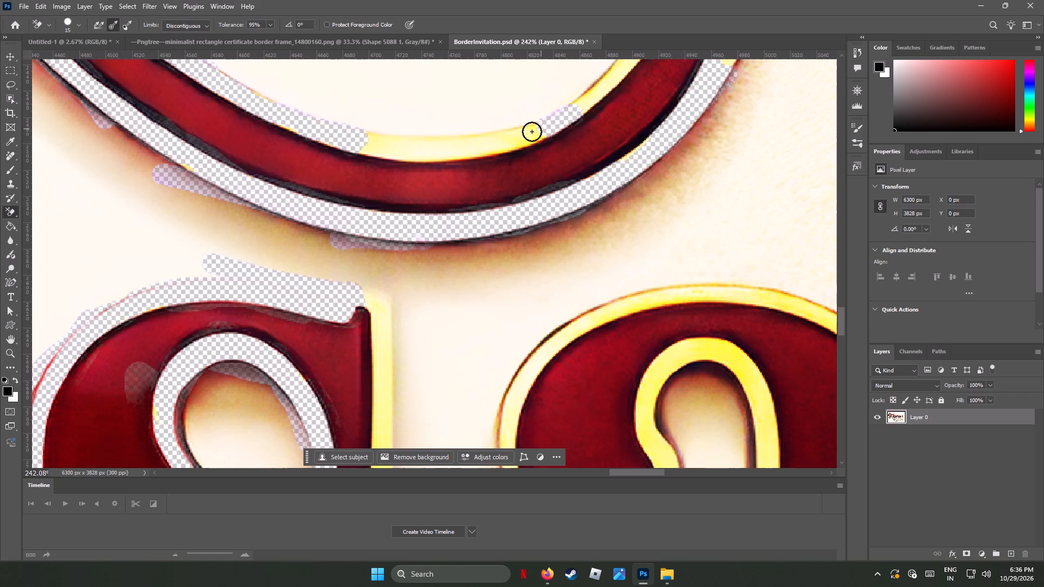
{"action": "left_click_drag", "start_coordinate": [532, 132], "coordinate": [377, 150]}
{"action": "left_click_drag", "start_coordinate": [362, 143], "coordinate": [464, 154]}
{"action": "left_click_drag", "start_coordinate": [463, 158], "coordinate": [471, 157]}
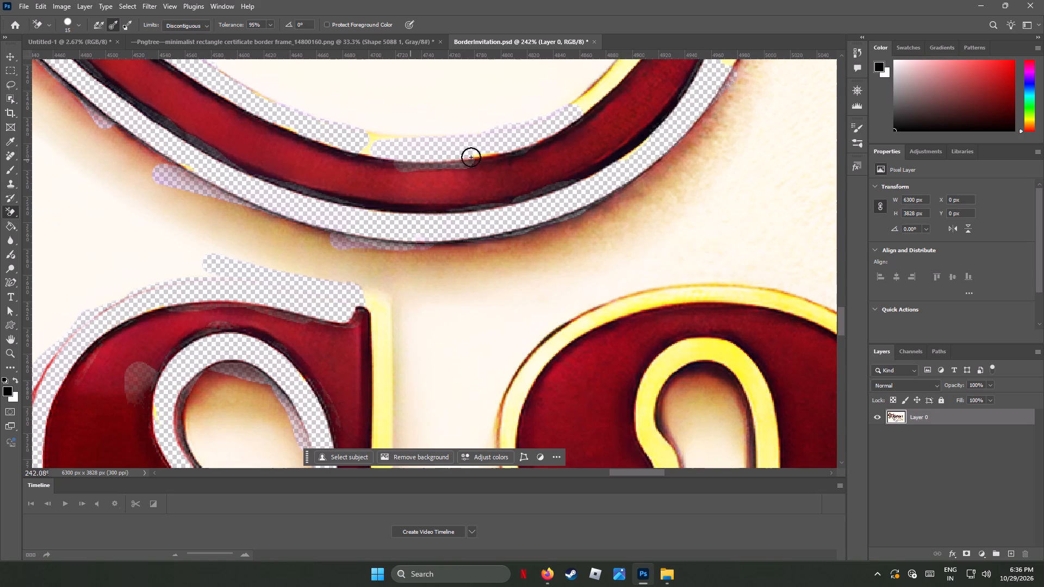
{"action": "left_click_drag", "start_coordinate": [471, 157], "coordinate": [359, 148]}
{"action": "left_click_drag", "start_coordinate": [380, 138], "coordinate": [361, 138]}
{"action": "left_click_drag", "start_coordinate": [361, 138], "coordinate": [590, 86]}
{"action": "left_click_drag", "start_coordinate": [620, 71], "coordinate": [567, 116]}
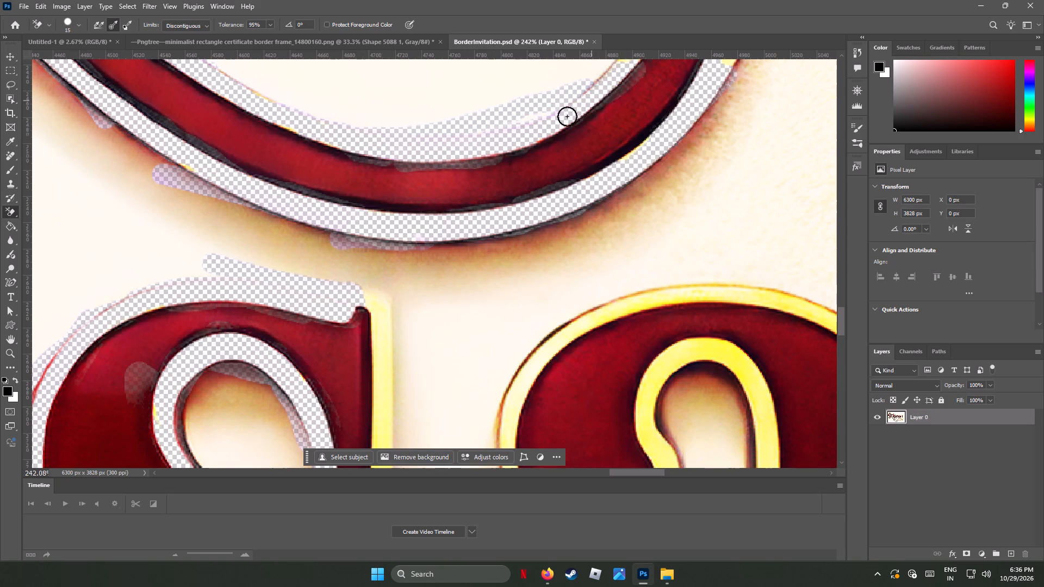
{"action": "left_click_drag", "start_coordinate": [567, 116], "coordinate": [453, 122]}
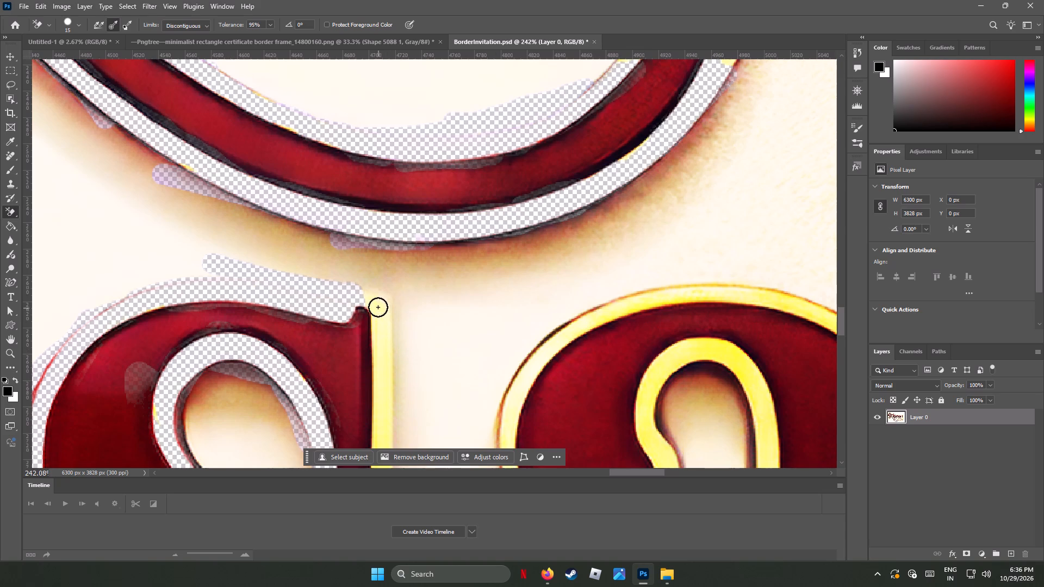
Erase the yellow outline around the s's upper right tip and down the right side of its vertical serif.
{"action": "left_click_drag", "start_coordinate": [378, 307], "coordinate": [375, 352]}
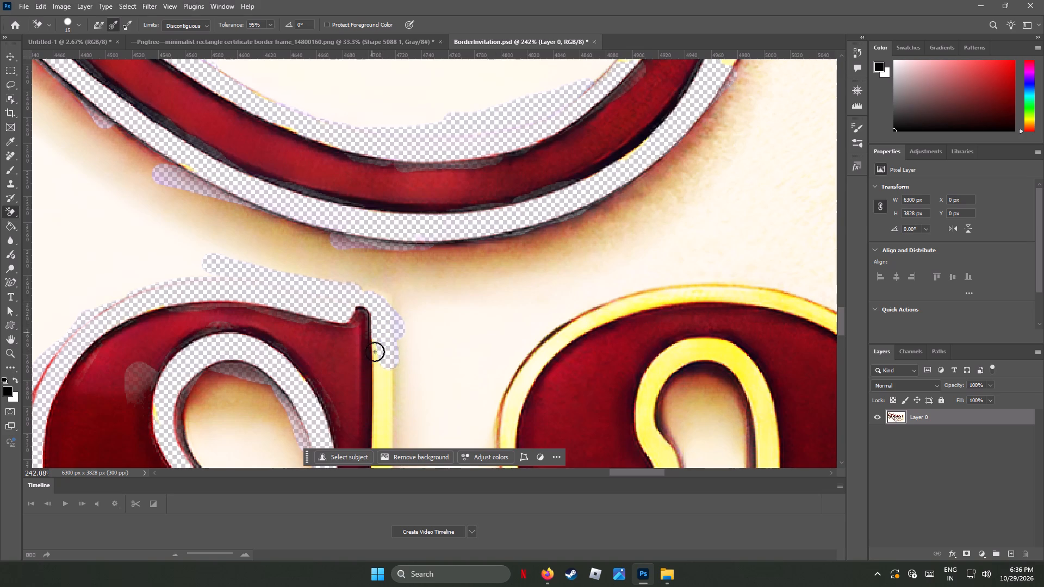
{"action": "left_click_drag", "start_coordinate": [375, 352], "coordinate": [387, 418]}
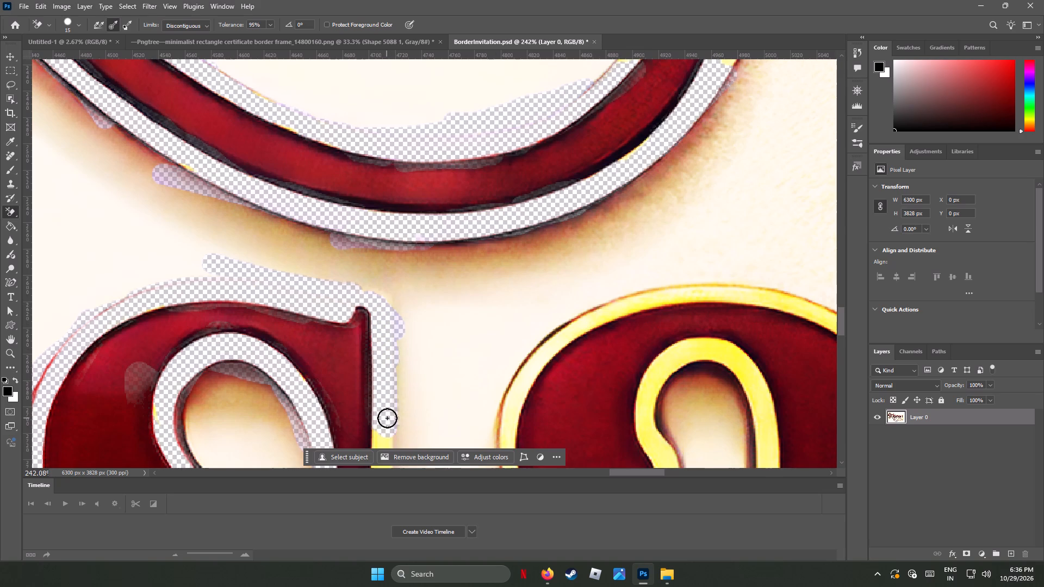
{"action": "left_click_drag", "start_coordinate": [387, 418], "coordinate": [387, 414]}
Erase the yellow outline over the top of the letter a after the s and down its outer left side.
{"action": "scroll", "coordinate": [422, 379], "scroll_direction": "down", "scroll_amount": 2}
{"action": "scroll", "coordinate": [422, 379], "scroll_direction": "up", "scroll_amount": 3}
{"action": "scroll", "coordinate": [422, 379], "scroll_direction": "down", "scroll_amount": 4}
{"action": "left_click_drag", "start_coordinate": [582, 300], "coordinate": [568, 311]}
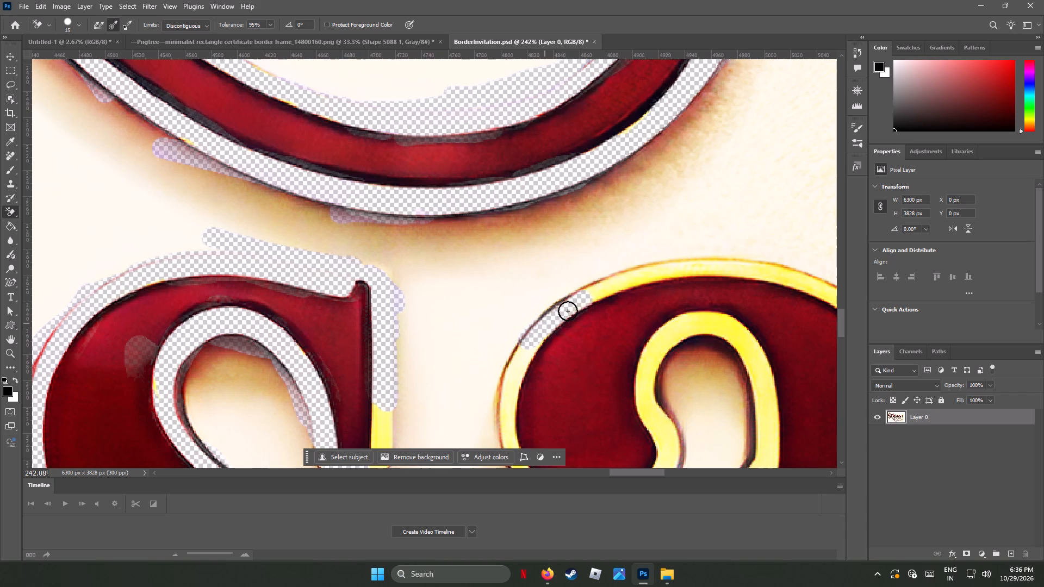
{"action": "left_click_drag", "start_coordinate": [568, 311], "coordinate": [743, 274]}
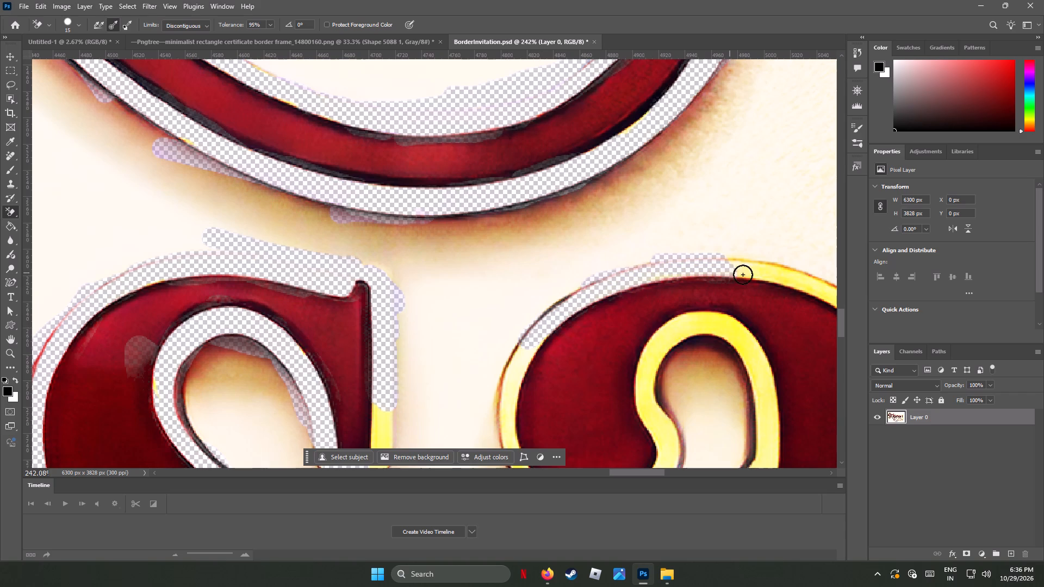
{"action": "left_click_drag", "start_coordinate": [743, 274], "coordinate": [704, 260]}
{"action": "left_click_drag", "start_coordinate": [554, 323], "coordinate": [531, 340]}
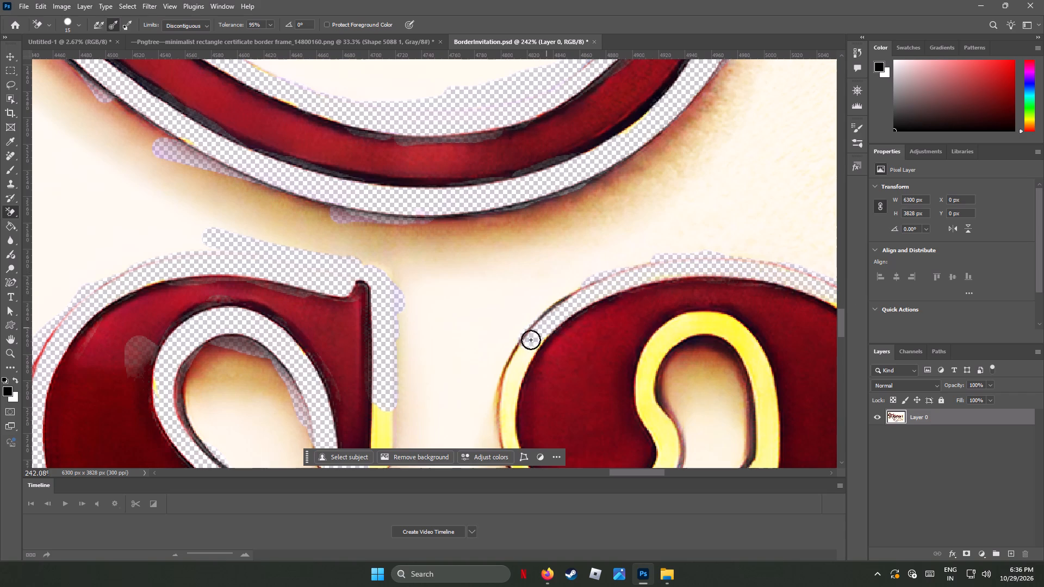
{"action": "left_click_drag", "start_coordinate": [531, 340], "coordinate": [509, 387]}
{"action": "left_click_drag", "start_coordinate": [512, 394], "coordinate": [494, 447]}
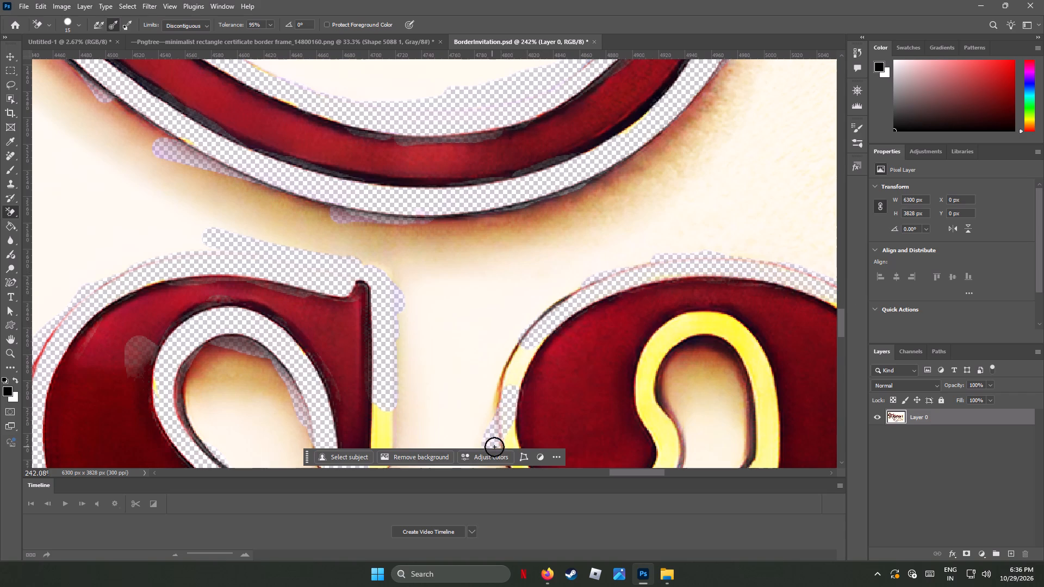
{"action": "left_click_drag", "start_coordinate": [494, 447], "coordinate": [506, 449]}
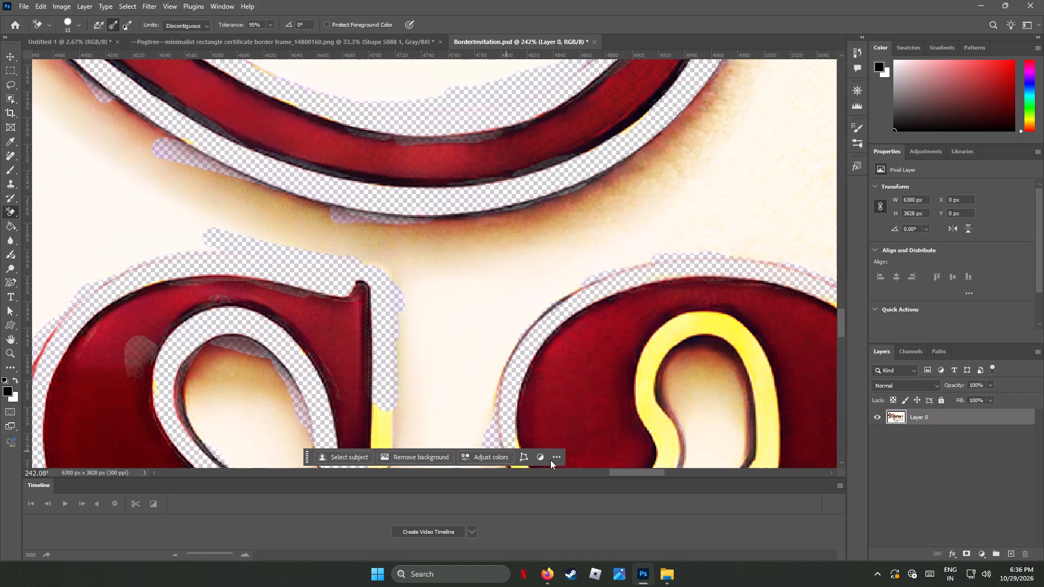
Erase the yellow outline inside the a's upper hook, around the arch, down the stem side and along the rounded terminal.
{"action": "left_click_drag", "start_coordinate": [689, 323], "coordinate": [664, 334]}
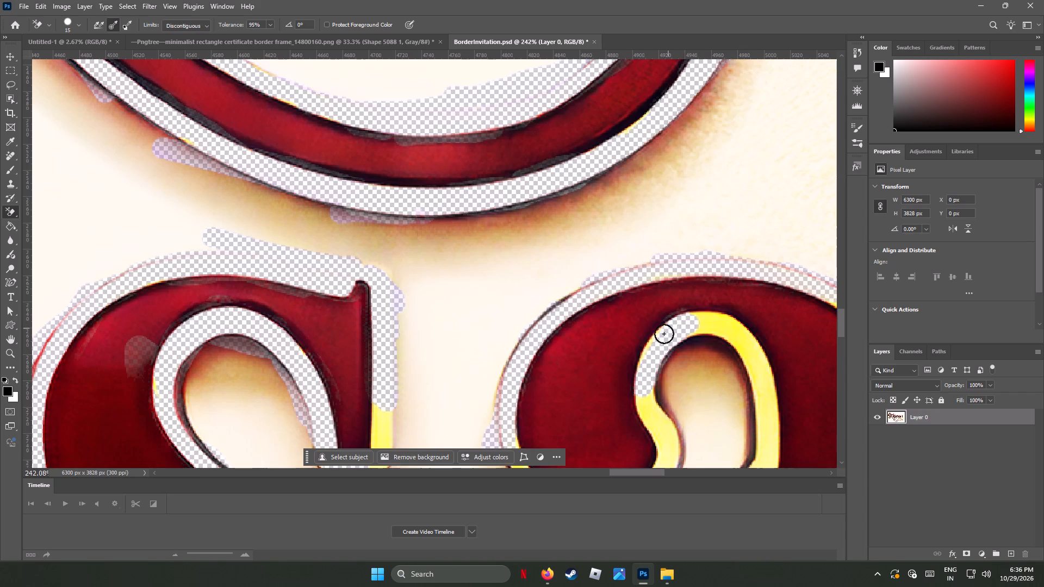
{"action": "left_click_drag", "start_coordinate": [664, 334], "coordinate": [652, 357]}
{"action": "left_click_drag", "start_coordinate": [710, 326], "coordinate": [696, 322]}
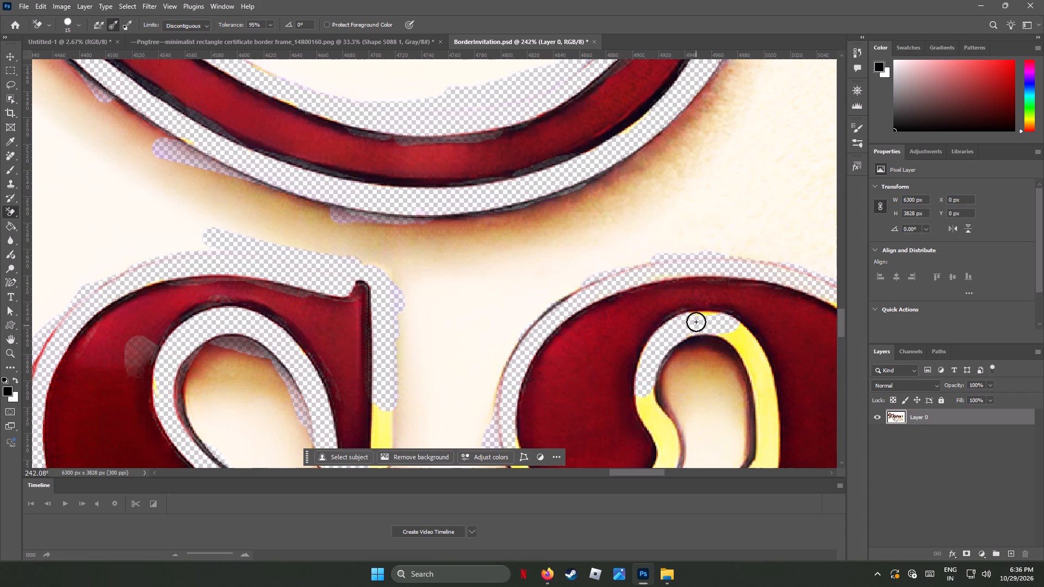
{"action": "left_click_drag", "start_coordinate": [696, 322], "coordinate": [765, 439]}
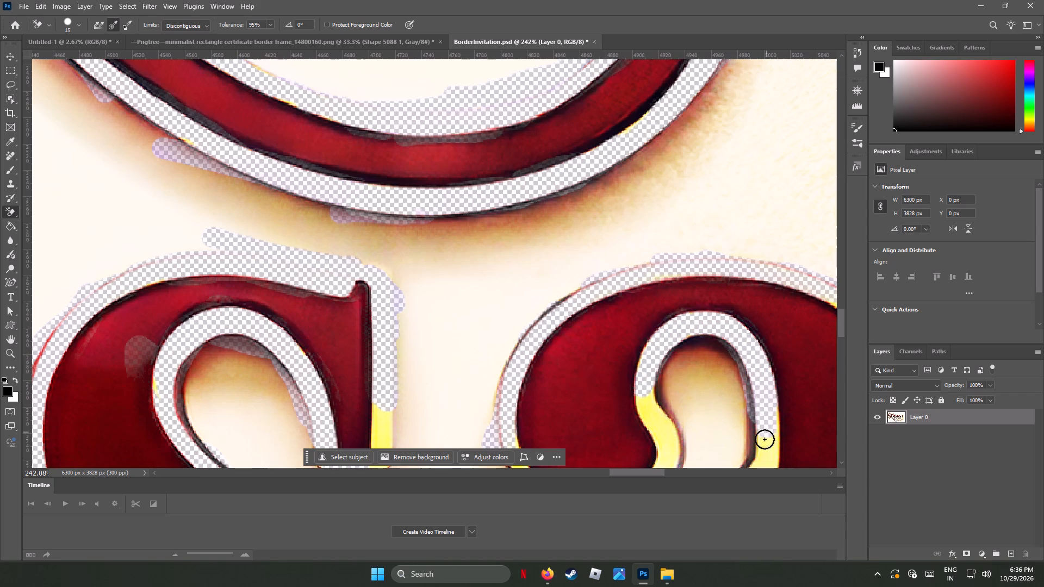
{"action": "left_click_drag", "start_coordinate": [765, 439], "coordinate": [756, 483]}
{"action": "left_click_drag", "start_coordinate": [652, 409], "coordinate": [666, 453]}
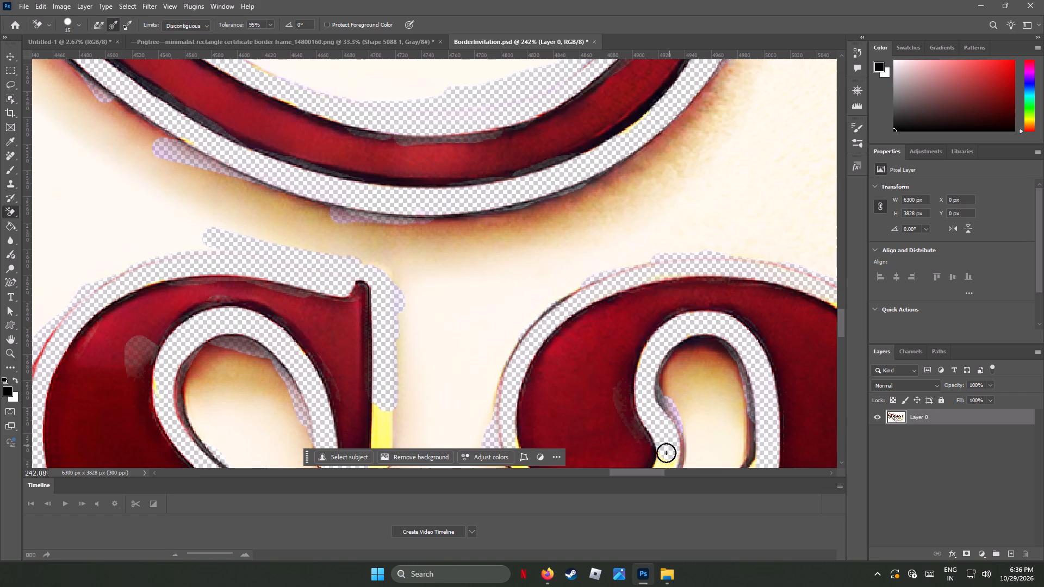
{"action": "left_click_drag", "start_coordinate": [666, 453], "coordinate": [673, 452]}
Erase the remaining yellow outline down the right side of the s's serif and around its bottom corner, with some adjoining parchment.
{"action": "scroll", "coordinate": [686, 416], "scroll_direction": "down", "scroll_amount": 11}
{"action": "scroll", "coordinate": [696, 412], "scroll_direction": "up", "scroll_amount": 2}
{"action": "scroll", "coordinate": [696, 412], "scroll_direction": "down", "scroll_amount": 9}
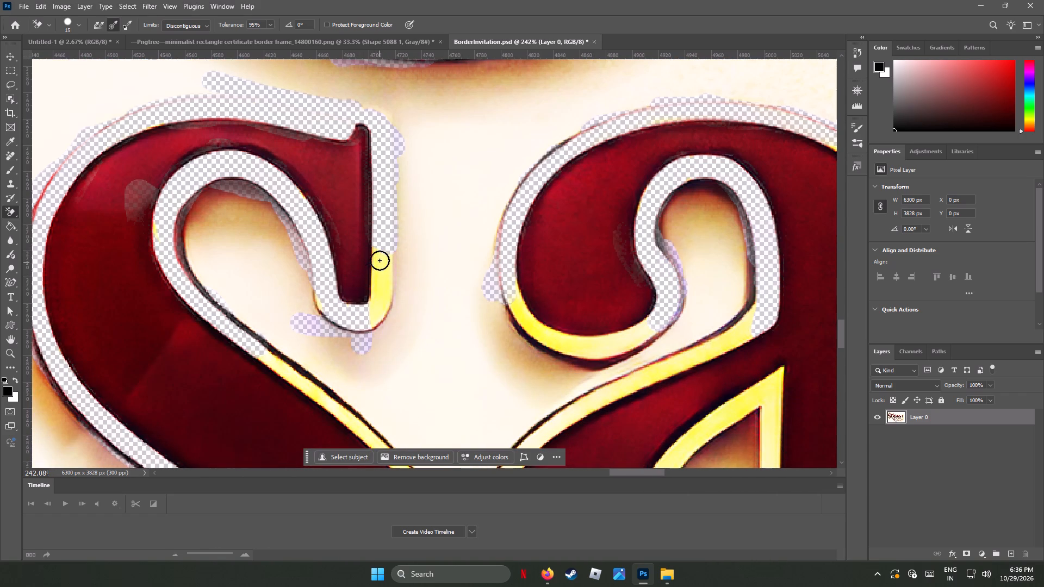
{"action": "left_click_drag", "start_coordinate": [380, 259], "coordinate": [343, 355]}
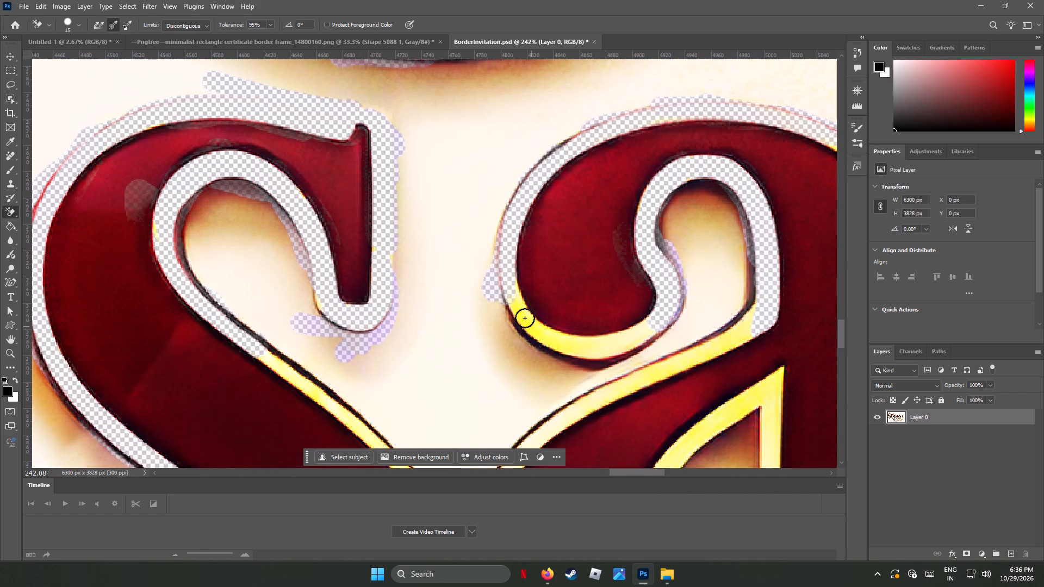
Erase the yellow outline beneath the a's rounded upper-left terminal, including patches of the shadow below it.
{"action": "left_click_drag", "start_coordinate": [521, 312], "coordinate": [608, 341]}
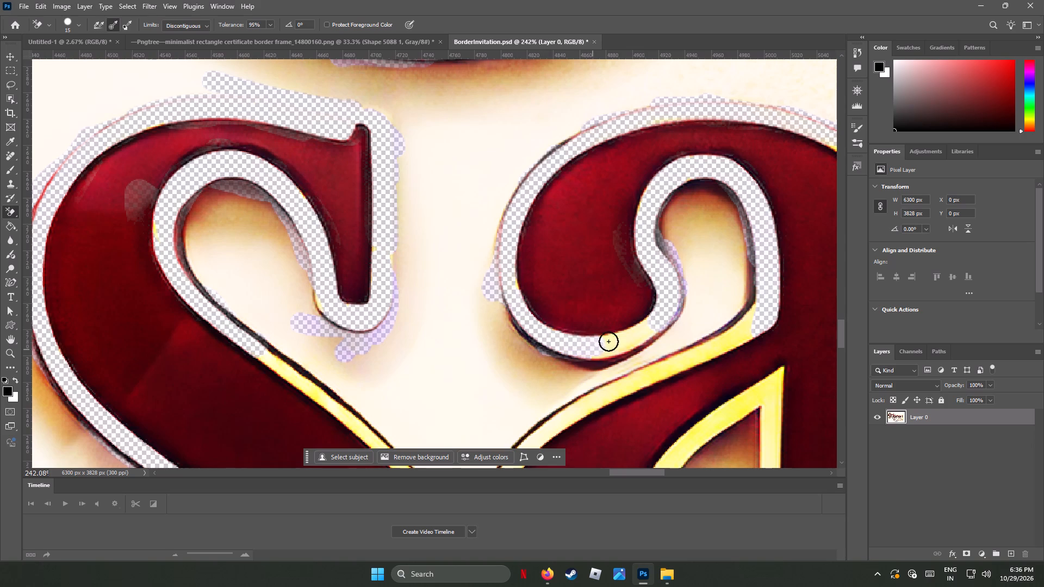
{"action": "left_click_drag", "start_coordinate": [608, 341], "coordinate": [661, 366]}
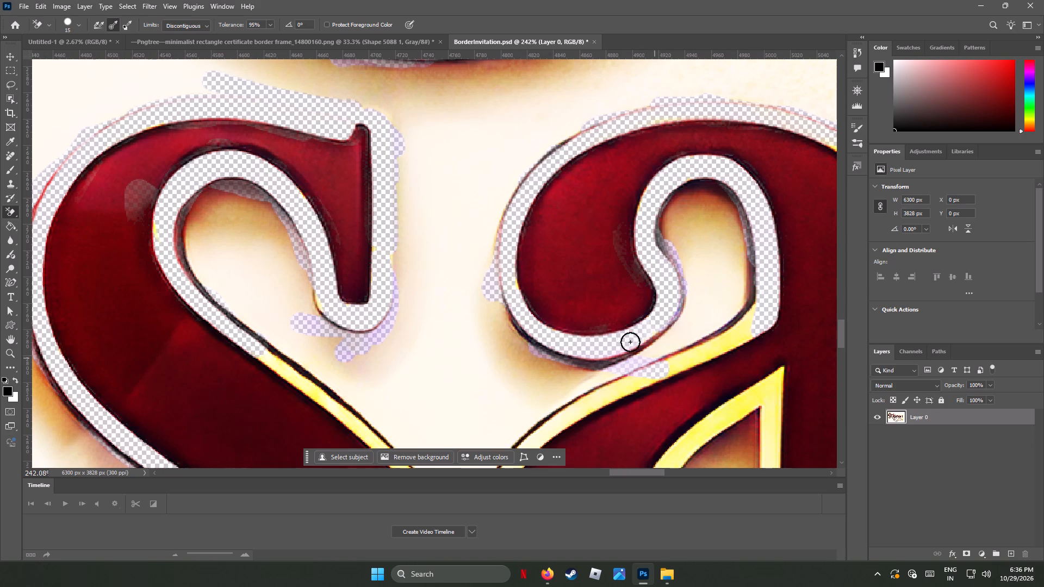
{"action": "left_click_drag", "start_coordinate": [647, 332], "coordinate": [632, 363]}
Erase the yellow outline along the upper edge of the a's bowl, from the stem down to its outer shoulder.
{"action": "left_click_drag", "start_coordinate": [746, 330], "coordinate": [740, 335]}
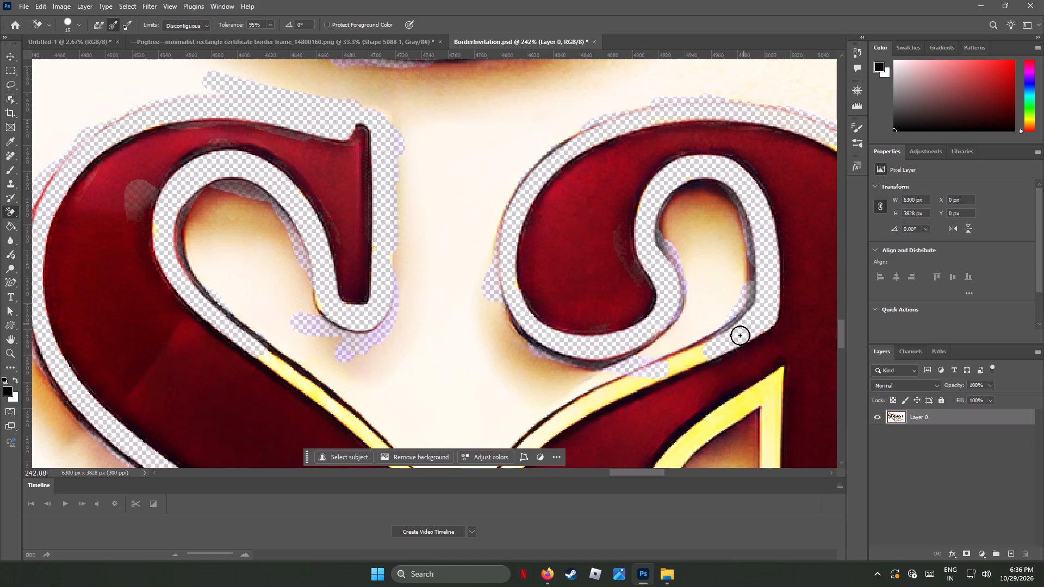
{"action": "left_click_drag", "start_coordinate": [740, 335], "coordinate": [613, 394]}
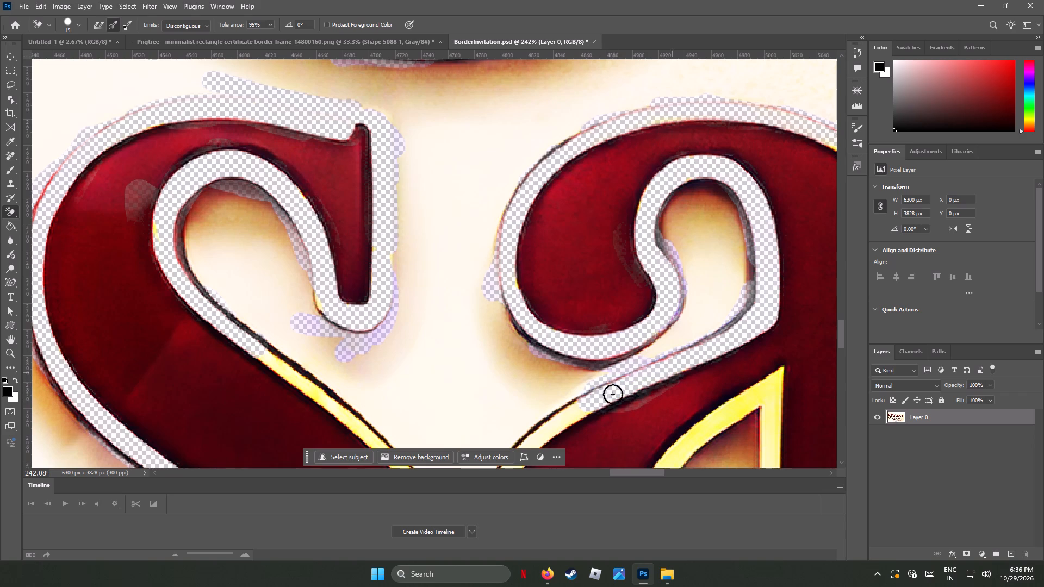
{"action": "left_click_drag", "start_coordinate": [613, 394], "coordinate": [535, 432]}
Erase the yellow outline along the s's diagonal upper-right edge and the a's bowl, down into the junction where the two letters meet.
{"action": "scroll", "coordinate": [629, 372], "scroll_direction": "down", "scroll_amount": 6}
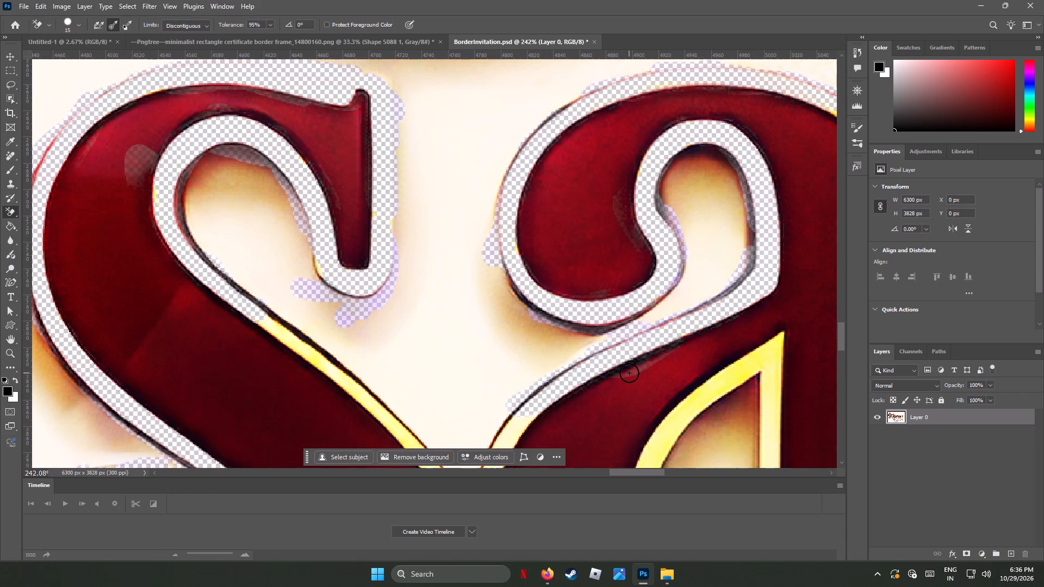
{"action": "scroll", "coordinate": [629, 373], "scroll_direction": "down", "scroll_amount": 13}
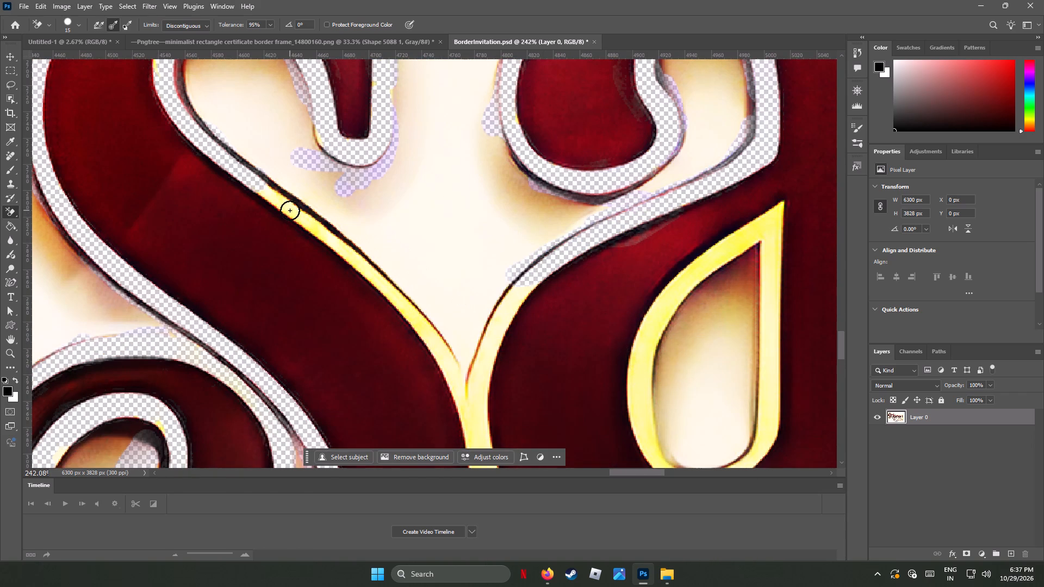
{"action": "left_click_drag", "start_coordinate": [290, 210], "coordinate": [344, 241]}
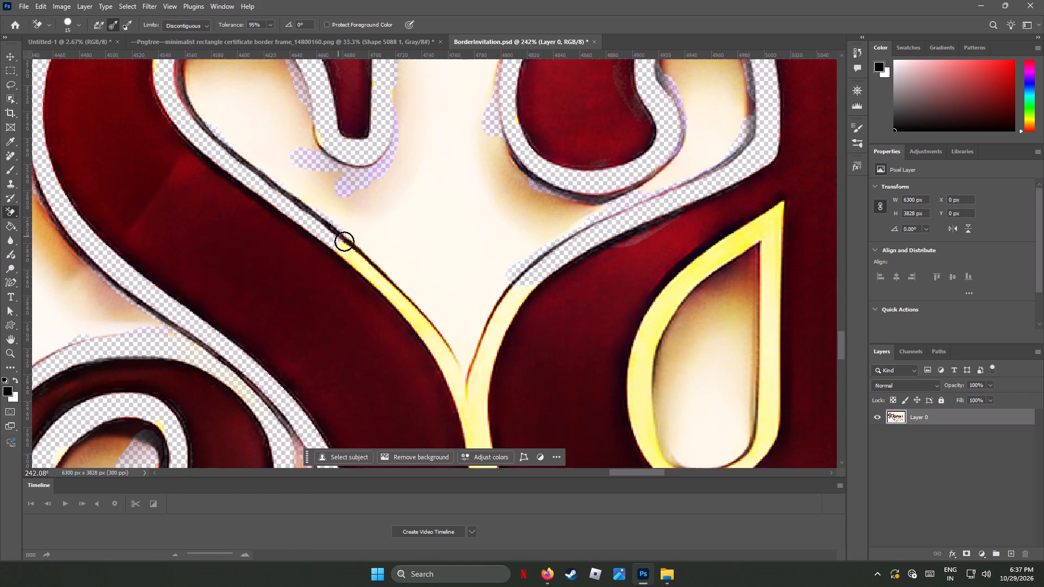
{"action": "left_click_drag", "start_coordinate": [344, 241], "coordinate": [410, 314]}
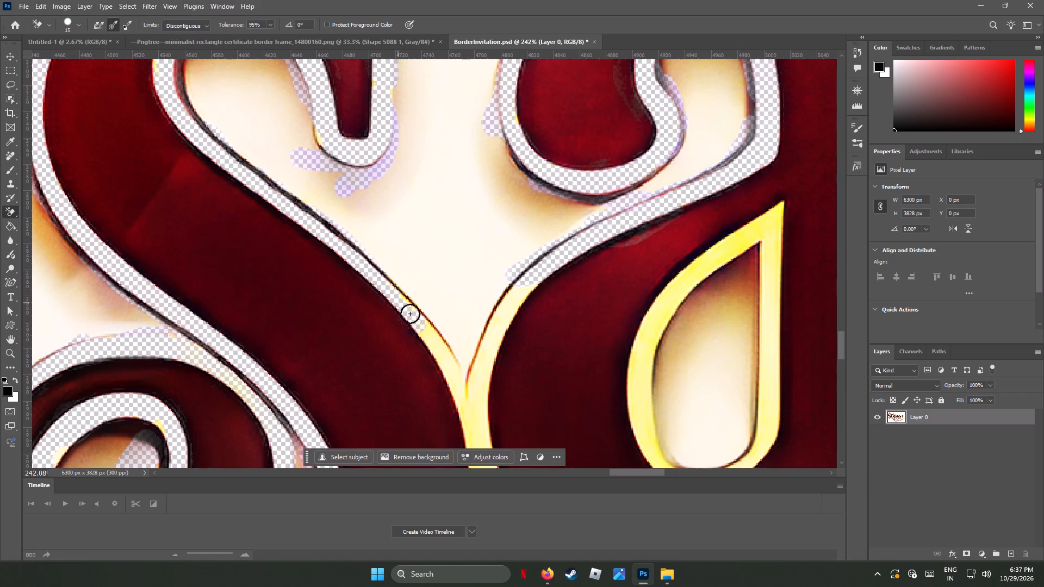
{"action": "left_click_drag", "start_coordinate": [410, 314], "coordinate": [459, 377]}
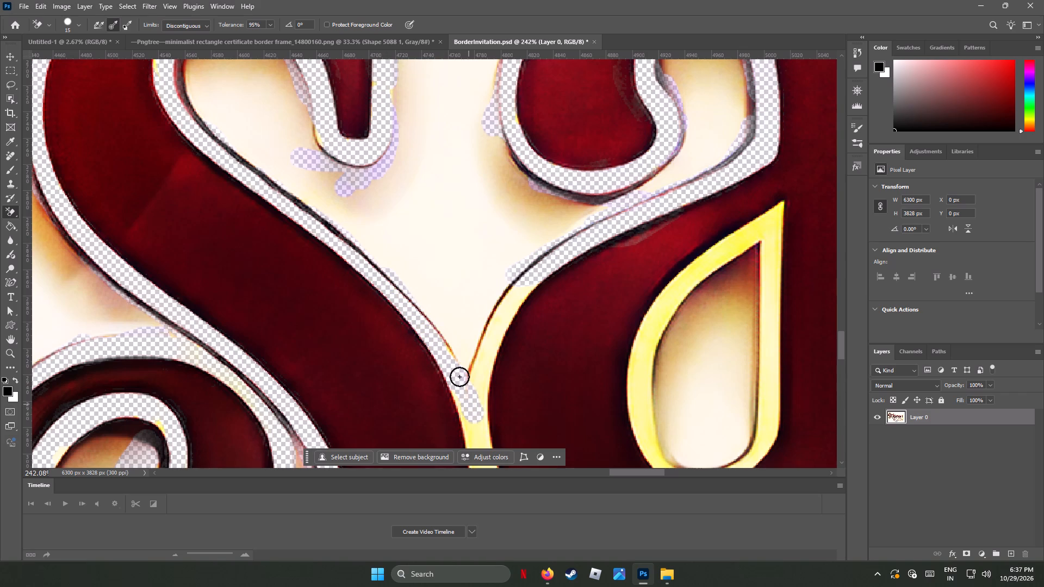
{"action": "left_click_drag", "start_coordinate": [459, 377], "coordinate": [479, 430]}
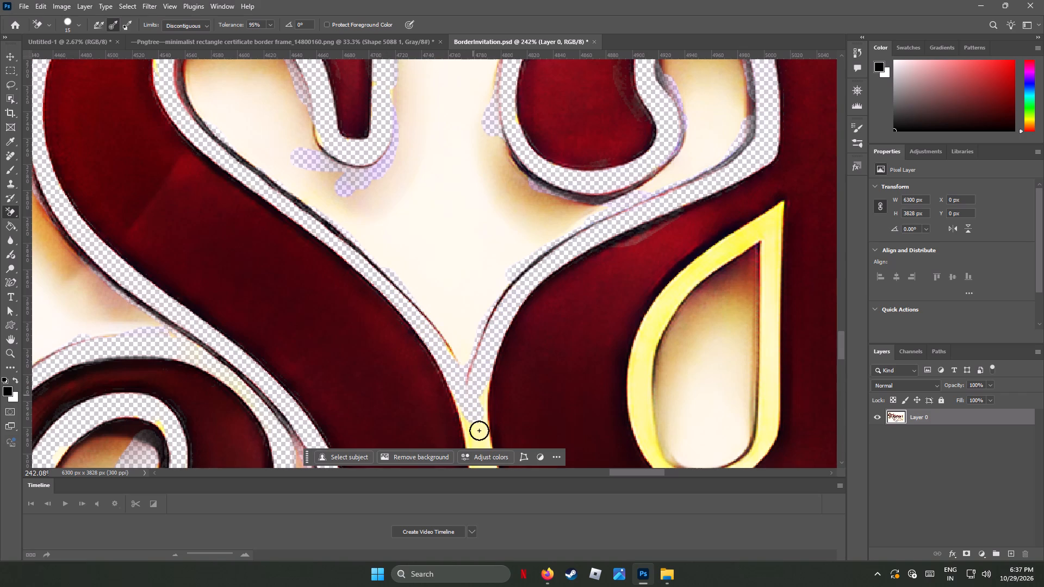
{"action": "left_click_drag", "start_coordinate": [479, 430], "coordinate": [489, 409]}
Erase the yellow outline around the pointed top and down the stem side of the a's teardrop counter, with some inner parchment.
{"action": "left_click_drag", "start_coordinate": [771, 222], "coordinate": [752, 323]}
{"action": "left_click_drag", "start_coordinate": [752, 323], "coordinate": [778, 223]}
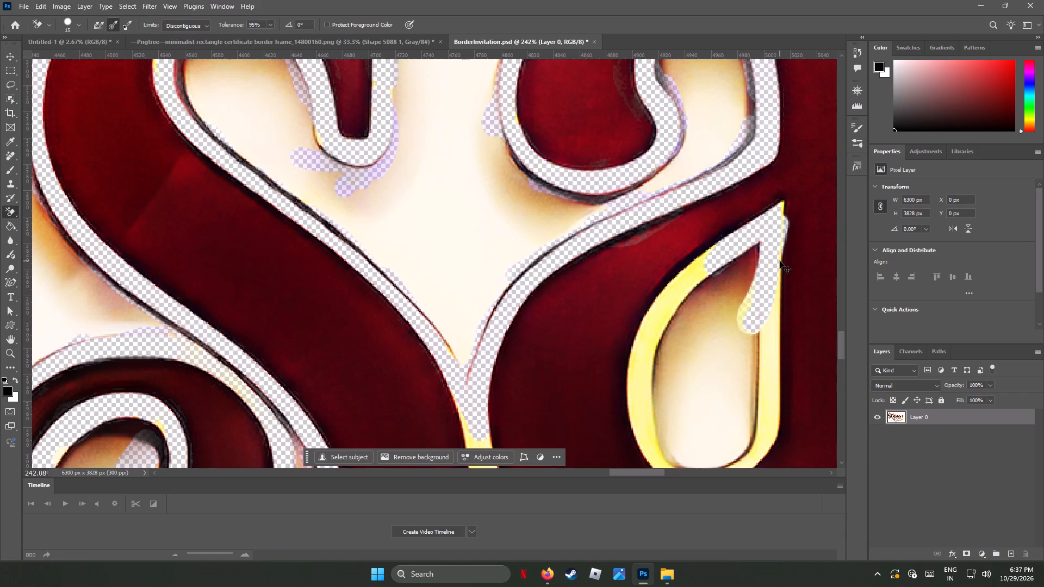
{"action": "key", "text": "ctrl+z"}
{"action": "left_click_drag", "start_coordinate": [691, 277], "coordinate": [707, 266]}
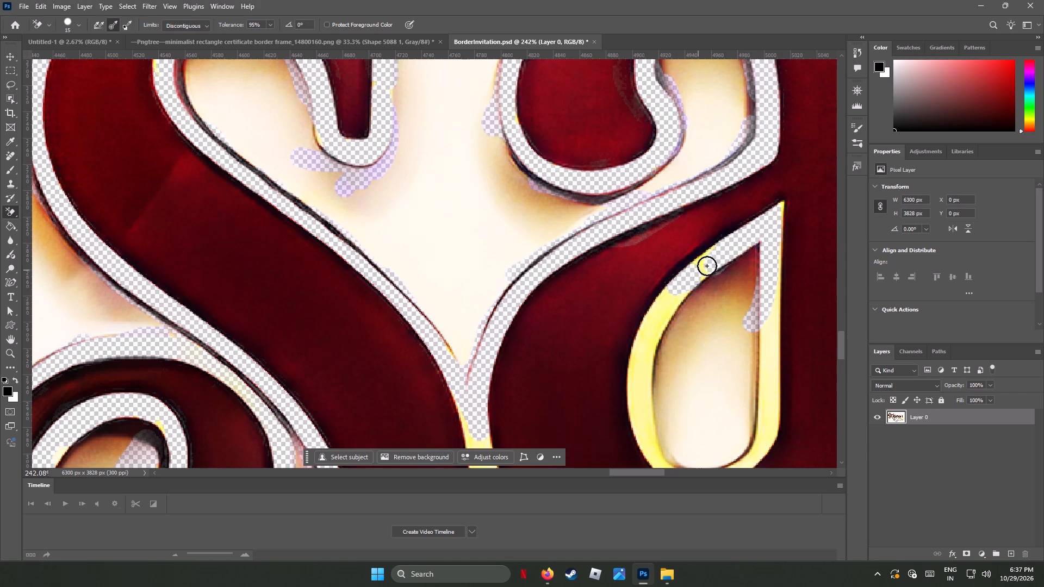
{"action": "left_click_drag", "start_coordinate": [707, 266], "coordinate": [774, 282]}
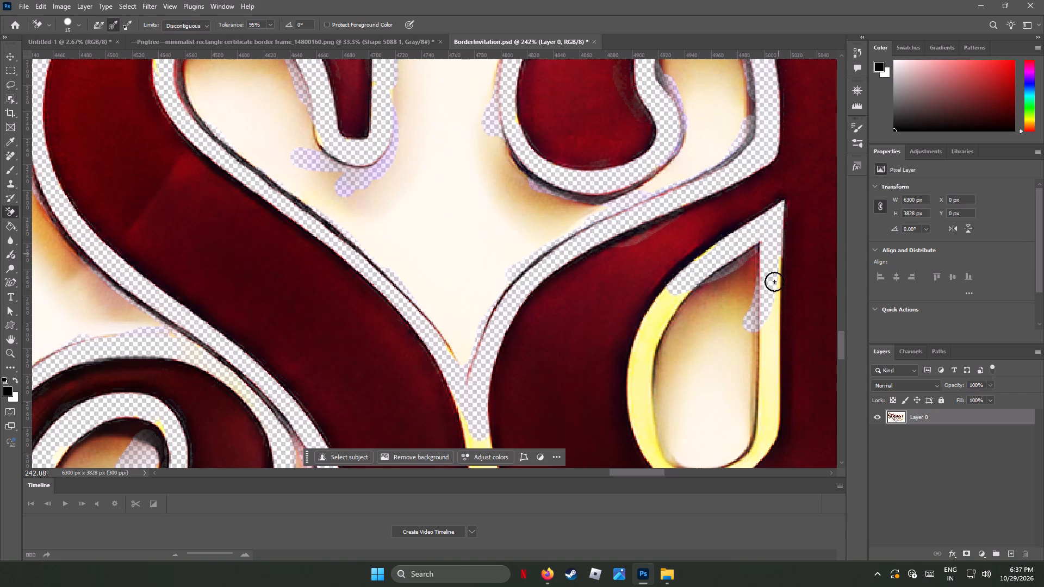
{"action": "left_click_drag", "start_coordinate": [774, 282], "coordinate": [784, 452]}
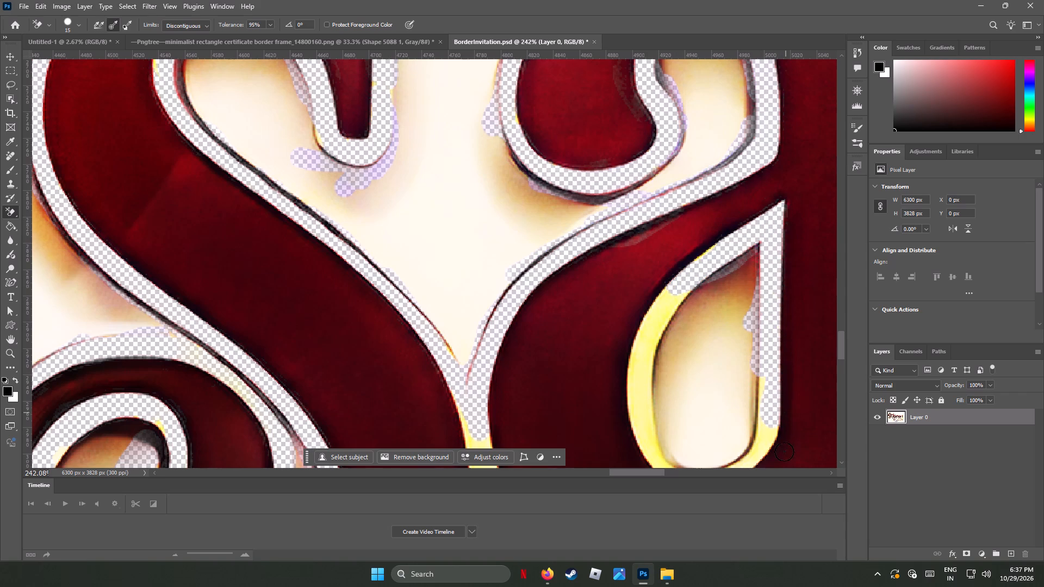
{"action": "left_click_drag", "start_coordinate": [784, 452], "coordinate": [724, 428]}
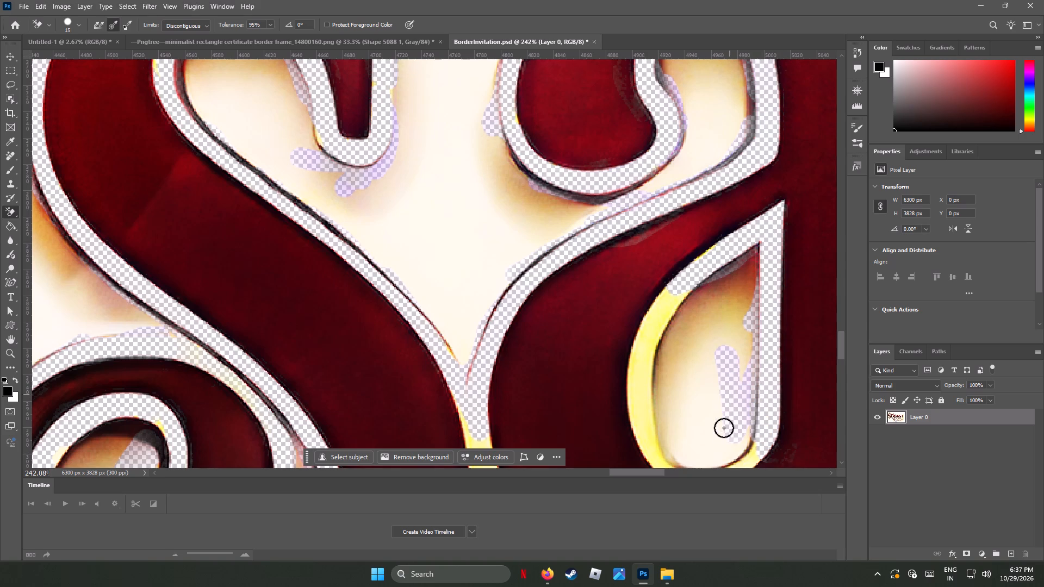
{"action": "left_click_drag", "start_coordinate": [724, 428], "coordinate": [786, 349]}
Erase the remaining yellow outline around the bottom and curved left side of the a's teardrop counter.
{"action": "scroll", "coordinate": [750, 331], "scroll_direction": "down", "scroll_amount": 5}
{"action": "scroll", "coordinate": [750, 330], "scroll_direction": "up", "scroll_amount": 2}
{"action": "scroll", "coordinate": [749, 329], "scroll_direction": "down", "scroll_amount": 8}
{"action": "scroll", "coordinate": [746, 316], "scroll_direction": "up", "scroll_amount": 1}
{"action": "scroll", "coordinate": [746, 316], "scroll_direction": "down", "scroll_amount": 1}
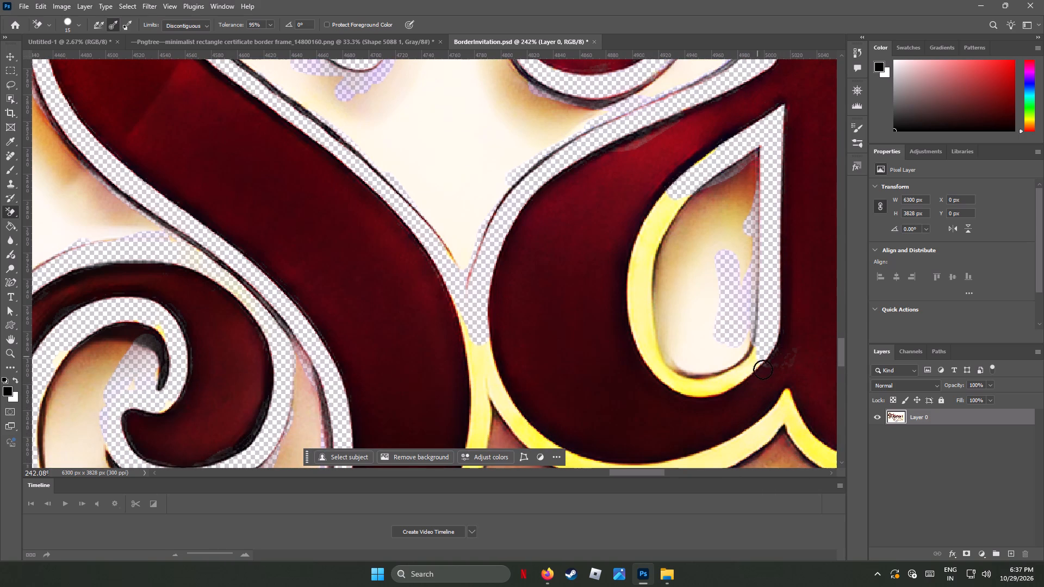
{"action": "left_click_drag", "start_coordinate": [704, 387], "coordinate": [738, 369]}
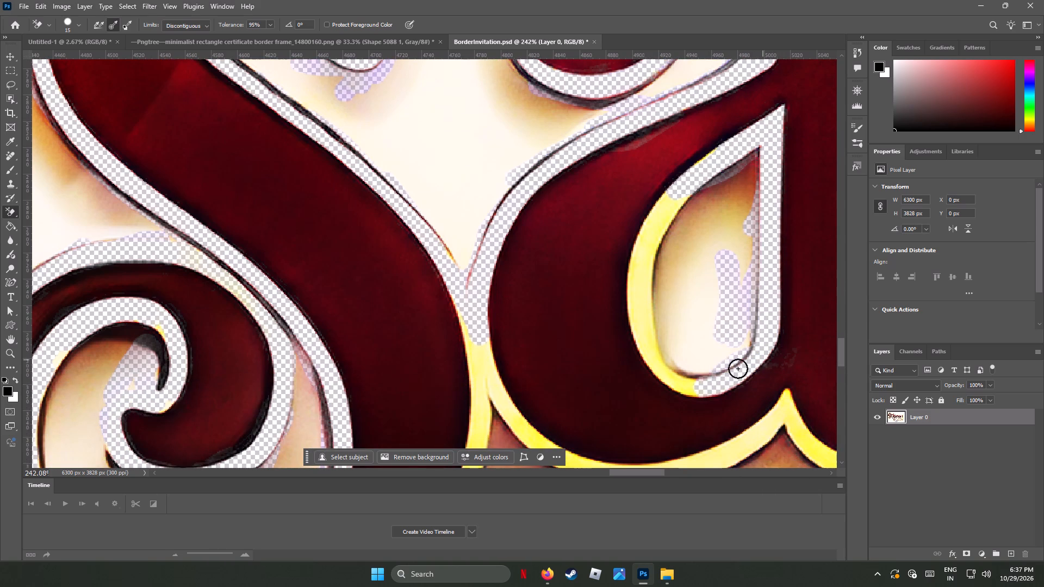
{"action": "left_click_drag", "start_coordinate": [738, 369], "coordinate": [637, 311]}
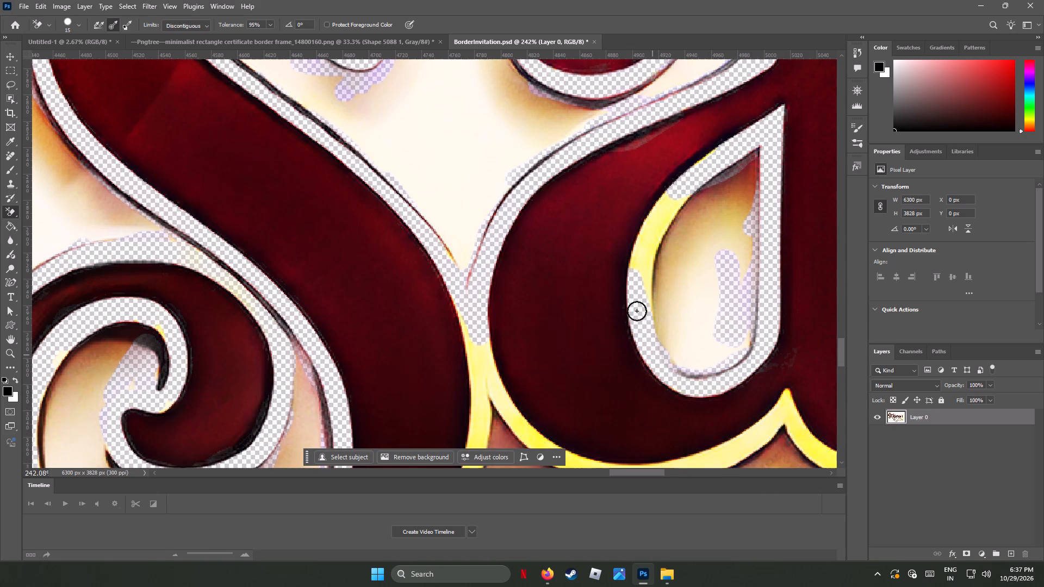
{"action": "left_click_drag", "start_coordinate": [637, 311], "coordinate": [670, 189]}
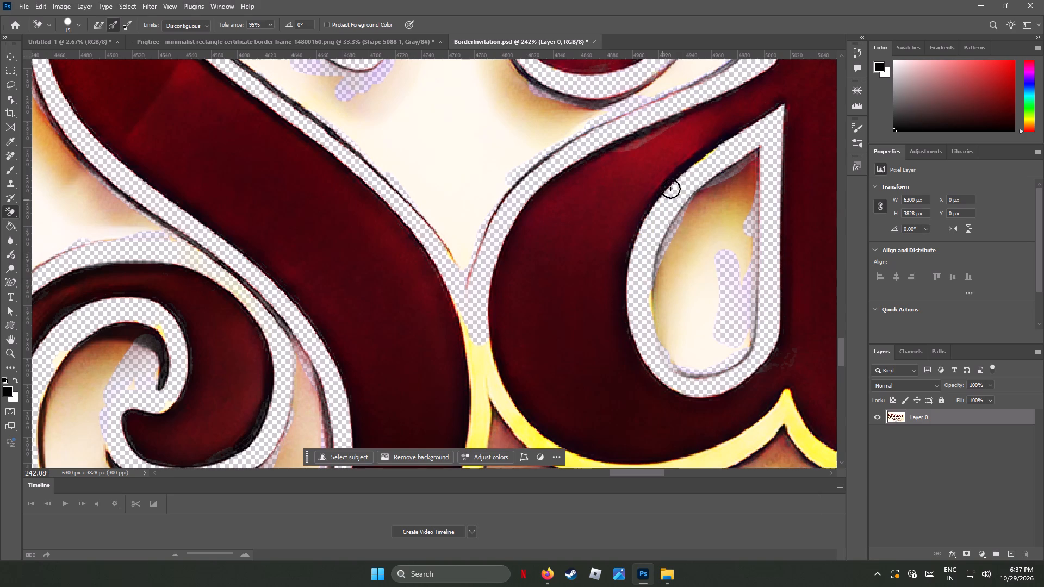
{"action": "left_click_drag", "start_coordinate": [670, 189], "coordinate": [656, 274]}
Erase the yellow outline around the notch under the a and along its bowl's underside to the s, including some shadow below.
{"action": "left_click_drag", "start_coordinate": [787, 398], "coordinate": [778, 426]}
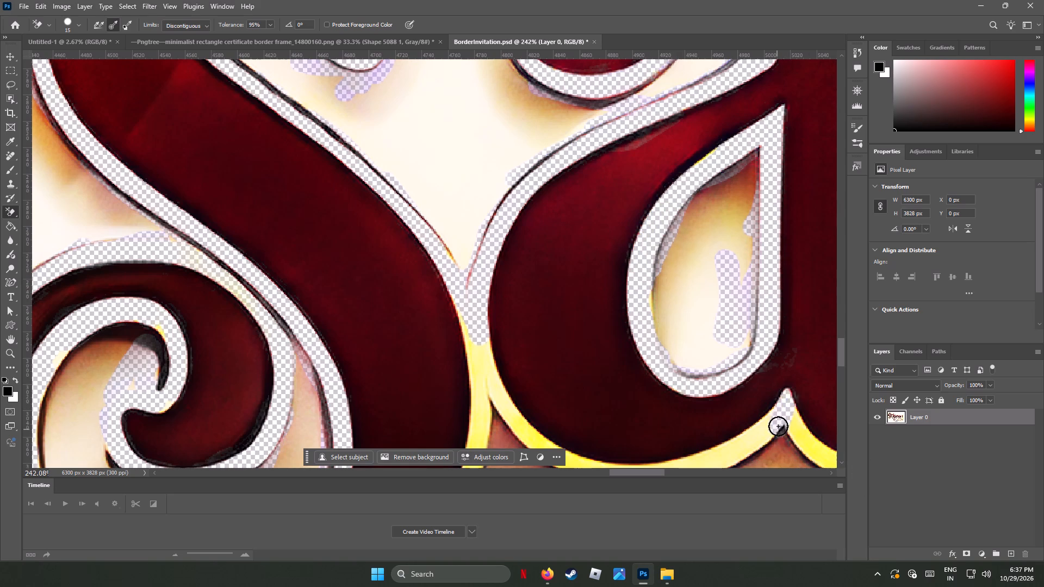
{"action": "left_click_drag", "start_coordinate": [778, 426], "coordinate": [794, 422]}
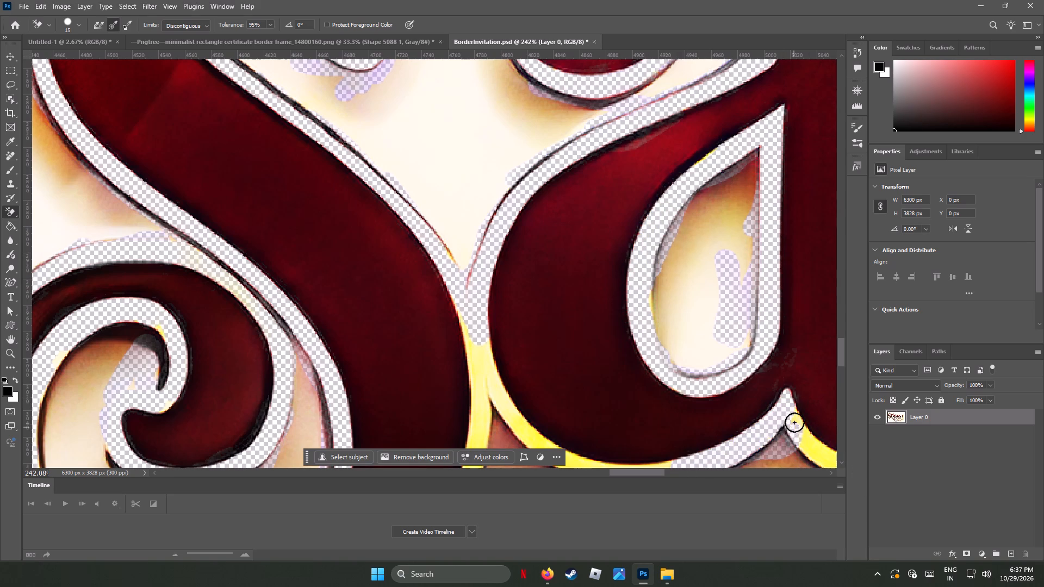
{"action": "left_click_drag", "start_coordinate": [794, 422], "coordinate": [797, 455]}
{"action": "scroll", "coordinate": [503, 373], "scroll_direction": "down", "scroll_amount": 5}
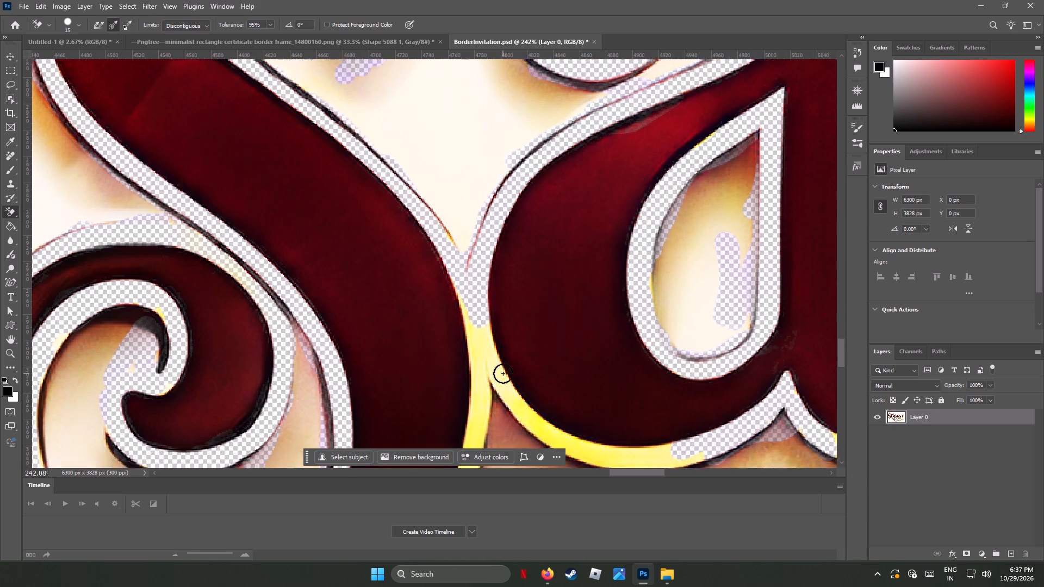
{"action": "scroll", "coordinate": [503, 373], "scroll_direction": "down", "scroll_amount": 5}
{"action": "left_click_drag", "start_coordinate": [480, 276], "coordinate": [469, 264]}
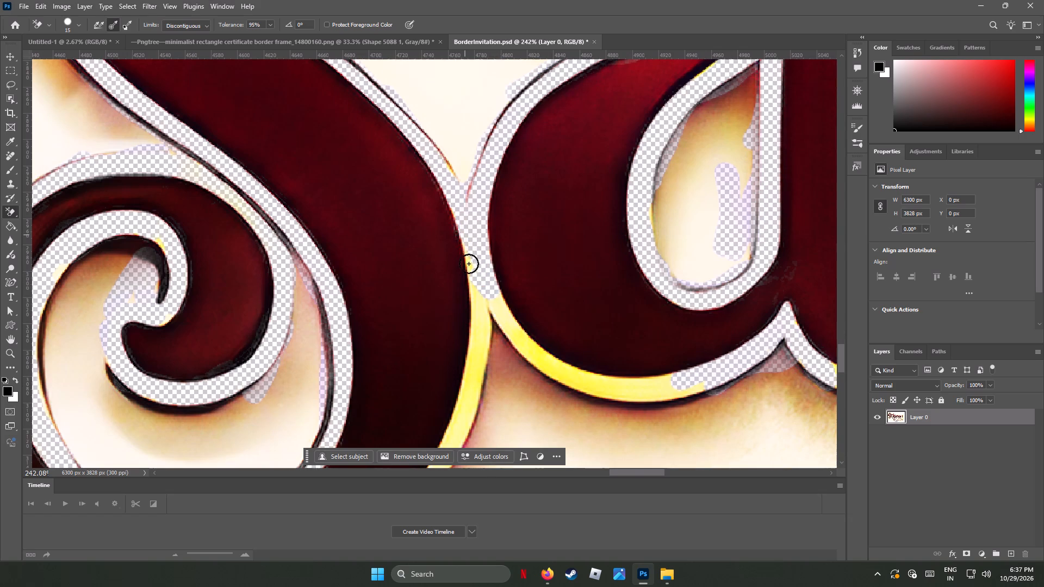
{"action": "left_click_drag", "start_coordinate": [469, 264], "coordinate": [508, 316]}
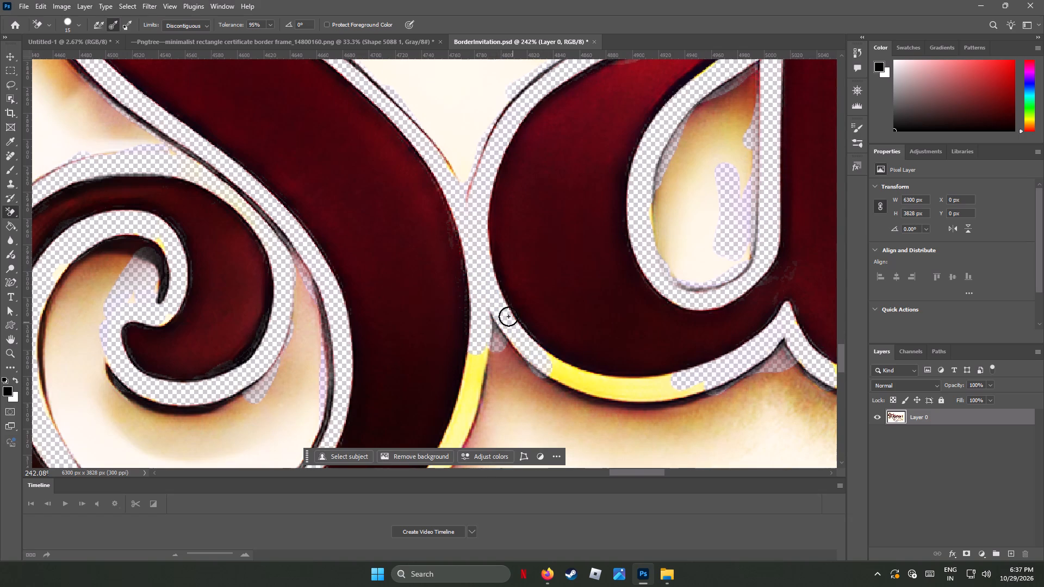
{"action": "left_click_drag", "start_coordinate": [508, 316], "coordinate": [586, 383]}
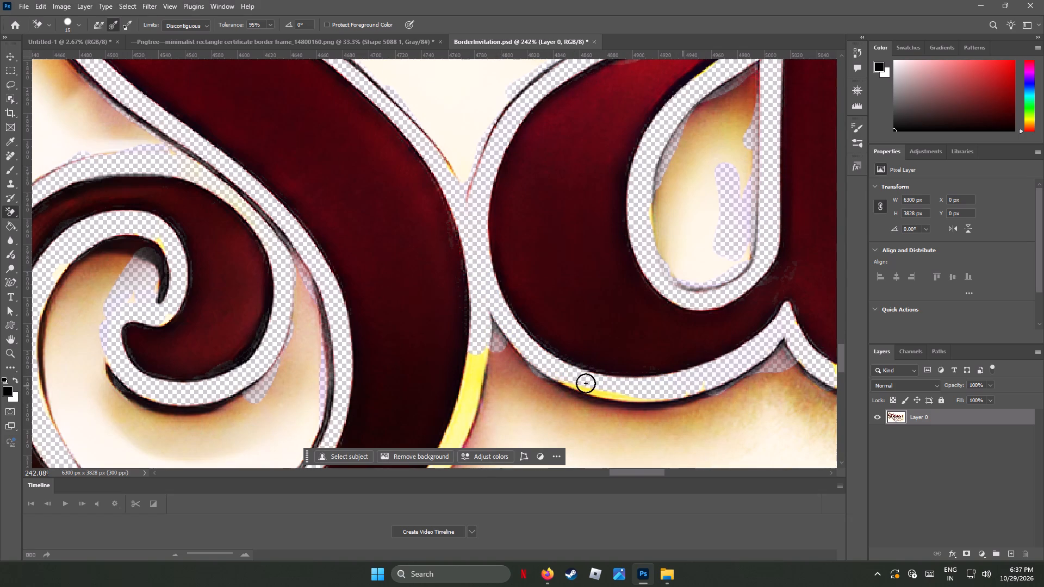
{"action": "left_click_drag", "start_coordinate": [586, 383], "coordinate": [507, 383]}
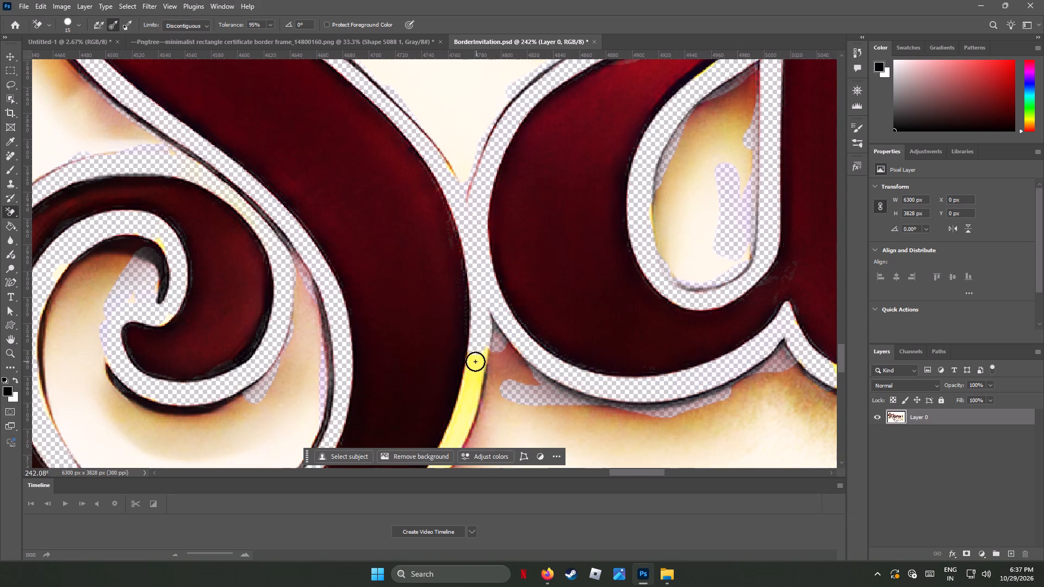
Erase the remaining yellow outline down the s's outer right curve below the a, with a strip of adjoining parchment.
{"action": "left_click_drag", "start_coordinate": [475, 361], "coordinate": [466, 422]}
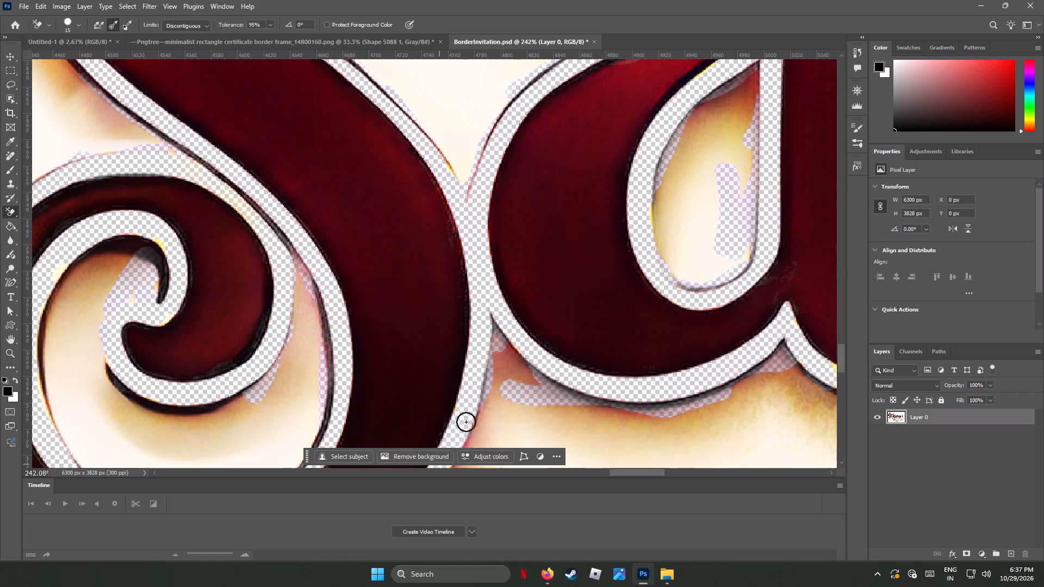
{"action": "left_click_drag", "start_coordinate": [466, 422], "coordinate": [448, 447]}
{"action": "scroll", "coordinate": [478, 426], "scroll_direction": "down", "scroll_amount": 1}
{"action": "scroll", "coordinate": [478, 426], "scroll_direction": "up", "scroll_amount": 1}
{"action": "scroll", "coordinate": [478, 426], "scroll_direction": "down", "scroll_amount": 4}
{"action": "scroll", "coordinate": [478, 426], "scroll_direction": "up", "scroll_amount": 1}
{"action": "scroll", "coordinate": [478, 426], "scroll_direction": "down", "scroll_amount": 7}
{"action": "scroll", "coordinate": [481, 423], "scroll_direction": "up", "scroll_amount": 1}
{"action": "scroll", "coordinate": [481, 423], "scroll_direction": "down", "scroll_amount": 3}
{"action": "scroll", "coordinate": [481, 423], "scroll_direction": "up", "scroll_amount": 4}
{"action": "scroll", "coordinate": [481, 423], "scroll_direction": "down", "scroll_amount": 1}
{"action": "scroll", "coordinate": [481, 423], "scroll_direction": "up", "scroll_amount": 2}
{"action": "scroll", "coordinate": [481, 423], "scroll_direction": "down", "scroll_amount": 5}
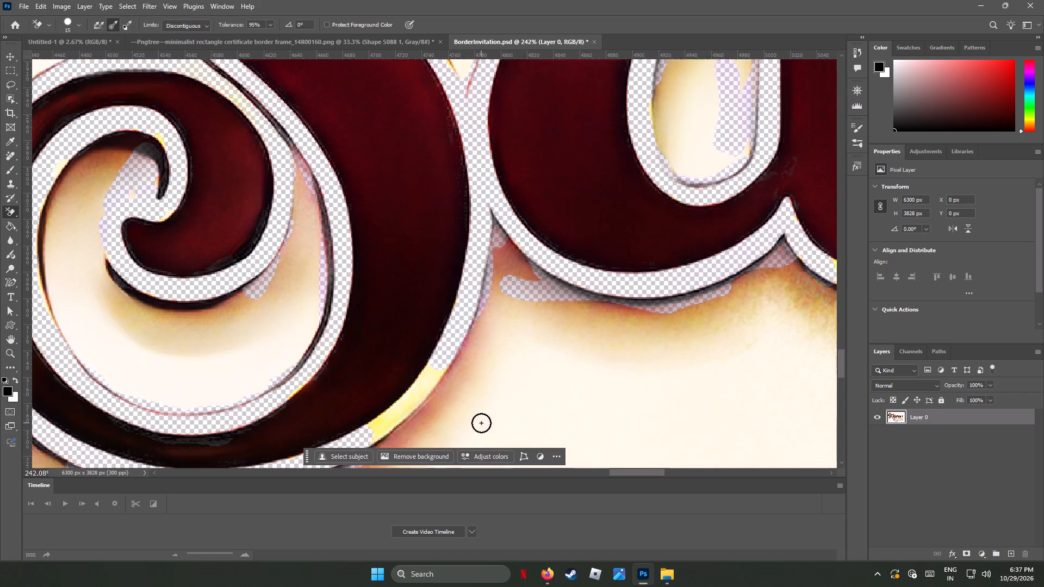
{"action": "scroll", "coordinate": [481, 423], "scroll_direction": "down", "scroll_amount": 2}
{"action": "scroll", "coordinate": [481, 423], "scroll_direction": "up", "scroll_amount": 1}
{"action": "scroll", "coordinate": [484, 420], "scroll_direction": "down", "scroll_amount": 6}
{"action": "left_click_drag", "start_coordinate": [413, 340], "coordinate": [409, 342]}
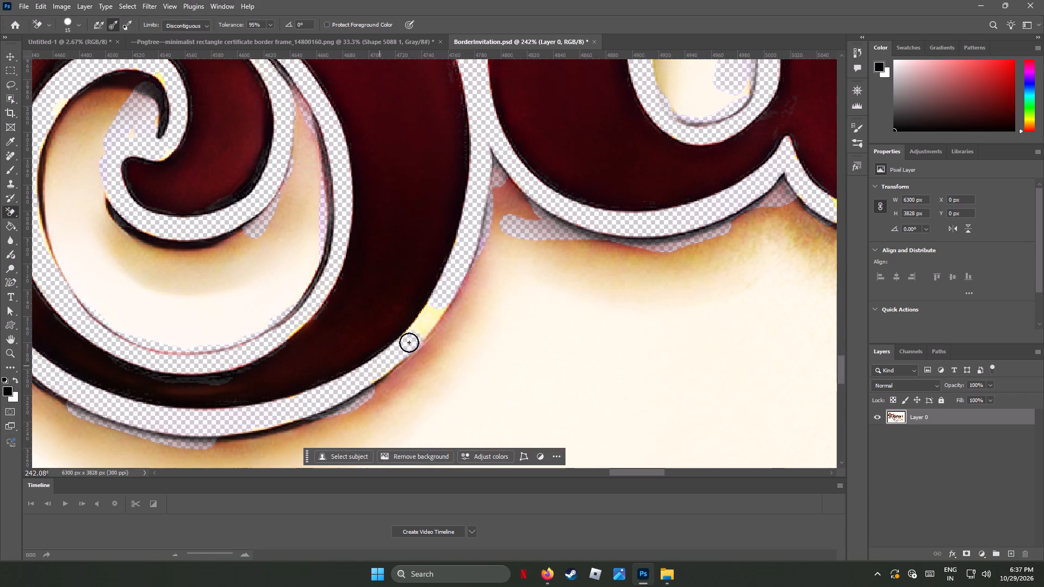
{"action": "left_click_drag", "start_coordinate": [409, 342], "coordinate": [498, 384]}
Erase the yellow outline beneath the a's foot, around its upturned tip and back to the base of the stem.
{"action": "left_click_drag", "start_coordinate": [614, 470], "coordinate": [631, 469]}
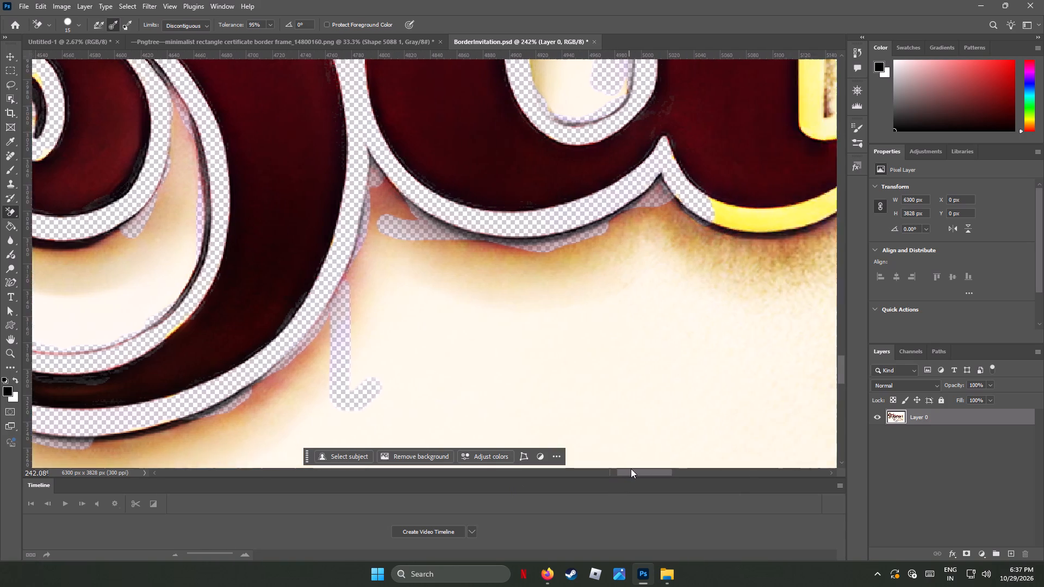
{"action": "left_click_drag", "start_coordinate": [631, 469], "coordinate": [642, 471]}
{"action": "scroll", "coordinate": [637, 401], "scroll_direction": "up", "scroll_amount": 4}
{"action": "scroll", "coordinate": [637, 401], "scroll_direction": "down", "scroll_amount": 2}
{"action": "scroll", "coordinate": [637, 401], "scroll_direction": "up", "scroll_amount": 7}
{"action": "scroll", "coordinate": [637, 401], "scroll_direction": "down", "scroll_amount": 1}
{"action": "scroll", "coordinate": [637, 401], "scroll_direction": "up", "scroll_amount": 2}
{"action": "scroll", "coordinate": [637, 401], "scroll_direction": "down", "scroll_amount": 2}
{"action": "scroll", "coordinate": [637, 401], "scroll_direction": "up", "scroll_amount": 4}
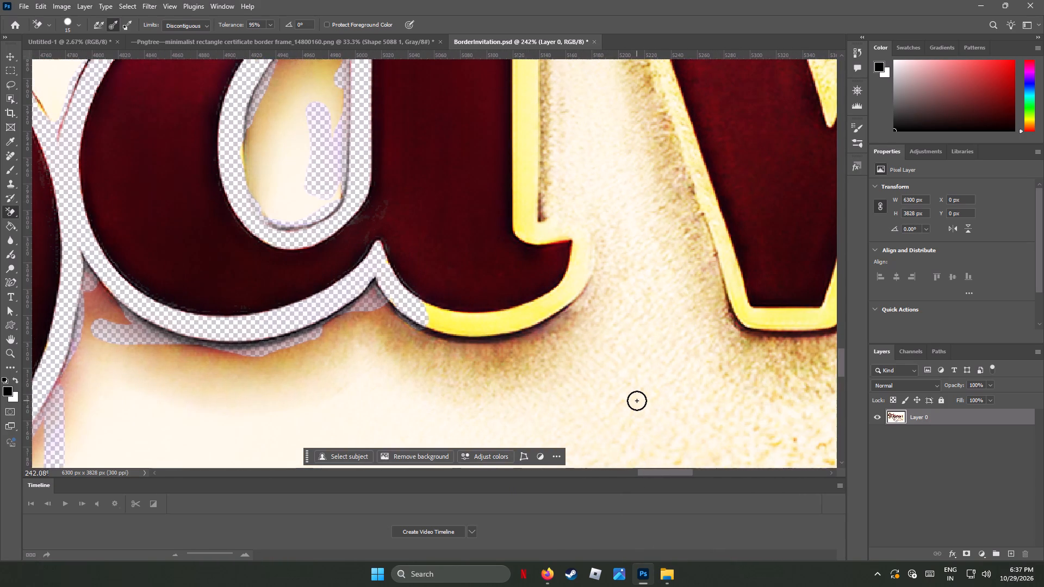
{"action": "scroll", "coordinate": [637, 401], "scroll_direction": "up", "scroll_amount": 7}
{"action": "left_click_drag", "start_coordinate": [451, 382], "coordinate": [468, 376]}
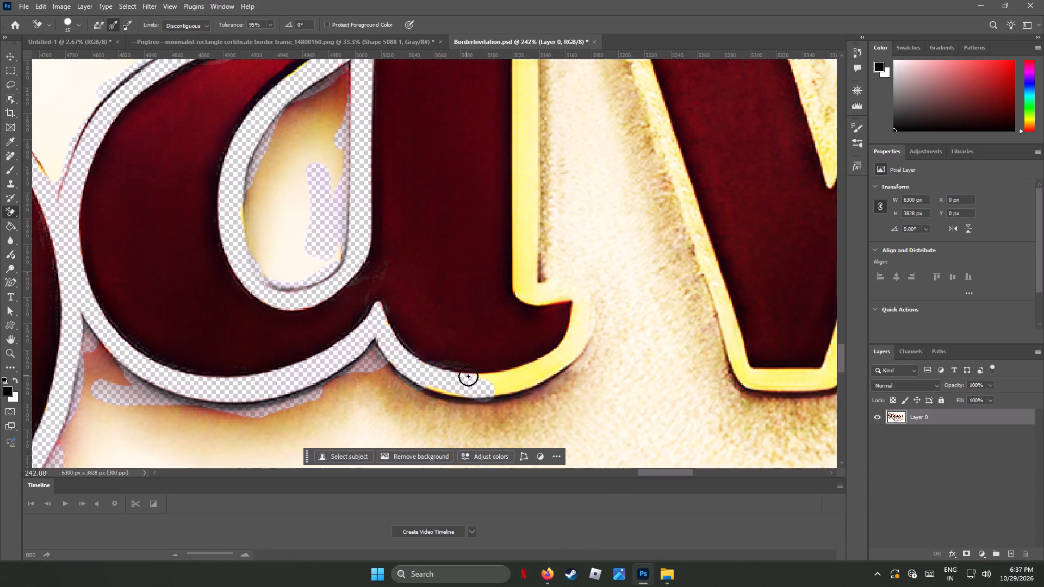
{"action": "left_click_drag", "start_coordinate": [468, 376], "coordinate": [569, 340]}
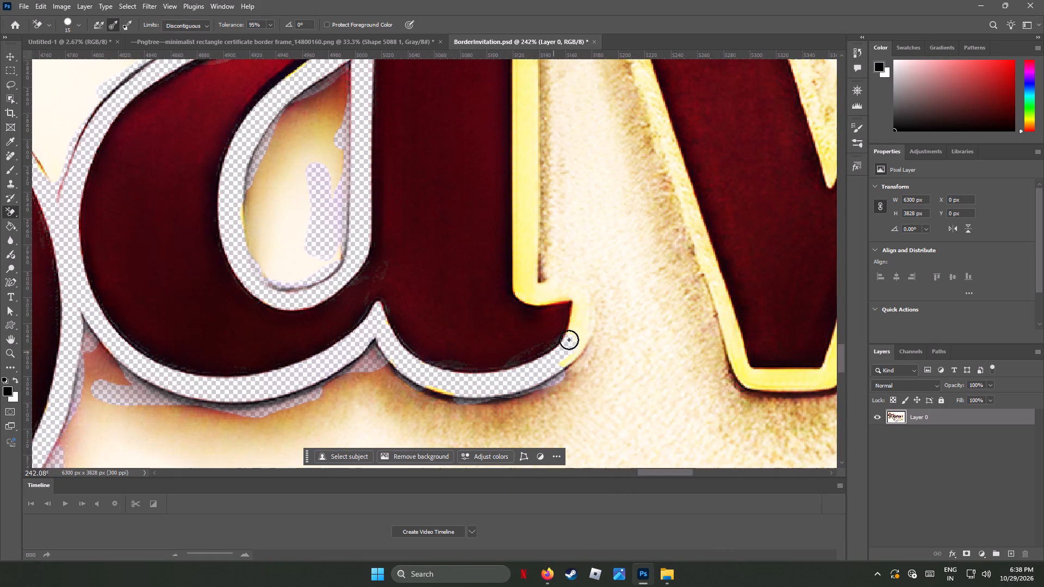
{"action": "left_click_drag", "start_coordinate": [569, 340], "coordinate": [583, 287]}
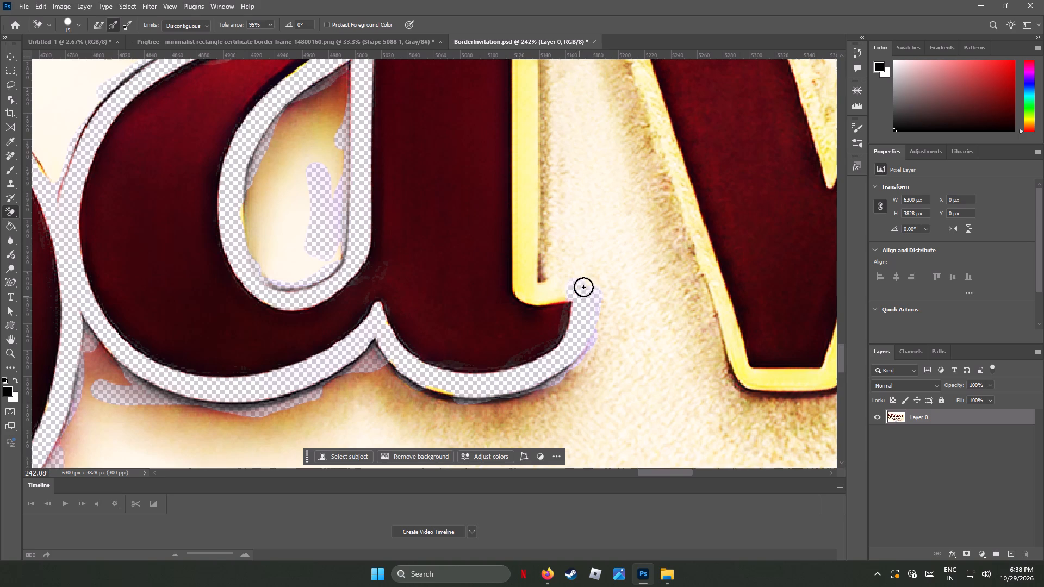
{"action": "left_click_drag", "start_coordinate": [583, 287], "coordinate": [527, 253]}
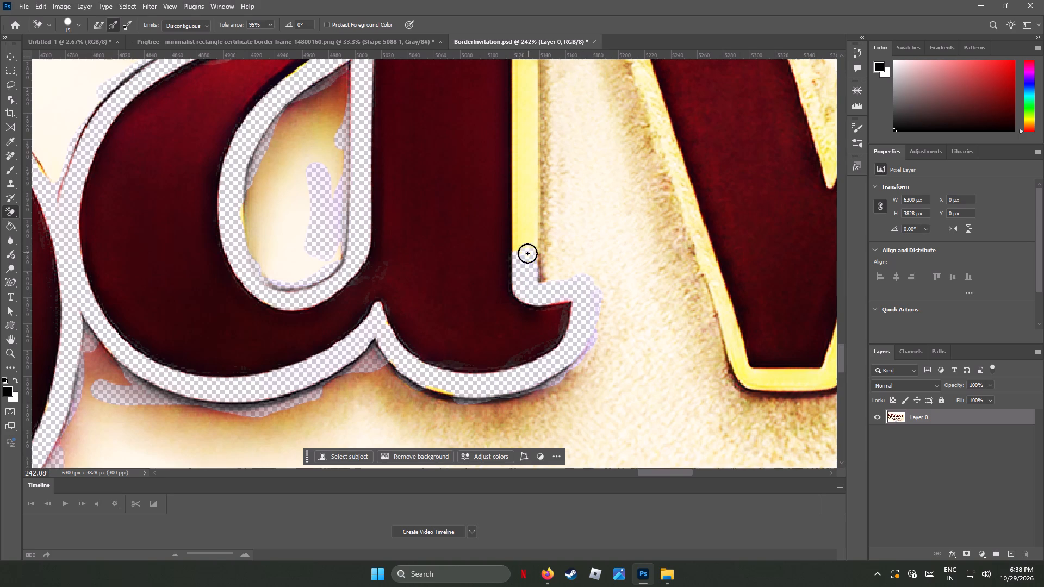
Erase the yellow outline up the outer right side of the a's stem, from just above its foot.
{"action": "left_click_drag", "start_coordinate": [527, 253], "coordinate": [529, 223]}
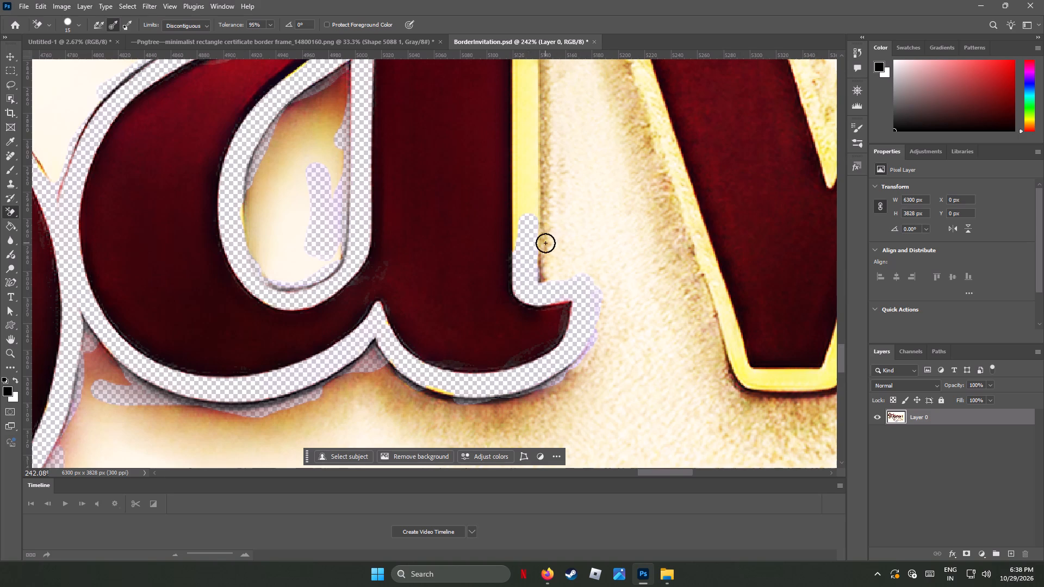
{"action": "left_click_drag", "start_coordinate": [532, 160], "coordinate": [533, 161]}
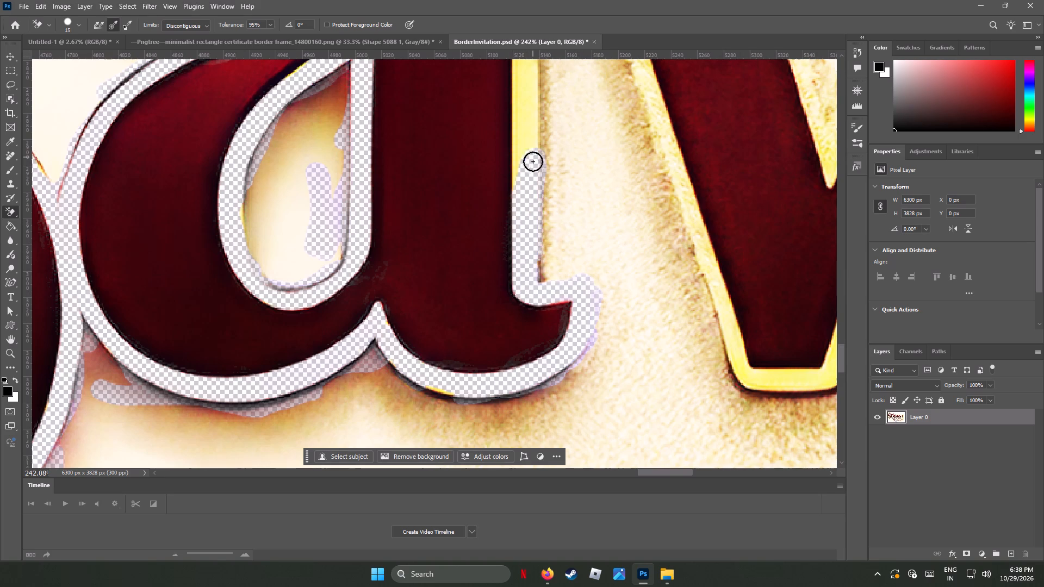
{"action": "left_click_drag", "start_coordinate": [533, 161], "coordinate": [518, 178]}
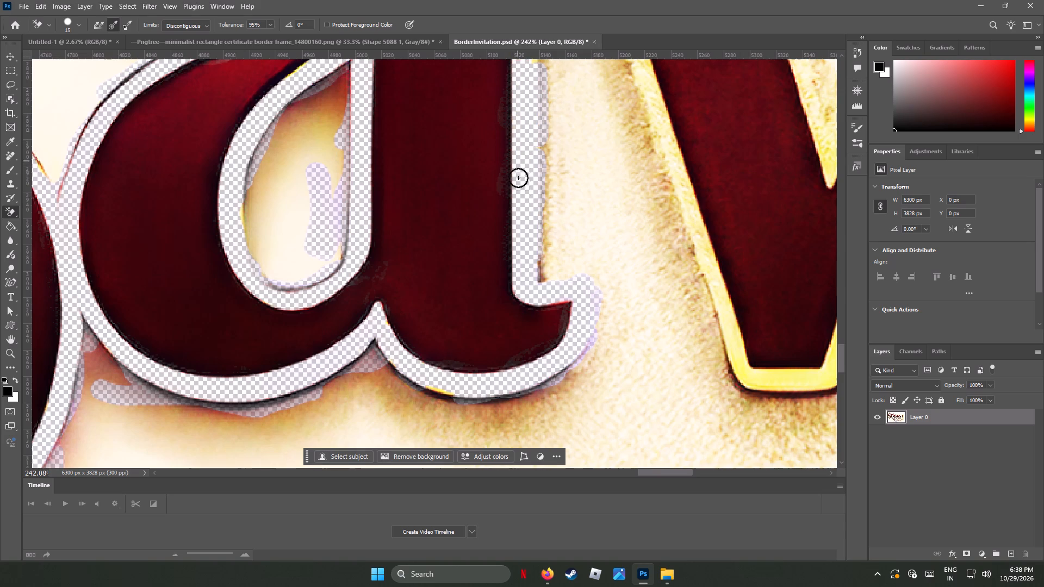
{"action": "left_click_drag", "start_coordinate": [518, 178], "coordinate": [523, 197]}
Erase the yellow outline beneath the v's flat base and up the lower outer edge of its left arm.
{"action": "left_click_drag", "start_coordinate": [804, 379], "coordinate": [736, 380]}
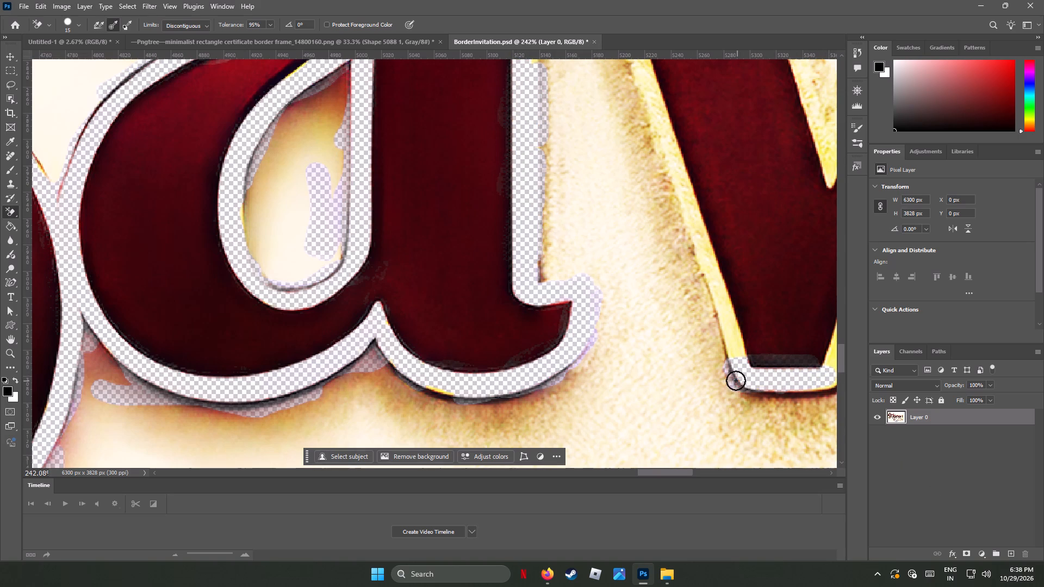
{"action": "left_click_drag", "start_coordinate": [736, 380], "coordinate": [701, 249]}
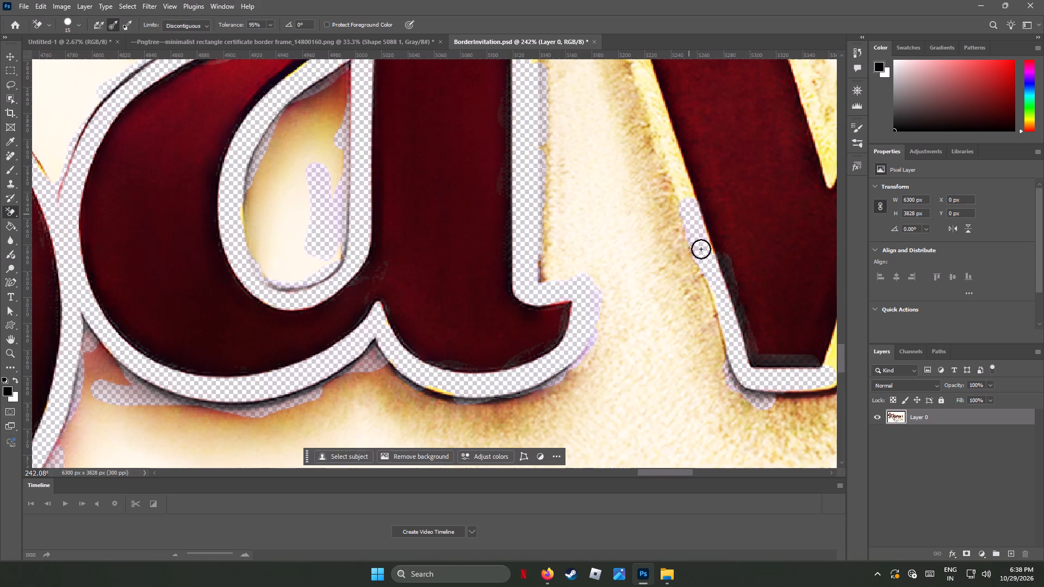
{"action": "left_click_drag", "start_coordinate": [701, 249], "coordinate": [645, 64]}
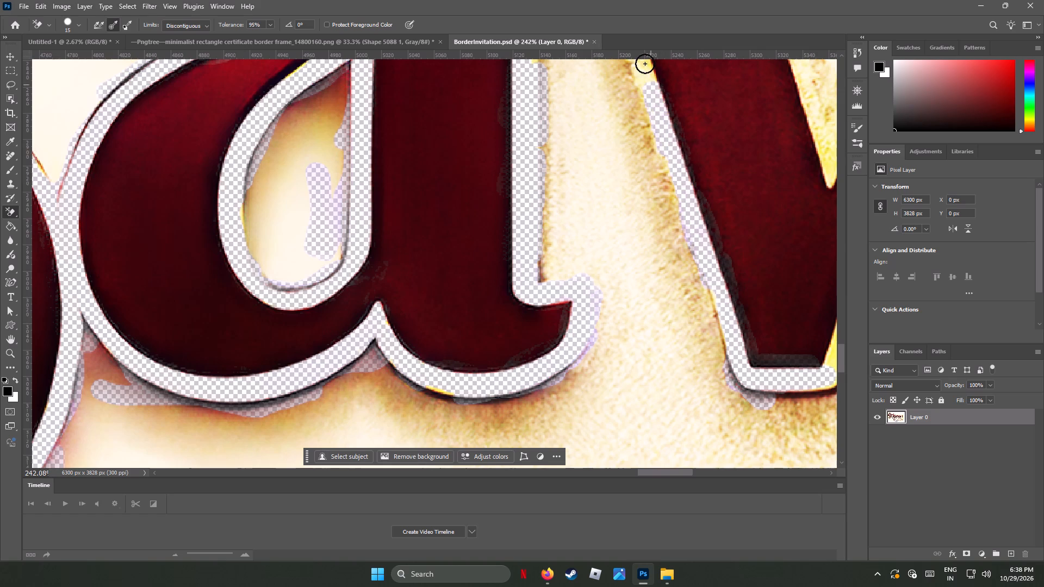
{"action": "left_click_drag", "start_coordinate": [645, 64], "coordinate": [650, 91]}
Erase the remaining yellow outline up the right side of the a's stem and around its upper right shoulder.
{"action": "scroll", "coordinate": [631, 210], "scroll_direction": "up", "scroll_amount": 2}
{"action": "scroll", "coordinate": [631, 210], "scroll_direction": "down", "scroll_amount": 5}
{"action": "scroll", "coordinate": [631, 210], "scroll_direction": "up", "scroll_amount": 4}
{"action": "scroll", "coordinate": [631, 210], "scroll_direction": "down", "scroll_amount": 2}
{"action": "scroll", "coordinate": [631, 210], "scroll_direction": "up", "scroll_amount": 2}
{"action": "scroll", "coordinate": [631, 210], "scroll_direction": "down", "scroll_amount": 1}
{"action": "scroll", "coordinate": [631, 210], "scroll_direction": "up", "scroll_amount": 2}
{"action": "scroll", "coordinate": [631, 210], "scroll_direction": "down", "scroll_amount": 2}
{"action": "scroll", "coordinate": [631, 210], "scroll_direction": "up", "scroll_amount": 2}
{"action": "scroll", "coordinate": [631, 210], "scroll_direction": "down", "scroll_amount": 1}
{"action": "scroll", "coordinate": [631, 210], "scroll_direction": "up", "scroll_amount": 4}
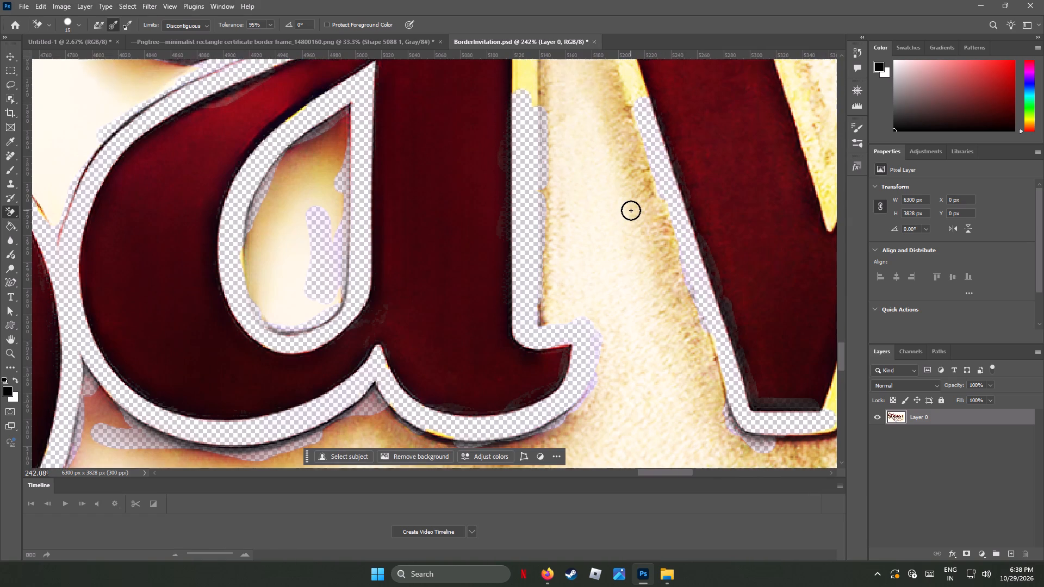
{"action": "scroll", "coordinate": [631, 210], "scroll_direction": "up", "scroll_amount": 4}
{"action": "scroll", "coordinate": [631, 210], "scroll_direction": "down", "scroll_amount": 4}
{"action": "scroll", "coordinate": [631, 210], "scroll_direction": "up", "scroll_amount": 9}
{"action": "scroll", "coordinate": [631, 210], "scroll_direction": "down", "scroll_amount": 1}
{"action": "scroll", "coordinate": [631, 210], "scroll_direction": "up", "scroll_amount": 18}
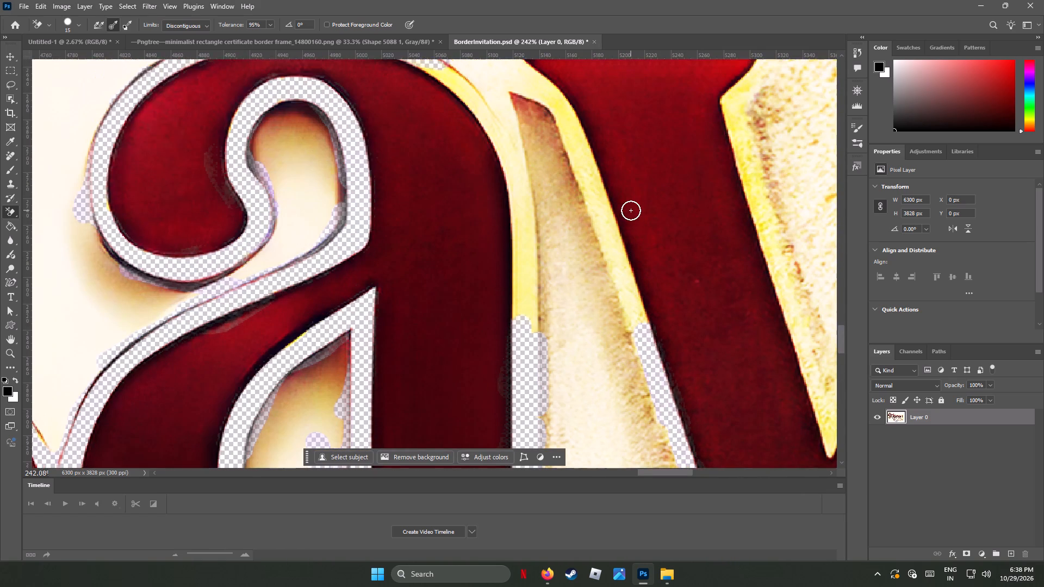
{"action": "scroll", "coordinate": [631, 210], "scroll_direction": "up", "scroll_amount": 2}
{"action": "scroll", "coordinate": [631, 210], "scroll_direction": "down", "scroll_amount": 1}
{"action": "scroll", "coordinate": [631, 210], "scroll_direction": "up", "scroll_amount": 1}
{"action": "left_click_drag", "start_coordinate": [523, 271], "coordinate": [512, 330]}
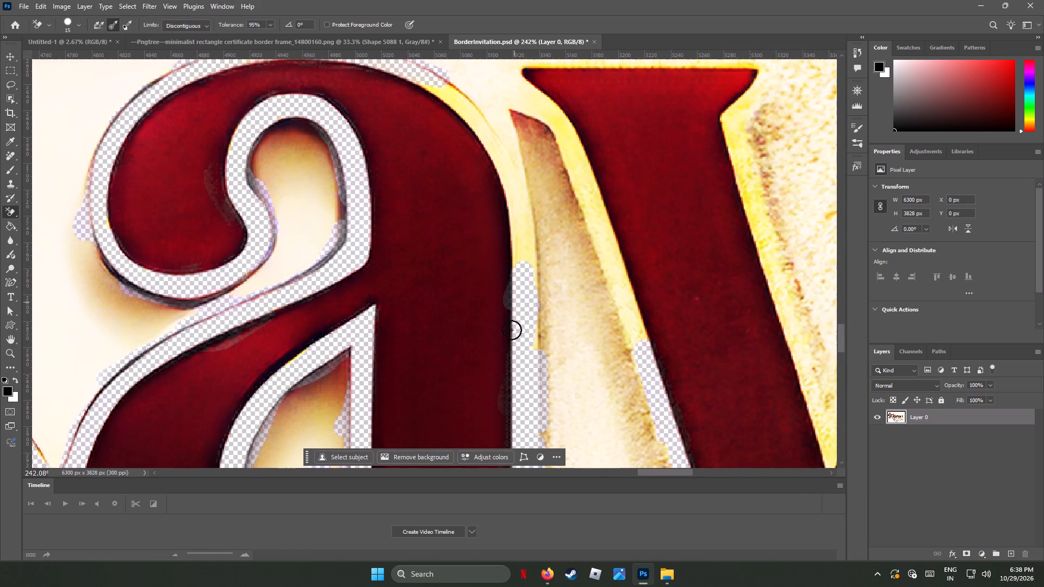
{"action": "left_click_drag", "start_coordinate": [512, 330], "coordinate": [458, 105]}
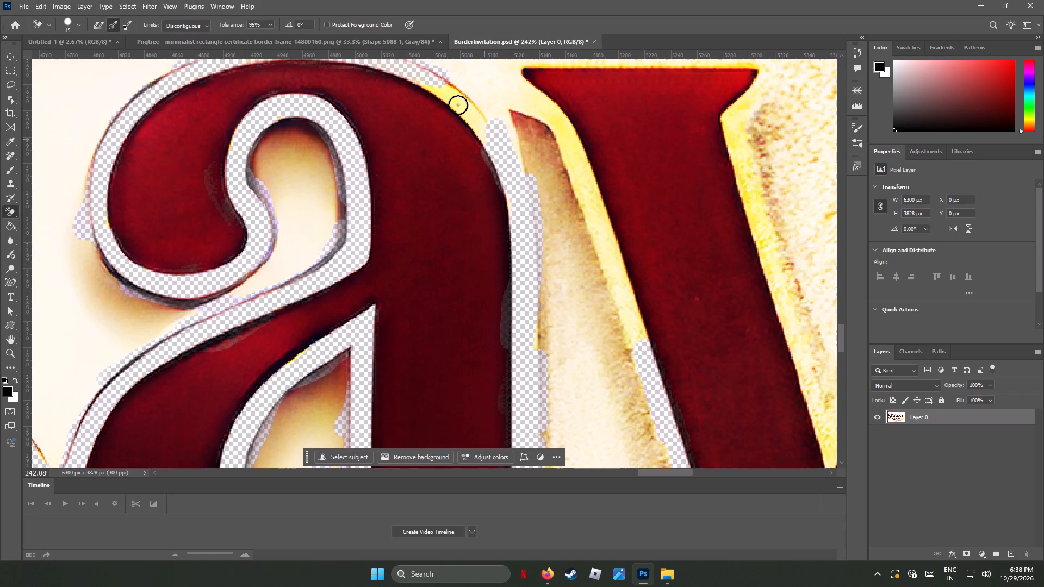
{"action": "left_click_drag", "start_coordinate": [458, 105], "coordinate": [533, 178]}
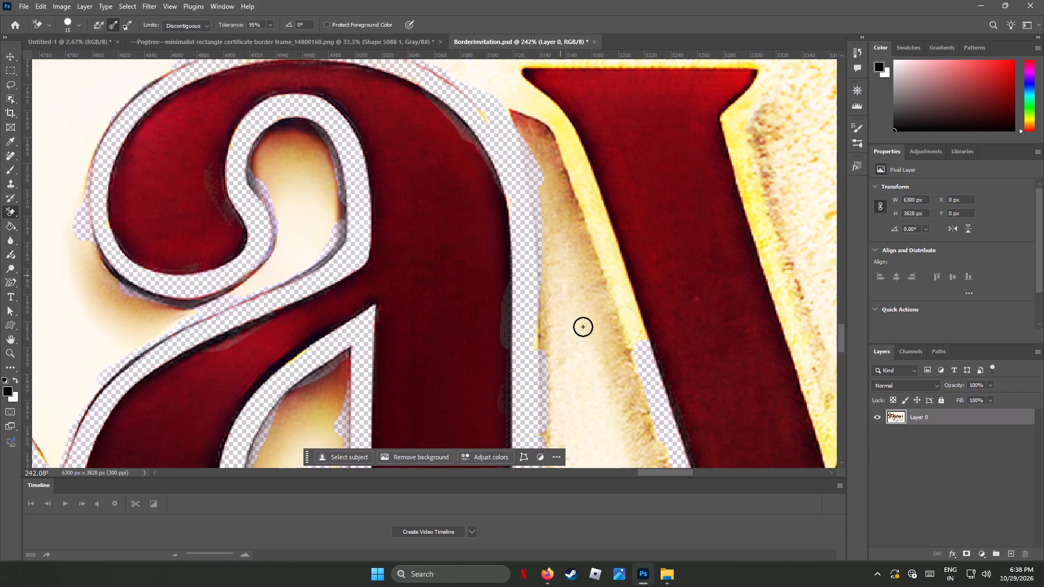
Erase the remaining yellow outline up the v's outer left edge to its serif, with some adjoining shadow.
{"action": "scroll", "coordinate": [580, 330], "scroll_direction": "up", "scroll_amount": 1}
{"action": "left_click_drag", "start_coordinate": [626, 315], "coordinate": [647, 359]}
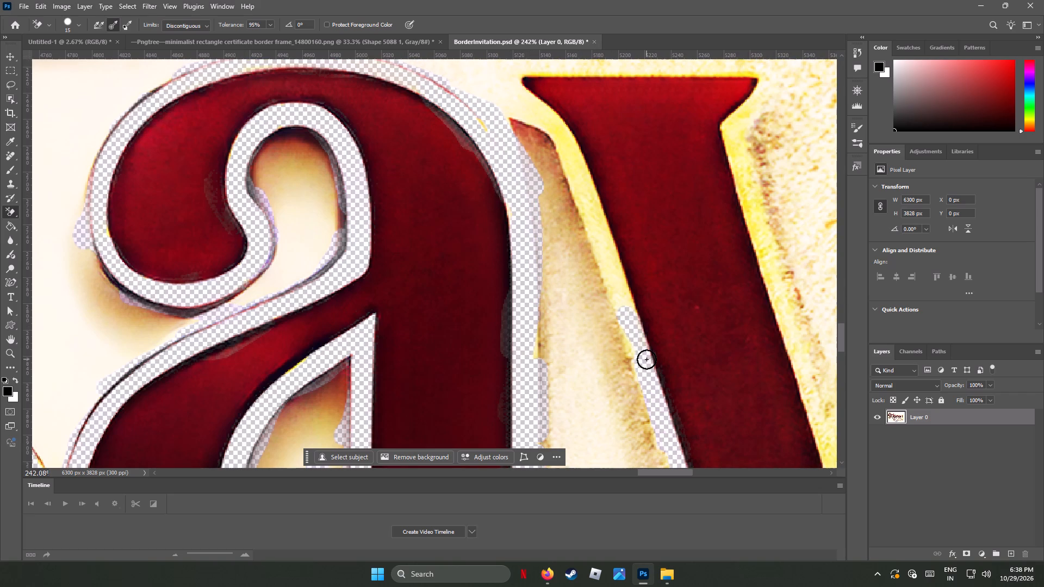
{"action": "left_click_drag", "start_coordinate": [647, 359], "coordinate": [602, 221]}
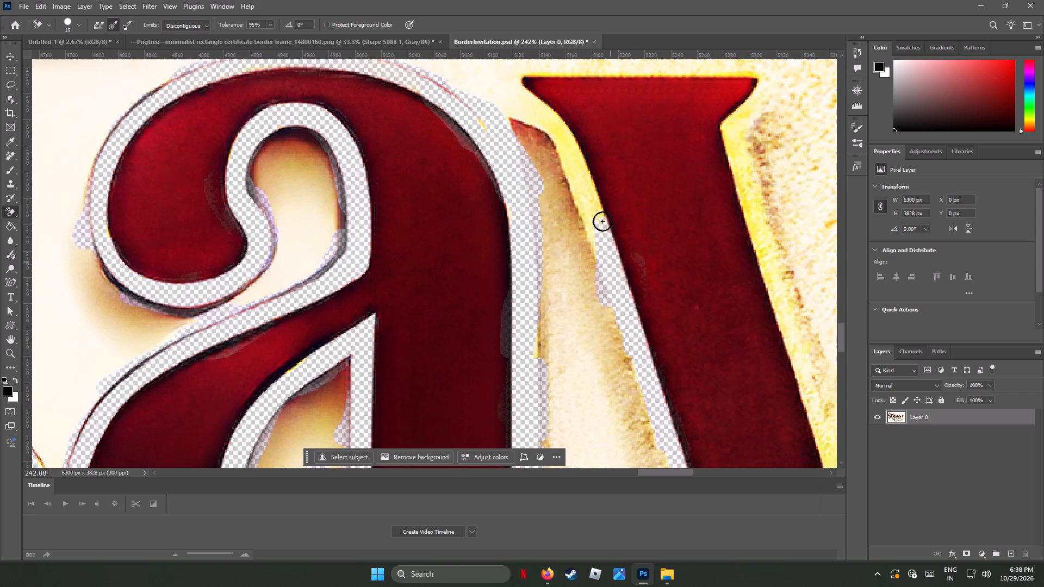
{"action": "left_click_drag", "start_coordinate": [602, 221], "coordinate": [583, 201]}
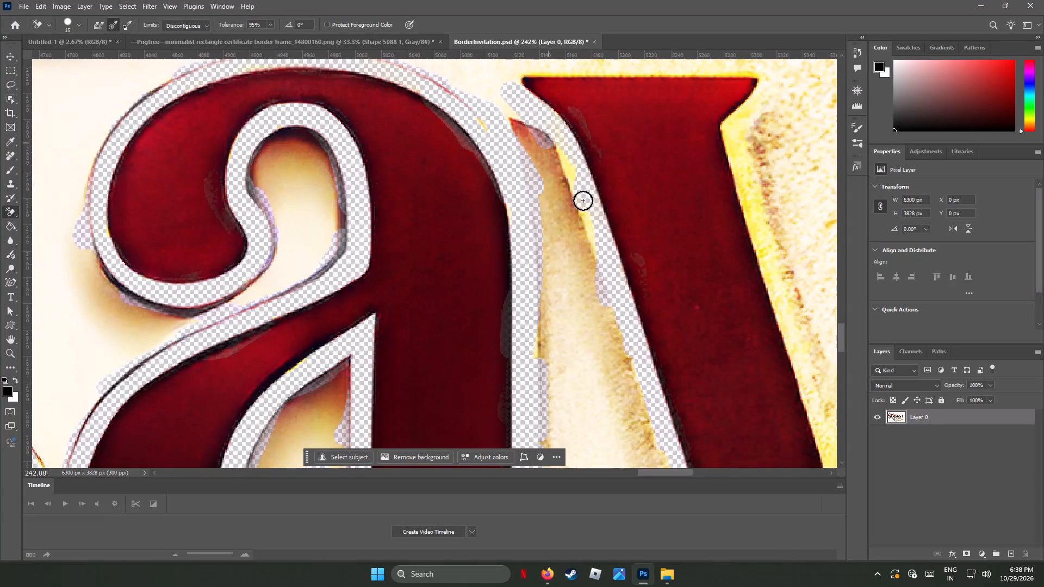
{"action": "left_click_drag", "start_coordinate": [583, 201], "coordinate": [608, 306]}
Erase the yellow edge and a strip of parchment along the top of the v's left serif.
{"action": "scroll", "coordinate": [608, 306], "scroll_direction": "up", "scroll_amount": 5}
{"action": "scroll", "coordinate": [608, 306], "scroll_direction": "down", "scroll_amount": 2}
{"action": "scroll", "coordinate": [608, 306], "scroll_direction": "up", "scroll_amount": 7}
{"action": "middle_click", "coordinate": [608, 306]}
{"action": "scroll", "coordinate": [608, 306], "scroll_direction": "down", "scroll_amount": 3}
{"action": "scroll", "coordinate": [608, 306], "scroll_direction": "up", "scroll_amount": 5}
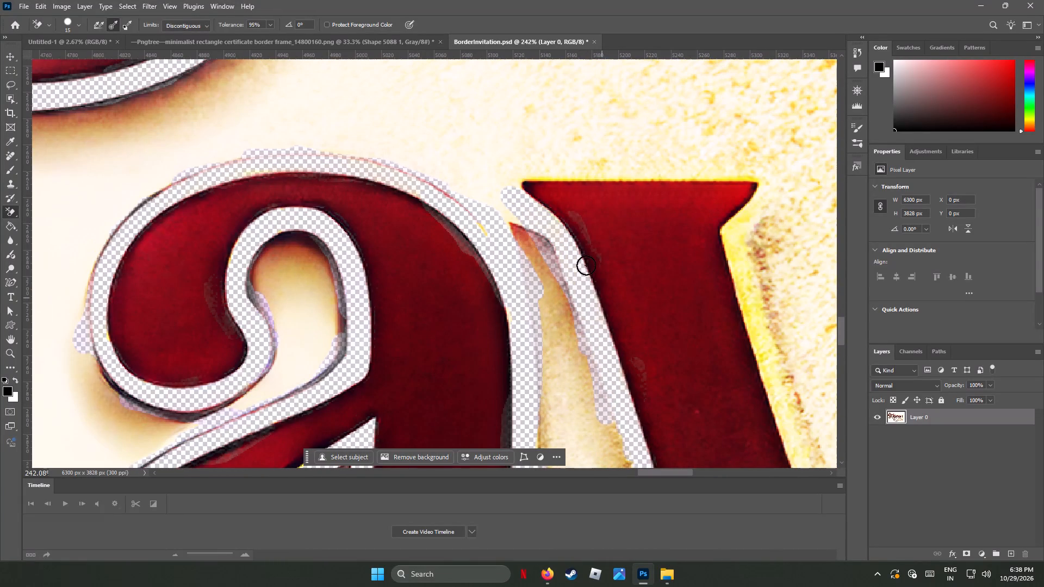
{"action": "left_click_drag", "start_coordinate": [576, 176], "coordinate": [631, 180]}
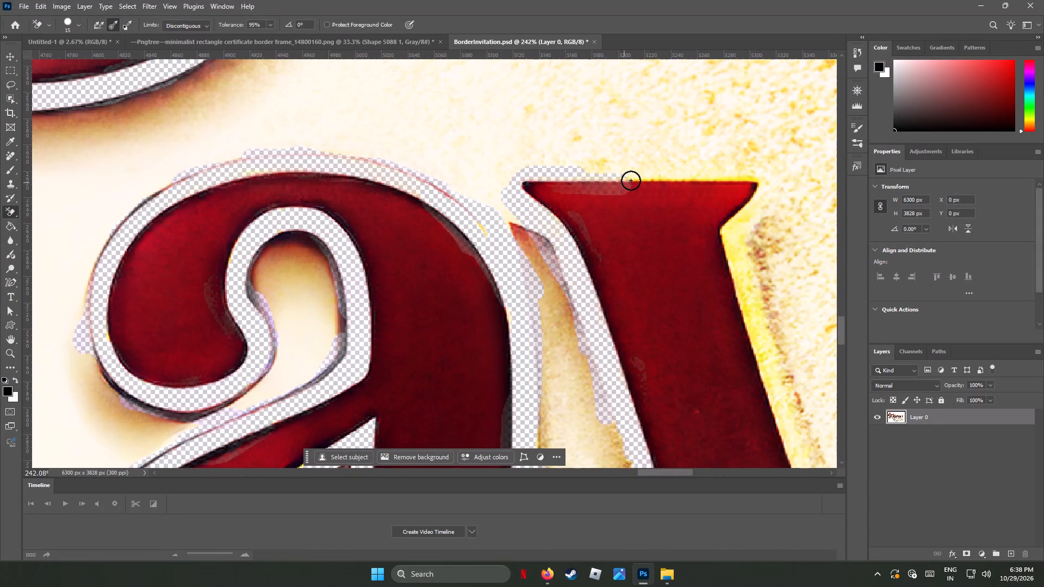
{"action": "left_click_drag", "start_coordinate": [631, 180], "coordinate": [751, 180]}
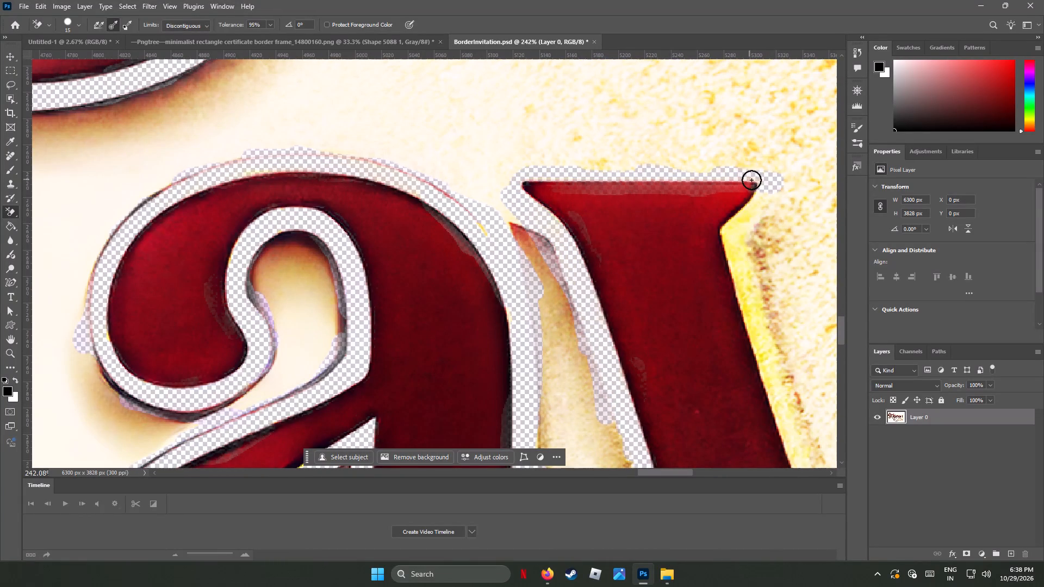
Erase the yellow outline and adjoining shadow from the v's left serif down the inner edge of its left arm.
{"action": "left_click_drag", "start_coordinate": [751, 180], "coordinate": [757, 352]}
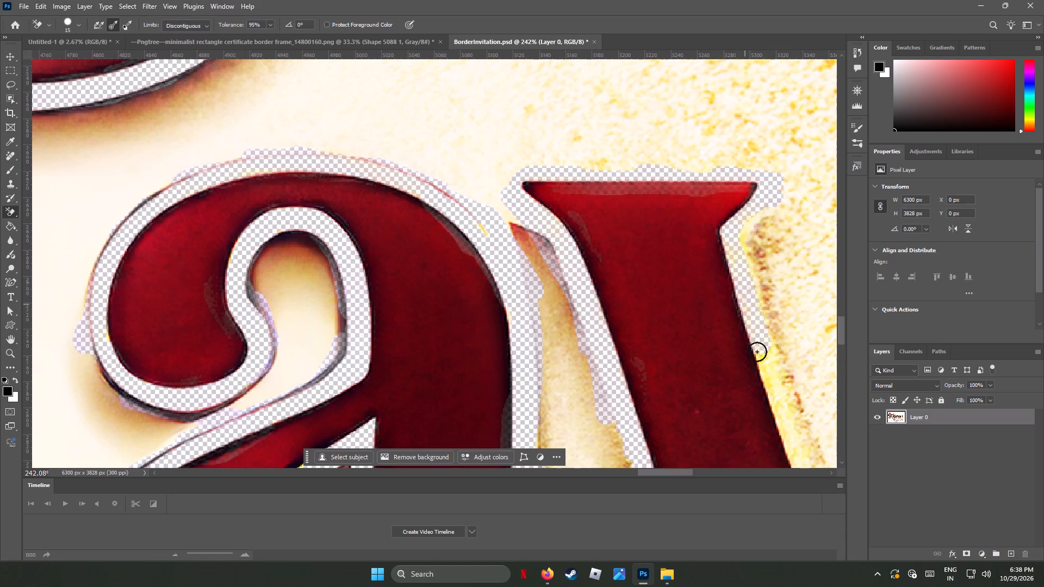
{"action": "left_click_drag", "start_coordinate": [757, 352], "coordinate": [769, 297]}
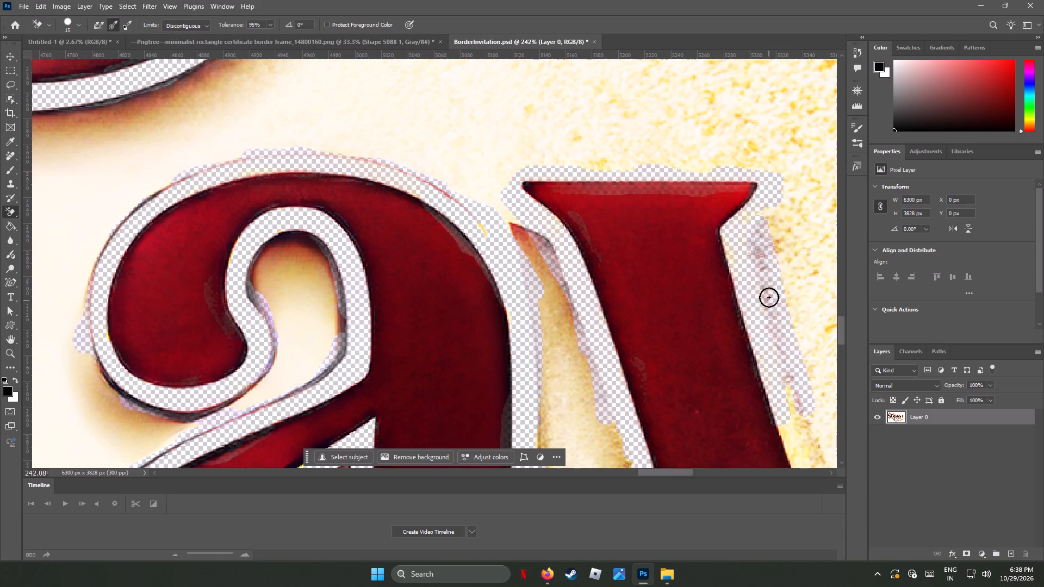
{"action": "left_click_drag", "start_coordinate": [769, 297], "coordinate": [763, 261]}
{"action": "scroll", "coordinate": [792, 396], "scroll_direction": "down", "scroll_amount": 1}
{"action": "scroll", "coordinate": [792, 395], "scroll_direction": "up", "scroll_amount": 1}
{"action": "scroll", "coordinate": [792, 395], "scroll_direction": "down", "scroll_amount": 13}
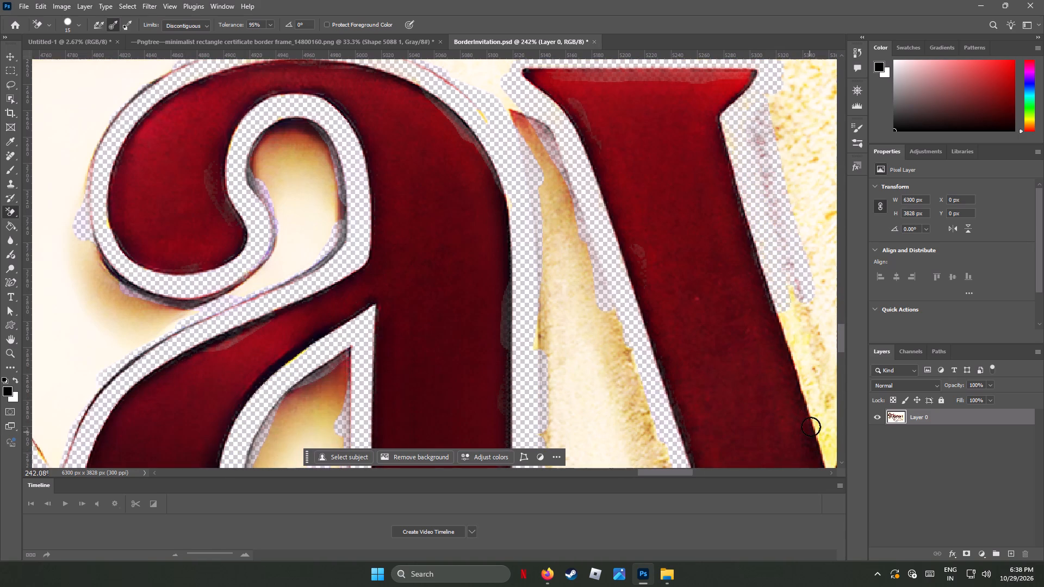
{"action": "left_click_drag", "start_coordinate": [796, 335], "coordinate": [794, 340]}
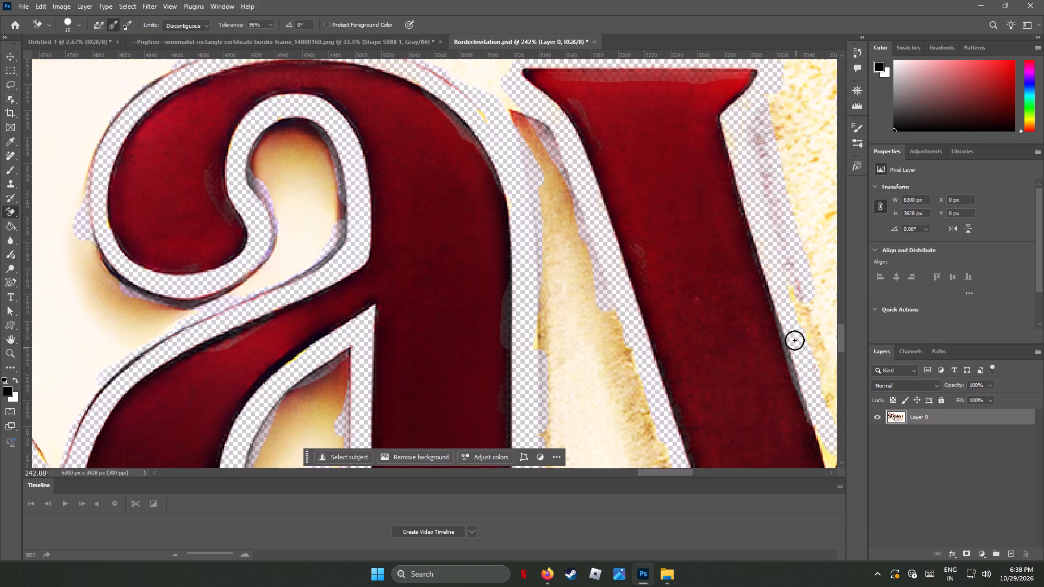
{"action": "left_click_drag", "start_coordinate": [794, 340], "coordinate": [792, 308]}
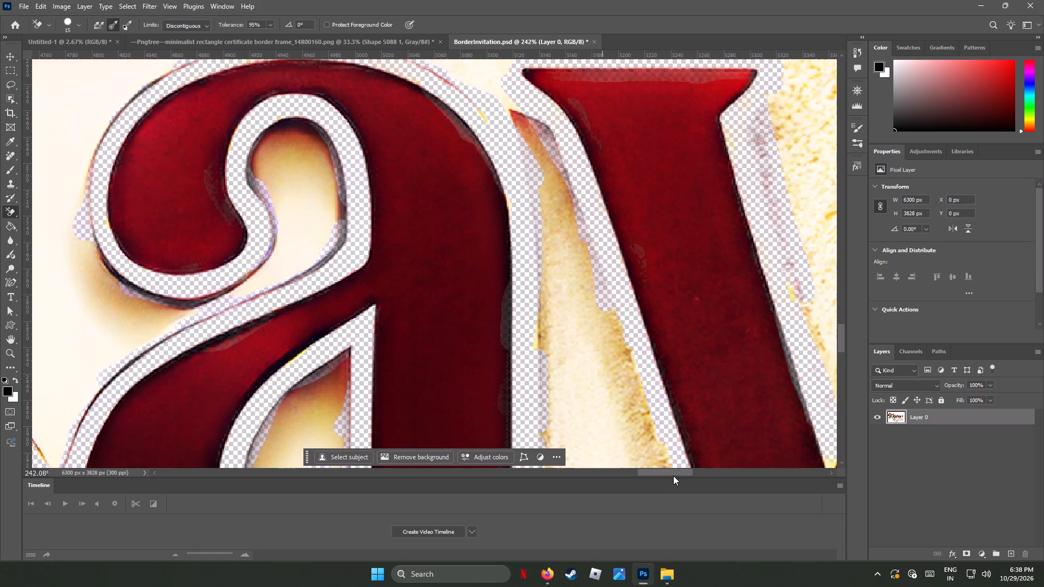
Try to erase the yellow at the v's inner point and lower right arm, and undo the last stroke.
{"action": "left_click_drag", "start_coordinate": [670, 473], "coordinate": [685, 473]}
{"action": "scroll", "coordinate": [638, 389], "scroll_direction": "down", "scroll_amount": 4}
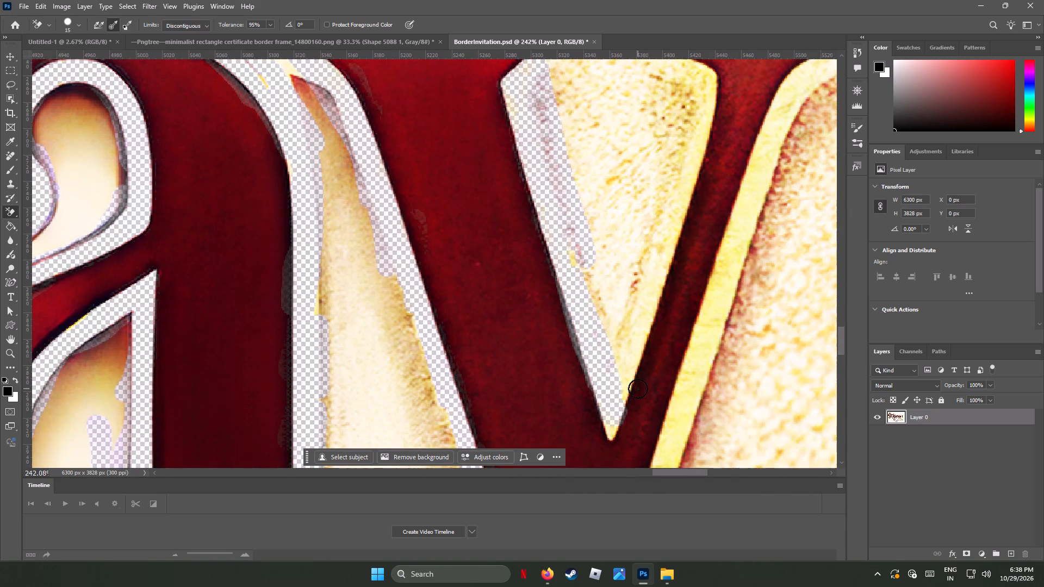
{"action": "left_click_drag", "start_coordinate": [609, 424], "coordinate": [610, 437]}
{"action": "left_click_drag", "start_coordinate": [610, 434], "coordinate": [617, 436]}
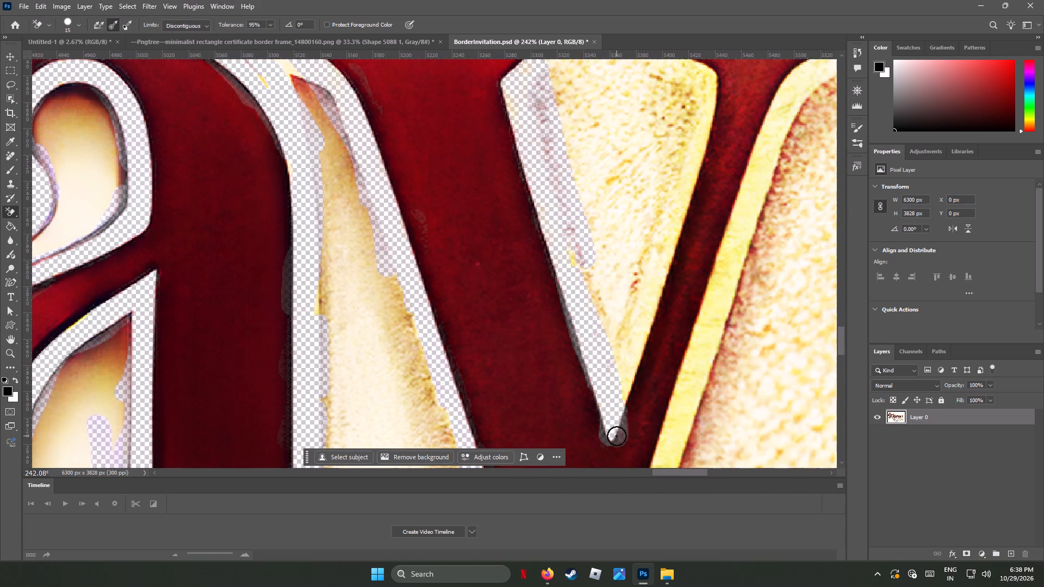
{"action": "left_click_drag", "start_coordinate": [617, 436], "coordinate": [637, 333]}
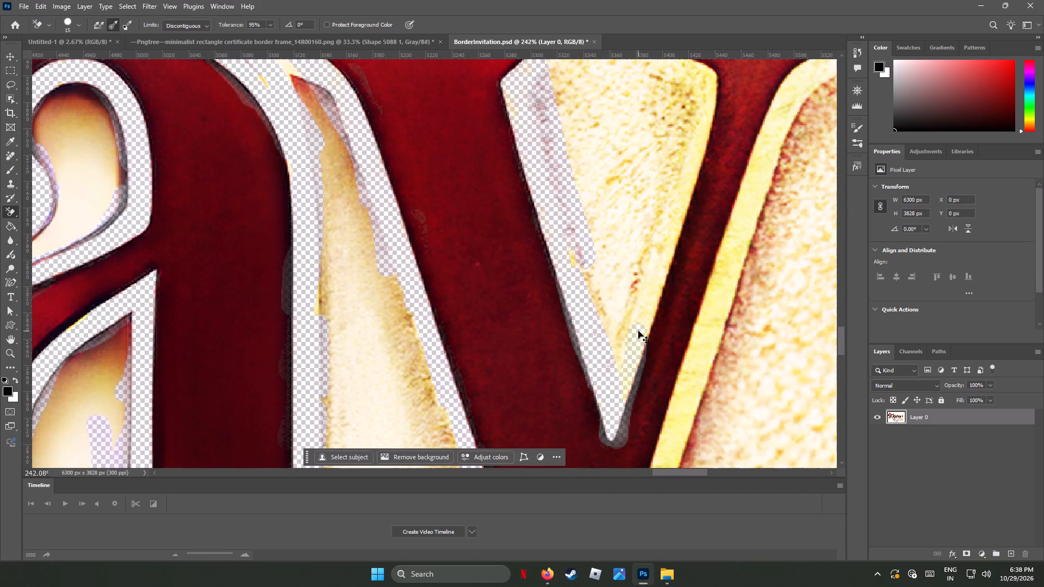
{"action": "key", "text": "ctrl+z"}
Erase the yellow outline from the v's inner point up its right arm, plus adjoining parchment in the lower opening.
{"action": "left_click", "coordinate": [610, 429]}
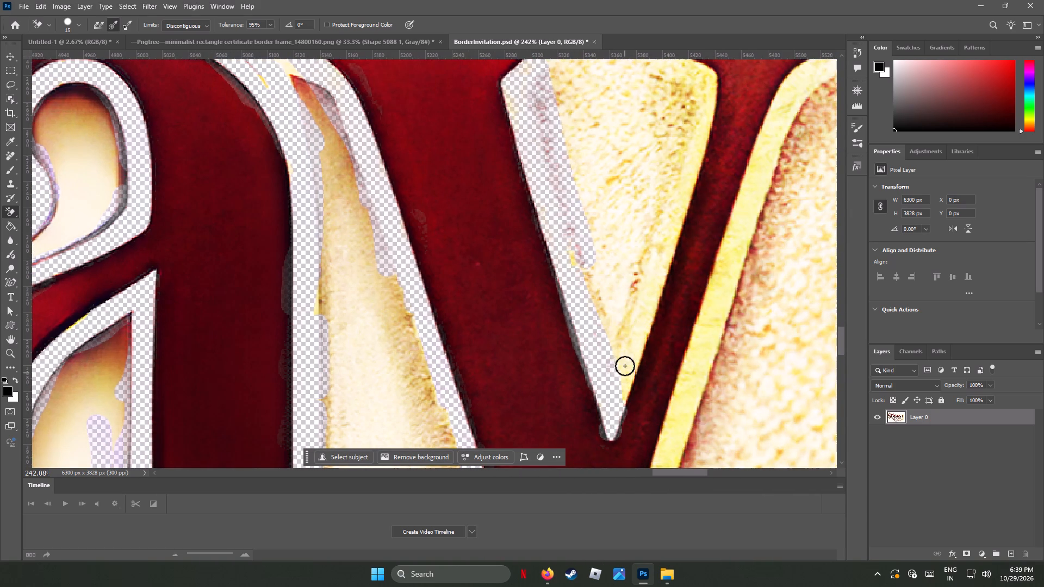
{"action": "left_click_drag", "start_coordinate": [627, 359], "coordinate": [658, 311]}
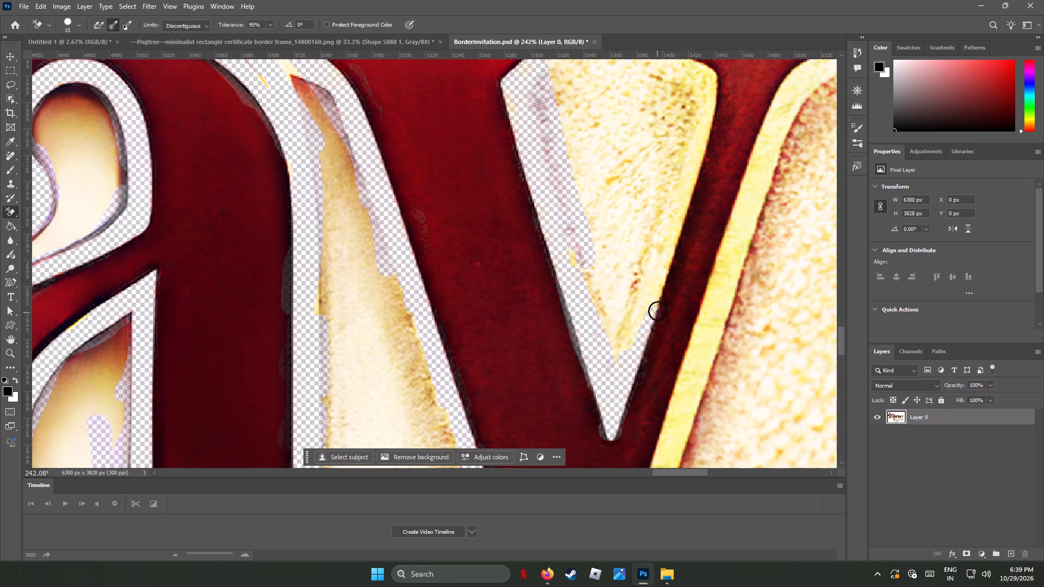
{"action": "left_click_drag", "start_coordinate": [658, 311], "coordinate": [703, 130]}
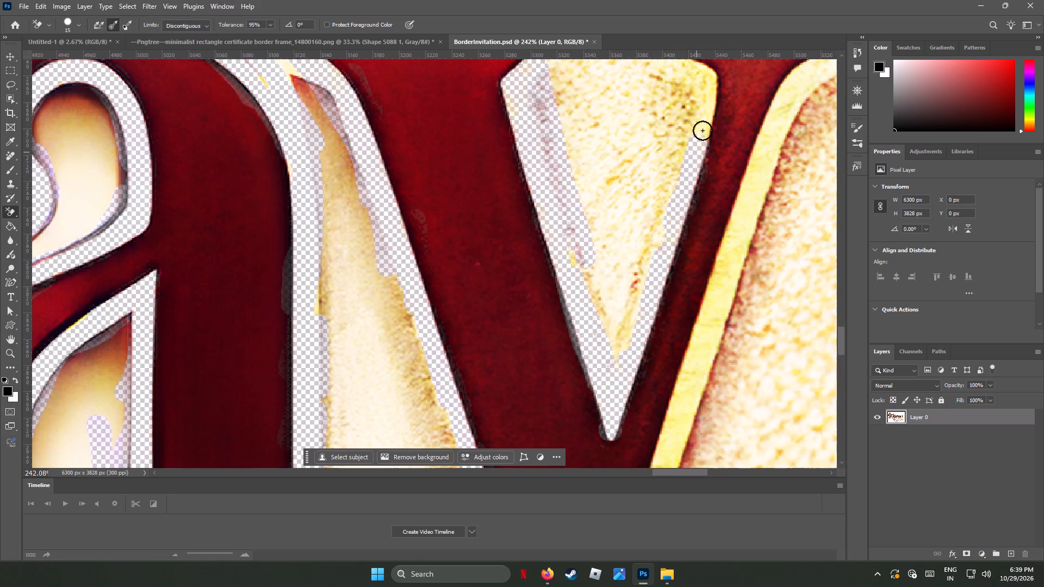
{"action": "left_click_drag", "start_coordinate": [703, 130], "coordinate": [654, 222]}
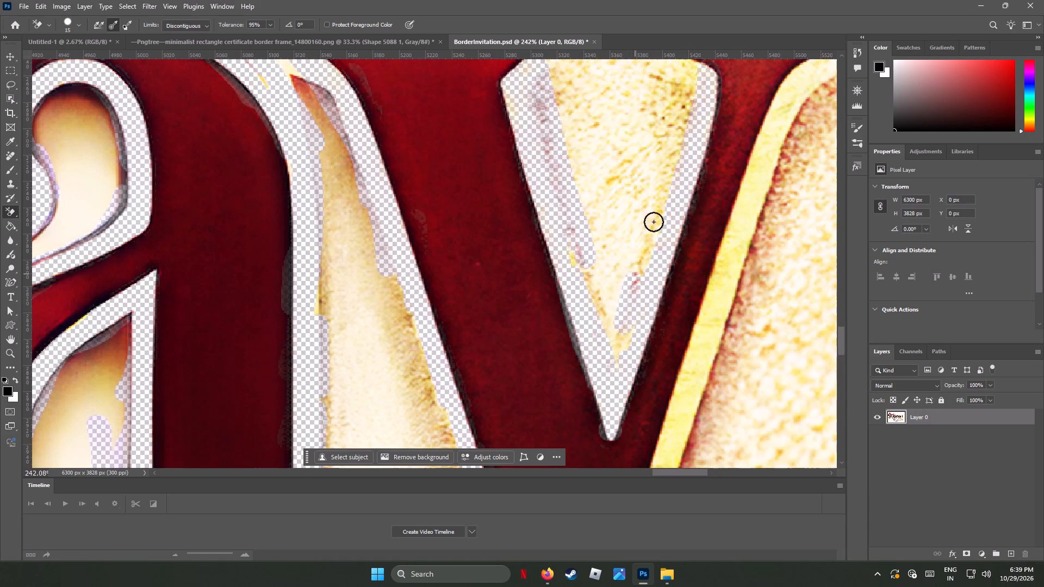
{"action": "left_click_drag", "start_coordinate": [654, 222], "coordinate": [599, 305]}
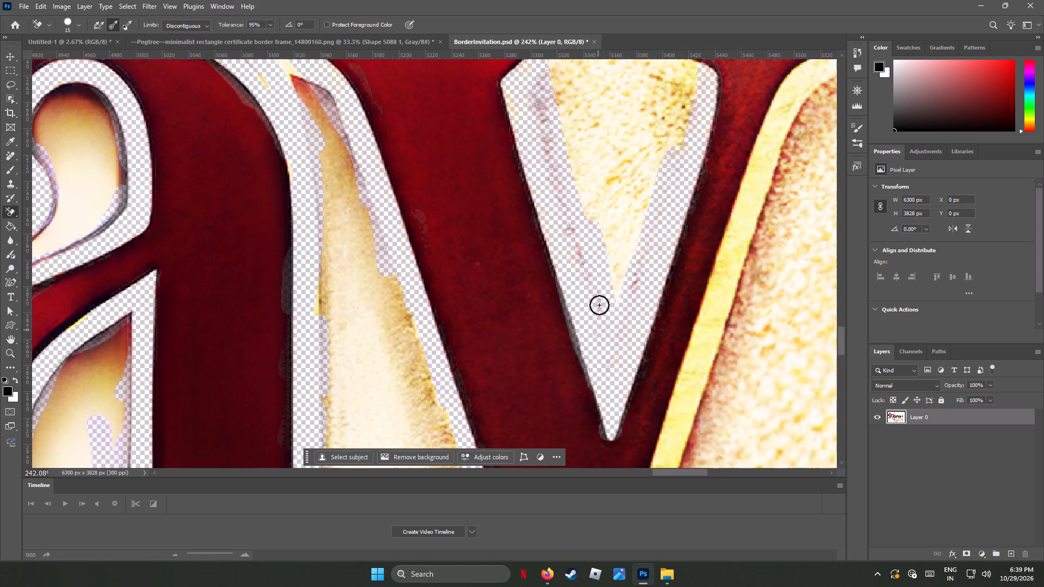
{"action": "left_click_drag", "start_coordinate": [599, 305], "coordinate": [575, 171]}
Erase the yellow outline and adjoining parchment around the v's right serif and down the upper outer edge of its right arm.
{"action": "scroll", "coordinate": [714, 290], "scroll_direction": "up", "scroll_amount": 13}
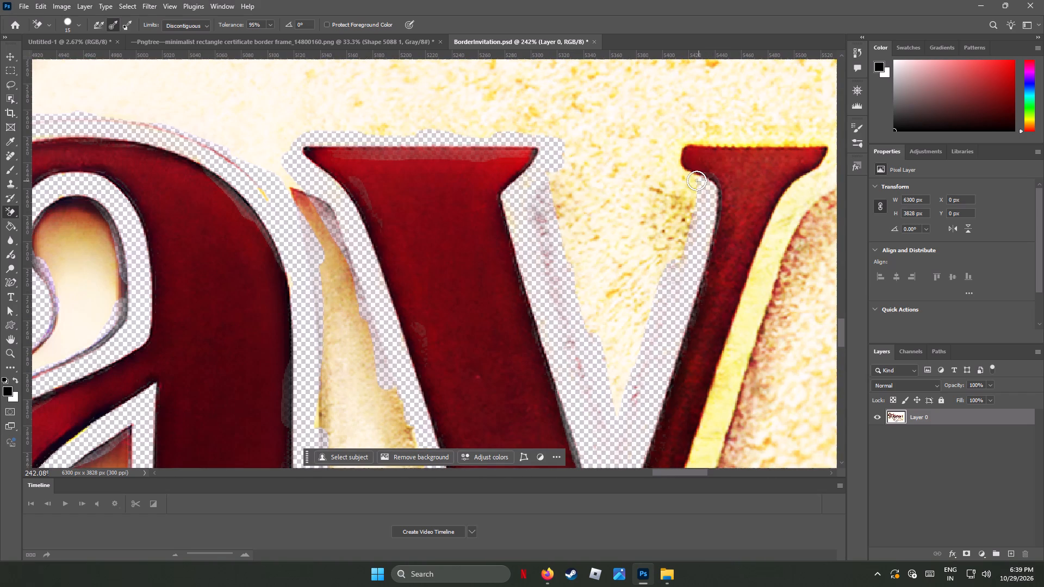
{"action": "left_click_drag", "start_coordinate": [692, 179], "coordinate": [747, 141]}
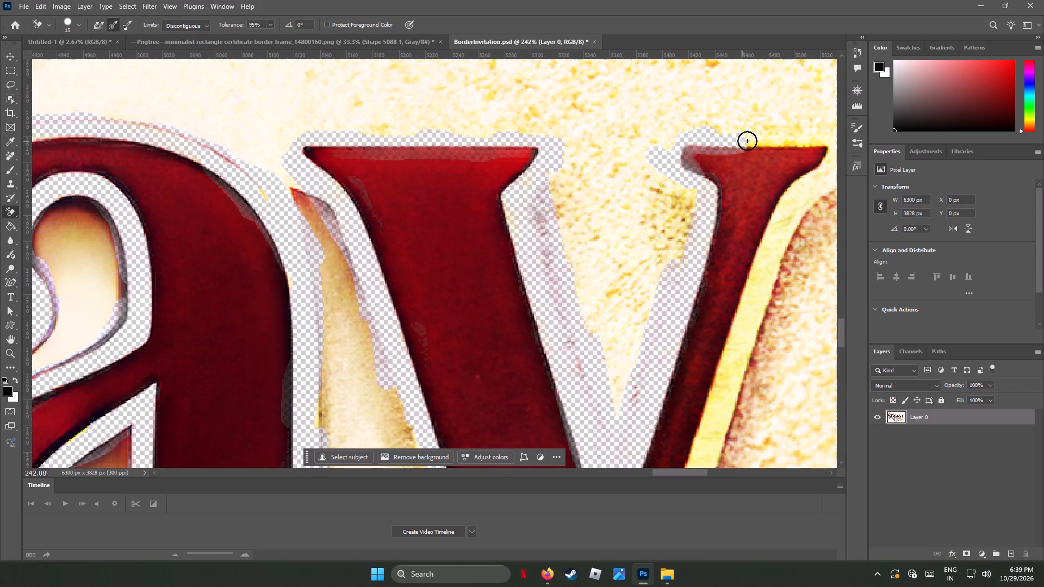
{"action": "left_click_drag", "start_coordinate": [747, 141], "coordinate": [829, 159]}
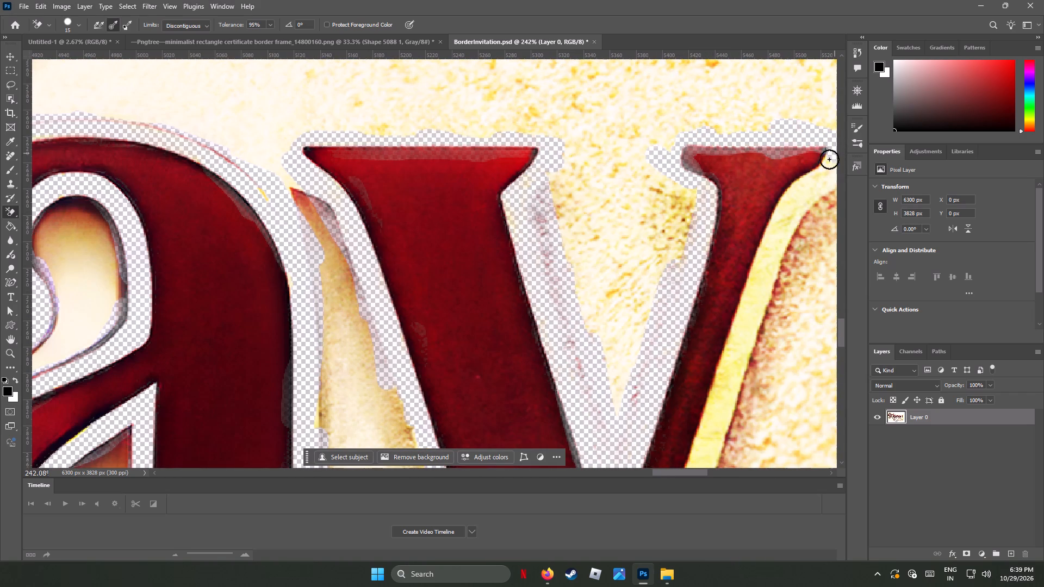
{"action": "left_click_drag", "start_coordinate": [829, 159], "coordinate": [806, 199]}
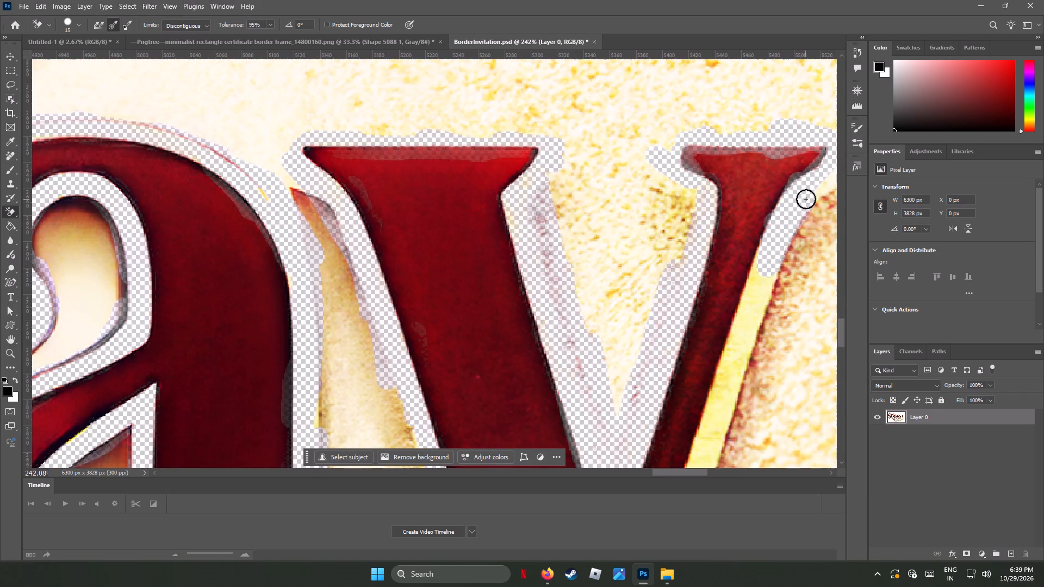
{"action": "left_click_drag", "start_coordinate": [806, 199], "coordinate": [734, 348]}
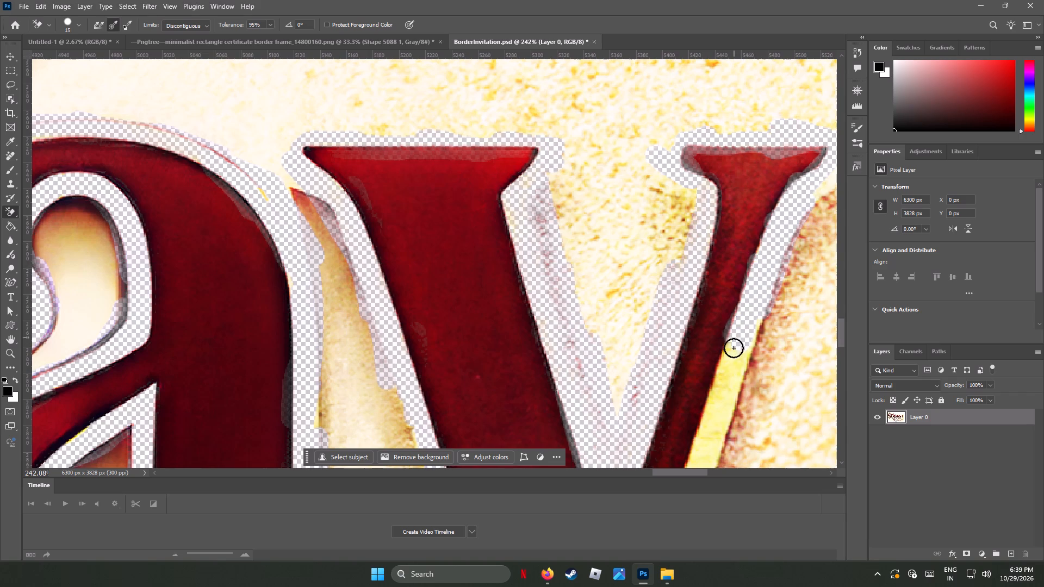
{"action": "left_click_drag", "start_coordinate": [734, 348], "coordinate": [747, 348]}
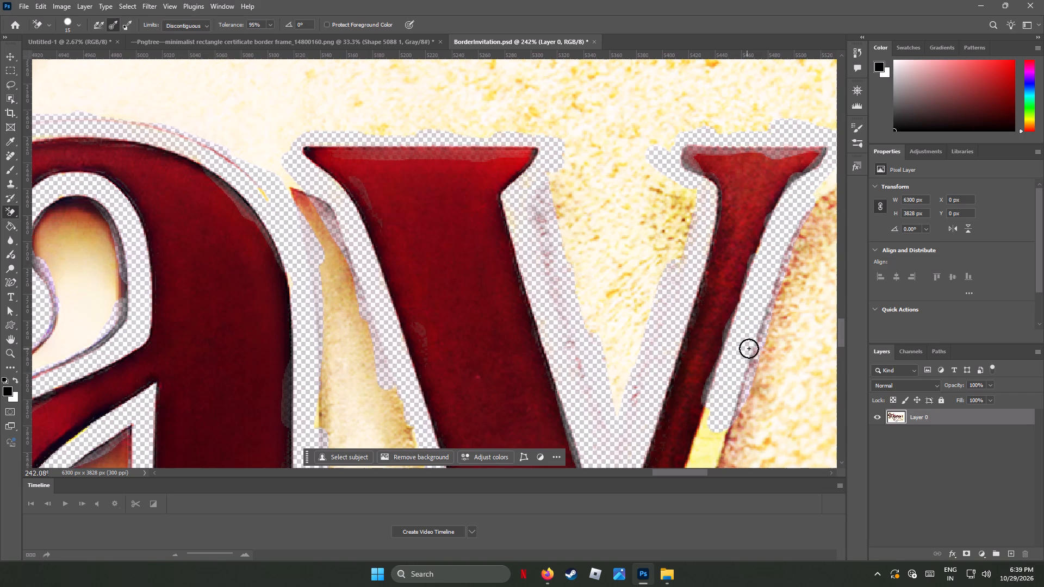
Erase the yellow outline and adjoining shadow along the middle and lower outer edge of the v's right arm.
{"action": "scroll", "coordinate": [749, 348], "scroll_direction": "down", "scroll_amount": 6}
{"action": "scroll", "coordinate": [751, 348], "scroll_direction": "up", "scroll_amount": 1}
{"action": "scroll", "coordinate": [749, 346], "scroll_direction": "down", "scroll_amount": 8}
{"action": "scroll", "coordinate": [759, 332], "scroll_direction": "up", "scroll_amount": 2}
{"action": "scroll", "coordinate": [759, 332], "scroll_direction": "down", "scroll_amount": 1}
{"action": "scroll", "coordinate": [759, 332], "scroll_direction": "up", "scroll_amount": 6}
{"action": "scroll", "coordinate": [759, 332], "scroll_direction": "down", "scroll_amount": 12}
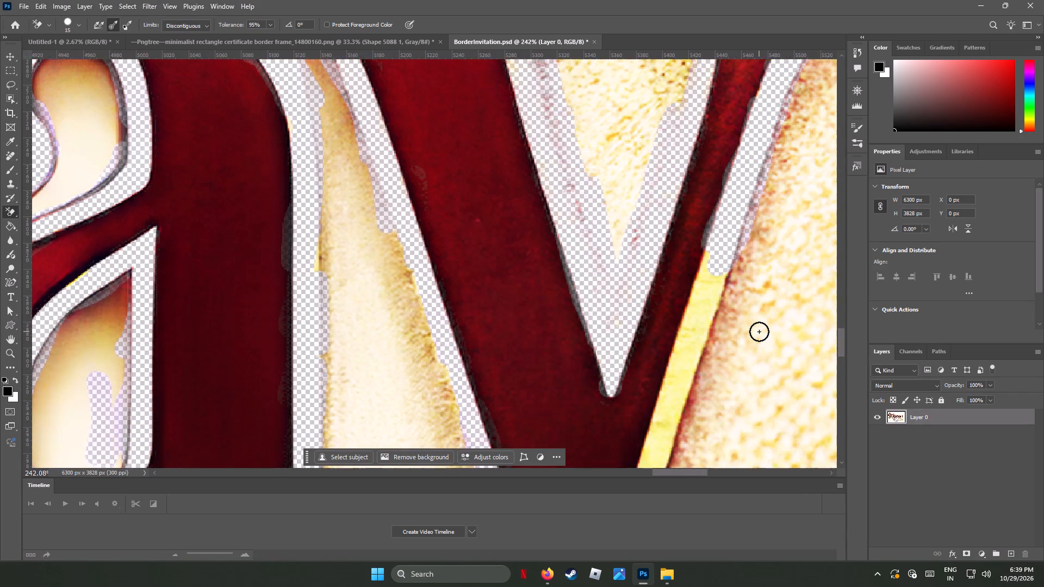
{"action": "scroll", "coordinate": [759, 332], "scroll_direction": "down", "scroll_amount": 4}
{"action": "scroll", "coordinate": [759, 332], "scroll_direction": "up", "scroll_amount": 1}
{"action": "scroll", "coordinate": [759, 332], "scroll_direction": "down", "scroll_amount": 1}
{"action": "scroll", "coordinate": [759, 332], "scroll_direction": "up", "scroll_amount": 1}
{"action": "scroll", "coordinate": [759, 332], "scroll_direction": "down", "scroll_amount": 2}
{"action": "left_click_drag", "start_coordinate": [712, 240], "coordinate": [710, 211]}
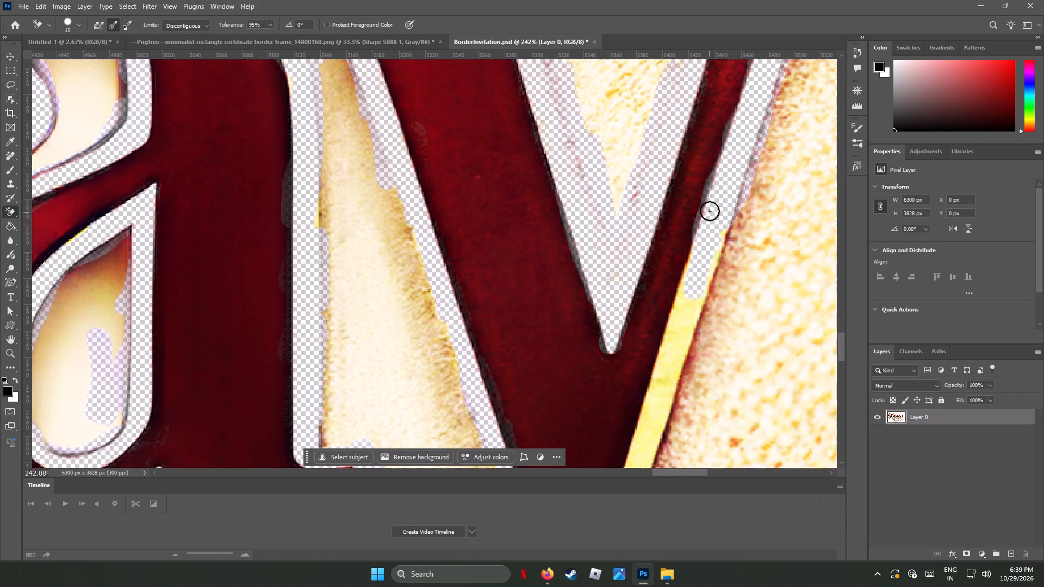
{"action": "left_click_drag", "start_coordinate": [710, 211], "coordinate": [674, 331]}
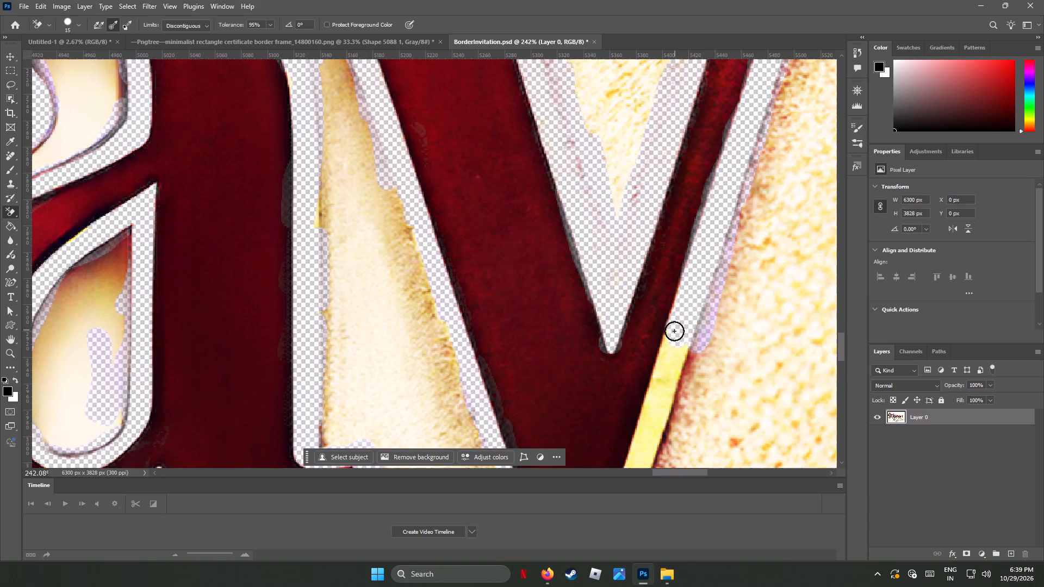
{"action": "left_click_drag", "start_coordinate": [674, 331], "coordinate": [678, 317]}
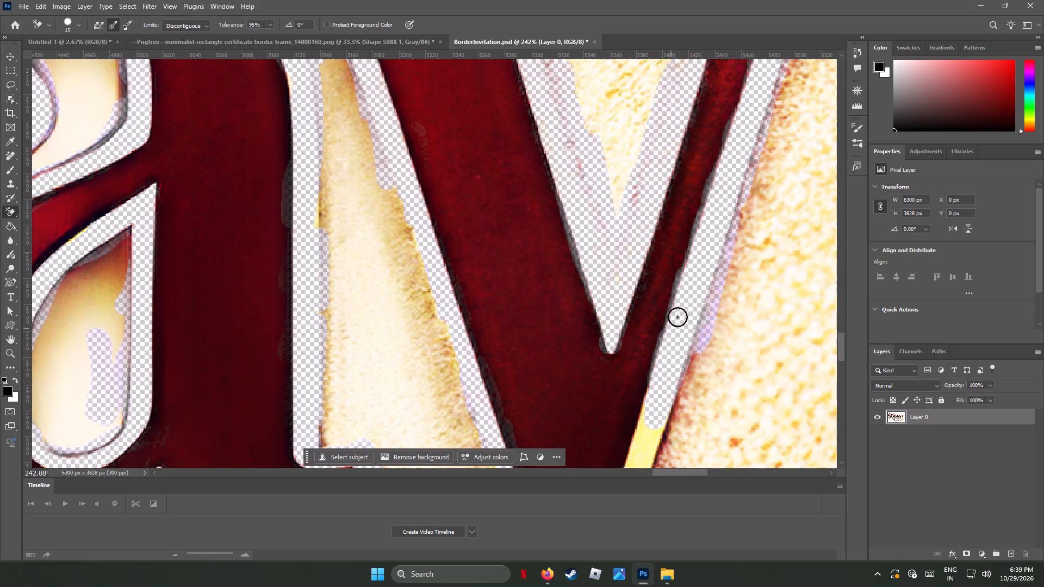
{"action": "left_click_drag", "start_coordinate": [678, 317], "coordinate": [647, 452]}
Erase the remaining yellow outline between the v's right arm and its foot, plus a patch of the adjoining shadow.
{"action": "scroll", "coordinate": [666, 421], "scroll_direction": "down", "scroll_amount": 5}
{"action": "scroll", "coordinate": [666, 421], "scroll_direction": "up", "scroll_amount": 1}
{"action": "scroll", "coordinate": [666, 421], "scroll_direction": "down", "scroll_amount": 4}
{"action": "scroll", "coordinate": [679, 412], "scroll_direction": "up", "scroll_amount": 5}
{"action": "scroll", "coordinate": [679, 412], "scroll_direction": "down", "scroll_amount": 6}
{"action": "scroll", "coordinate": [680, 408], "scroll_direction": "up", "scroll_amount": 4}
{"action": "scroll", "coordinate": [680, 408], "scroll_direction": "down", "scroll_amount": 4}
{"action": "scroll", "coordinate": [680, 408], "scroll_direction": "up", "scroll_amount": 1}
{"action": "scroll", "coordinate": [680, 407], "scroll_direction": "down", "scroll_amount": 7}
{"action": "scroll", "coordinate": [681, 407], "scroll_direction": "up", "scroll_amount": 1}
{"action": "scroll", "coordinate": [681, 407], "scroll_direction": "down", "scroll_amount": 3}
{"action": "left_click_drag", "start_coordinate": [638, 328], "coordinate": [630, 347]}
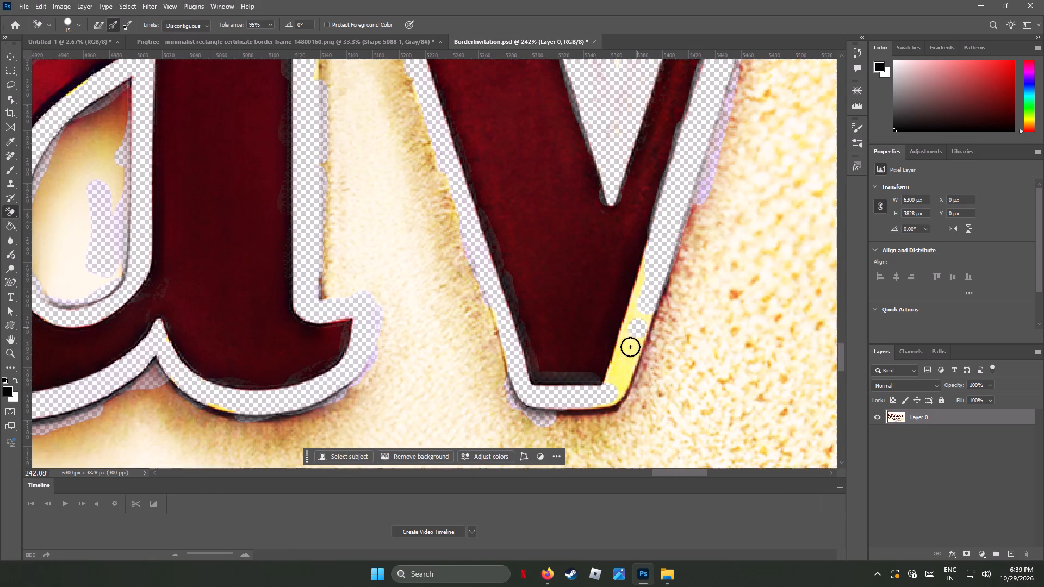
{"action": "left_click_drag", "start_coordinate": [630, 347], "coordinate": [656, 243]}
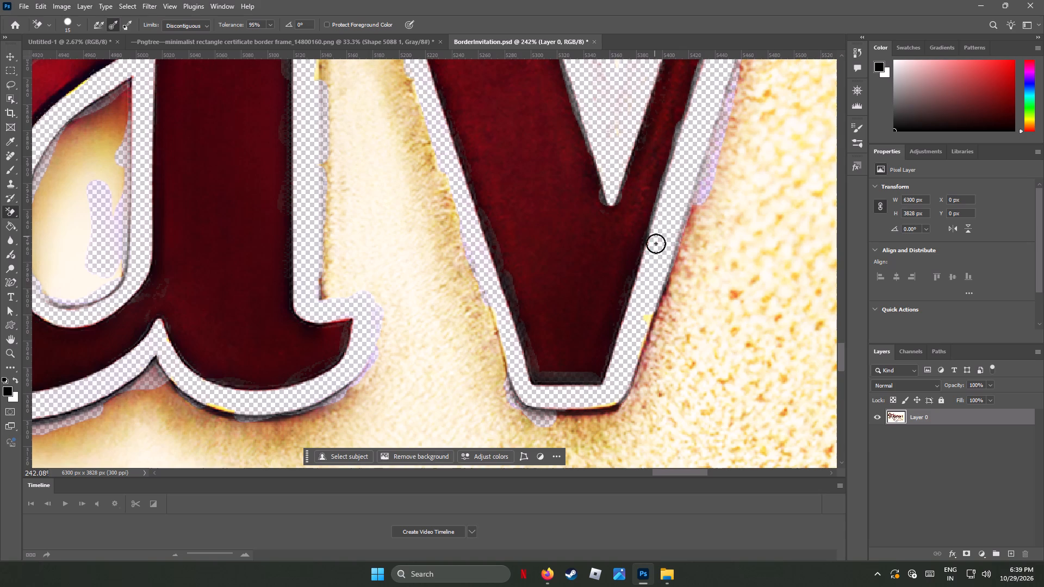
{"action": "left_click_drag", "start_coordinate": [656, 243], "coordinate": [643, 358]}
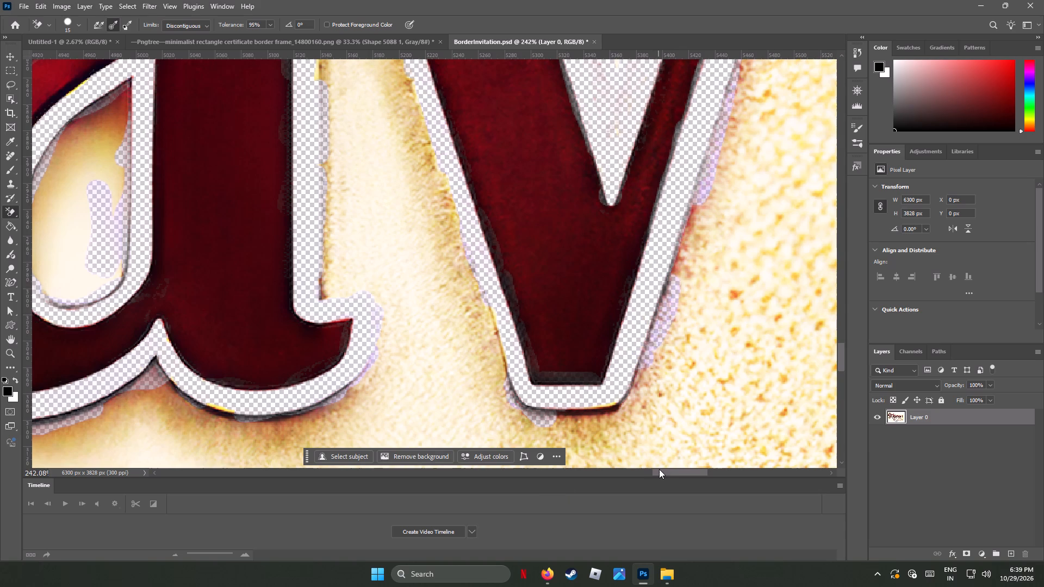
Erase the parchment around the two small petals below the stem of the flourish above the v.
{"action": "left_click_drag", "start_coordinate": [660, 469], "coordinate": [673, 469]}
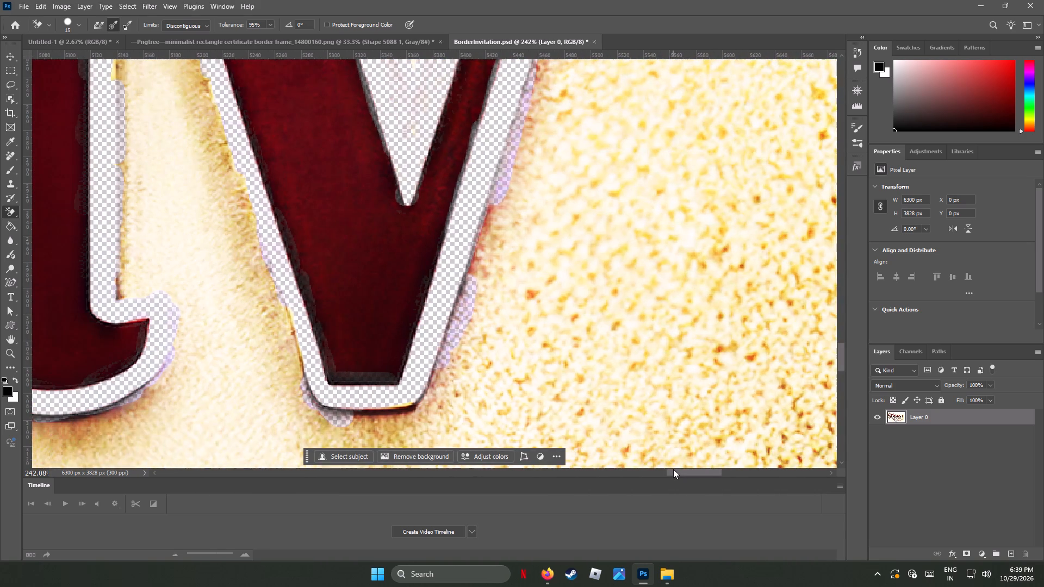
{"action": "scroll", "coordinate": [673, 469], "scroll_direction": "up", "scroll_amount": 1}
{"action": "scroll", "coordinate": [673, 469], "scroll_direction": "down", "scroll_amount": 3}
{"action": "scroll", "coordinate": [673, 469], "scroll_direction": "up", "scroll_amount": 6}
{"action": "scroll", "coordinate": [720, 234], "scroll_direction": "up", "scroll_amount": 5}
{"action": "scroll", "coordinate": [719, 232], "scroll_direction": "down", "scroll_amount": 1}
{"action": "scroll", "coordinate": [719, 232], "scroll_direction": "up", "scroll_amount": 2}
{"action": "scroll", "coordinate": [719, 232], "scroll_direction": "down", "scroll_amount": 1}
{"action": "scroll", "coordinate": [719, 232], "scroll_direction": "up", "scroll_amount": 4}
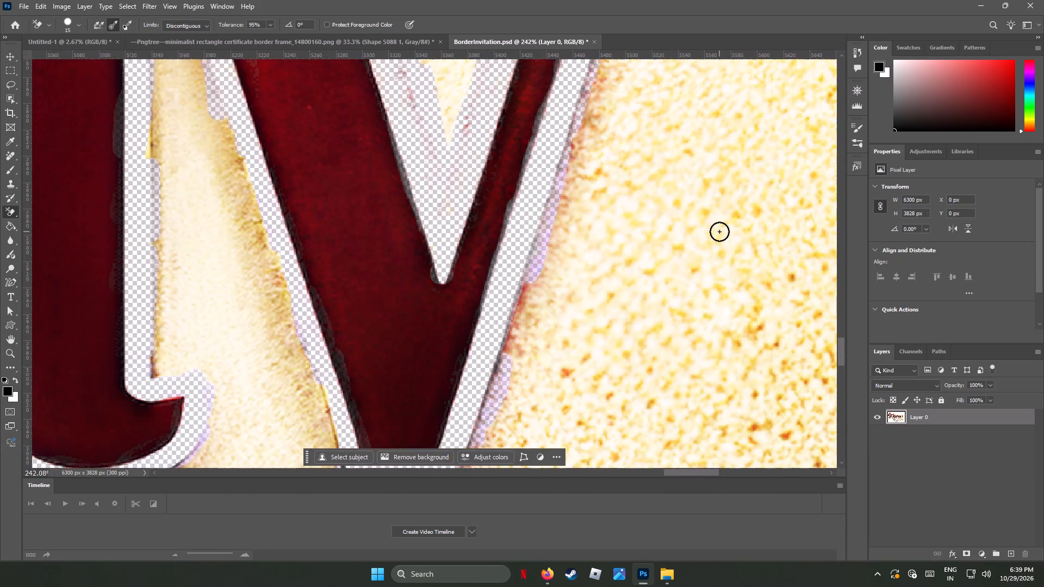
{"action": "scroll", "coordinate": [719, 232], "scroll_direction": "down", "scroll_amount": 2}
{"action": "scroll", "coordinate": [719, 232], "scroll_direction": "up", "scroll_amount": 2}
{"action": "scroll", "coordinate": [719, 232], "scroll_direction": "down", "scroll_amount": 8}
{"action": "scroll", "coordinate": [719, 232], "scroll_direction": "up", "scroll_amount": 18}
{"action": "scroll", "coordinate": [719, 232], "scroll_direction": "down", "scroll_amount": 1}
{"action": "scroll", "coordinate": [719, 232], "scroll_direction": "up", "scroll_amount": 2}
{"action": "scroll", "coordinate": [719, 232], "scroll_direction": "down", "scroll_amount": 1}
{"action": "scroll", "coordinate": [719, 232], "scroll_direction": "up", "scroll_amount": 7}
{"action": "scroll", "coordinate": [719, 232], "scroll_direction": "down", "scroll_amount": 1}
{"action": "scroll", "coordinate": [719, 232], "scroll_direction": "up", "scroll_amount": 1}
{"action": "scroll", "coordinate": [719, 232], "scroll_direction": "down", "scroll_amount": 4}
{"action": "scroll", "coordinate": [719, 232], "scroll_direction": "up", "scroll_amount": 14}
{"action": "scroll", "coordinate": [719, 232], "scroll_direction": "down", "scroll_amount": 1}
{"action": "scroll", "coordinate": [719, 232], "scroll_direction": "up", "scroll_amount": 2}
{"action": "scroll", "coordinate": [719, 232], "scroll_direction": "down", "scroll_amount": 1}
{"action": "scroll", "coordinate": [719, 232], "scroll_direction": "up", "scroll_amount": 5}
{"action": "scroll", "coordinate": [719, 232], "scroll_direction": "down", "scroll_amount": 1}
{"action": "scroll", "coordinate": [719, 232], "scroll_direction": "up", "scroll_amount": 8}
{"action": "scroll", "coordinate": [719, 232], "scroll_direction": "down", "scroll_amount": 2}
{"action": "scroll", "coordinate": [719, 232], "scroll_direction": "up", "scroll_amount": 13}
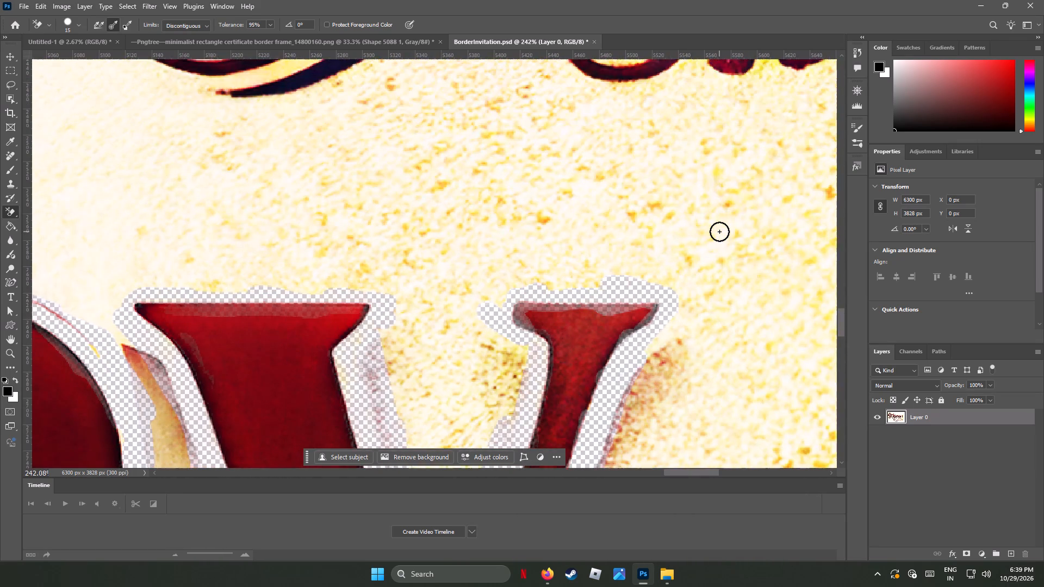
{"action": "scroll", "coordinate": [719, 232], "scroll_direction": "up", "scroll_amount": 5}
{"action": "scroll", "coordinate": [719, 232], "scroll_direction": "down", "scroll_amount": 4}
{"action": "scroll", "coordinate": [719, 232], "scroll_direction": "up", "scroll_amount": 9}
{"action": "scroll", "coordinate": [719, 232], "scroll_direction": "up", "scroll_amount": 20}
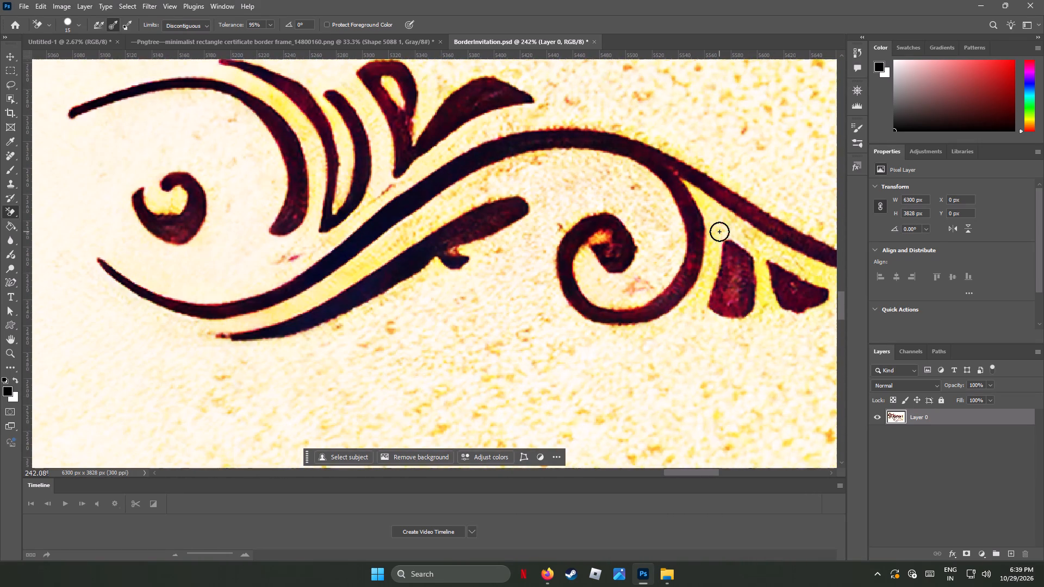
{"action": "scroll", "coordinate": [719, 232], "scroll_direction": "up", "scroll_amount": 1}
{"action": "left_click_drag", "start_coordinate": [715, 249], "coordinate": [712, 308]}
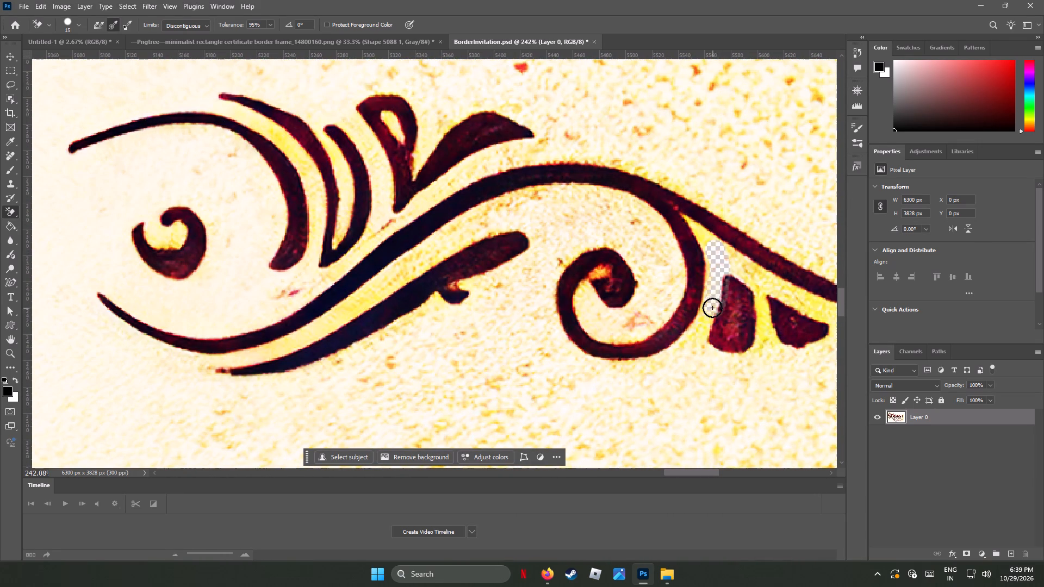
{"action": "left_click_drag", "start_coordinate": [712, 308], "coordinate": [740, 264]}
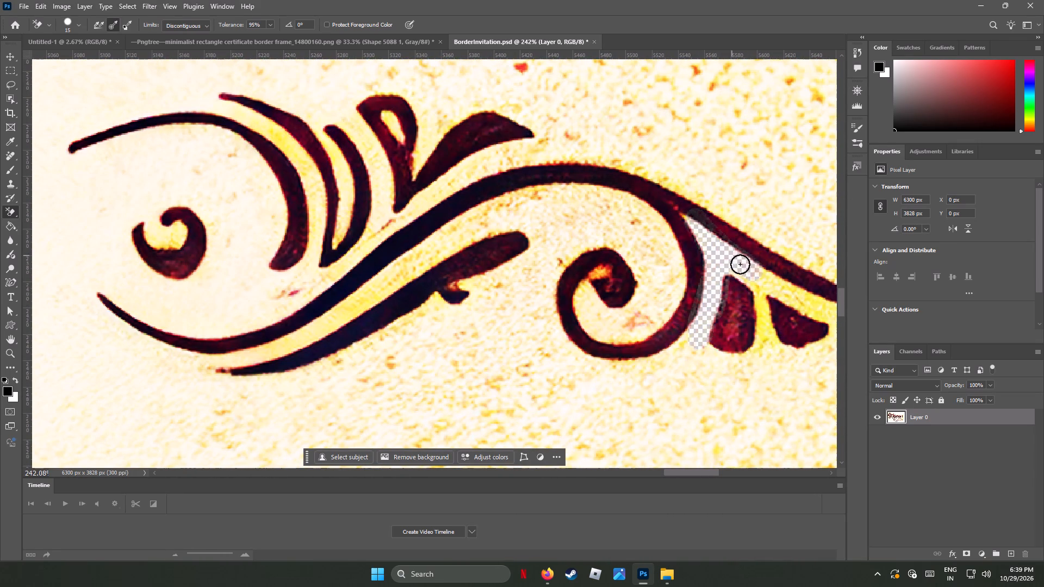
{"action": "left_click_drag", "start_coordinate": [740, 264], "coordinate": [768, 330]}
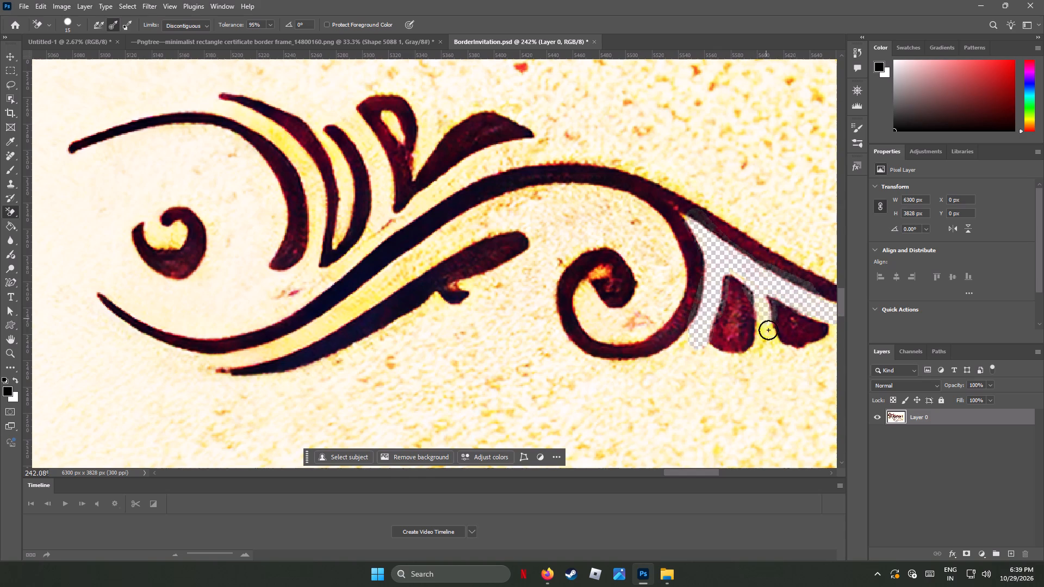
{"action": "left_click_drag", "start_coordinate": [768, 330], "coordinate": [763, 360]}
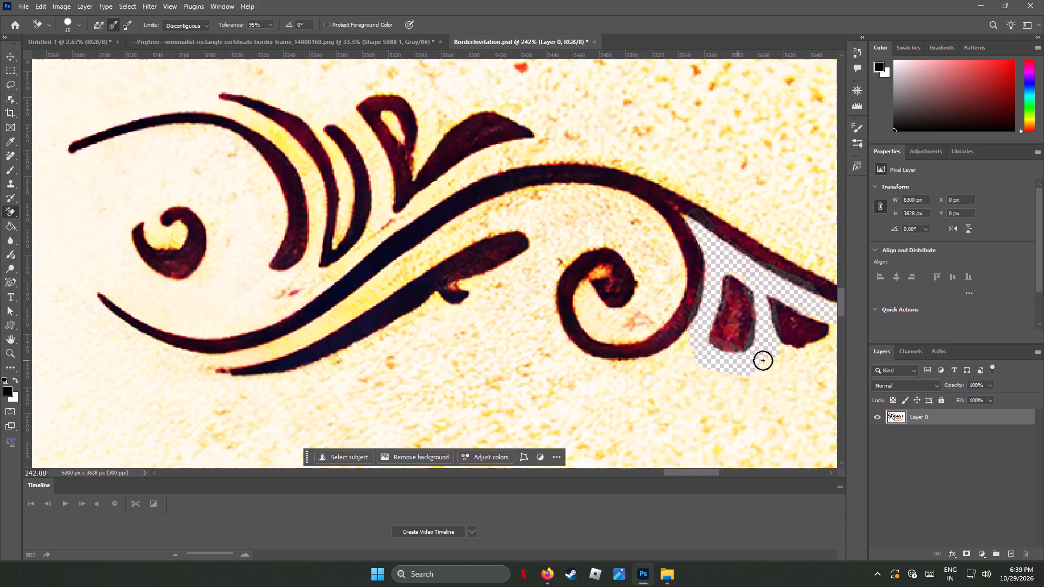
{"action": "left_click_drag", "start_coordinate": [763, 360], "coordinate": [735, 380]}
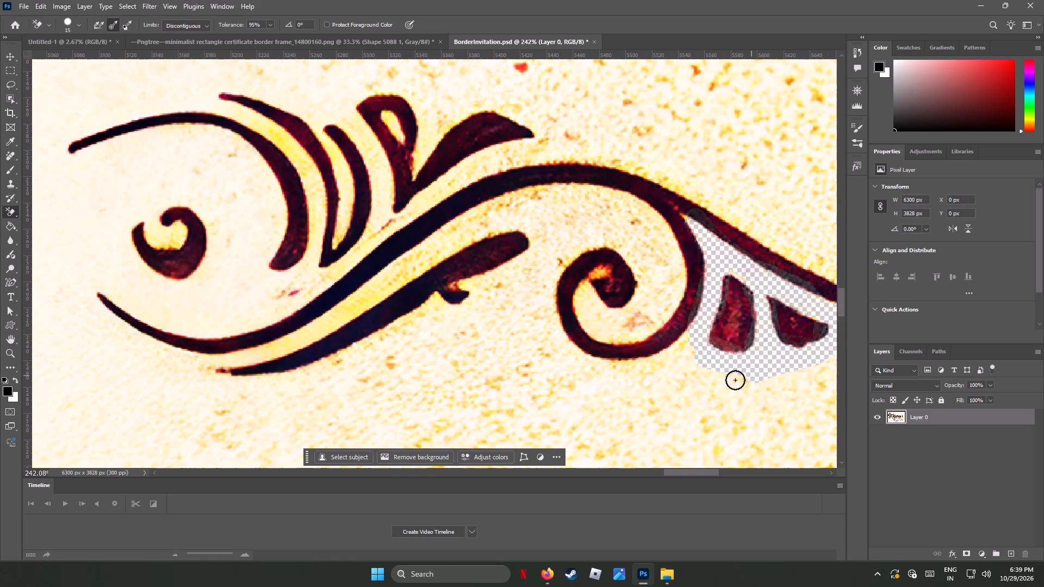
Erase the parchment around the outside of the flourish's spiral curl, from its underside round to its top.
{"action": "left_click_drag", "start_coordinate": [735, 380], "coordinate": [600, 367]}
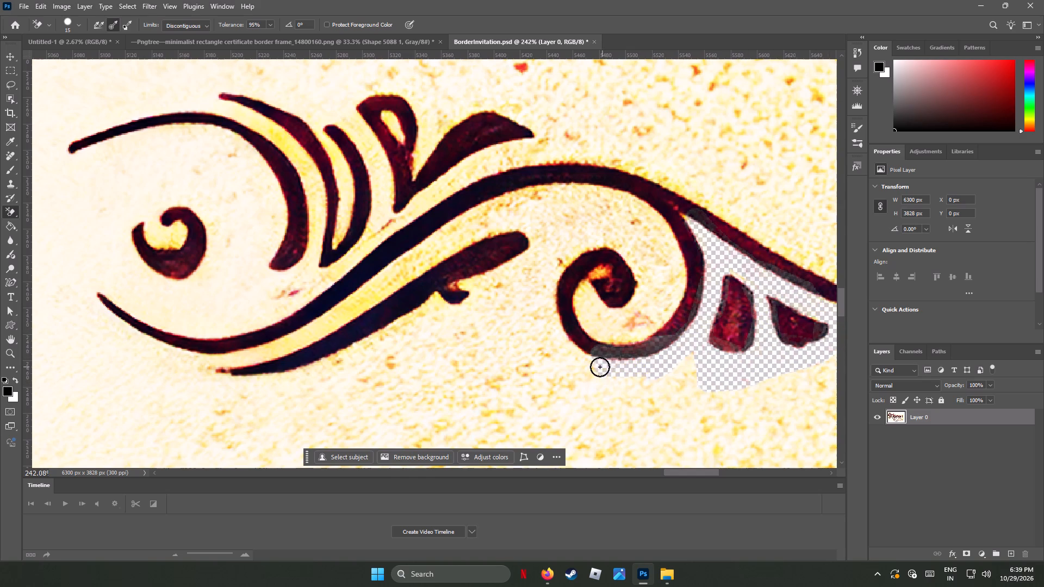
{"action": "left_click_drag", "start_coordinate": [600, 367], "coordinate": [576, 249]}
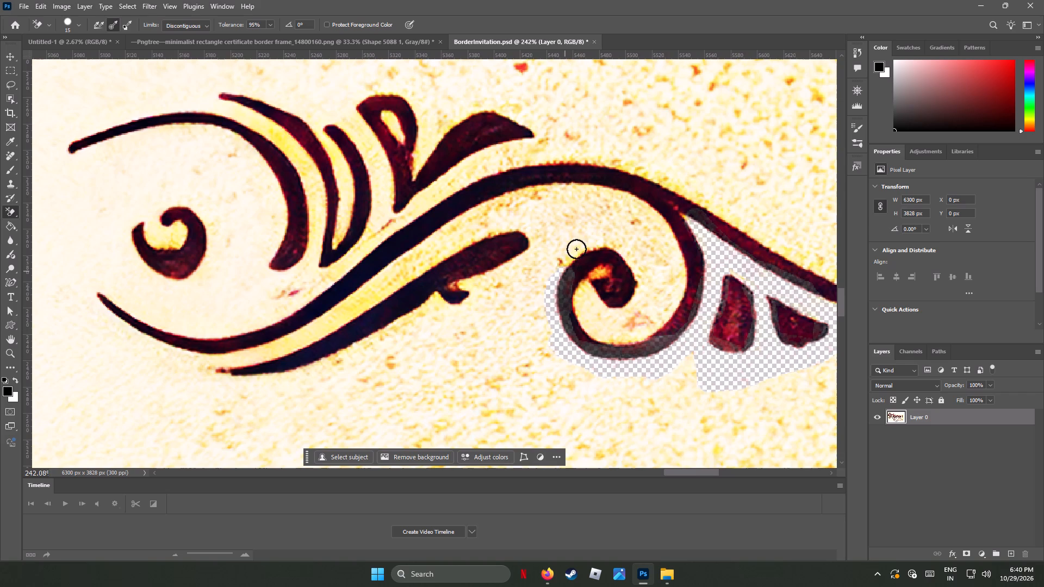
{"action": "left_click_drag", "start_coordinate": [576, 249], "coordinate": [587, 227]}
{"action": "left_click_drag", "start_coordinate": [580, 251], "coordinate": [629, 259]}
{"action": "left_click_drag", "start_coordinate": [626, 241], "coordinate": [596, 234]}
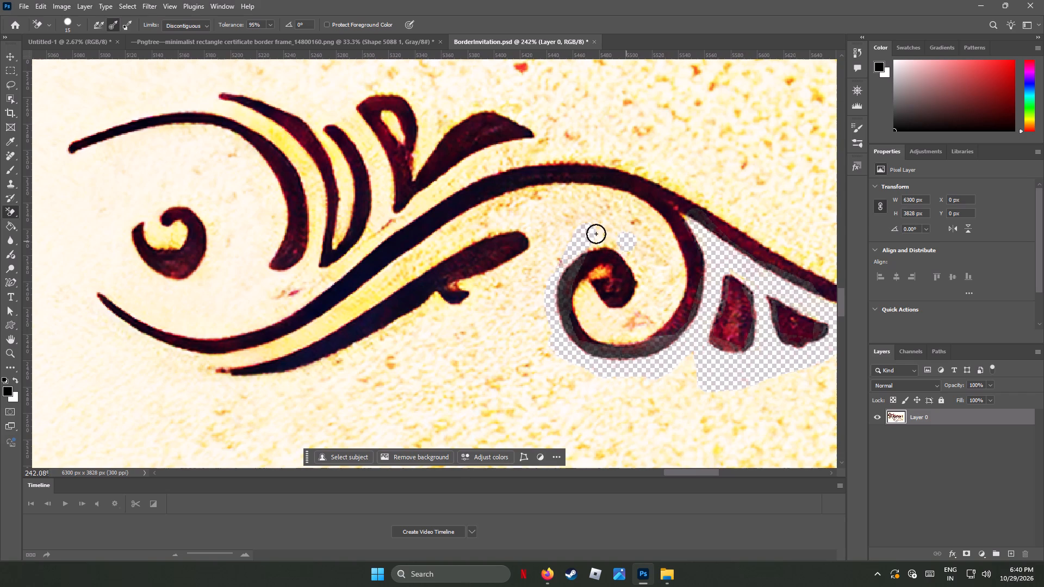
Erase the parchment inside the spiral curl, around its inner tip and up to the main stem.
{"action": "left_click_drag", "start_coordinate": [596, 234], "coordinate": [624, 315]}
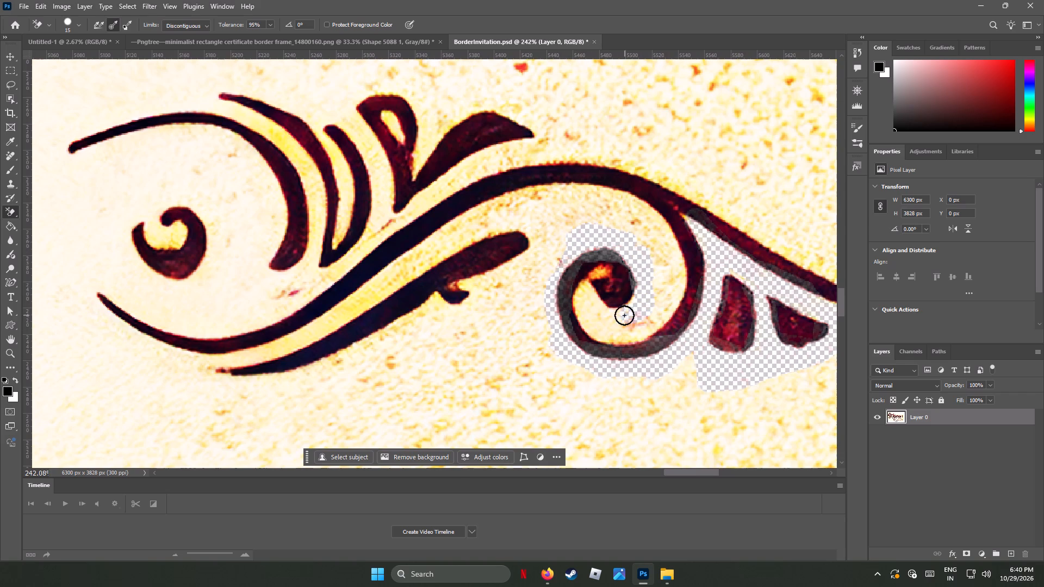
{"action": "left_click_drag", "start_coordinate": [624, 315], "coordinate": [617, 334]}
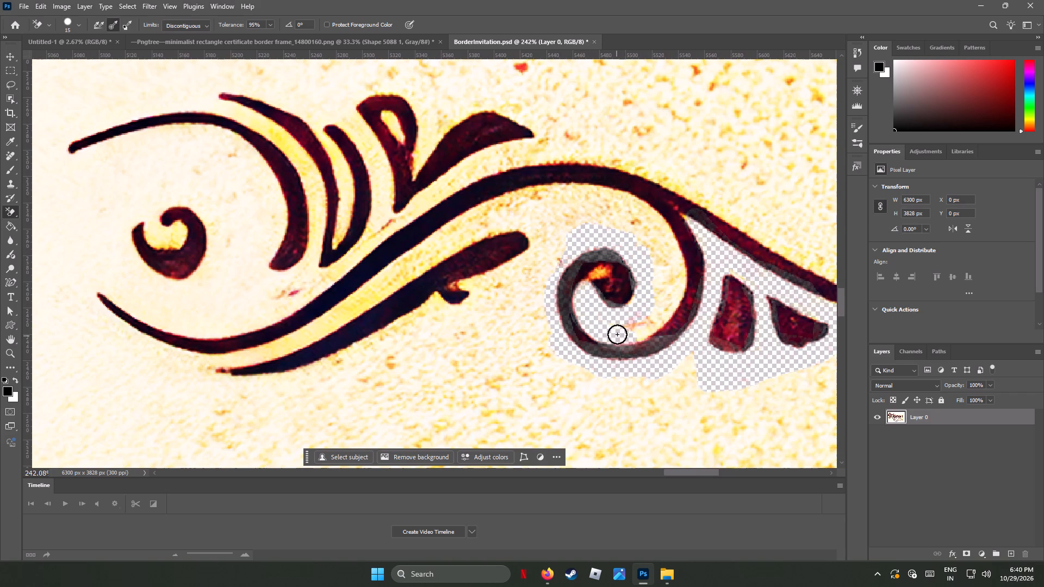
{"action": "left_click_drag", "start_coordinate": [617, 334], "coordinate": [673, 260]}
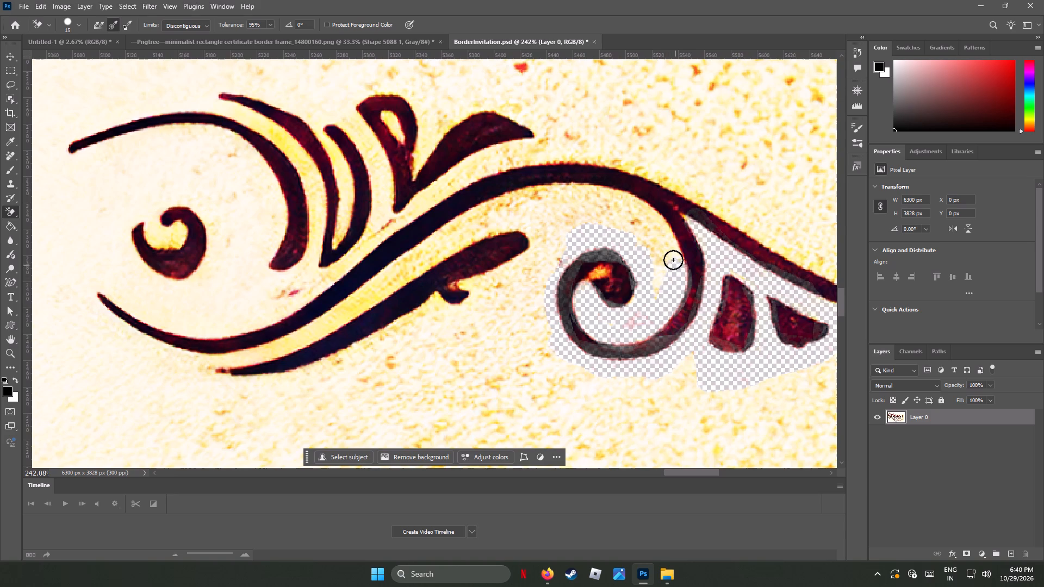
{"action": "left_click_drag", "start_coordinate": [673, 260], "coordinate": [632, 207]}
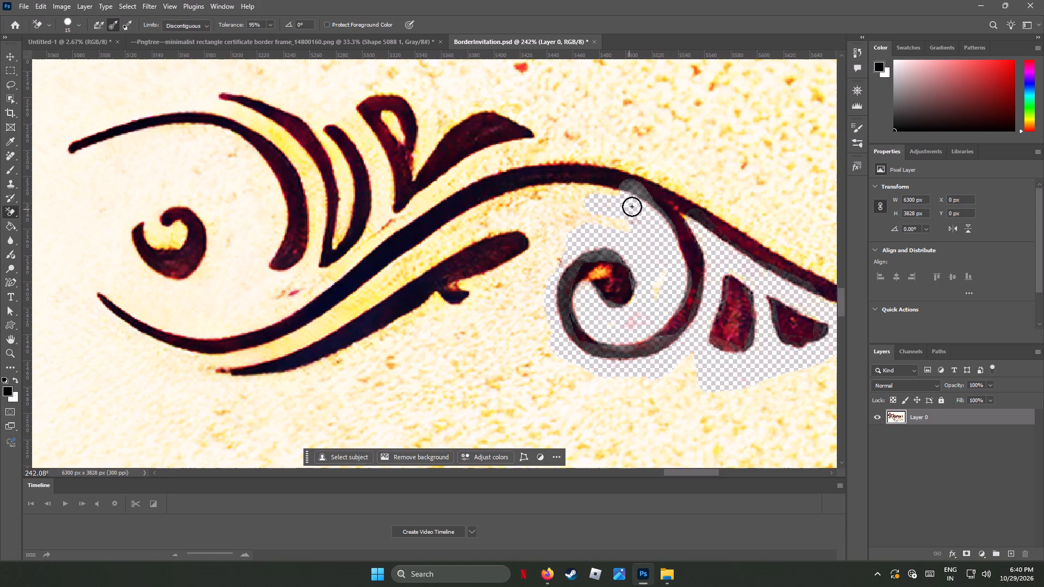
Erase the parchment beneath the main stem's arch, between the top of the spiral curl and the lower leaf's rounded tip.
{"action": "left_click_drag", "start_coordinate": [632, 207], "coordinate": [499, 207]}
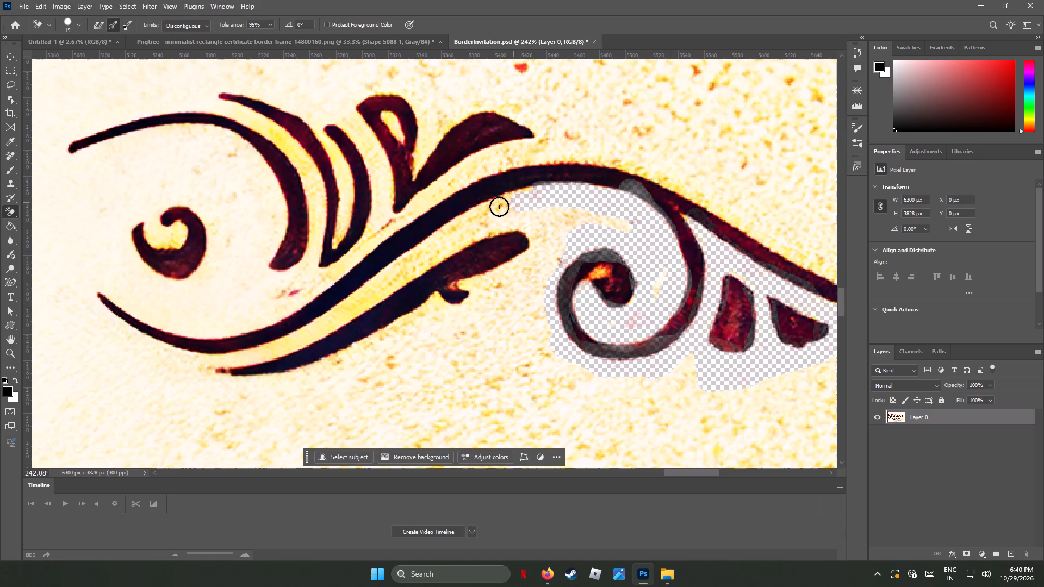
{"action": "left_click_drag", "start_coordinate": [499, 207], "coordinate": [607, 220]}
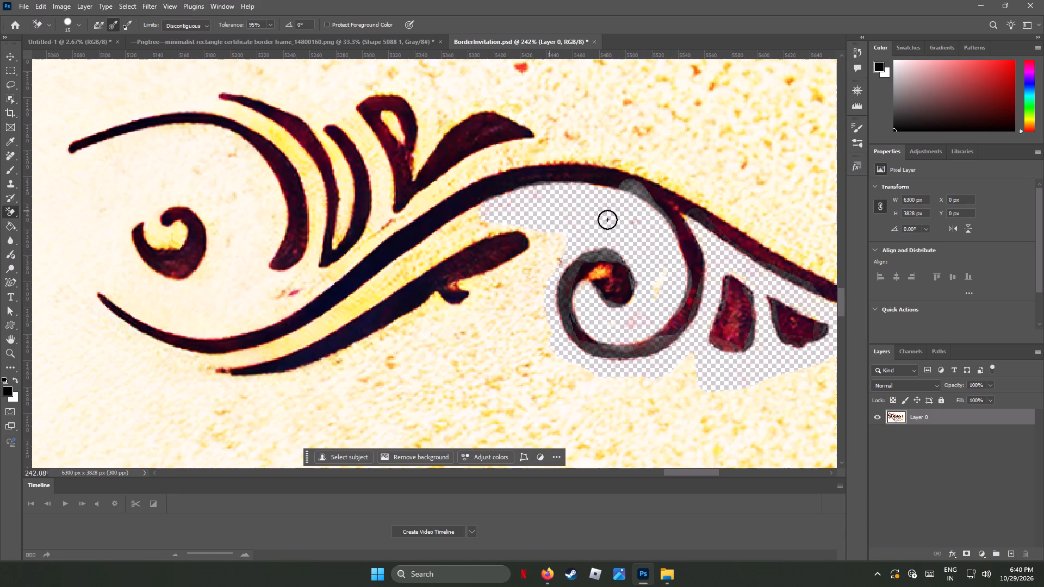
{"action": "left_click_drag", "start_coordinate": [607, 220], "coordinate": [619, 224]}
Erase the parchment around the lower leaf's rounded tip and small hook, plus the leftover specks beside and inside the spiral curl.
{"action": "left_click_drag", "start_coordinate": [502, 228], "coordinate": [555, 274]}
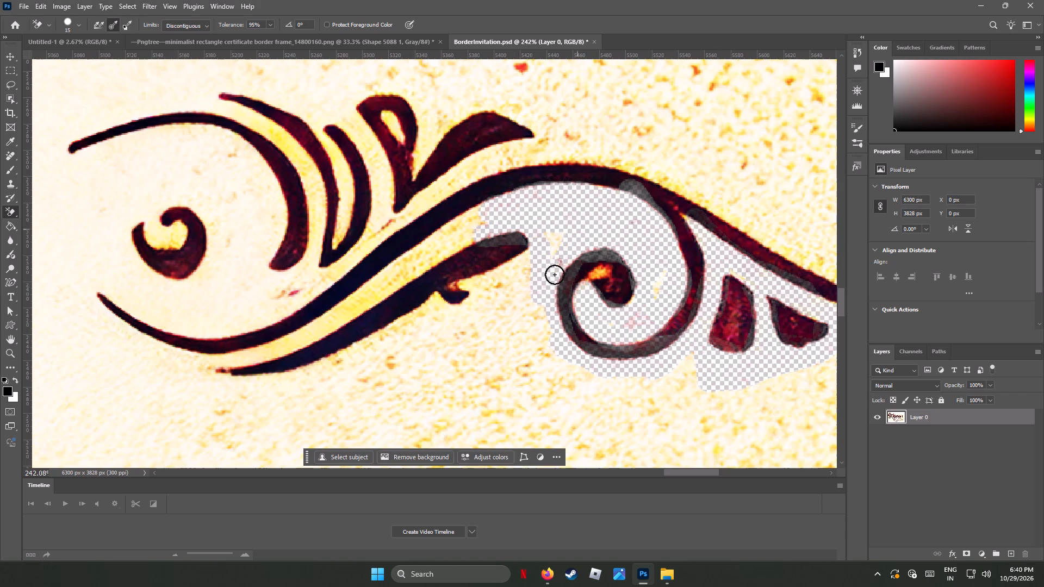
{"action": "left_click_drag", "start_coordinate": [555, 274], "coordinate": [462, 284]}
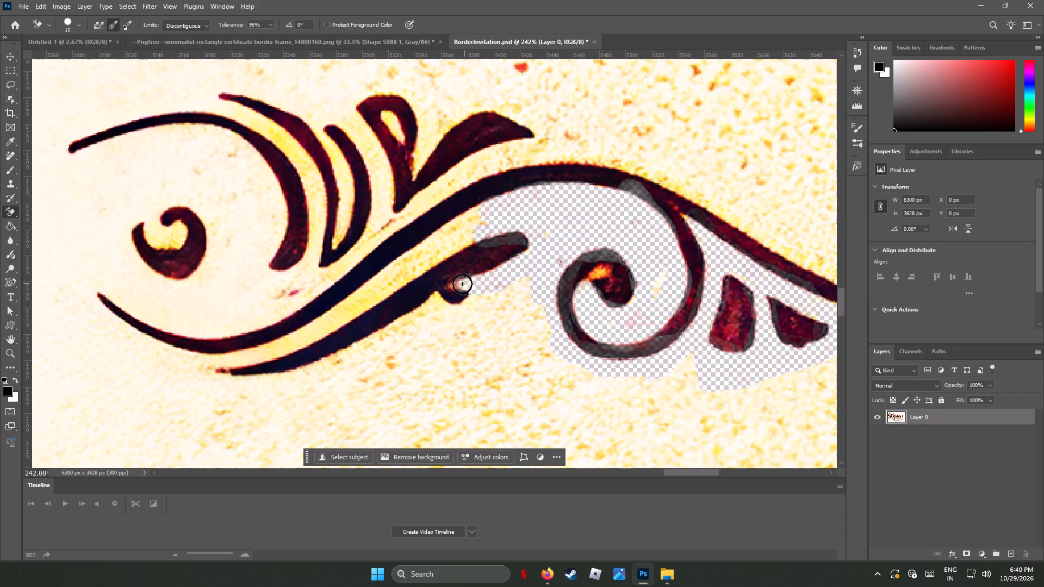
{"action": "left_click_drag", "start_coordinate": [462, 284], "coordinate": [490, 344]}
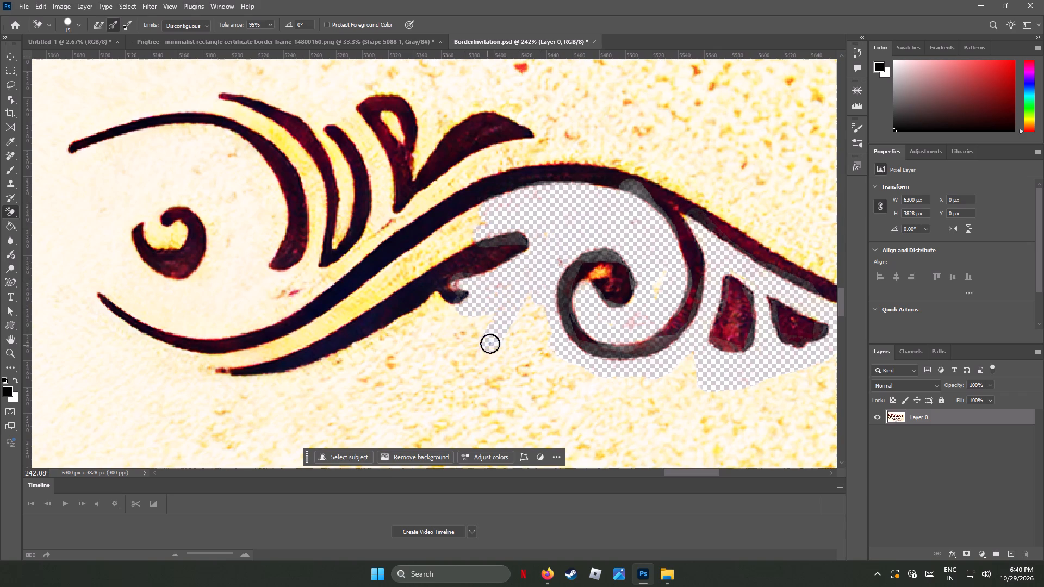
{"action": "left_click_drag", "start_coordinate": [490, 344], "coordinate": [516, 317]}
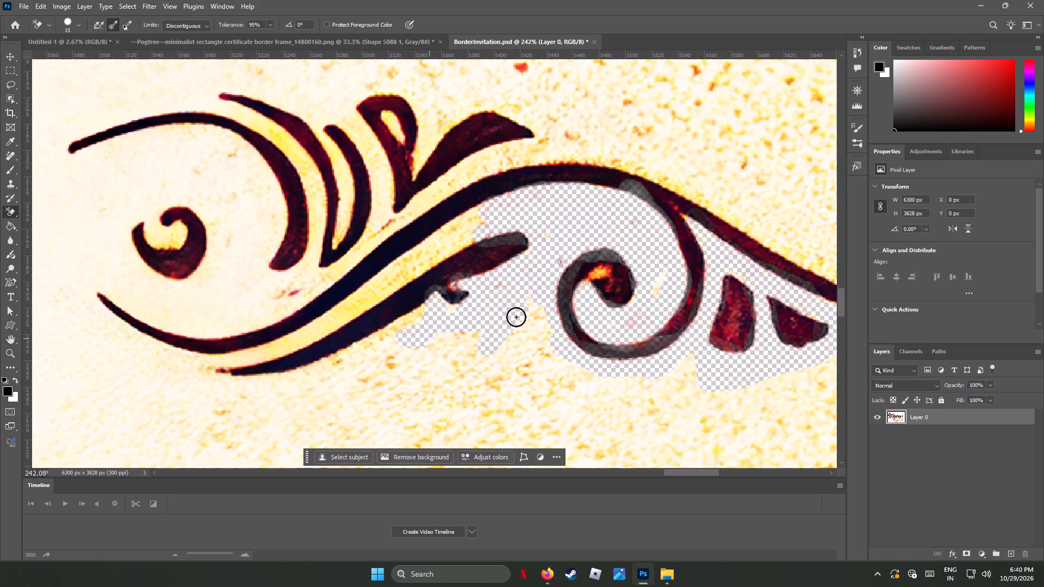
{"action": "left_click_drag", "start_coordinate": [516, 317], "coordinate": [395, 356]}
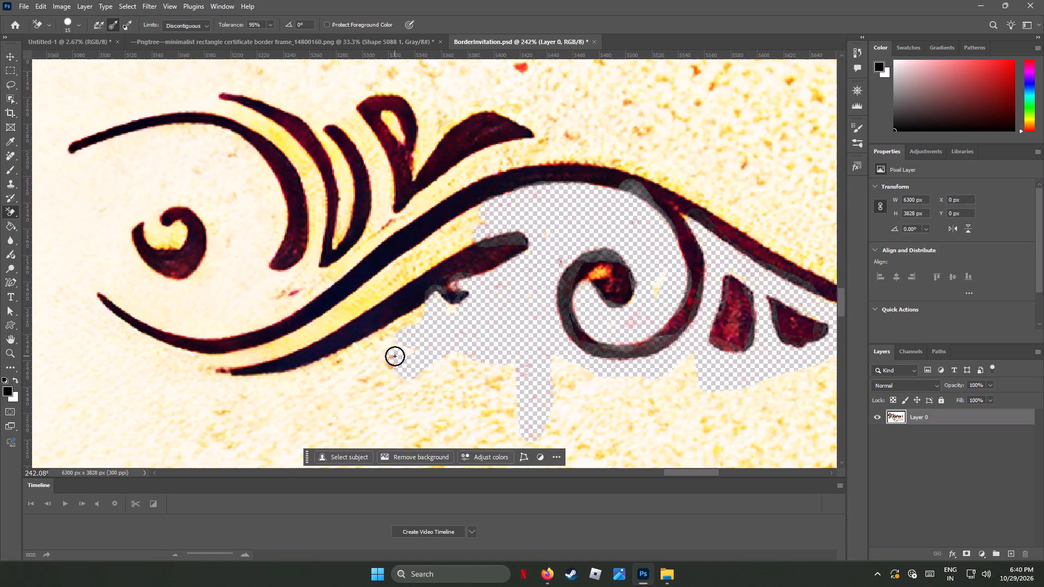
{"action": "left_click_drag", "start_coordinate": [395, 356], "coordinate": [656, 286]}
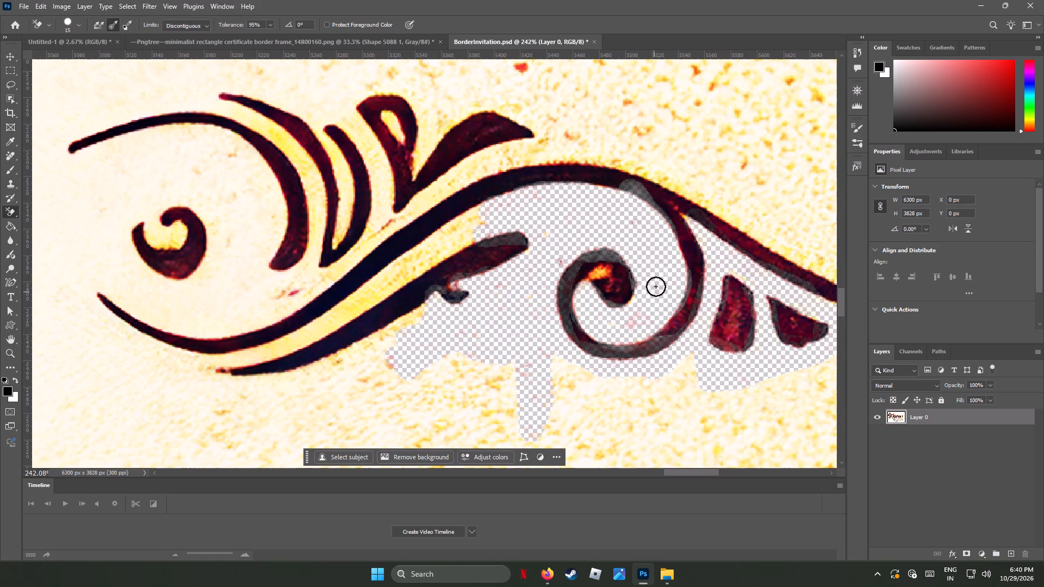
{"action": "left_click_drag", "start_coordinate": [656, 286], "coordinate": [565, 224]}
Erase the parchment in the narrow gap between the main stem and the lower leaf, out past the leaf's pointed left end.
{"action": "left_click_drag", "start_coordinate": [565, 224], "coordinate": [455, 230]}
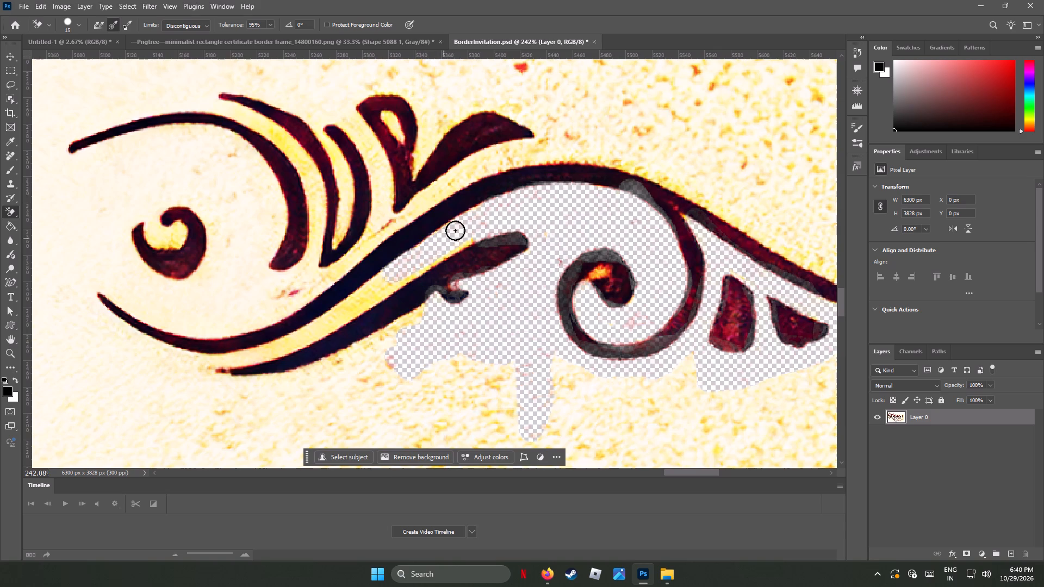
{"action": "left_click_drag", "start_coordinate": [455, 230], "coordinate": [400, 274]}
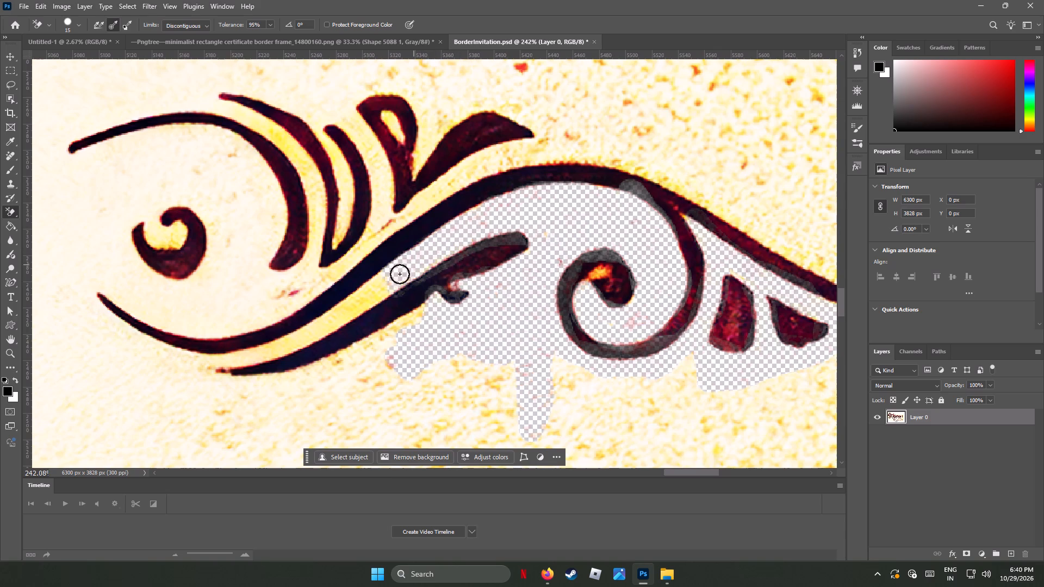
{"action": "left_click_drag", "start_coordinate": [400, 274], "coordinate": [298, 332]}
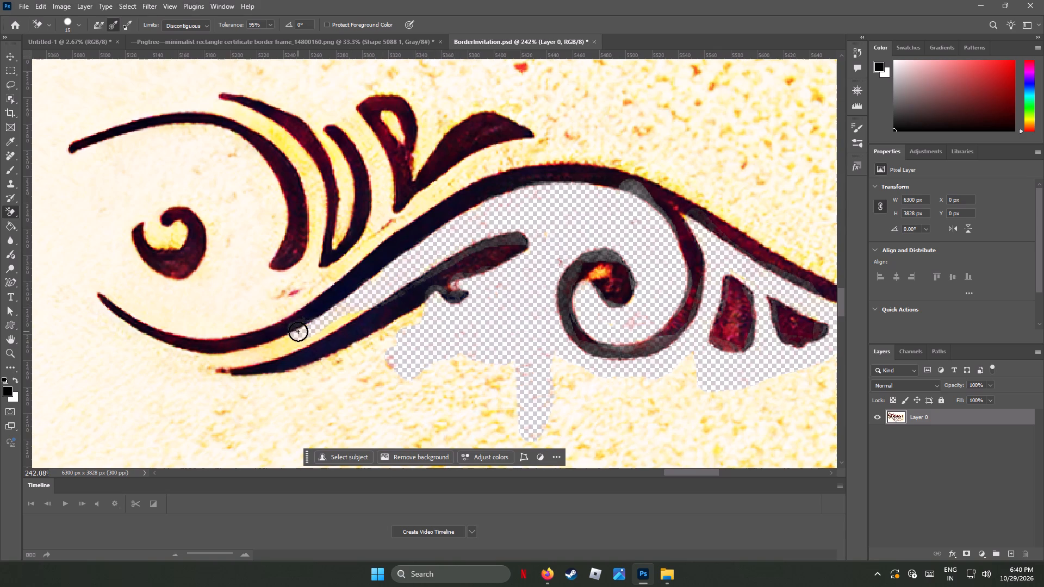
{"action": "left_click_drag", "start_coordinate": [298, 332], "coordinate": [275, 360]}
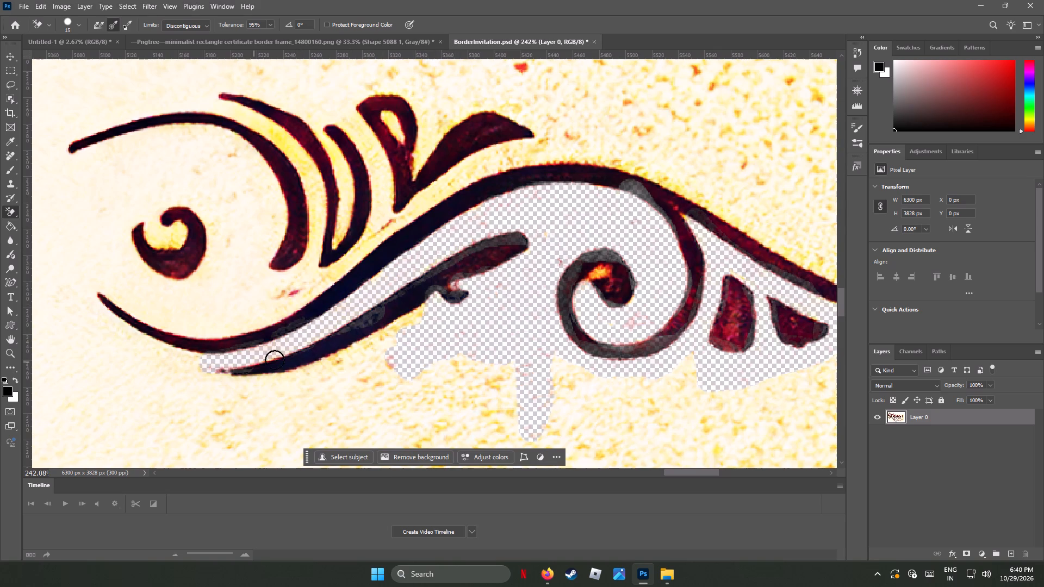
{"action": "left_click_drag", "start_coordinate": [275, 360], "coordinate": [174, 367]}
Erase the parchment along the lower leaf's underside, from the hook to its pointed end, and the patch below the hook.
{"action": "left_click_drag", "start_coordinate": [426, 311], "coordinate": [360, 337]}
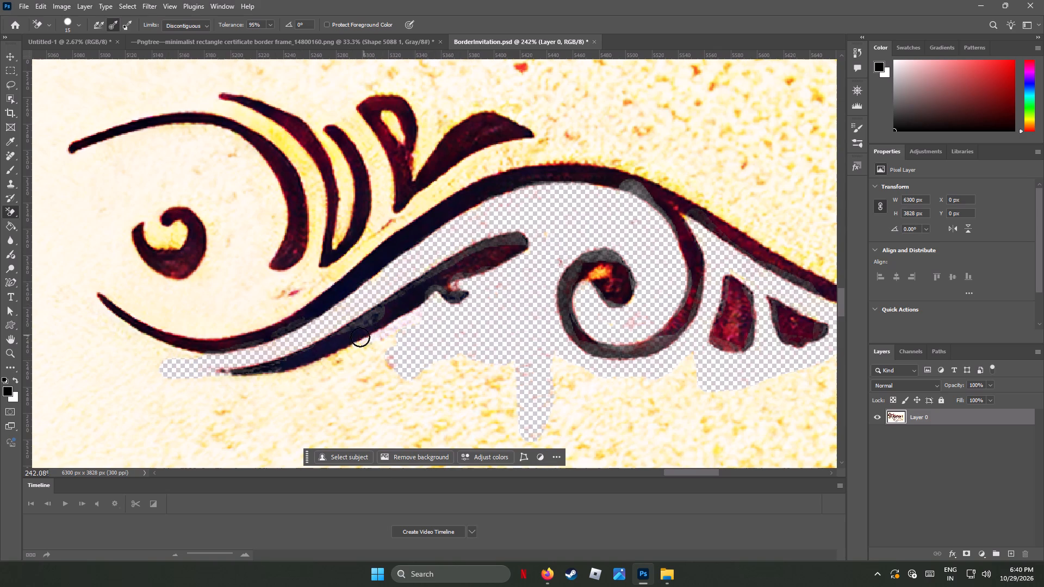
{"action": "left_click_drag", "start_coordinate": [360, 337], "coordinate": [368, 332]}
{"action": "left_click_drag", "start_coordinate": [411, 317], "coordinate": [363, 344]}
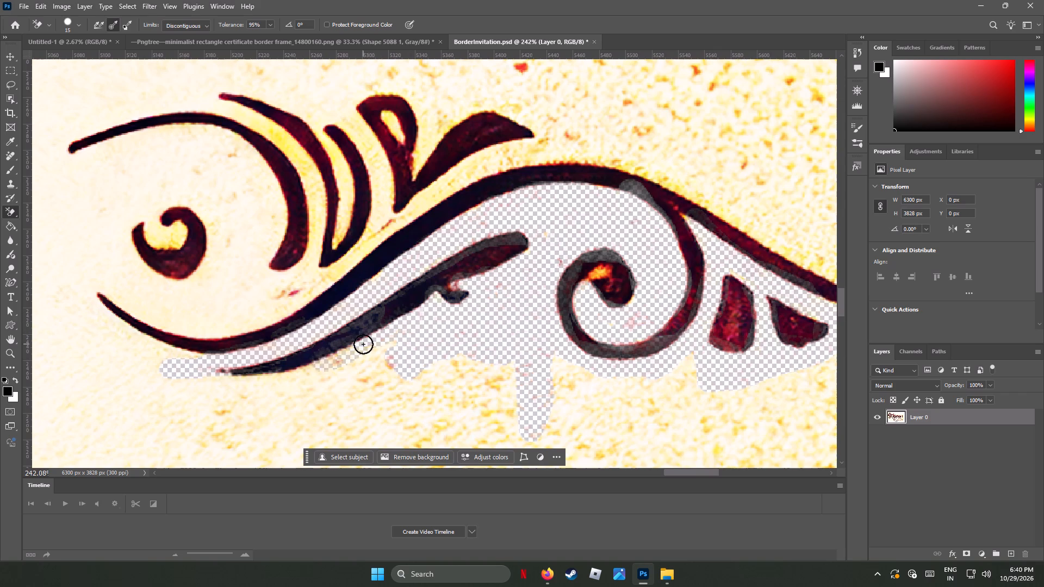
{"action": "left_click_drag", "start_coordinate": [363, 344], "coordinate": [333, 390]}
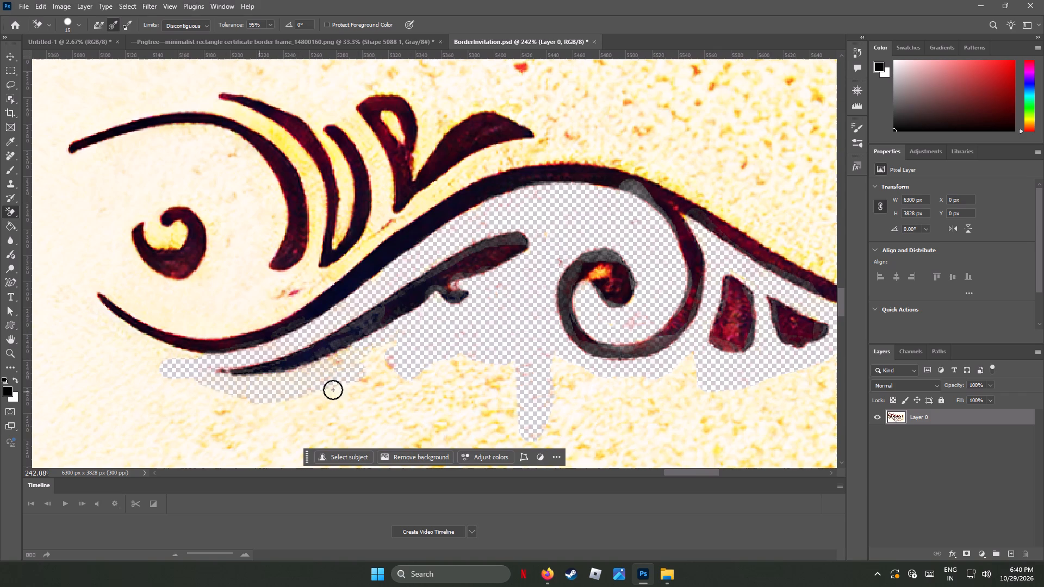
{"action": "left_click_drag", "start_coordinate": [333, 390], "coordinate": [326, 387]}
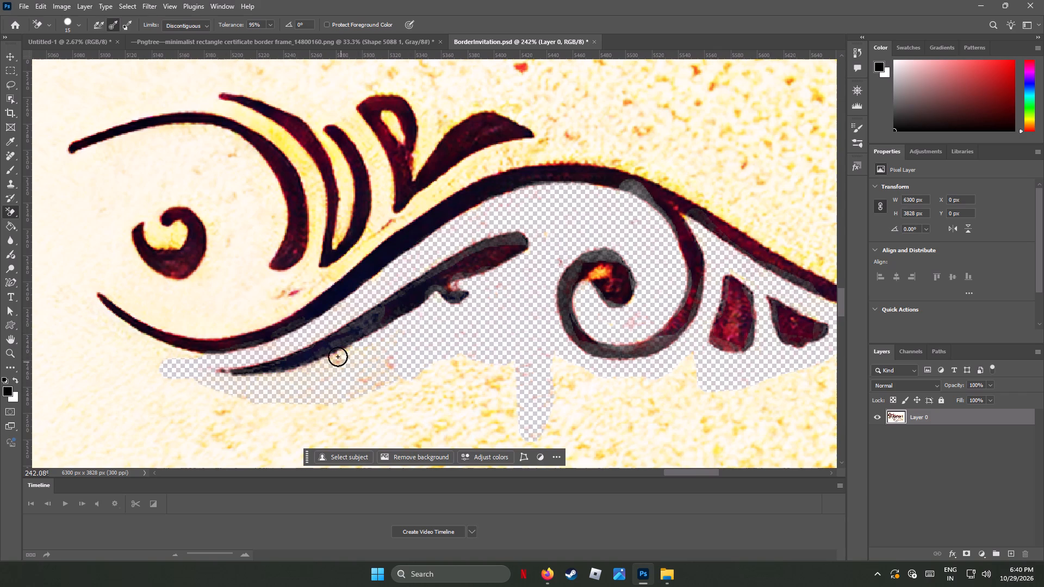
{"action": "left_click_drag", "start_coordinate": [338, 357], "coordinate": [474, 346]}
{"action": "left_click", "coordinate": [463, 339]}
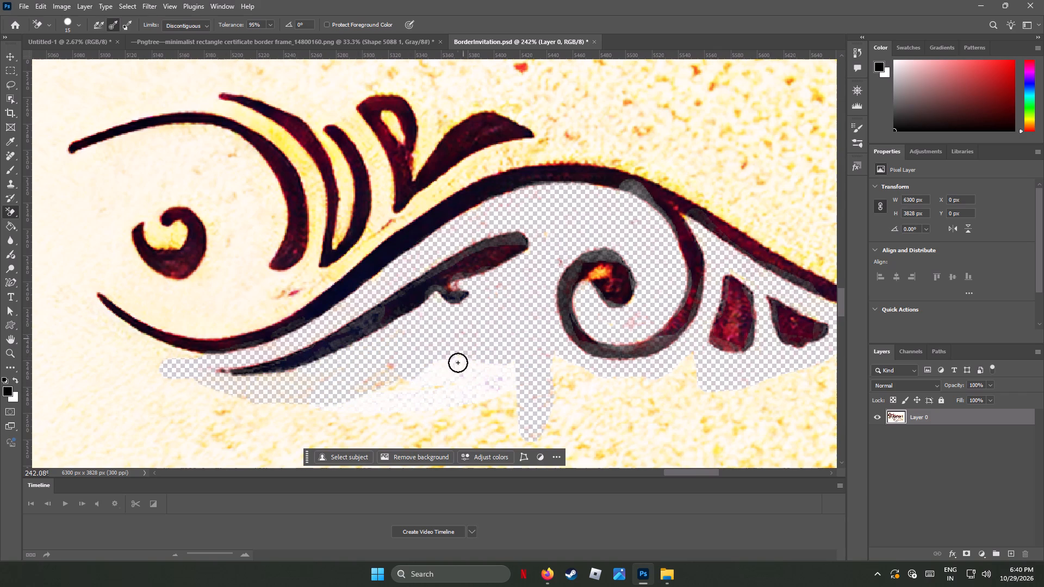
{"action": "left_click_drag", "start_coordinate": [458, 365], "coordinate": [485, 393]}
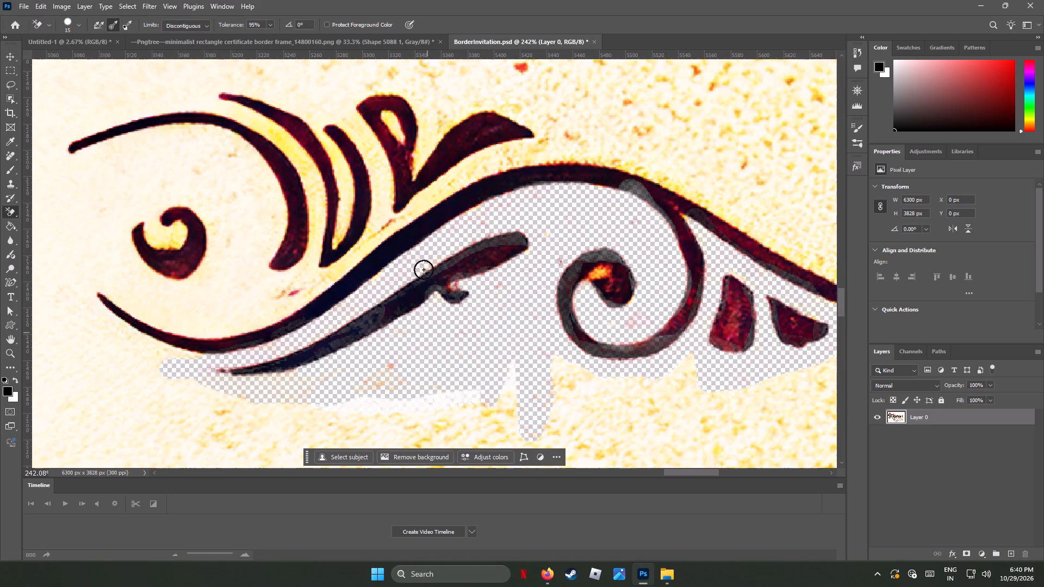
Erase the parchment along the main stem's upper edge, from below the upper petals to and around its tapered left end.
{"action": "left_click_drag", "start_coordinate": [491, 166], "coordinate": [539, 141]}
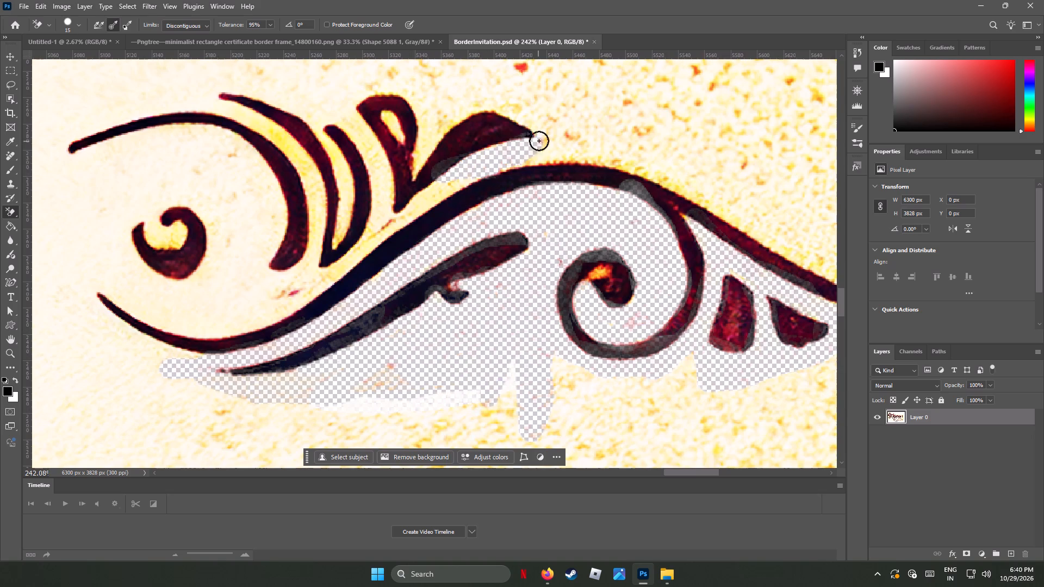
{"action": "left_click_drag", "start_coordinate": [539, 141], "coordinate": [340, 270]}
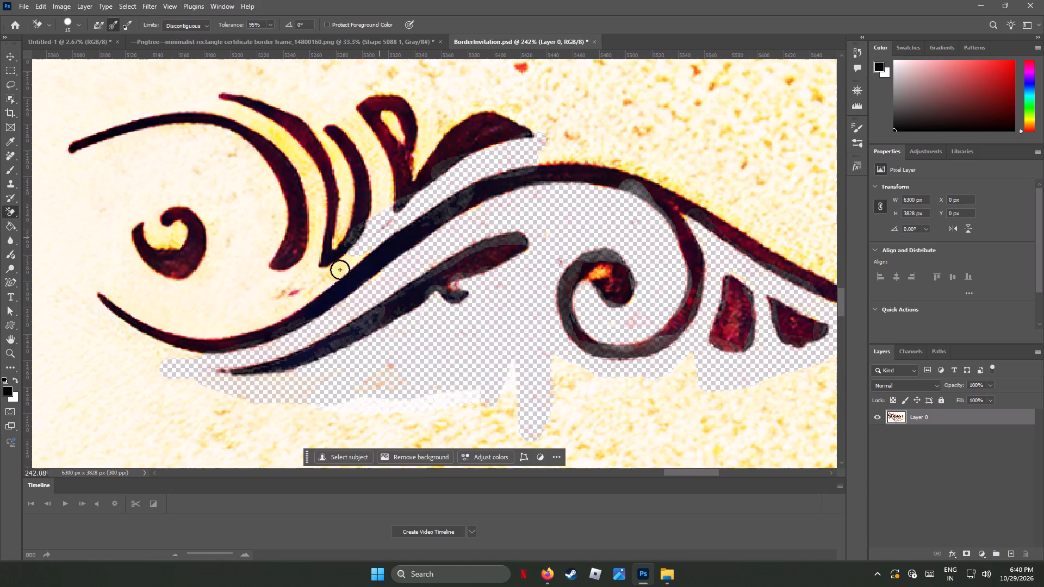
{"action": "left_click_drag", "start_coordinate": [340, 270], "coordinate": [316, 244]}
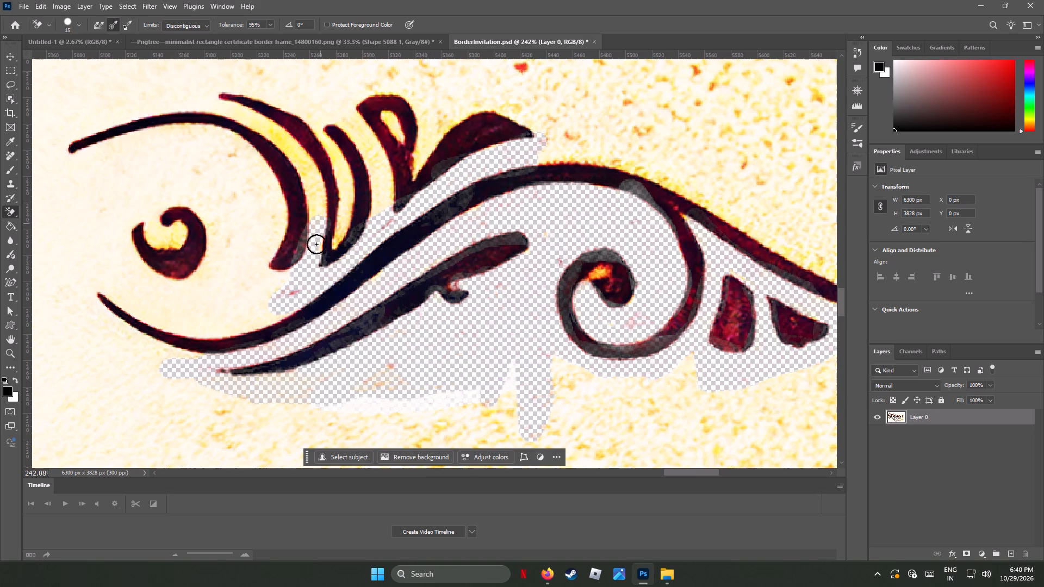
{"action": "left_click_drag", "start_coordinate": [316, 244], "coordinate": [268, 330]}
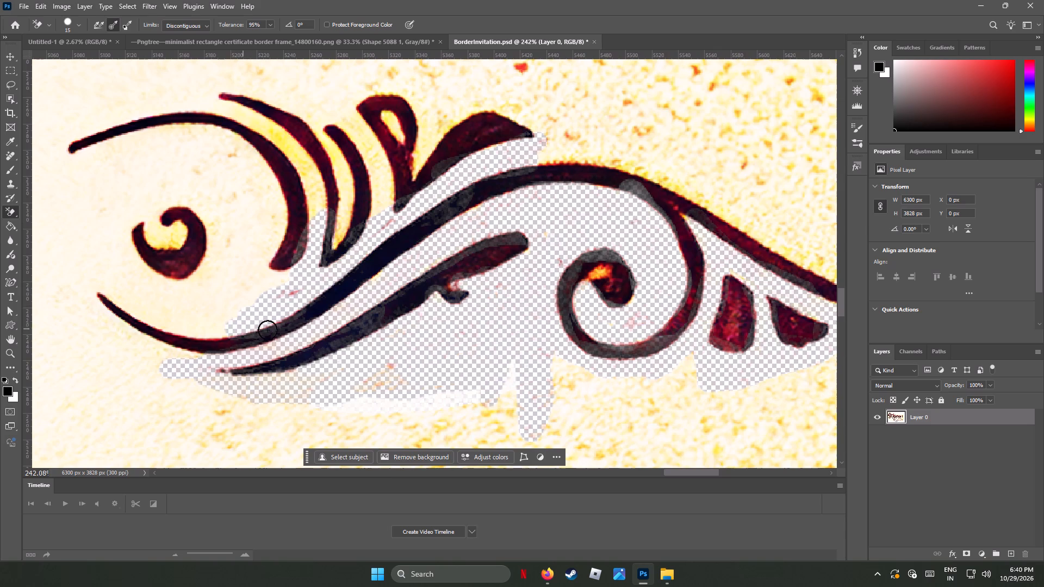
{"action": "left_click_drag", "start_coordinate": [268, 330], "coordinate": [139, 342]}
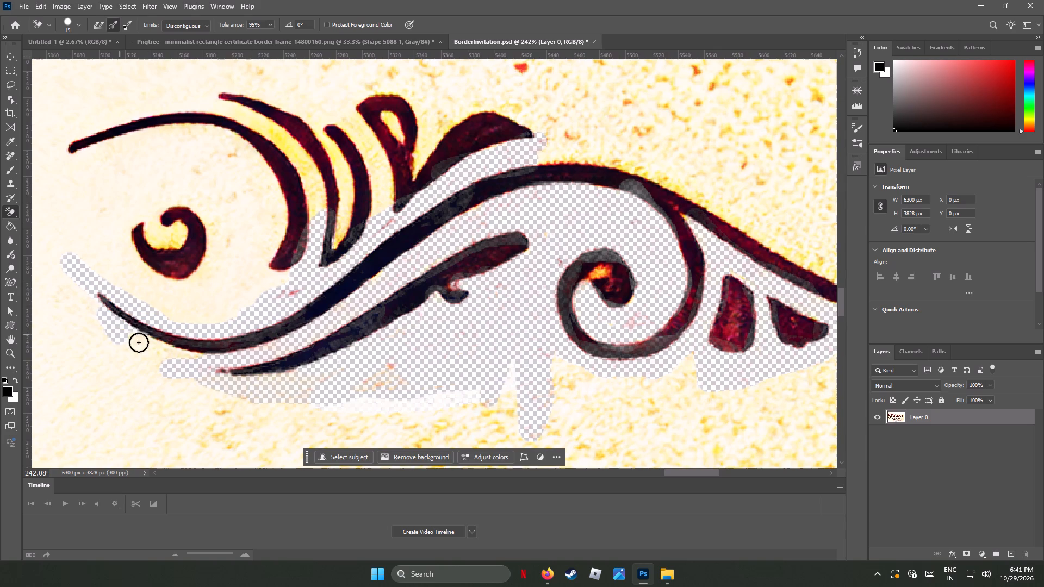
{"action": "left_click_drag", "start_coordinate": [139, 342], "coordinate": [85, 304]}
{"action": "right_click", "coordinate": [62, 275]}
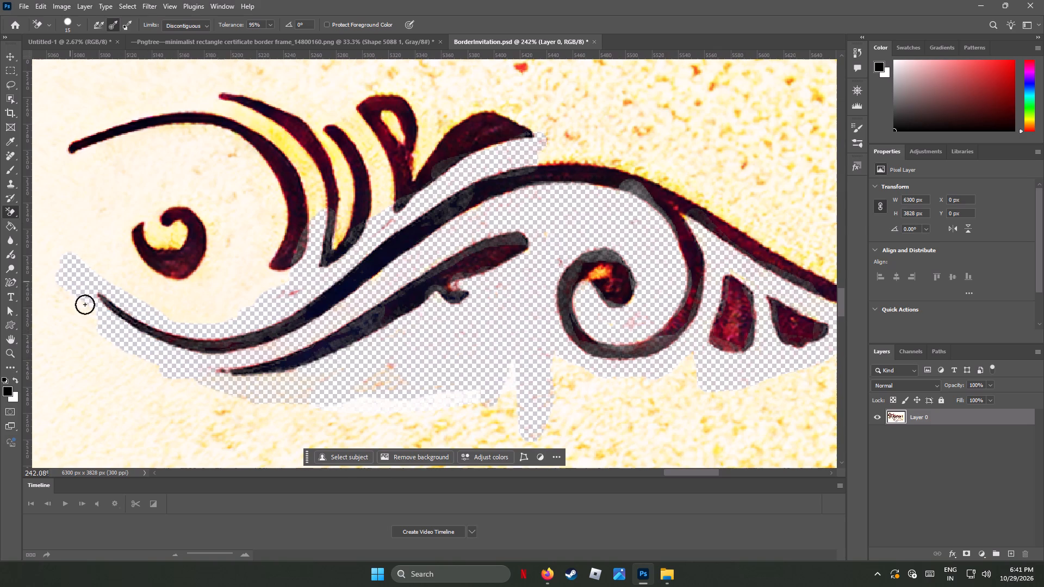
Erase the parchment around and inside the small detached curl above the stem's tapered left end.
{"action": "left_click_drag", "start_coordinate": [85, 304], "coordinate": [131, 289]}
{"action": "left_click_drag", "start_coordinate": [131, 285], "coordinate": [193, 307]}
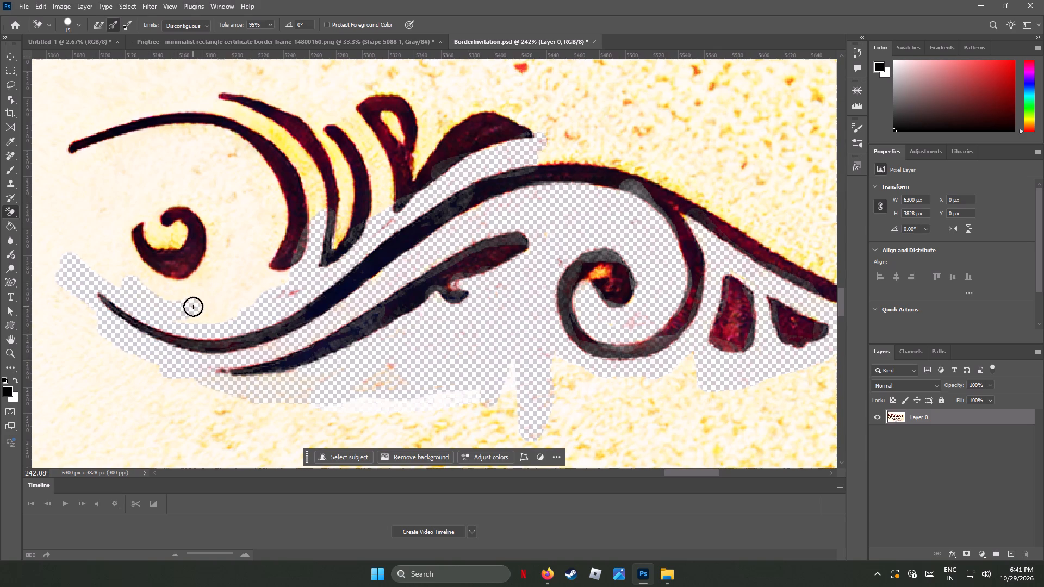
{"action": "left_click_drag", "start_coordinate": [193, 307], "coordinate": [160, 283]}
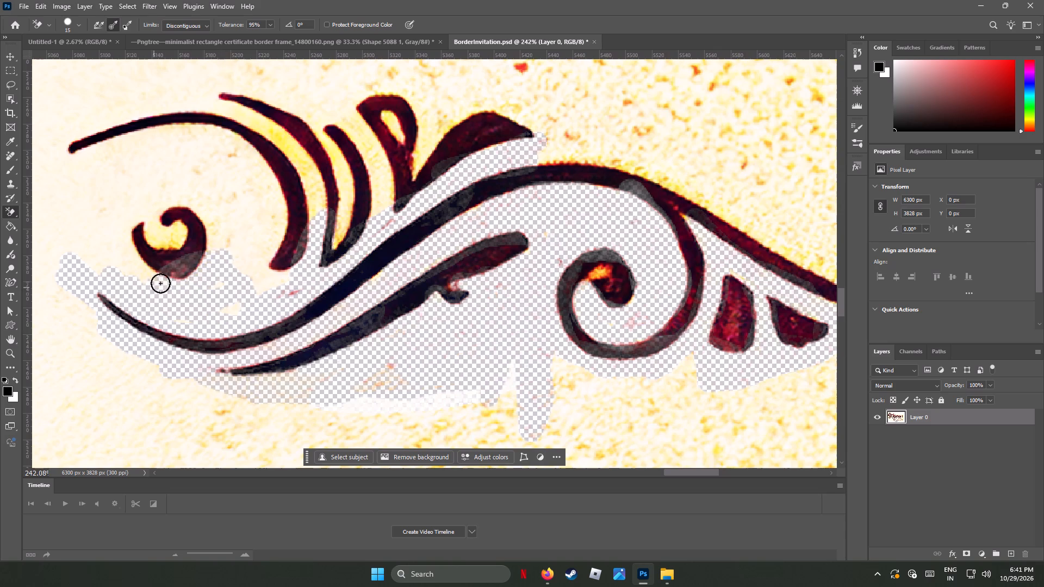
{"action": "left_click_drag", "start_coordinate": [160, 283], "coordinate": [113, 224]}
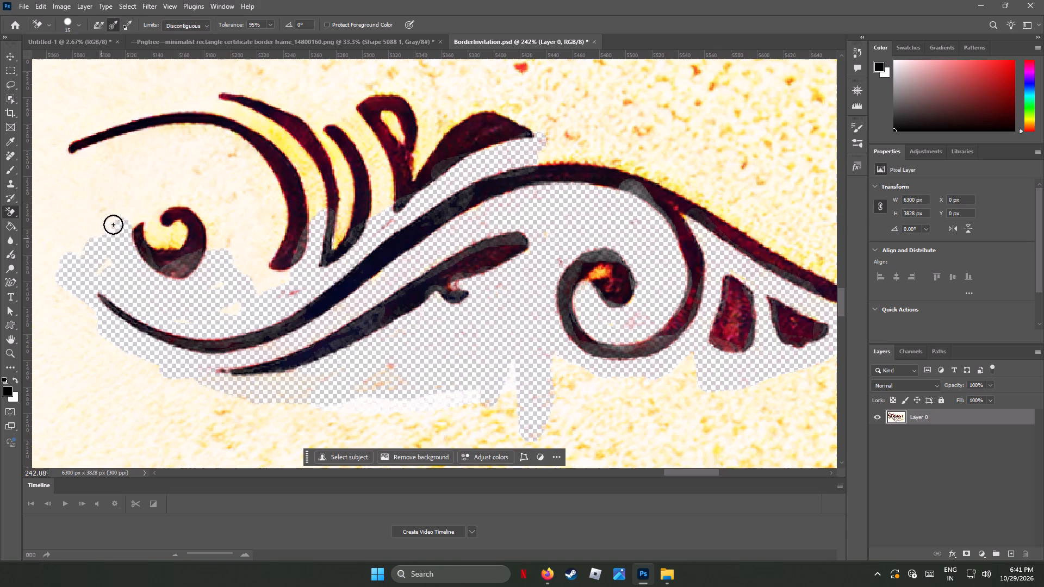
{"action": "left_click_drag", "start_coordinate": [113, 224], "coordinate": [173, 233]}
{"action": "left_click_drag", "start_coordinate": [174, 233], "coordinate": [178, 235]}
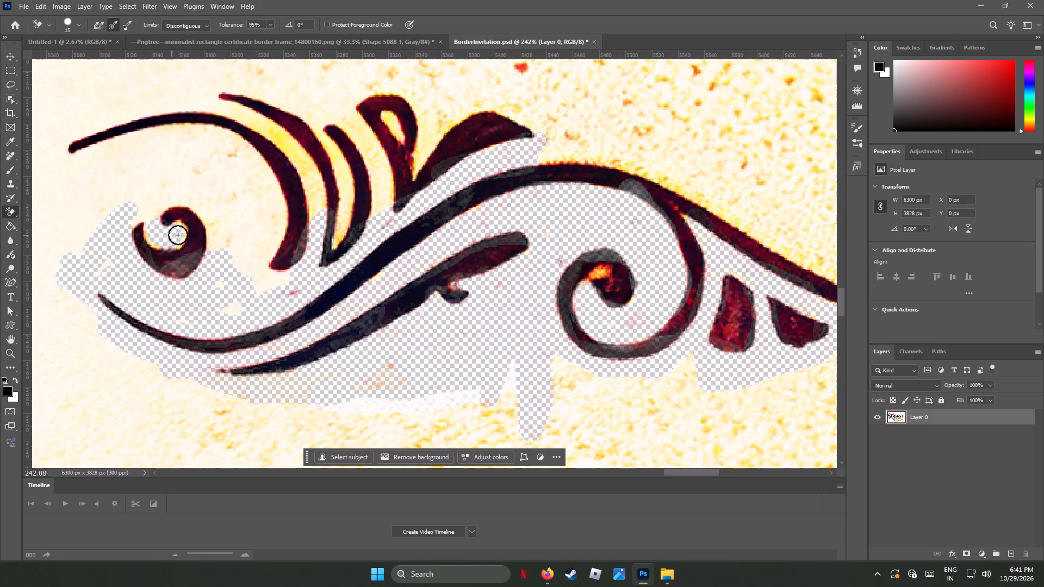
{"action": "left_click_drag", "start_coordinate": [178, 235], "coordinate": [188, 202]}
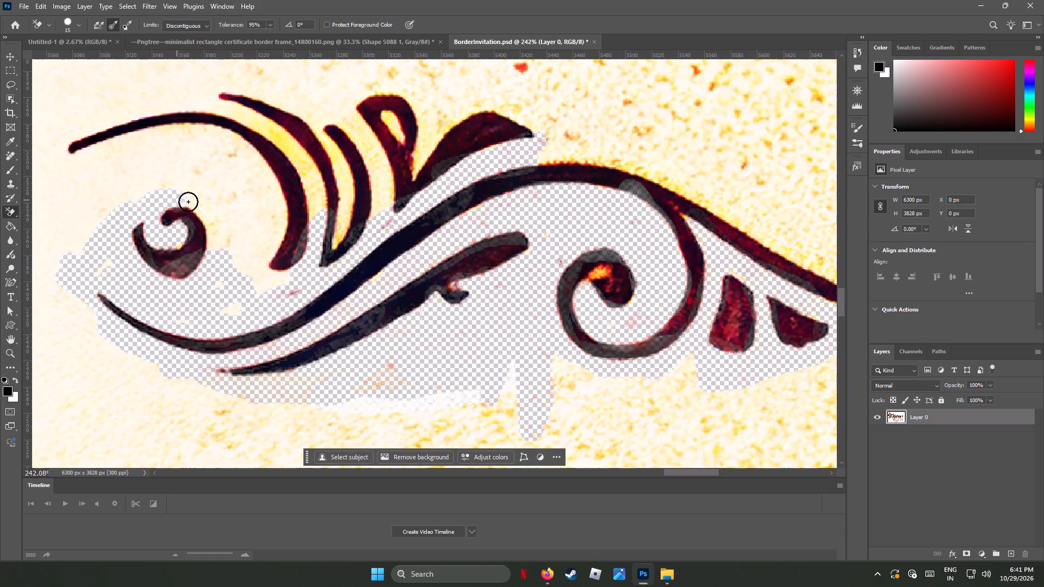
{"action": "left_click_drag", "start_coordinate": [188, 202], "coordinate": [252, 290]}
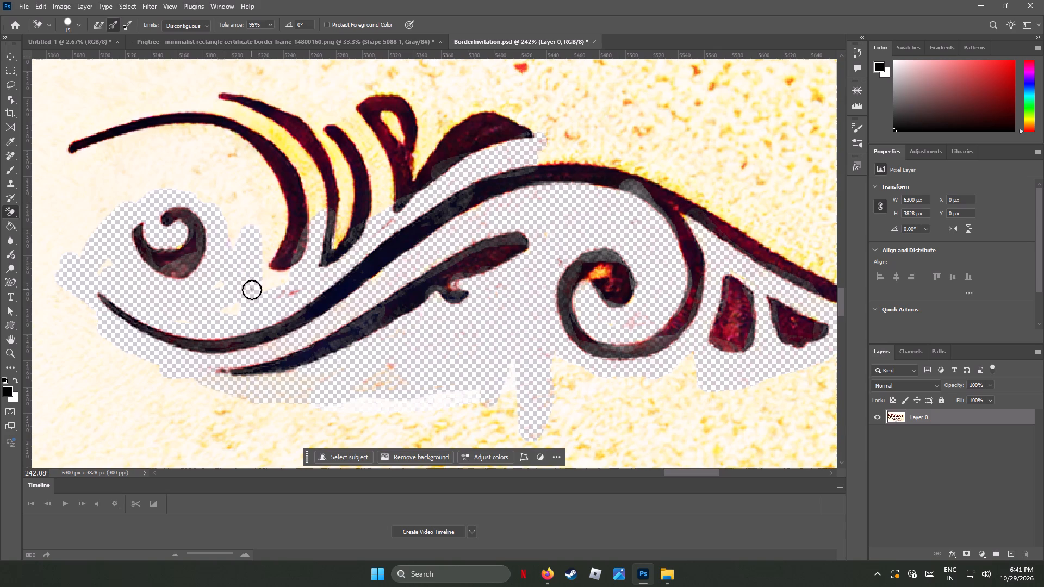
Erase the parchment between the detached curl and the long outermost petal, along the petal's underside to its thin left tip.
{"action": "left_click_drag", "start_coordinate": [252, 290], "coordinate": [265, 269]}
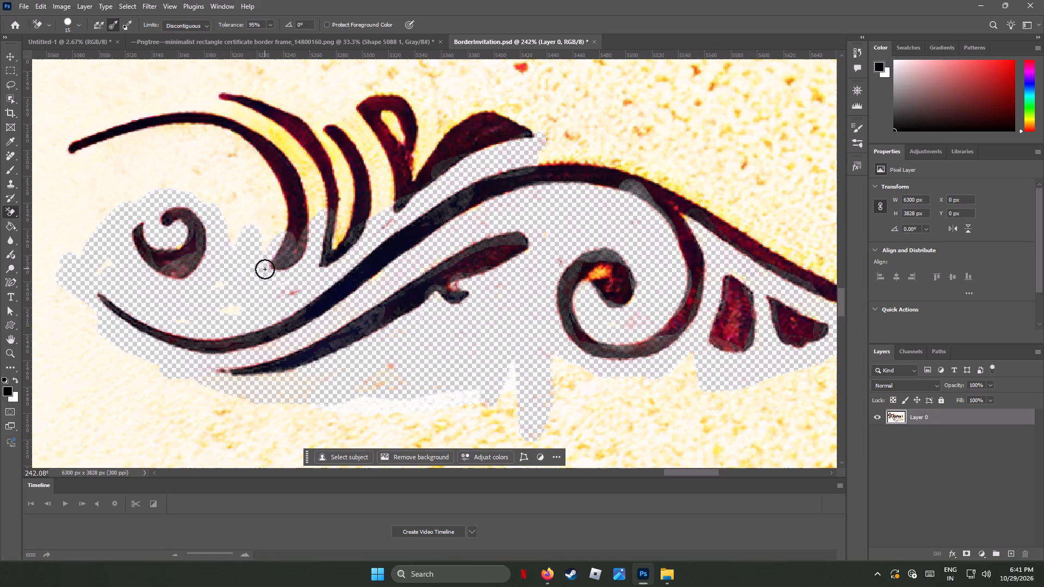
{"action": "left_click_drag", "start_coordinate": [265, 269], "coordinate": [237, 146]}
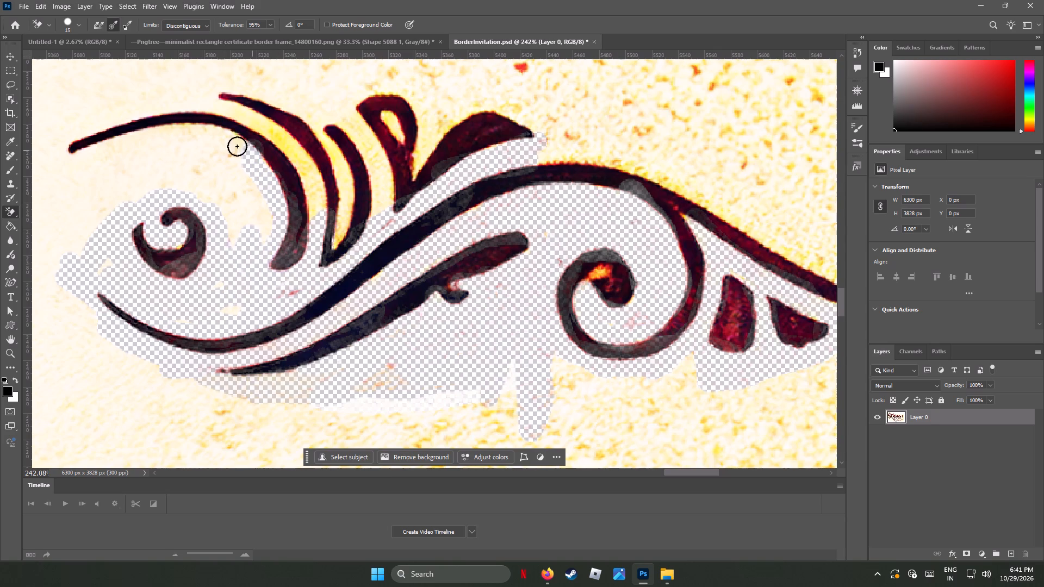
{"action": "left_click_drag", "start_coordinate": [237, 146], "coordinate": [166, 152]}
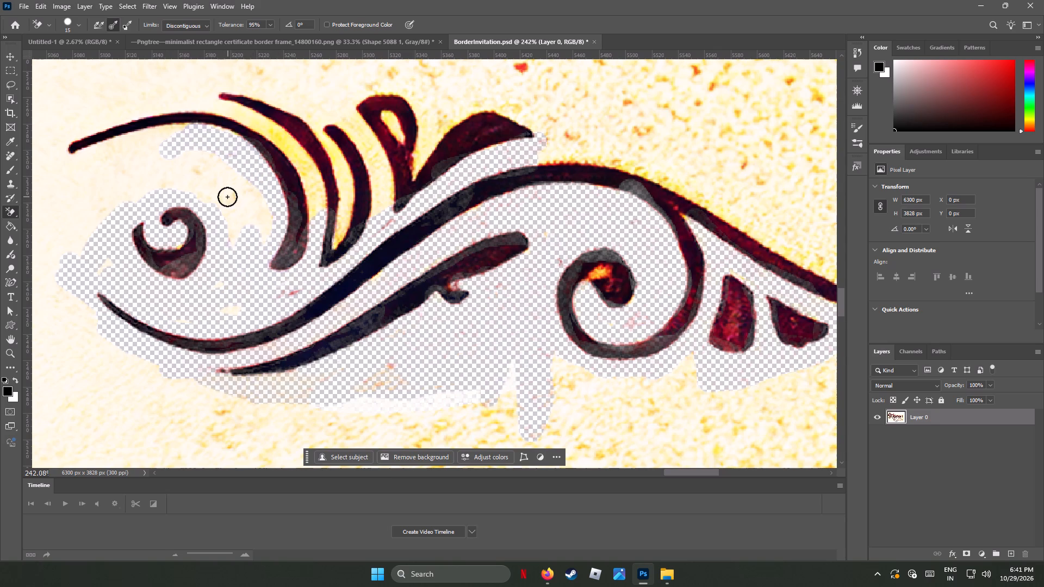
{"action": "left_click_drag", "start_coordinate": [232, 190], "coordinate": [215, 295]}
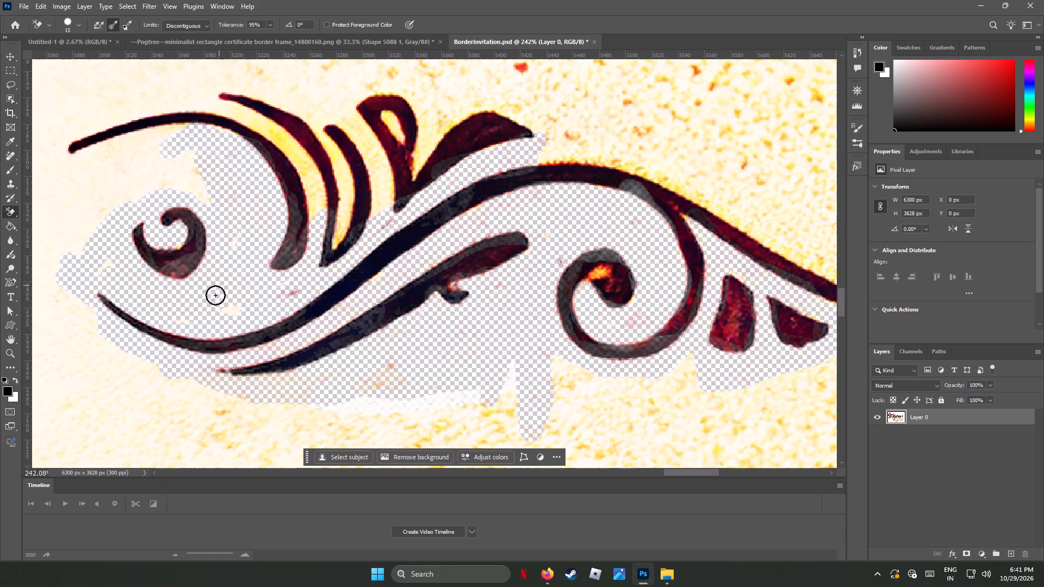
{"action": "left_click_drag", "start_coordinate": [215, 295], "coordinate": [221, 299]}
{"action": "left_click_drag", "start_coordinate": [294, 292], "coordinate": [241, 265]}
{"action": "left_click_drag", "start_coordinate": [188, 179], "coordinate": [134, 189]}
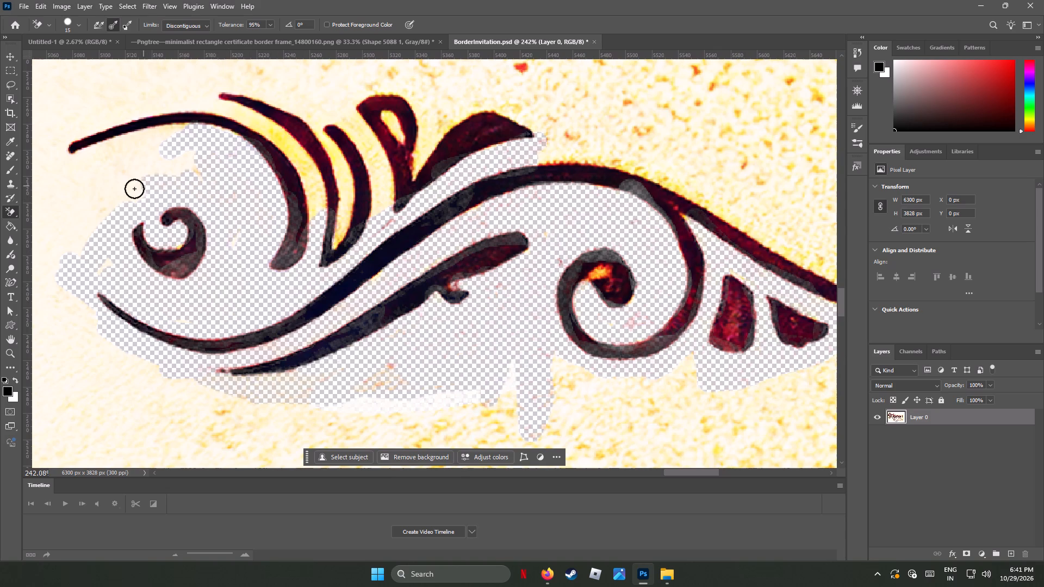
{"action": "left_click_drag", "start_coordinate": [134, 189], "coordinate": [141, 130]}
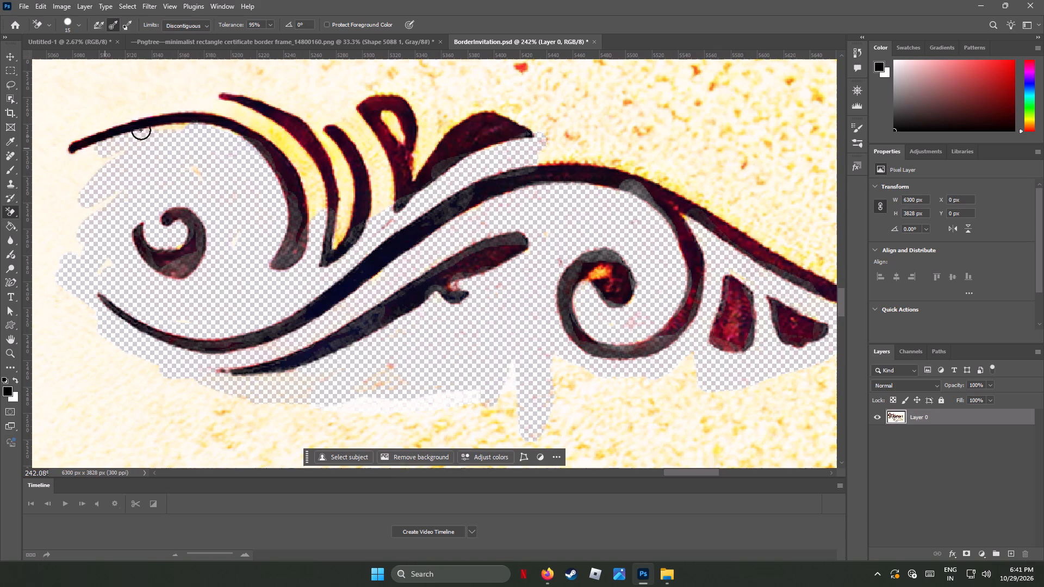
{"action": "left_click_drag", "start_coordinate": [141, 130], "coordinate": [64, 221]}
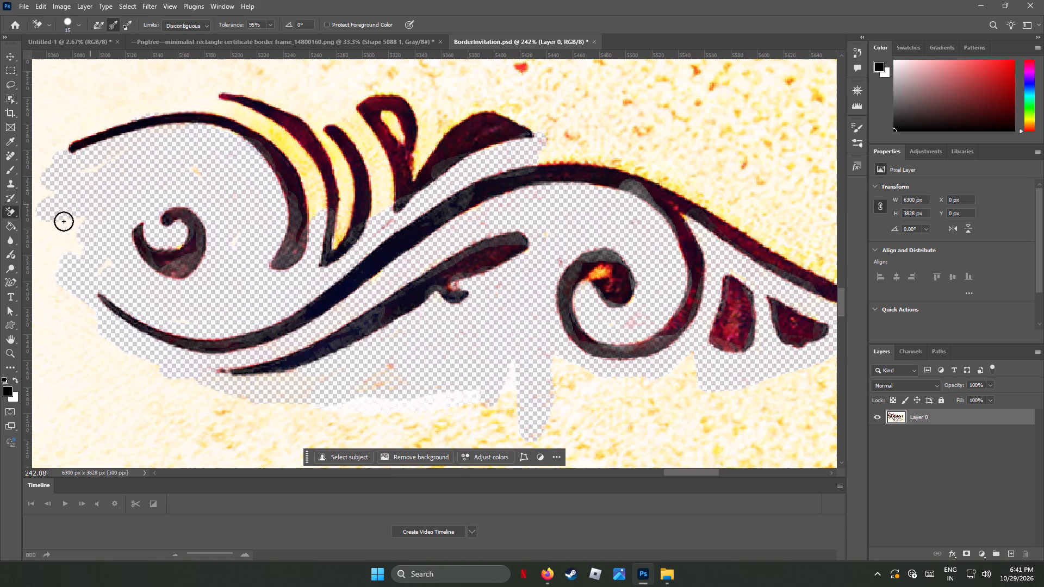
Erase the parchment along the outermost petal's upper edge and in the gap between it and the second petal.
{"action": "left_click_drag", "start_coordinate": [64, 221], "coordinate": [195, 115]}
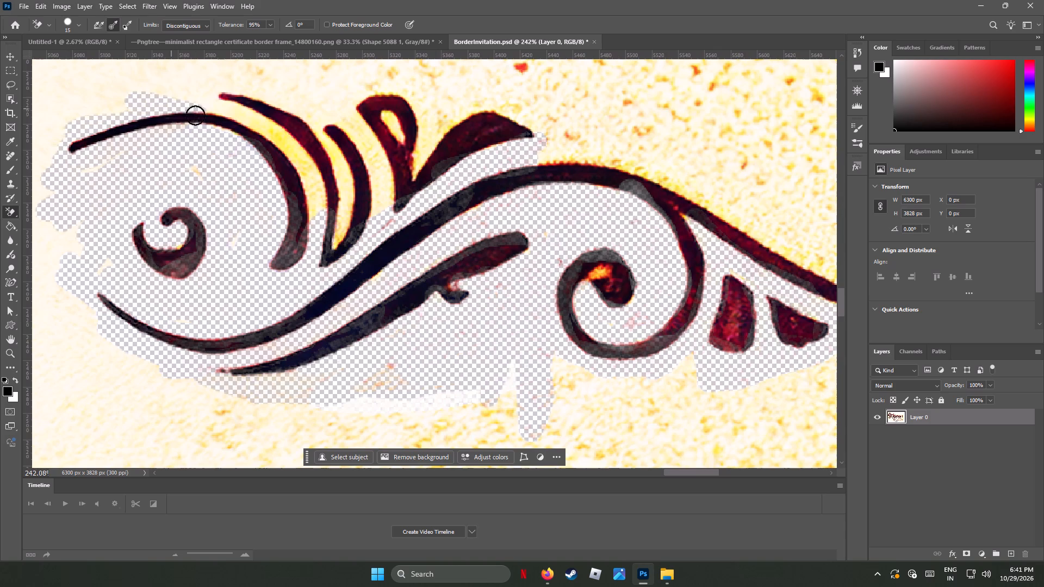
{"action": "left_click_drag", "start_coordinate": [195, 115], "coordinate": [306, 174]}
{"action": "left_click_drag", "start_coordinate": [314, 190], "coordinate": [306, 168]}
{"action": "left_click_drag", "start_coordinate": [282, 137], "coordinate": [308, 165]}
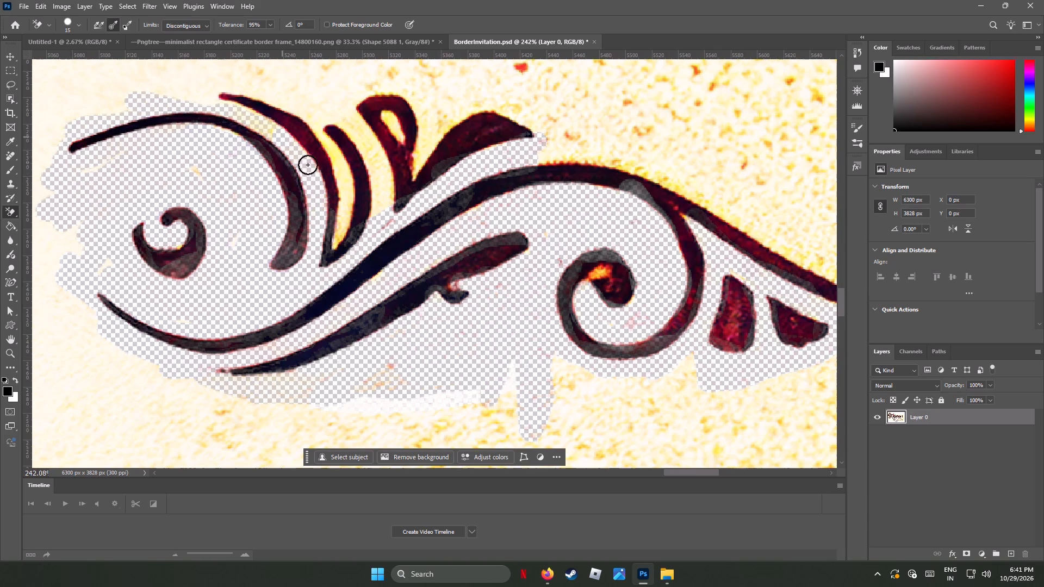
{"action": "left_click_drag", "start_coordinate": [308, 165], "coordinate": [258, 123]}
{"action": "left_click_drag", "start_coordinate": [253, 120], "coordinate": [288, 145]}
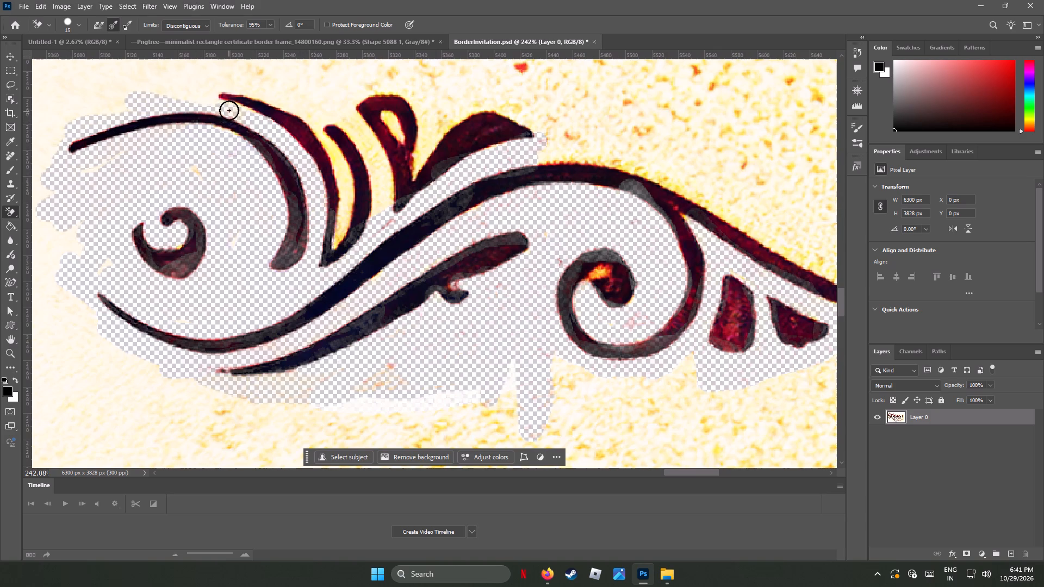
Erase the parchment around the second petal's pointed tip and in the gap between the second and third petals.
{"action": "left_click_drag", "start_coordinate": [201, 97], "coordinate": [234, 83]}
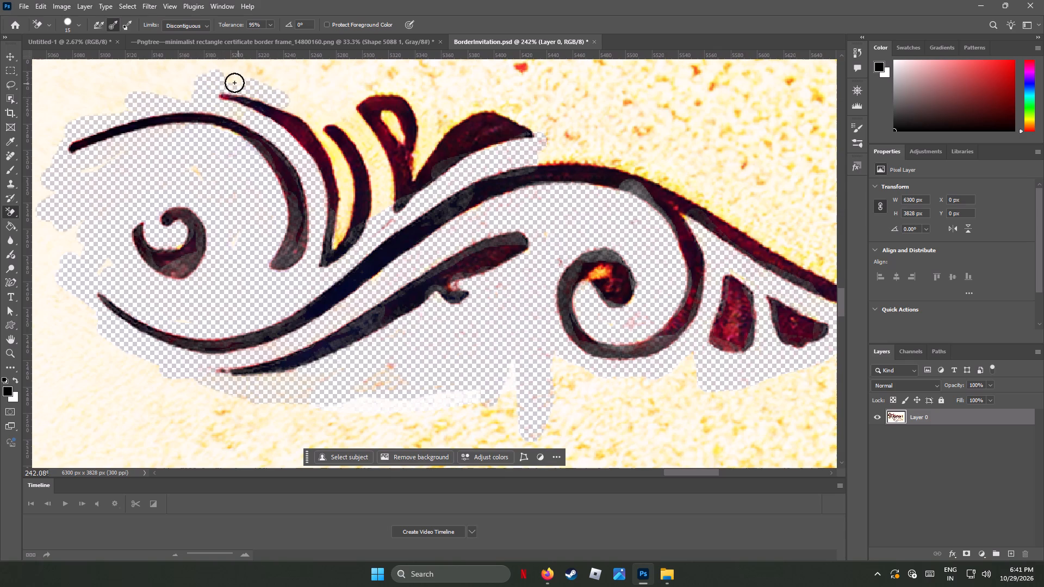
{"action": "left_click_drag", "start_coordinate": [234, 83], "coordinate": [337, 244]}
{"action": "left_click_drag", "start_coordinate": [340, 232], "coordinate": [319, 132]}
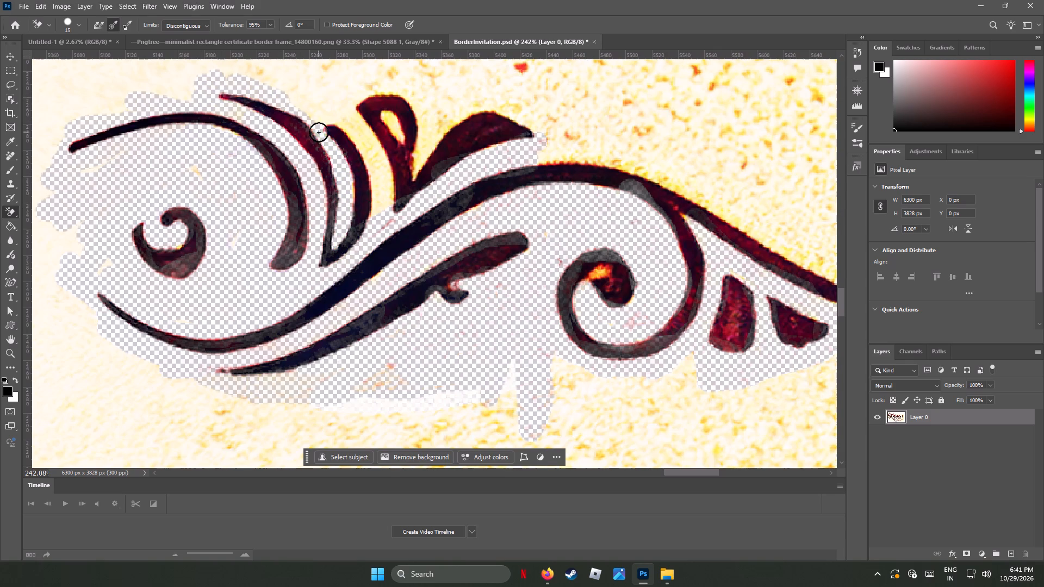
Erase the parchment in the gap between the third petal and the looped petal, and above the third petal's tip.
{"action": "left_click_drag", "start_coordinate": [319, 132], "coordinate": [375, 177]}
{"action": "left_click_drag", "start_coordinate": [380, 193], "coordinate": [382, 183]}
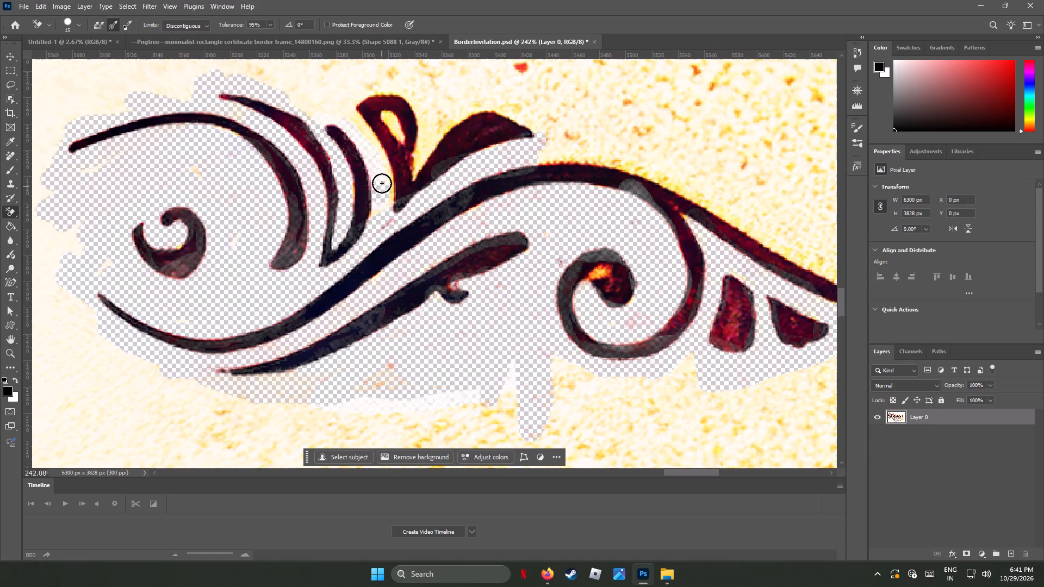
{"action": "left_click_drag", "start_coordinate": [382, 183], "coordinate": [384, 164]}
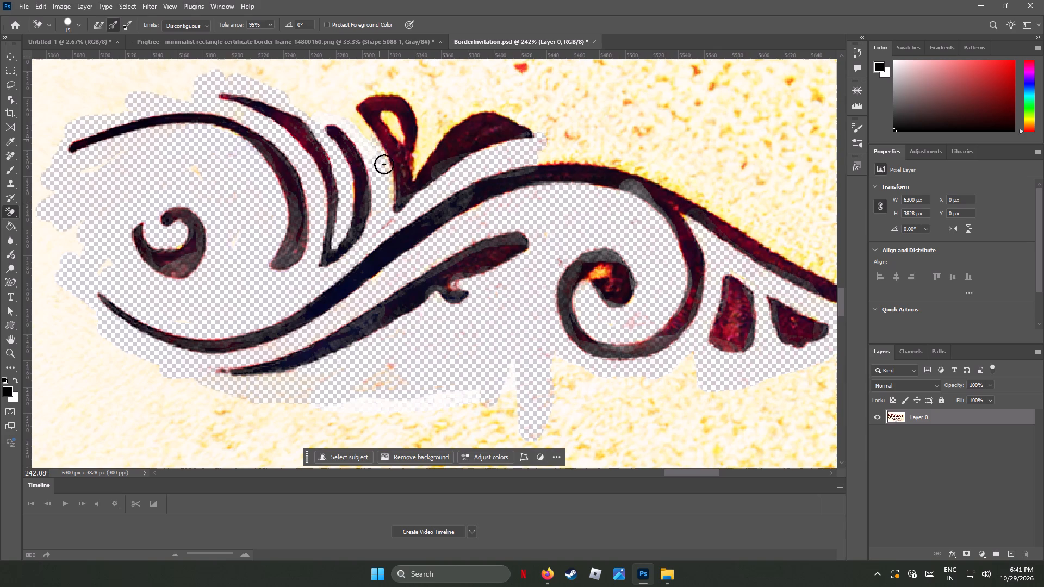
{"action": "left_click_drag", "start_coordinate": [384, 164], "coordinate": [310, 112]}
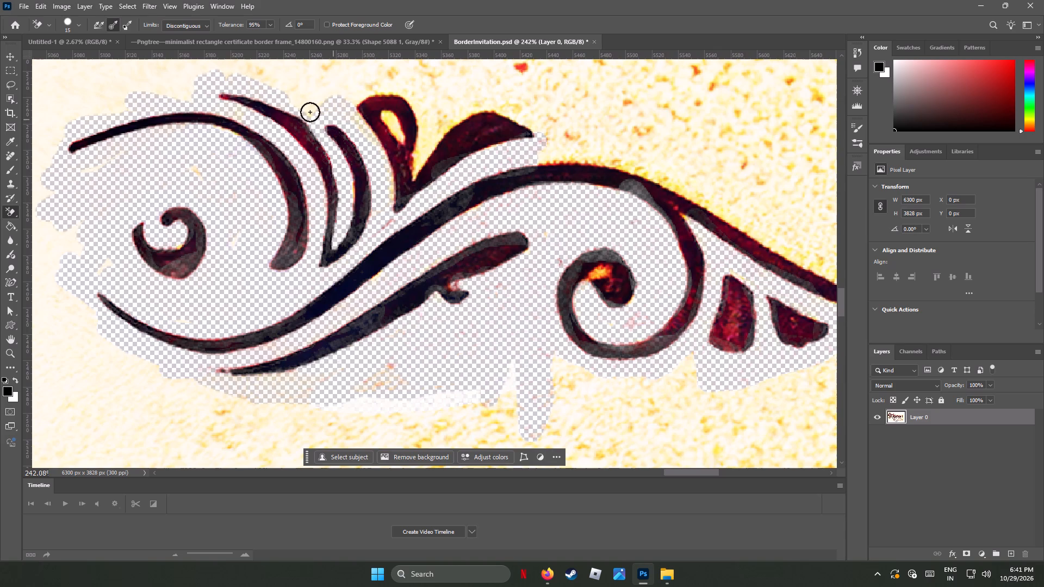
{"action": "left_click_drag", "start_coordinate": [310, 112], "coordinate": [322, 85]}
Erase the parchment around and inside the looped petal, in the notch beside it, and over the rightmost petal to its tip.
{"action": "scroll", "coordinate": [376, 217], "scroll_direction": "up", "scroll_amount": 3}
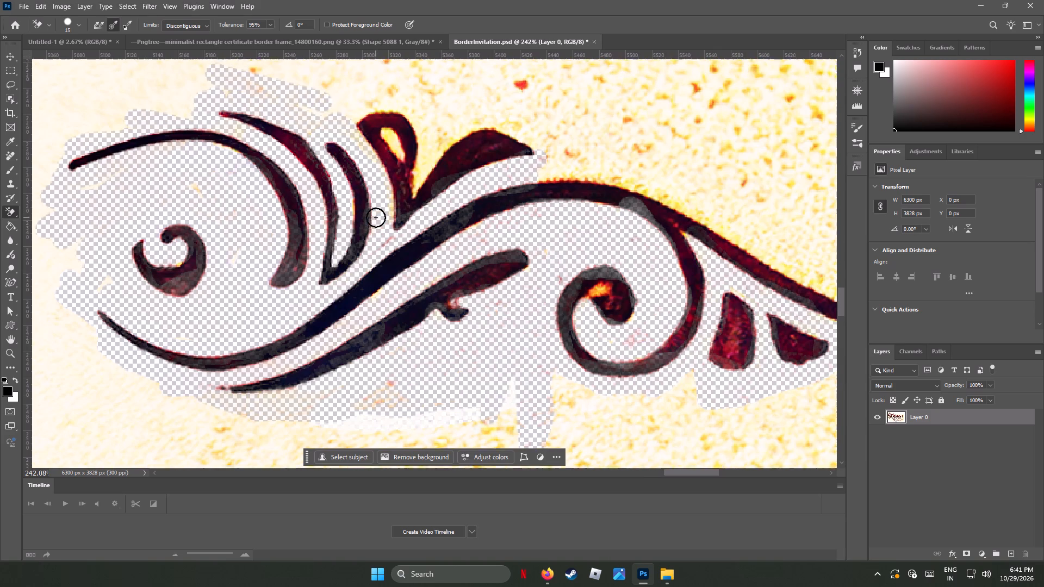
{"action": "scroll", "coordinate": [376, 217], "scroll_direction": "up", "scroll_amount": 6}
{"action": "left_click_drag", "start_coordinate": [358, 168], "coordinate": [386, 151]}
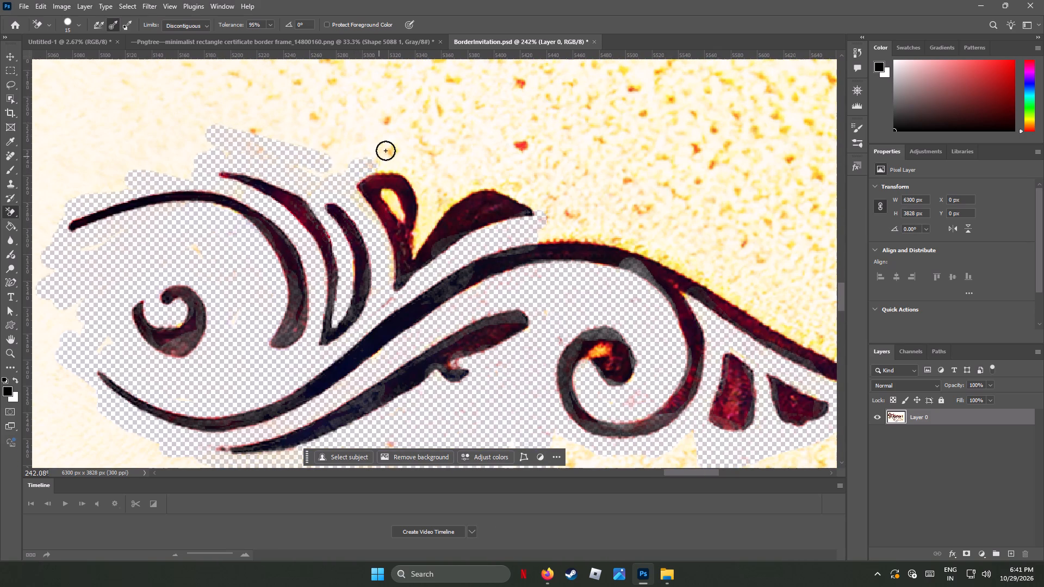
{"action": "left_click_drag", "start_coordinate": [386, 151], "coordinate": [394, 194]}
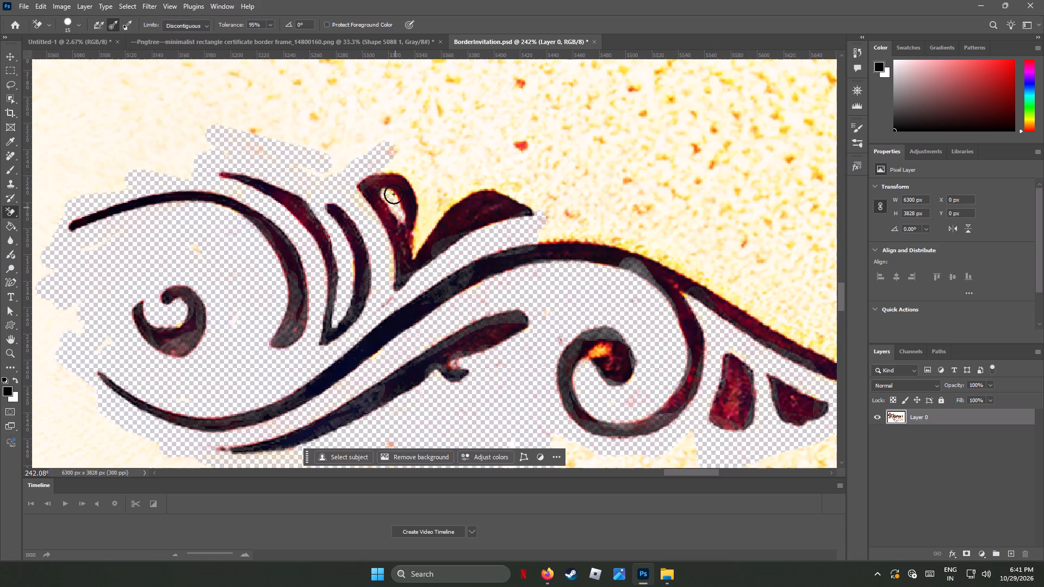
{"action": "left_click_drag", "start_coordinate": [394, 194], "coordinate": [478, 178]}
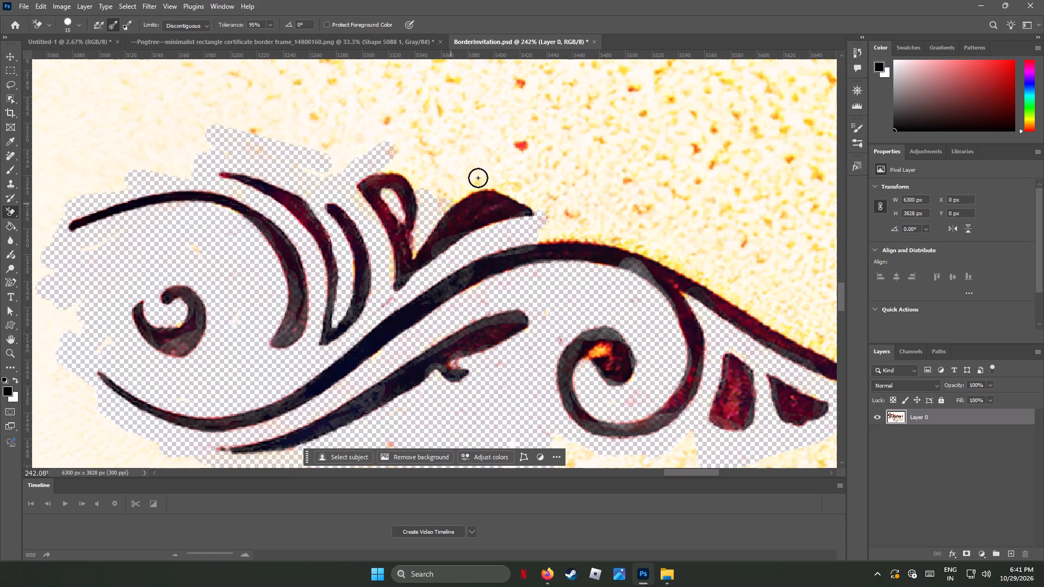
{"action": "left_click_drag", "start_coordinate": [478, 178], "coordinate": [541, 217]}
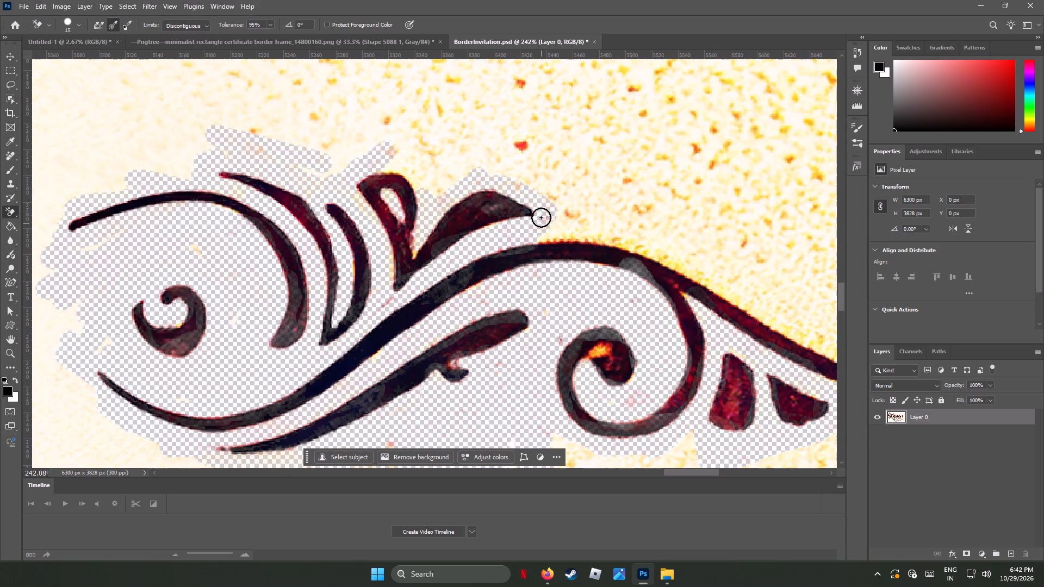
{"action": "left_click_drag", "start_coordinate": [541, 217], "coordinate": [438, 168]}
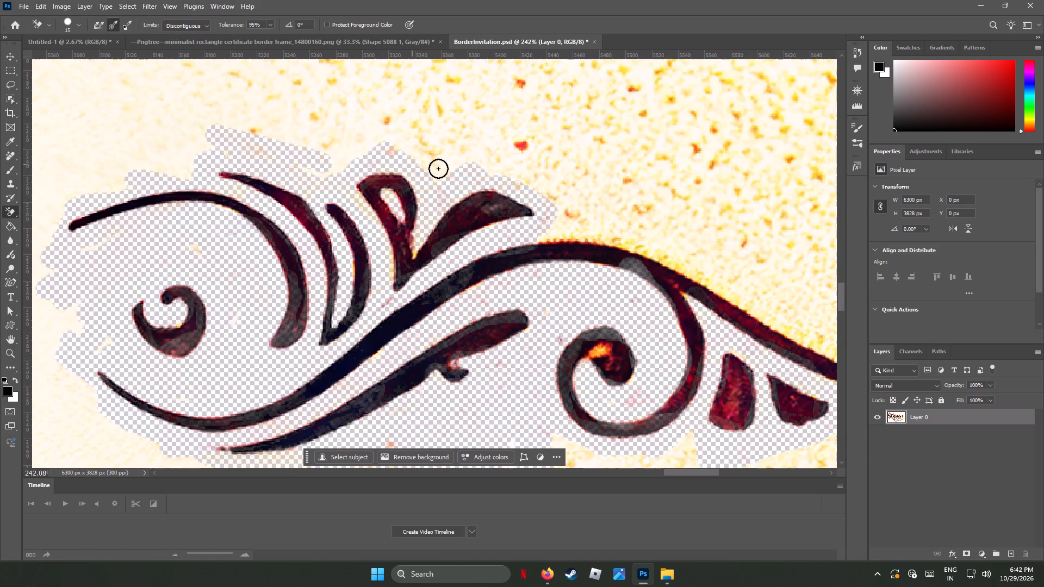
{"action": "left_click_drag", "start_coordinate": [438, 168], "coordinate": [358, 180]}
{"action": "left_click_drag", "start_coordinate": [430, 207], "coordinate": [420, 224]}
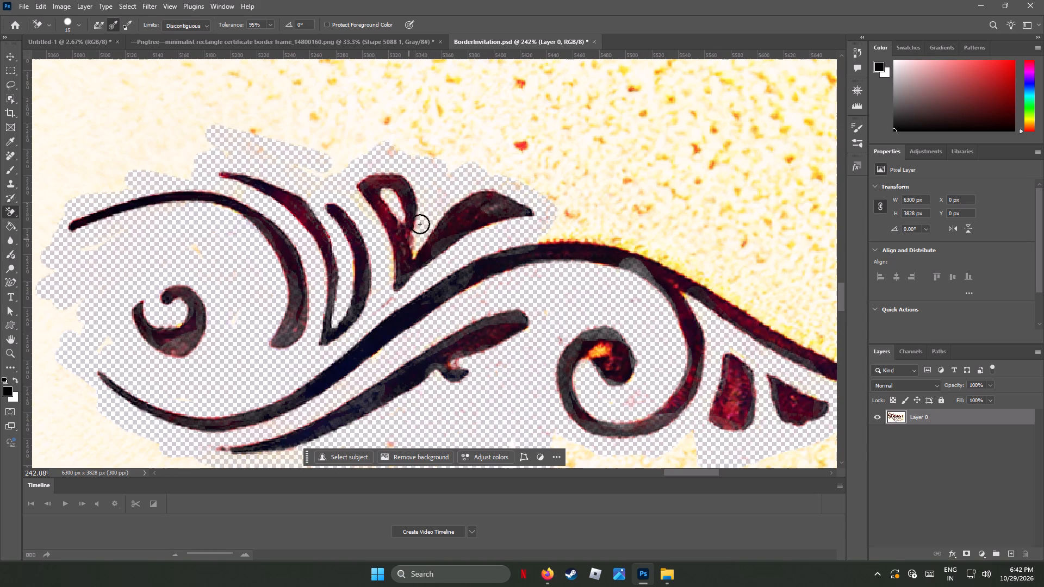
{"action": "left_click_drag", "start_coordinate": [420, 224], "coordinate": [425, 201]}
{"action": "left_click", "coordinate": [389, 194]}
{"action": "left_click_drag", "start_coordinate": [357, 191], "coordinate": [352, 180]}
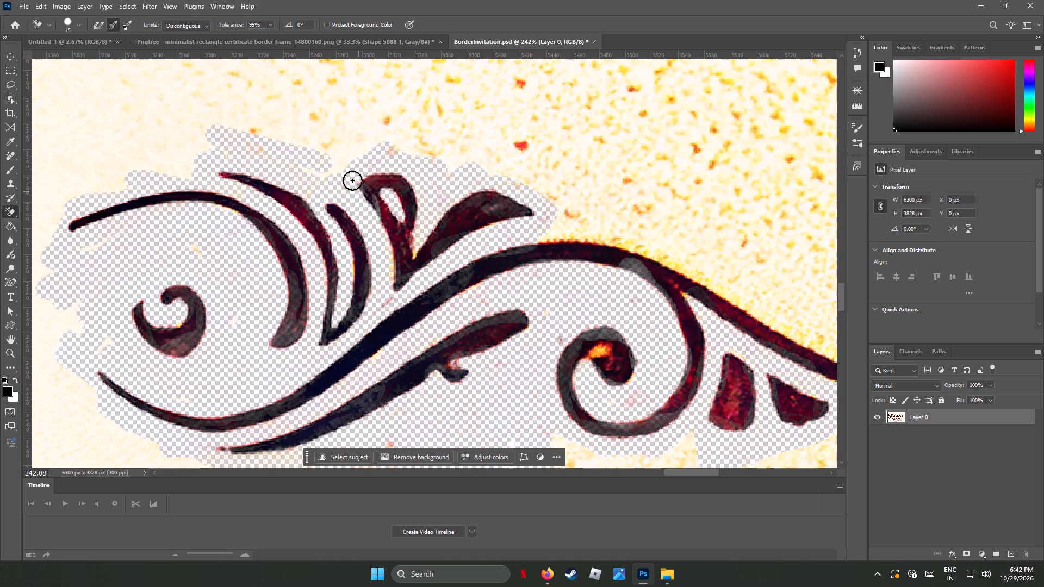
{"action": "left_click_drag", "start_coordinate": [352, 180], "coordinate": [366, 230]}
Erase the parchment along the main stem's upper edge from the rightmost petal's tip rightward, widening the cleared band above petals and stem.
{"action": "left_click_drag", "start_coordinate": [549, 235], "coordinate": [545, 237]}
{"action": "left_click_drag", "start_coordinate": [545, 237], "coordinate": [613, 226]}
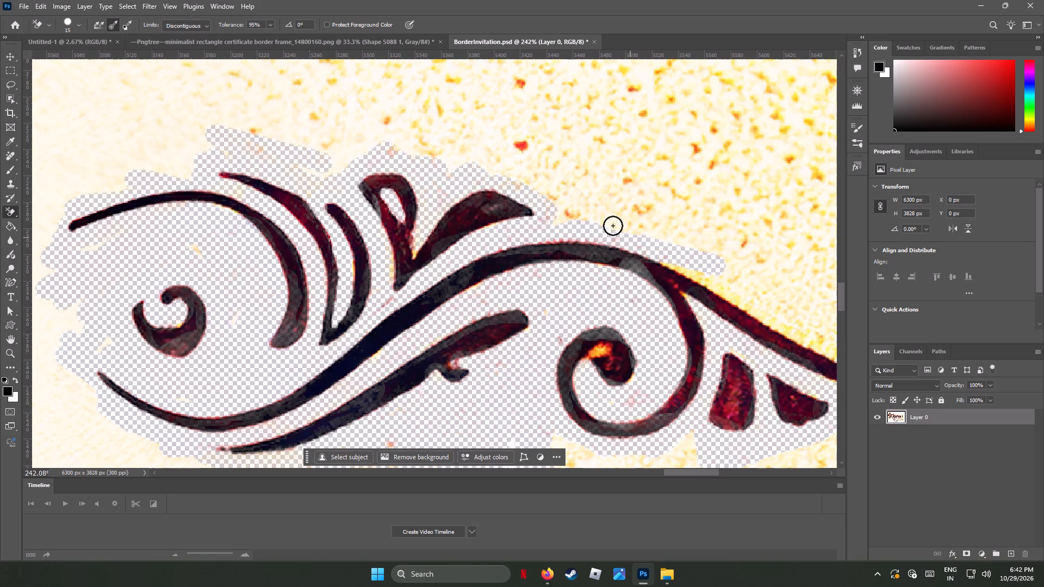
{"action": "left_click_drag", "start_coordinate": [613, 226], "coordinate": [515, 176]}
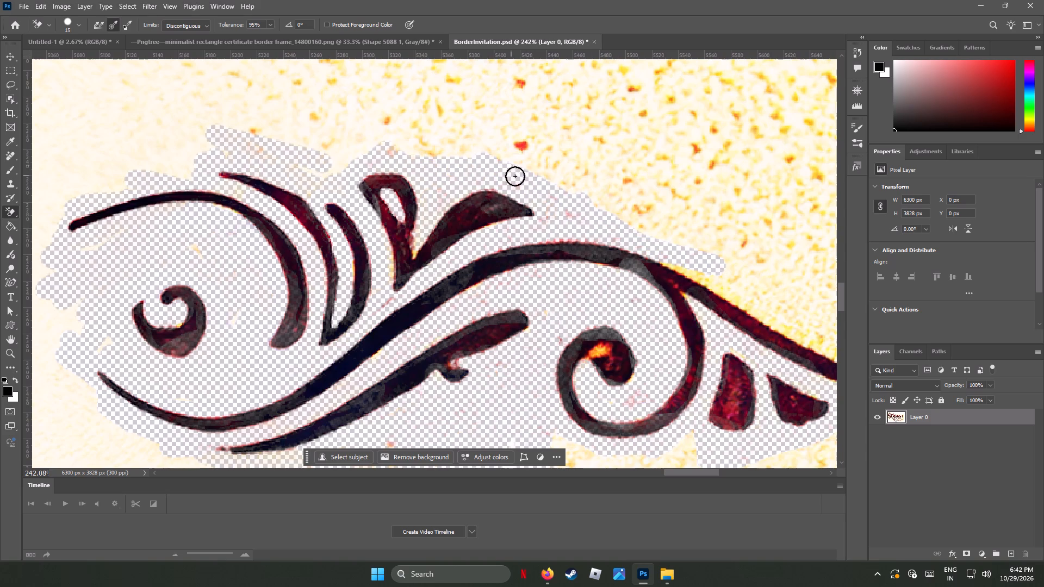
{"action": "left_click_drag", "start_coordinate": [515, 176], "coordinate": [539, 183]}
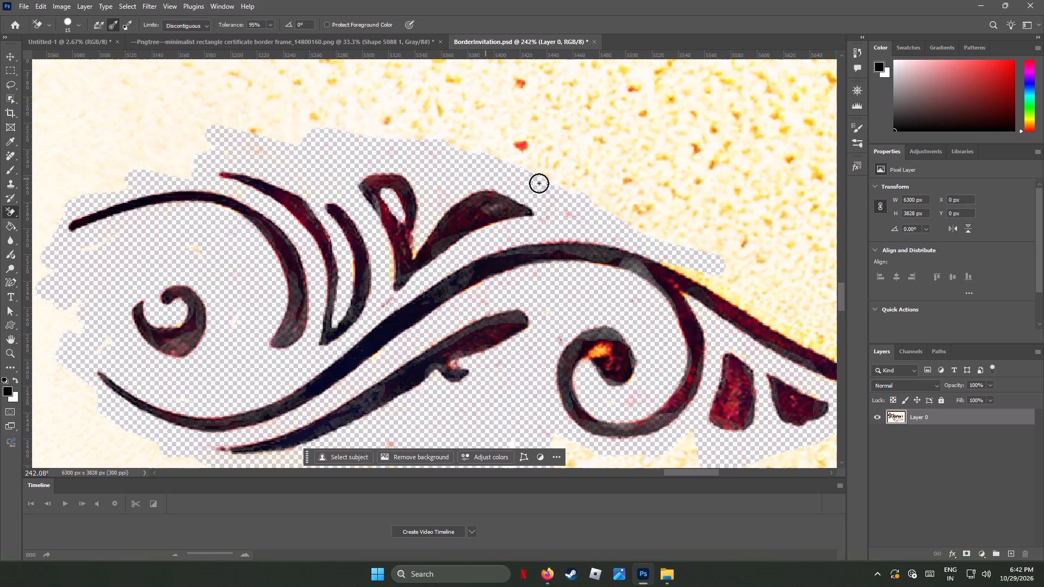
{"action": "left_click_drag", "start_coordinate": [539, 183], "coordinate": [760, 314]}
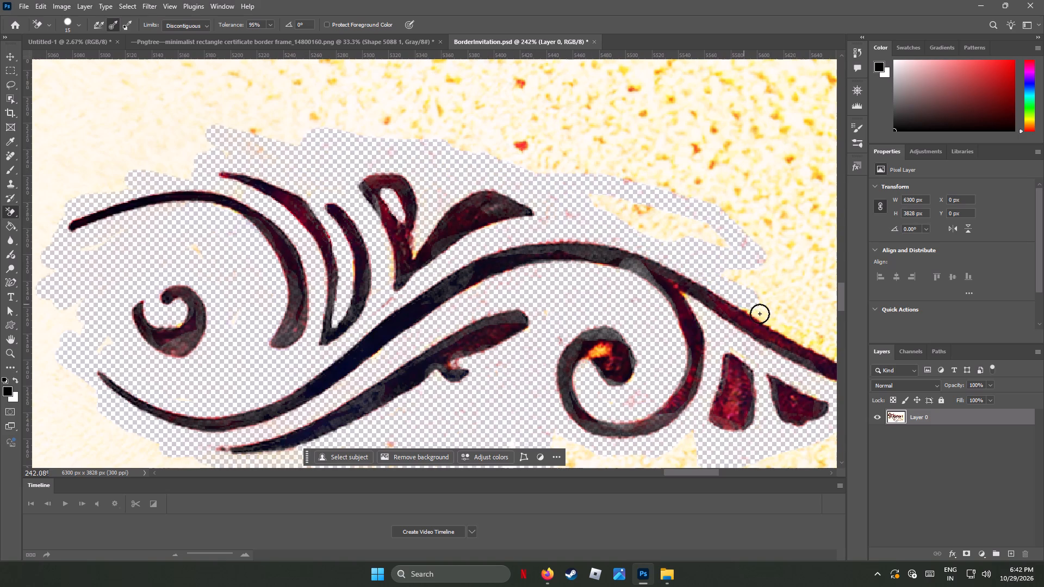
{"action": "left_click_drag", "start_coordinate": [760, 314], "coordinate": [778, 262]}
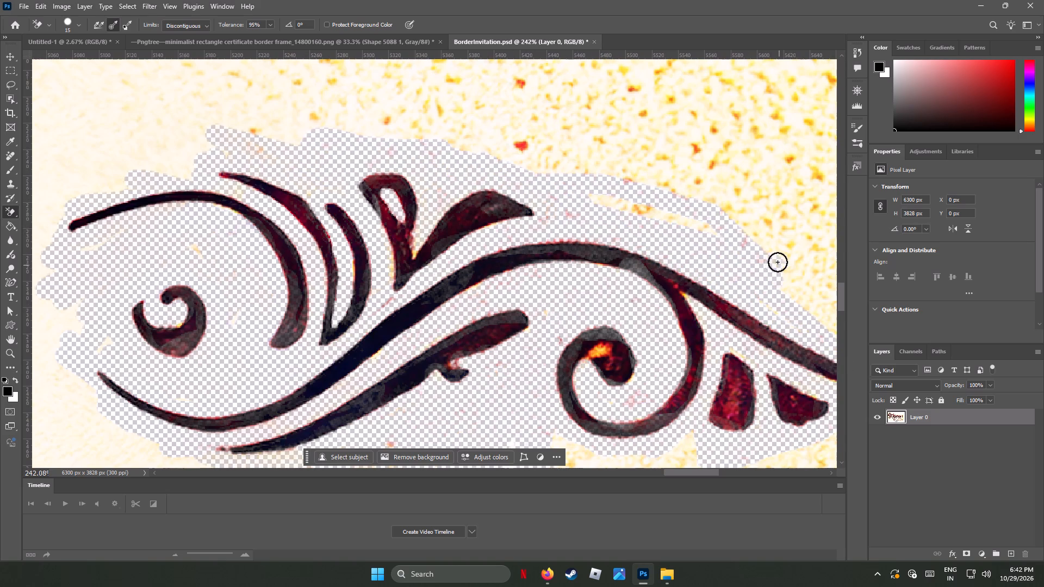
{"action": "left_click_drag", "start_coordinate": [778, 262], "coordinate": [798, 259]}
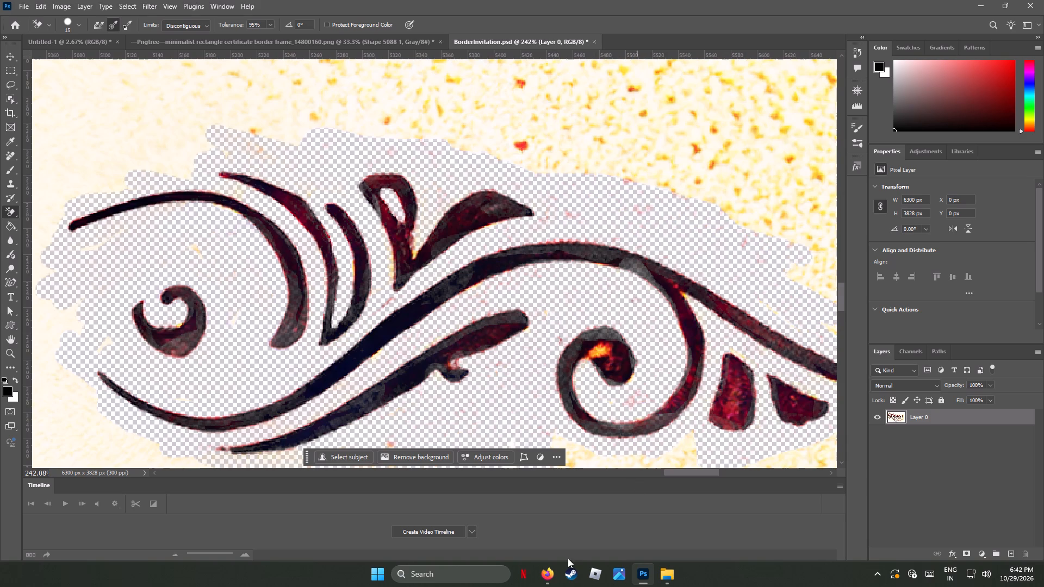
Erase the parchment below the large spiral, filling the uneven gaps between the cleared patches beneath it.
{"action": "scroll", "coordinate": [595, 471], "scroll_direction": "down", "scroll_amount": 10}
{"action": "scroll", "coordinate": [596, 448], "scroll_direction": "up", "scroll_amount": 1}
{"action": "scroll", "coordinate": [596, 447], "scroll_direction": "down", "scroll_amount": 3}
{"action": "scroll", "coordinate": [597, 426], "scroll_direction": "up", "scroll_amount": 3}
{"action": "scroll", "coordinate": [597, 426], "scroll_direction": "down", "scroll_amount": 1}
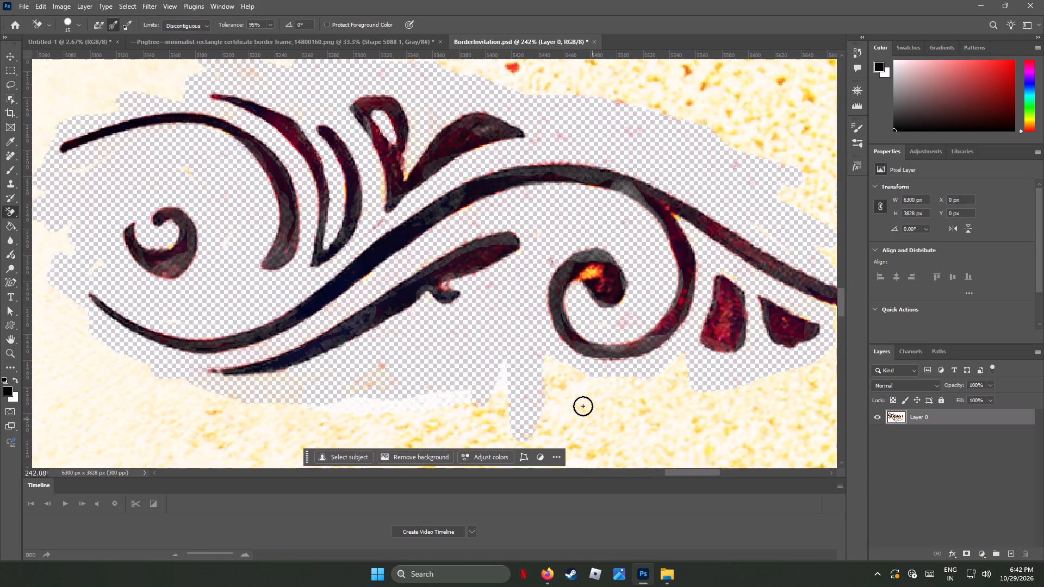
{"action": "left_click_drag", "start_coordinate": [545, 353], "coordinate": [579, 378]}
{"action": "left_click_drag", "start_coordinate": [558, 374], "coordinate": [571, 374]}
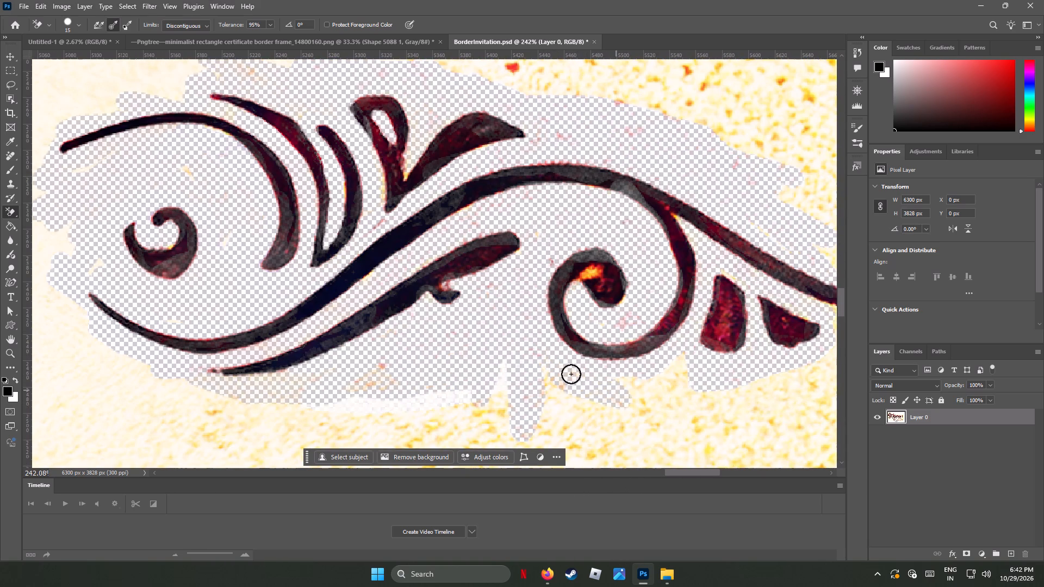
{"action": "left_click_drag", "start_coordinate": [571, 374], "coordinate": [559, 390]}
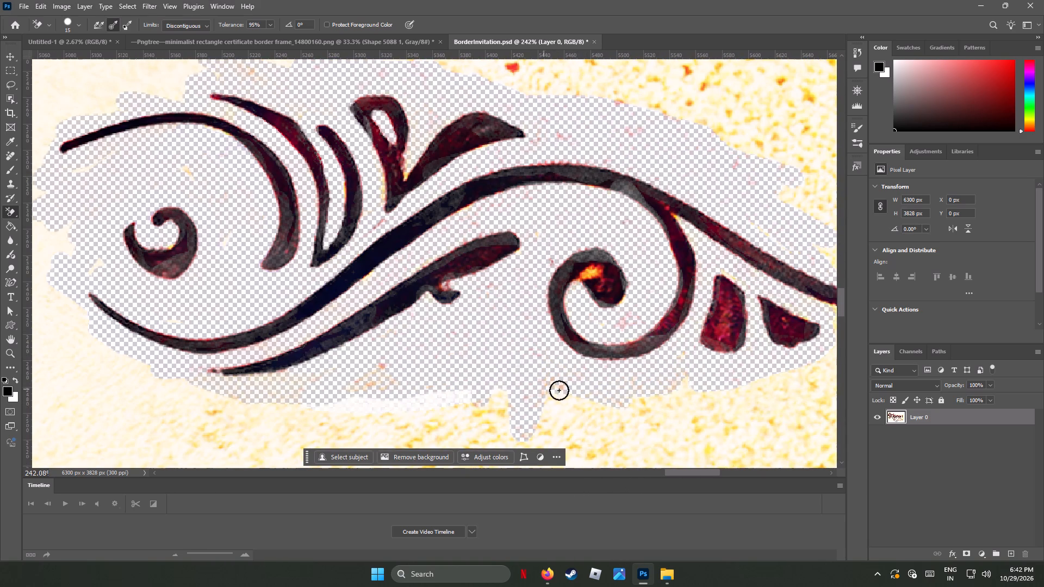
{"action": "left_click_drag", "start_coordinate": [559, 390], "coordinate": [528, 402]}
{"action": "left_click_drag", "start_coordinate": [688, 471], "coordinate": [692, 469]}
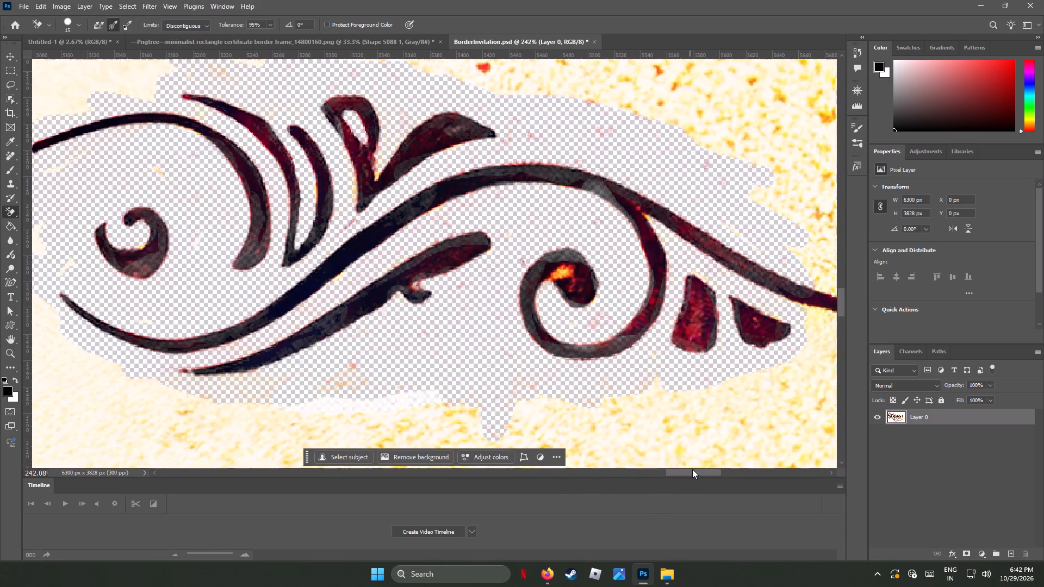
Erase the parchment around the main stem's curled end, inside the curl, and along the stem's upper and lower edges beside it.
{"action": "left_click_drag", "start_coordinate": [692, 469], "coordinate": [716, 474]}
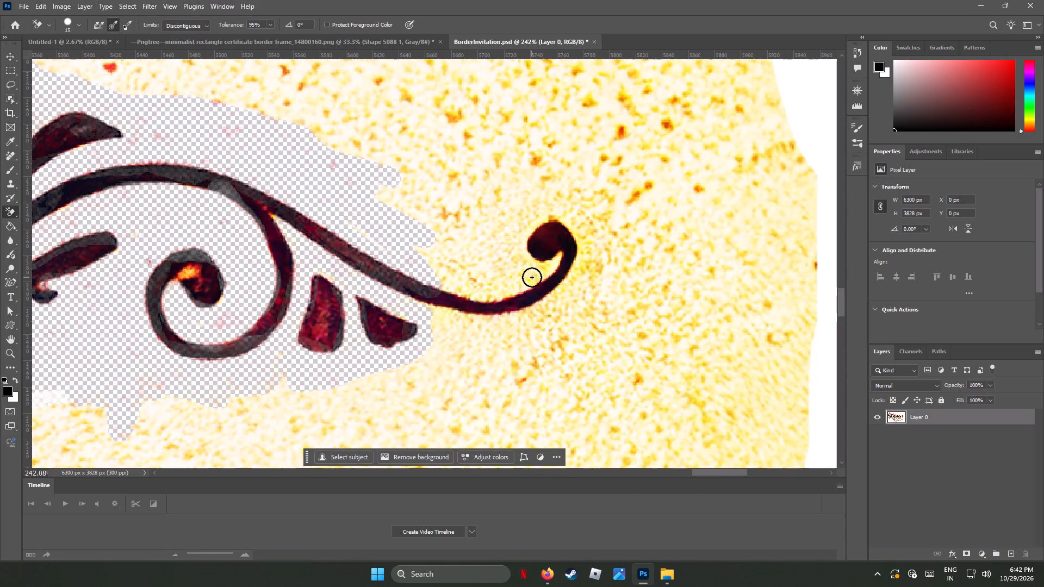
{"action": "left_click_drag", "start_coordinate": [532, 274], "coordinate": [504, 286]}
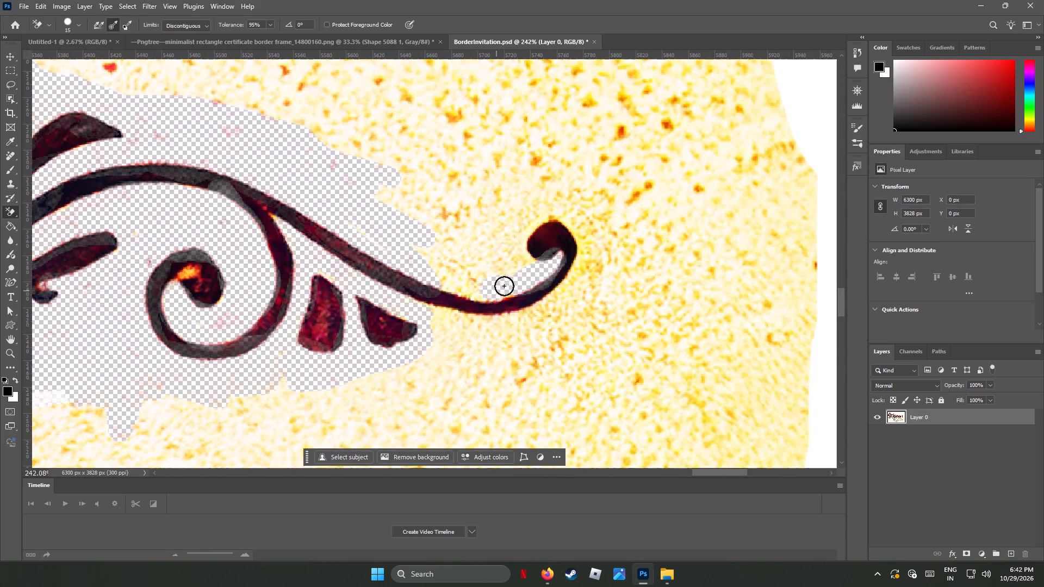
{"action": "left_click_drag", "start_coordinate": [504, 286], "coordinate": [526, 252]}
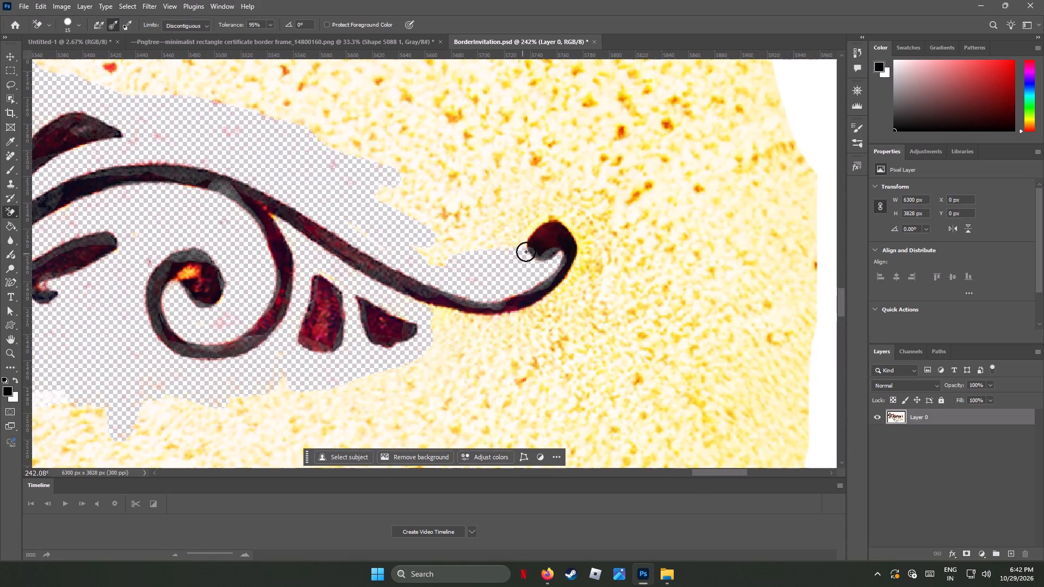
{"action": "left_click_drag", "start_coordinate": [526, 252], "coordinate": [533, 215]}
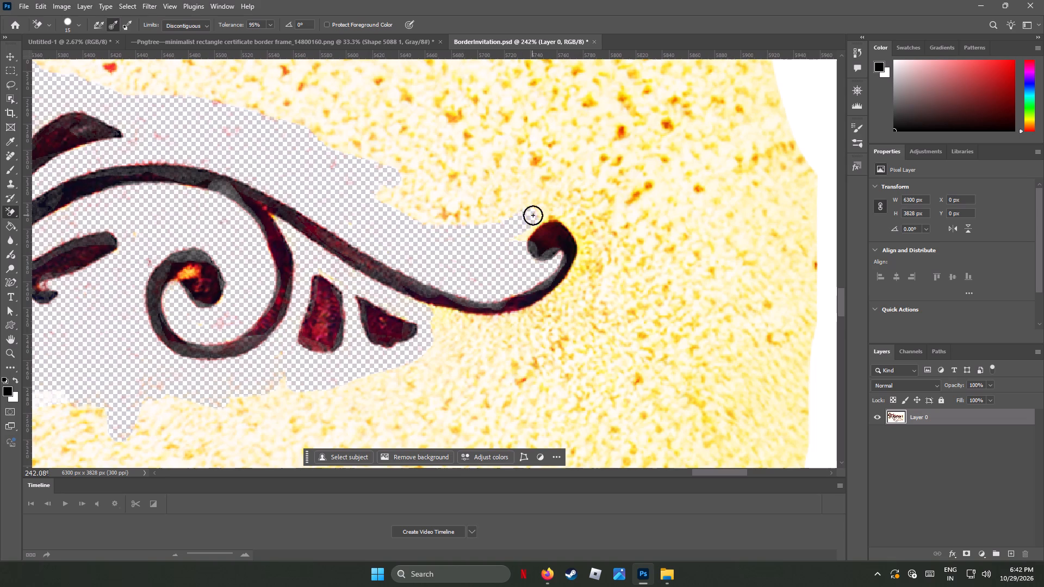
{"action": "left_click_drag", "start_coordinate": [533, 215], "coordinate": [564, 217]}
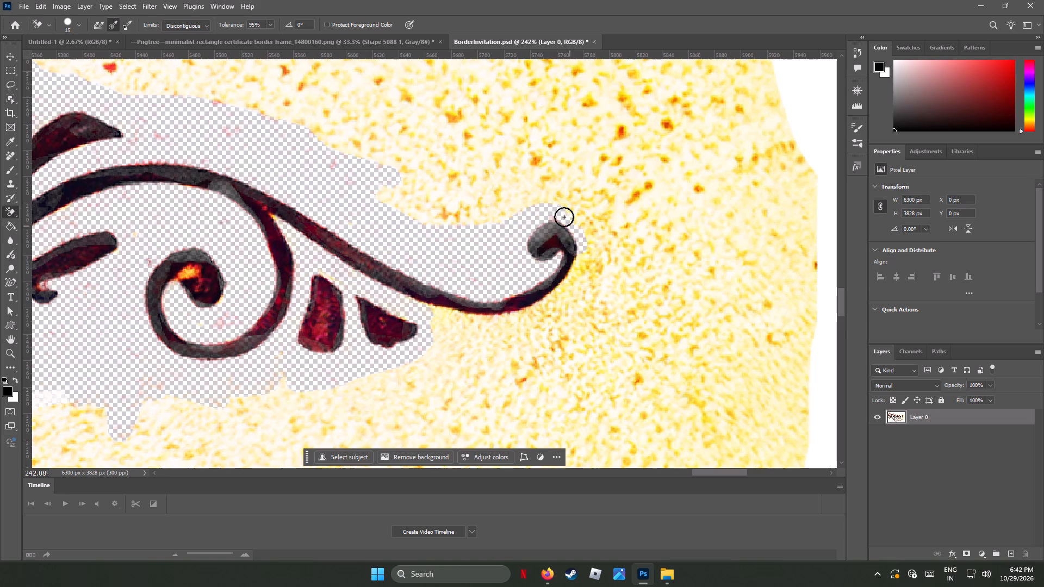
{"action": "left_click_drag", "start_coordinate": [564, 217], "coordinate": [467, 325]}
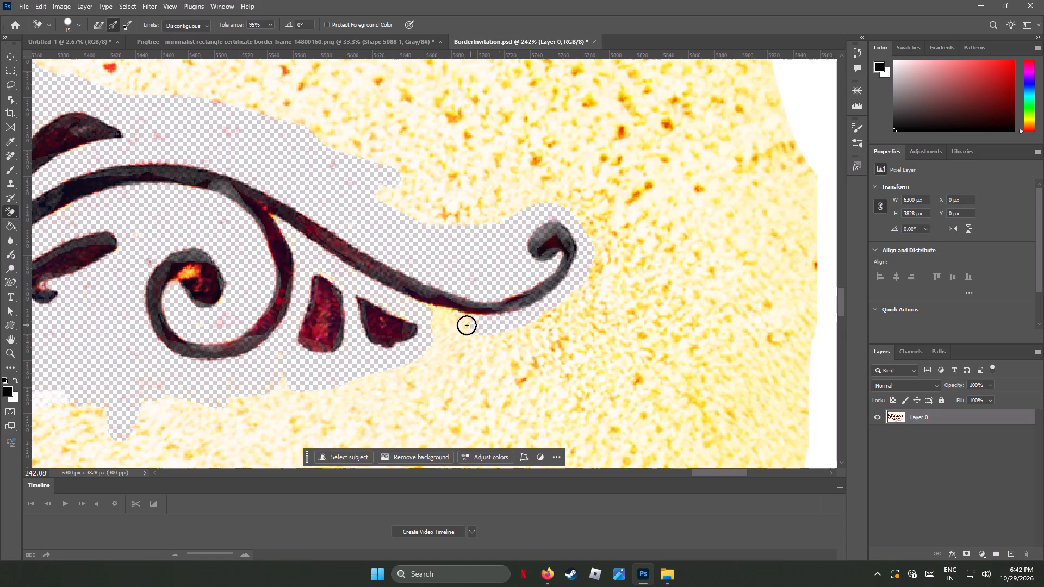
{"action": "left_click_drag", "start_coordinate": [467, 325], "coordinate": [462, 340]}
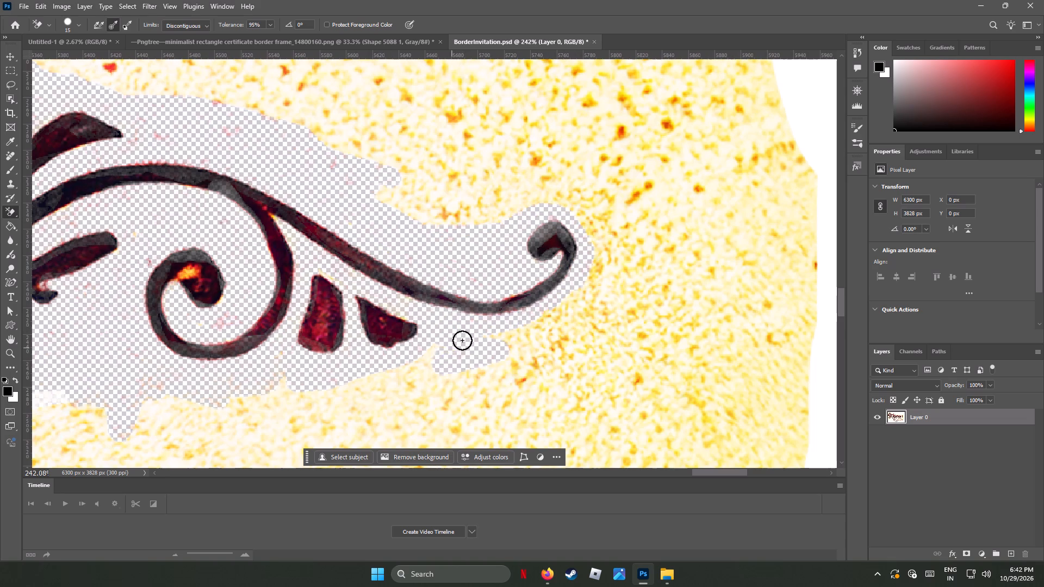
Widen the cleared band above, below and beyond the stem's curled end, including the leftover yellow patches past the curl.
{"action": "left_click_drag", "start_coordinate": [462, 340], "coordinate": [536, 203]}
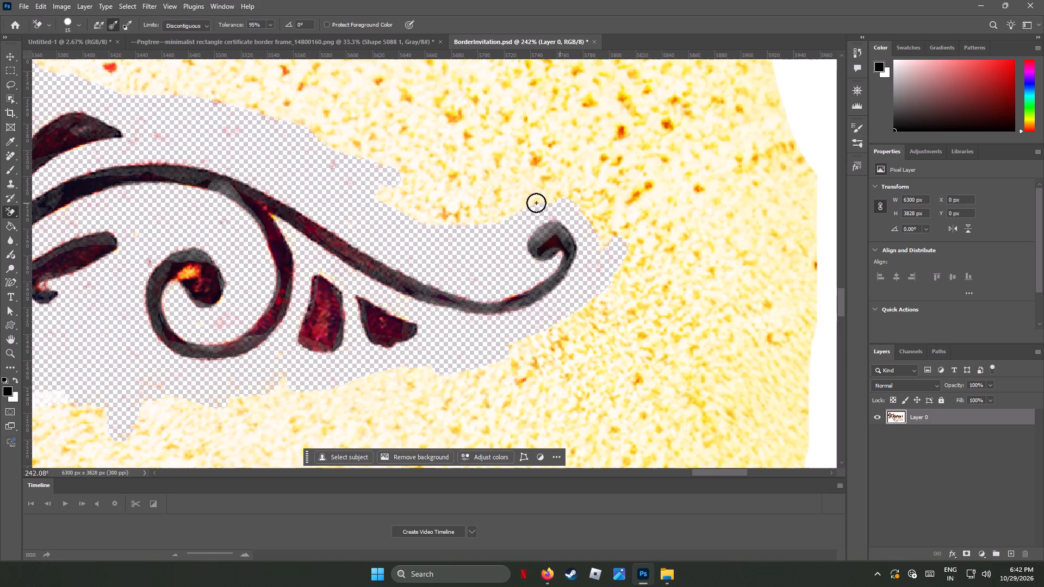
{"action": "left_click_drag", "start_coordinate": [536, 203], "coordinate": [470, 233]}
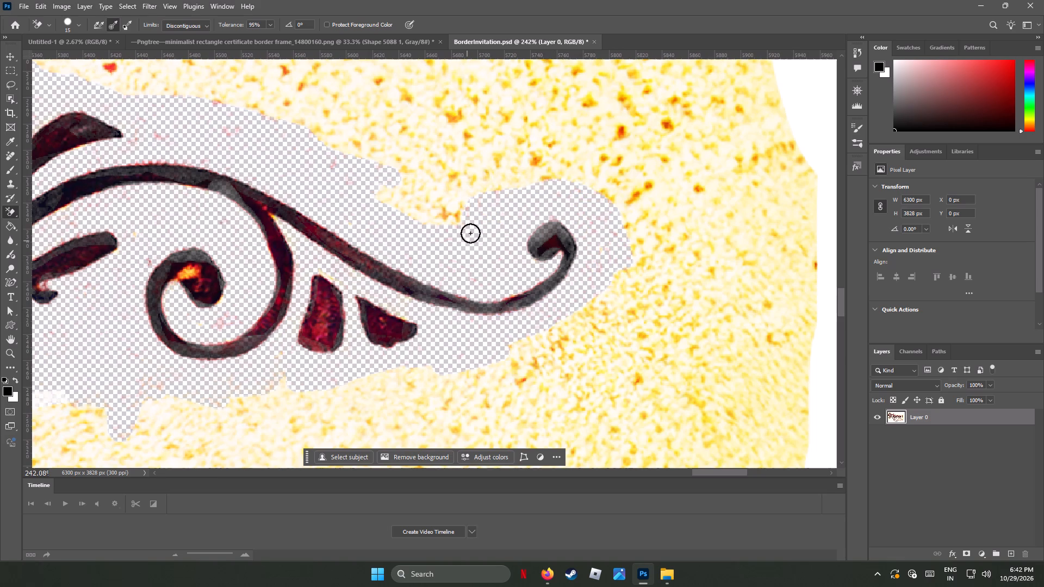
{"action": "left_click_drag", "start_coordinate": [470, 233], "coordinate": [442, 203]}
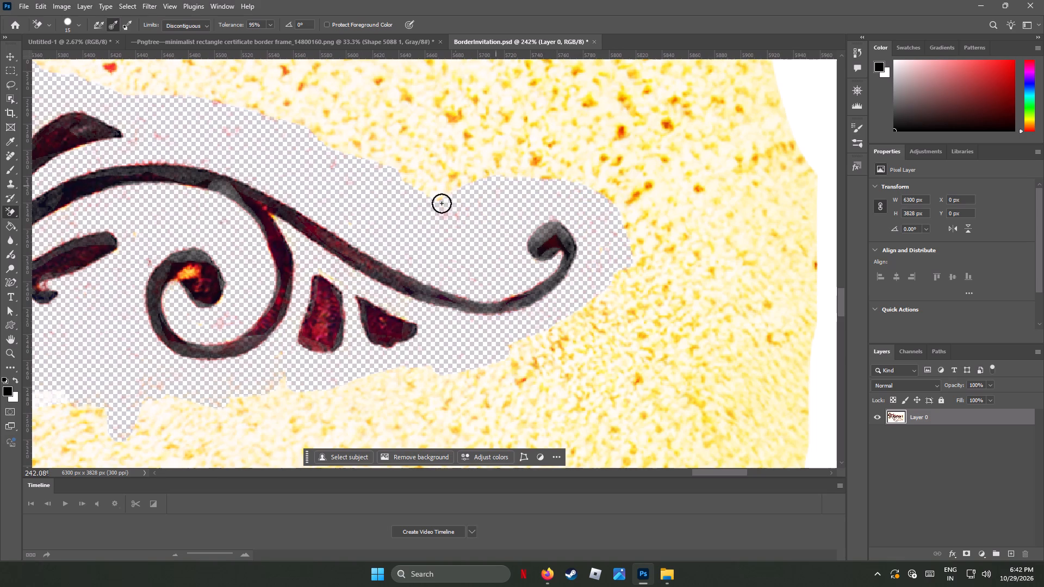
{"action": "left_click_drag", "start_coordinate": [442, 203], "coordinate": [622, 213]}
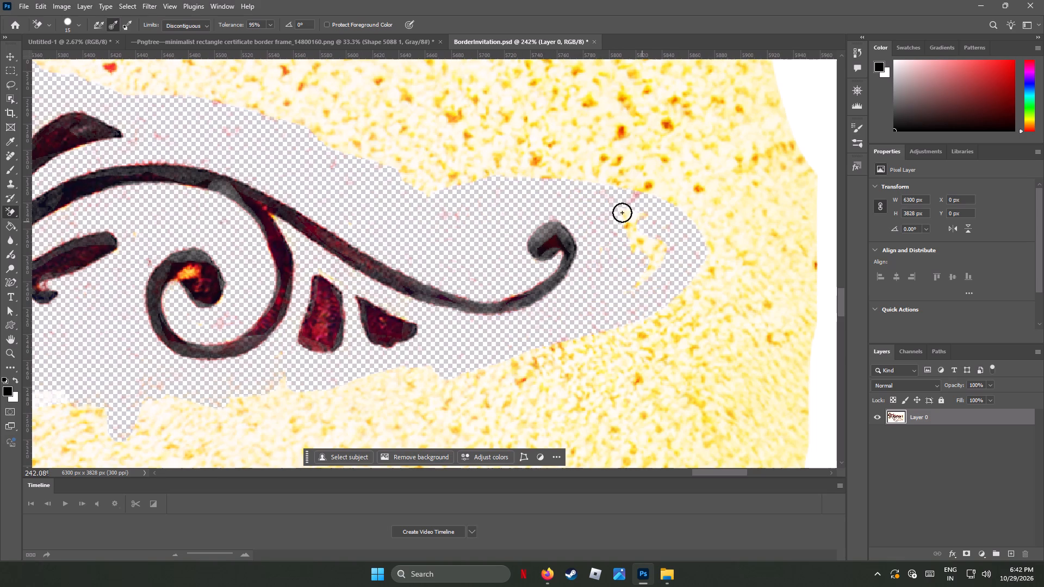
{"action": "left_click_drag", "start_coordinate": [622, 213], "coordinate": [606, 307]}
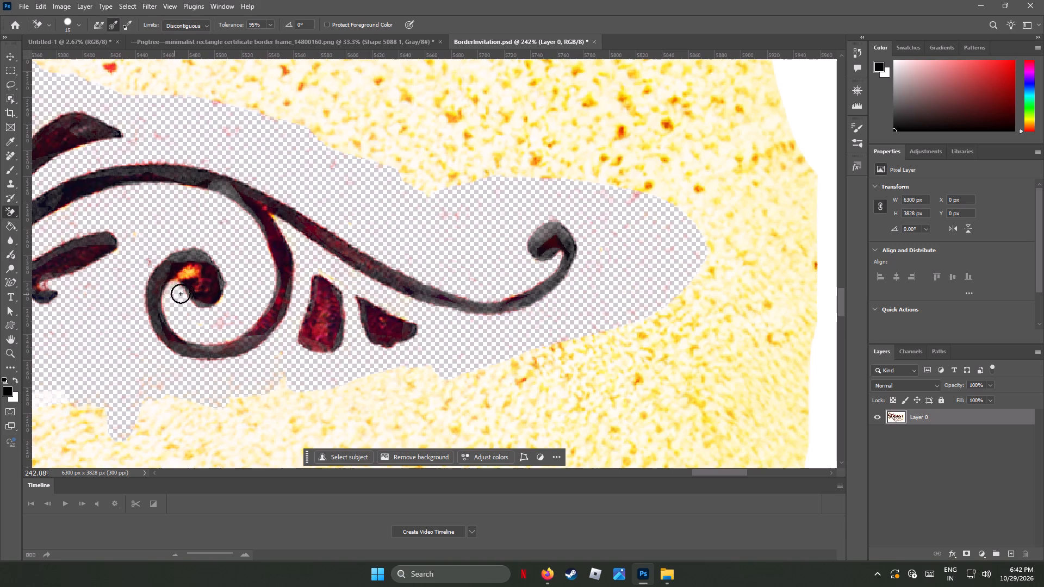
Erase the yellow-orange patch inside the large spiral's inner end.
{"action": "left_click_drag", "start_coordinate": [188, 271], "coordinate": [183, 270]}
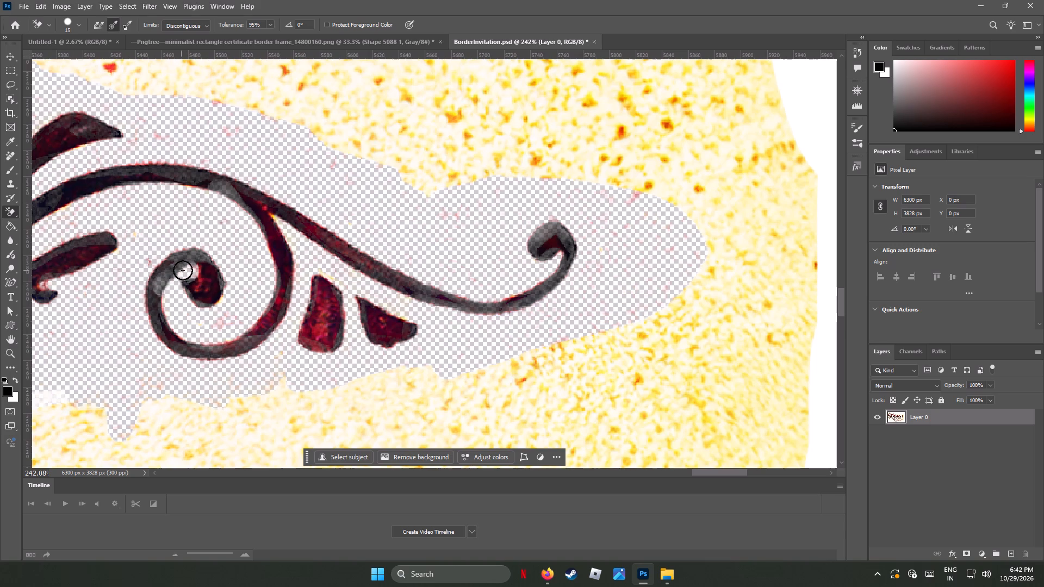
{"action": "left_click_drag", "start_coordinate": [183, 270], "coordinate": [177, 304]}
Erase the cream outline strip beneath the foot of the maroon letter above the flourish, working inward from its right corner.
{"action": "scroll", "coordinate": [328, 402], "scroll_direction": "down", "scroll_amount": 8, "text": "alt"}
{"action": "scroll", "coordinate": [334, 405], "scroll_direction": "up", "scroll_amount": 1, "text": "alt"}
{"action": "scroll", "coordinate": [334, 405], "scroll_direction": "down", "scroll_amount": 1, "text": "alt"}
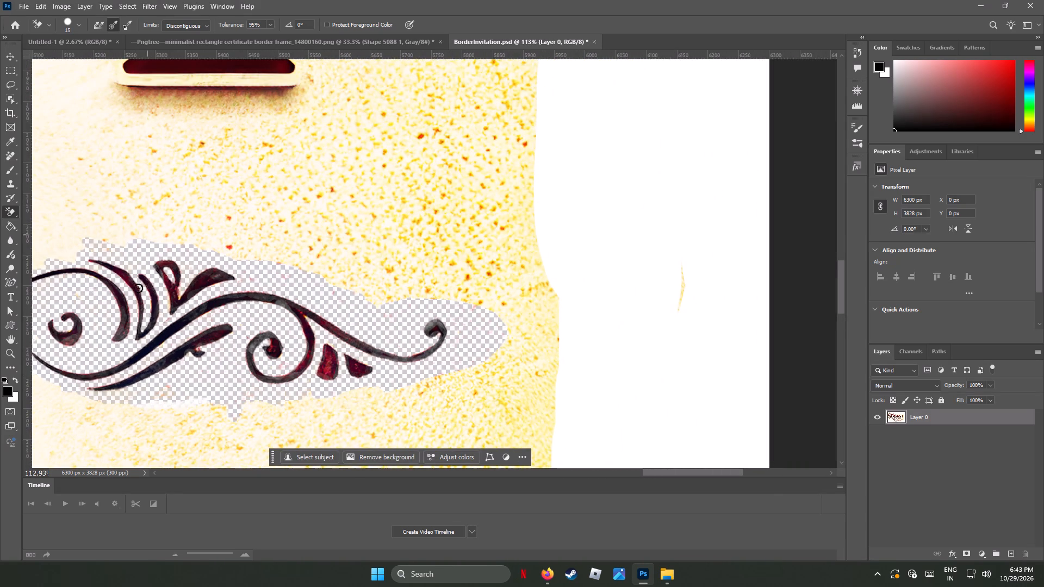
{"action": "scroll", "coordinate": [201, 202], "scroll_direction": "up", "scroll_amount": 4}
{"action": "scroll", "coordinate": [201, 202], "scroll_direction": "down", "scroll_amount": 4}
{"action": "scroll", "coordinate": [201, 202], "scroll_direction": "up", "scroll_amount": 6}
{"action": "scroll", "coordinate": [311, 209], "scroll_direction": "up", "scroll_amount": 7}
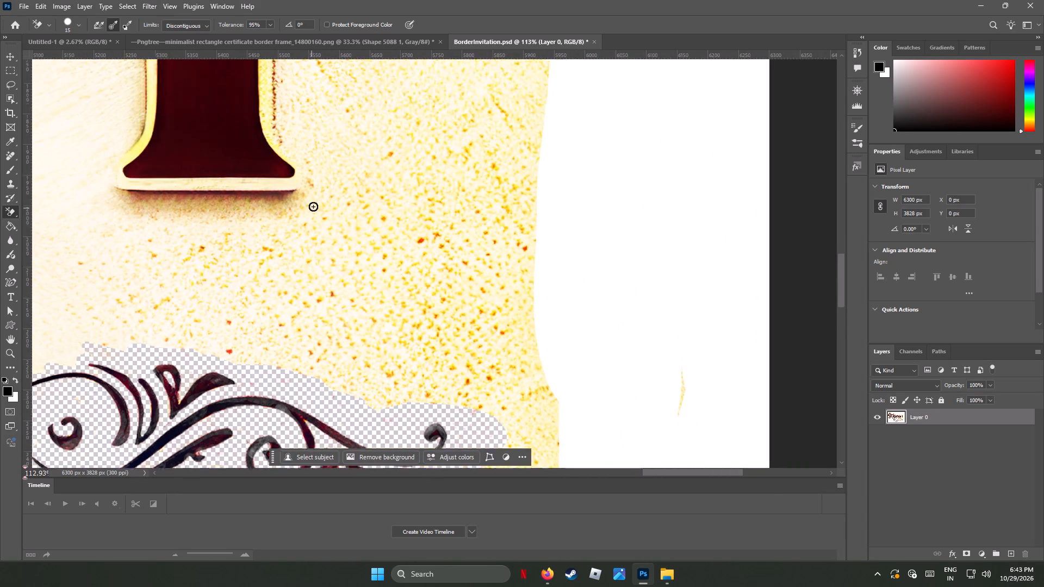
{"action": "scroll", "coordinate": [313, 207], "scroll_direction": "up", "scroll_amount": 11}
{"action": "scroll", "coordinate": [282, 302], "scroll_direction": "up", "scroll_amount": 13, "text": "alt"}
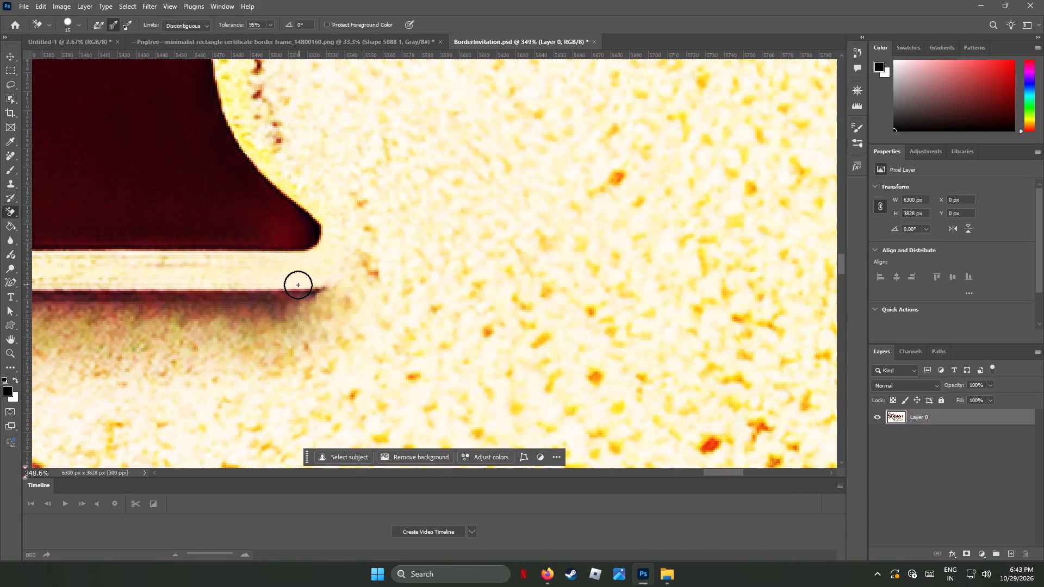
{"action": "left_click_drag", "start_coordinate": [291, 262], "coordinate": [207, 291]}
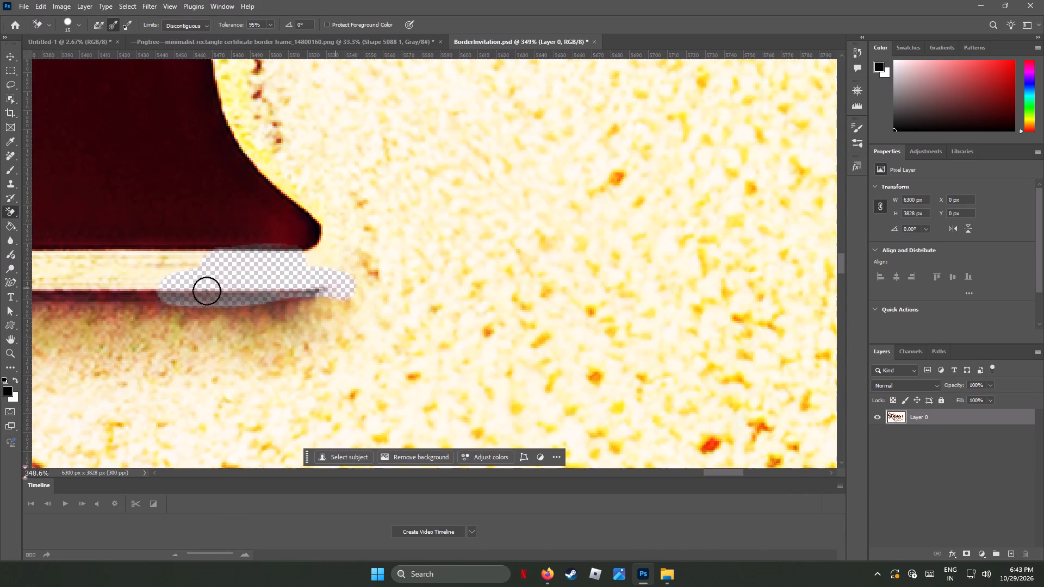
{"action": "left_click_drag", "start_coordinate": [207, 291], "coordinate": [285, 260]}
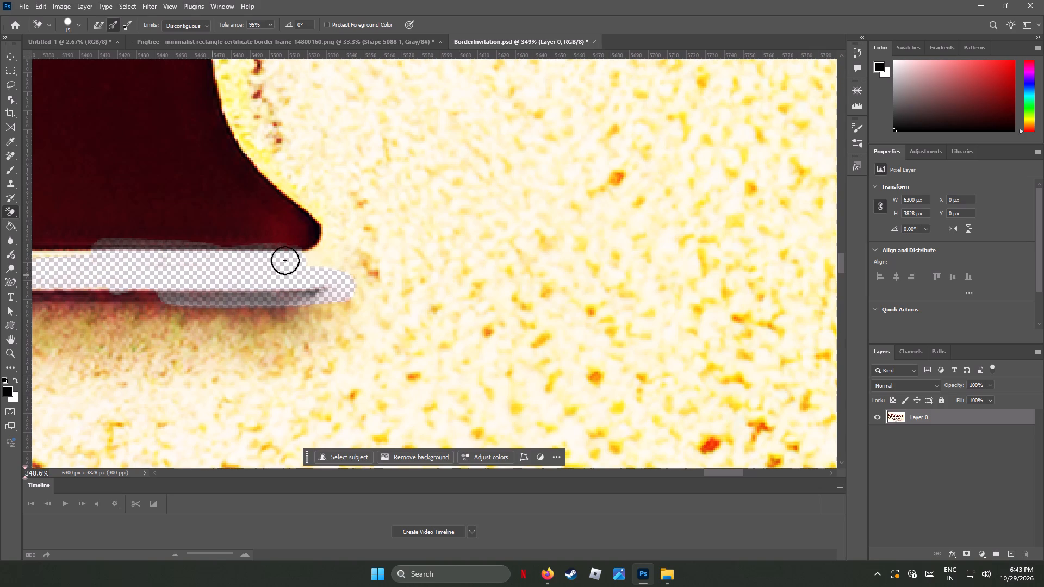
Erase the outline and parchment around the letter's lower-right serif and up its curve, clearing the dark specks beside it.
{"action": "left_click_drag", "start_coordinate": [285, 260], "coordinate": [240, 142]}
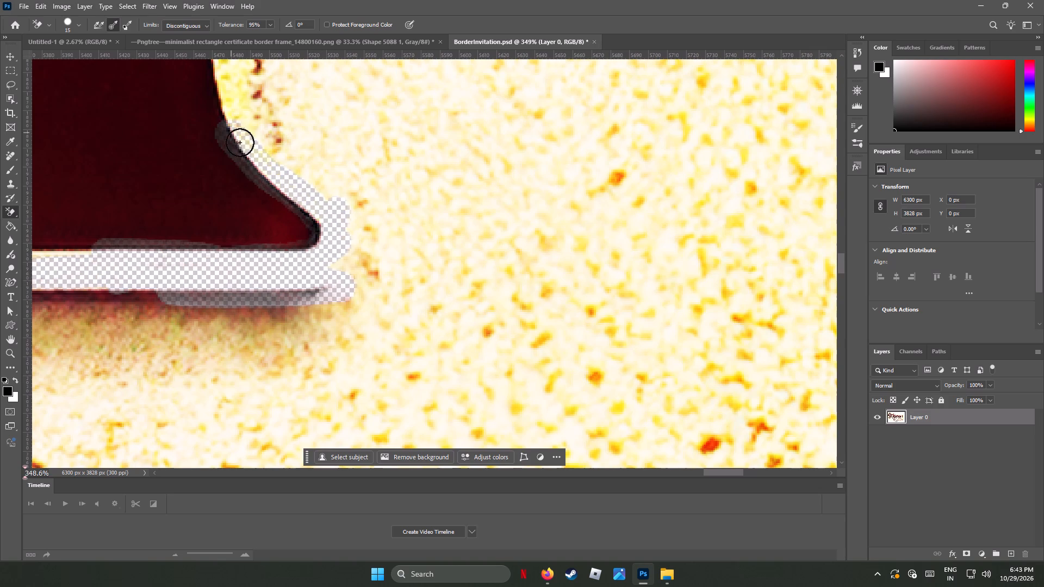
{"action": "left_click_drag", "start_coordinate": [240, 142], "coordinate": [293, 135]}
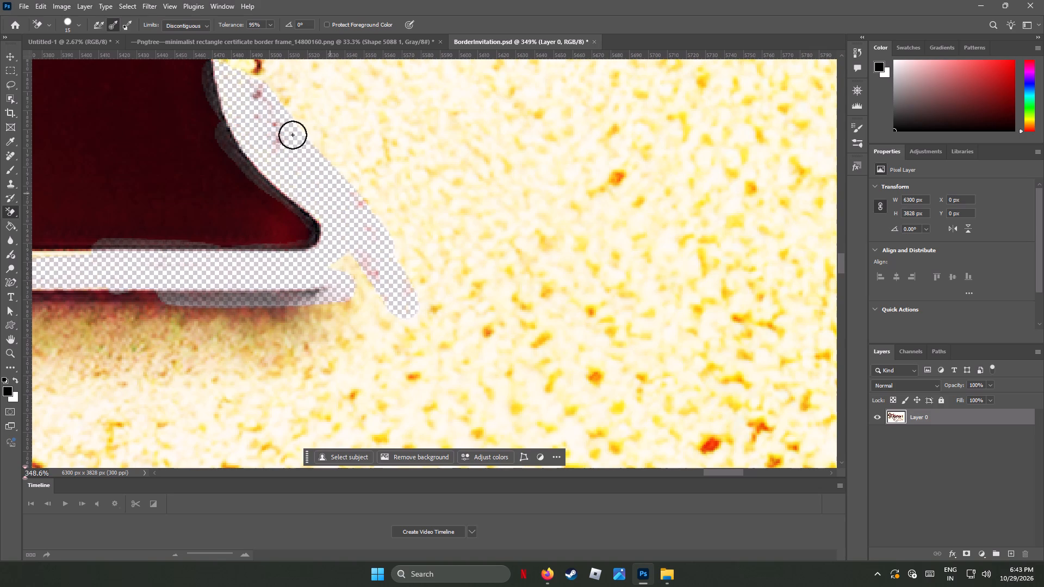
{"action": "left_click_drag", "start_coordinate": [293, 135], "coordinate": [293, 127]}
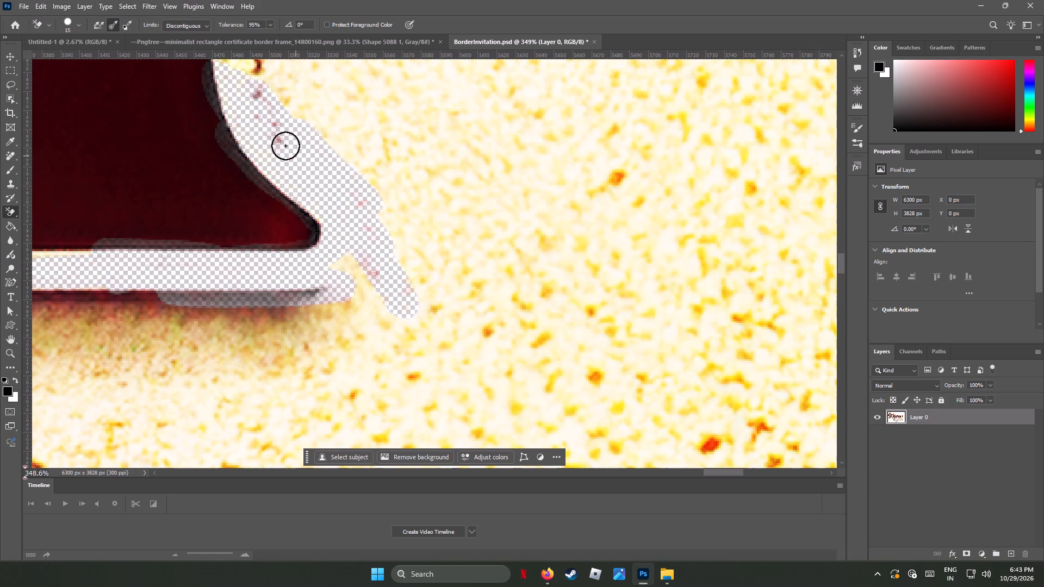
{"action": "left_click_drag", "start_coordinate": [266, 123], "coordinate": [287, 153]}
{"action": "left_click_drag", "start_coordinate": [256, 95], "coordinate": [382, 270]}
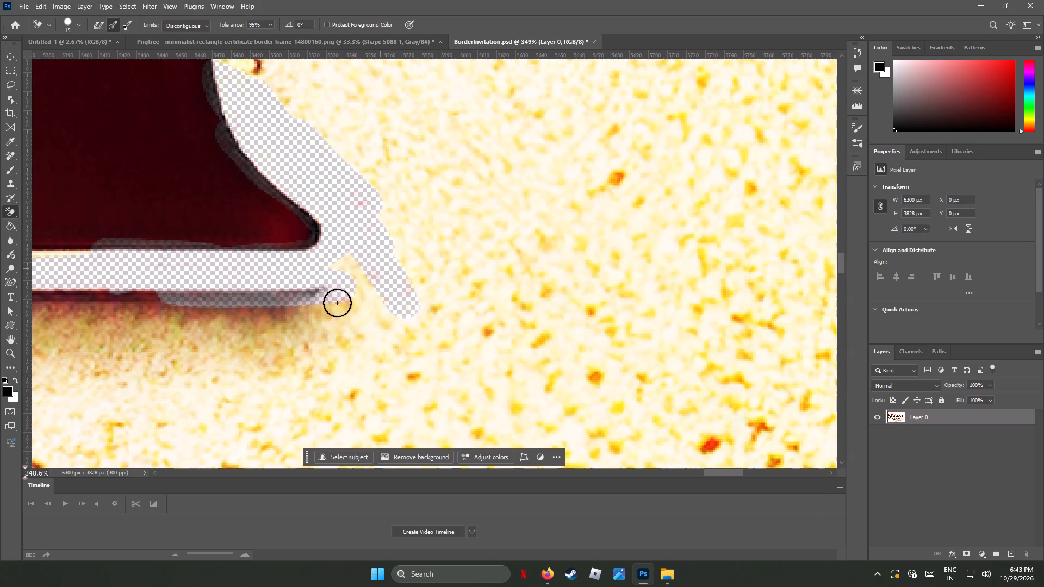
{"action": "left_click_drag", "start_coordinate": [352, 272], "coordinate": [335, 263]}
Erase the yellow outline and dark shadow line along the right edge of the letter's stem, just above the serif curve.
{"action": "scroll", "coordinate": [326, 249], "scroll_direction": "up", "scroll_amount": 1}
{"action": "scroll", "coordinate": [326, 249], "scroll_direction": "down", "scroll_amount": 2}
{"action": "scroll", "coordinate": [326, 249], "scroll_direction": "up", "scroll_amount": 11}
{"action": "scroll", "coordinate": [326, 249], "scroll_direction": "down", "scroll_amount": 6}
{"action": "scroll", "coordinate": [326, 249], "scroll_direction": "up", "scroll_amount": 2}
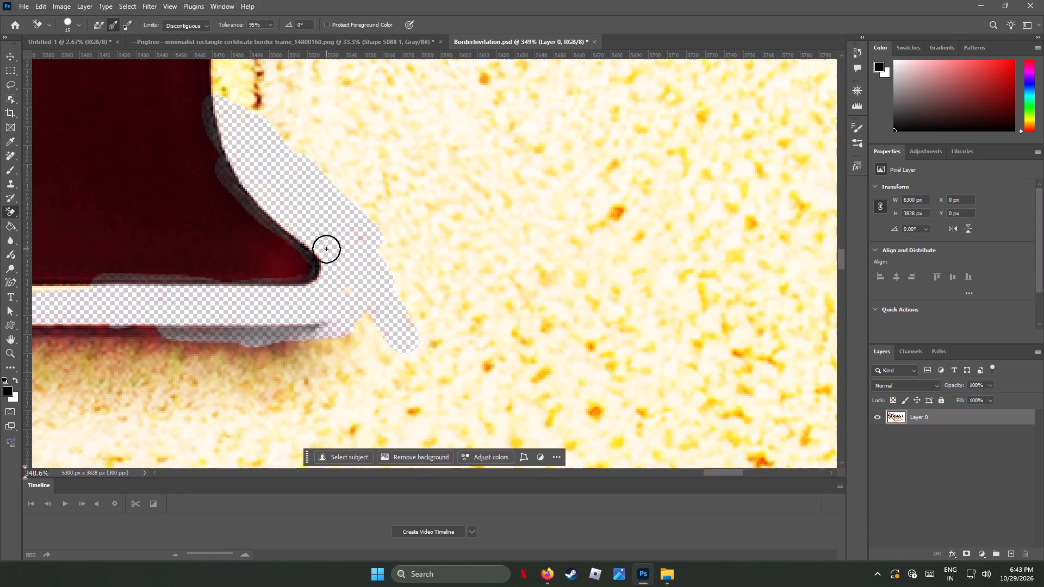
{"action": "scroll", "coordinate": [326, 249], "scroll_direction": "up", "scroll_amount": 12}
{"action": "scroll", "coordinate": [326, 249], "scroll_direction": "up", "scroll_amount": 14}
{"action": "scroll", "coordinate": [326, 249], "scroll_direction": "down", "scroll_amount": 2}
{"action": "scroll", "coordinate": [326, 249], "scroll_direction": "up", "scroll_amount": 4}
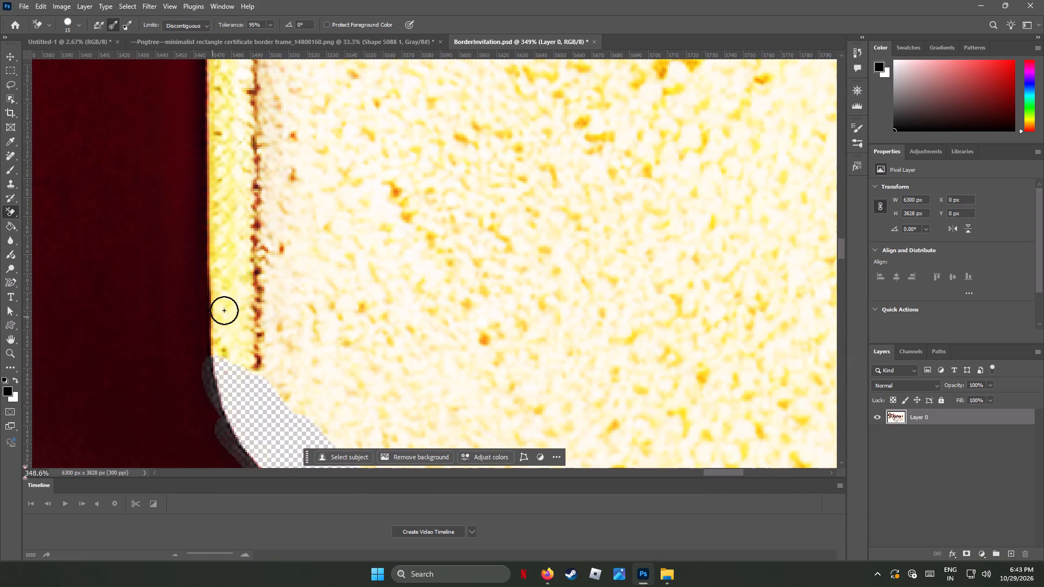
{"action": "left_click_drag", "start_coordinate": [223, 293], "coordinate": [226, 233]}
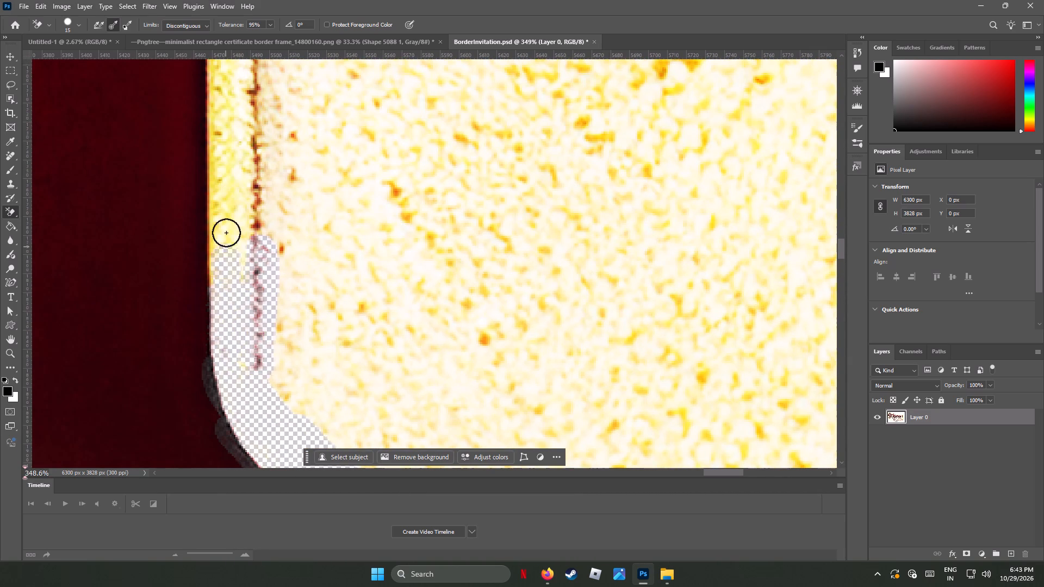
{"action": "left_click_drag", "start_coordinate": [226, 233], "coordinate": [249, 248]}
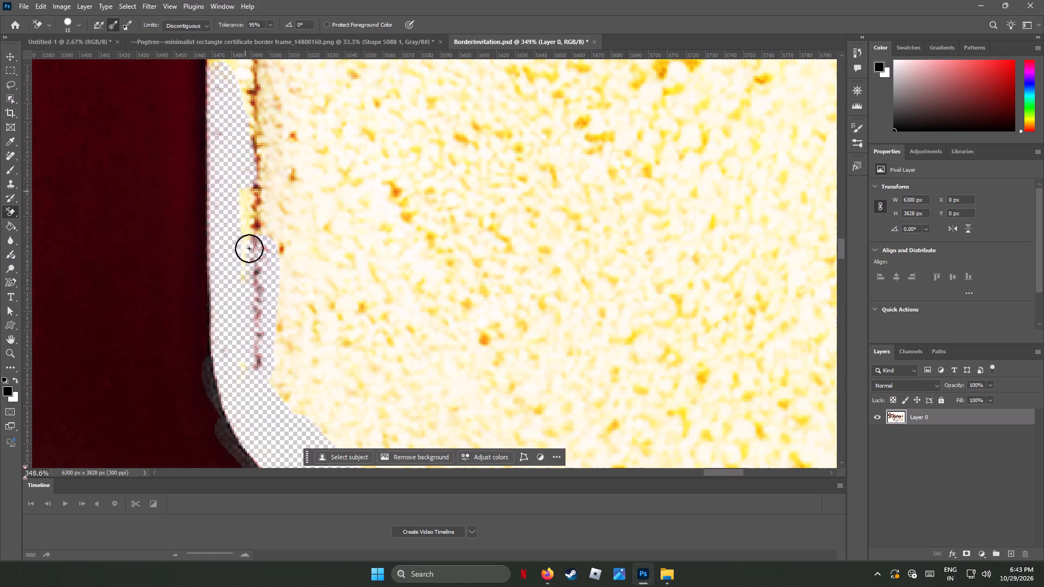
{"action": "left_click_drag", "start_coordinate": [249, 248], "coordinate": [276, 202]}
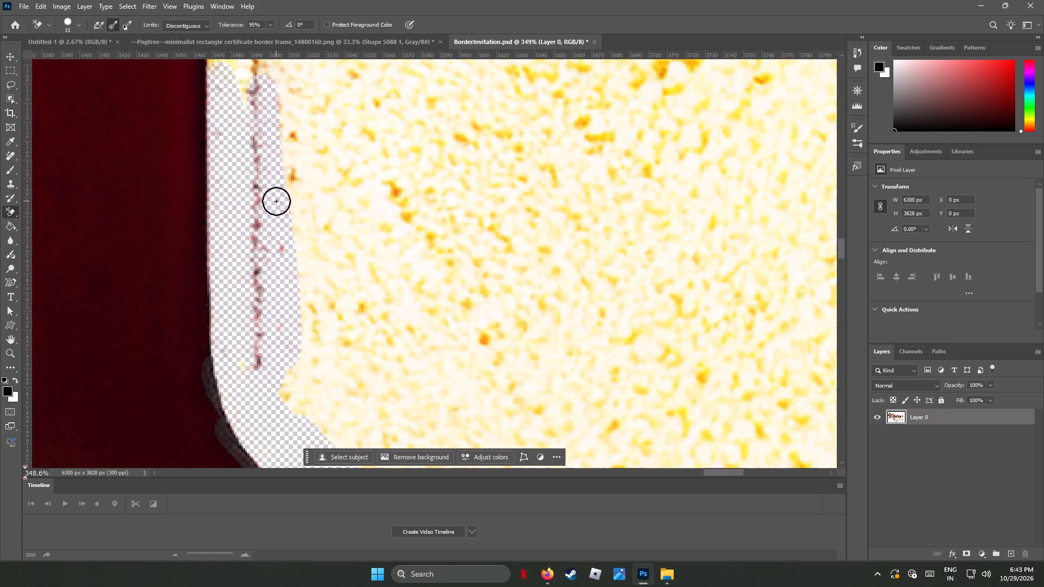
Continue erasing the yellow outline and shadow line upward along the middle of the letter stem's right edge.
{"action": "scroll", "coordinate": [276, 201], "scroll_direction": "up", "scroll_amount": 8}
{"action": "scroll", "coordinate": [276, 201], "scroll_direction": "up", "scroll_amount": 14}
{"action": "middle_click", "coordinate": [276, 201]}
{"action": "left_click_drag", "start_coordinate": [219, 323], "coordinate": [229, 298]}
{"action": "left_click_drag", "start_coordinate": [223, 221], "coordinate": [214, 248]}
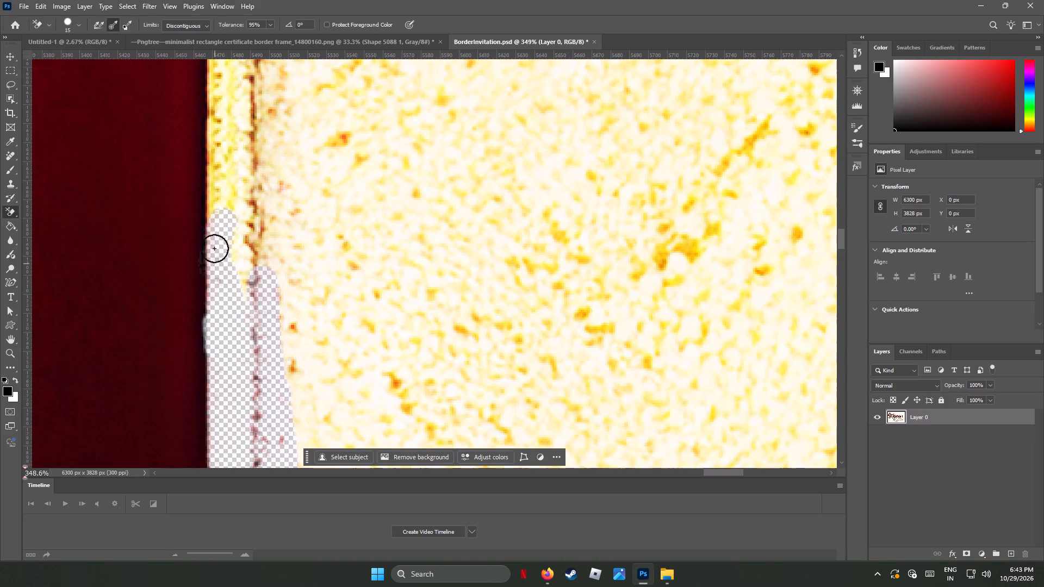
{"action": "left_click_drag", "start_coordinate": [214, 248], "coordinate": [244, 215]}
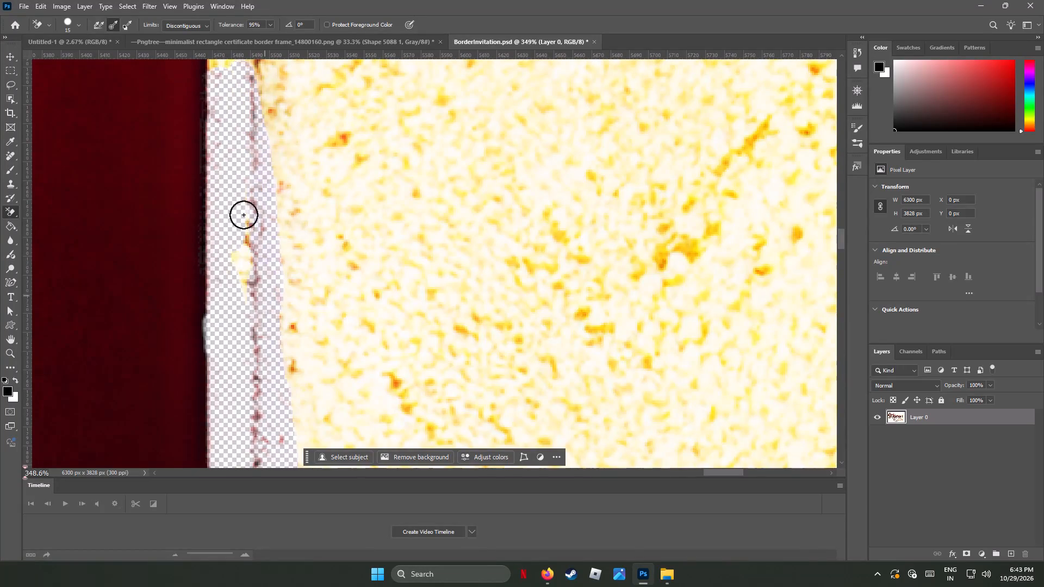
{"action": "left_click_drag", "start_coordinate": [244, 215], "coordinate": [268, 91]}
Erase the yellow outline, shadow line and adjoining parchment along the upper part of the stem's right edge with the Background Eraser.
{"action": "scroll", "coordinate": [261, 248], "scroll_direction": "up", "scroll_amount": 2}
{"action": "scroll", "coordinate": [261, 248], "scroll_direction": "down", "scroll_amount": 1}
{"action": "scroll", "coordinate": [261, 248], "scroll_direction": "up", "scroll_amount": 5}
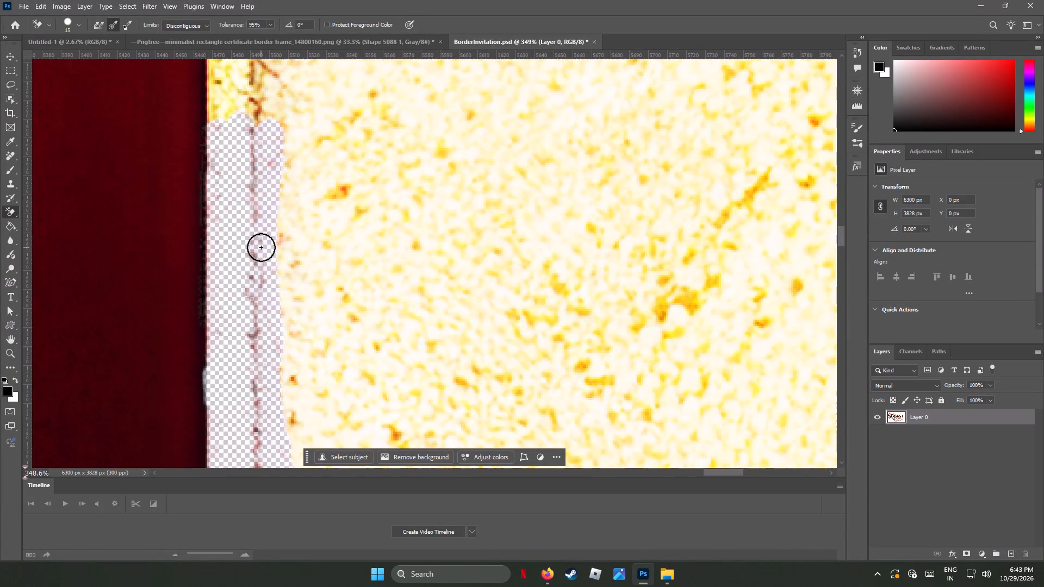
{"action": "scroll", "coordinate": [261, 247], "scroll_direction": "up", "scroll_amount": 9}
{"action": "middle_click", "coordinate": [261, 247]}
{"action": "scroll", "coordinate": [261, 247], "scroll_direction": "down", "scroll_amount": 2}
{"action": "scroll", "coordinate": [261, 247], "scroll_direction": "up", "scroll_amount": 4}
{"action": "scroll", "coordinate": [261, 247], "scroll_direction": "down", "scroll_amount": 4}
{"action": "scroll", "coordinate": [261, 247], "scroll_direction": "up", "scroll_amount": 2}
{"action": "middle_click", "coordinate": [261, 247]}
{"action": "scroll", "coordinate": [261, 247], "scroll_direction": "down", "scroll_amount": 3}
{"action": "scroll", "coordinate": [261, 247], "scroll_direction": "up", "scroll_amount": 13}
{"action": "scroll", "coordinate": [261, 247], "scroll_direction": "down", "scroll_amount": 2}
{"action": "scroll", "coordinate": [261, 247], "scroll_direction": "up", "scroll_amount": 1}
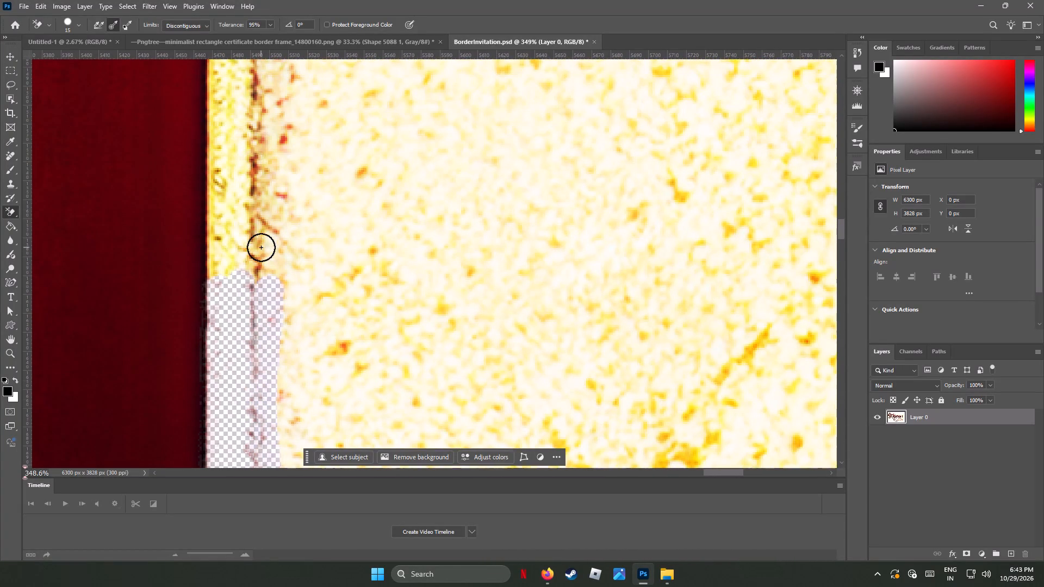
{"action": "left_click_drag", "start_coordinate": [228, 105], "coordinate": [214, 282]}
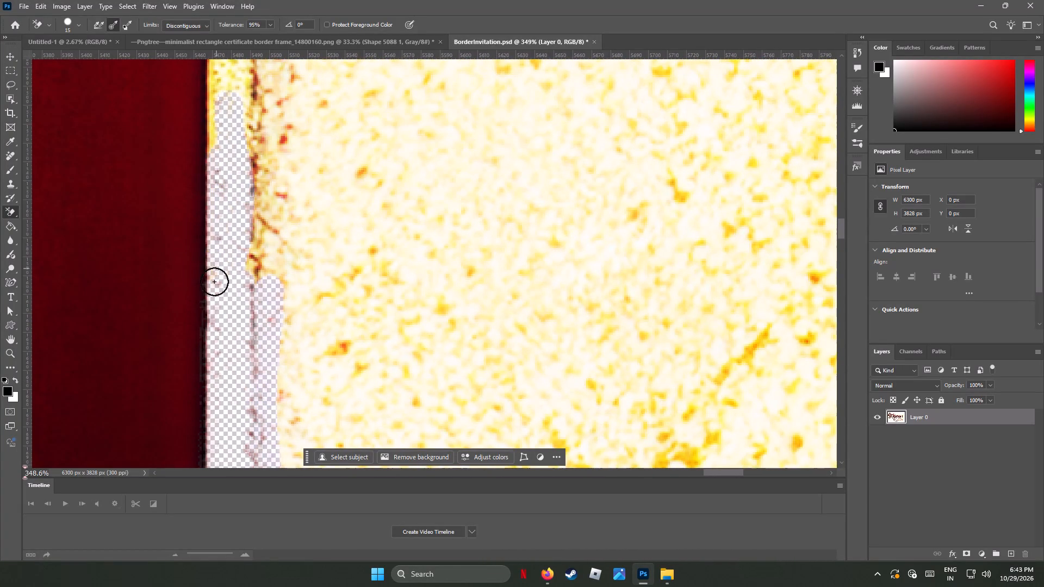
{"action": "left_click_drag", "start_coordinate": [214, 282], "coordinate": [275, 76]}
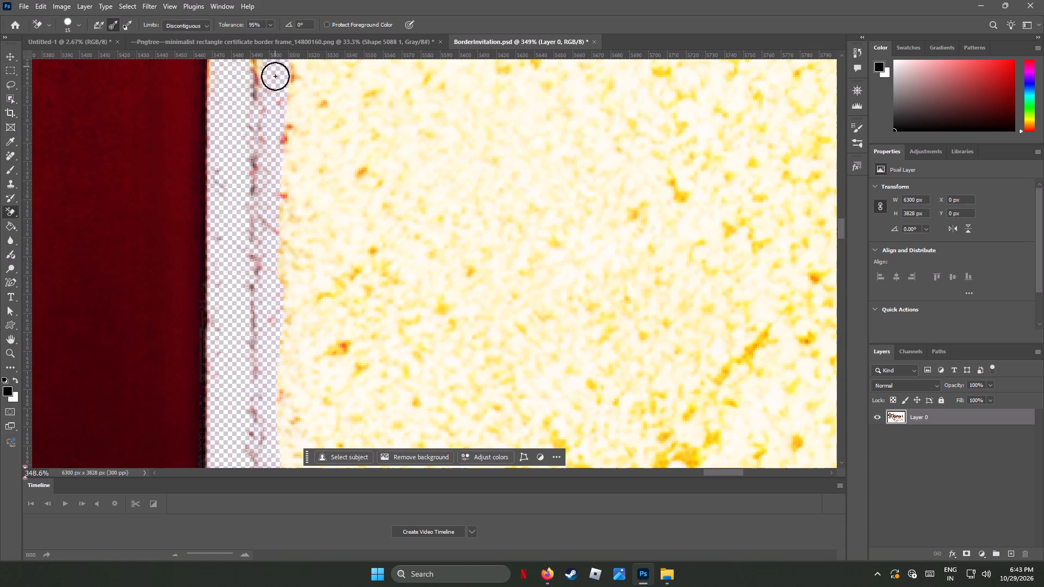
{"action": "left_click_drag", "start_coordinate": [275, 76], "coordinate": [314, 321]}
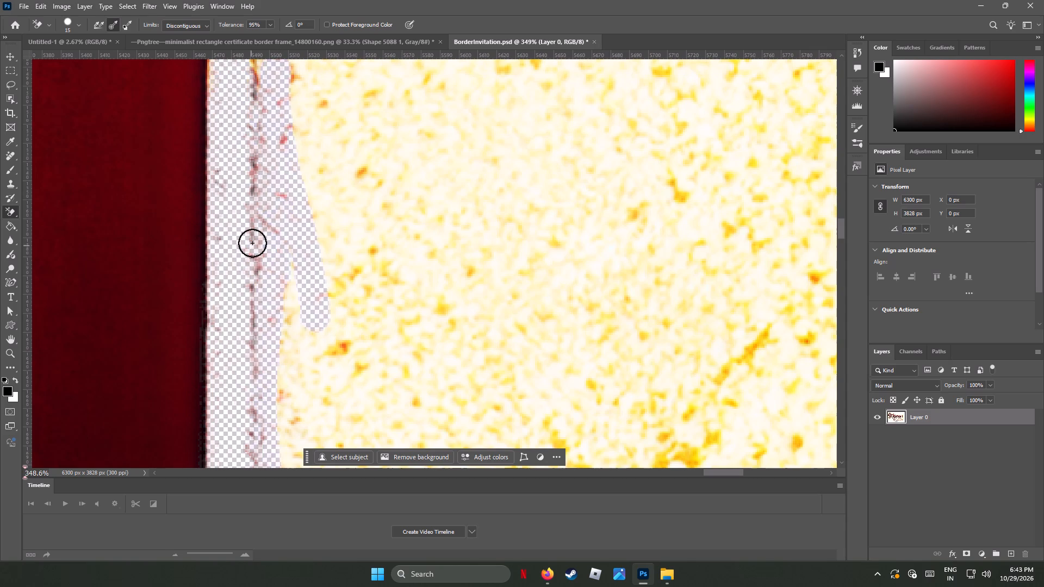
Clear the leftover shadow-line specks in the transparent strip beside the upper stem with the regular Eraser.
{"action": "right_click", "coordinate": [11, 211]}
{"action": "left_click", "coordinate": [48, 213]}
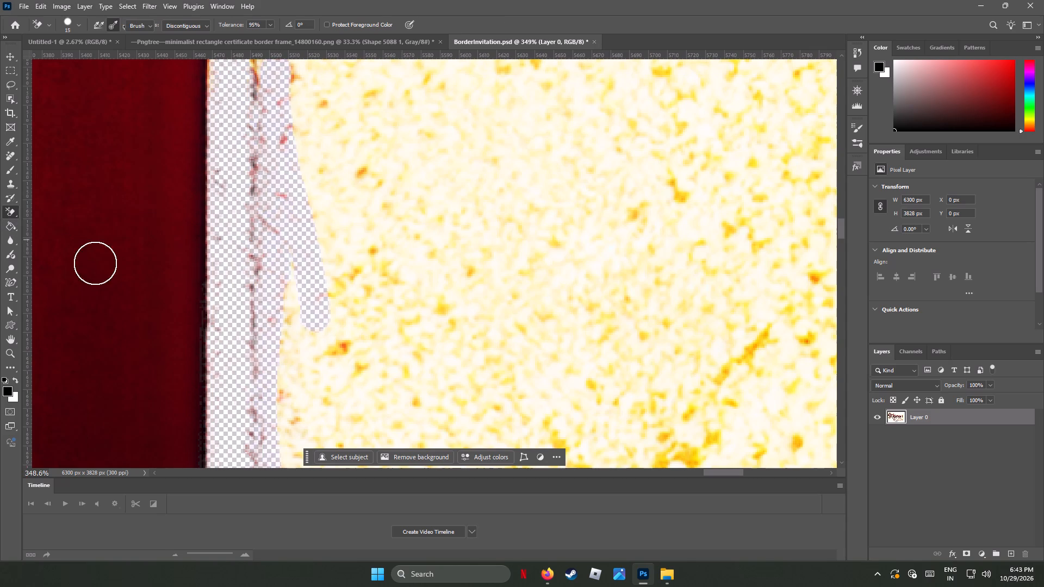
{"action": "left_click_drag", "start_coordinate": [233, 358], "coordinate": [236, 313]}
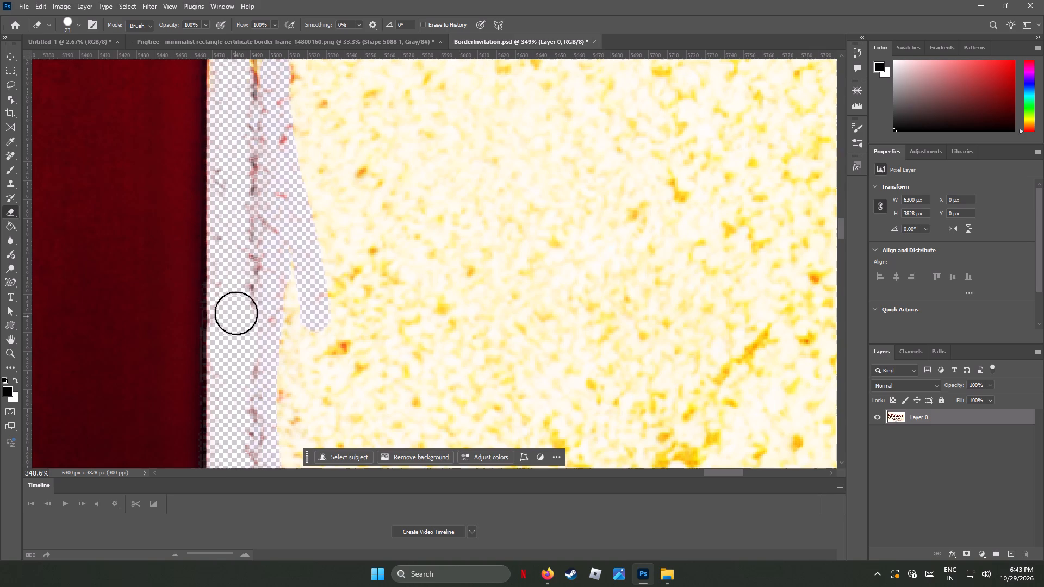
{"action": "left_click_drag", "start_coordinate": [236, 313], "coordinate": [252, 162]}
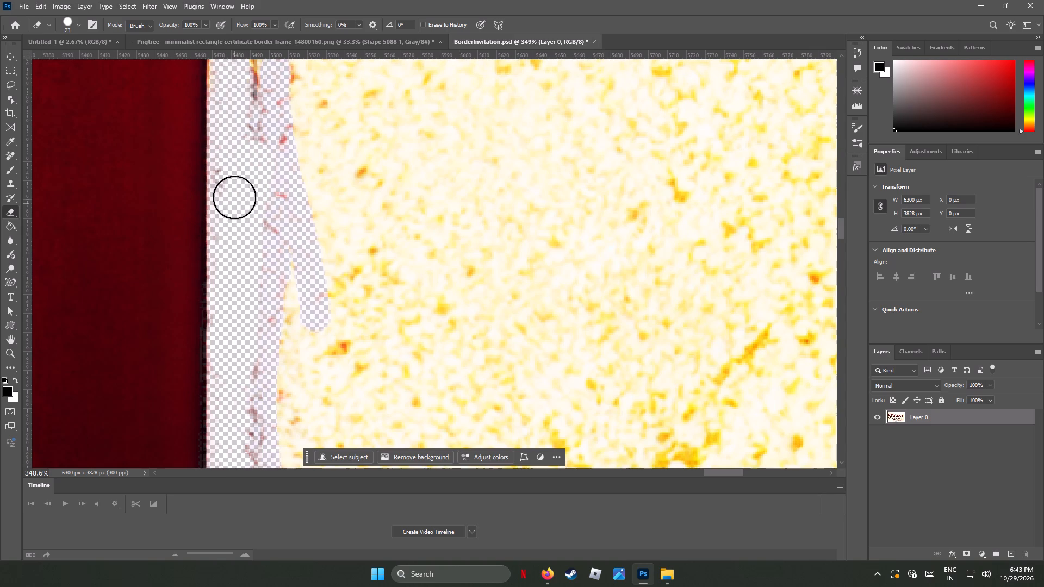
{"action": "left_click", "coordinate": [232, 178]}
{"action": "left_click_drag", "start_coordinate": [260, 74], "coordinate": [258, 80]}
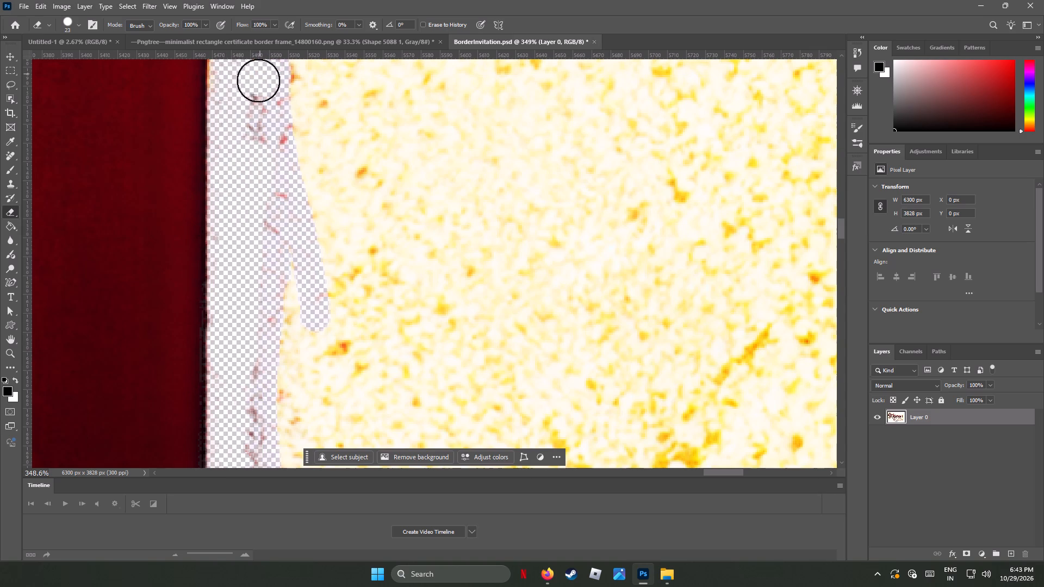
{"action": "left_click_drag", "start_coordinate": [258, 80], "coordinate": [239, 412]}
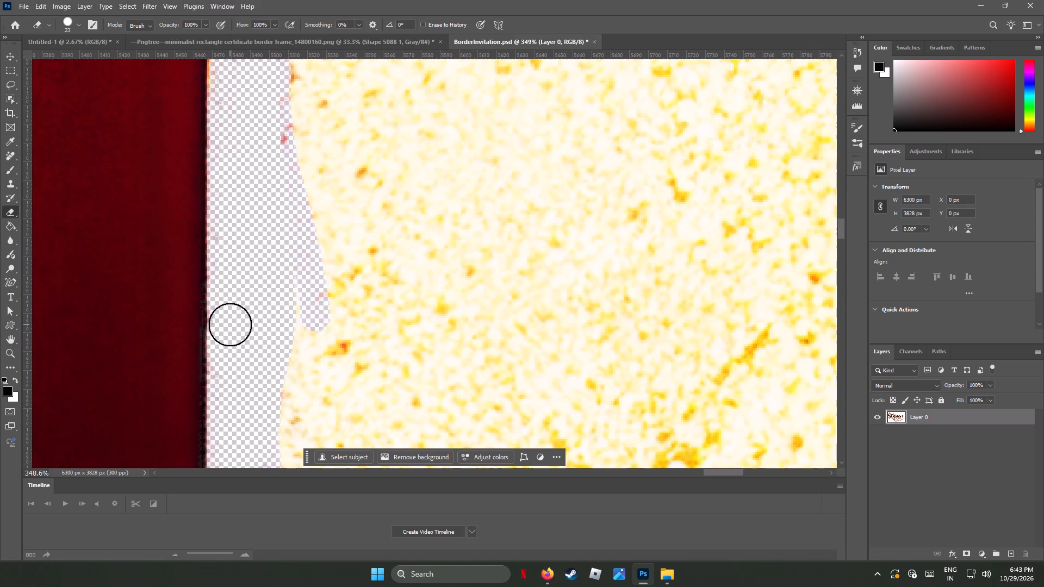
{"action": "left_click", "coordinate": [230, 324]}
Erase the dark shadow line and parchment further up, just outside the yellow outline beside the stem.
{"action": "scroll", "coordinate": [270, 224], "scroll_direction": "up", "scroll_amount": 3}
{"action": "scroll", "coordinate": [270, 224], "scroll_direction": "down", "scroll_amount": 7}
{"action": "scroll", "coordinate": [270, 224], "scroll_direction": "up", "scroll_amount": 20}
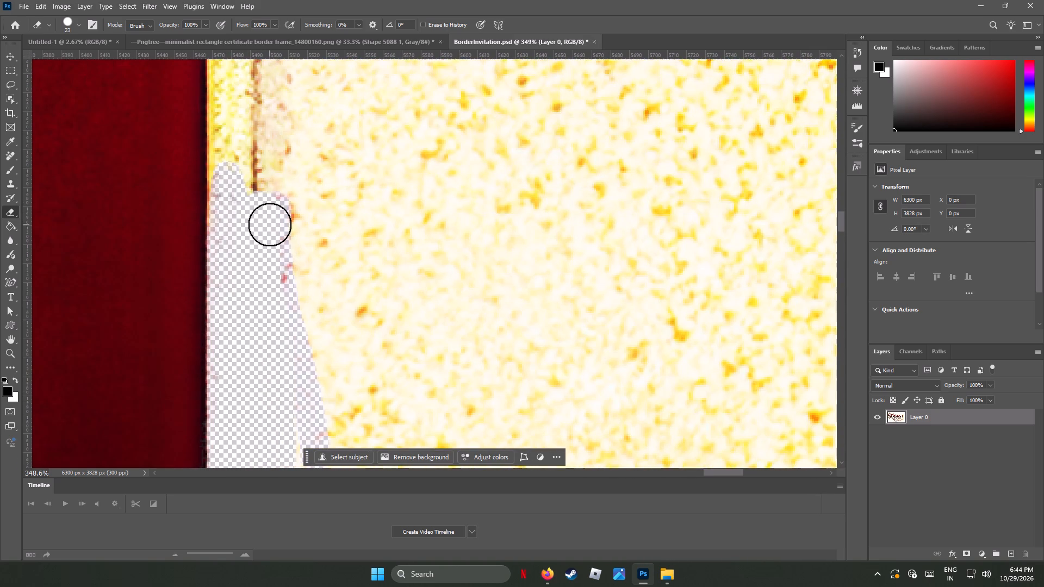
{"action": "scroll", "coordinate": [270, 224], "scroll_direction": "up", "scroll_amount": 8}
{"action": "scroll", "coordinate": [270, 224], "scroll_direction": "down", "scroll_amount": 1}
{"action": "scroll", "coordinate": [270, 224], "scroll_direction": "up", "scroll_amount": 5}
{"action": "scroll", "coordinate": [270, 224], "scroll_direction": "down", "scroll_amount": 2}
{"action": "left_click_drag", "start_coordinate": [253, 279], "coordinate": [302, 20]}
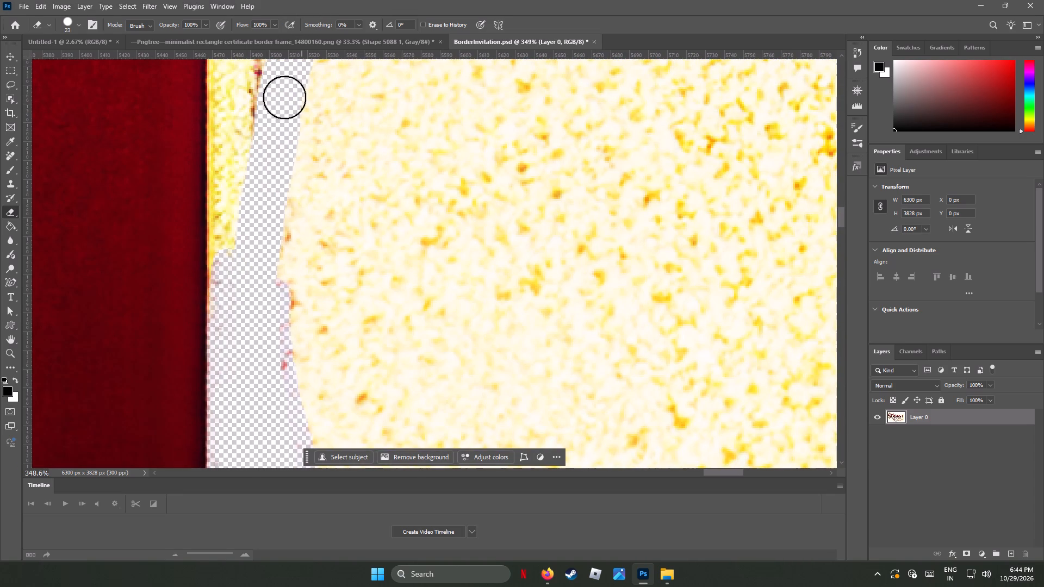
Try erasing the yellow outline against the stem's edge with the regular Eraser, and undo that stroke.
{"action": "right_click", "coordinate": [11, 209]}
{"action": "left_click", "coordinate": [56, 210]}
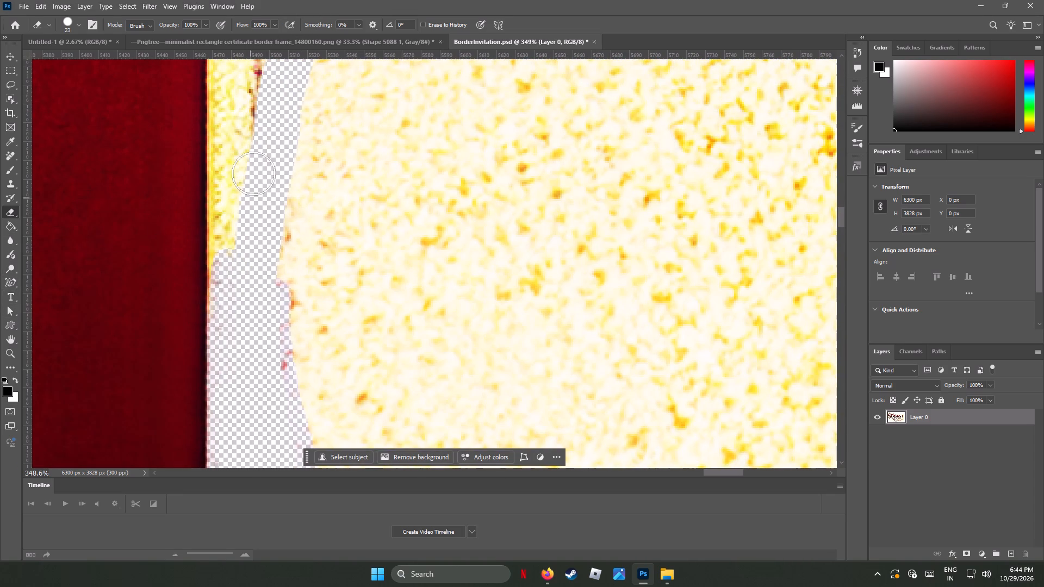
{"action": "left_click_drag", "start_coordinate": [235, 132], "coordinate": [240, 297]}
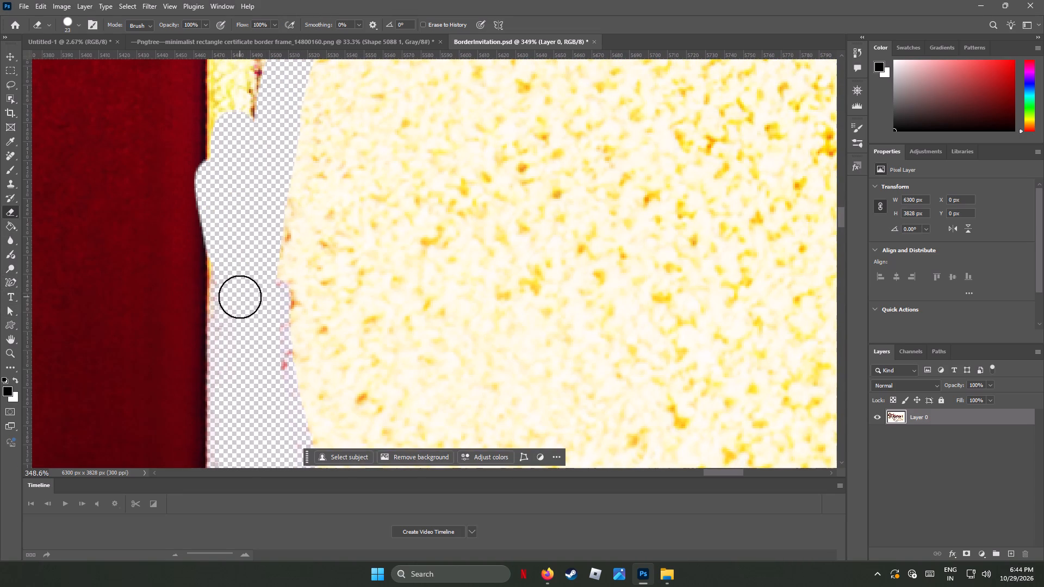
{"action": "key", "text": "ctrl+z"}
Erase the yellow outline against the stem's upper right edge with the Background Eraser and widen the cleared strip into the parchment.
{"action": "left_click", "coordinate": [7, 208]}
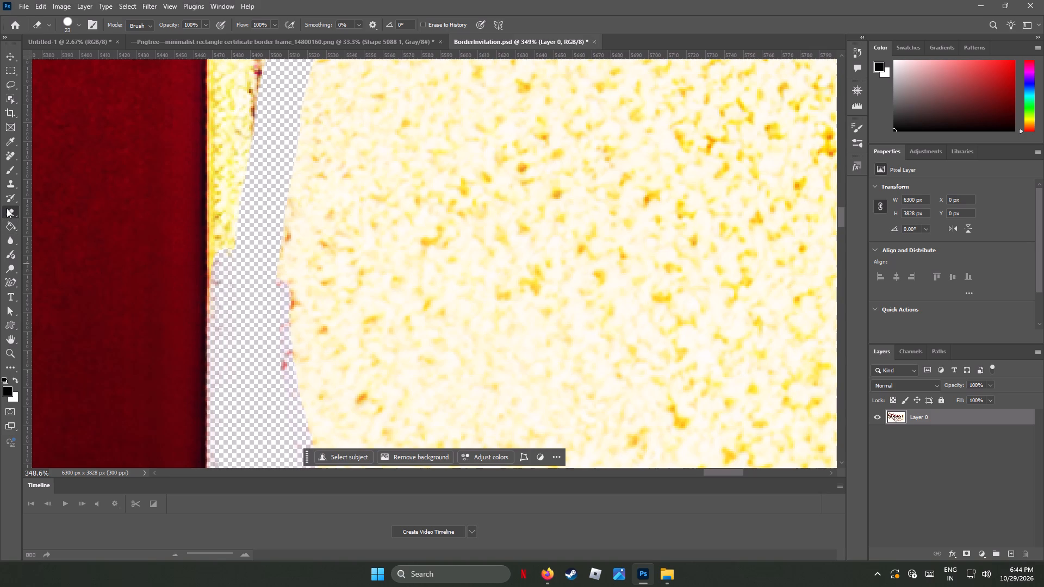
{"action": "right_click", "coordinate": [7, 208]}
{"action": "left_click", "coordinate": [53, 222]}
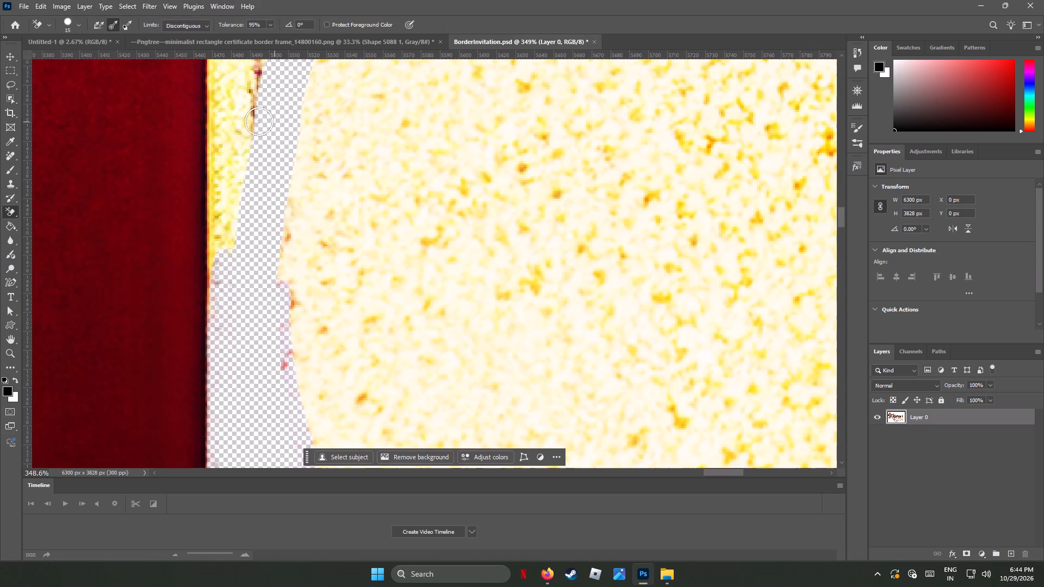
{"action": "left_click_drag", "start_coordinate": [222, 140], "coordinate": [203, 170]}
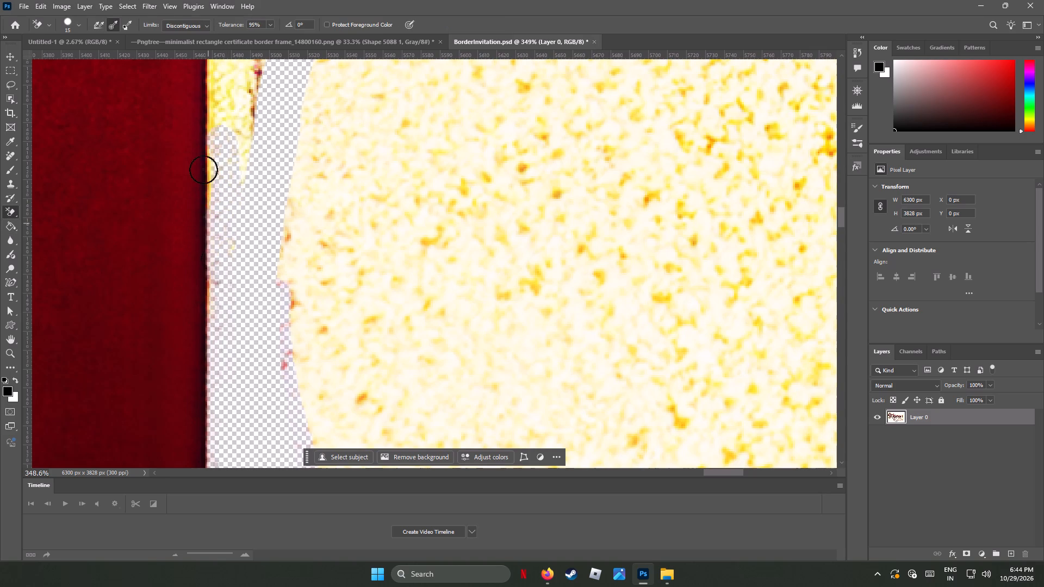
{"action": "left_click_drag", "start_coordinate": [203, 170], "coordinate": [245, 112]}
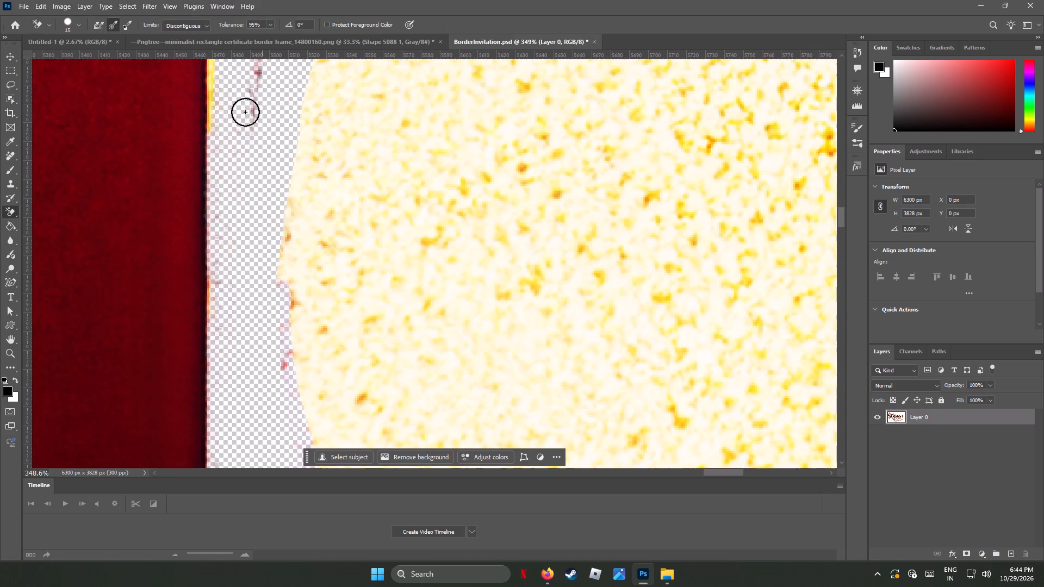
{"action": "left_click_drag", "start_coordinate": [245, 112], "coordinate": [306, 299]}
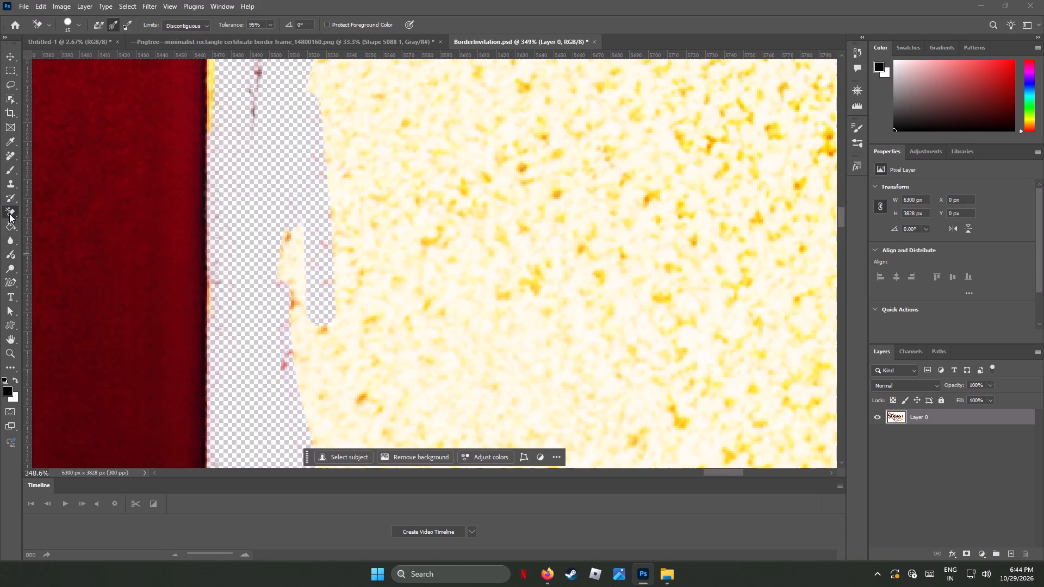
Remove the leftover parchment sliver, shadow specks and orange fringe in the cleared strip beside the upper stem with the regular Eraser.
{"action": "right_click", "coordinate": [9, 214]}
{"action": "left_click", "coordinate": [54, 215]}
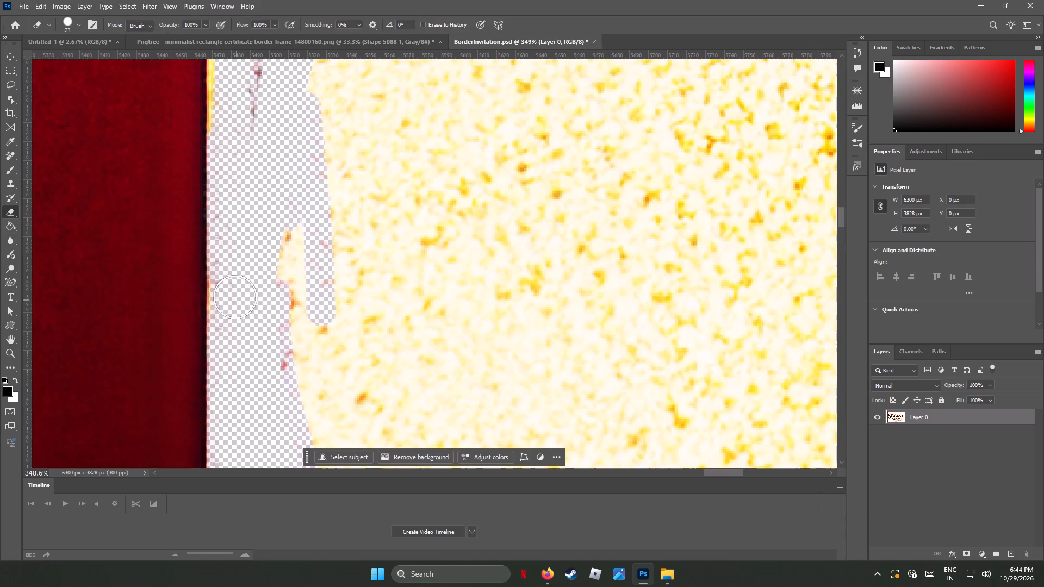
{"action": "left_click", "coordinate": [230, 285]}
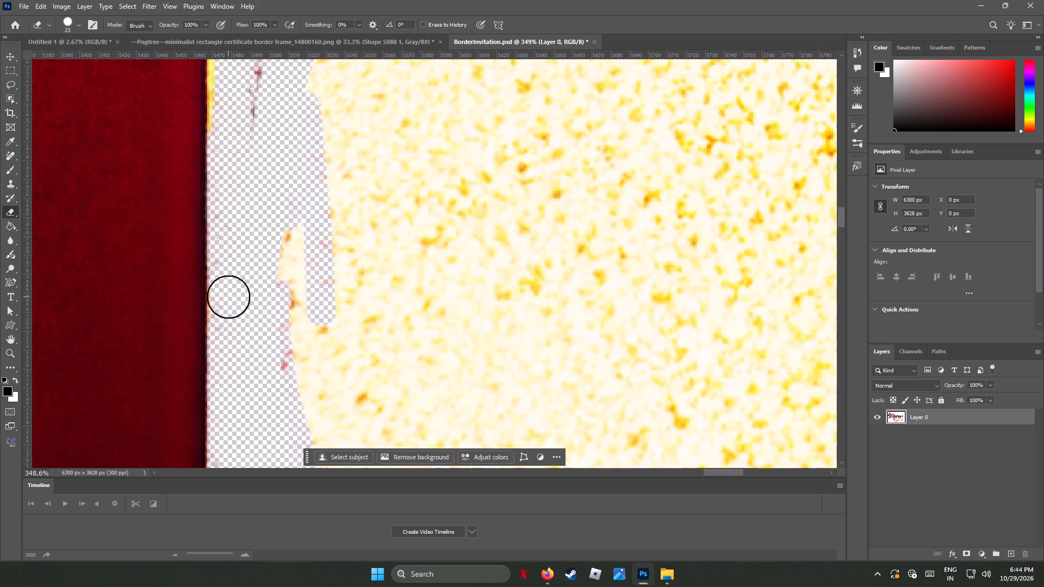
{"action": "left_click", "coordinate": [229, 298]}
{"action": "left_click_drag", "start_coordinate": [282, 241], "coordinate": [254, 98]}
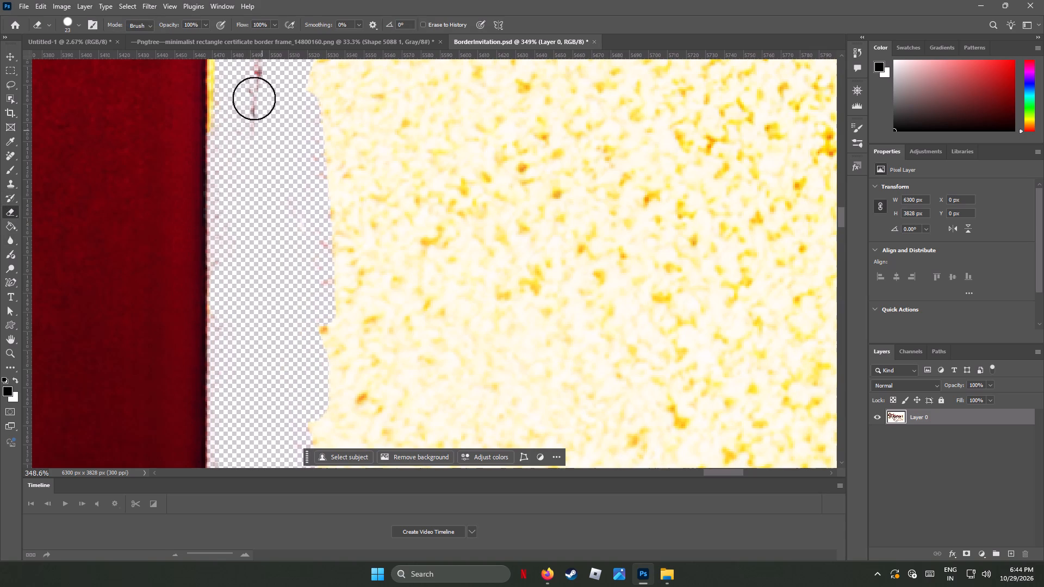
{"action": "left_click_drag", "start_coordinate": [254, 98], "coordinate": [274, 207]}
Erase the thin yellow fringe along the stem's right edge a little below its top corner.
{"action": "scroll", "coordinate": [272, 206], "scroll_direction": "up", "scroll_amount": 12}
{"action": "scroll", "coordinate": [272, 206], "scroll_direction": "down", "scroll_amount": 3}
{"action": "scroll", "coordinate": [272, 206], "scroll_direction": "up", "scroll_amount": 10}
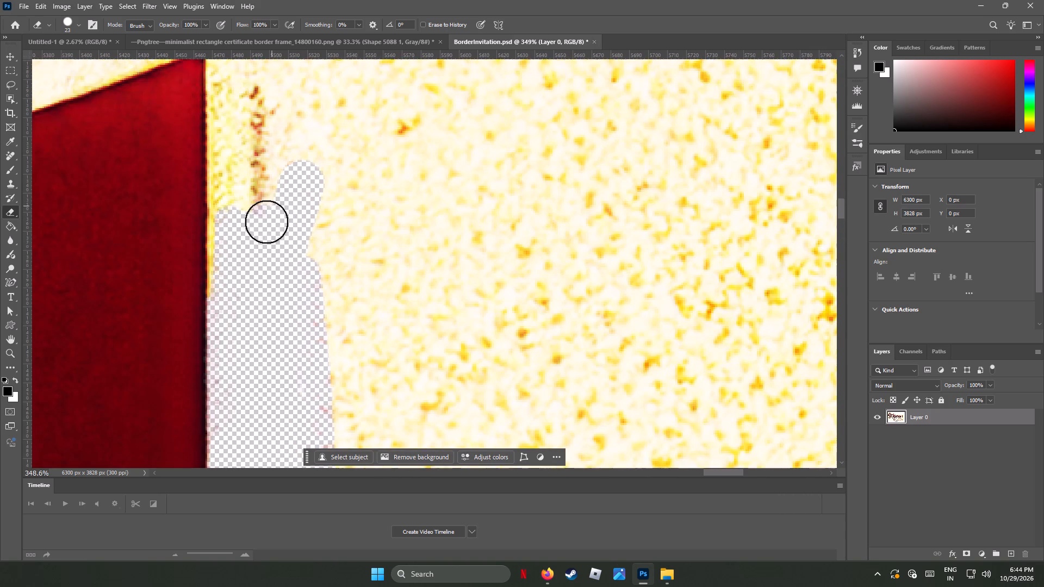
{"action": "left_click_drag", "start_coordinate": [230, 286], "coordinate": [232, 278]}
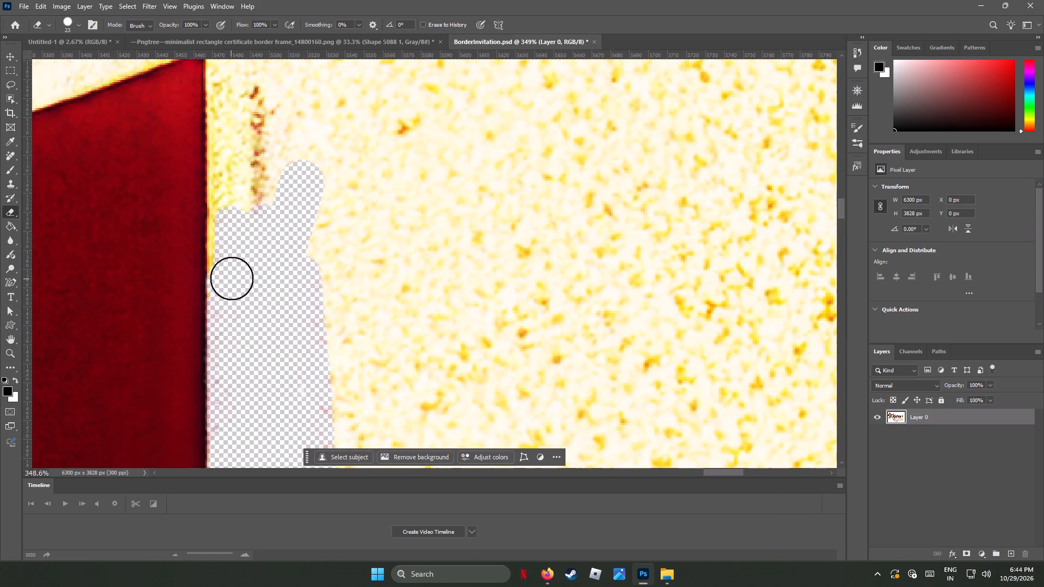
{"action": "left_click_drag", "start_coordinate": [232, 278], "coordinate": [234, 249]}
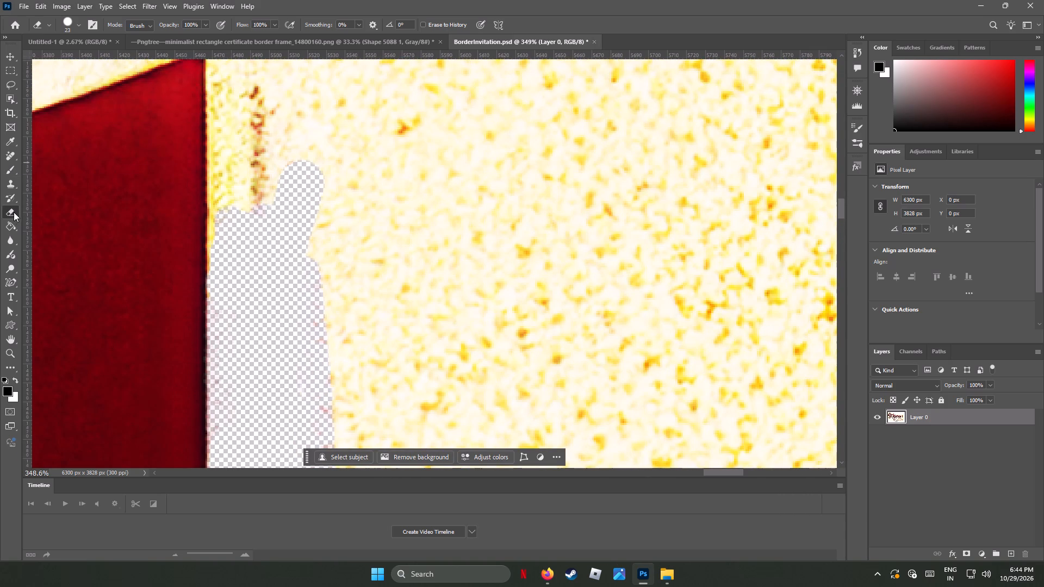
Erase the outline and parchment around the stem's top-right corner, along its slanted top edge and beside it with the Background Eraser.
{"action": "right_click", "coordinate": [8, 210]}
{"action": "left_click", "coordinate": [51, 221]}
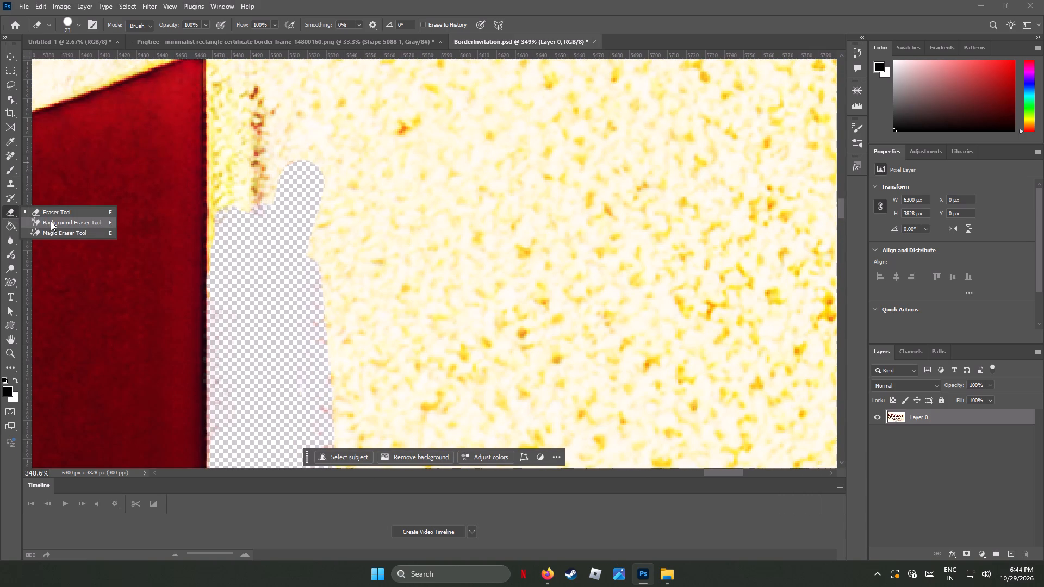
{"action": "scroll", "coordinate": [288, 249], "scroll_direction": "up", "scroll_amount": 1}
{"action": "scroll", "coordinate": [288, 249], "scroll_direction": "down", "scroll_amount": 1}
{"action": "scroll", "coordinate": [288, 249], "scroll_direction": "up", "scroll_amount": 2}
{"action": "scroll", "coordinate": [288, 249], "scroll_direction": "down", "scroll_amount": 3}
{"action": "scroll", "coordinate": [288, 249], "scroll_direction": "up", "scroll_amount": 8}
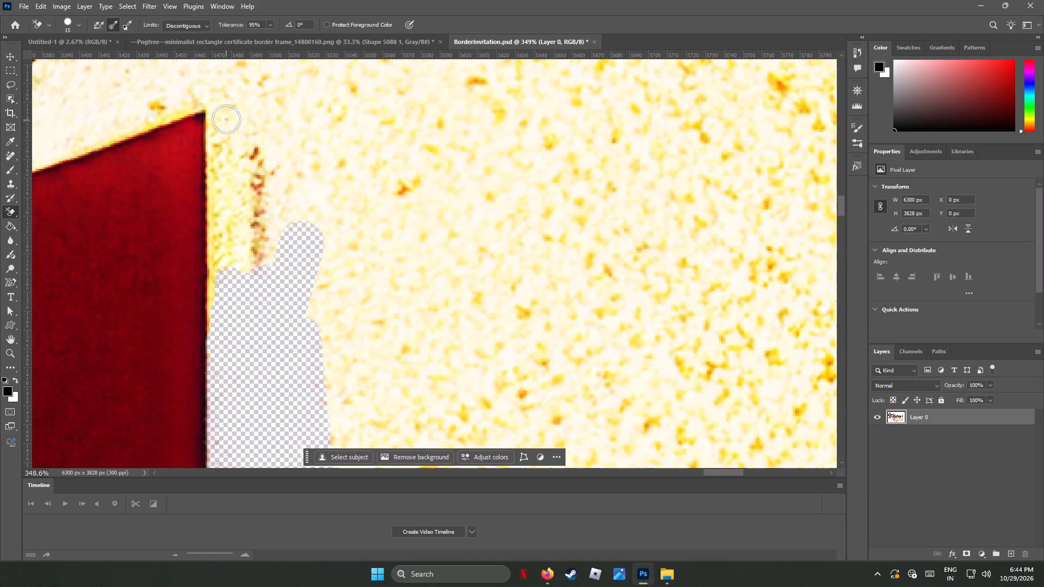
{"action": "left_click_drag", "start_coordinate": [222, 115], "coordinate": [260, 120]}
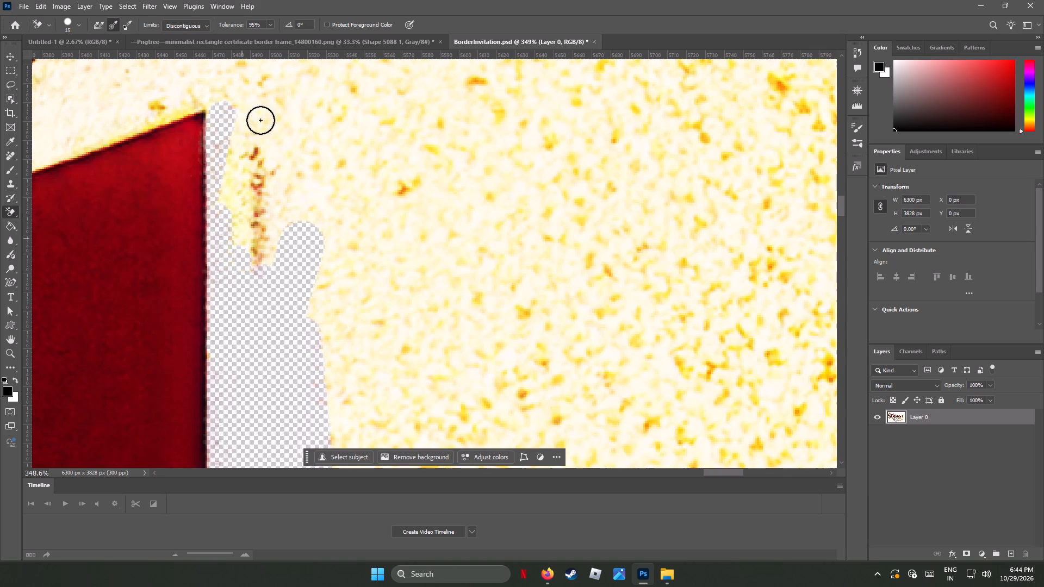
{"action": "left_click_drag", "start_coordinate": [260, 120], "coordinate": [222, 93]}
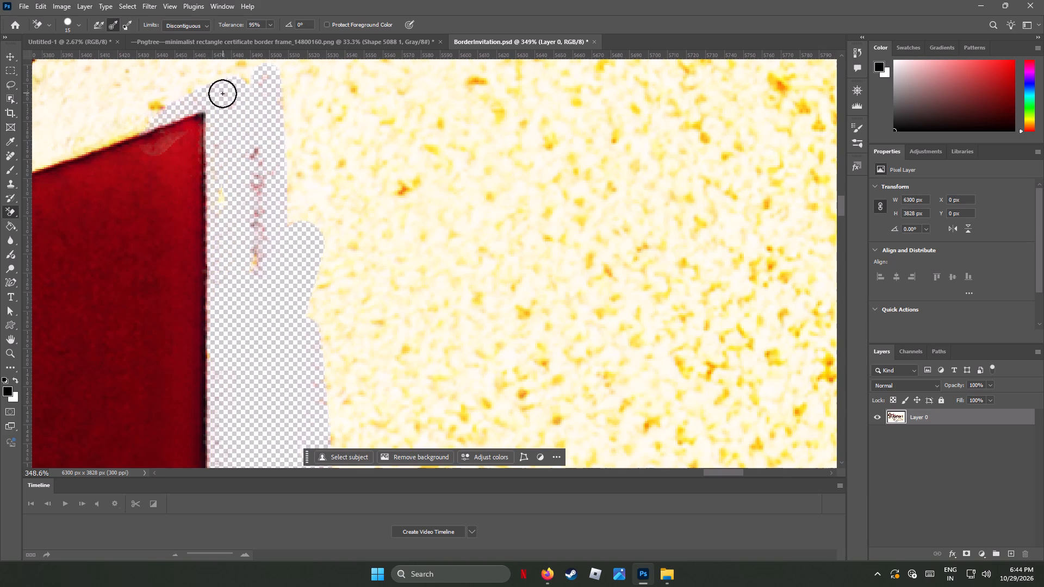
{"action": "left_click_drag", "start_coordinate": [222, 93], "coordinate": [107, 95]}
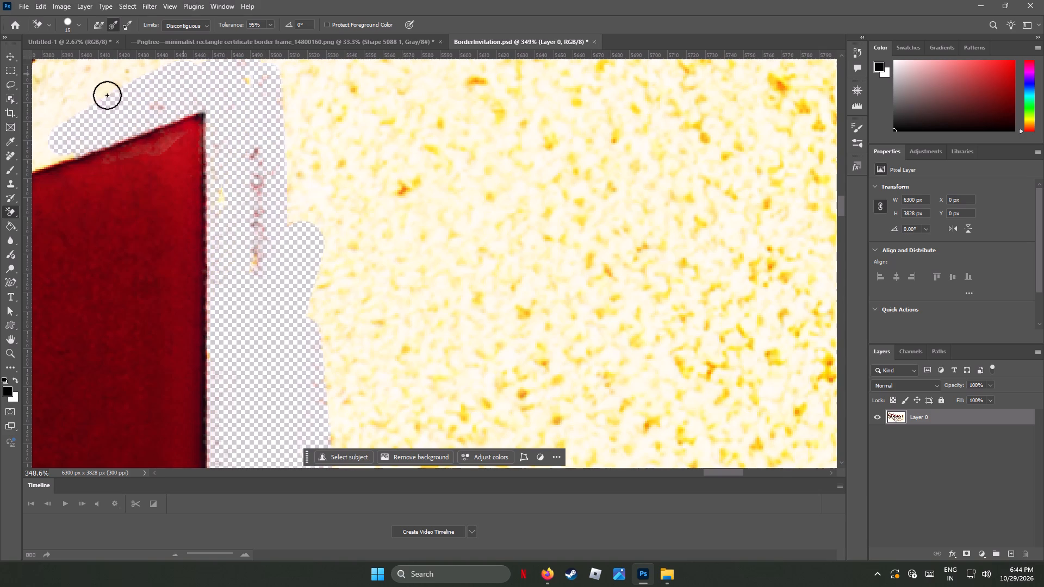
{"action": "left_click_drag", "start_coordinate": [107, 95], "coordinate": [226, 114]}
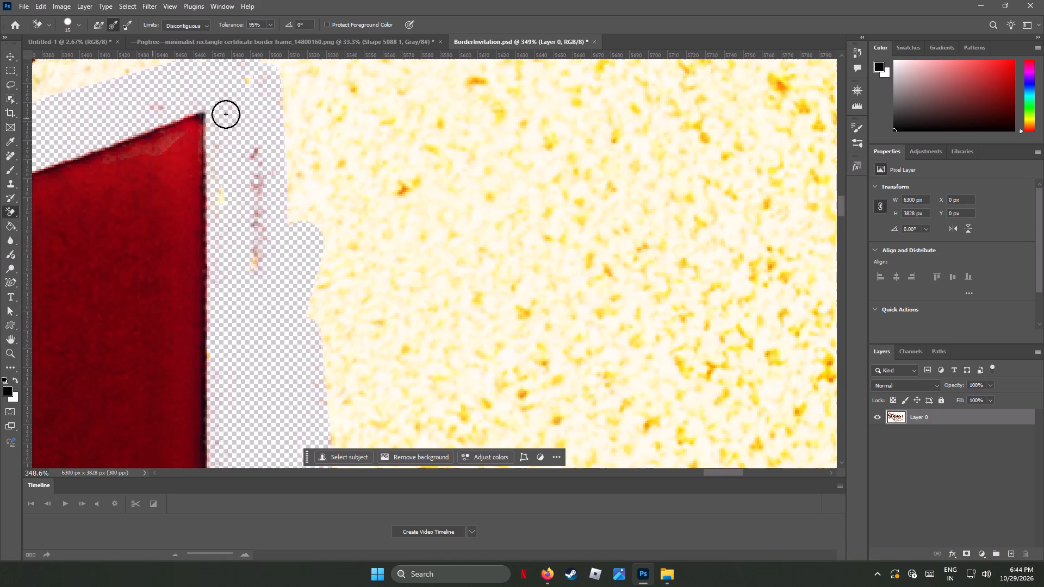
{"action": "left_click_drag", "start_coordinate": [226, 114], "coordinate": [318, 59]}
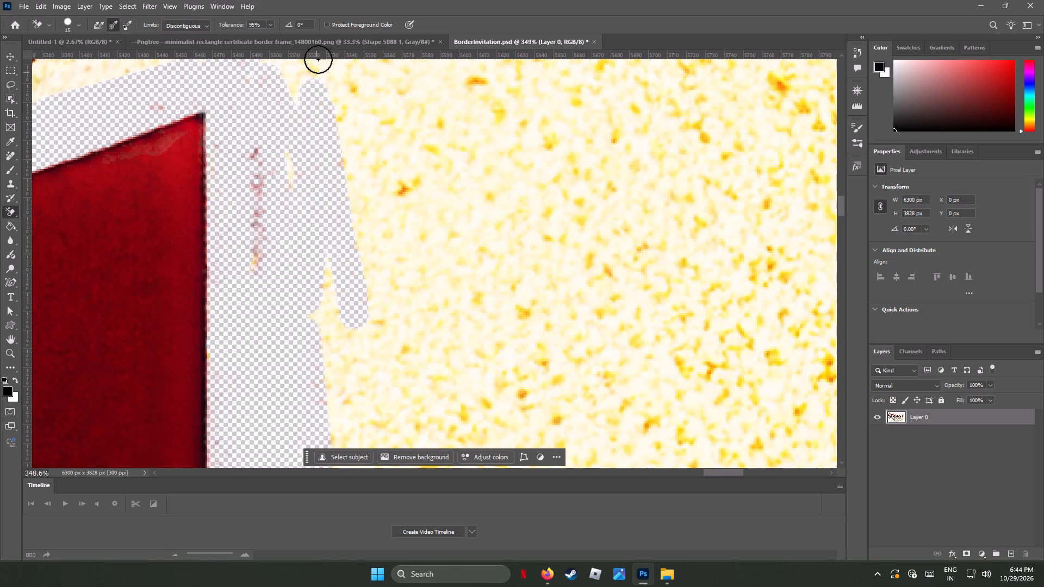
{"action": "left_click_drag", "start_coordinate": [318, 59], "coordinate": [294, 276]}
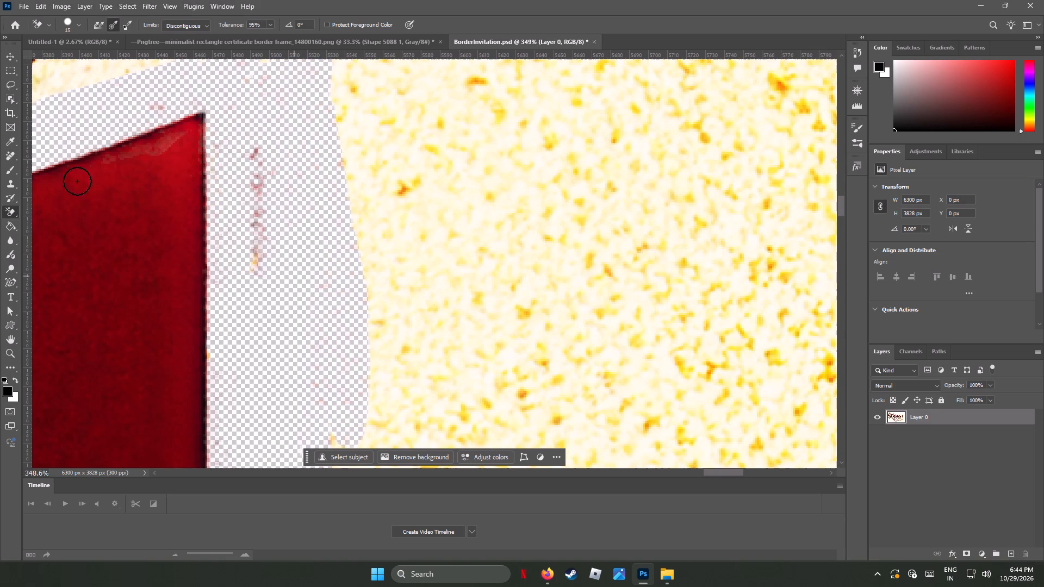
Clear the remaining shadow-line specks right of the stem's top corner with the regular Eraser.
{"action": "right_click", "coordinate": [9, 207]}
{"action": "left_click", "coordinate": [51, 213]}
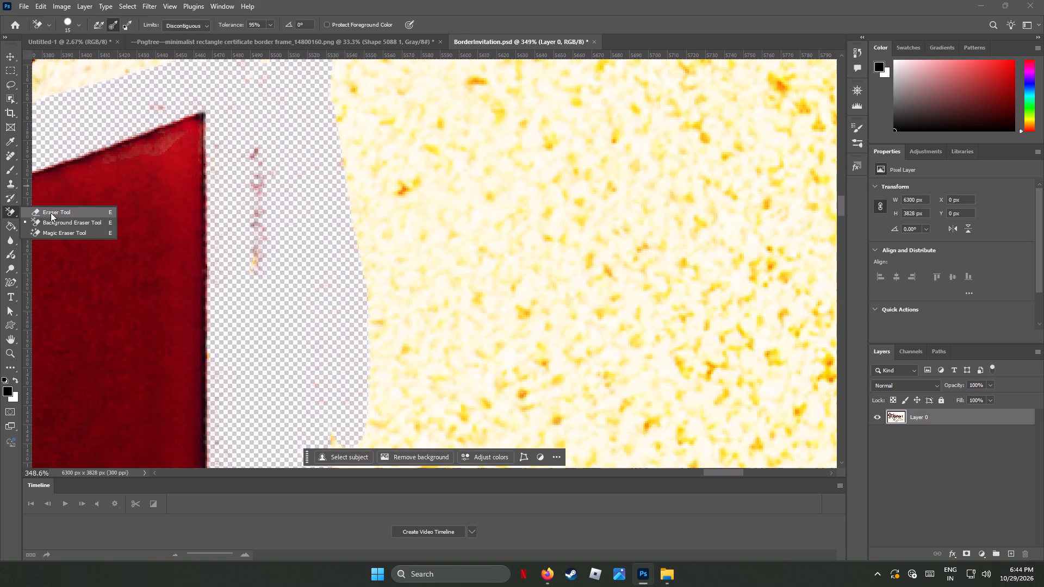
{"action": "left_click", "coordinate": [154, 98]}
{"action": "left_click_drag", "start_coordinate": [261, 135], "coordinate": [267, 309]}
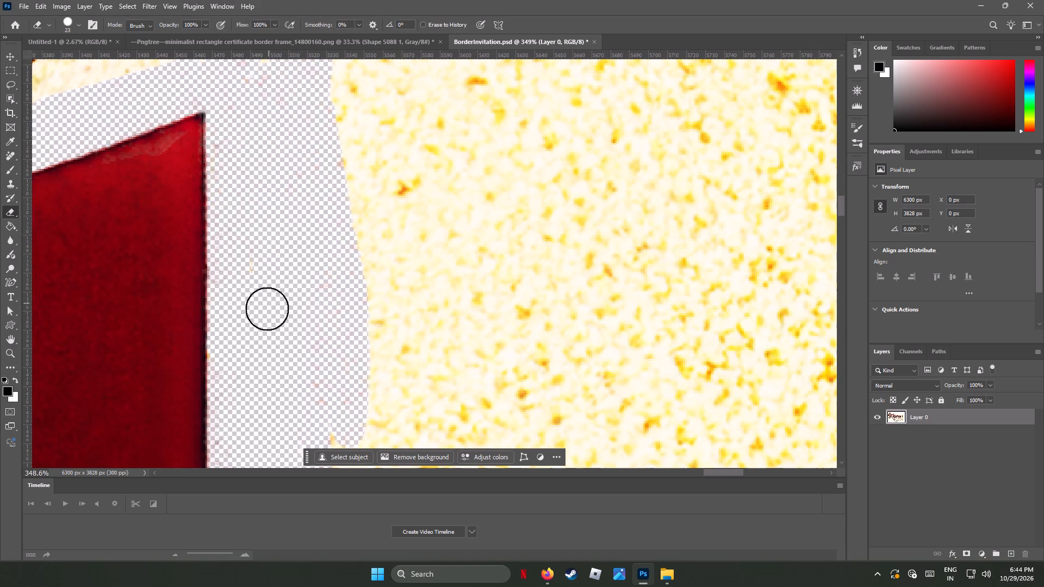
Erase the leftover specks right of the stem's top corner and widen the cleared strip into the parchment with the regular Eraser.
{"action": "left_click_drag", "start_coordinate": [267, 309], "coordinate": [254, 258]}
{"action": "left_click", "coordinate": [232, 147]}
{"action": "left_click", "coordinate": [230, 101]}
{"action": "left_click_drag", "start_coordinate": [224, 89], "coordinate": [299, 104]}
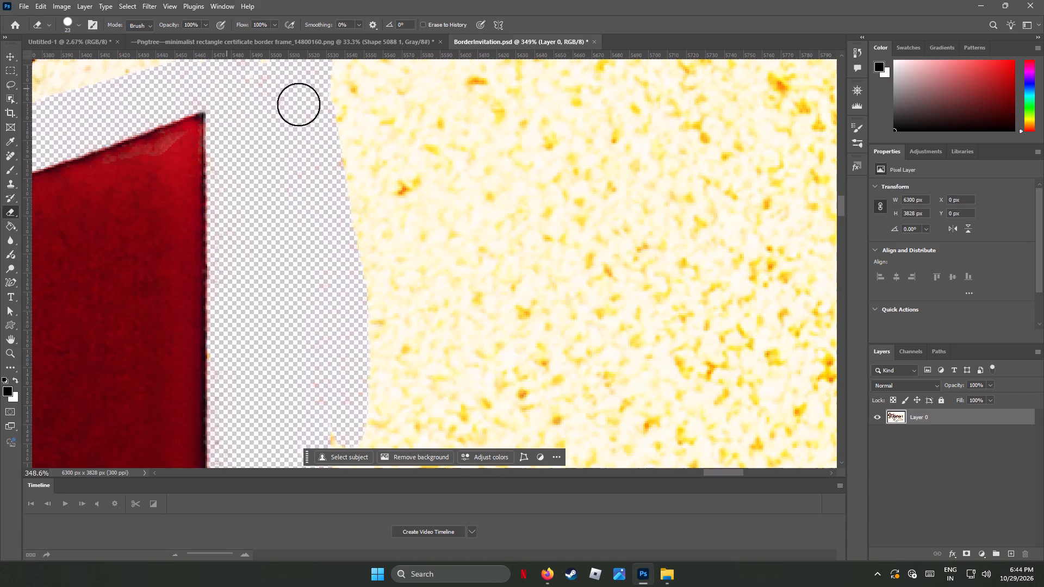
{"action": "left_click_drag", "start_coordinate": [299, 104], "coordinate": [405, 325]}
Erase the parchment along the lower-right edge of the feather motif above the stem and the area beside it with the Background Eraser.
{"action": "scroll", "coordinate": [376, 293], "scroll_direction": "down", "scroll_amount": 1}
{"action": "scroll", "coordinate": [376, 293], "scroll_direction": "up", "scroll_amount": 1}
{"action": "scroll", "coordinate": [376, 293], "scroll_direction": "down", "scroll_amount": 1}
{"action": "scroll", "coordinate": [376, 293], "scroll_direction": "up", "scroll_amount": 6}
{"action": "scroll", "coordinate": [376, 293], "scroll_direction": "down", "scroll_amount": 3}
{"action": "scroll", "coordinate": [376, 293], "scroll_direction": "up", "scroll_amount": 4}
{"action": "scroll", "coordinate": [376, 293], "scroll_direction": "down", "scroll_amount": 5}
{"action": "scroll", "coordinate": [376, 293], "scroll_direction": "up", "scroll_amount": 6}
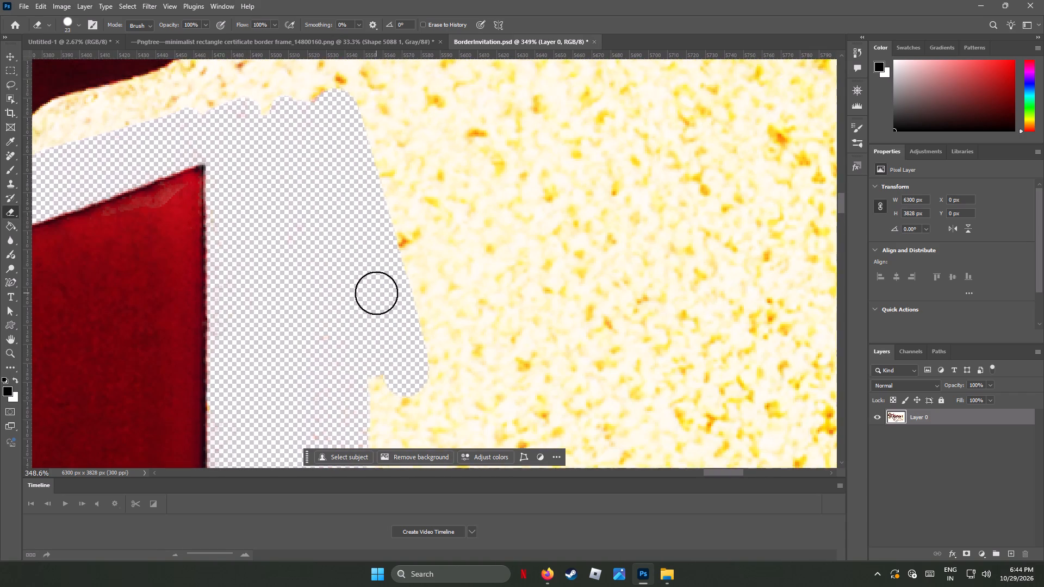
{"action": "scroll", "coordinate": [376, 293], "scroll_direction": "up", "scroll_amount": 16}
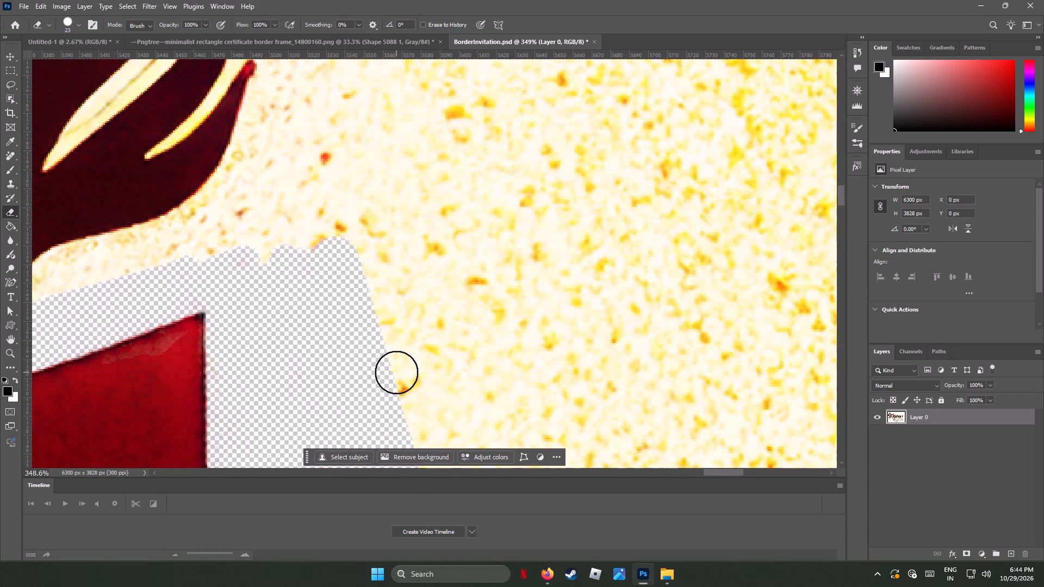
{"action": "scroll", "coordinate": [396, 372], "scroll_direction": "up", "scroll_amount": 8}
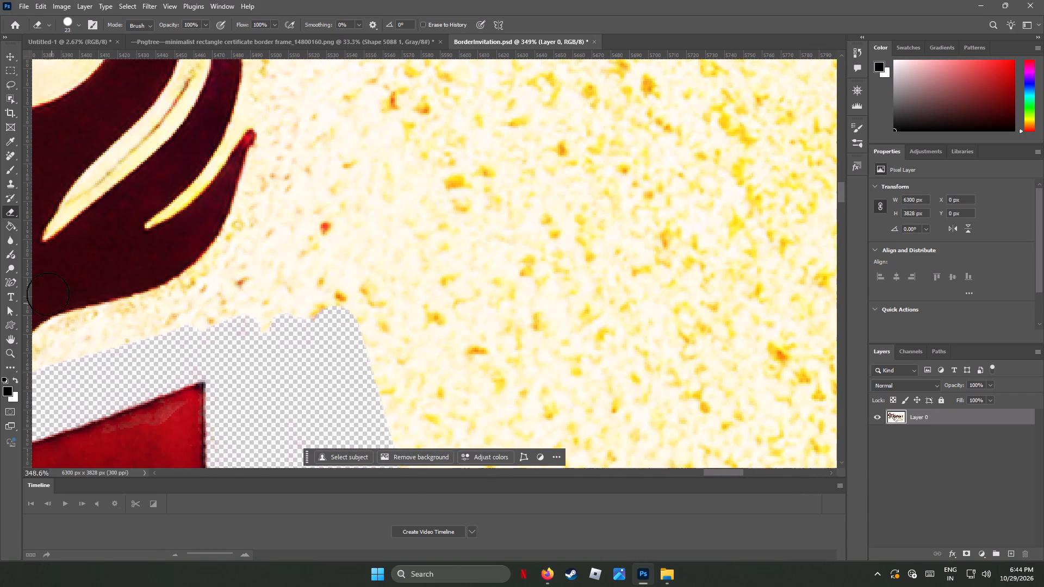
{"action": "right_click", "coordinate": [8, 213]}
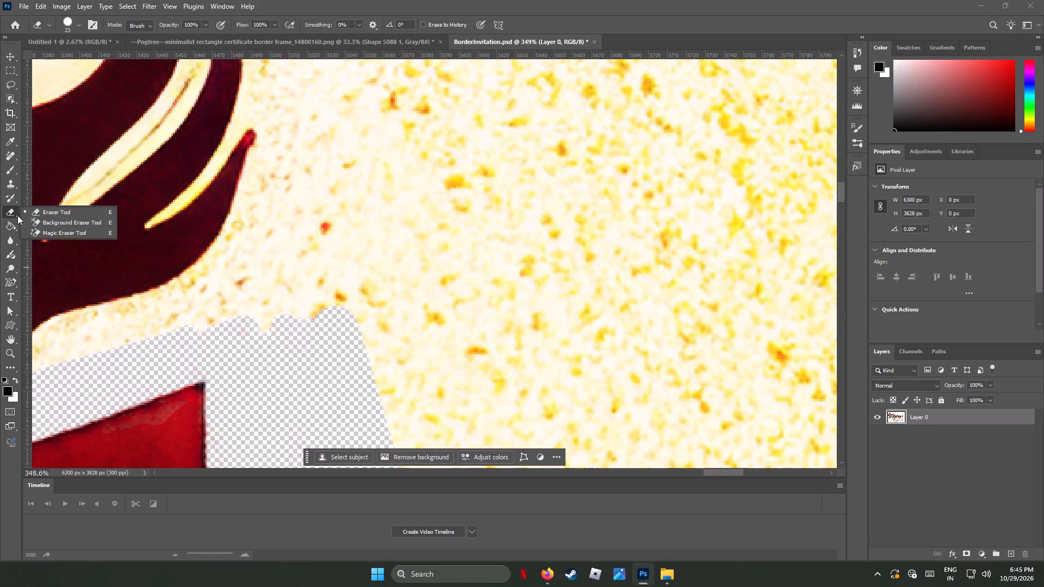
{"action": "left_click", "coordinate": [51, 220]}
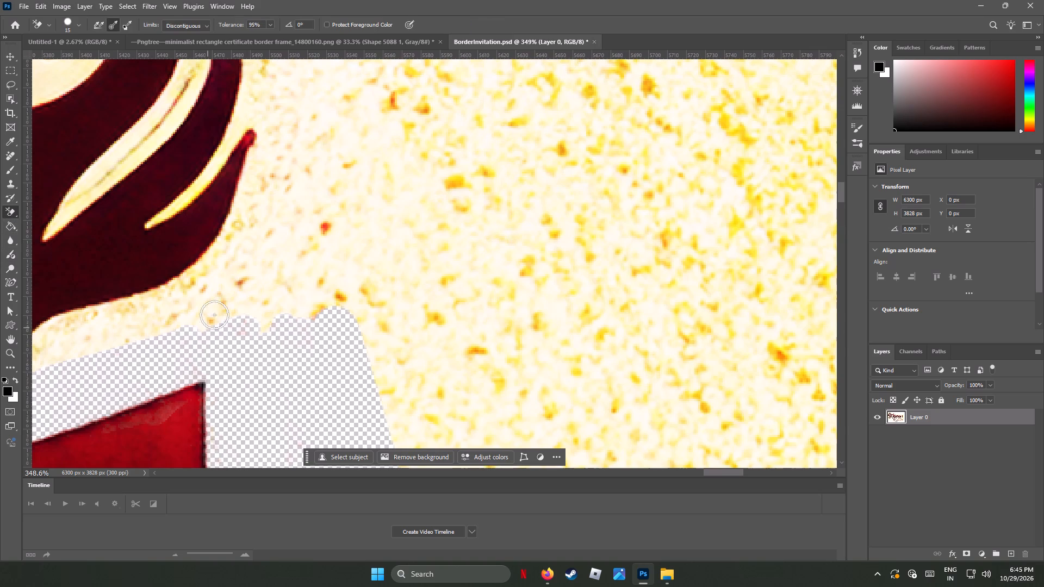
{"action": "left_click_drag", "start_coordinate": [213, 264], "coordinate": [227, 236]}
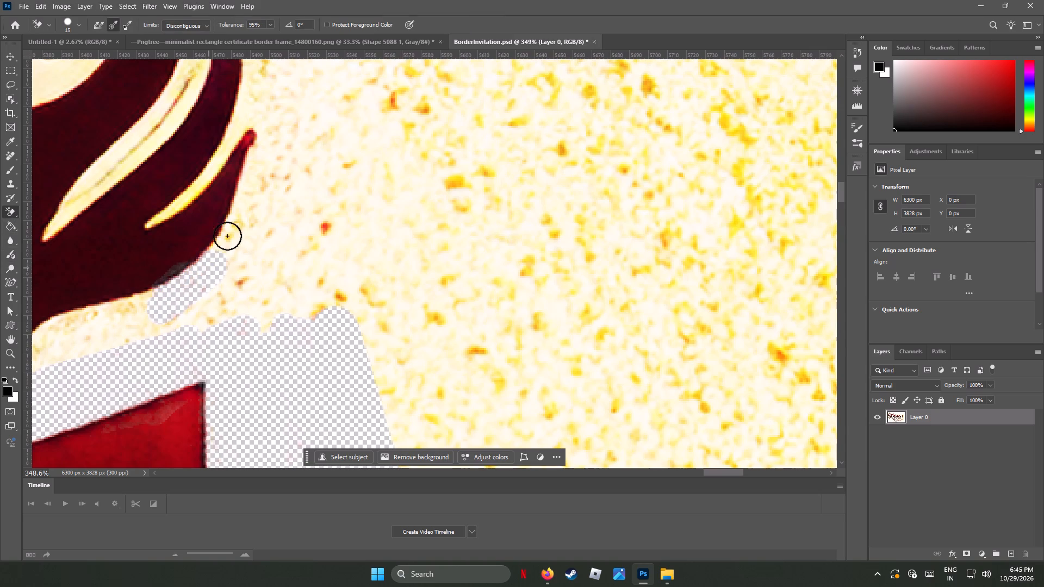
{"action": "left_click_drag", "start_coordinate": [227, 236], "coordinate": [148, 300]}
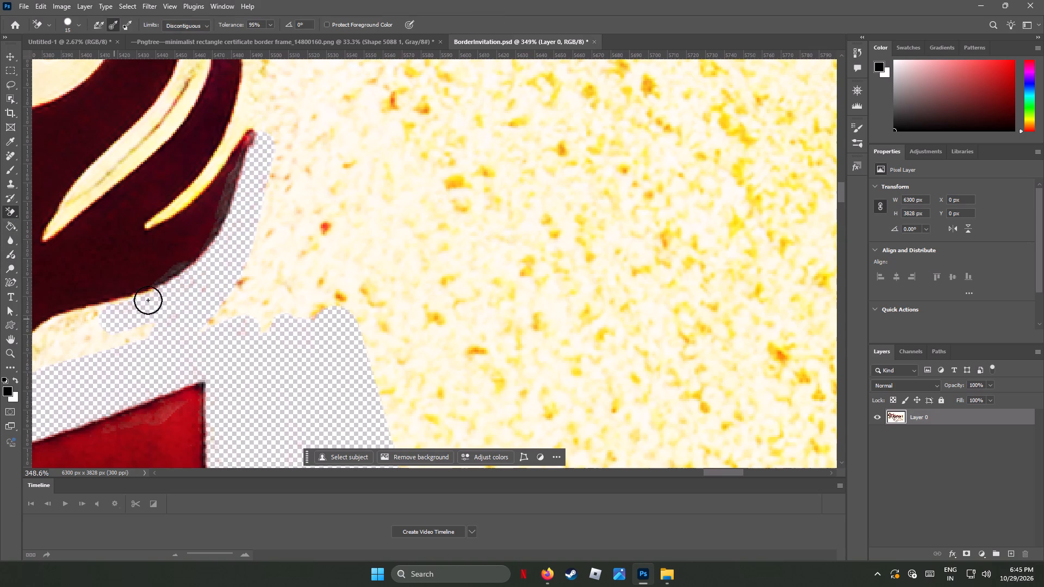
{"action": "left_click_drag", "start_coordinate": [148, 300], "coordinate": [256, 280]}
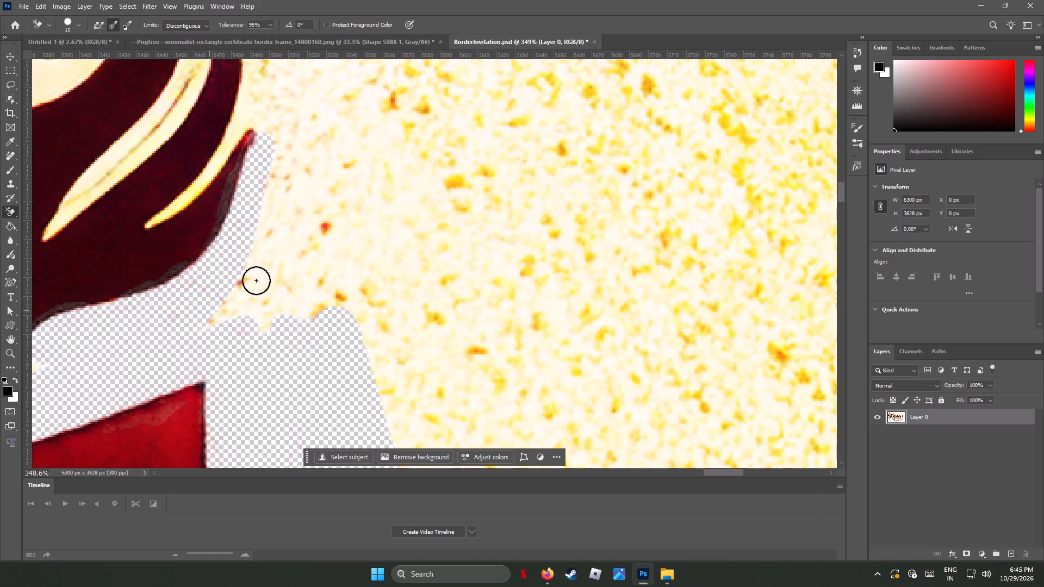
{"action": "left_click_drag", "start_coordinate": [256, 280], "coordinate": [263, 269]}
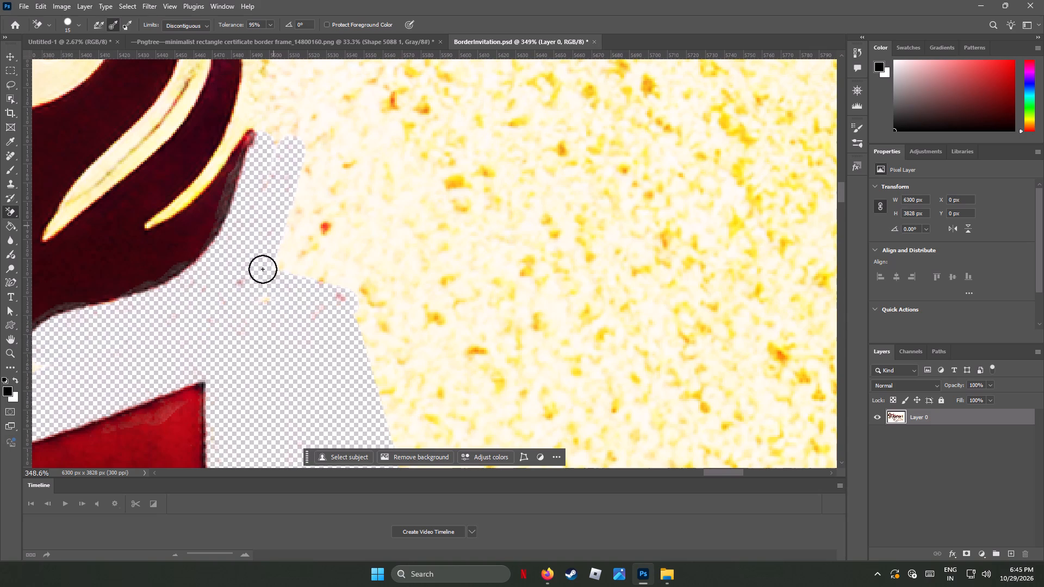
{"action": "left_click_drag", "start_coordinate": [263, 269], "coordinate": [328, 203]}
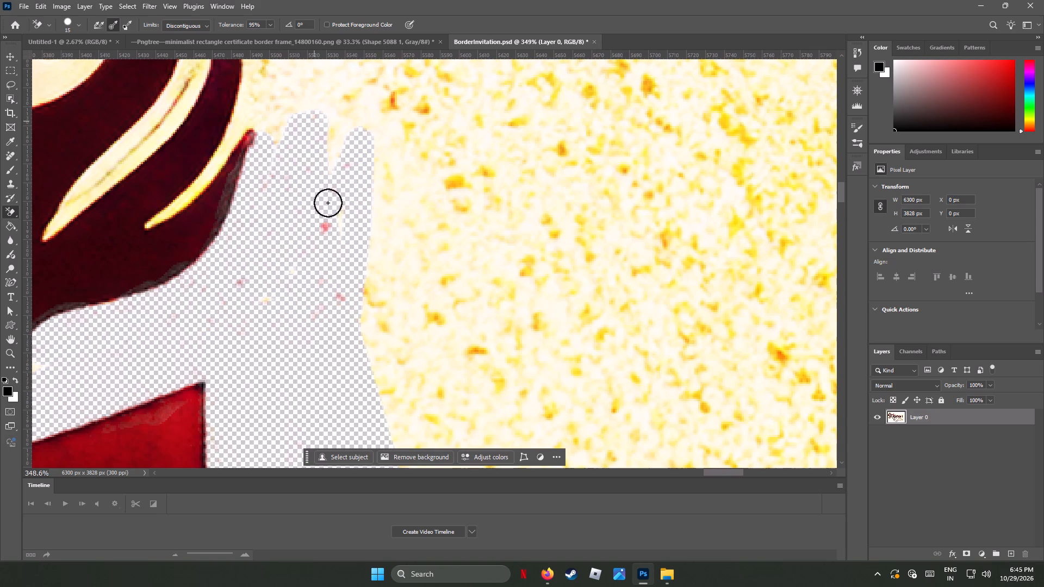
{"action": "left_click_drag", "start_coordinate": [328, 203], "coordinate": [394, 247]}
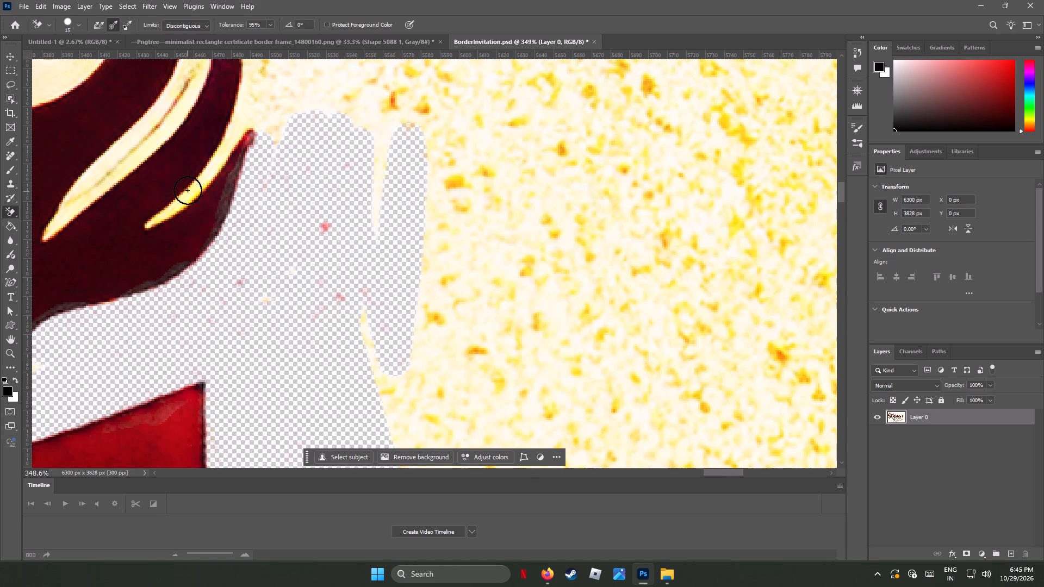
Erase the cream inside the thin and wide curved gaps between the feather's right-hand barbs with the Background Eraser.
{"action": "left_click_drag", "start_coordinate": [188, 193], "coordinate": [213, 173]}
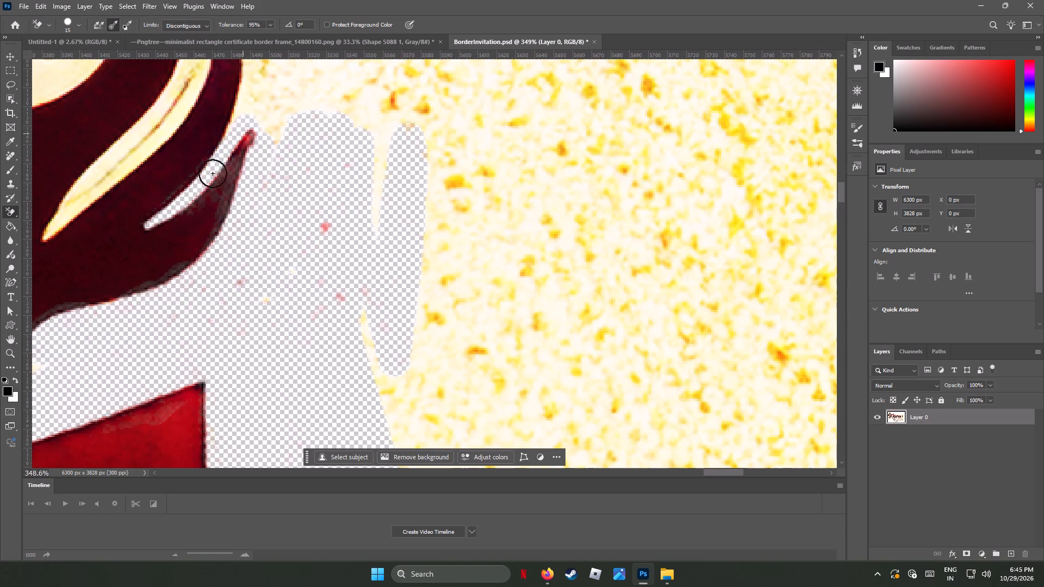
{"action": "left_click_drag", "start_coordinate": [213, 173], "coordinate": [225, 242]}
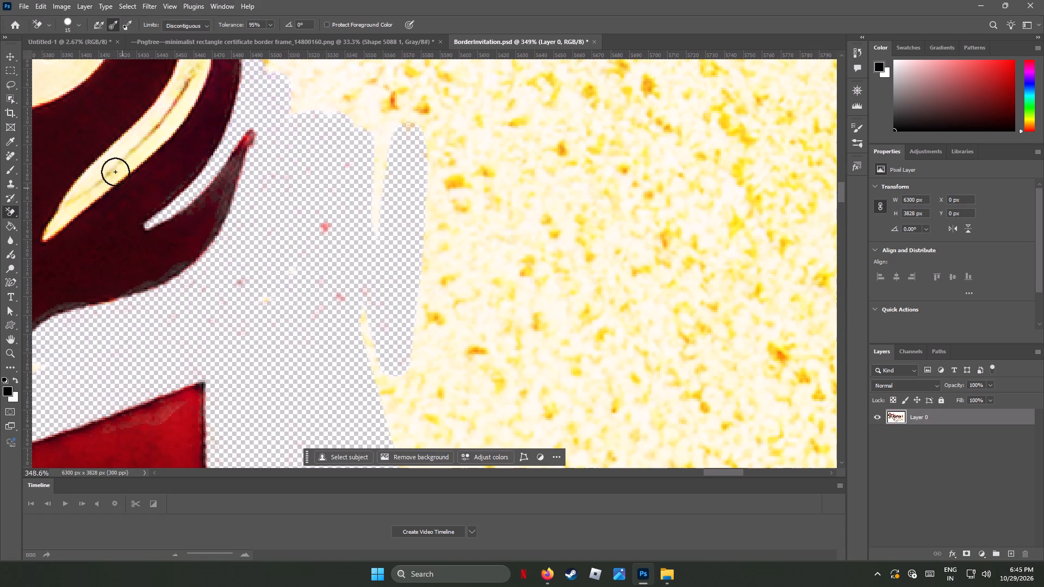
{"action": "left_click_drag", "start_coordinate": [106, 165], "coordinate": [36, 229]}
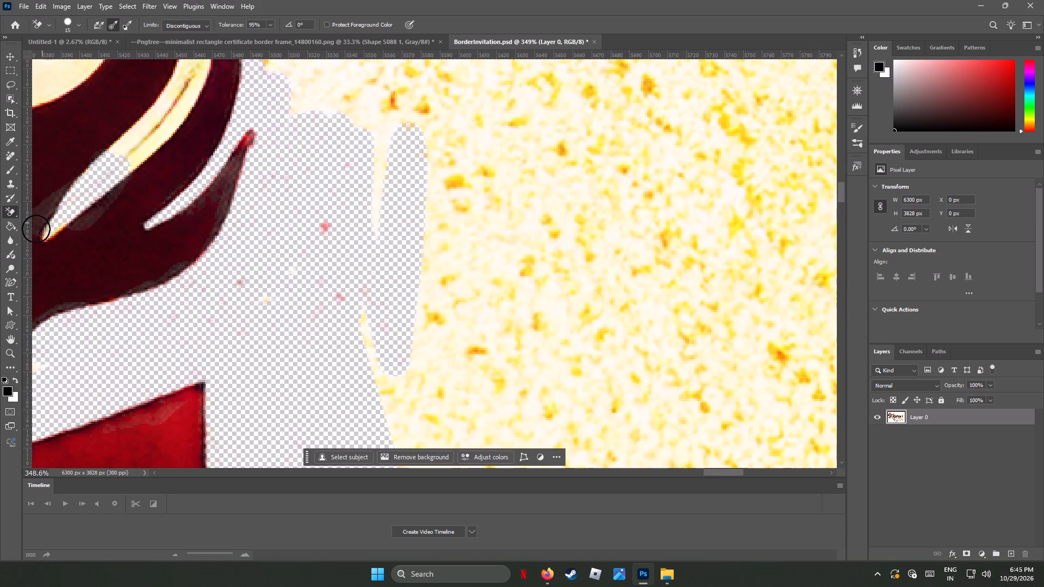
{"action": "left_click_drag", "start_coordinate": [36, 229], "coordinate": [192, 89]}
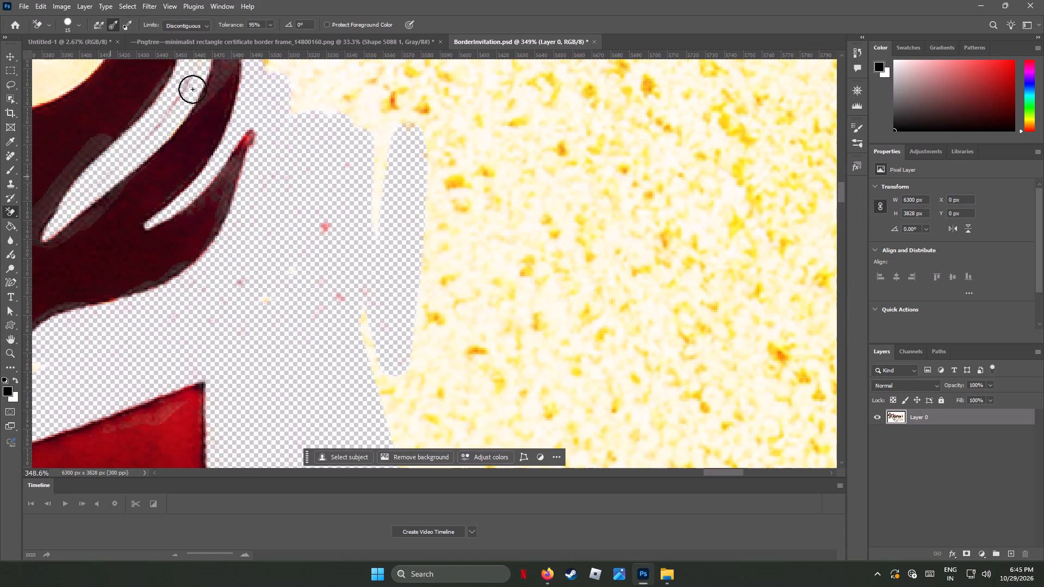
{"action": "left_click_drag", "start_coordinate": [192, 89], "coordinate": [189, 105]}
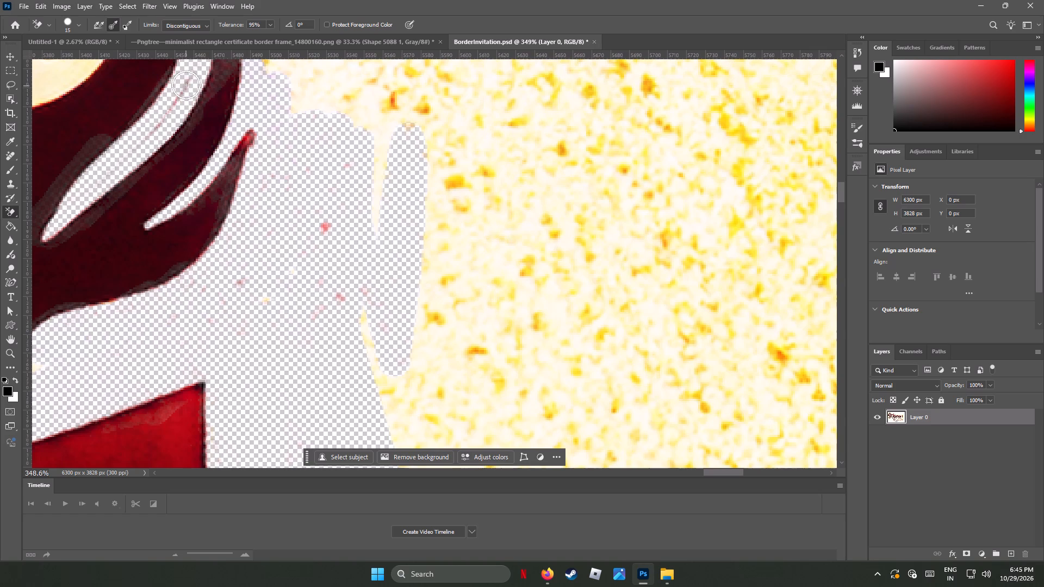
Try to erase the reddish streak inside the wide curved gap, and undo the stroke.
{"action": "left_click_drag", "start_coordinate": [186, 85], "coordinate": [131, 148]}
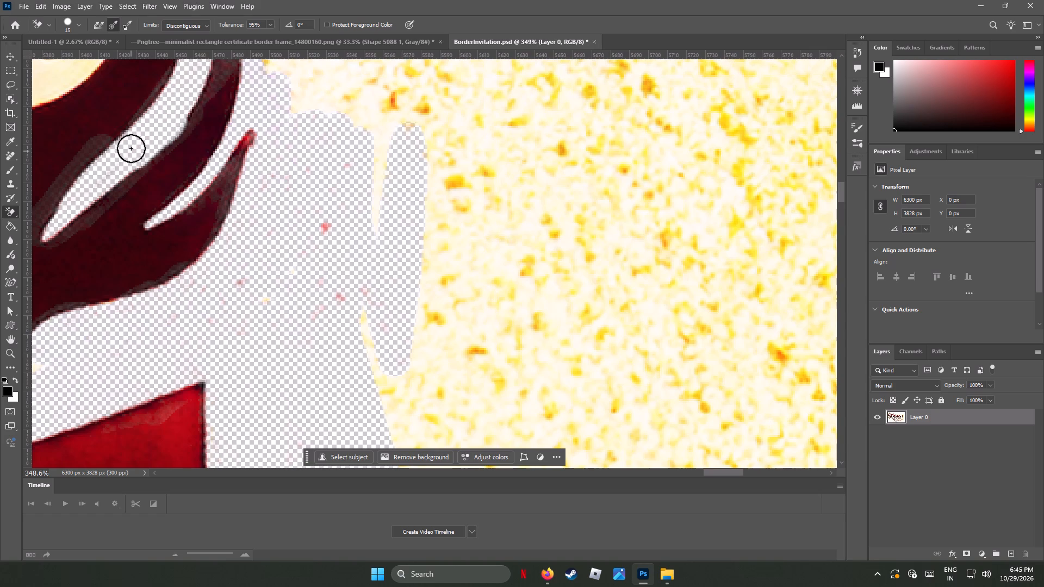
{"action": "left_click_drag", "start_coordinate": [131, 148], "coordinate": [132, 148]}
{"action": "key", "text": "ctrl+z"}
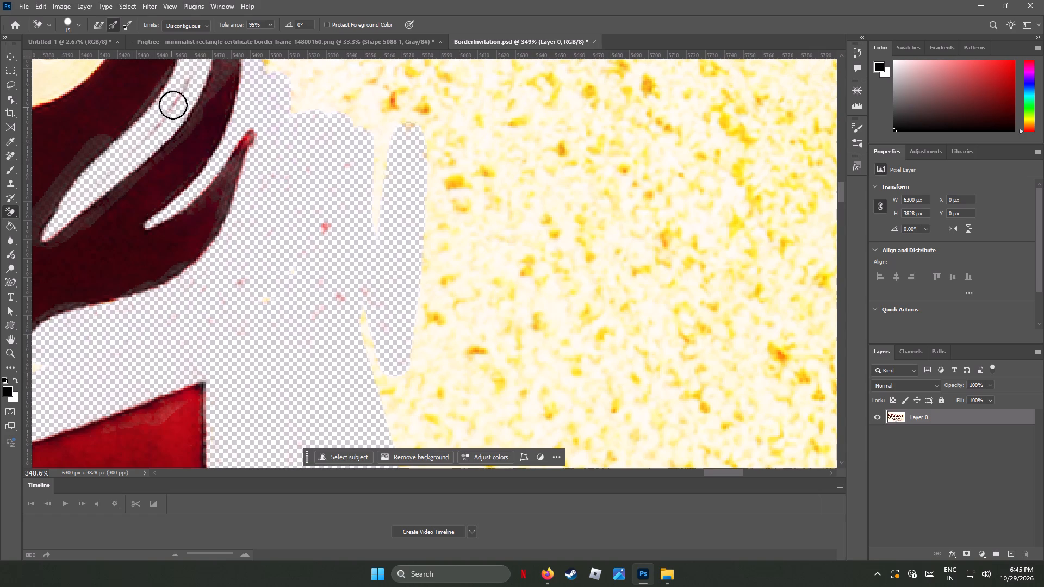
Erase the reddish streak in the wide curved gap and the cream further up it, beside the upper barb.
{"action": "left_click_drag", "start_coordinate": [187, 84], "coordinate": [162, 118]}
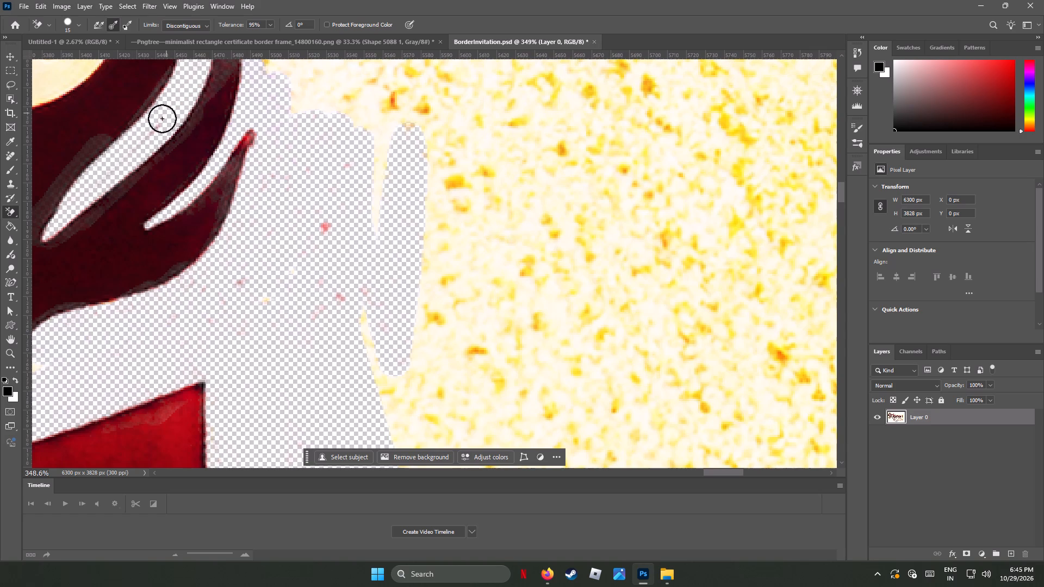
{"action": "left_click_drag", "start_coordinate": [162, 118], "coordinate": [151, 128]}
{"action": "scroll", "coordinate": [207, 157], "scroll_direction": "up", "scroll_amount": 2}
{"action": "scroll", "coordinate": [207, 157], "scroll_direction": "down", "scroll_amount": 2}
{"action": "scroll", "coordinate": [207, 157], "scroll_direction": "up", "scroll_amount": 10}
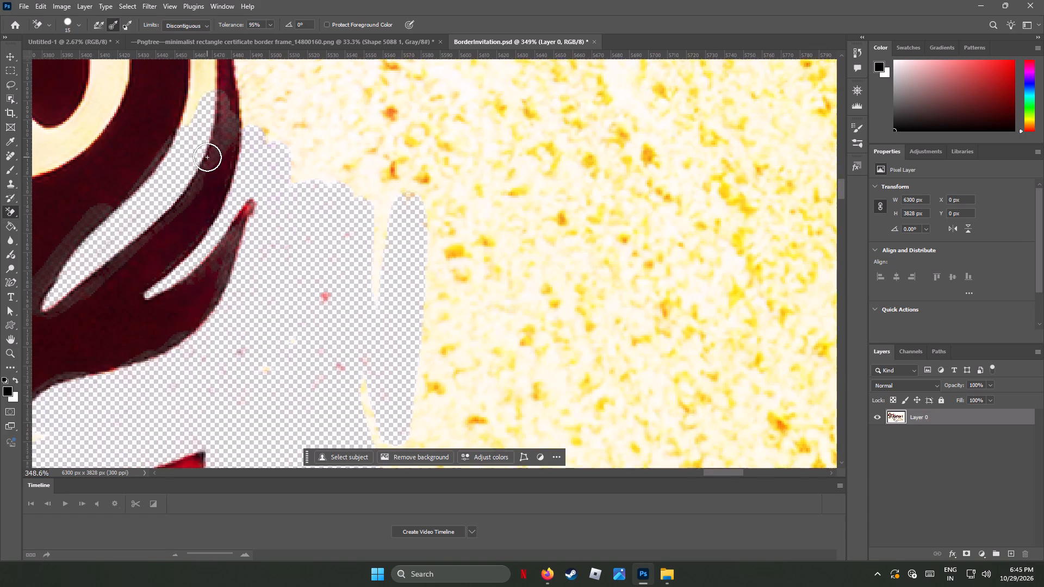
{"action": "scroll", "coordinate": [207, 157], "scroll_direction": "up", "scroll_amount": 16}
{"action": "left_click_drag", "start_coordinate": [199, 184], "coordinate": [200, 228]}
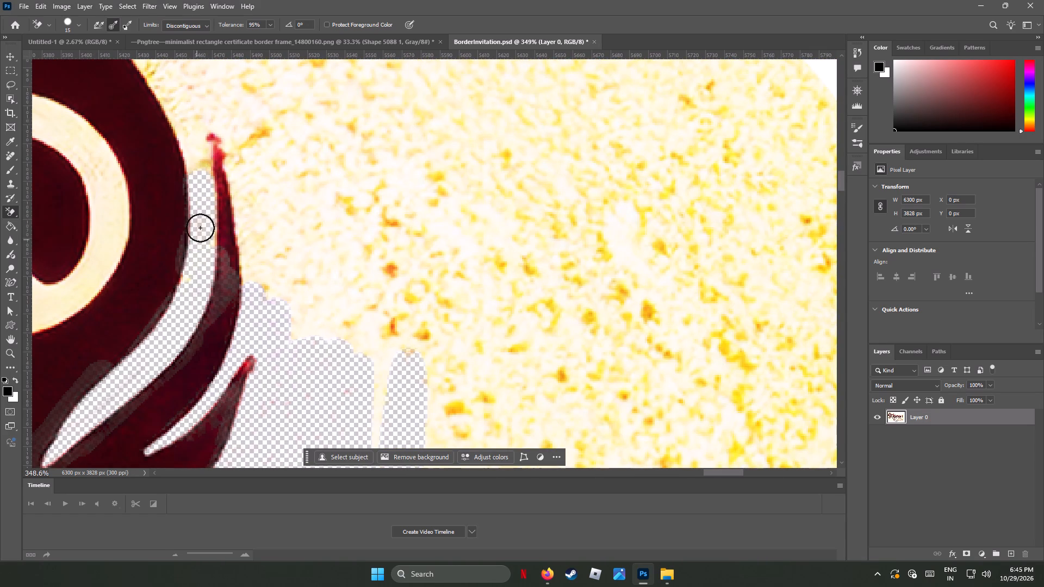
Erase the parchment around the upper right barb's tip, along its outer side and up the feather's outer right edge.
{"action": "left_click_drag", "start_coordinate": [200, 228], "coordinate": [241, 262]}
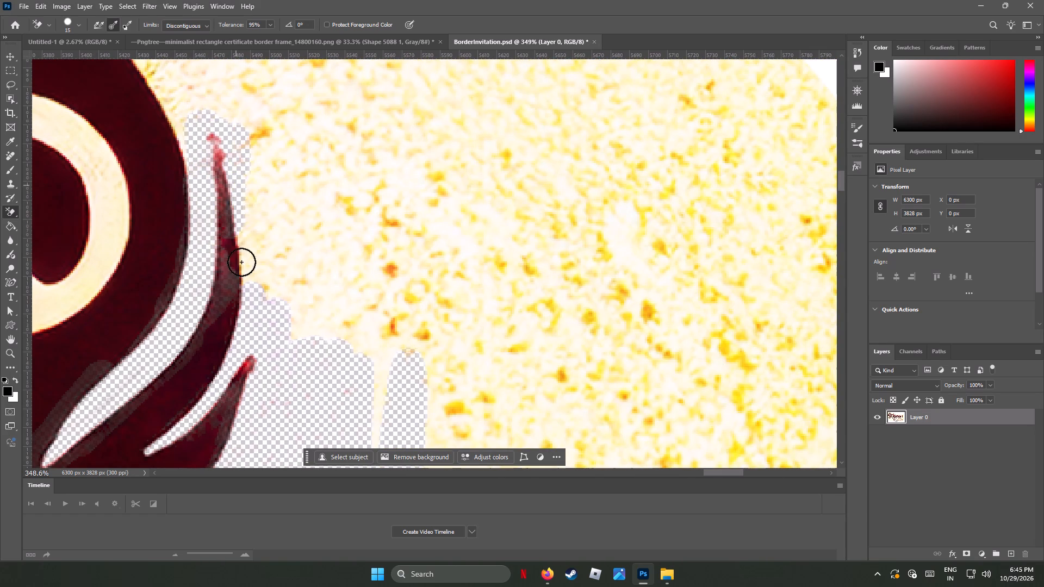
{"action": "left_click_drag", "start_coordinate": [241, 262], "coordinate": [363, 399]}
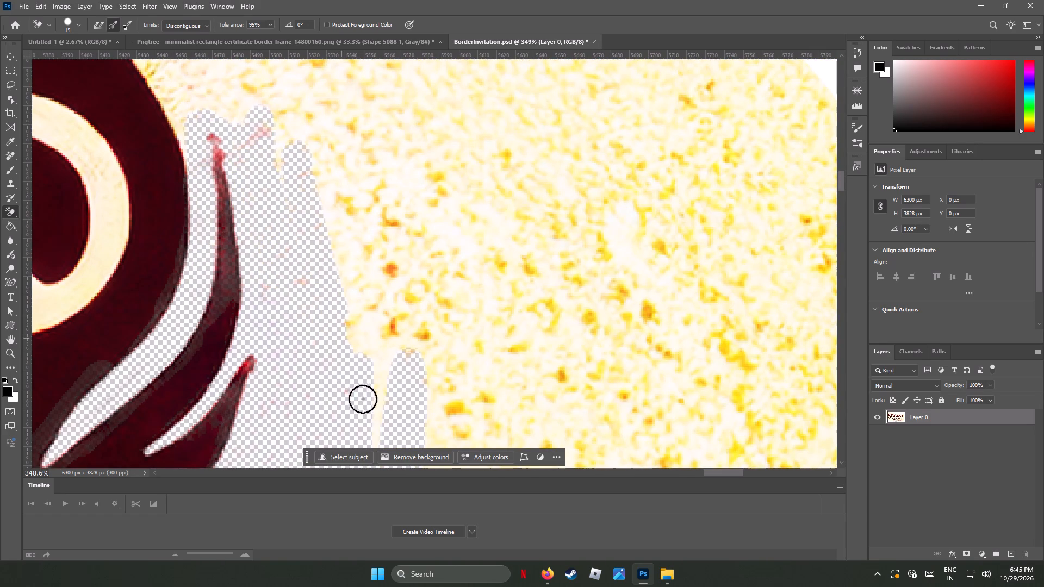
{"action": "left_click_drag", "start_coordinate": [363, 399], "coordinate": [164, 96]}
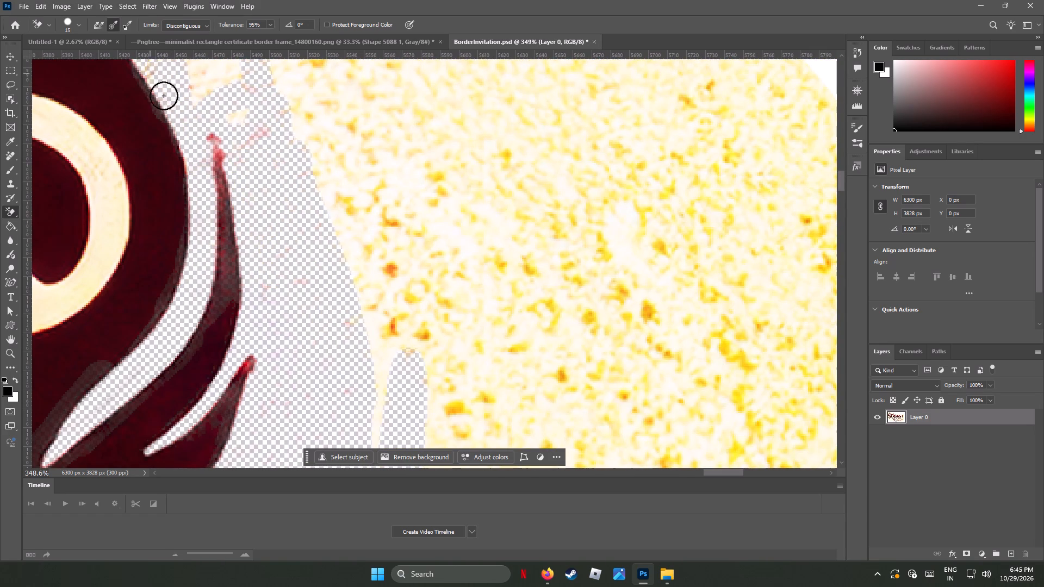
{"action": "left_click_drag", "start_coordinate": [164, 96], "coordinate": [355, 266]}
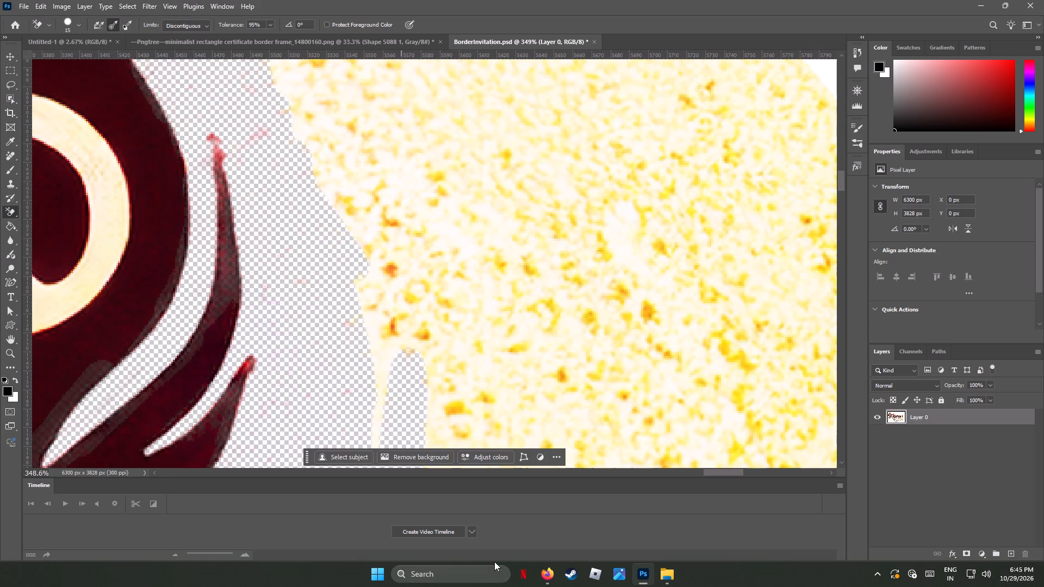
Erase the cream ring around the feather's dark central eye, including the notch beneath it, with the Background Eraser.
{"action": "left_click_drag", "start_coordinate": [728, 472], "coordinate": [723, 472]}
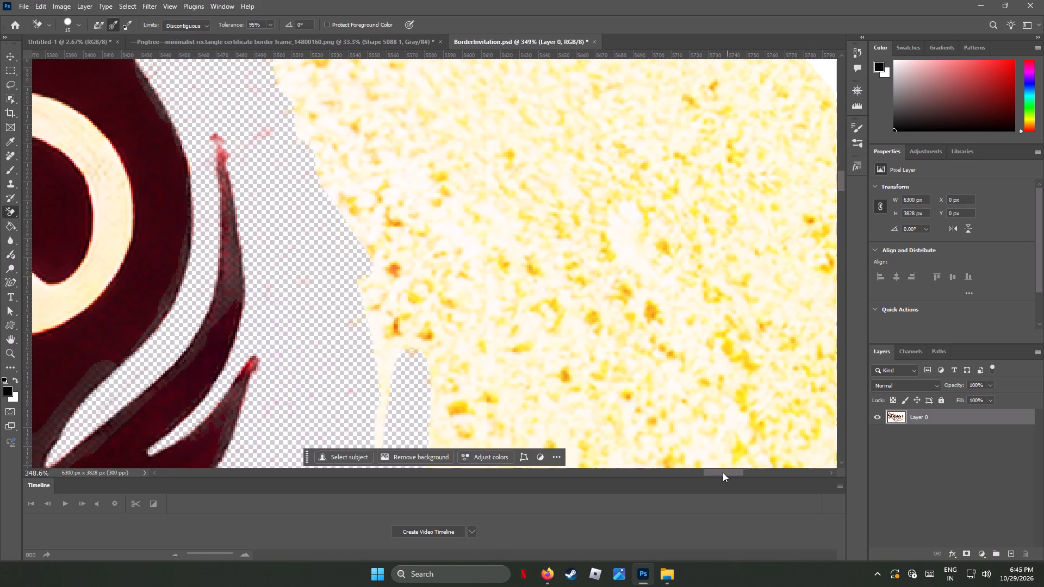
{"action": "left_click_drag", "start_coordinate": [723, 472], "coordinate": [709, 472]}
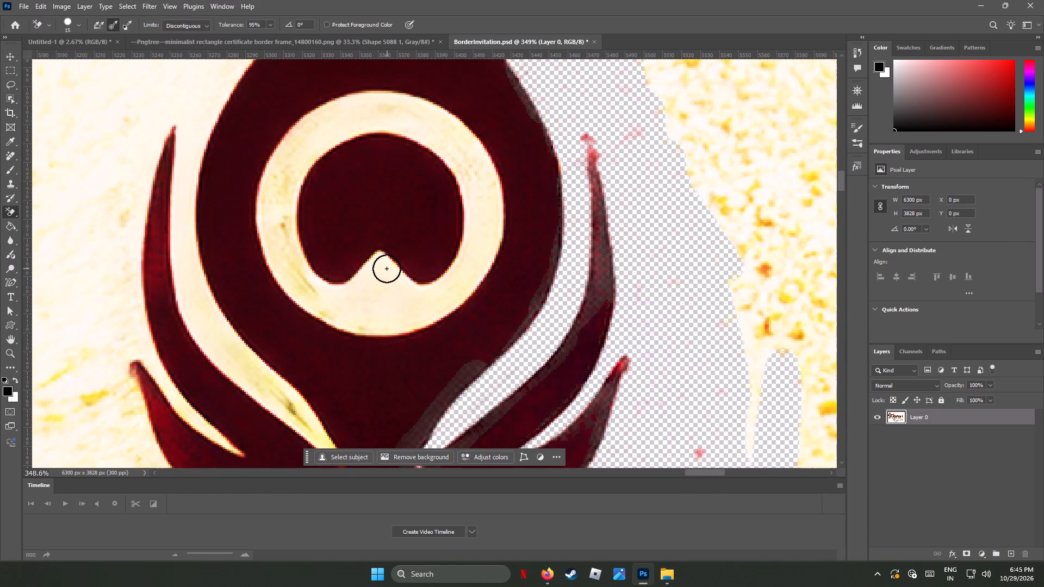
{"action": "left_click_drag", "start_coordinate": [380, 264], "coordinate": [338, 313]}
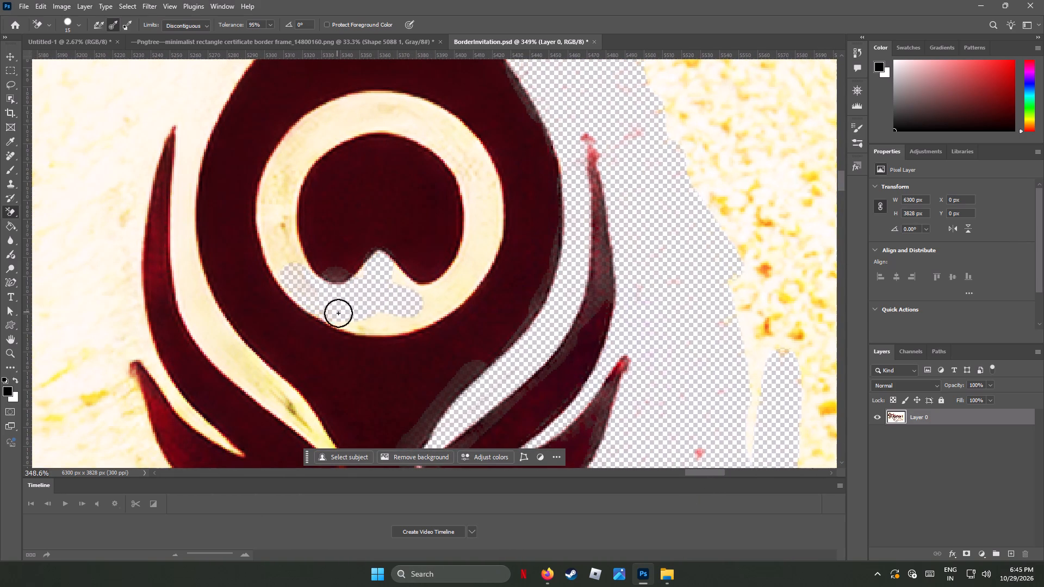
{"action": "left_click_drag", "start_coordinate": [338, 313], "coordinate": [299, 190]}
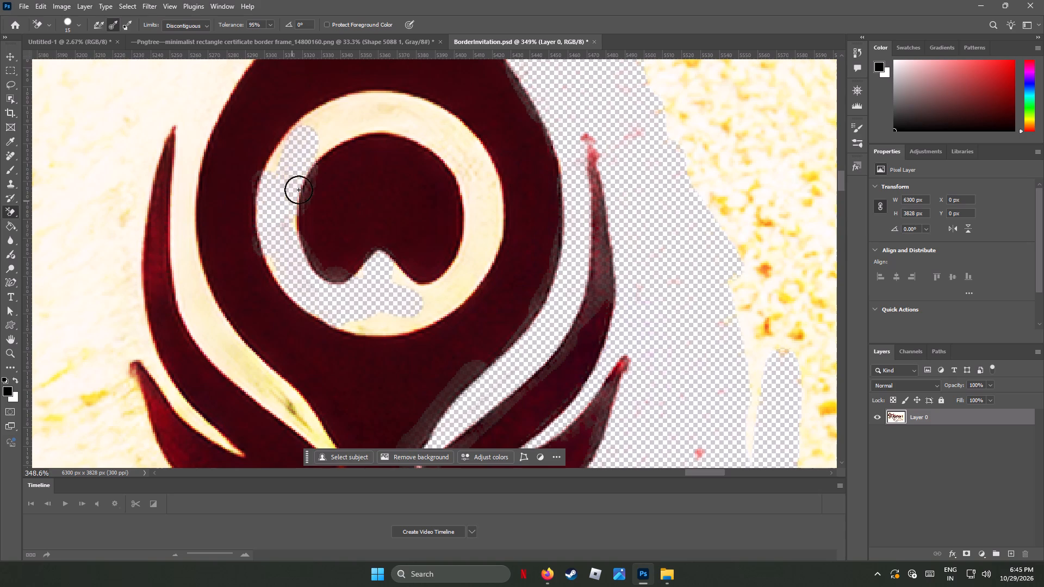
{"action": "left_click_drag", "start_coordinate": [299, 190], "coordinate": [307, 140]}
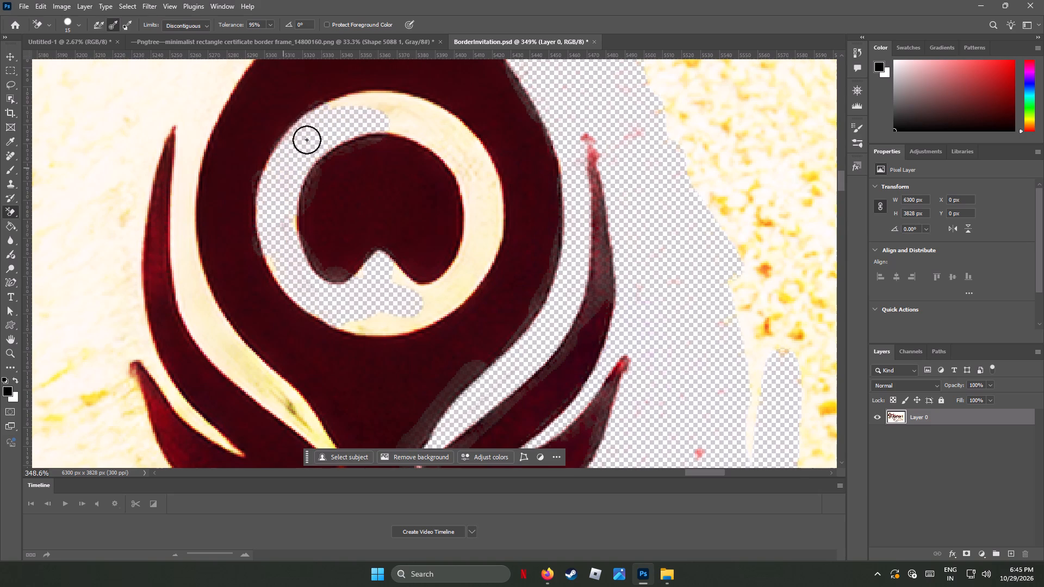
{"action": "left_click_drag", "start_coordinate": [307, 140], "coordinate": [494, 234]}
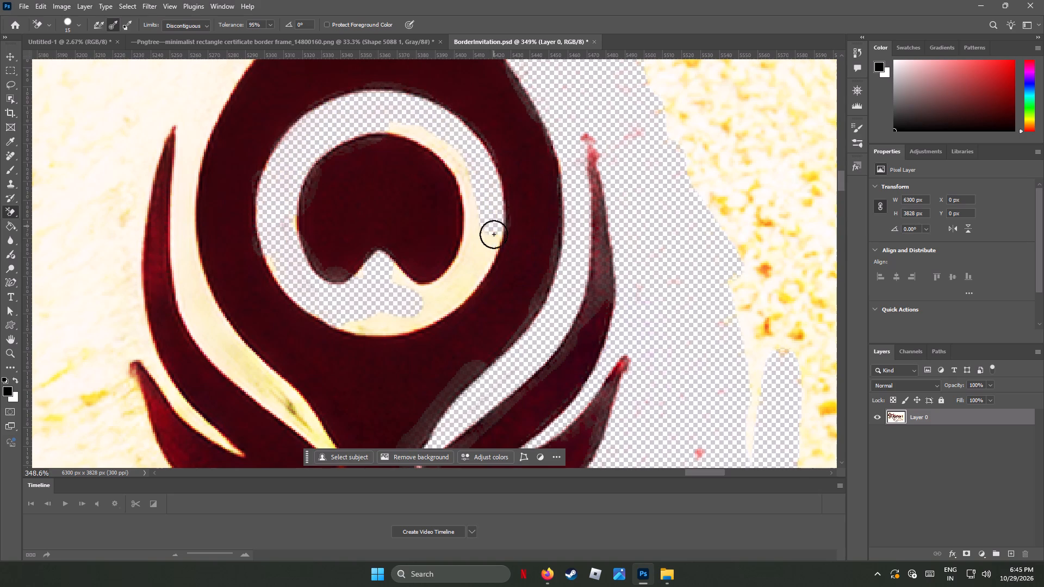
{"action": "left_click_drag", "start_coordinate": [494, 234], "coordinate": [349, 330]}
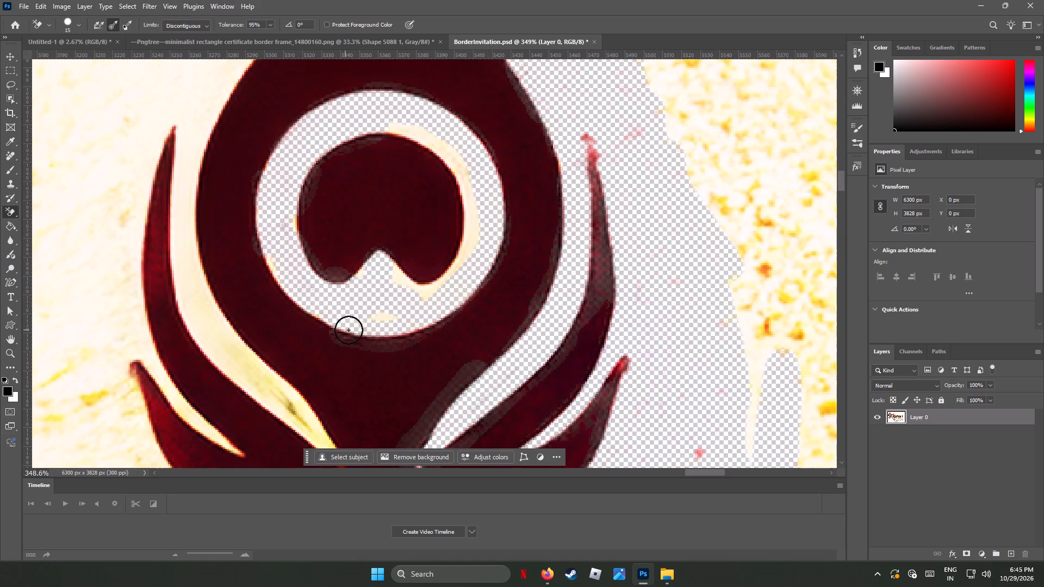
{"action": "left_click_drag", "start_coordinate": [349, 330], "coordinate": [459, 174]}
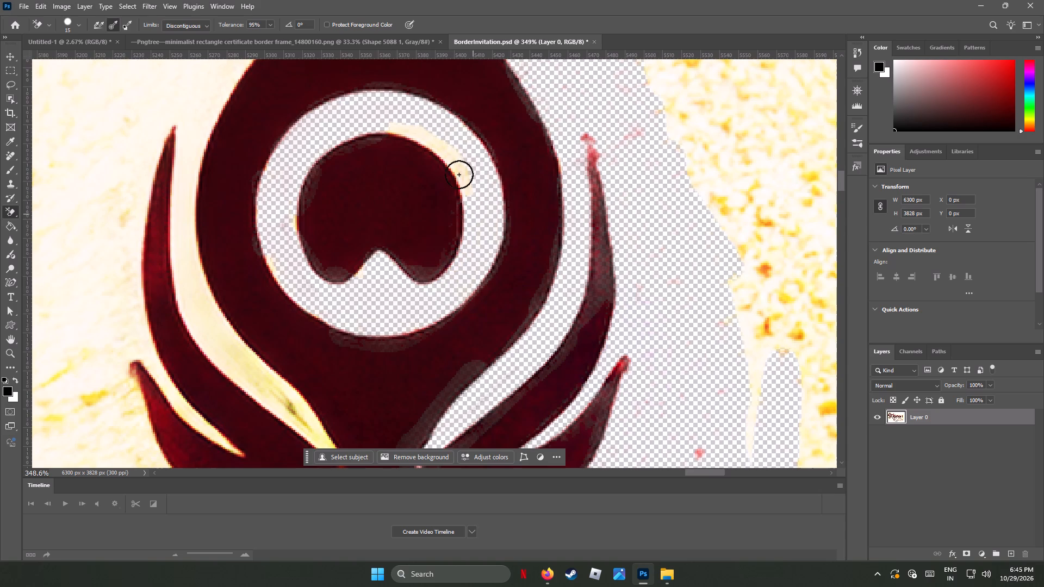
{"action": "left_click_drag", "start_coordinate": [459, 174], "coordinate": [274, 174]}
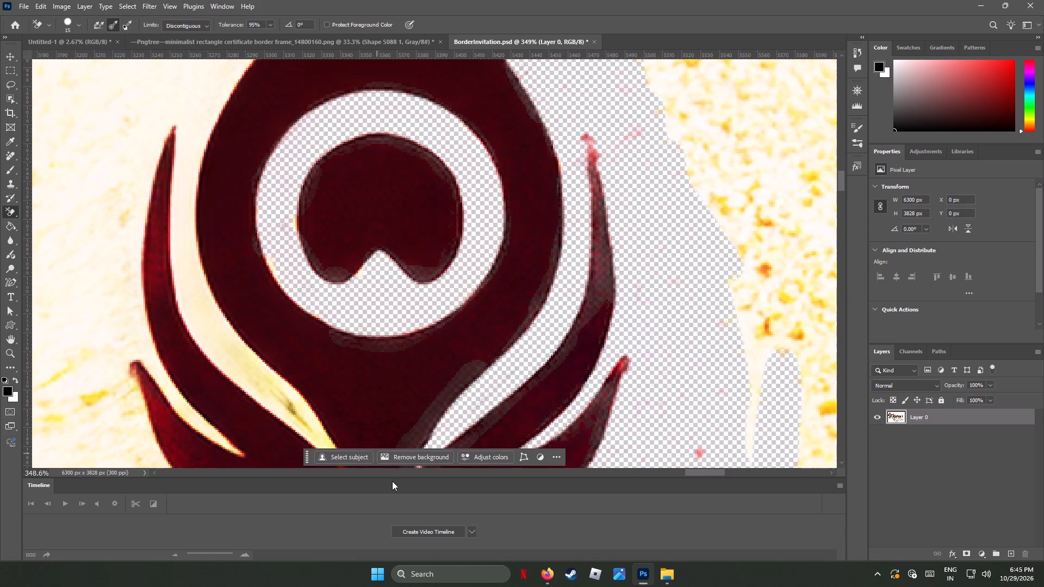
Erase the cream in the wide curved gap between the feather's body and upper left barb, including the grey smudge and barb tip surroundings.
{"action": "scroll", "coordinate": [370, 433], "scroll_direction": "down", "scroll_amount": 6}
{"action": "left_click_drag", "start_coordinate": [321, 388], "coordinate": [300, 371]}
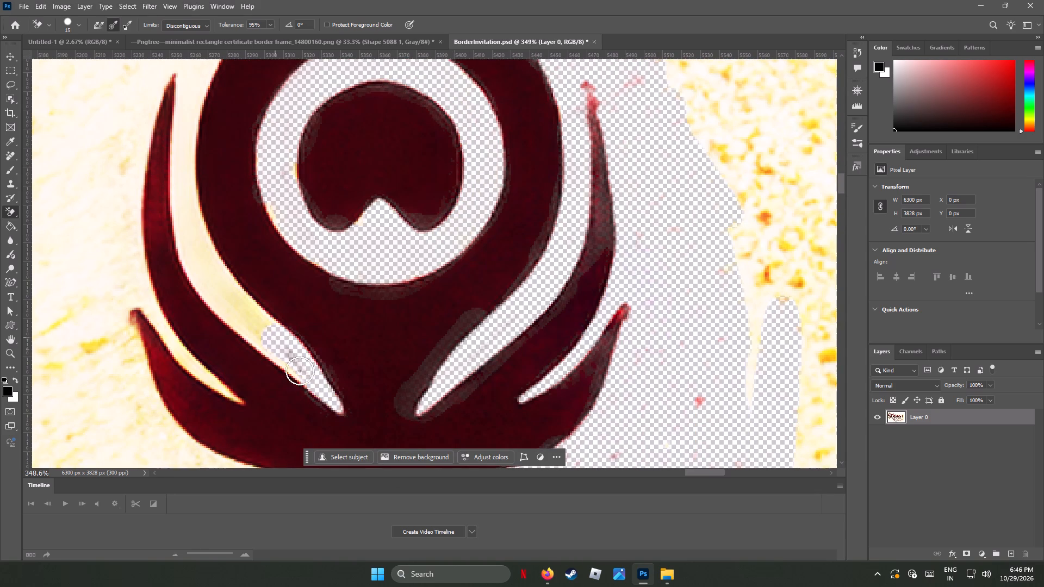
{"action": "left_click_drag", "start_coordinate": [300, 371], "coordinate": [171, 231]}
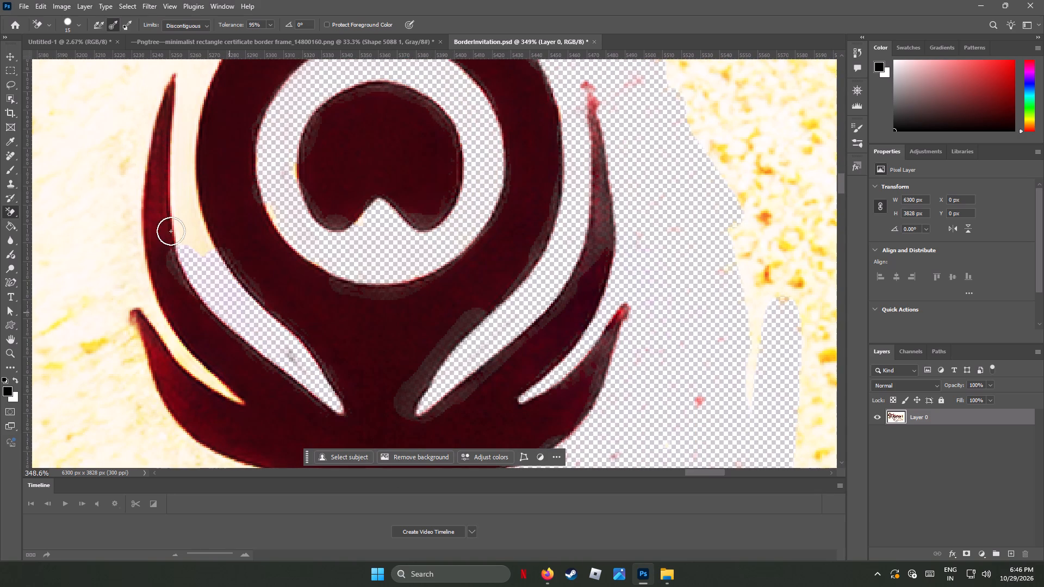
{"action": "left_click_drag", "start_coordinate": [171, 231], "coordinate": [211, 87]}
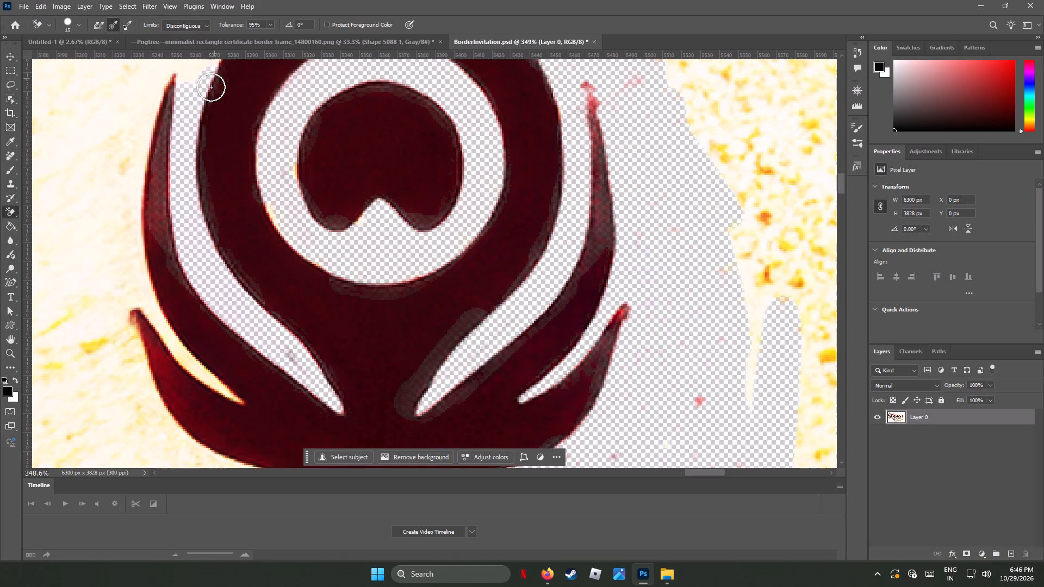
{"action": "left_click_drag", "start_coordinate": [211, 87], "coordinate": [258, 337]}
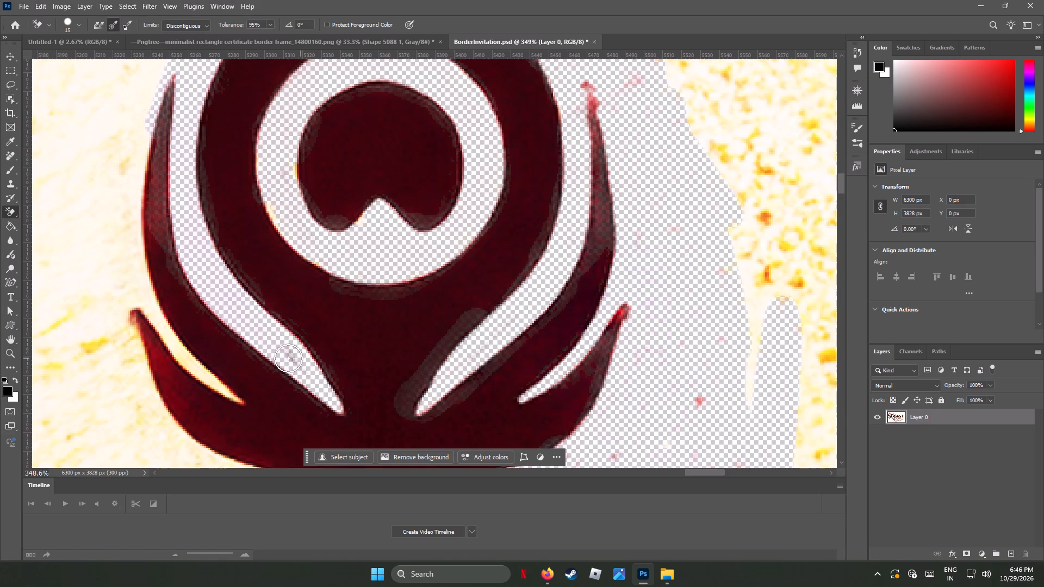
{"action": "left_click", "coordinate": [289, 355]}
Erase the cream in the narrow lower left gap and the parchment along the left barbs' outer sides down to the feather's lower edge.
{"action": "left_click_drag", "start_coordinate": [192, 366], "coordinate": [195, 359]}
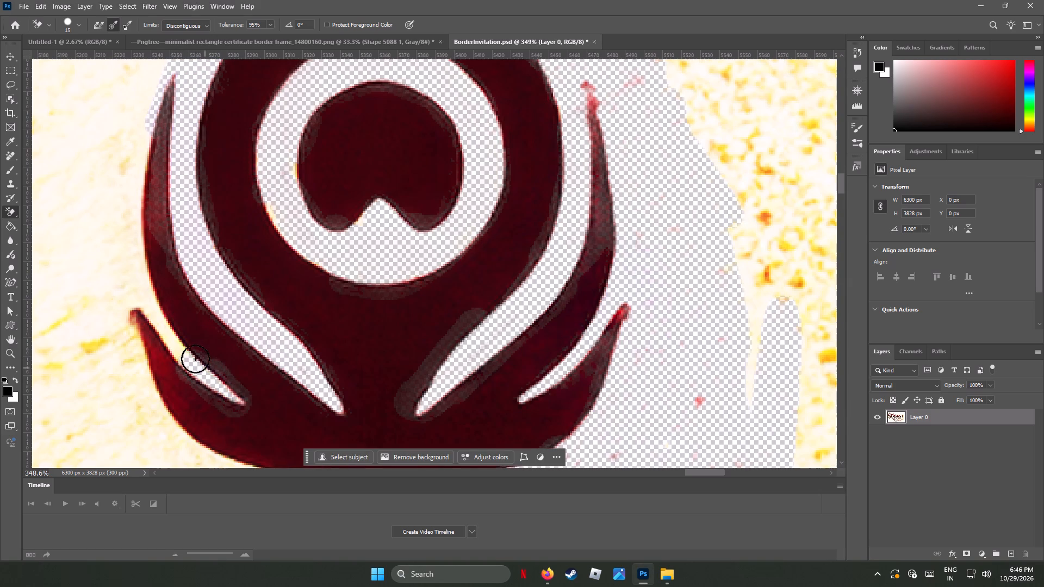
{"action": "left_click_drag", "start_coordinate": [195, 359], "coordinate": [138, 194]}
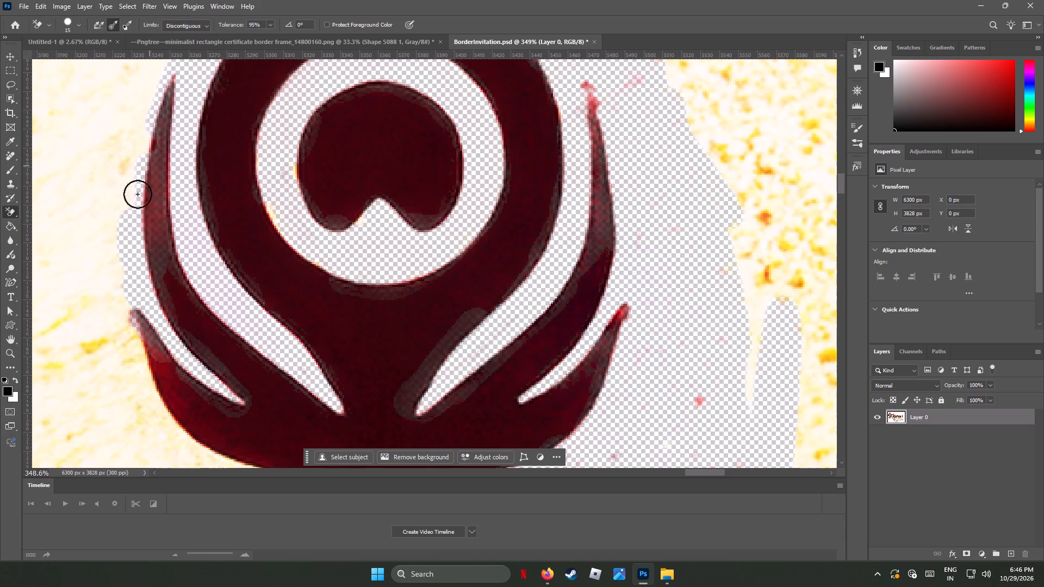
{"action": "left_click_drag", "start_coordinate": [138, 194], "coordinate": [134, 346]}
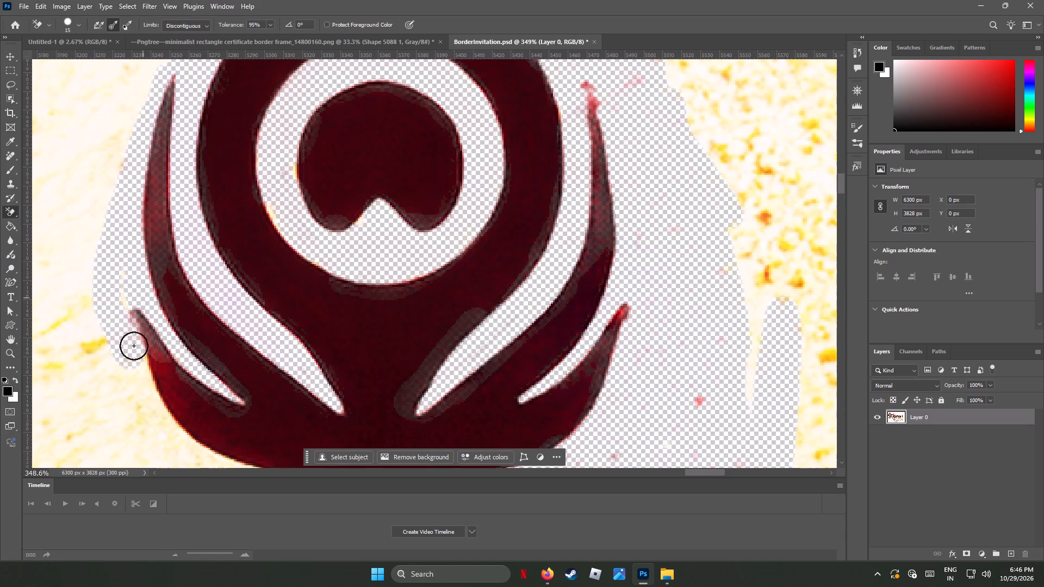
{"action": "left_click_drag", "start_coordinate": [134, 346], "coordinate": [225, 472]}
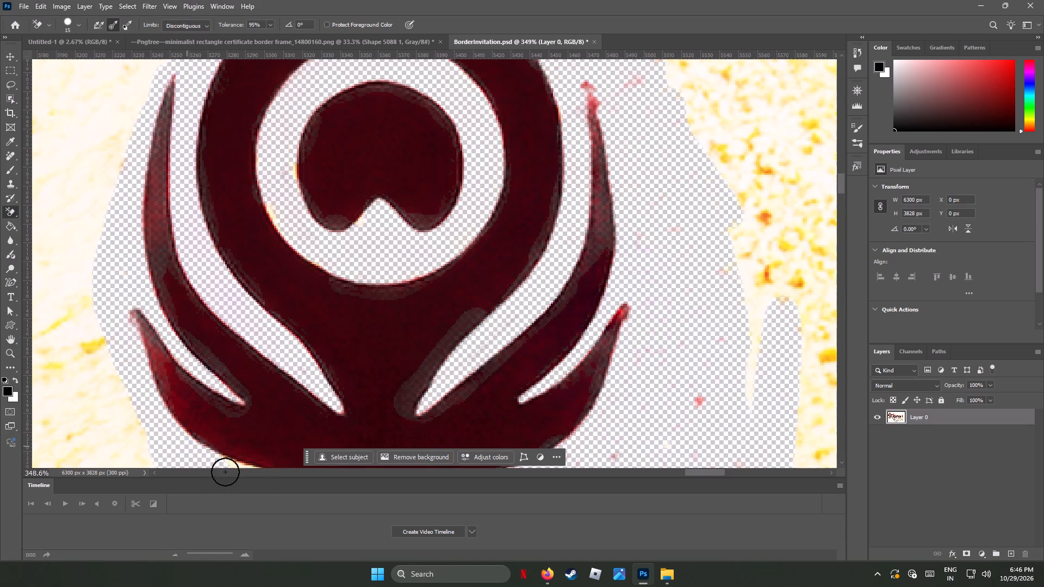
{"action": "left_click_drag", "start_coordinate": [225, 472], "coordinate": [287, 477]}
Erase the parchment along both sides of the feather's teardrop top and around its pointed tip with the Background Eraser.
{"action": "scroll", "coordinate": [402, 299], "scroll_direction": "up", "scroll_amount": 18}
{"action": "scroll", "coordinate": [402, 299], "scroll_direction": "up", "scroll_amount": 3}
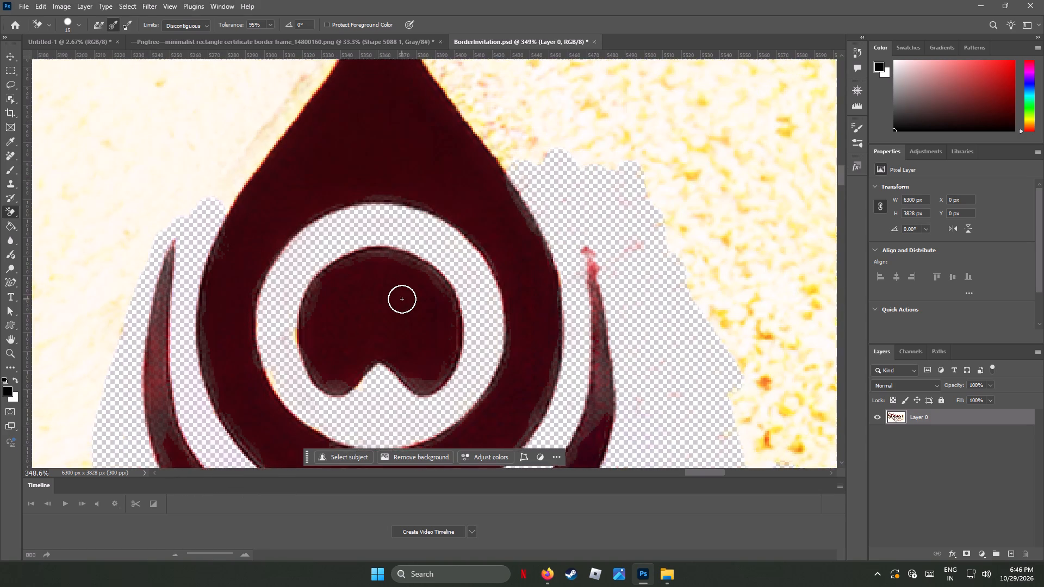
{"action": "scroll", "coordinate": [402, 299], "scroll_direction": "up", "scroll_amount": 5}
{"action": "left_click_drag", "start_coordinate": [294, 164], "coordinate": [222, 266]}
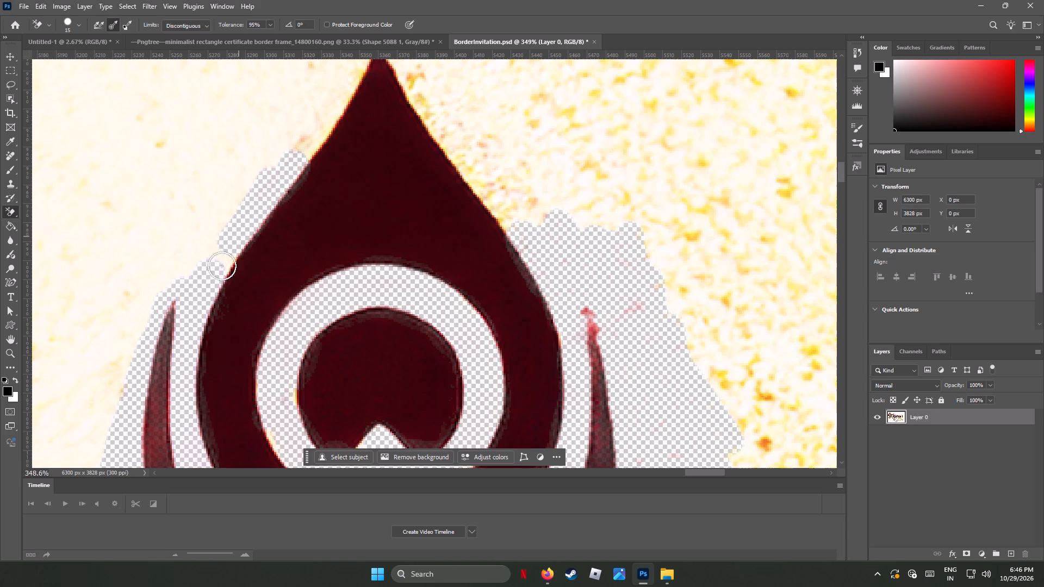
{"action": "left_click_drag", "start_coordinate": [222, 266], "coordinate": [421, 123]}
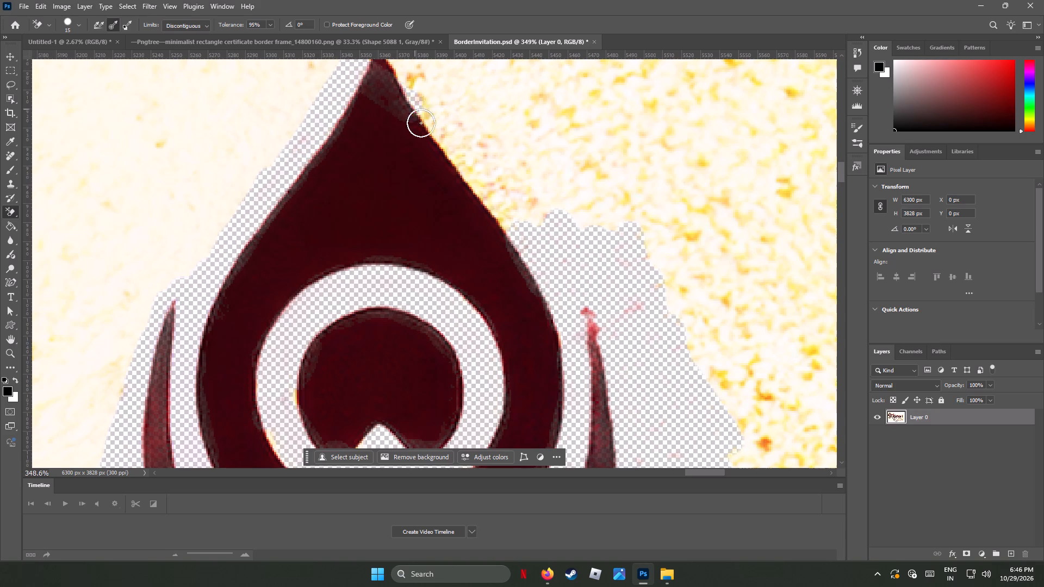
{"action": "left_click_drag", "start_coordinate": [421, 123], "coordinate": [494, 189]}
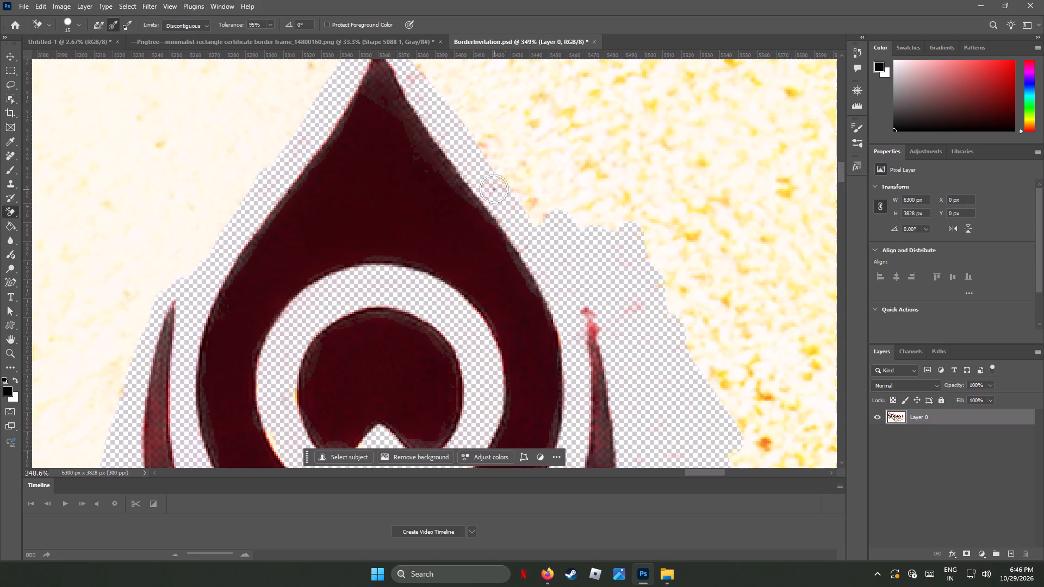
{"action": "left_click_drag", "start_coordinate": [494, 189], "coordinate": [532, 216]}
{"action": "scroll", "coordinate": [530, 215], "scroll_direction": "up", "scroll_amount": 4}
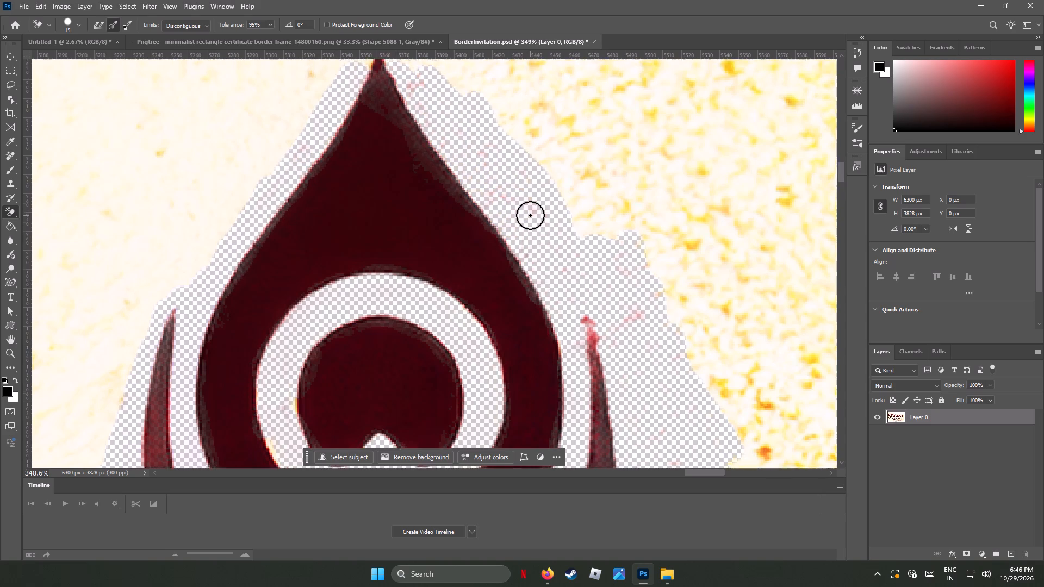
{"action": "scroll", "coordinate": [530, 215], "scroll_direction": "up", "scroll_amount": 7}
{"action": "scroll", "coordinate": [530, 215], "scroll_direction": "down", "scroll_amount": 2}
{"action": "scroll", "coordinate": [530, 215], "scroll_direction": "up", "scroll_amount": 6}
{"action": "left_click_drag", "start_coordinate": [371, 167], "coordinate": [400, 207]}
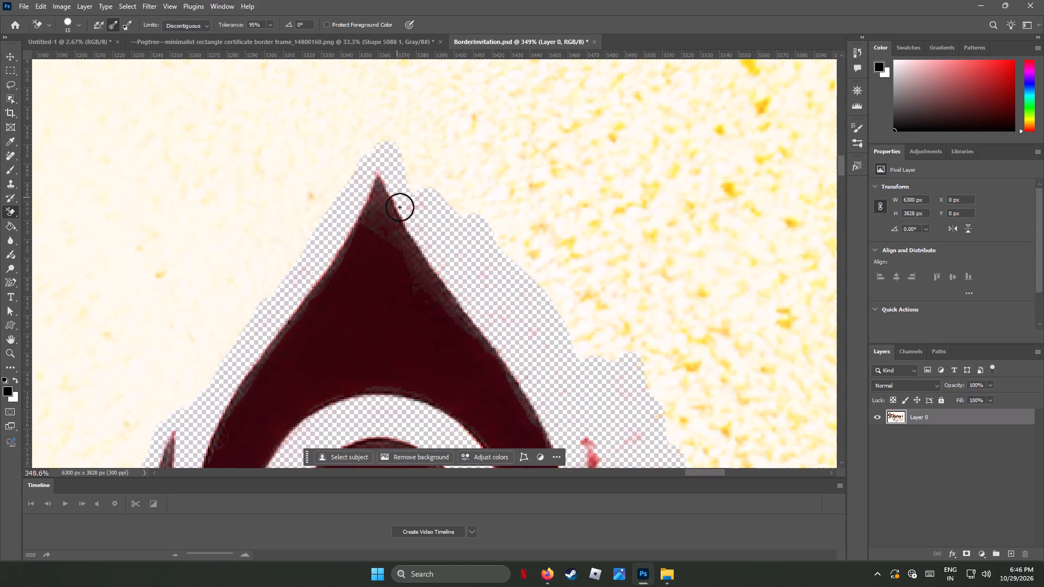
{"action": "left_click_drag", "start_coordinate": [400, 207], "coordinate": [317, 208]}
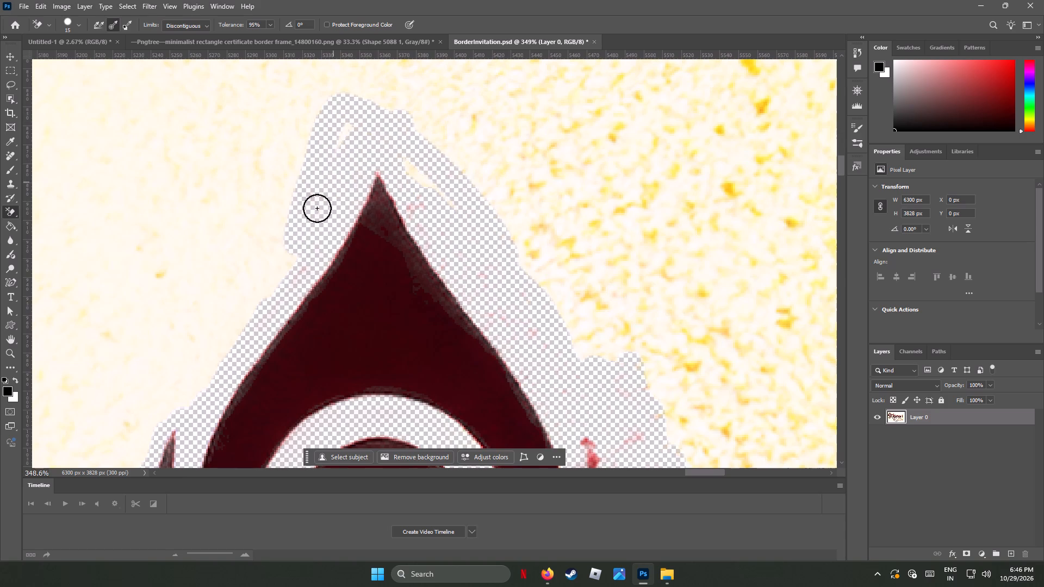
{"action": "left_click_drag", "start_coordinate": [317, 208], "coordinate": [440, 212]}
Widen the cleared area outside the upper left barb, from the feather's shoulder down along the barb's outer side.
{"action": "scroll", "coordinate": [457, 238], "scroll_direction": "up", "scroll_amount": 3}
{"action": "scroll", "coordinate": [457, 239], "scroll_direction": "down", "scroll_amount": 9}
{"action": "scroll", "coordinate": [456, 240], "scroll_direction": "up", "scroll_amount": 4}
{"action": "scroll", "coordinate": [456, 240], "scroll_direction": "down", "scroll_amount": 5}
{"action": "scroll", "coordinate": [458, 234], "scroll_direction": "up", "scroll_amount": 1}
{"action": "scroll", "coordinate": [458, 234], "scroll_direction": "down", "scroll_amount": 9}
{"action": "scroll", "coordinate": [457, 231], "scroll_direction": "up", "scroll_amount": 3}
{"action": "scroll", "coordinate": [457, 231], "scroll_direction": "down", "scroll_amount": 4}
{"action": "scroll", "coordinate": [457, 235], "scroll_direction": "up", "scroll_amount": 1}
{"action": "scroll", "coordinate": [457, 235], "scroll_direction": "down", "scroll_amount": 2}
{"action": "scroll", "coordinate": [458, 234], "scroll_direction": "up", "scroll_amount": 1}
{"action": "scroll", "coordinate": [458, 234], "scroll_direction": "down", "scroll_amount": 2}
{"action": "scroll", "coordinate": [458, 235], "scroll_direction": "up", "scroll_amount": 3}
{"action": "scroll", "coordinate": [458, 236], "scroll_direction": "down", "scroll_amount": 10}
{"action": "scroll", "coordinate": [415, 444], "scroll_direction": "down", "scroll_amount": 3}
{"action": "scroll", "coordinate": [415, 439], "scroll_direction": "up", "scroll_amount": 5}
{"action": "scroll", "coordinate": [412, 422], "scroll_direction": "down", "scroll_amount": 9}
{"action": "scroll", "coordinate": [415, 401], "scroll_direction": "up", "scroll_amount": 1}
{"action": "scroll", "coordinate": [417, 399], "scroll_direction": "down", "scroll_amount": 2}
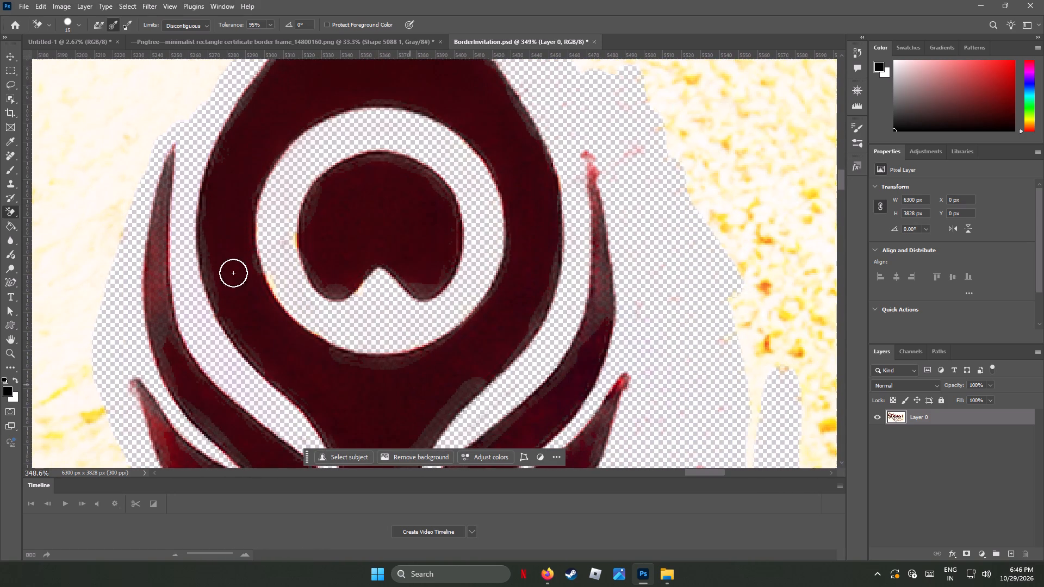
{"action": "left_click_drag", "start_coordinate": [197, 96], "coordinate": [101, 266]}
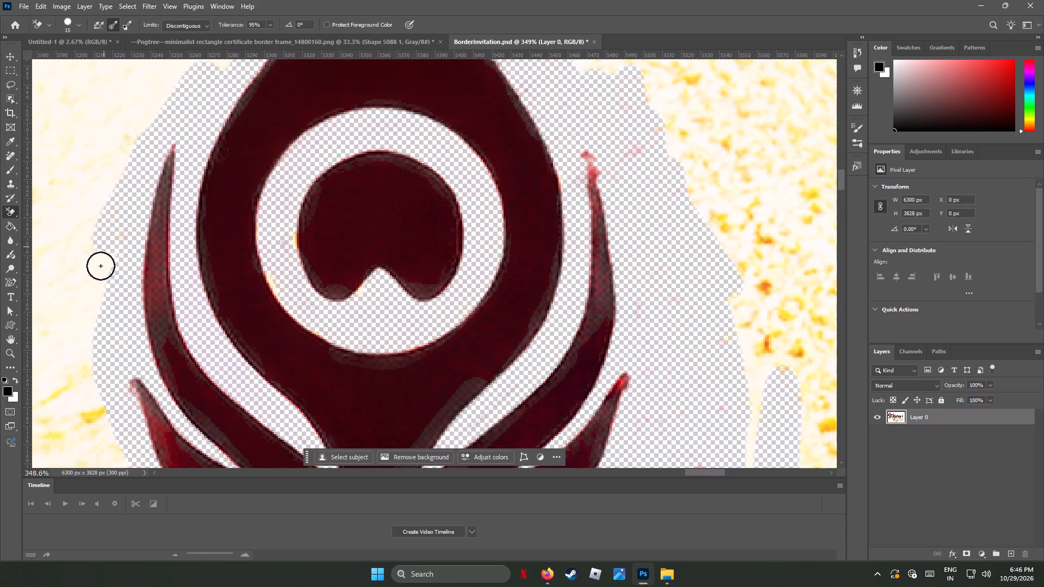
{"action": "left_click_drag", "start_coordinate": [101, 266], "coordinate": [111, 309]}
Erase the remaining parchment under the feather's lower left edge and around its pointed base.
{"action": "scroll", "coordinate": [117, 309], "scroll_direction": "down", "scroll_amount": 2}
{"action": "scroll", "coordinate": [119, 309], "scroll_direction": "up", "scroll_amount": 8}
{"action": "scroll", "coordinate": [121, 309], "scroll_direction": "down", "scroll_amount": 6}
{"action": "scroll", "coordinate": [135, 301], "scroll_direction": "up", "scroll_amount": 1}
{"action": "scroll", "coordinate": [135, 301], "scroll_direction": "down", "scroll_amount": 1}
{"action": "scroll", "coordinate": [135, 301], "scroll_direction": "up", "scroll_amount": 4}
{"action": "scroll", "coordinate": [135, 301], "scroll_direction": "down", "scroll_amount": 14}
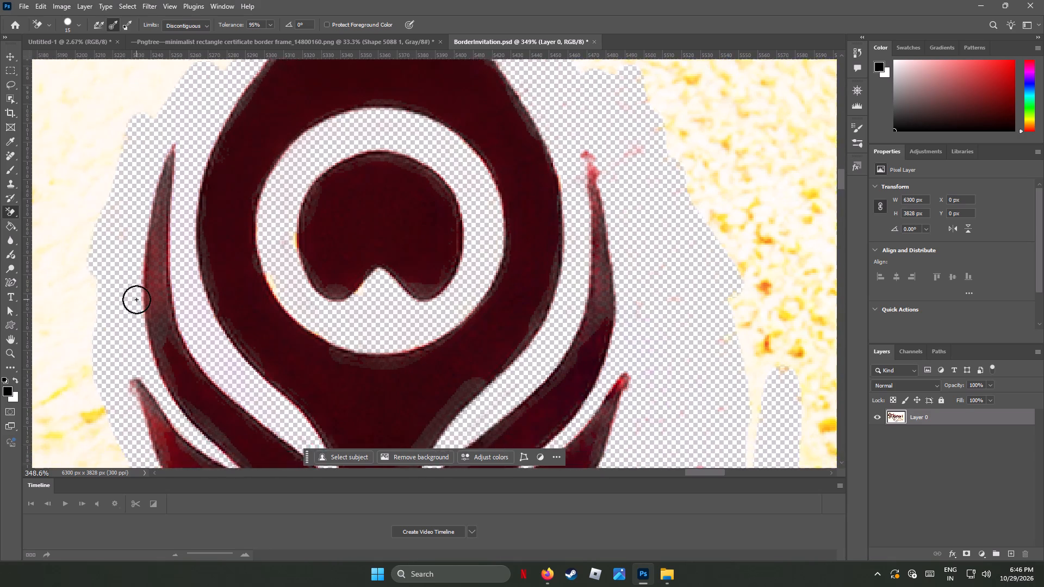
{"action": "scroll", "coordinate": [136, 299], "scroll_direction": "down", "scroll_amount": 10}
{"action": "scroll", "coordinate": [141, 296], "scroll_direction": "up", "scroll_amount": 3}
{"action": "scroll", "coordinate": [143, 295], "scroll_direction": "down", "scroll_amount": 2}
{"action": "scroll", "coordinate": [143, 295], "scroll_direction": "up", "scroll_amount": 3}
{"action": "scroll", "coordinate": [143, 295], "scroll_direction": "down", "scroll_amount": 1}
{"action": "scroll", "coordinate": [143, 295], "scroll_direction": "up", "scroll_amount": 7}
{"action": "scroll", "coordinate": [143, 295], "scroll_direction": "down", "scroll_amount": 11}
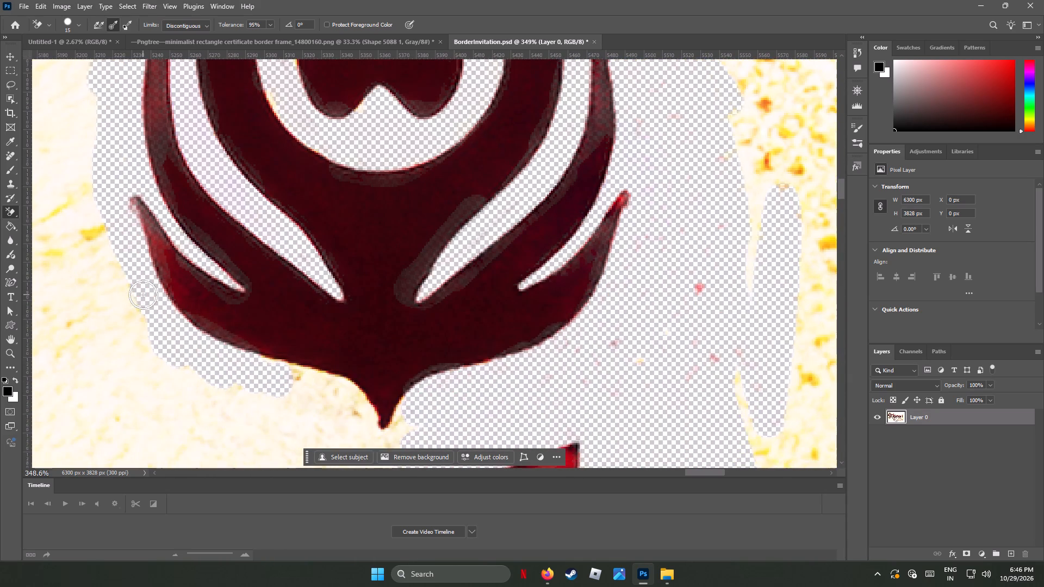
{"action": "scroll", "coordinate": [143, 295], "scroll_direction": "down", "scroll_amount": 2}
{"action": "scroll", "coordinate": [143, 295], "scroll_direction": "up", "scroll_amount": 6}
{"action": "scroll", "coordinate": [143, 295], "scroll_direction": "down", "scroll_amount": 5}
{"action": "left_click_drag", "start_coordinate": [353, 383], "coordinate": [328, 375]}
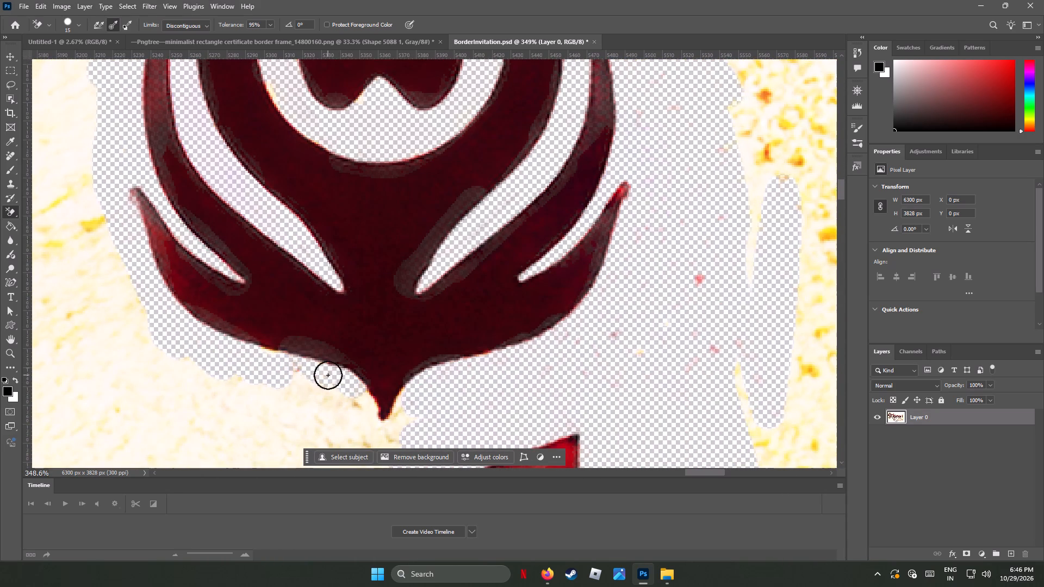
{"action": "left_click_drag", "start_coordinate": [328, 375], "coordinate": [413, 446]}
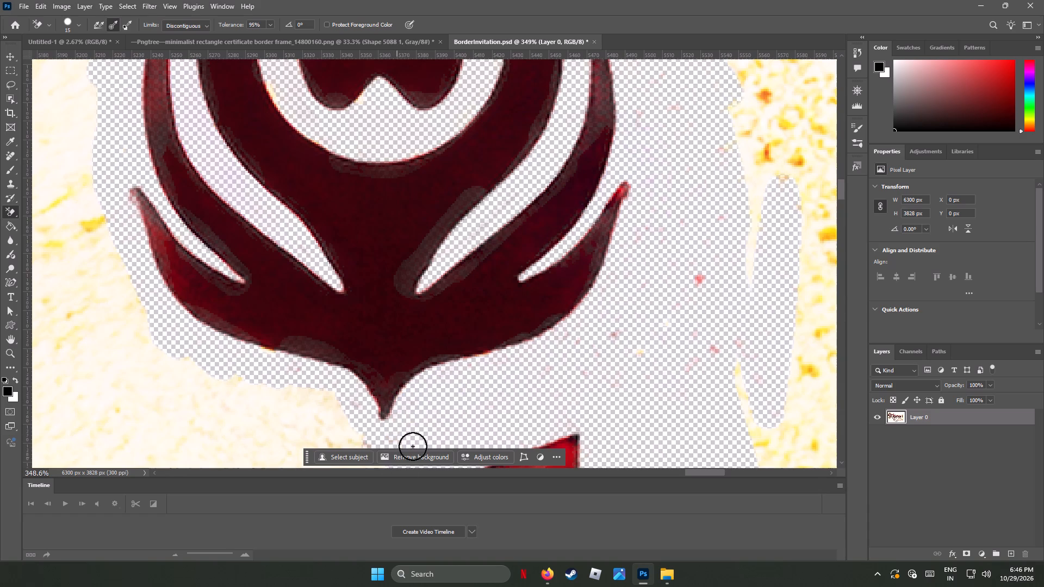
{"action": "left_click_drag", "start_coordinate": [413, 446], "coordinate": [337, 402]}
Erase the parchment along the slanted top edge of the red letter below the feather, as far as its left corner.
{"action": "scroll", "coordinate": [337, 400], "scroll_direction": "down", "scroll_amount": 5}
{"action": "scroll", "coordinate": [337, 402], "scroll_direction": "up", "scroll_amount": 5}
{"action": "scroll", "coordinate": [339, 399], "scroll_direction": "down", "scroll_amount": 15}
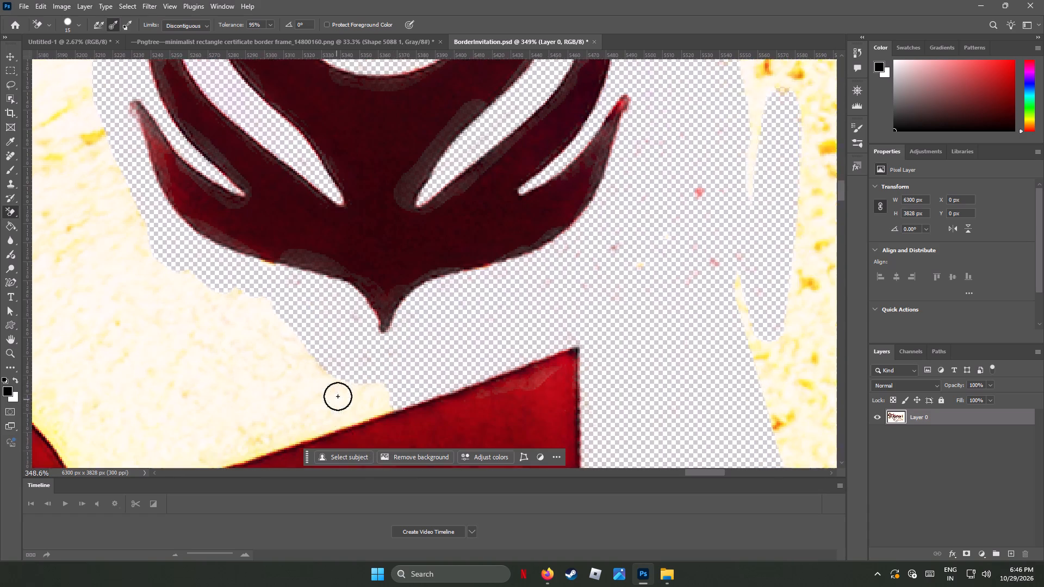
{"action": "scroll", "coordinate": [345, 389], "scroll_direction": "down", "scroll_amount": 10}
{"action": "left_click_drag", "start_coordinate": [378, 273], "coordinate": [396, 278]}
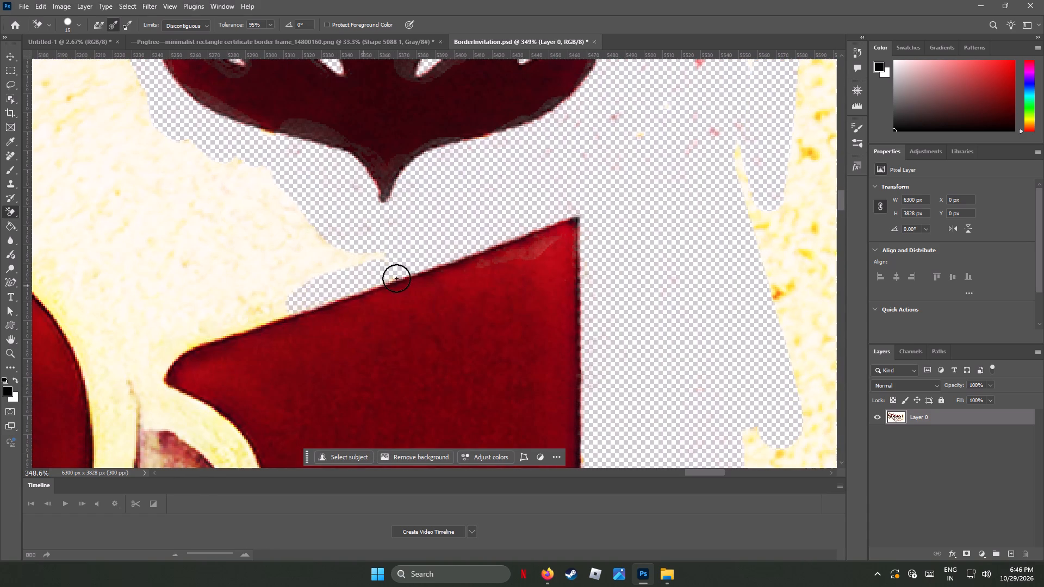
{"action": "left_click_drag", "start_coordinate": [396, 278], "coordinate": [159, 326]}
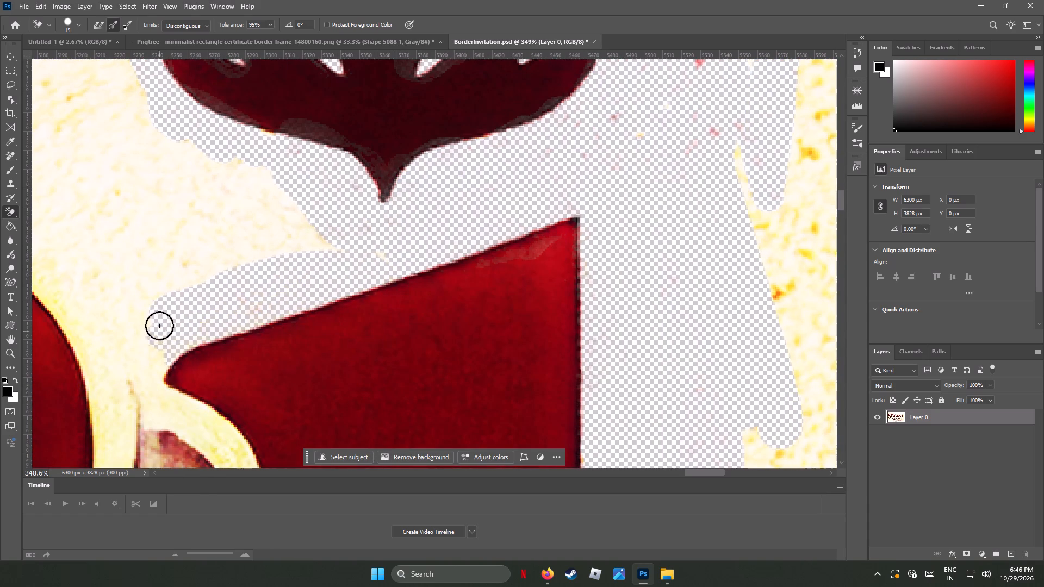
{"action": "left_click_drag", "start_coordinate": [159, 326], "coordinate": [152, 369]}
Erase the cream around the red letter's left corner, in the curve beneath it and along the neighbouring round letter's right edge.
{"action": "scroll", "coordinate": [160, 372], "scroll_direction": "down", "scroll_amount": 5}
{"action": "scroll", "coordinate": [160, 372], "scroll_direction": "up", "scroll_amount": 1}
{"action": "scroll", "coordinate": [160, 372], "scroll_direction": "down", "scroll_amount": 1}
{"action": "left_click_drag", "start_coordinate": [216, 388], "coordinate": [192, 365]}
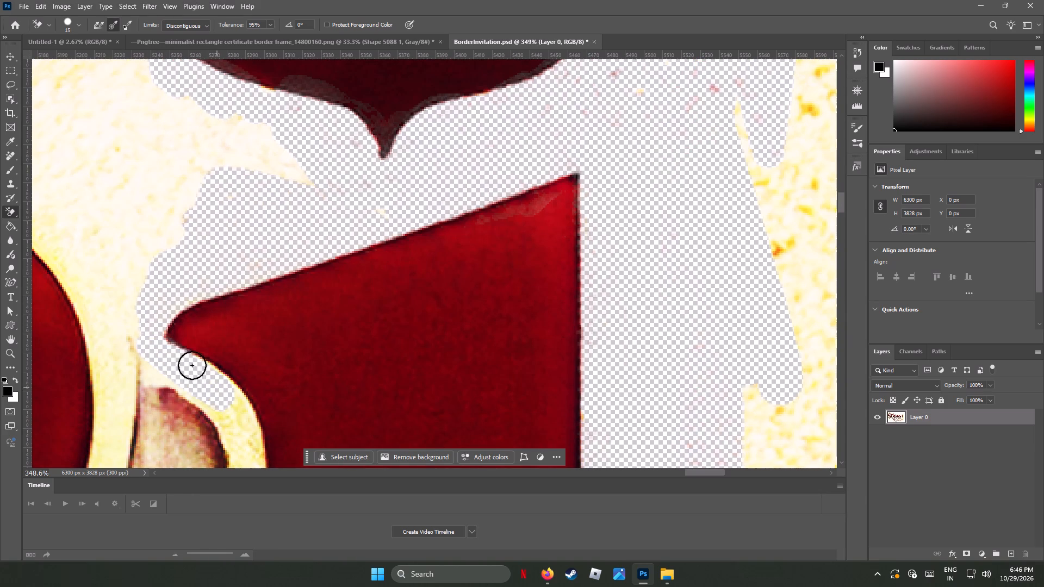
{"action": "left_click_drag", "start_coordinate": [192, 365], "coordinate": [156, 379]}
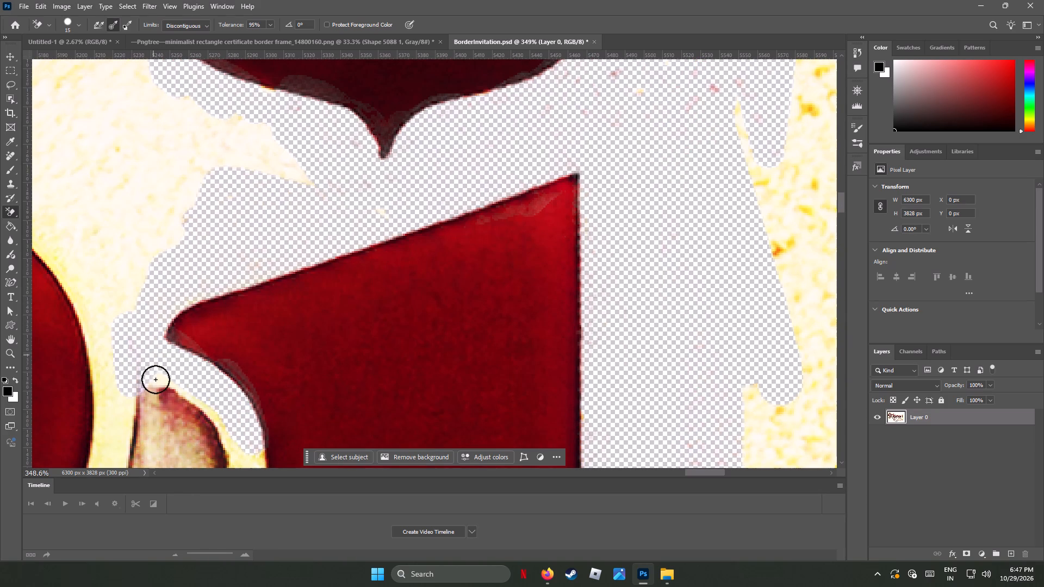
{"action": "left_click_drag", "start_coordinate": [156, 379], "coordinate": [73, 321]}
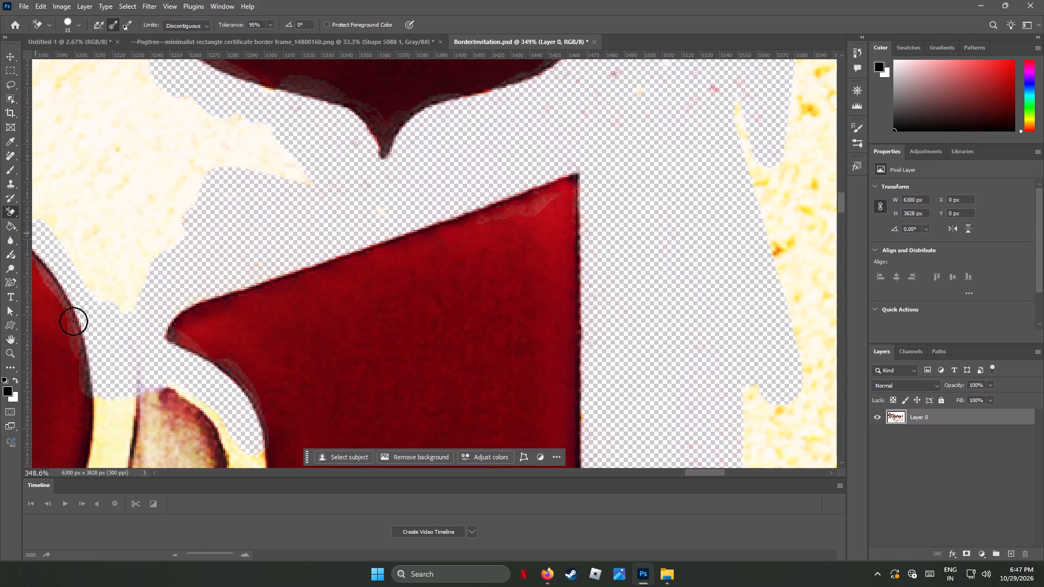
{"action": "left_click_drag", "start_coordinate": [73, 321], "coordinate": [178, 438]}
Erase the cream outline strip running down the left edge of the red letter's vertical stem.
{"action": "scroll", "coordinate": [198, 417], "scroll_direction": "down", "scroll_amount": 12}
{"action": "scroll", "coordinate": [228, 419], "scroll_direction": "up", "scroll_amount": 2}
{"action": "scroll", "coordinate": [226, 420], "scroll_direction": "down", "scroll_amount": 5}
{"action": "scroll", "coordinate": [232, 408], "scroll_direction": "up", "scroll_amount": 4}
{"action": "scroll", "coordinate": [231, 408], "scroll_direction": "down", "scroll_amount": 8}
{"action": "scroll", "coordinate": [230, 405], "scroll_direction": "up", "scroll_amount": 1}
{"action": "scroll", "coordinate": [230, 405], "scroll_direction": "down", "scroll_amount": 5}
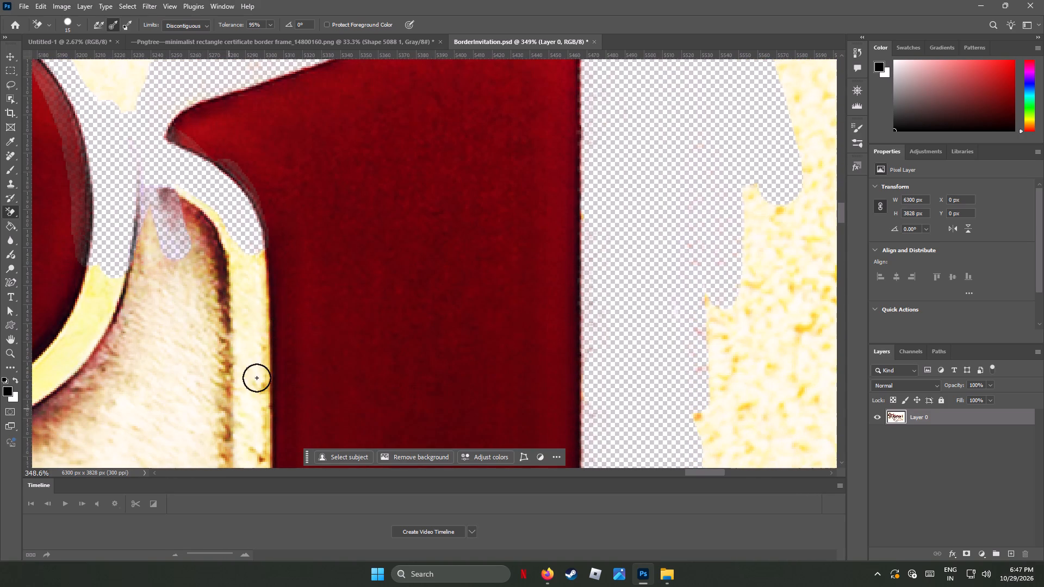
{"action": "left_click_drag", "start_coordinate": [247, 265], "coordinate": [243, 370]}
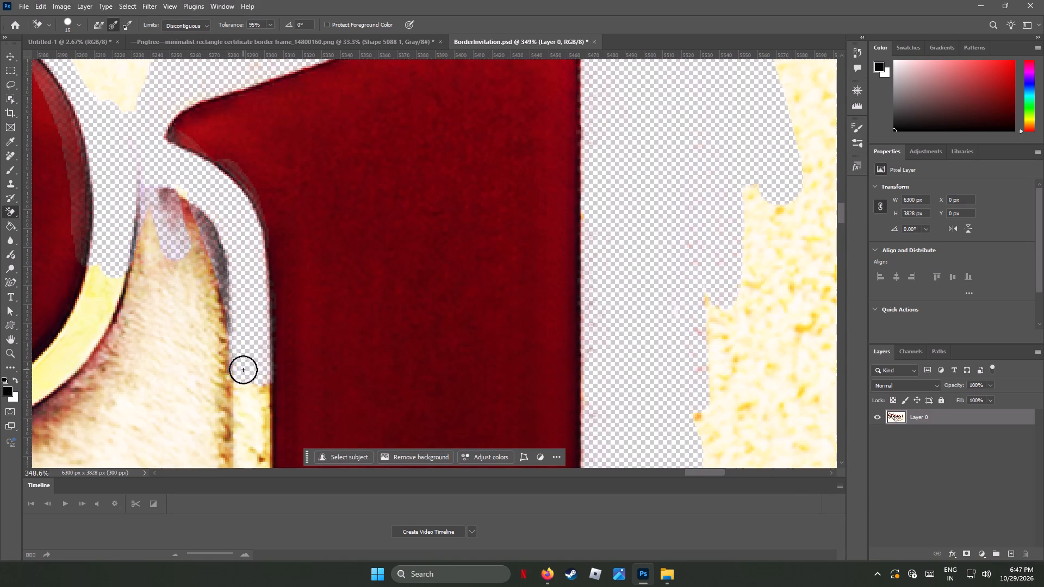
{"action": "left_click_drag", "start_coordinate": [243, 370], "coordinate": [259, 468]}
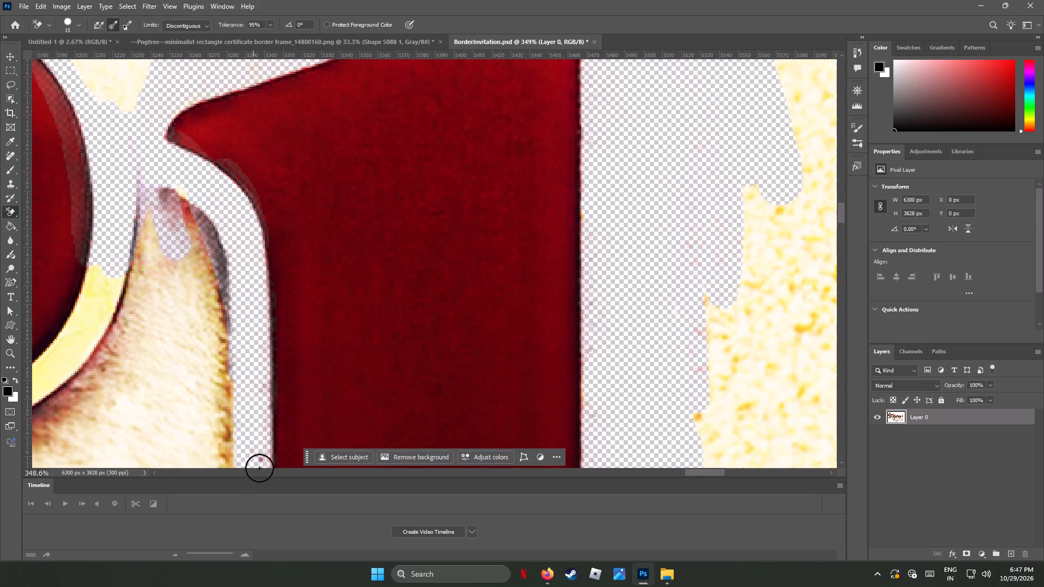
{"action": "left_click_drag", "start_coordinate": [259, 468], "coordinate": [269, 468]}
Erase the yellow outline around the round letter's lower right curve and underside, plus part of the shadow beneath it.
{"action": "left_click_drag", "start_coordinate": [88, 326], "coordinate": [106, 259]}
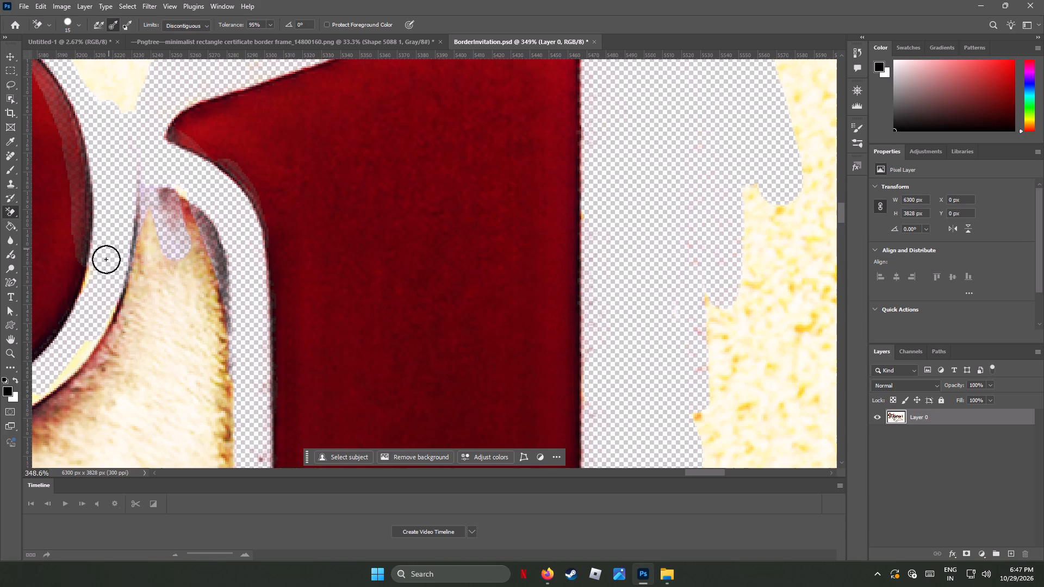
{"action": "left_click_drag", "start_coordinate": [106, 259], "coordinate": [51, 392]}
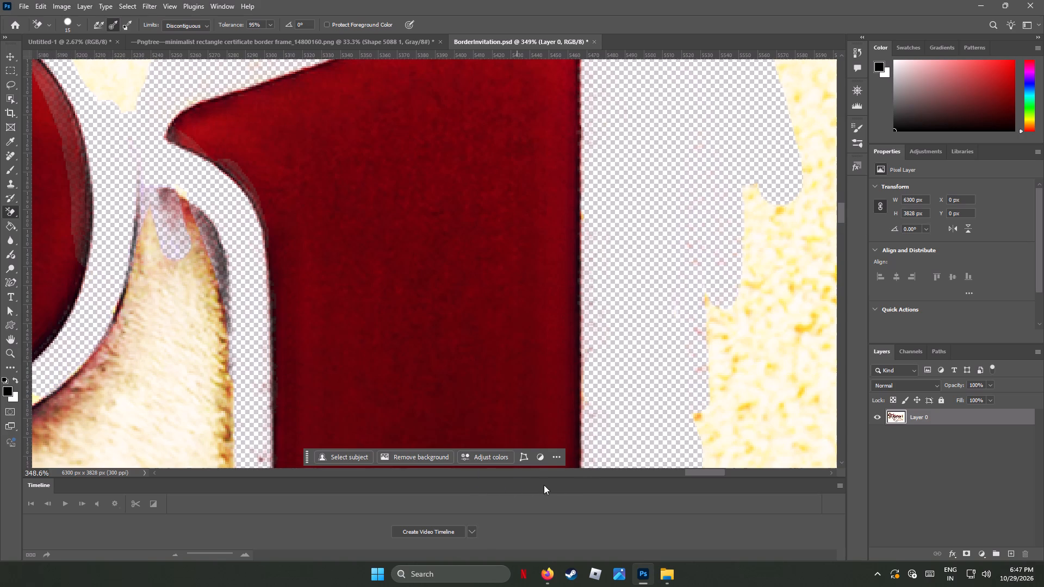
{"action": "left_click_drag", "start_coordinate": [714, 472], "coordinate": [705, 472]}
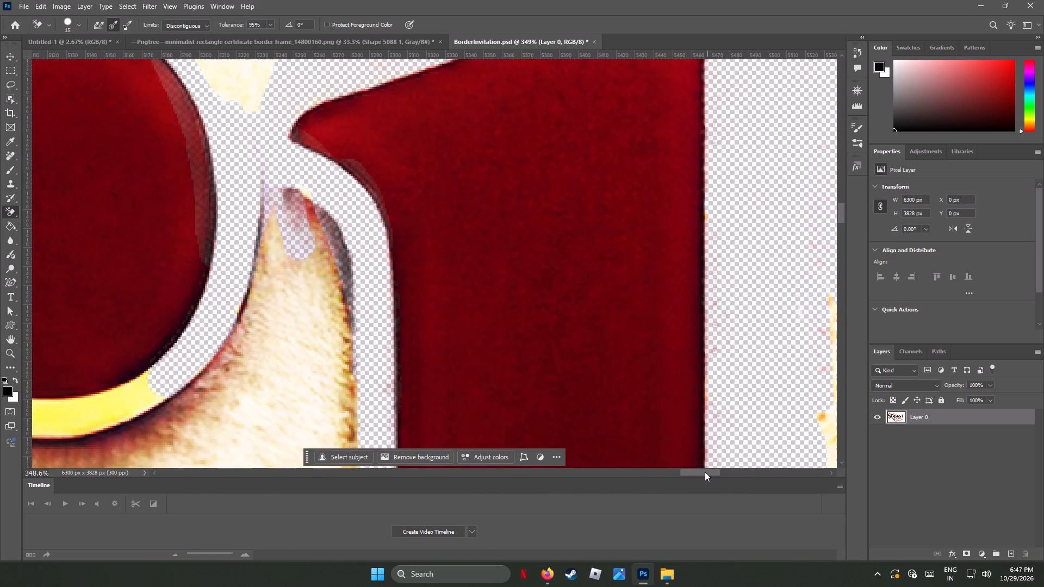
{"action": "left_click_drag", "start_coordinate": [705, 472], "coordinate": [703, 472]}
{"action": "scroll", "coordinate": [682, 406], "scroll_direction": "down", "scroll_amount": 10}
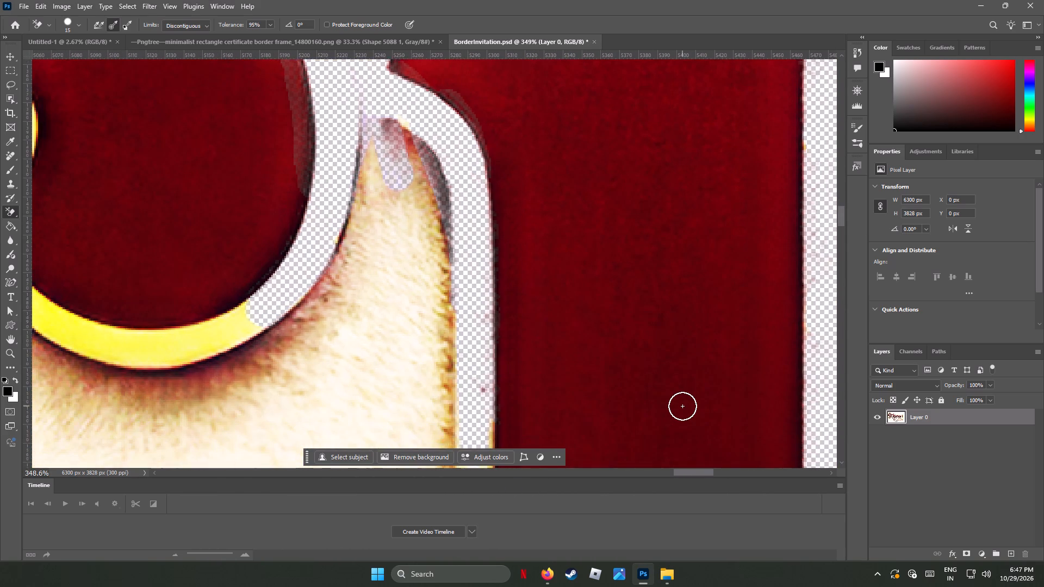
{"action": "left_click", "coordinate": [689, 471]}
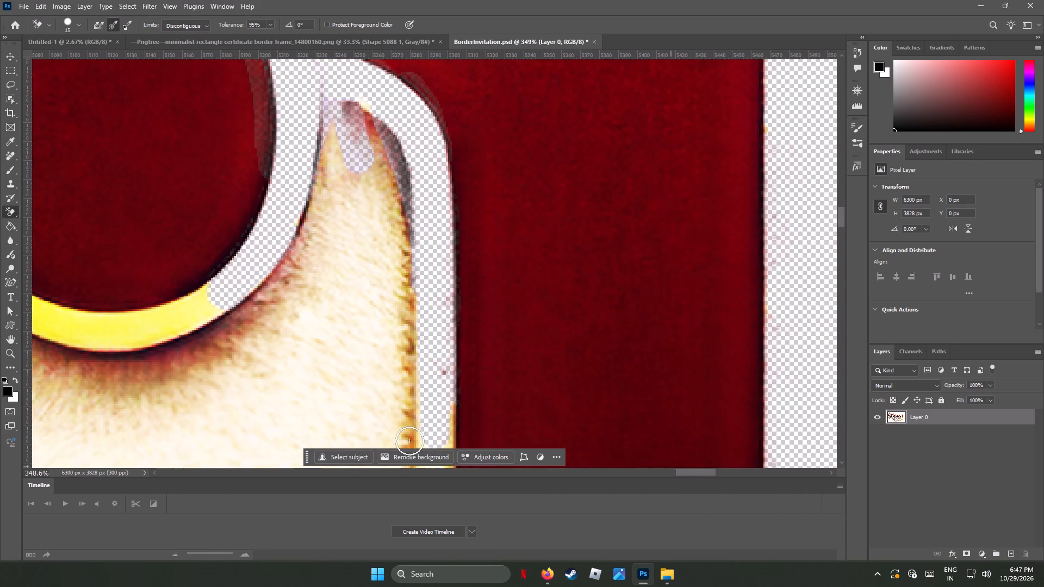
{"action": "left_click_drag", "start_coordinate": [156, 323], "coordinate": [101, 324]}
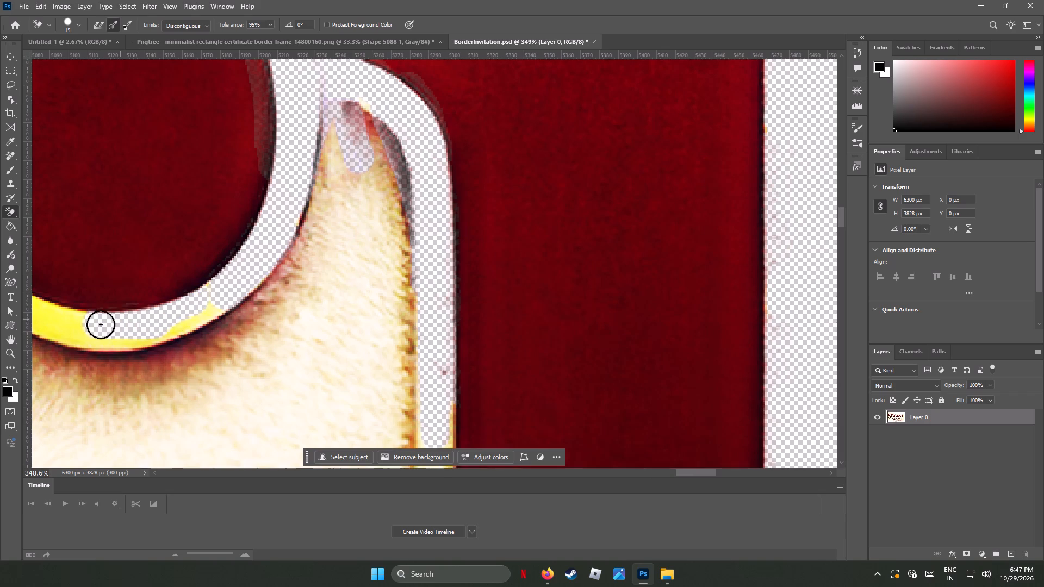
{"action": "left_click_drag", "start_coordinate": [101, 324], "coordinate": [64, 329]}
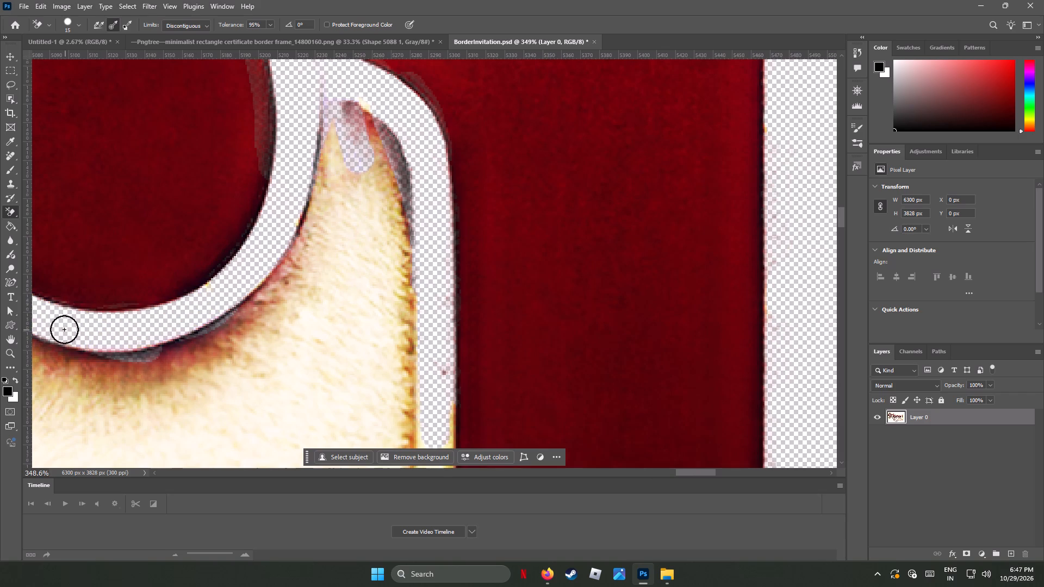
{"action": "left_click_drag", "start_coordinate": [64, 329], "coordinate": [323, 354]}
Erase two spots of the strip beside the red letter's stem with the regular Eraser tool.
{"action": "scroll", "coordinate": [586, 416], "scroll_direction": "down", "scroll_amount": 4}
{"action": "scroll", "coordinate": [591, 416], "scroll_direction": "up", "scroll_amount": 1}
{"action": "scroll", "coordinate": [592, 416], "scroll_direction": "down", "scroll_amount": 5}
{"action": "scroll", "coordinate": [593, 416], "scroll_direction": "up", "scroll_amount": 1}
{"action": "scroll", "coordinate": [610, 428], "scroll_direction": "down", "scroll_amount": 1}
{"action": "scroll", "coordinate": [610, 429], "scroll_direction": "up", "scroll_amount": 1}
{"action": "scroll", "coordinate": [610, 429], "scroll_direction": "down", "scroll_amount": 10}
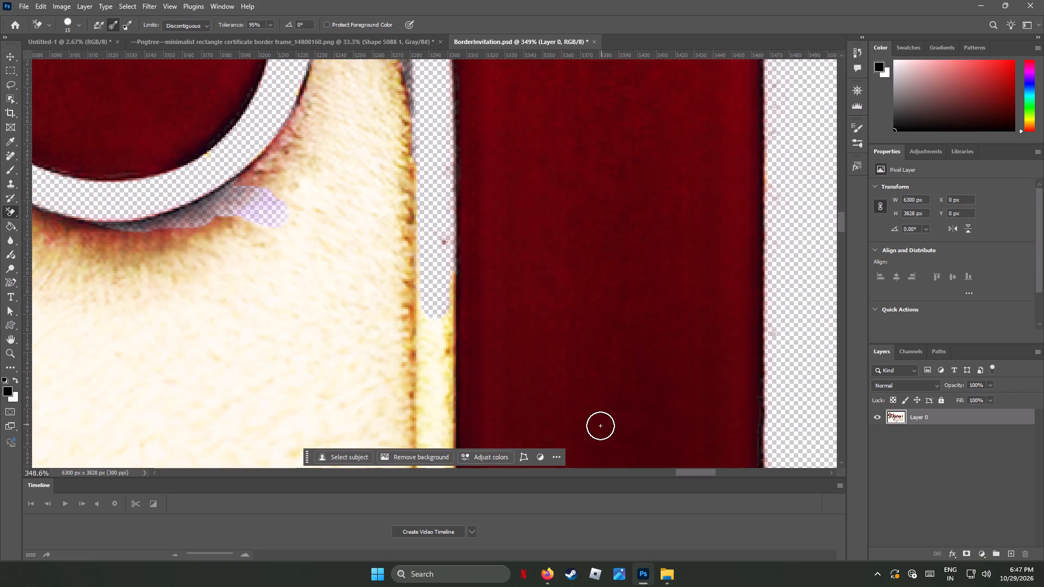
{"action": "scroll", "coordinate": [600, 426], "scroll_direction": "down", "scroll_amount": 8}
{"action": "scroll", "coordinate": [598, 426], "scroll_direction": "up", "scroll_amount": 1}
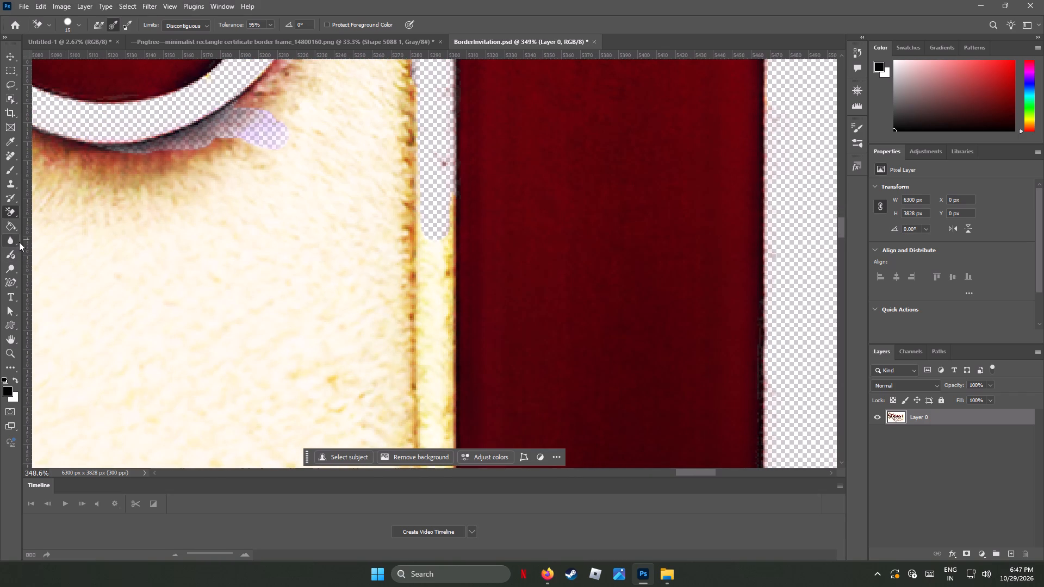
{"action": "right_click", "coordinate": [10, 213]}
{"action": "left_click", "coordinate": [43, 211]}
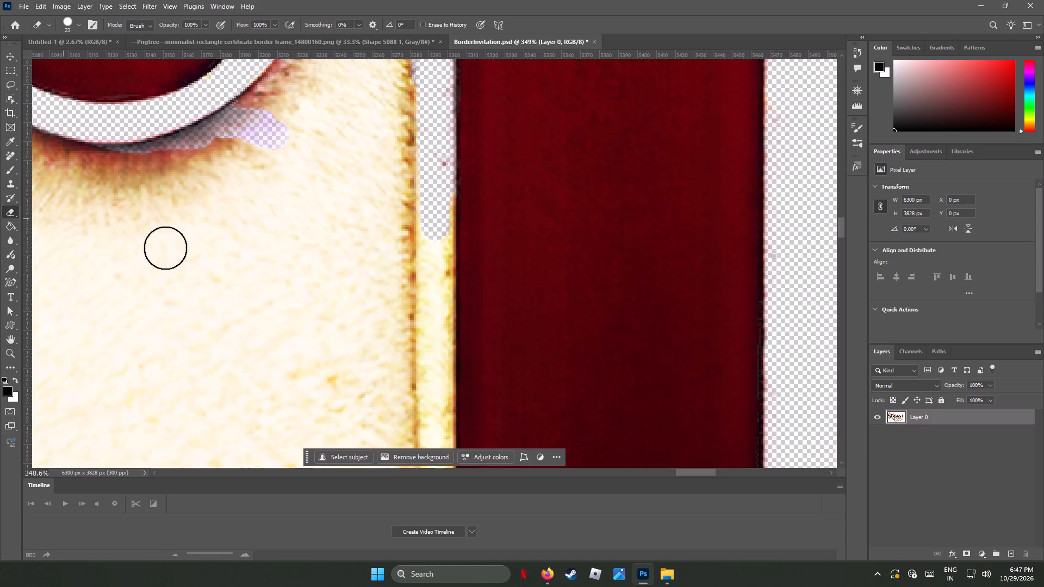
{"action": "left_click", "coordinate": [426, 162]}
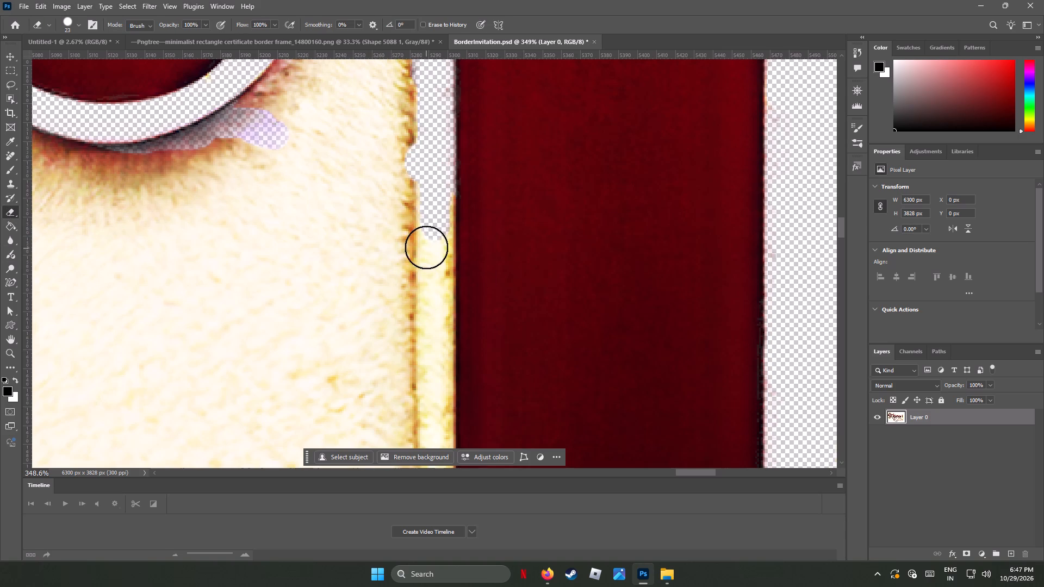
{"action": "left_click", "coordinate": [428, 242]}
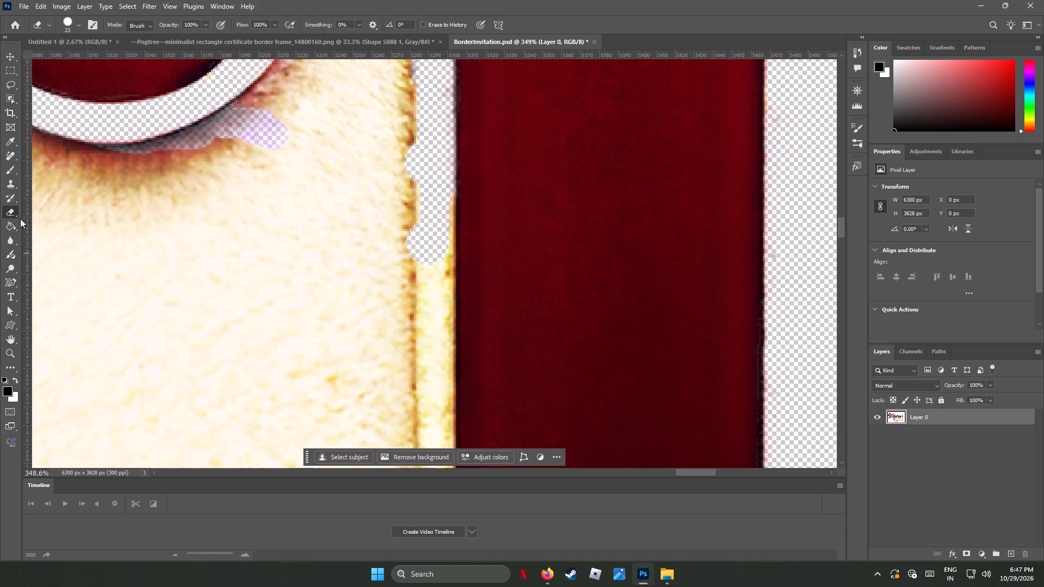
Erase the cream outline strip further down the stem's left edge with the Background Eraser, including the adjoining parchment fringe.
{"action": "right_click", "coordinate": [11, 213]}
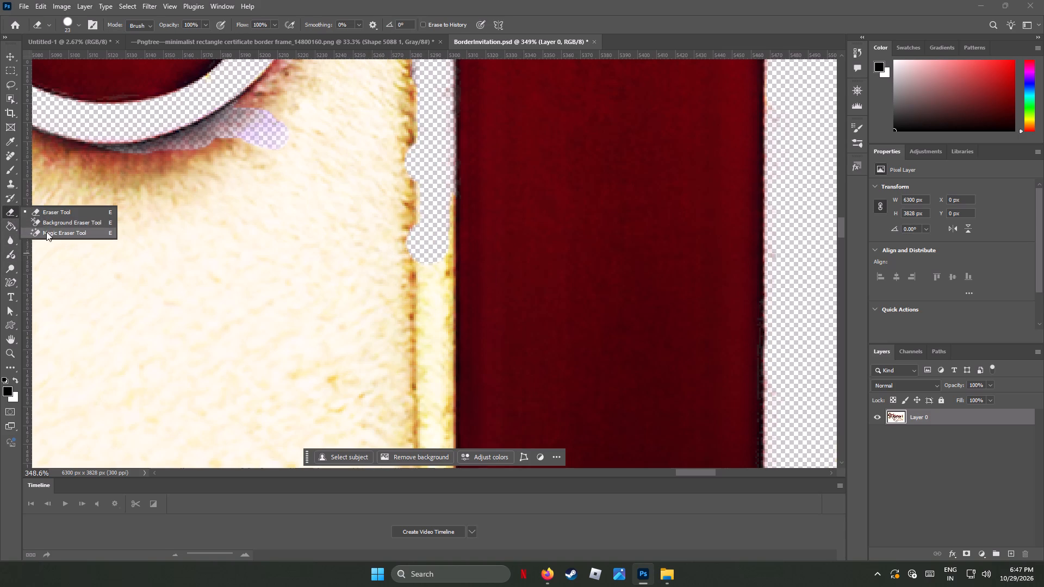
{"action": "left_click", "coordinate": [55, 222]}
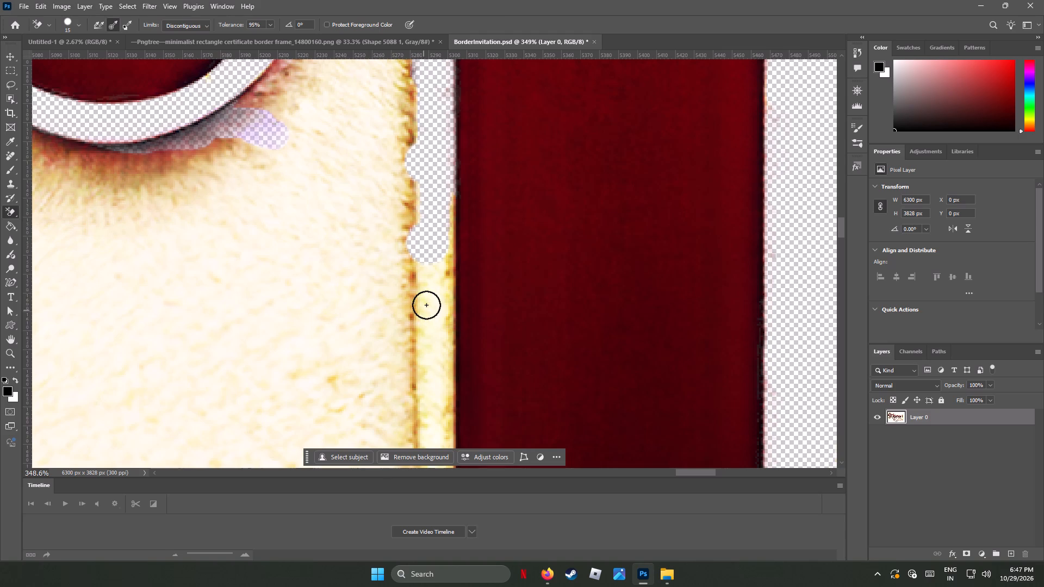
{"action": "left_click_drag", "start_coordinate": [431, 295], "coordinate": [429, 283]}
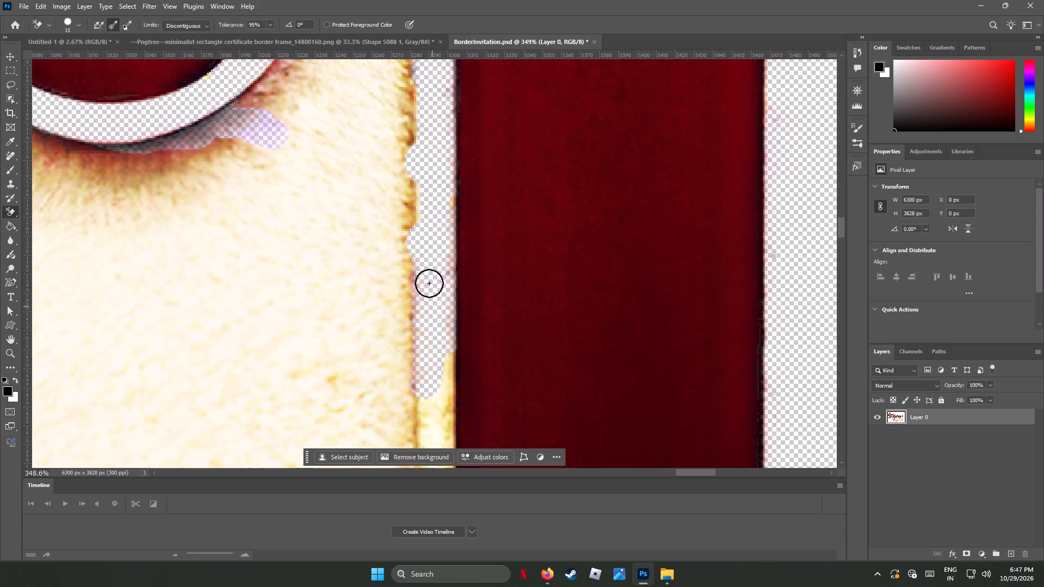
{"action": "left_click_drag", "start_coordinate": [429, 283], "coordinate": [432, 340]}
{"action": "scroll", "coordinate": [434, 341], "scroll_direction": "down", "scroll_amount": 19}
{"action": "scroll", "coordinate": [433, 343], "scroll_direction": "down", "scroll_amount": 5}
{"action": "scroll", "coordinate": [433, 342], "scroll_direction": "up", "scroll_amount": 3}
{"action": "scroll", "coordinate": [433, 342], "scroll_direction": "down", "scroll_amount": 2}
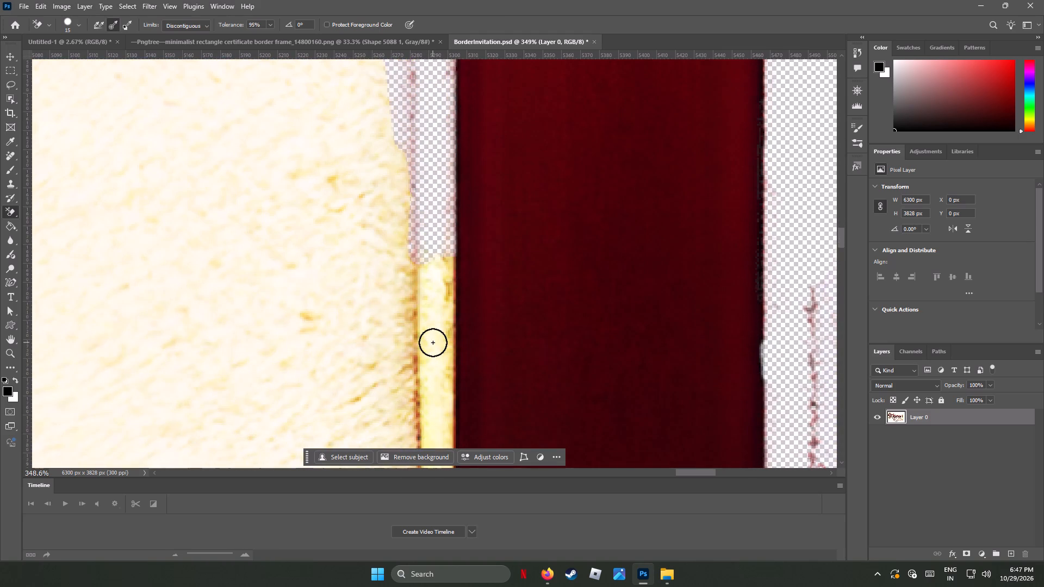
{"action": "scroll", "coordinate": [433, 342], "scroll_direction": "down", "scroll_amount": 9}
{"action": "scroll", "coordinate": [432, 342], "scroll_direction": "up", "scroll_amount": 1}
{"action": "scroll", "coordinate": [432, 343], "scroll_direction": "down", "scroll_amount": 6}
{"action": "left_click_drag", "start_coordinate": [437, 213], "coordinate": [429, 166]}
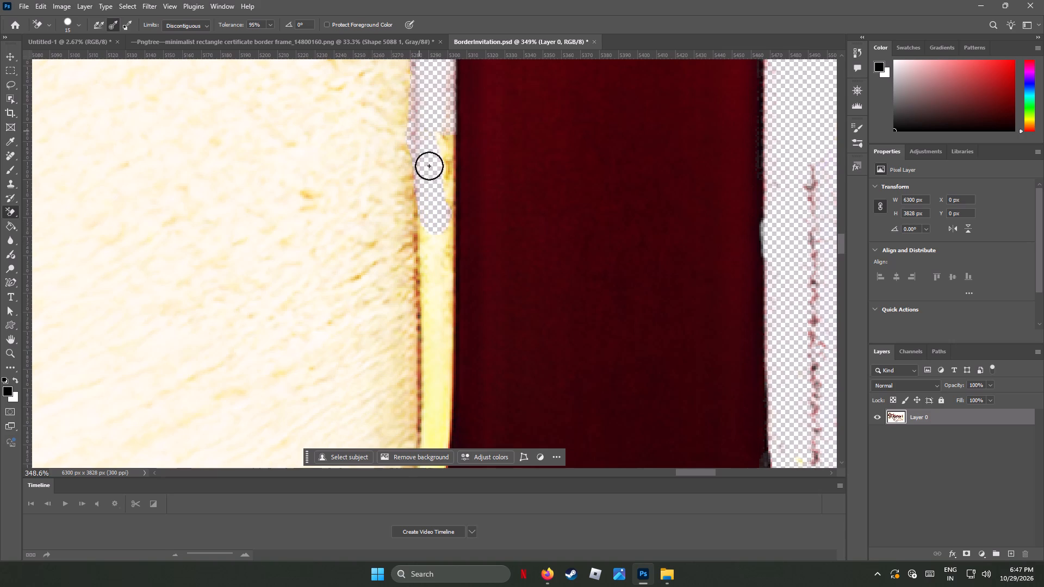
{"action": "left_click_drag", "start_coordinate": [429, 166], "coordinate": [429, 248]}
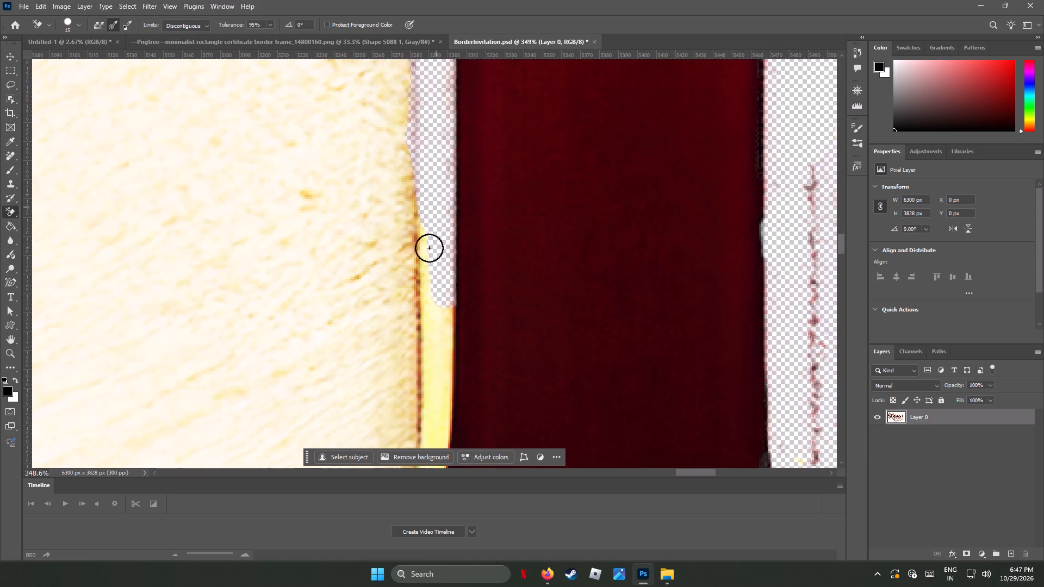
{"action": "left_click_drag", "start_coordinate": [429, 248], "coordinate": [439, 441]}
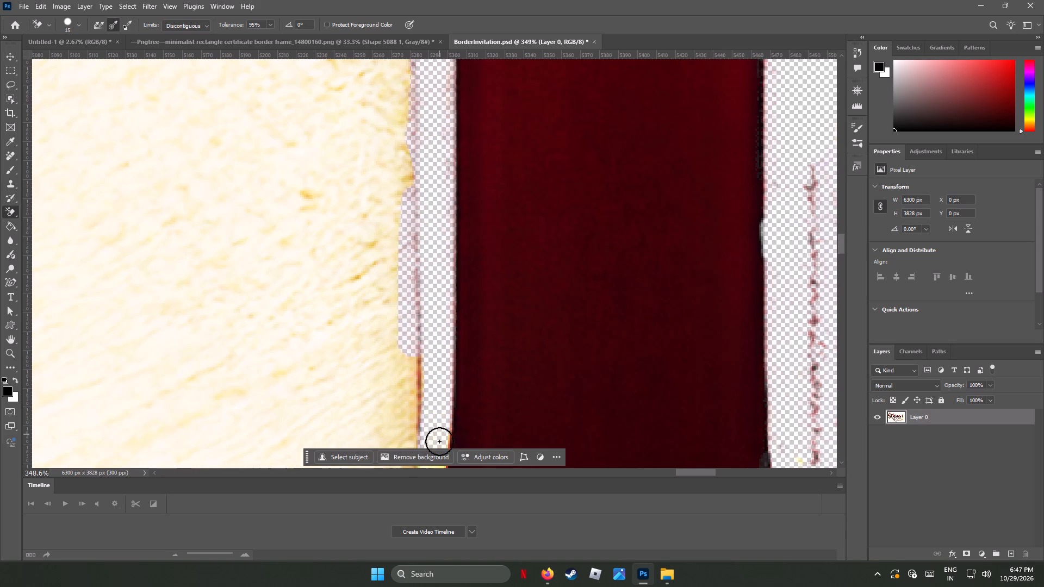
{"action": "left_click_drag", "start_coordinate": [439, 441], "coordinate": [414, 423]}
Erase the yellow outline along the curve where the stem's left edge flares out toward its foot.
{"action": "scroll", "coordinate": [473, 303], "scroll_direction": "down", "scroll_amount": 17}
{"action": "scroll", "coordinate": [473, 305], "scroll_direction": "up", "scroll_amount": 5}
{"action": "scroll", "coordinate": [473, 305], "scroll_direction": "down", "scroll_amount": 1}
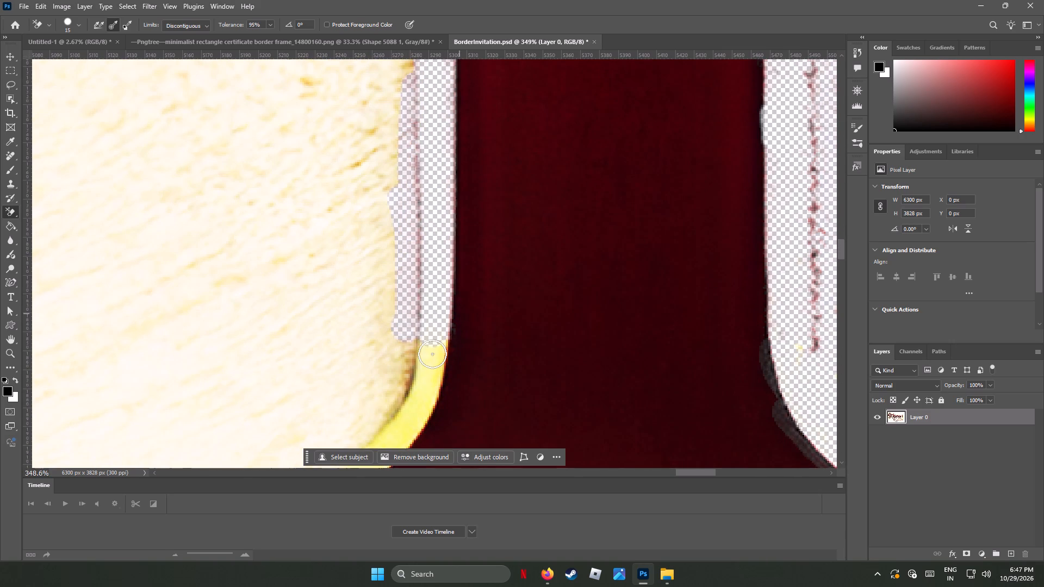
{"action": "left_click_drag", "start_coordinate": [425, 380], "coordinate": [388, 458]}
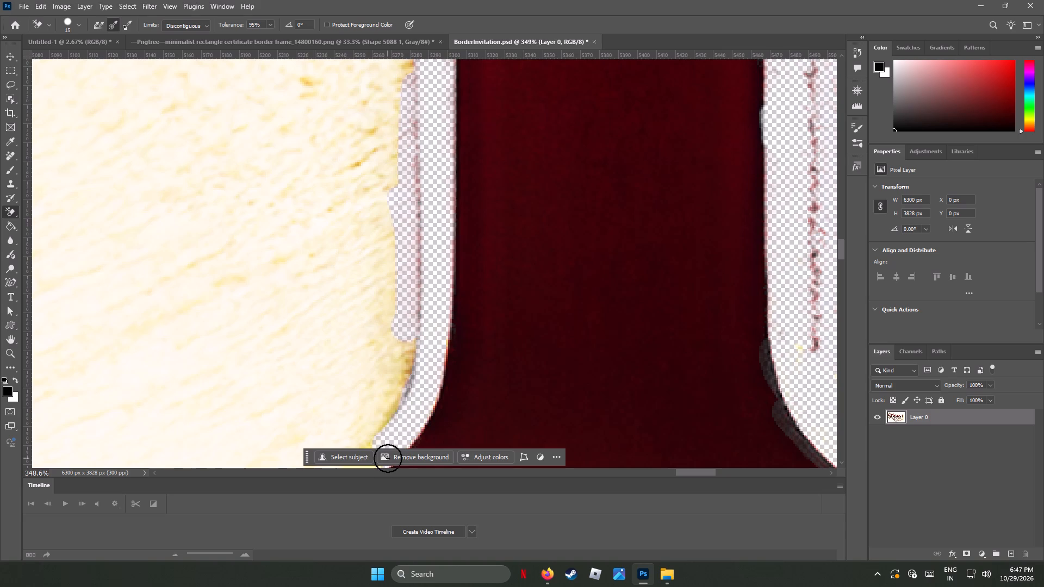
{"action": "left_click_drag", "start_coordinate": [388, 458], "coordinate": [429, 366]}
Erase the cream outline around the foot's left corner and along the letter's bottom edge, undoing the last stray stroke.
{"action": "scroll", "coordinate": [428, 365], "scroll_direction": "down", "scroll_amount": 7}
{"action": "scroll", "coordinate": [428, 365], "scroll_direction": "up", "scroll_amount": 1}
{"action": "scroll", "coordinate": [428, 365], "scroll_direction": "down", "scroll_amount": 9}
{"action": "scroll", "coordinate": [430, 361], "scroll_direction": "up", "scroll_amount": 1}
{"action": "scroll", "coordinate": [430, 361], "scroll_direction": "down", "scroll_amount": 4}
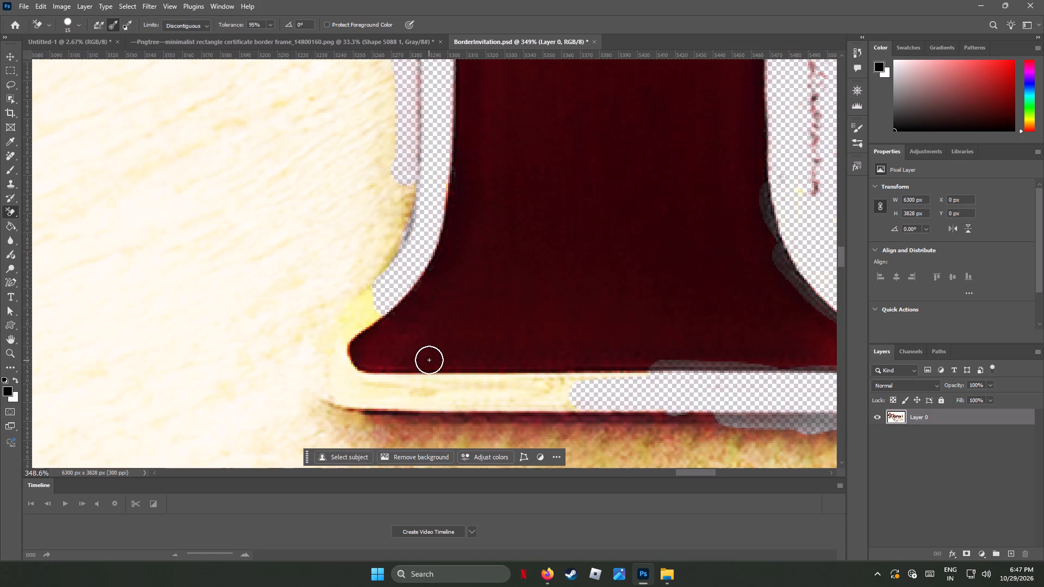
{"action": "left_click_drag", "start_coordinate": [369, 316], "coordinate": [385, 372]}
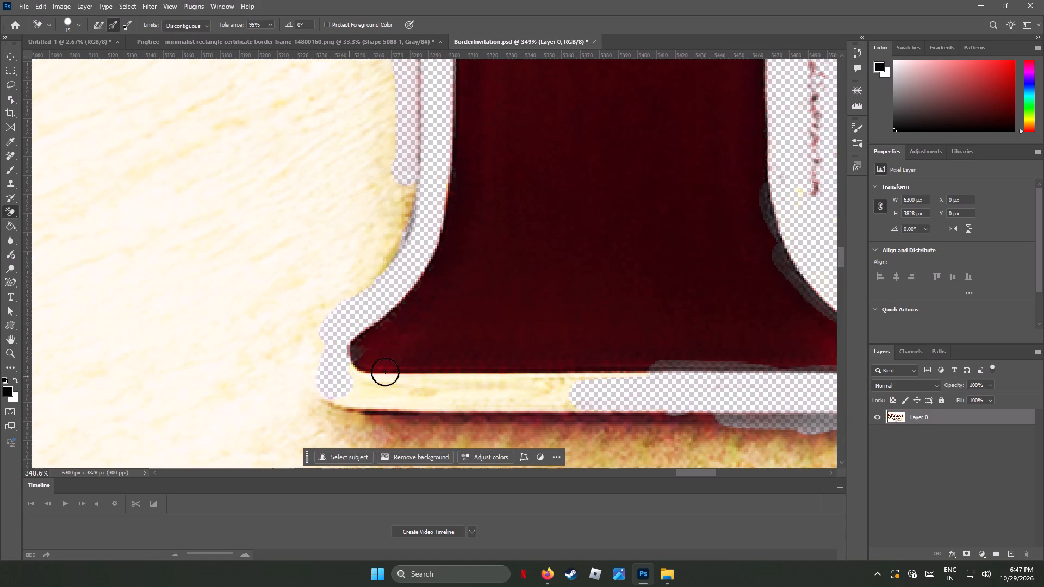
{"action": "left_click_drag", "start_coordinate": [385, 372], "coordinate": [583, 399]}
{"action": "left_click_drag", "start_coordinate": [643, 390], "coordinate": [635, 372]}
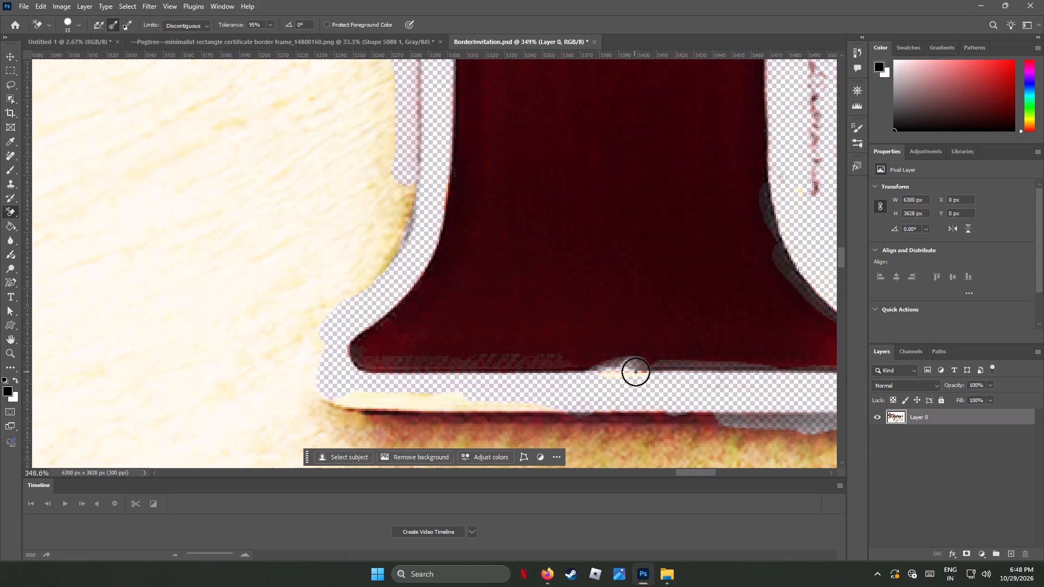
{"action": "key", "text": "ctrl+z"}
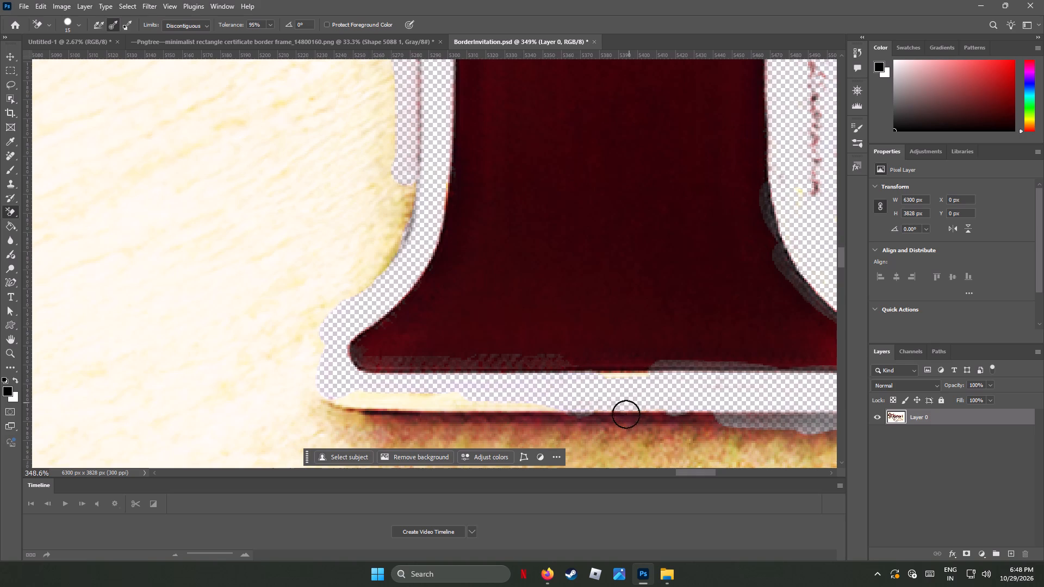
Erase the leftover cream, shadow and parchment fringe outside the foot's left corner, beneath its base and up its flared edge.
{"action": "left_click_drag", "start_coordinate": [331, 268], "coordinate": [478, 417]}
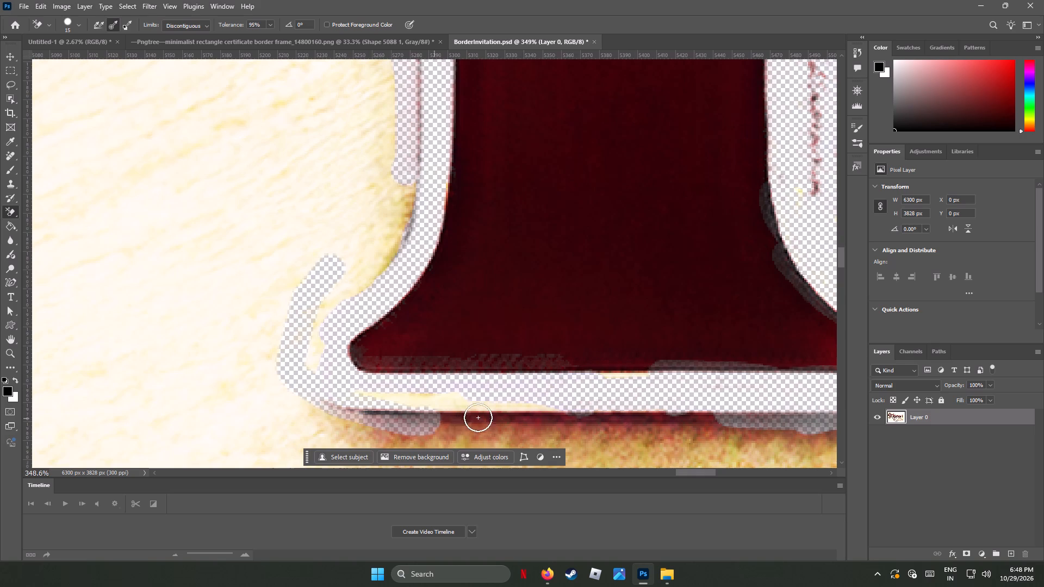
{"action": "left_click_drag", "start_coordinate": [478, 417], "coordinate": [484, 381]}
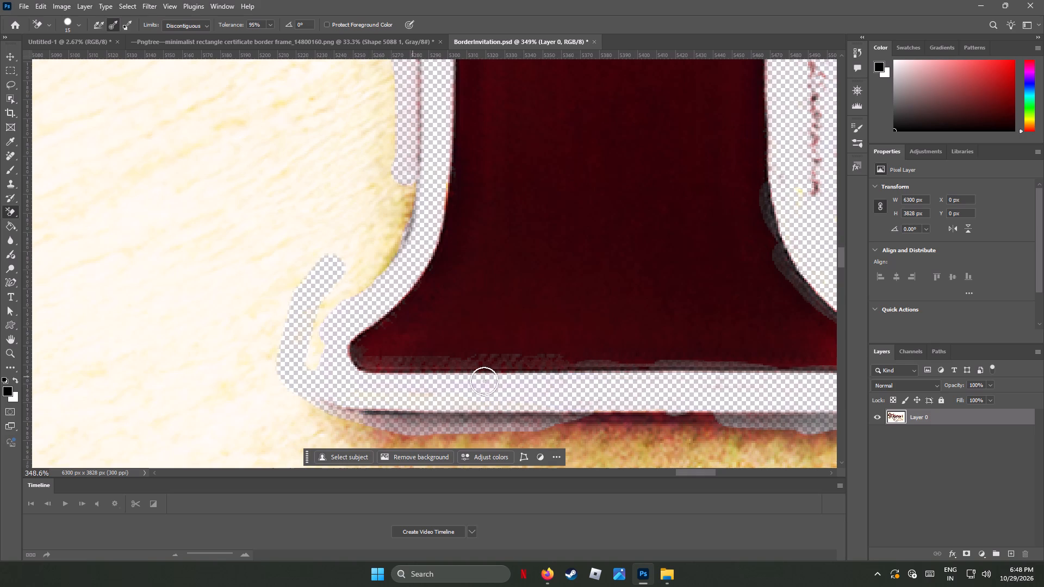
{"action": "left_click_drag", "start_coordinate": [484, 381], "coordinate": [399, 227]}
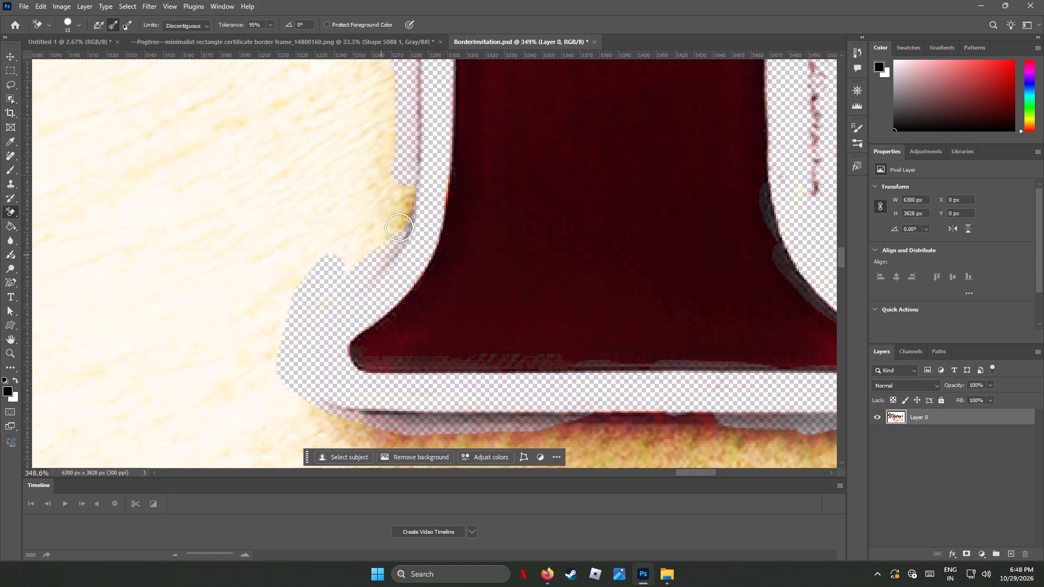
{"action": "left_click_drag", "start_coordinate": [399, 227], "coordinate": [313, 288]}
Save the BorderInvitation.psd document.
{"action": "scroll", "coordinate": [316, 293], "scroll_direction": "down", "scroll_amount": 12}
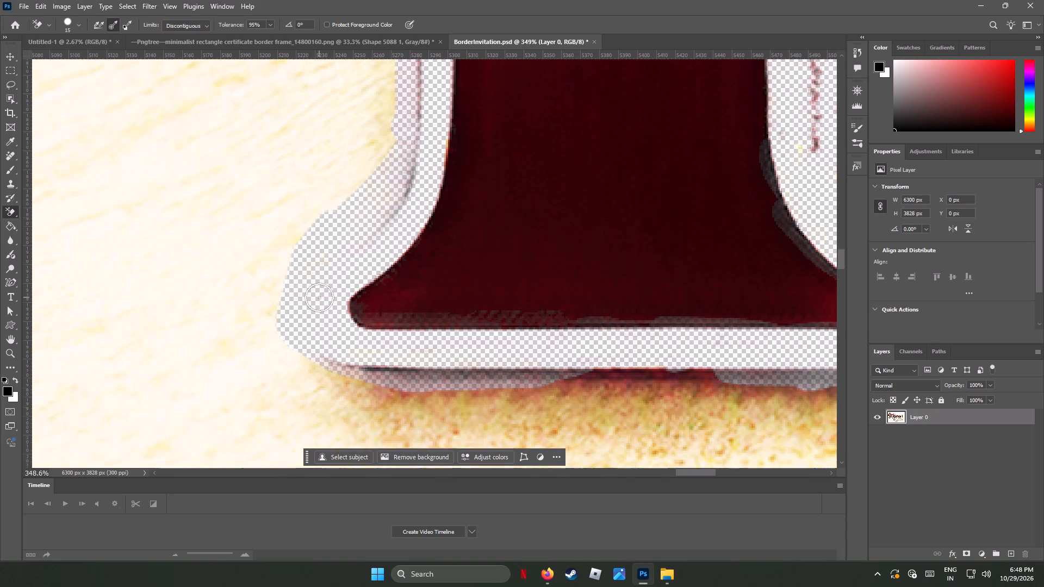
{"action": "left_click_drag", "start_coordinate": [696, 472], "coordinate": [693, 472]}
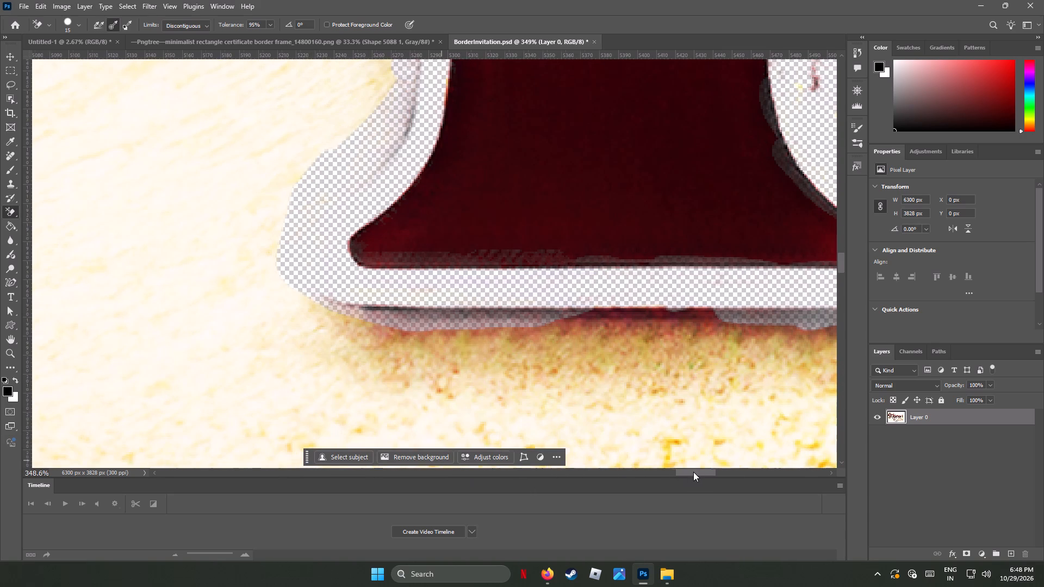
{"action": "left_click_drag", "start_coordinate": [693, 472], "coordinate": [660, 474]}
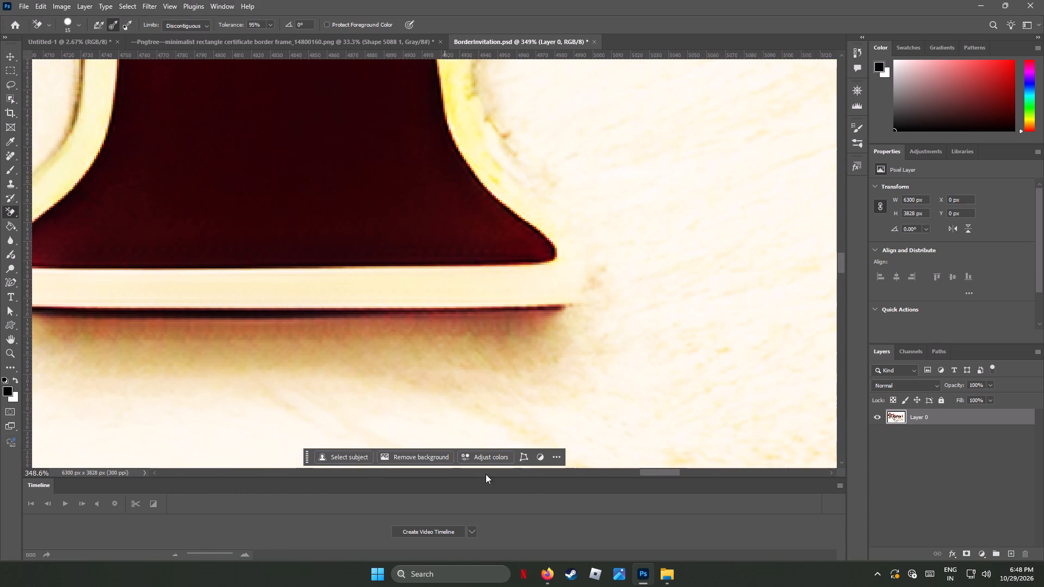
{"action": "left_click_drag", "start_coordinate": [660, 471], "coordinate": [657, 471]}
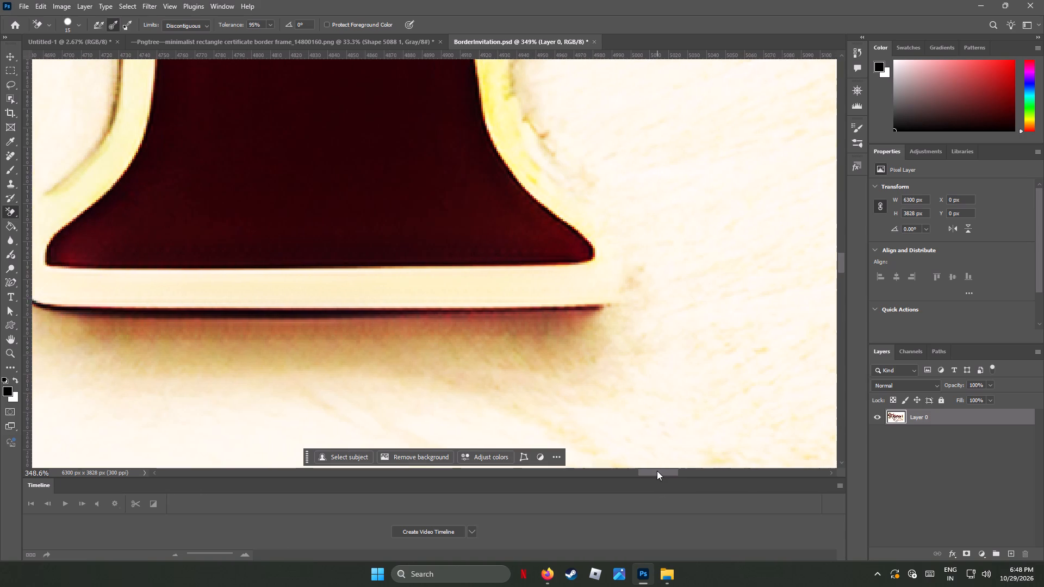
{"action": "left_click_drag", "start_coordinate": [657, 471], "coordinate": [649, 471]}
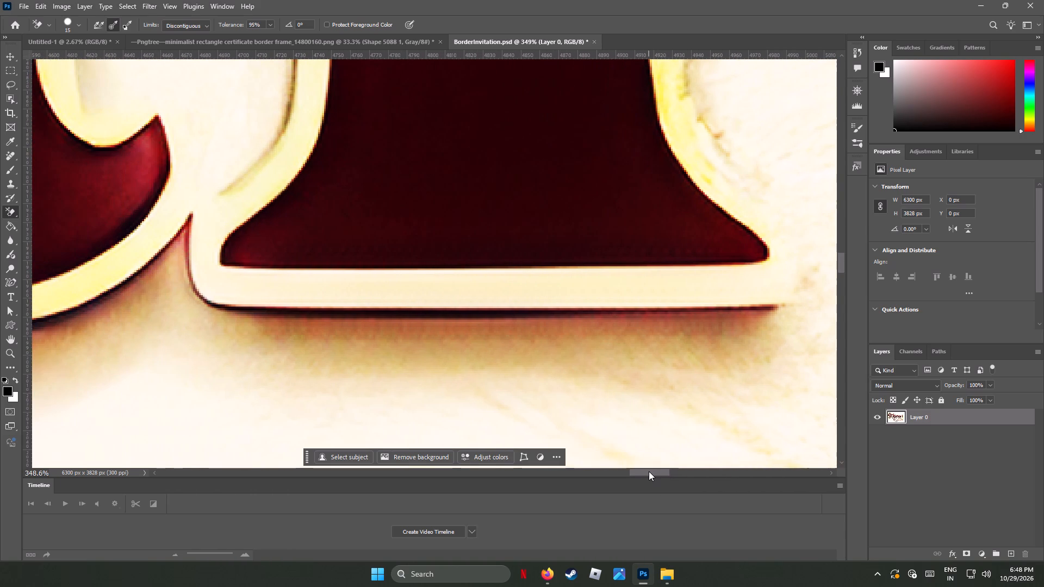
{"action": "key", "text": "ctrl+s"}
{"action": "key", "text": "ctrl+s"}
{"action": "key", "text": "ctrl+s"}
{"action": "key", "text": "ctrl+s"}
{"action": "key", "text": "ctrl+s"}
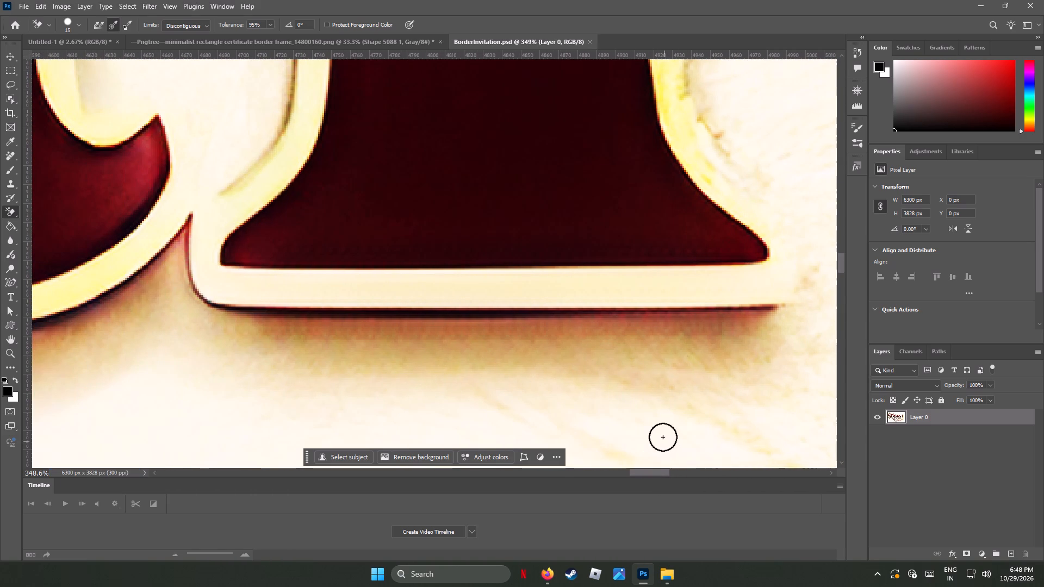
Erase the cream outline band along the underside of the wide stem's foot, from its right corner to its left corner.
{"action": "left_click_drag", "start_coordinate": [685, 285], "coordinate": [607, 291]}
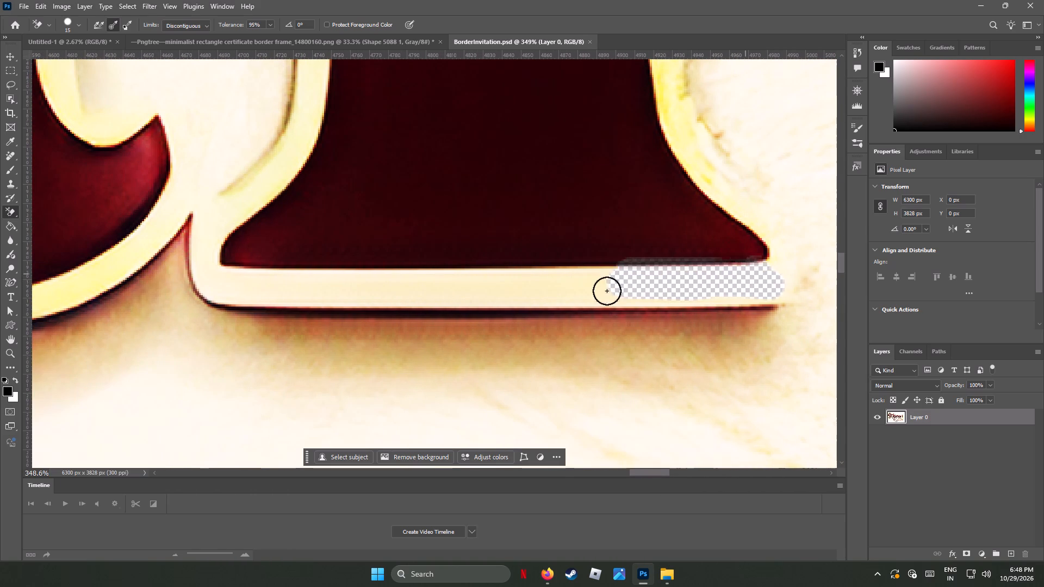
{"action": "left_click_drag", "start_coordinate": [607, 291], "coordinate": [319, 292]}
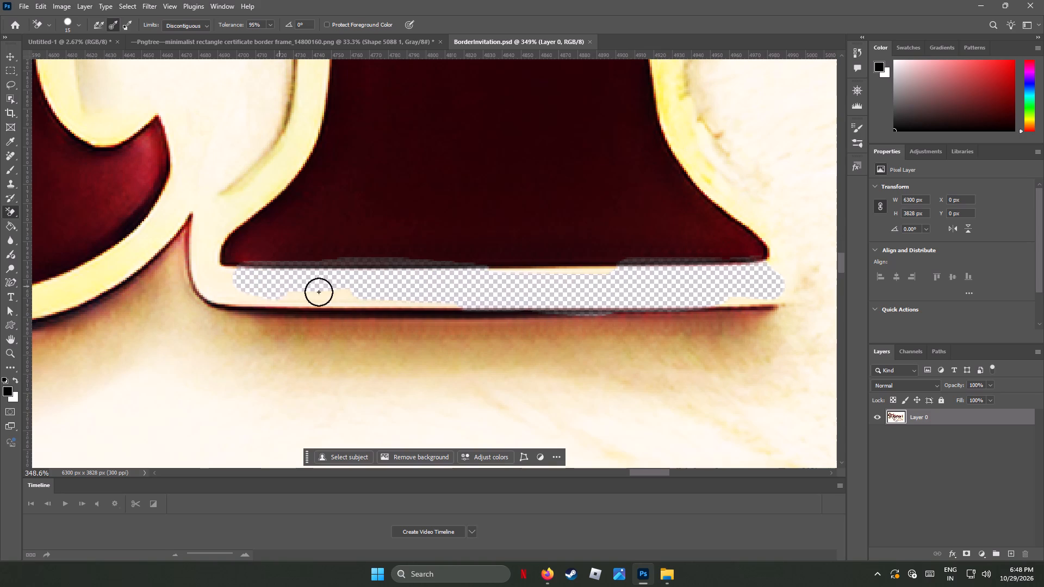
{"action": "left_click_drag", "start_coordinate": [319, 292], "coordinate": [453, 271]}
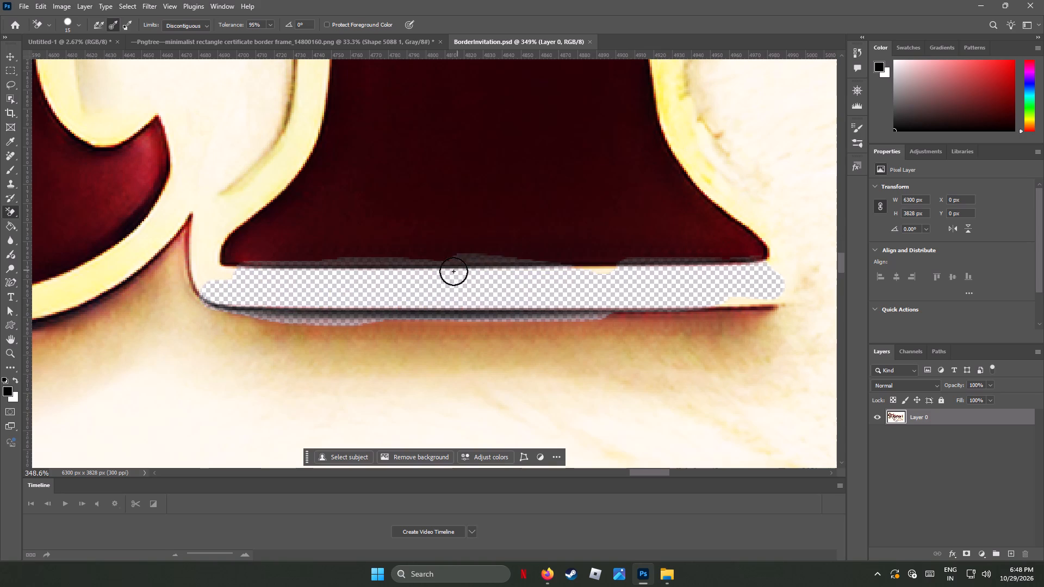
{"action": "left_click_drag", "start_coordinate": [453, 271], "coordinate": [625, 263]}
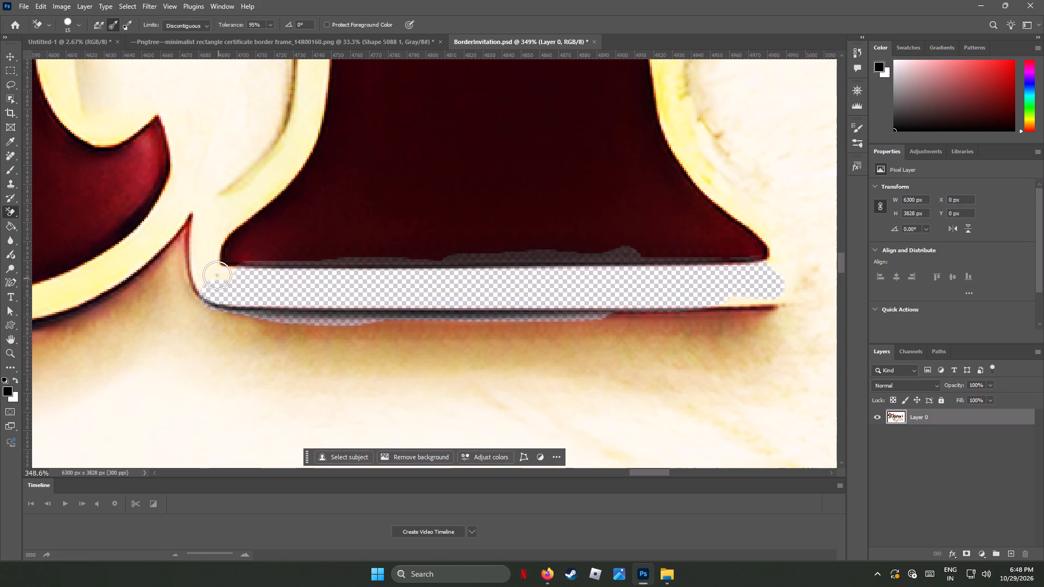
Erase the cream outline up the foot's left flare and around the neighbouring letter's curled tip and lower curve.
{"action": "left_click_drag", "start_coordinate": [216, 273], "coordinate": [315, 133]}
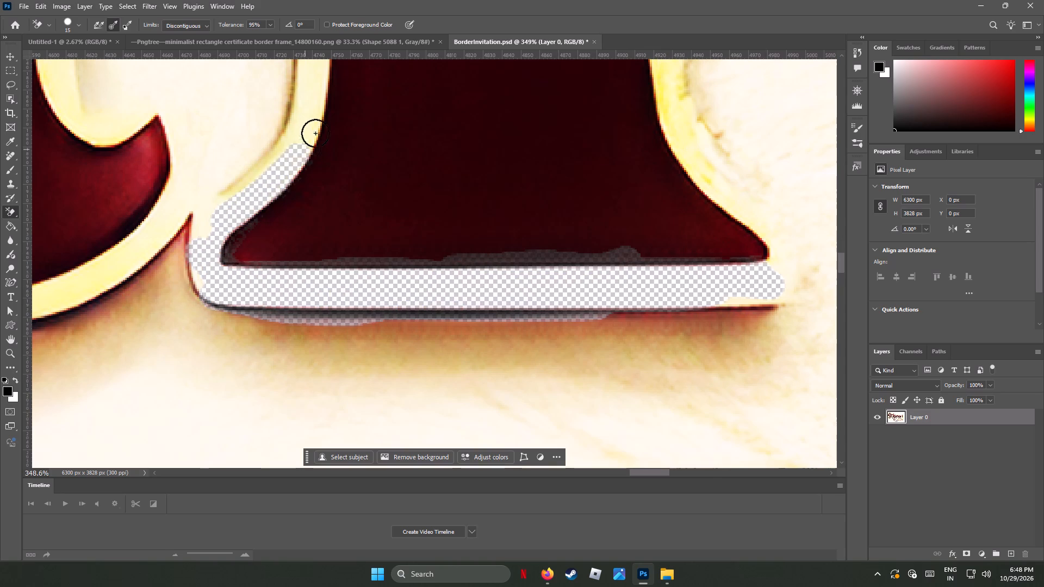
{"action": "left_click_drag", "start_coordinate": [315, 133], "coordinate": [134, 254]}
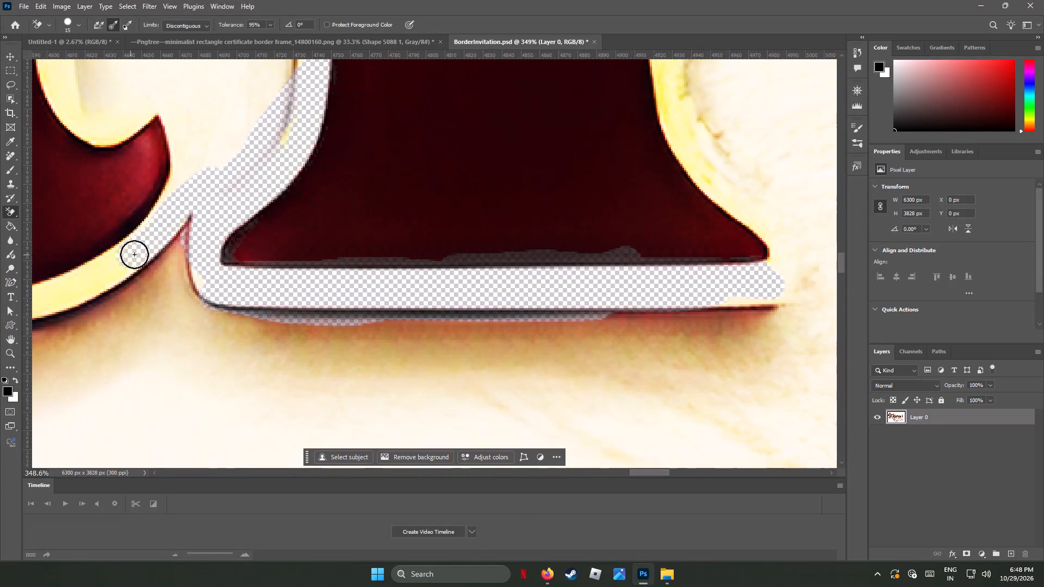
{"action": "left_click_drag", "start_coordinate": [134, 254], "coordinate": [118, 139]}
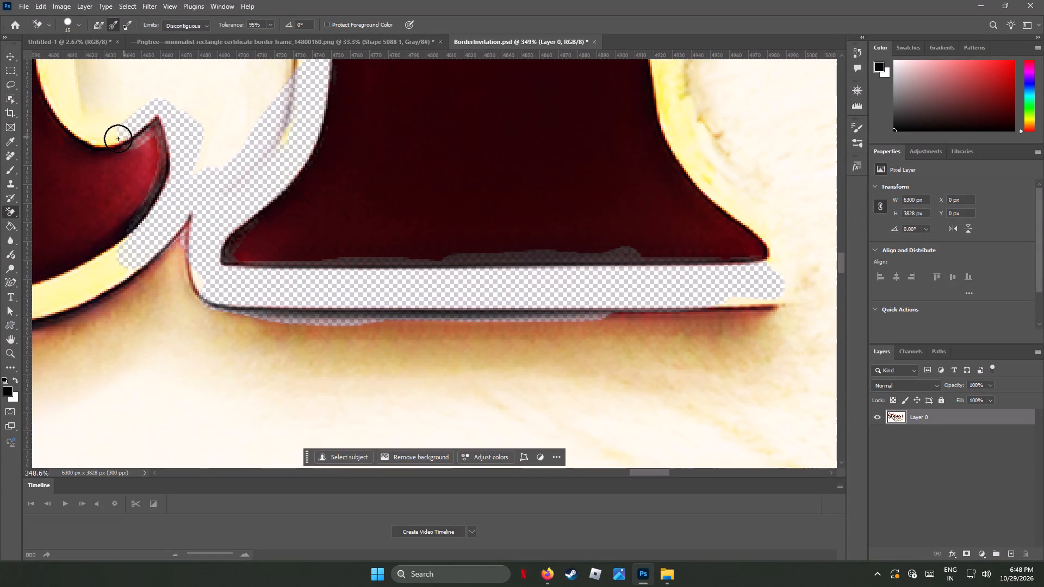
{"action": "left_click_drag", "start_coordinate": [118, 139], "coordinate": [173, 137]}
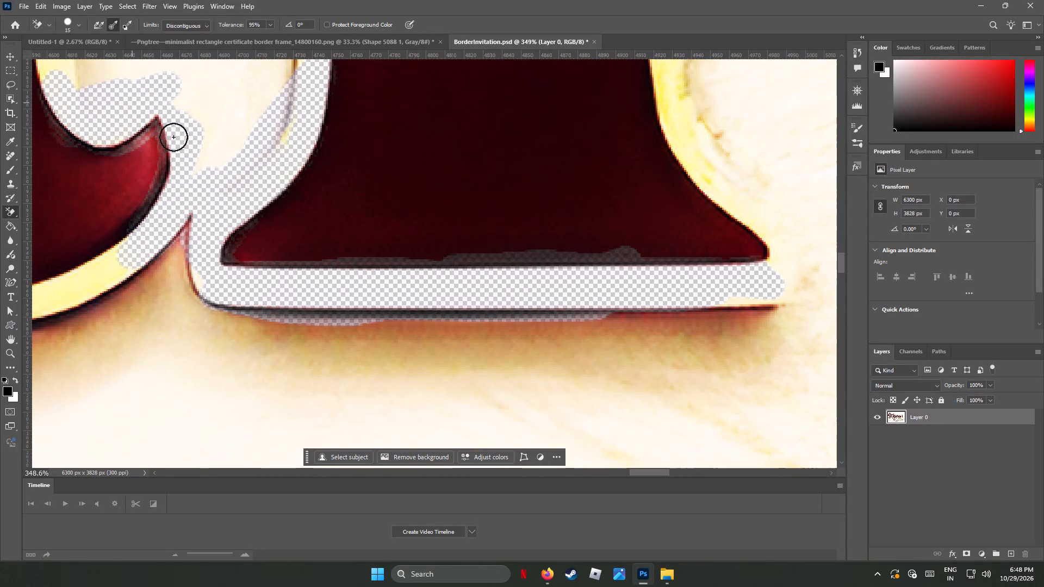
{"action": "left_click_drag", "start_coordinate": [173, 137], "coordinate": [107, 304]}
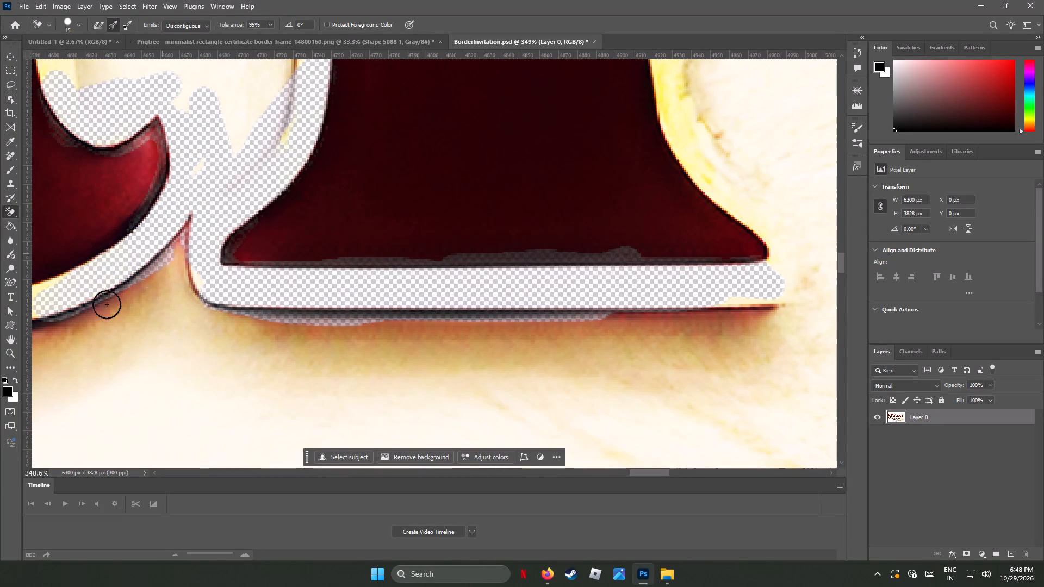
{"action": "left_click_drag", "start_coordinate": [107, 304], "coordinate": [117, 323]}
Erase the yellow outline along the foot's right flare and around its right corner, including the nearby parchment.
{"action": "left_click_drag", "start_coordinate": [679, 136], "coordinate": [772, 226]}
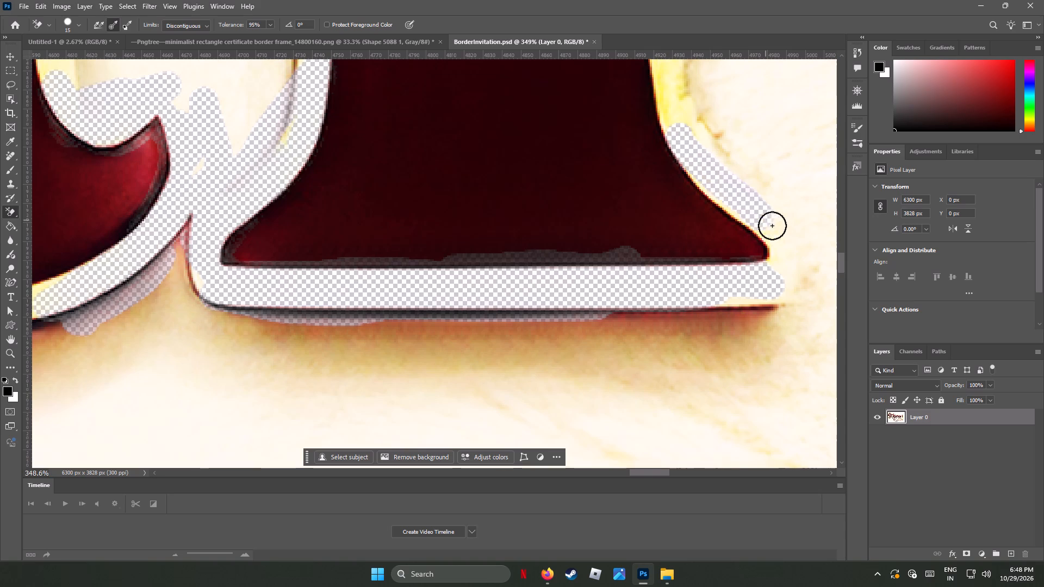
{"action": "left_click_drag", "start_coordinate": [772, 226], "coordinate": [794, 245]}
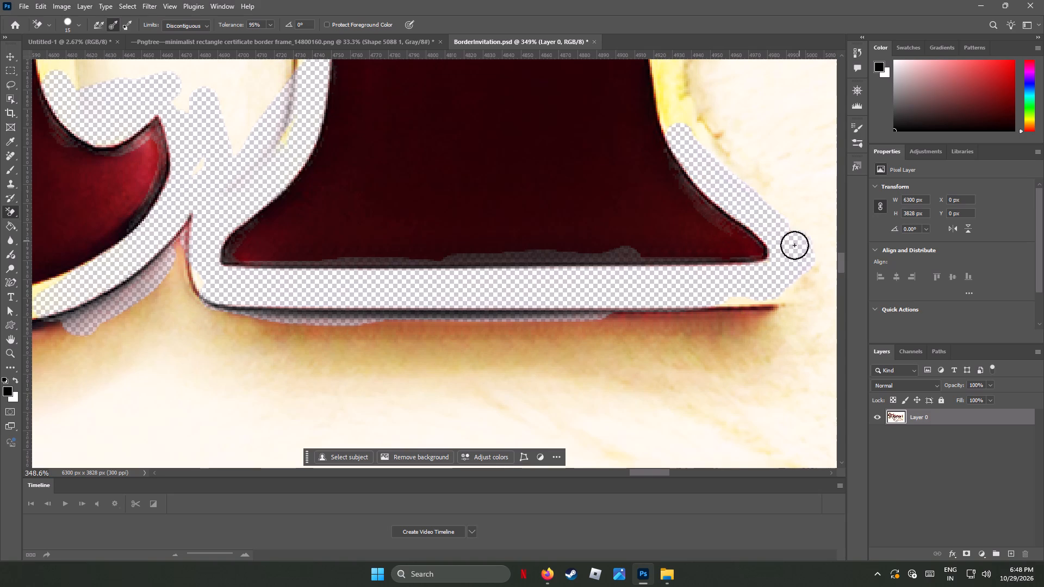
{"action": "left_click_drag", "start_coordinate": [794, 245], "coordinate": [690, 153]}
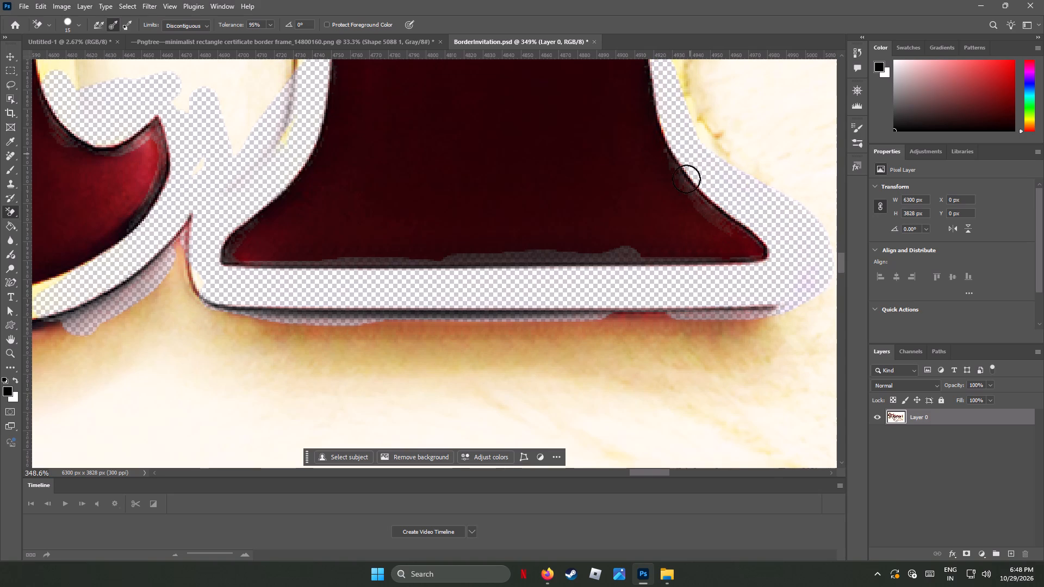
Erase the yellow outline and adjacent parchment along the lower part of the wide stem's right edge.
{"action": "scroll", "coordinate": [692, 195], "scroll_direction": "up", "scroll_amount": 1}
{"action": "scroll", "coordinate": [692, 195], "scroll_direction": "down", "scroll_amount": 2}
{"action": "scroll", "coordinate": [692, 195], "scroll_direction": "up", "scroll_amount": 13}
{"action": "scroll", "coordinate": [692, 196], "scroll_direction": "down", "scroll_amount": 2}
{"action": "scroll", "coordinate": [692, 196], "scroll_direction": "up", "scroll_amount": 5}
{"action": "scroll", "coordinate": [692, 196], "scroll_direction": "down", "scroll_amount": 1}
{"action": "scroll", "coordinate": [692, 196], "scroll_direction": "up", "scroll_amount": 13}
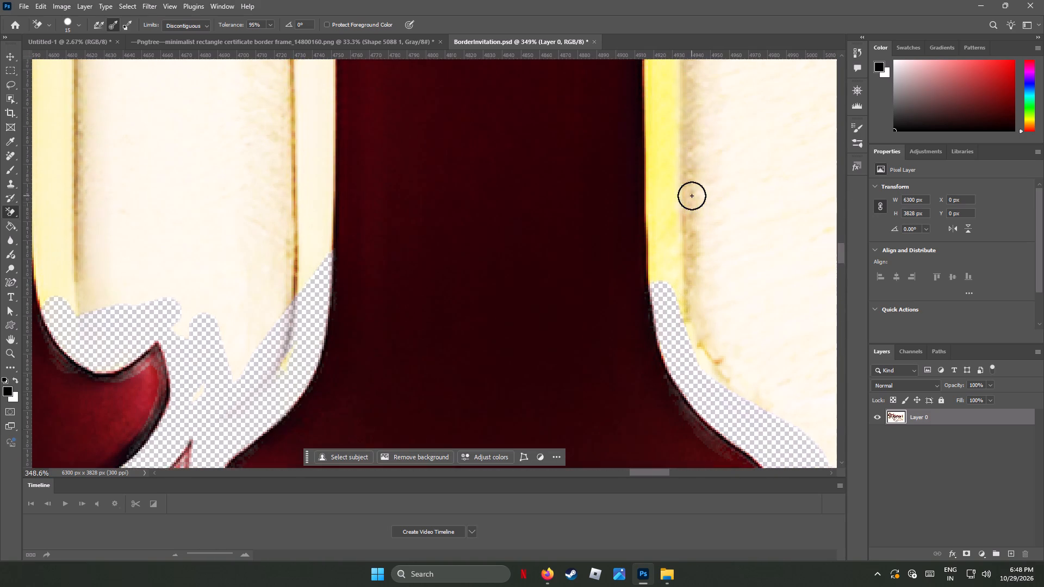
{"action": "left_click", "coordinate": [649, 473]}
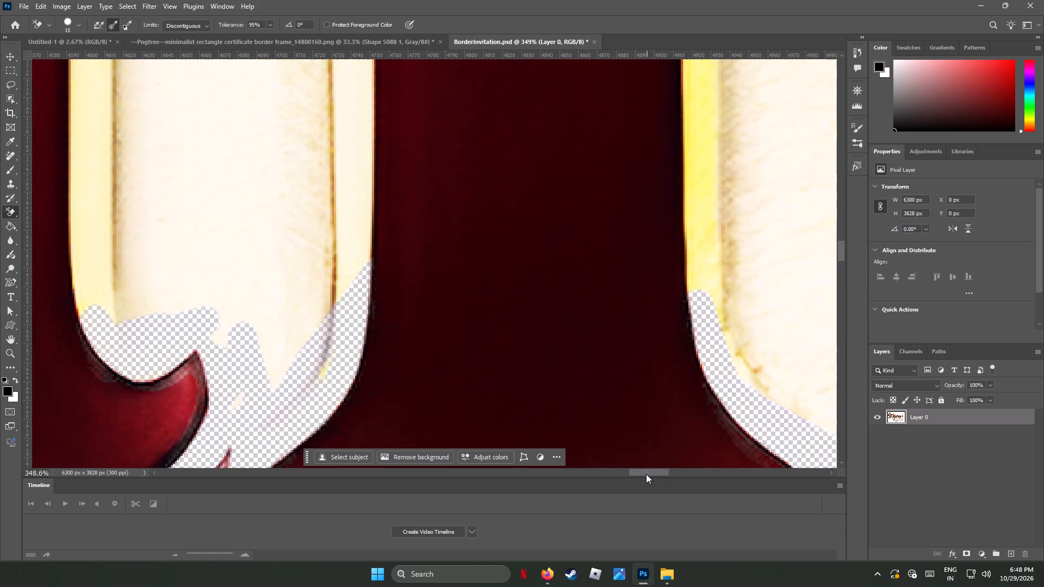
{"action": "scroll", "coordinate": [728, 374], "scroll_direction": "up", "scroll_amount": 4}
{"action": "left_click_drag", "start_coordinate": [735, 188], "coordinate": [734, 301]}
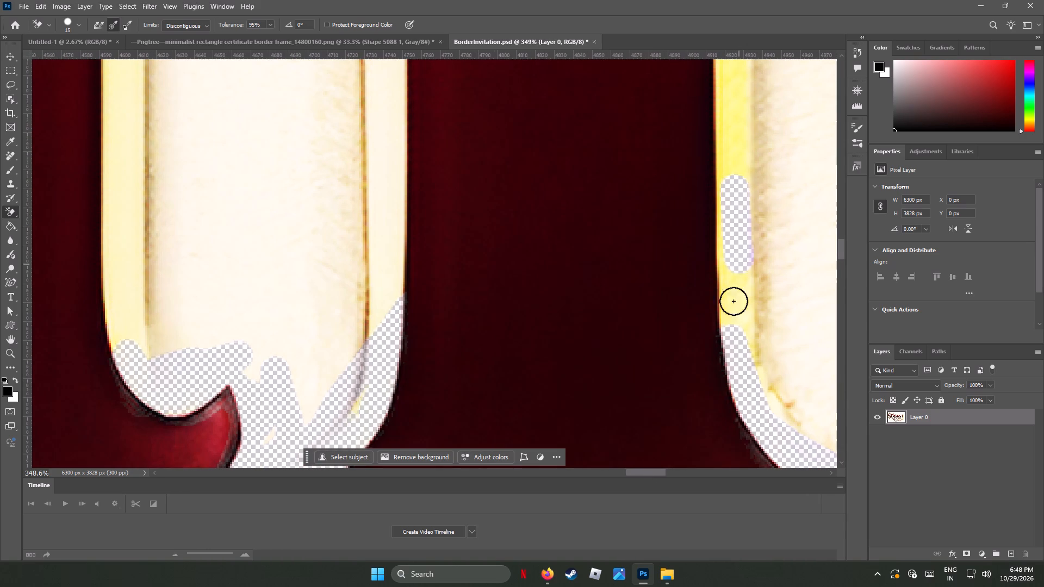
{"action": "left_click_drag", "start_coordinate": [734, 301], "coordinate": [739, 112]}
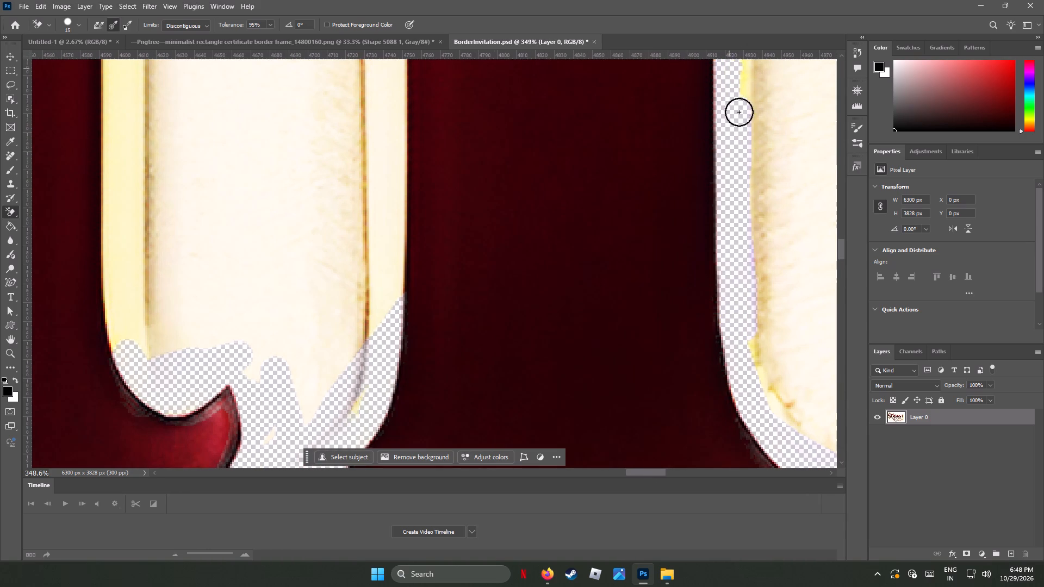
{"action": "left_click_drag", "start_coordinate": [739, 112], "coordinate": [766, 347]}
Erase the outlines inside the lower gap, along the wide stem's left edge and up the neighbouring letter's right edge.
{"action": "left_click_drag", "start_coordinate": [391, 72], "coordinate": [398, 257]}
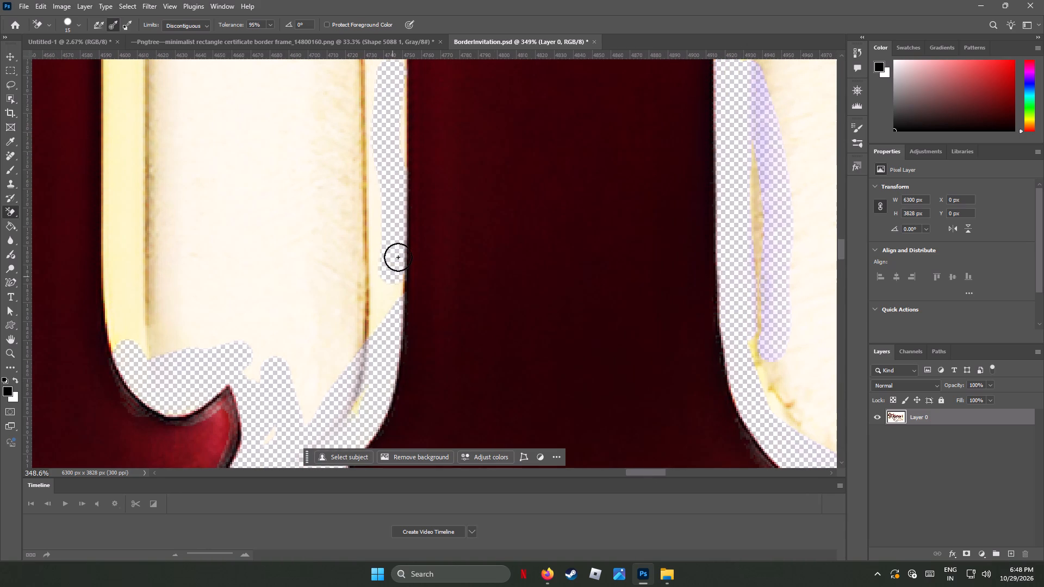
{"action": "left_click_drag", "start_coordinate": [398, 257], "coordinate": [368, 315]}
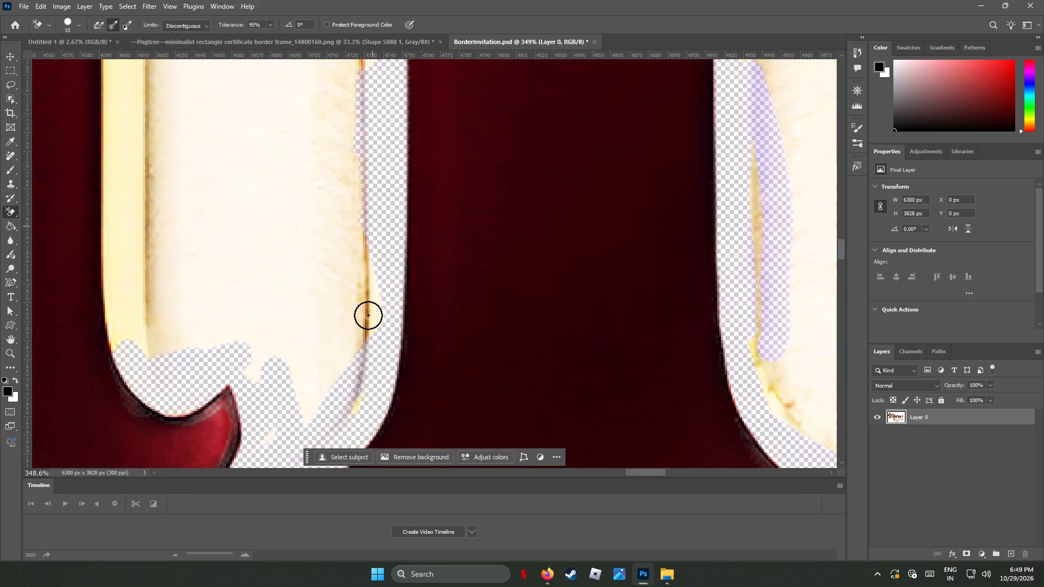
{"action": "left_click_drag", "start_coordinate": [368, 315], "coordinate": [126, 245]}
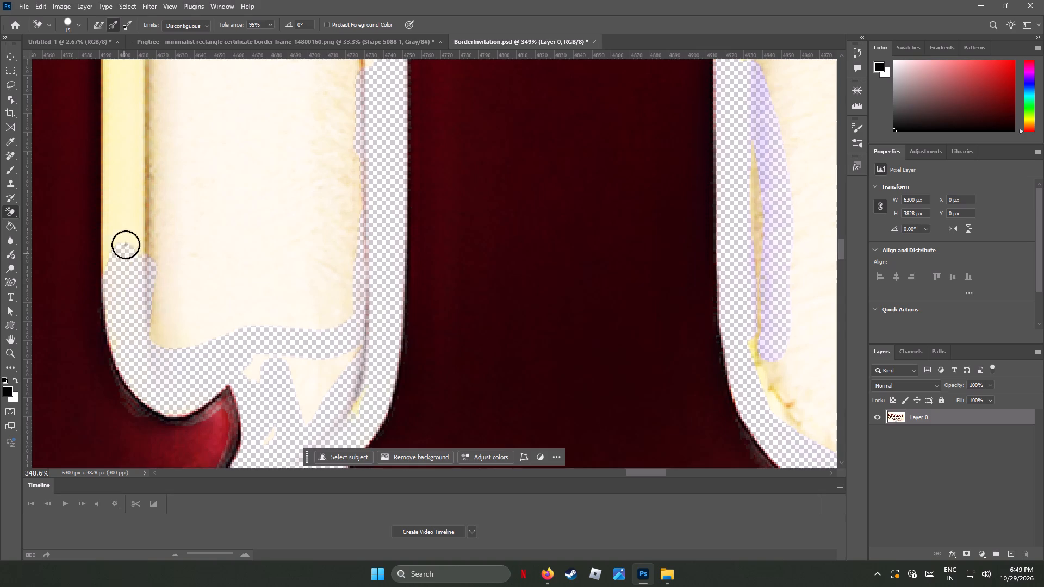
{"action": "left_click_drag", "start_coordinate": [126, 245], "coordinate": [130, 129]}
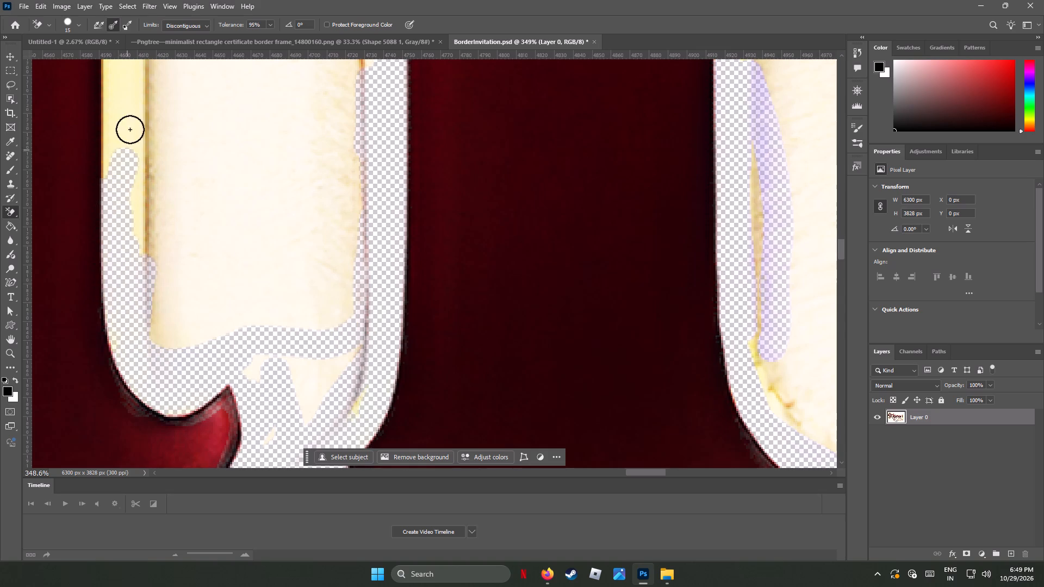
{"action": "left_click_drag", "start_coordinate": [130, 129], "coordinate": [137, 146]}
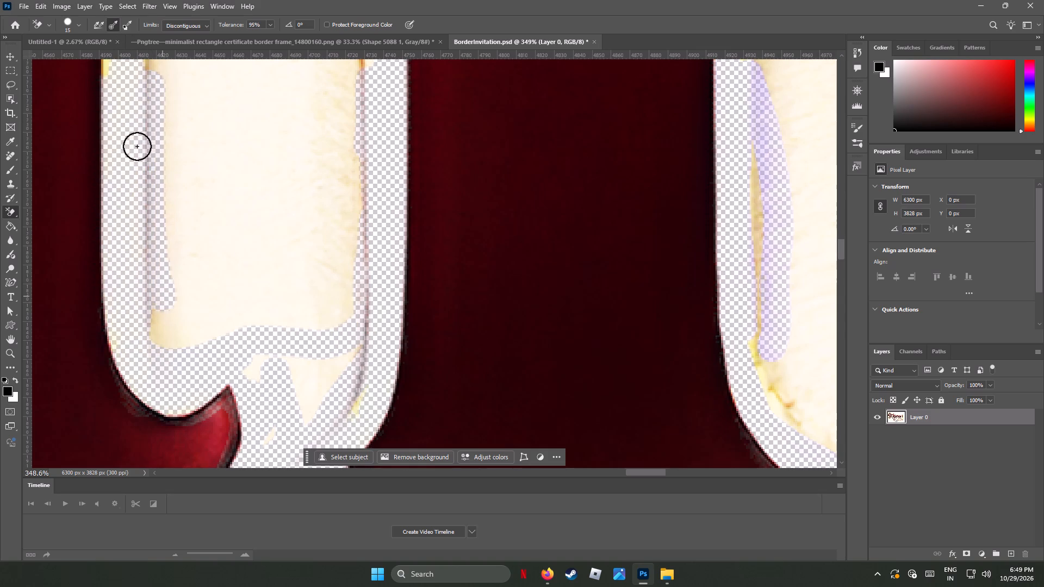
{"action": "left_click_drag", "start_coordinate": [137, 146], "coordinate": [148, 249]}
Erase the yellow outline and shadow fringe along the middle stretch of the neighbouring letter's right edge.
{"action": "scroll", "coordinate": [149, 241], "scroll_direction": "up", "scroll_amount": 13}
{"action": "scroll", "coordinate": [149, 241], "scroll_direction": "down", "scroll_amount": 1}
{"action": "scroll", "coordinate": [149, 241], "scroll_direction": "up", "scroll_amount": 8}
{"action": "scroll", "coordinate": [149, 241], "scroll_direction": "down", "scroll_amount": 3}
{"action": "scroll", "coordinate": [149, 241], "scroll_direction": "up", "scroll_amount": 2}
{"action": "scroll", "coordinate": [149, 241], "scroll_direction": "down", "scroll_amount": 1}
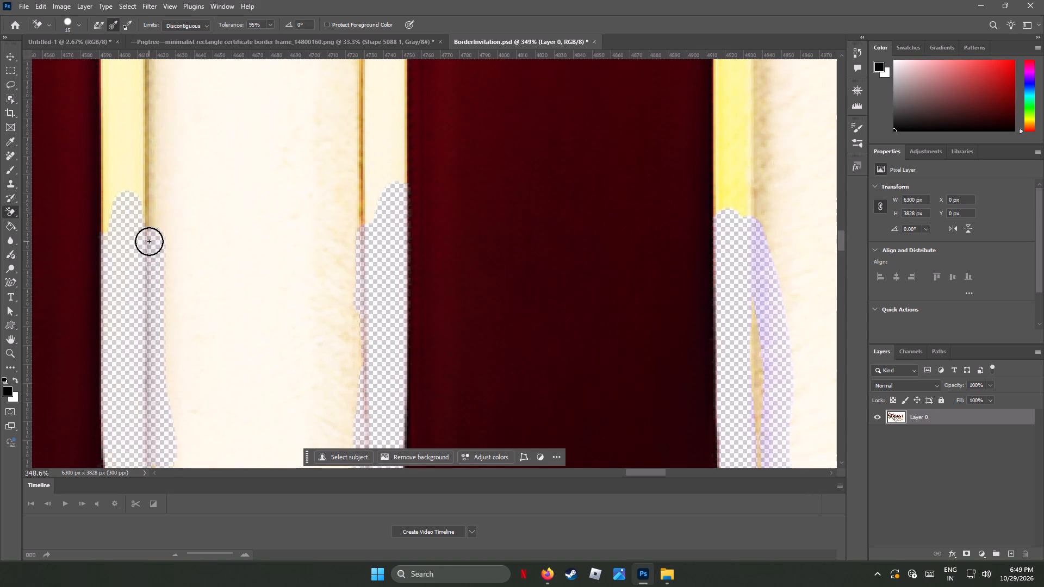
{"action": "scroll", "coordinate": [149, 241], "scroll_direction": "up", "scroll_amount": 12}
{"action": "scroll", "coordinate": [149, 241], "scroll_direction": "down", "scroll_amount": 6}
{"action": "scroll", "coordinate": [149, 241], "scroll_direction": "up", "scroll_amount": 13}
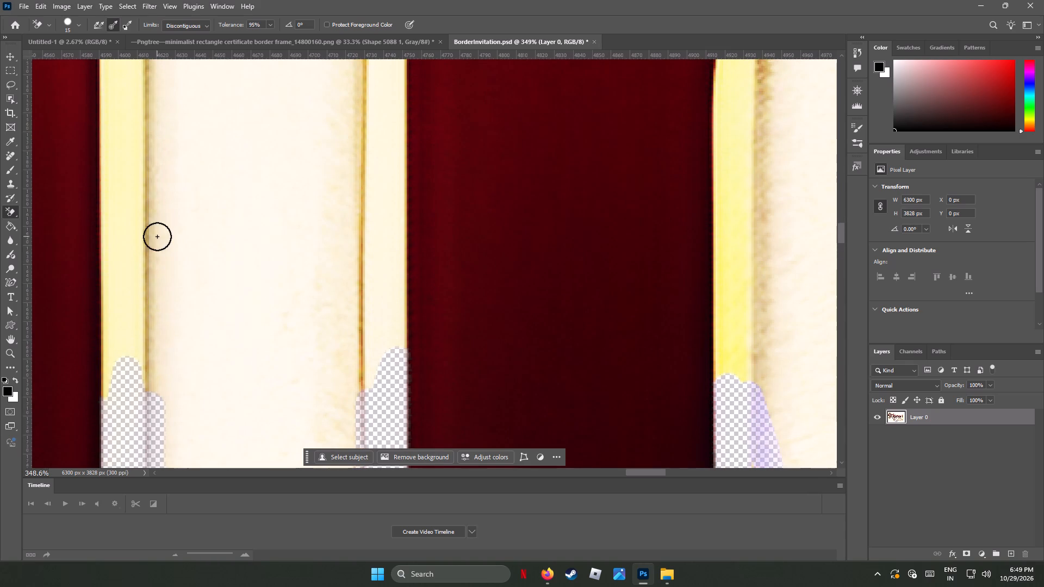
{"action": "left_click_drag", "start_coordinate": [133, 76], "coordinate": [147, 174]}
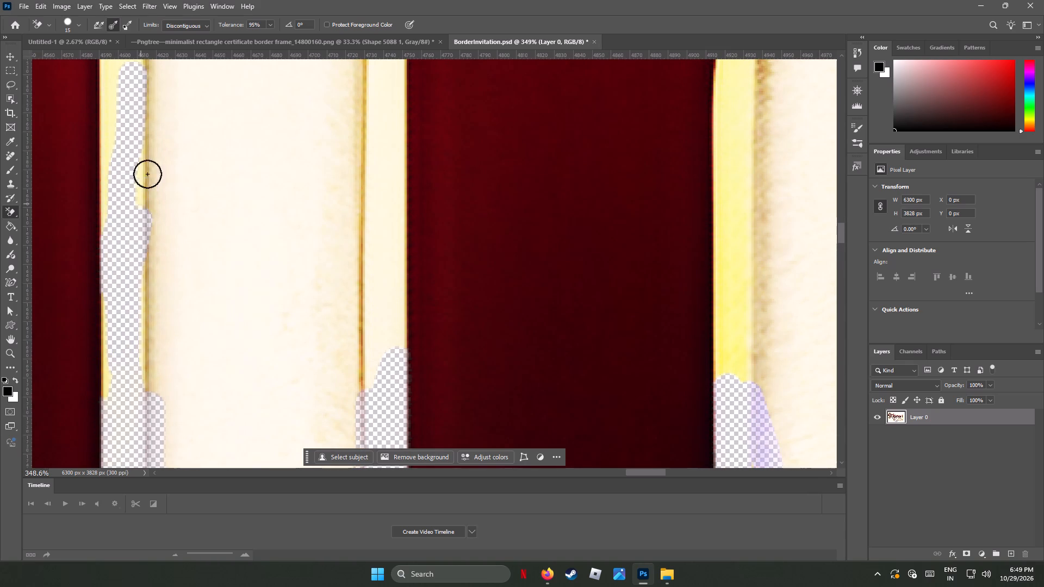
{"action": "left_click_drag", "start_coordinate": [147, 174], "coordinate": [122, 49]}
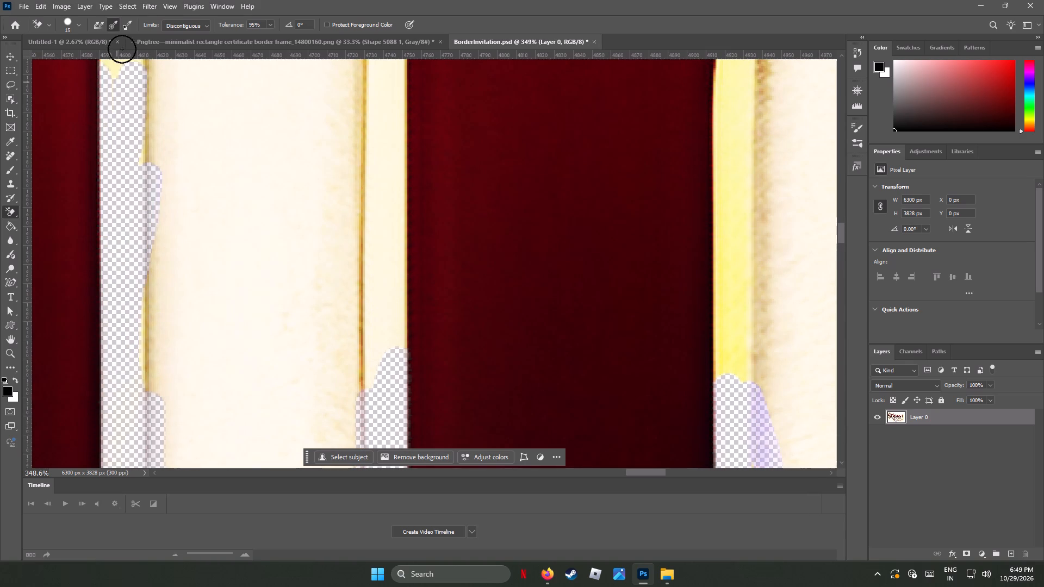
{"action": "left_click_drag", "start_coordinate": [122, 49], "coordinate": [156, 249]}
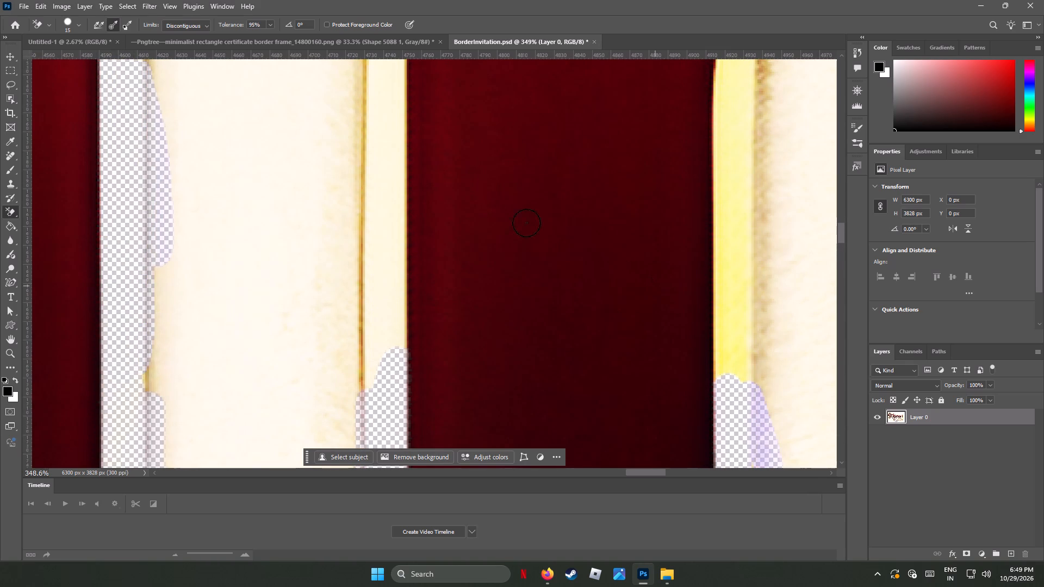
Erase the cream and yellow outlines along the middle stretch of the wide stem's left and right edges.
{"action": "left_click_drag", "start_coordinate": [397, 66], "coordinate": [382, 149]}
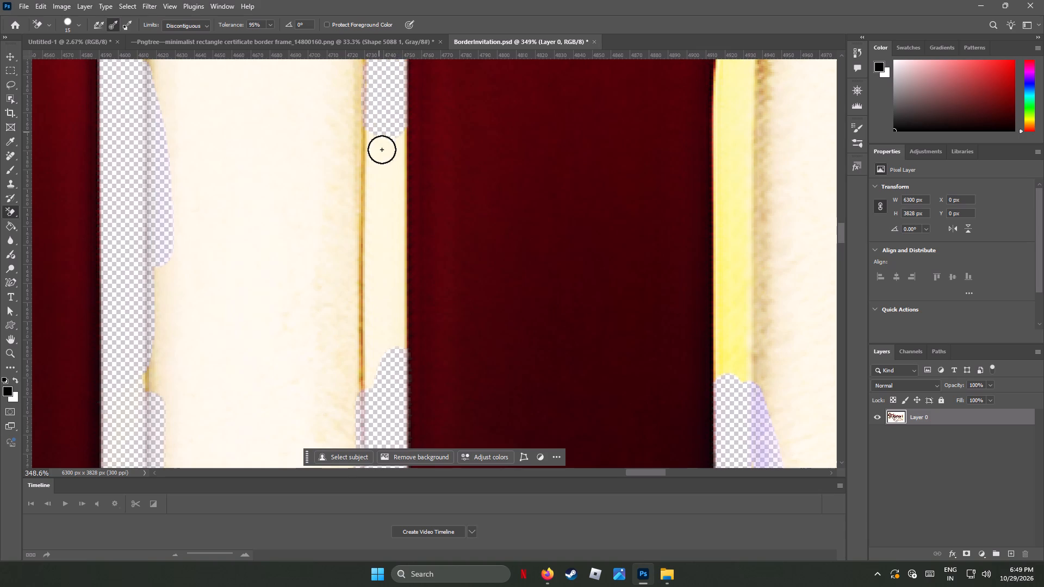
{"action": "left_click_drag", "start_coordinate": [382, 149], "coordinate": [365, 217]}
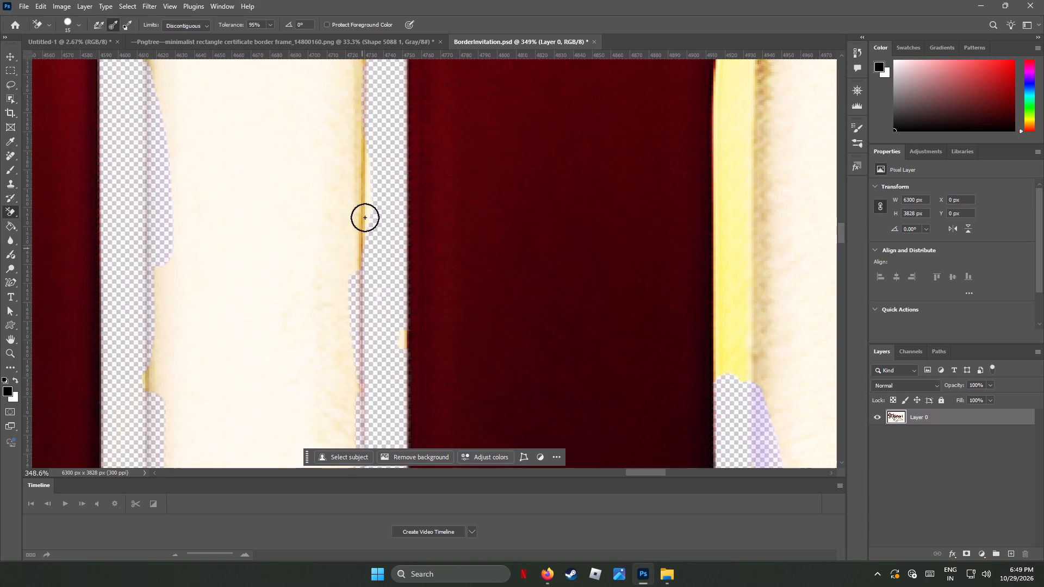
{"action": "left_click_drag", "start_coordinate": [365, 217], "coordinate": [413, 327]}
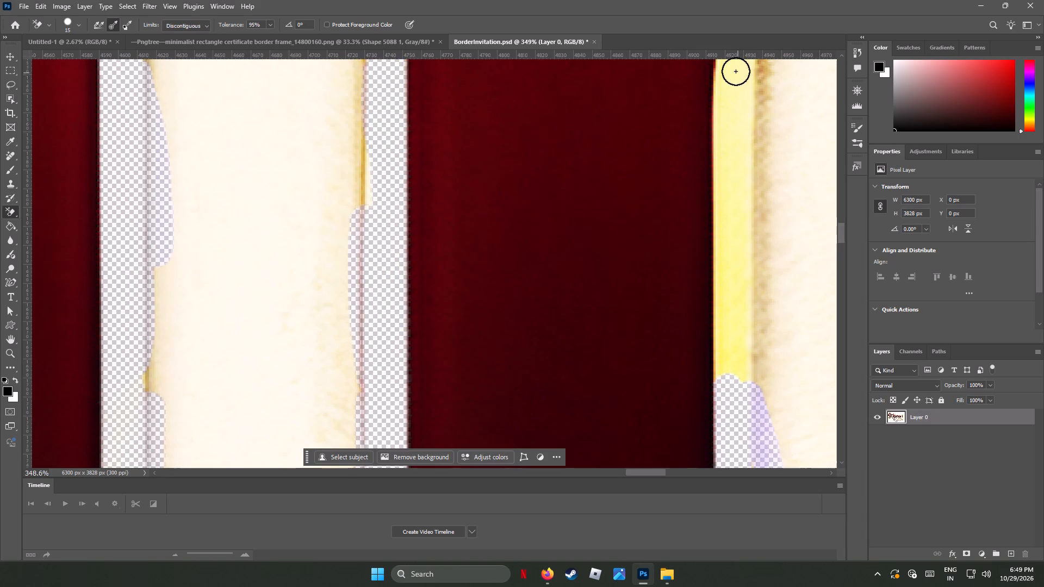
{"action": "left_click_drag", "start_coordinate": [736, 71], "coordinate": [719, 379]}
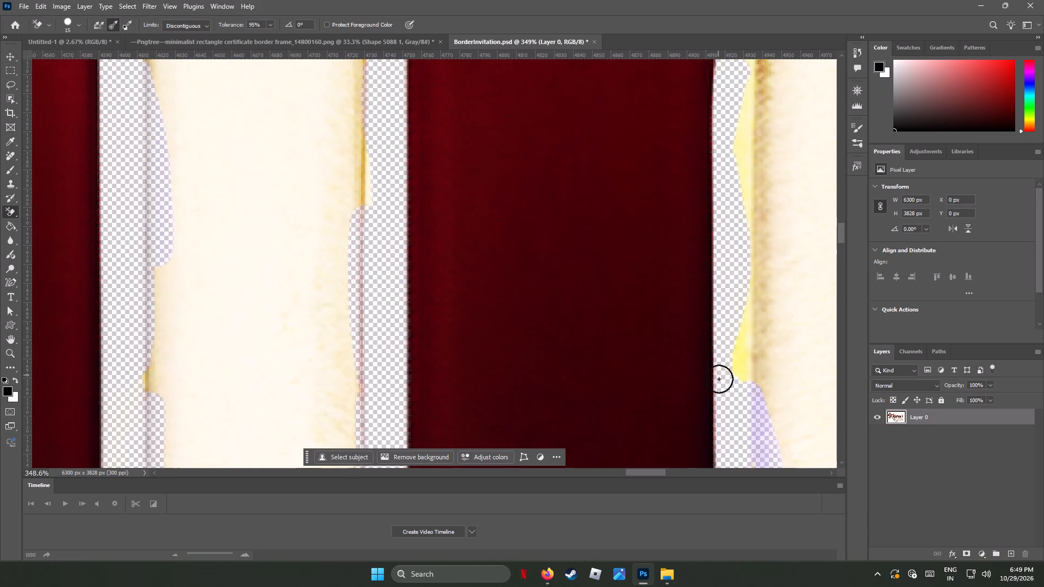
{"action": "left_click_drag", "start_coordinate": [719, 379], "coordinate": [733, 126]}
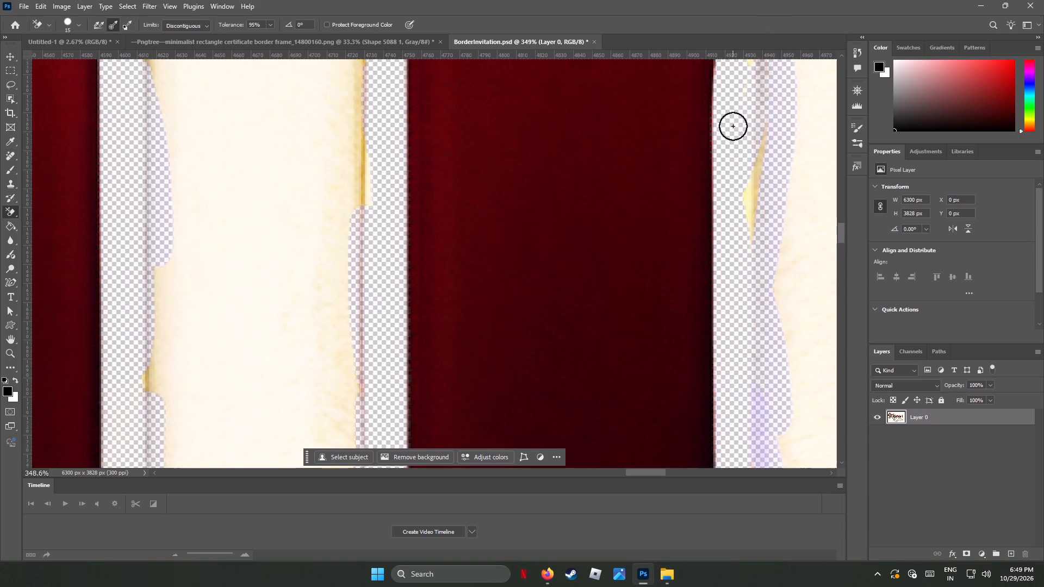
{"action": "left_click_drag", "start_coordinate": [733, 126], "coordinate": [744, 157]}
Erase the cream and yellow outlines along the upper stretch of the wide stem's right and left edges, up to its curved shoulder.
{"action": "scroll", "coordinate": [689, 207], "scroll_direction": "up", "scroll_amount": 6}
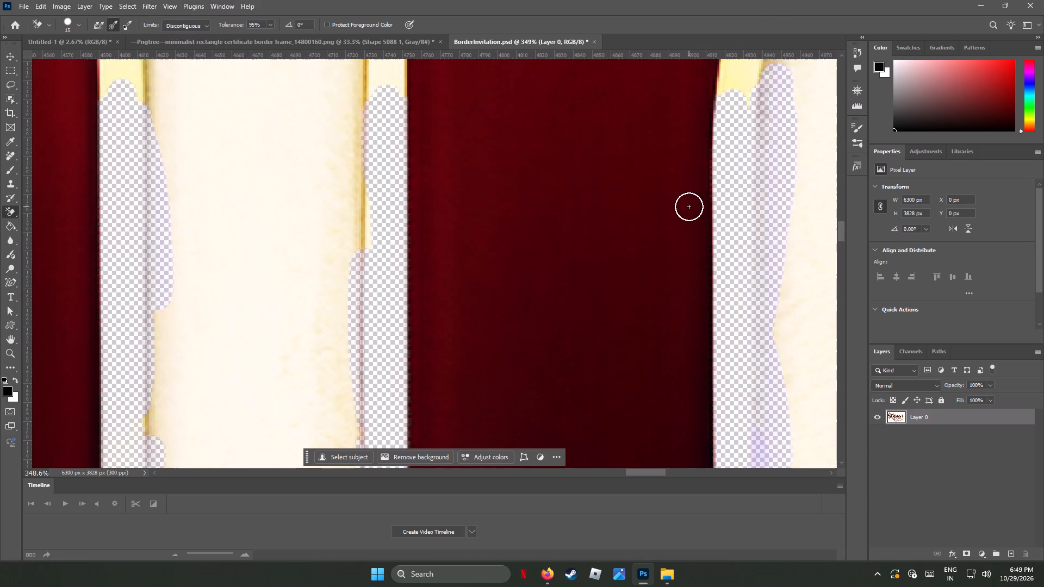
{"action": "scroll", "coordinate": [689, 207], "scroll_direction": "up", "scroll_amount": 4}
{"action": "scroll", "coordinate": [689, 207], "scroll_direction": "down", "scroll_amount": 1}
{"action": "scroll", "coordinate": [689, 207], "scroll_direction": "up", "scroll_amount": 12}
{"action": "scroll", "coordinate": [689, 207], "scroll_direction": "up", "scroll_amount": 9}
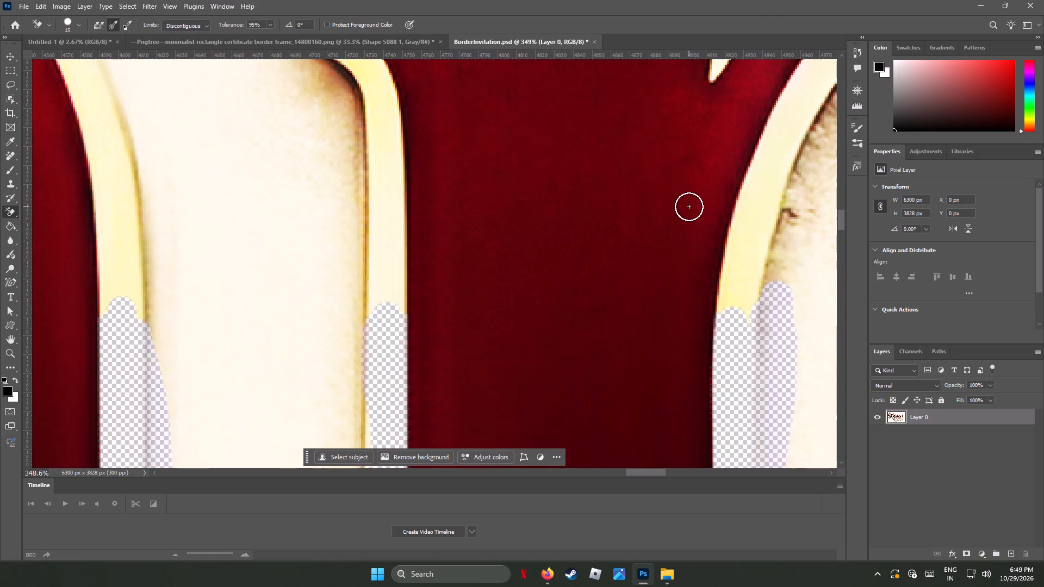
{"action": "scroll", "coordinate": [689, 207], "scroll_direction": "up", "scroll_amount": 9}
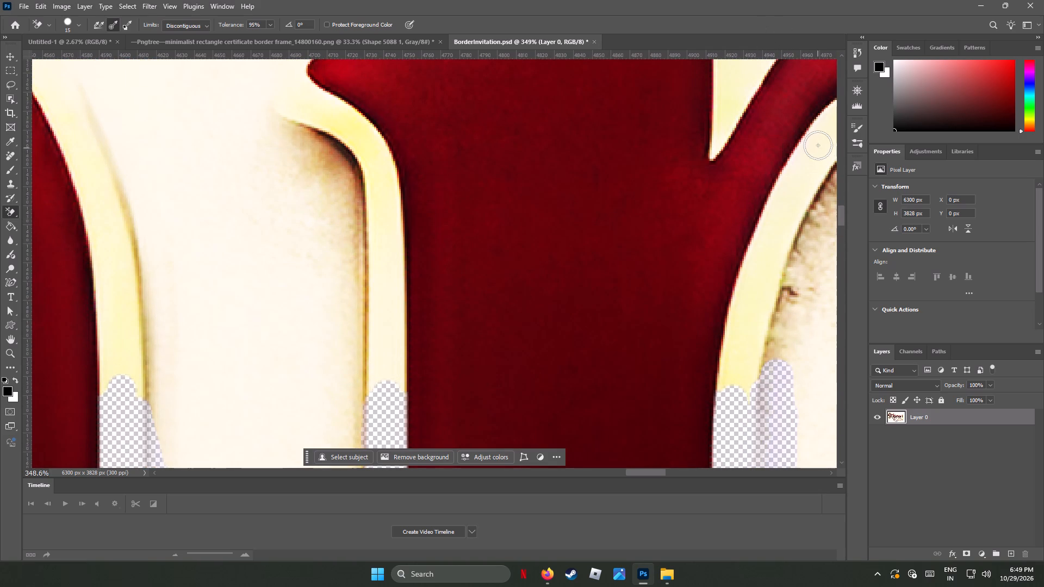
{"action": "left_click_drag", "start_coordinate": [818, 145], "coordinate": [786, 163]}
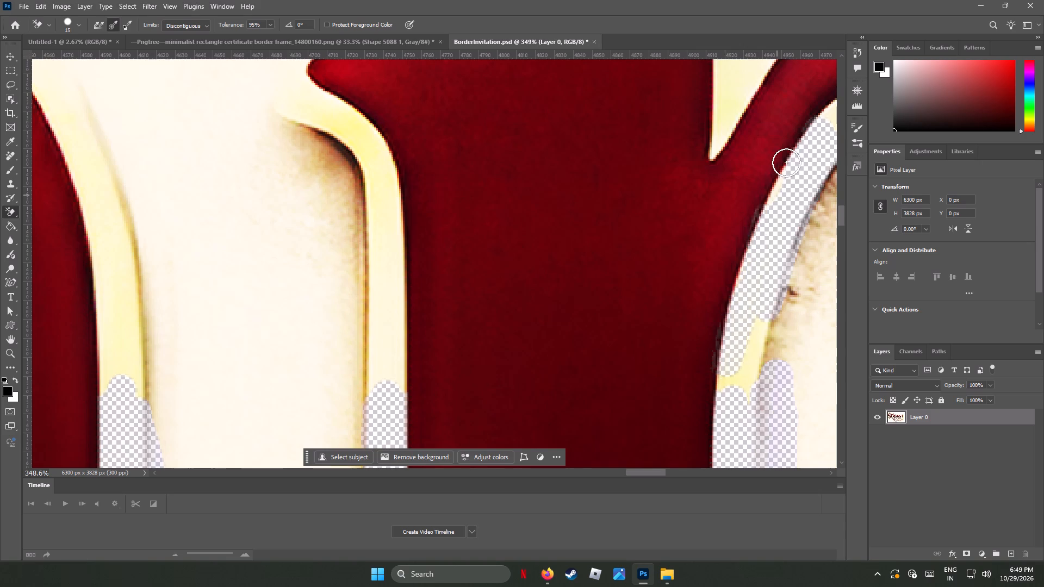
{"action": "left_click_drag", "start_coordinate": [786, 163], "coordinate": [731, 380]}
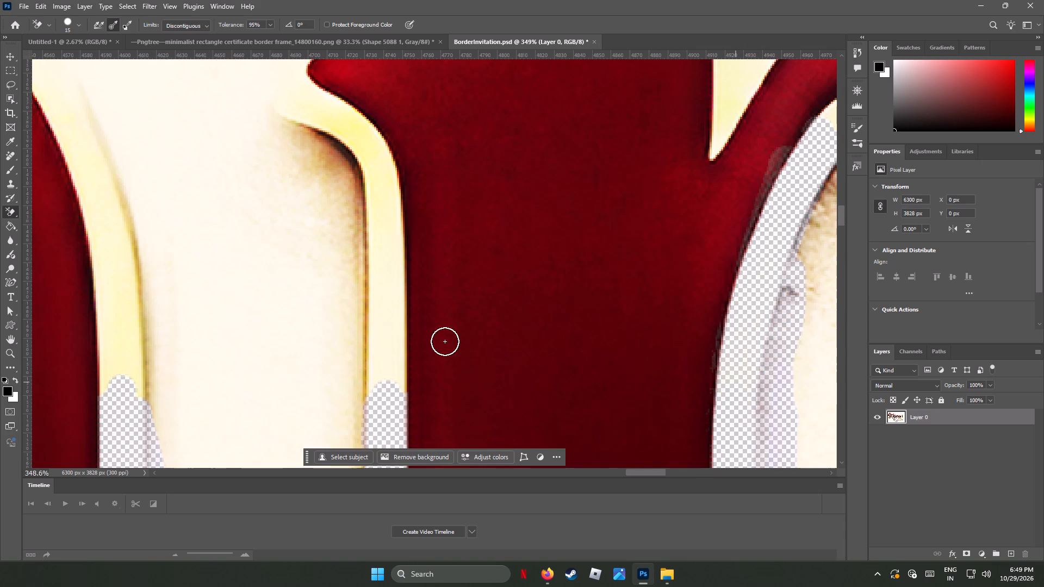
{"action": "left_click_drag", "start_coordinate": [390, 290], "coordinate": [381, 329]}
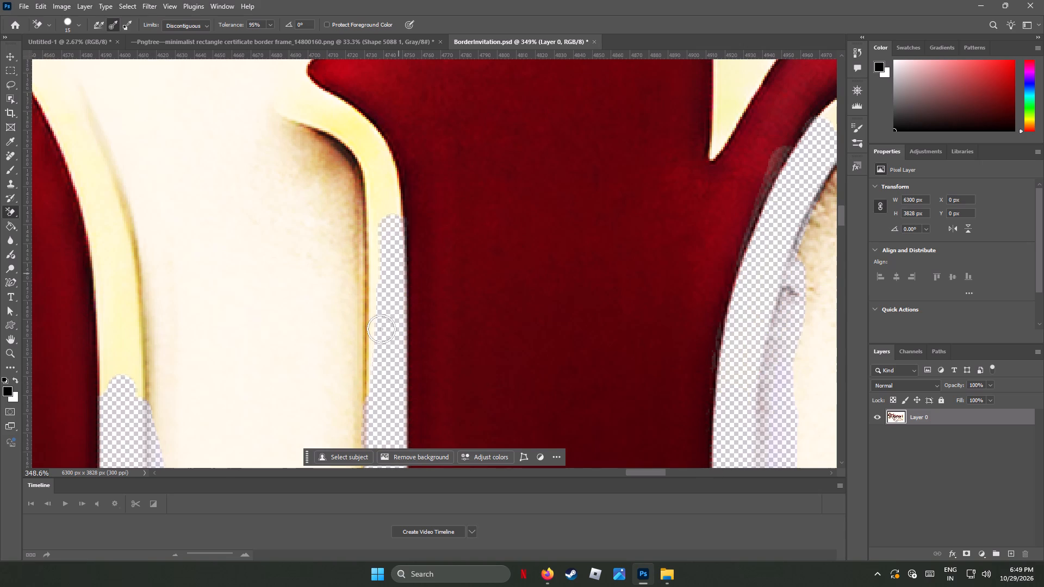
{"action": "left_click_drag", "start_coordinate": [381, 329], "coordinate": [335, 105]}
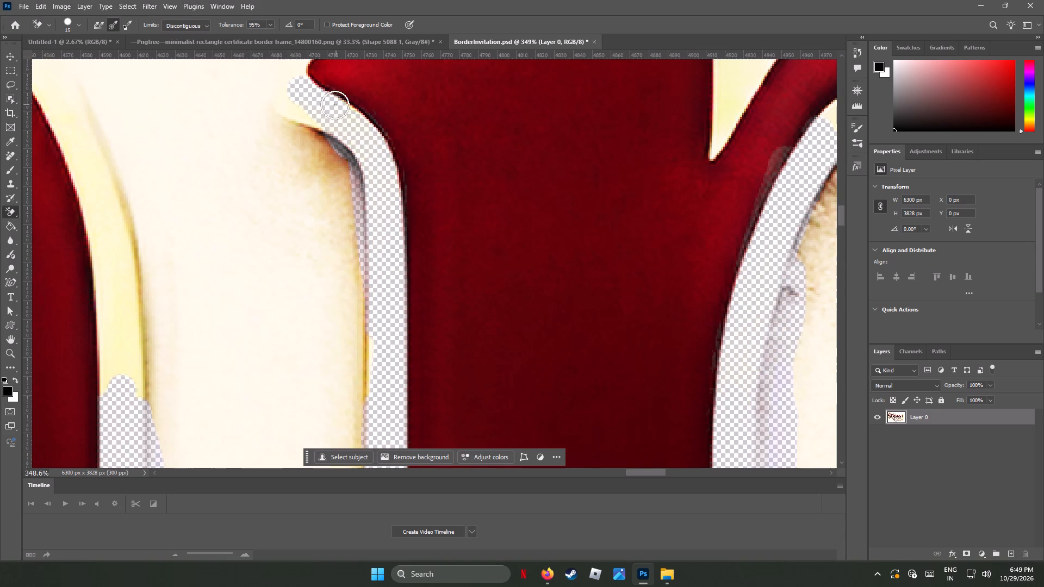
Erase a strip across the parchment gap and the outline along the upper part of the neighbouring letter's right edge.
{"action": "left_click_drag", "start_coordinate": [335, 105], "coordinate": [115, 336]}
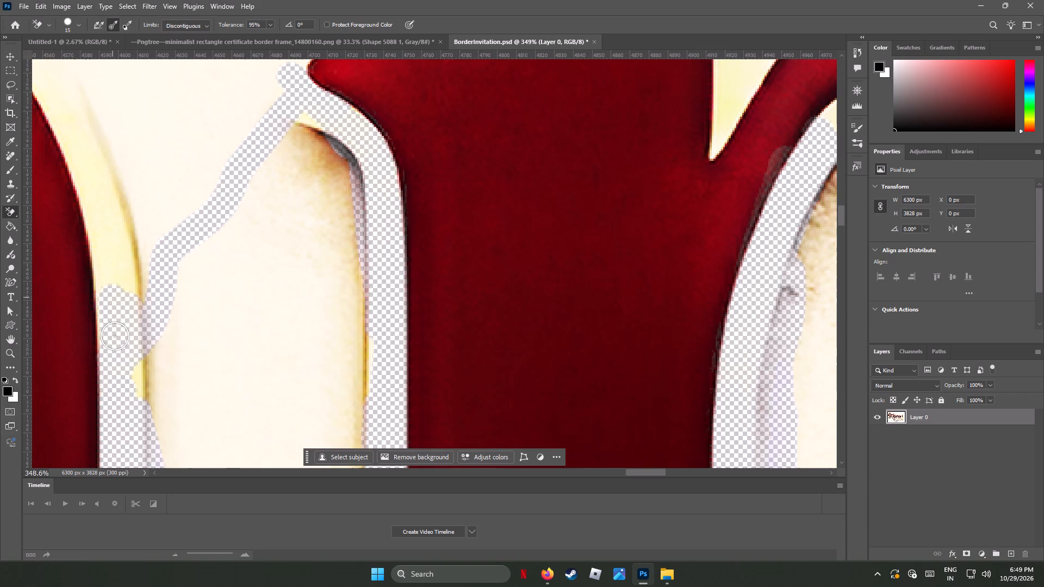
{"action": "left_click_drag", "start_coordinate": [115, 336], "coordinate": [68, 135]}
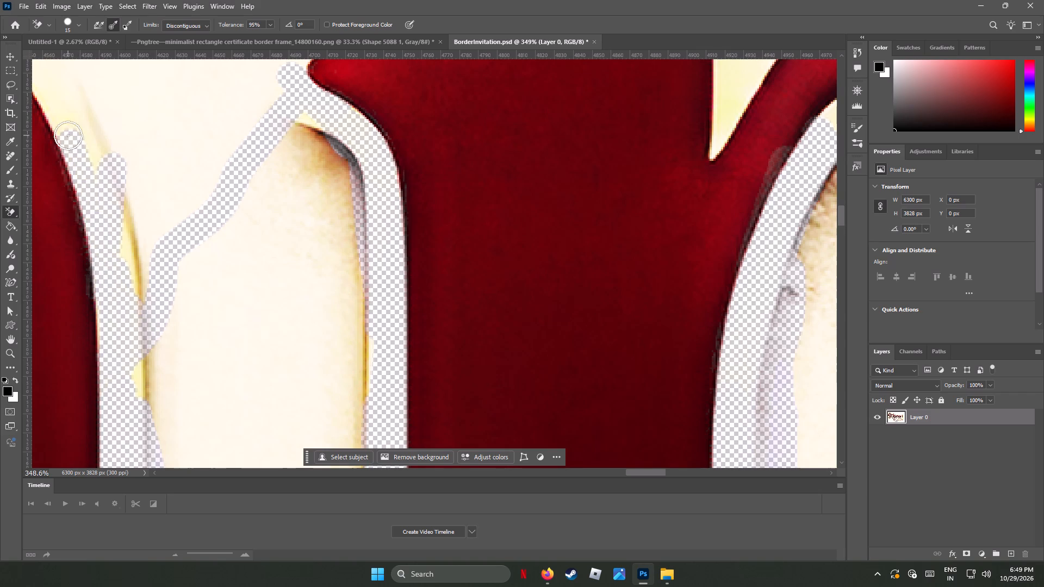
{"action": "left_click_drag", "start_coordinate": [68, 135], "coordinate": [141, 225]}
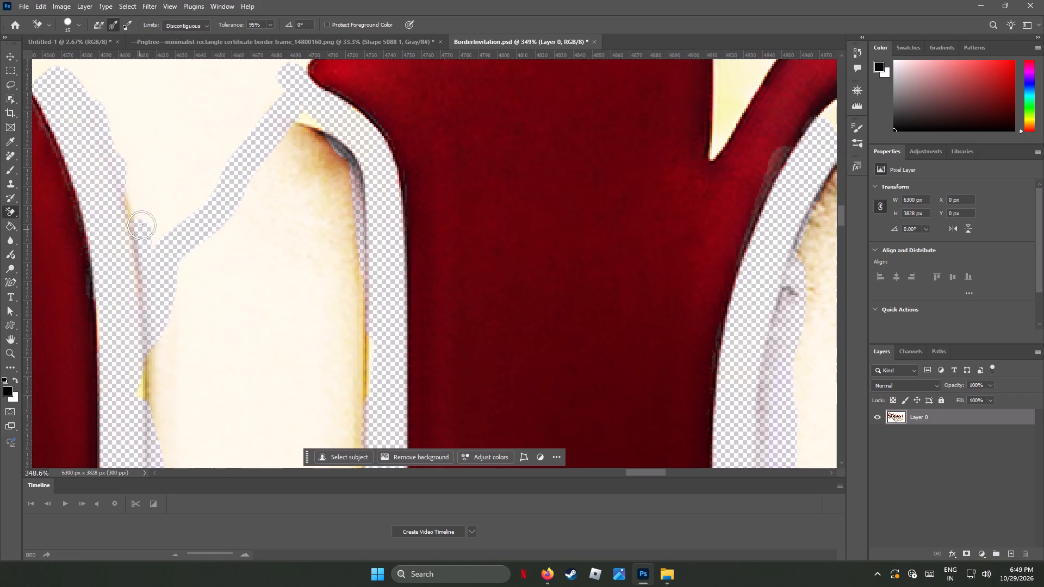
{"action": "left_click_drag", "start_coordinate": [141, 225], "coordinate": [142, 307]}
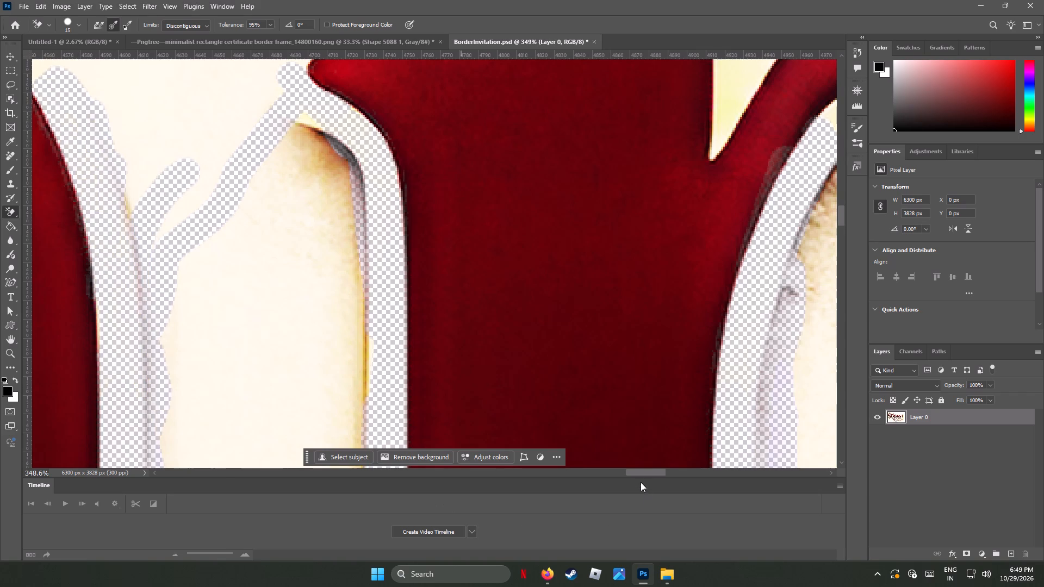
Erase the yellow outline and shadow fringe around the inside of the arch, past its hooked end and into the lower curve.
{"action": "left_click_drag", "start_coordinate": [636, 471], "coordinate": [654, 471]}
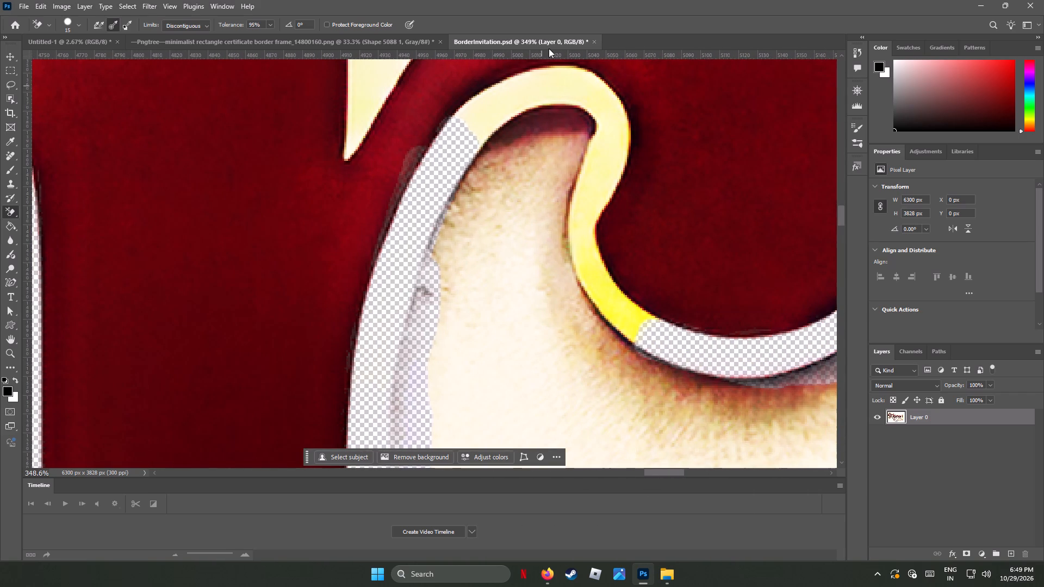
{"action": "left_click_drag", "start_coordinate": [542, 85], "coordinate": [555, 77]}
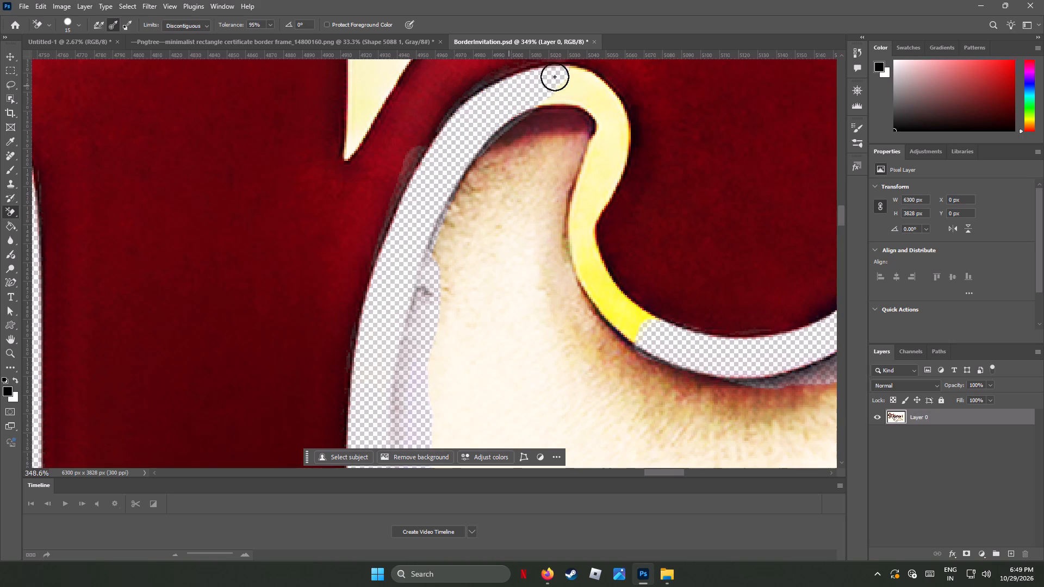
{"action": "left_click_drag", "start_coordinate": [555, 77], "coordinate": [586, 216]}
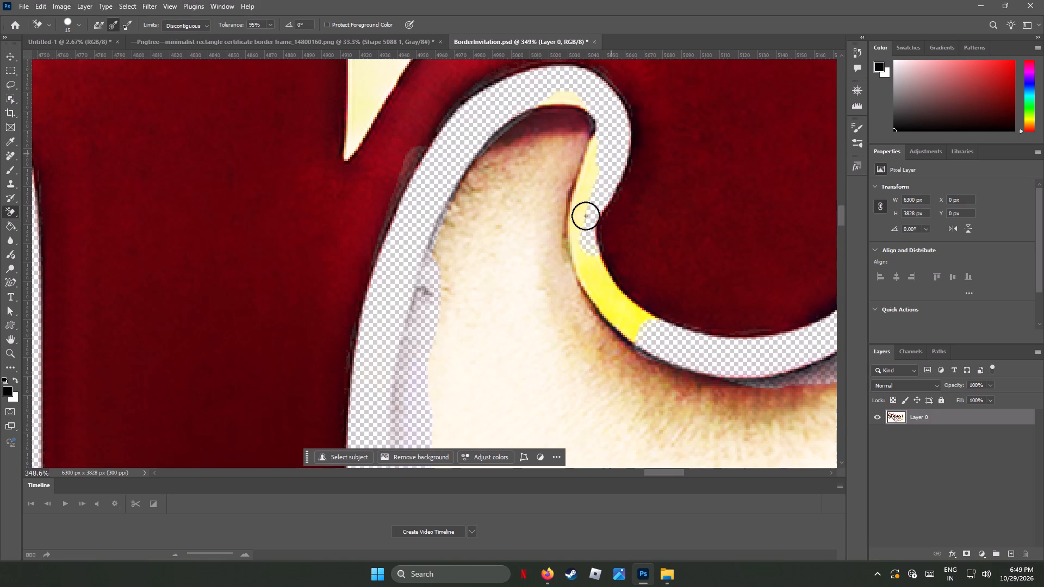
{"action": "left_click_drag", "start_coordinate": [586, 216], "coordinate": [619, 323]}
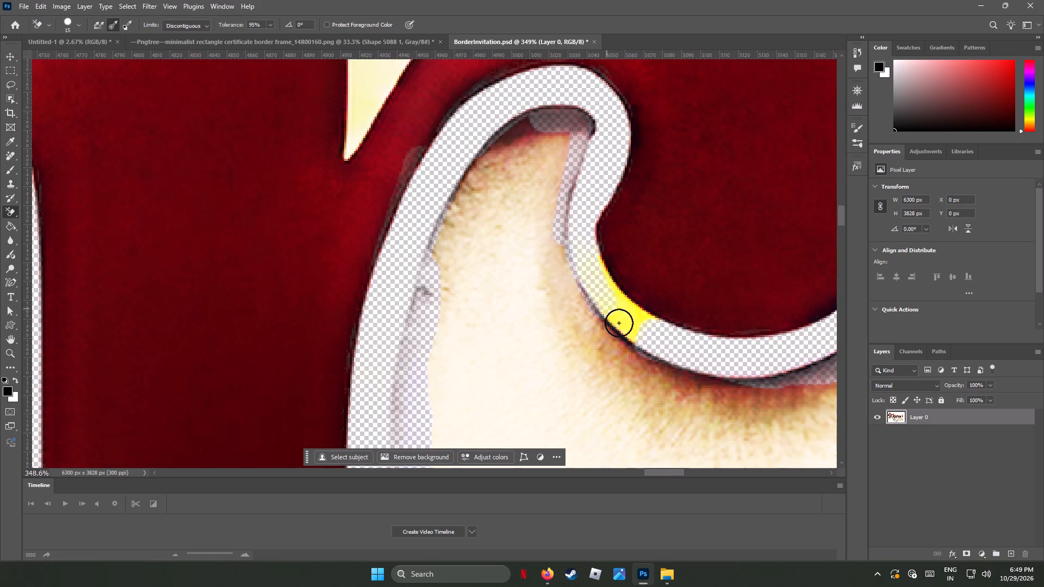
{"action": "left_click_drag", "start_coordinate": [619, 323], "coordinate": [722, 379]}
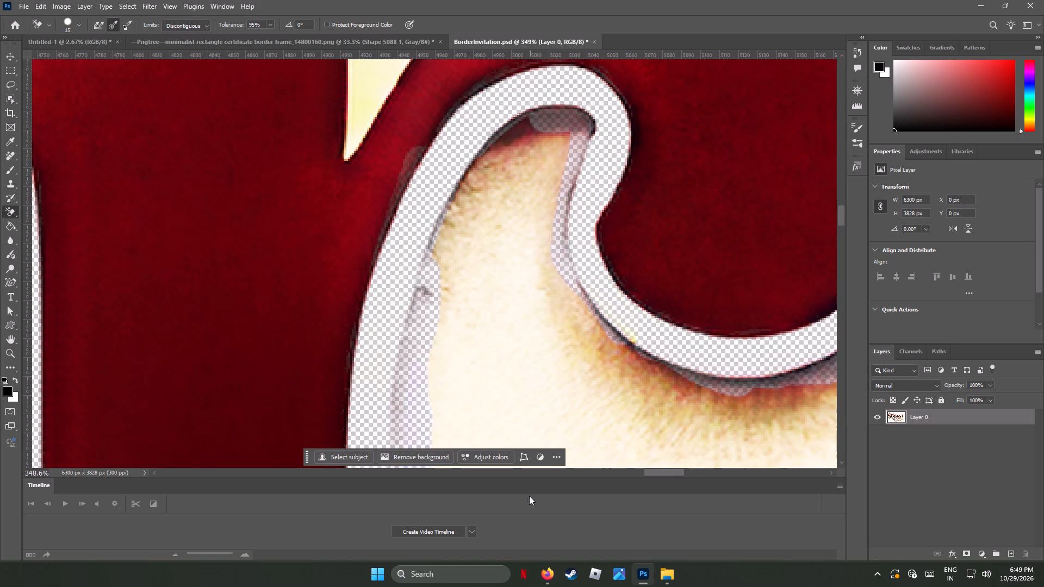
Erase the parchment along the arch's outer top edge, from its outer shoulder down into the V-shaped notch beside the wide stem.
{"action": "scroll", "coordinate": [524, 326], "scroll_direction": "up", "scroll_amount": 3}
{"action": "scroll", "coordinate": [525, 325], "scroll_direction": "down", "scroll_amount": 2}
{"action": "scroll", "coordinate": [526, 324], "scroll_direction": "up", "scroll_amount": 5}
{"action": "scroll", "coordinate": [527, 324], "scroll_direction": "down", "scroll_amount": 1}
{"action": "scroll", "coordinate": [527, 324], "scroll_direction": "up", "scroll_amount": 16}
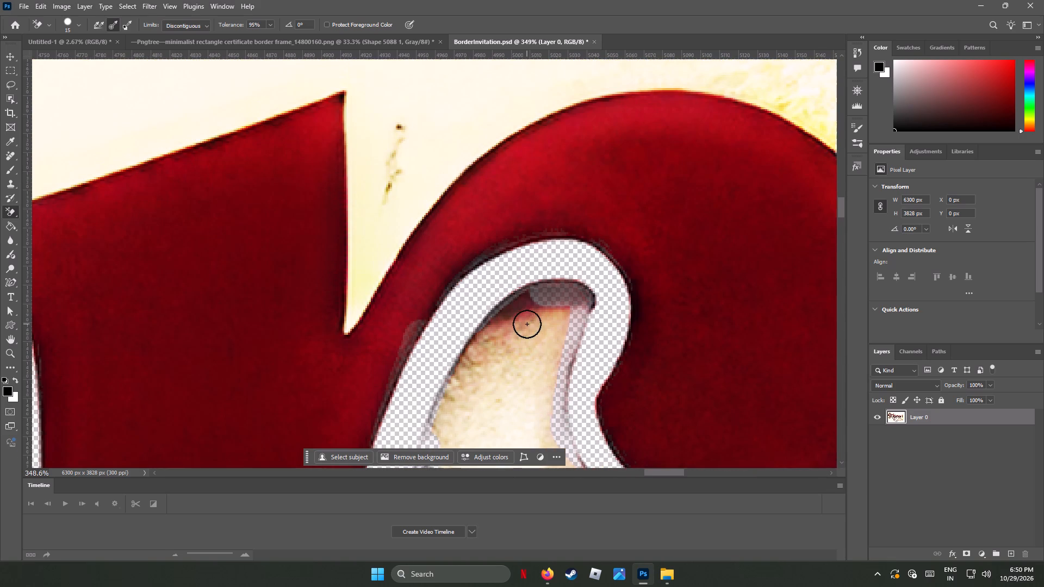
{"action": "scroll", "coordinate": [527, 324], "scroll_direction": "up", "scroll_amount": 1}
{"action": "left_click_drag", "start_coordinate": [664, 469], "coordinate": [670, 469]}
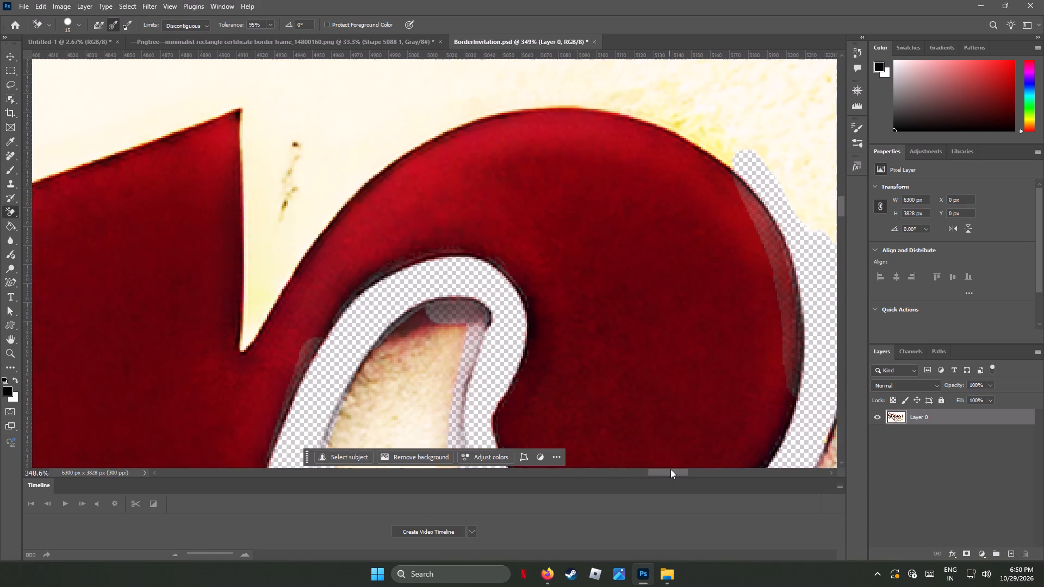
{"action": "left_click_drag", "start_coordinate": [670, 469], "coordinate": [674, 470]}
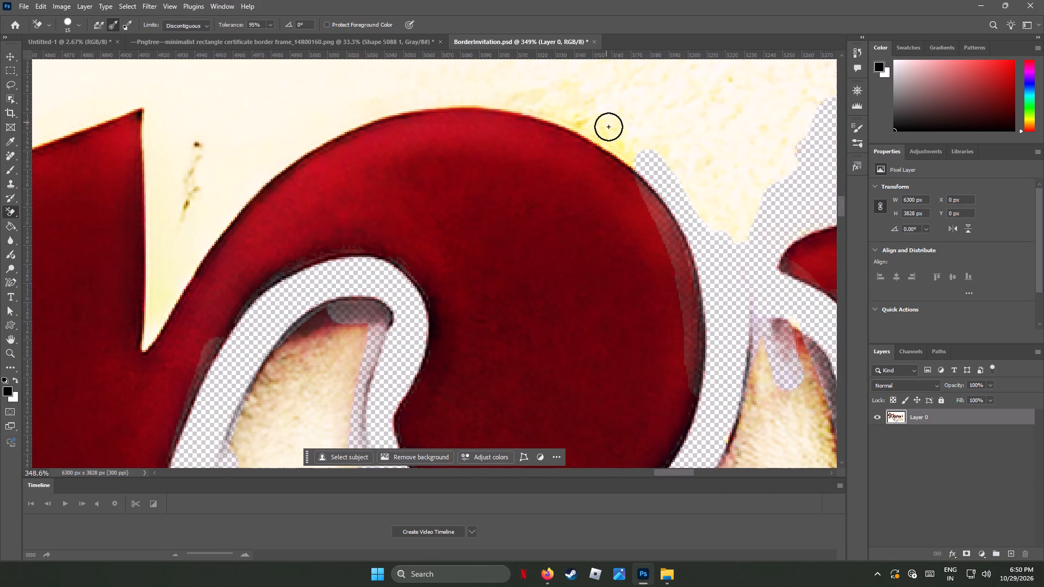
{"action": "left_click_drag", "start_coordinate": [613, 134], "coordinate": [469, 104]}
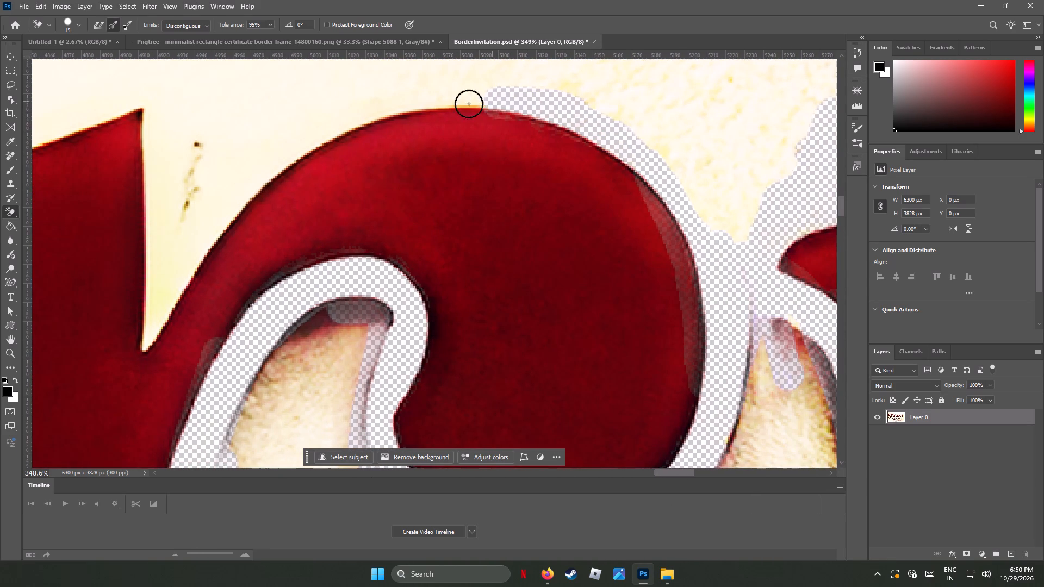
{"action": "left_click_drag", "start_coordinate": [469, 104], "coordinate": [291, 163]}
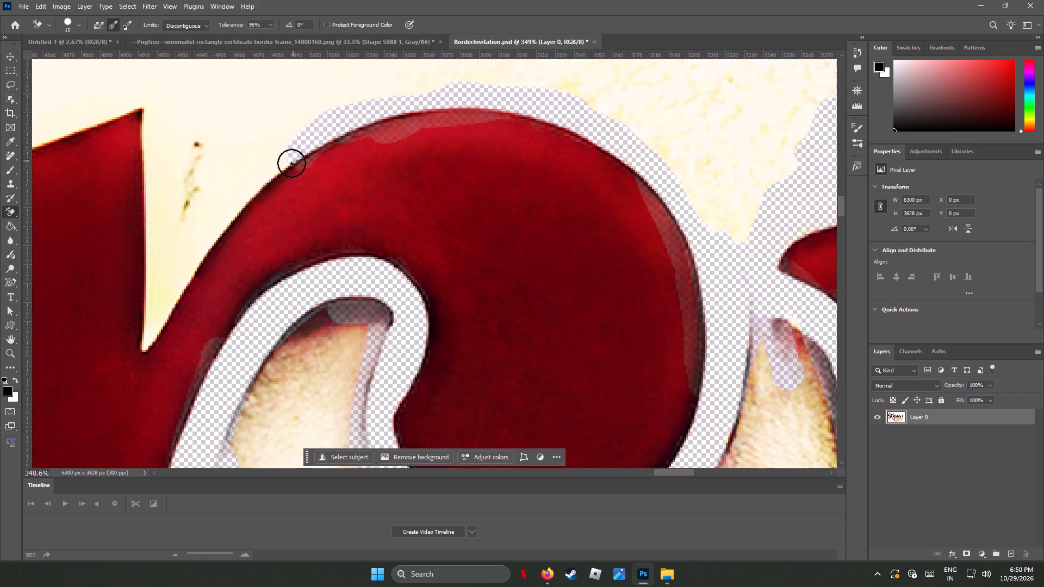
{"action": "left_click_drag", "start_coordinate": [291, 163], "coordinate": [160, 309]}
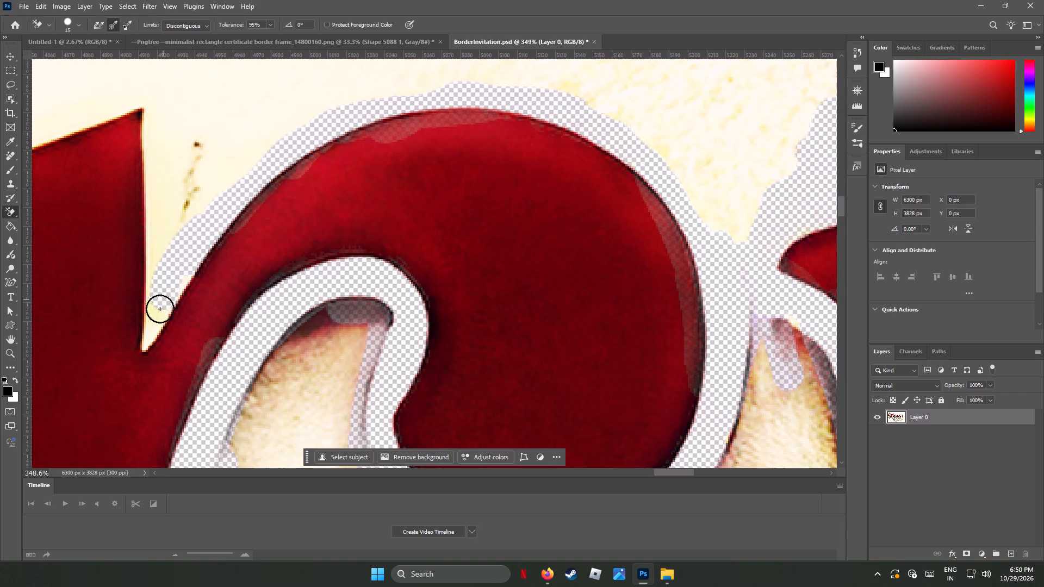
Erase the parchment and dark specks inside the V-shaped notch, up the wide stem's edge to its pointed tip.
{"action": "left_click_drag", "start_coordinate": [160, 309], "coordinate": [152, 147]}
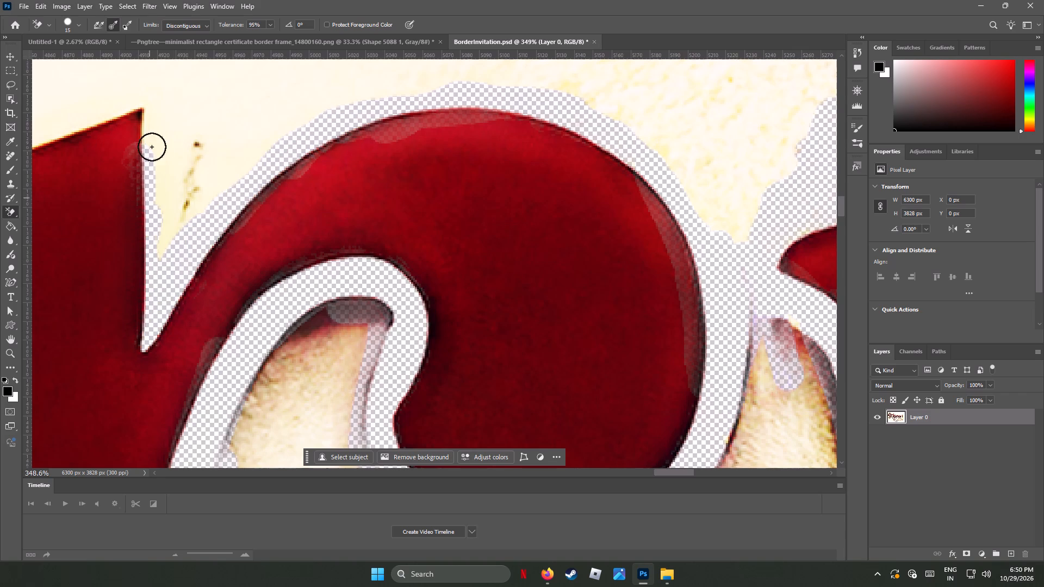
{"action": "left_click_drag", "start_coordinate": [152, 147], "coordinate": [233, 164]}
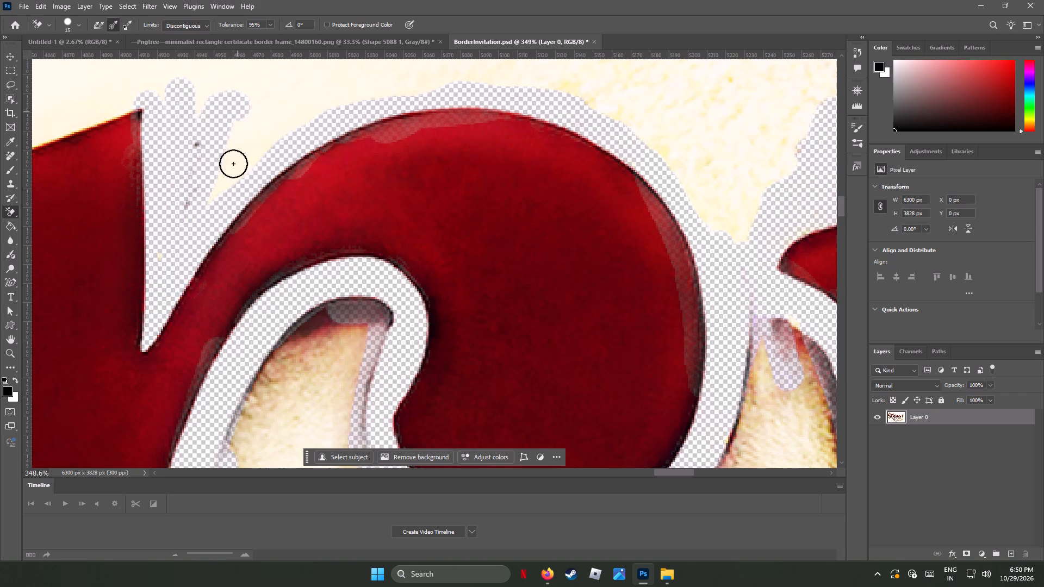
Erase the remaining cream background in the gap between the pointed red stem and the curved stroke beside it with the Background Eraser.
{"action": "left_click_drag", "start_coordinate": [233, 164], "coordinate": [186, 111]}
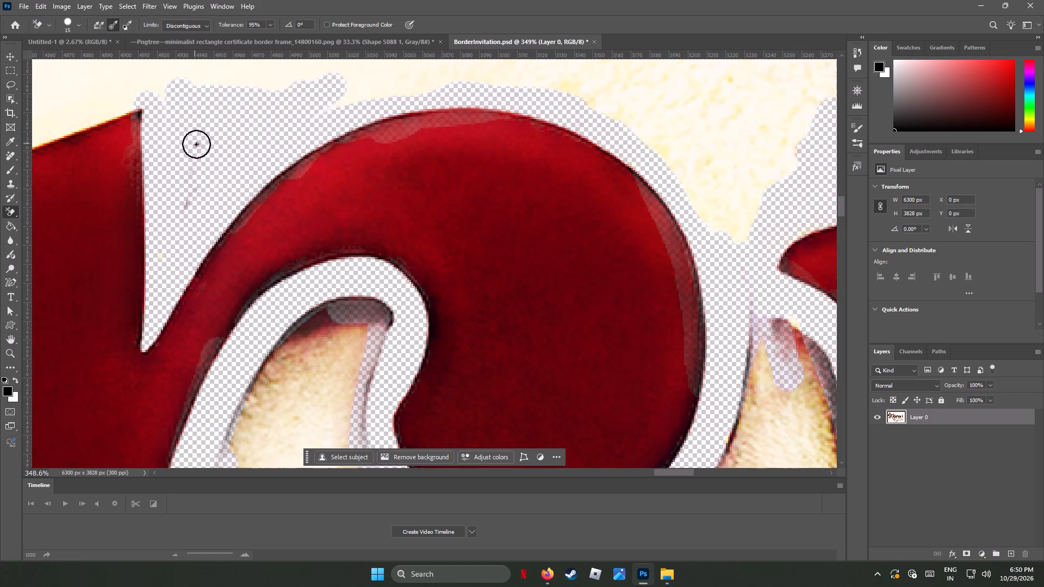
{"action": "left_click_drag", "start_coordinate": [197, 140], "coordinate": [196, 150]}
{"action": "left_click_drag", "start_coordinate": [197, 142], "coordinate": [298, 65]}
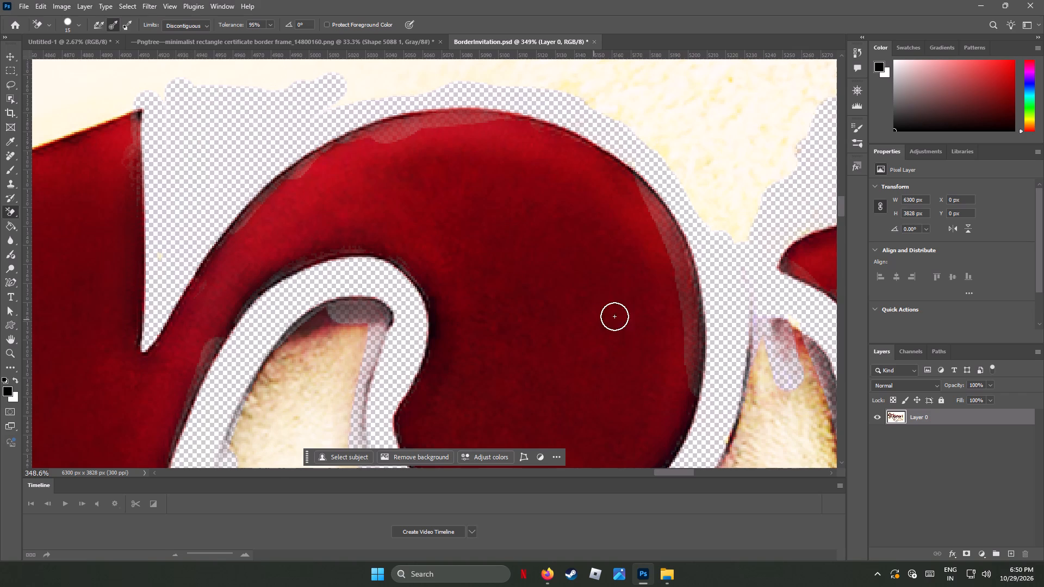
Erase a wide band of cream background along the slanted top edge of the red stem, from its sharp corner to its rounded tip.
{"action": "scroll", "coordinate": [641, 302], "scroll_direction": "down", "scroll_amount": 2}
{"action": "scroll", "coordinate": [641, 302], "scroll_direction": "up", "scroll_amount": 1}
{"action": "scroll", "coordinate": [641, 302], "scroll_direction": "down", "scroll_amount": 6}
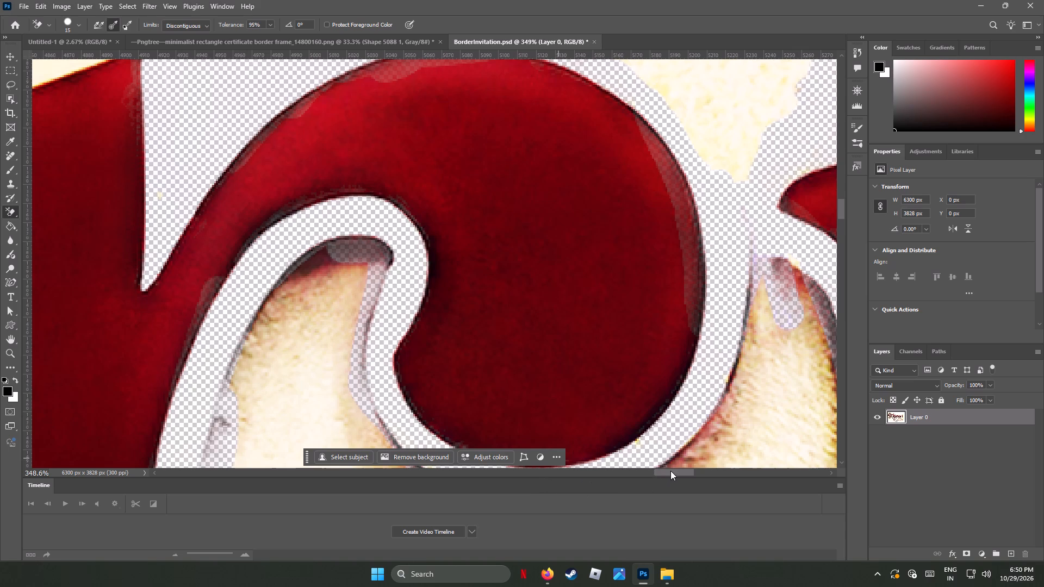
{"action": "left_click_drag", "start_coordinate": [674, 470], "coordinate": [651, 470]}
{"action": "scroll", "coordinate": [603, 353], "scroll_direction": "up", "scroll_amount": 11}
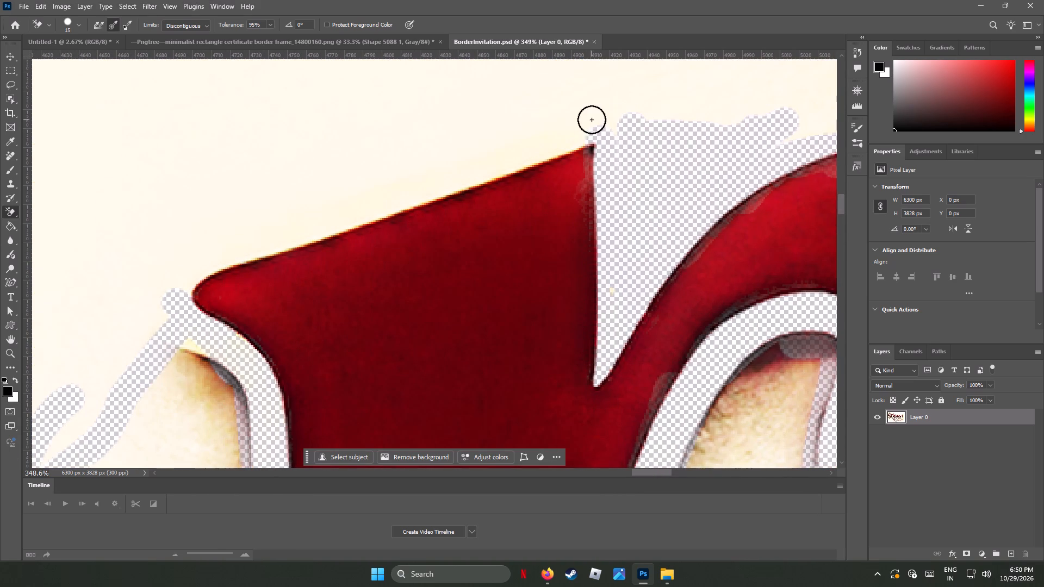
{"action": "left_click_drag", "start_coordinate": [597, 120], "coordinate": [360, 203]}
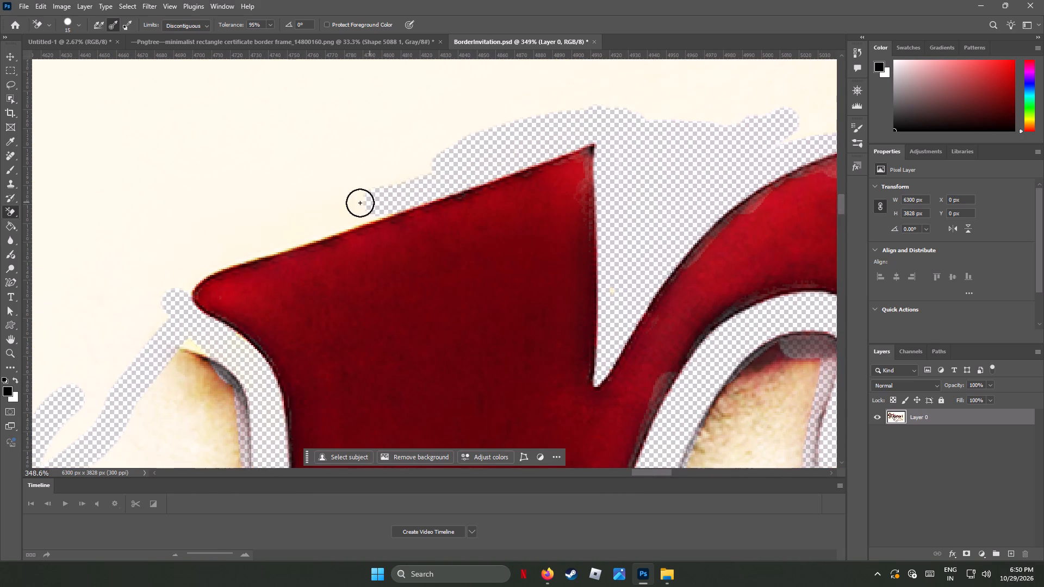
{"action": "left_click_drag", "start_coordinate": [360, 203], "coordinate": [187, 266]}
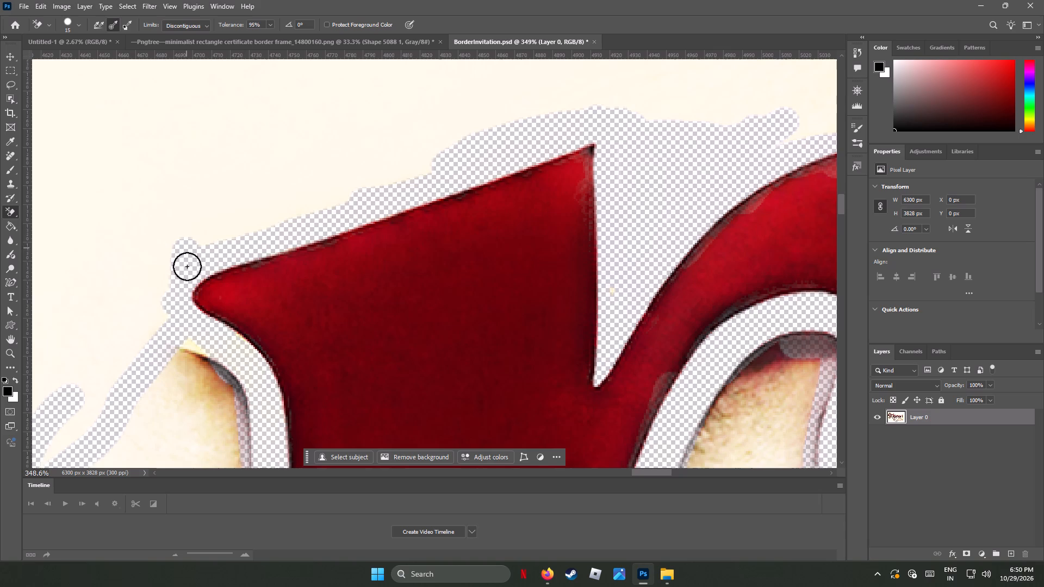
{"action": "left_click_drag", "start_coordinate": [187, 266], "coordinate": [626, 102]}
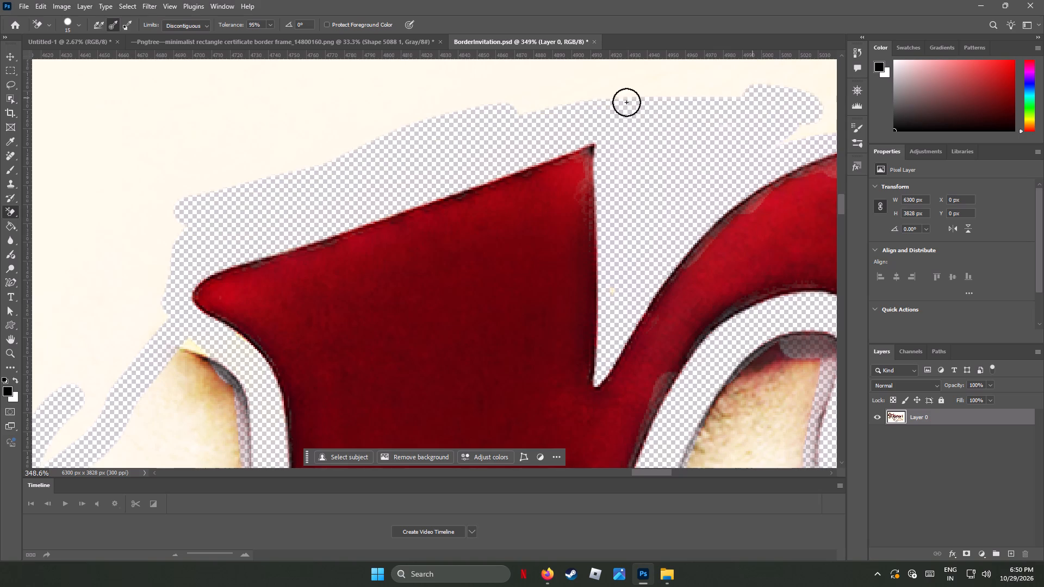
{"action": "left_click_drag", "start_coordinate": [626, 102], "coordinate": [770, 149]}
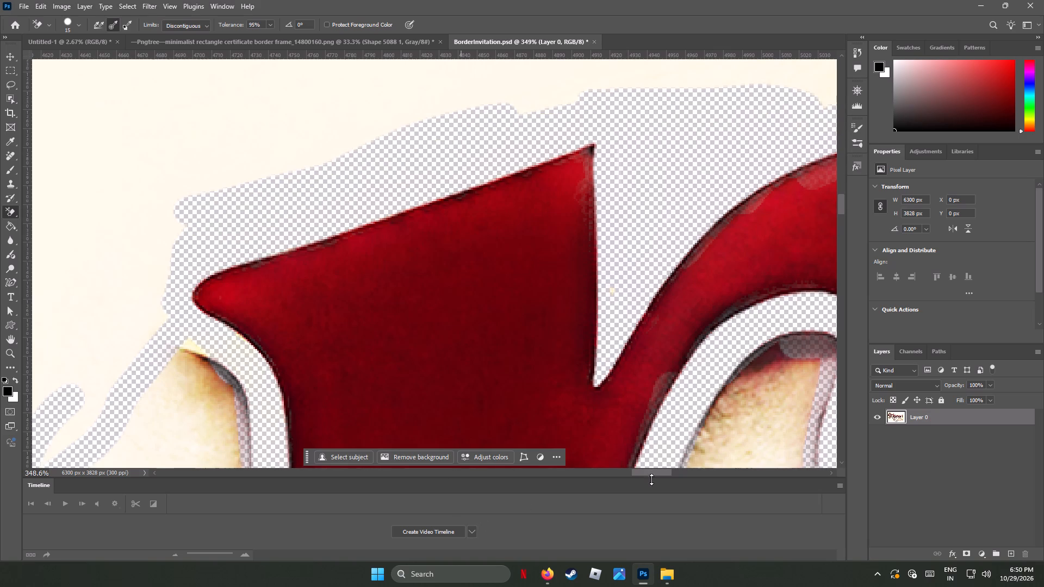
Erase the cream background along the outer top curve of the preceding red letter.
{"action": "left_click_drag", "start_coordinate": [666, 472], "coordinate": [629, 469]}
{"action": "left_click_drag", "start_coordinate": [641, 294], "coordinate": [488, 182]}
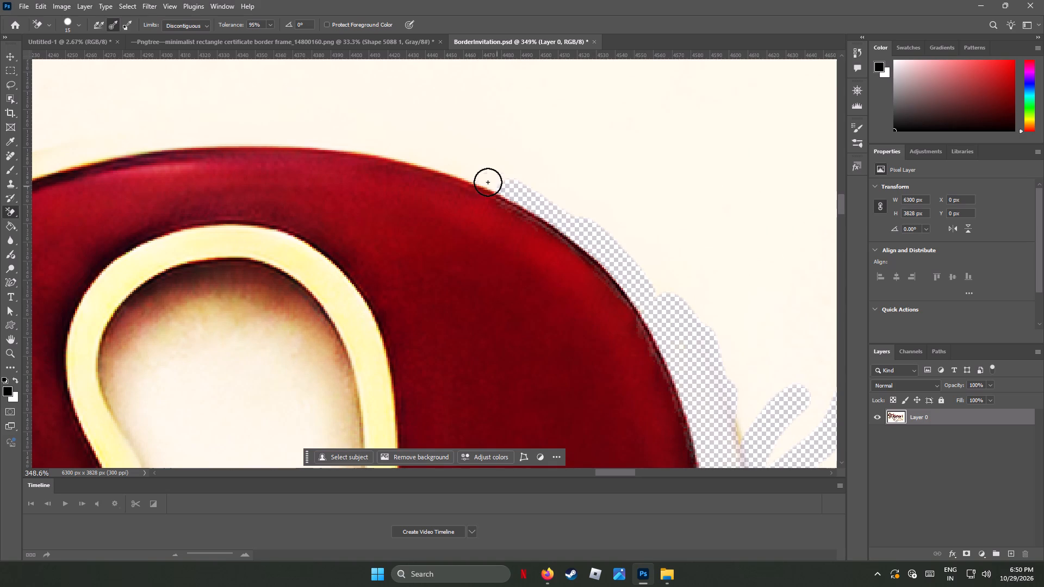
{"action": "left_click_drag", "start_coordinate": [488, 182], "coordinate": [340, 142]}
{"action": "left_click_drag", "start_coordinate": [340, 142], "coordinate": [202, 127]}
{"action": "left_click_drag", "start_coordinate": [265, 132], "coordinate": [523, 134]}
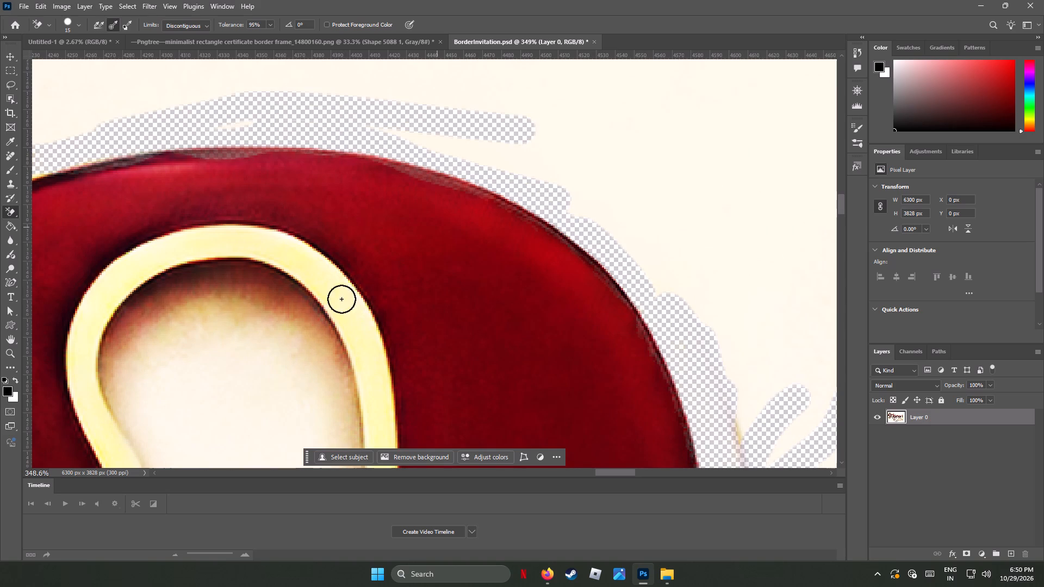
Erase the yellow outline around the arched top and upper sides of that letter's inner opening.
{"action": "left_click_drag", "start_coordinate": [343, 300], "coordinate": [214, 242]}
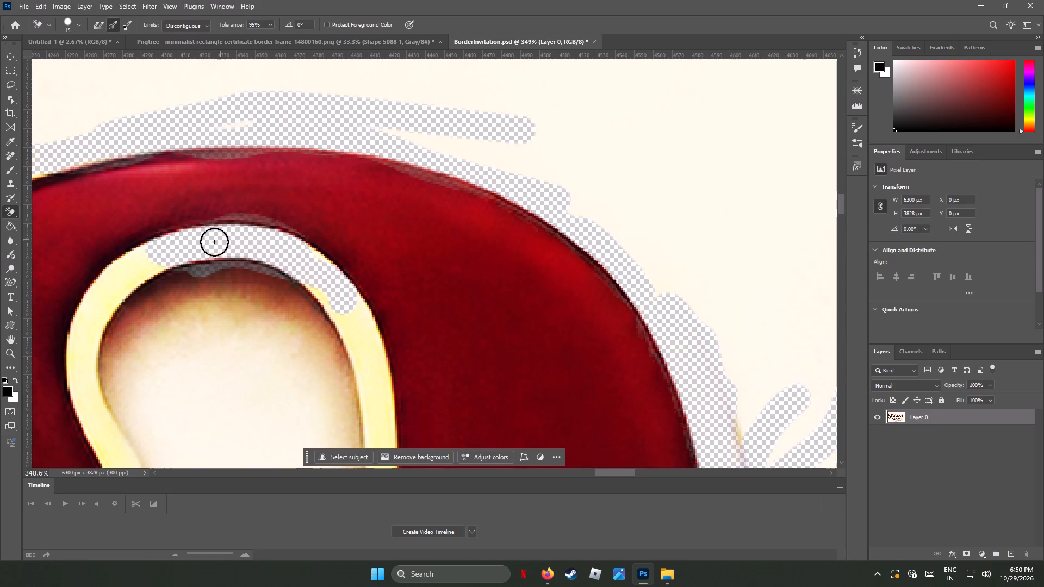
{"action": "left_click_drag", "start_coordinate": [214, 242], "coordinate": [114, 451]}
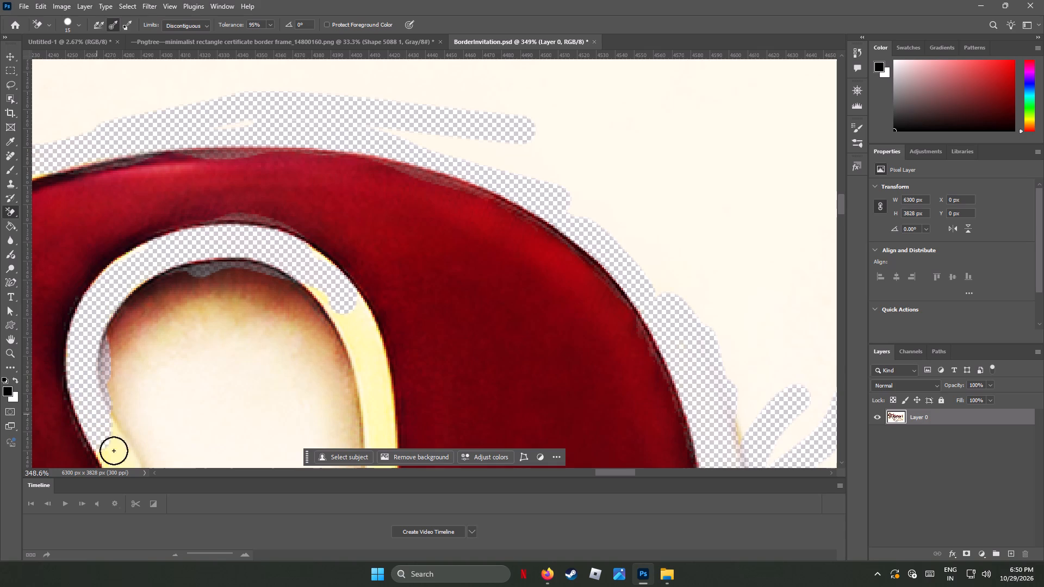
{"action": "left_click_drag", "start_coordinate": [114, 451], "coordinate": [137, 466]}
{"action": "left_click_drag", "start_coordinate": [358, 321], "coordinate": [365, 308]}
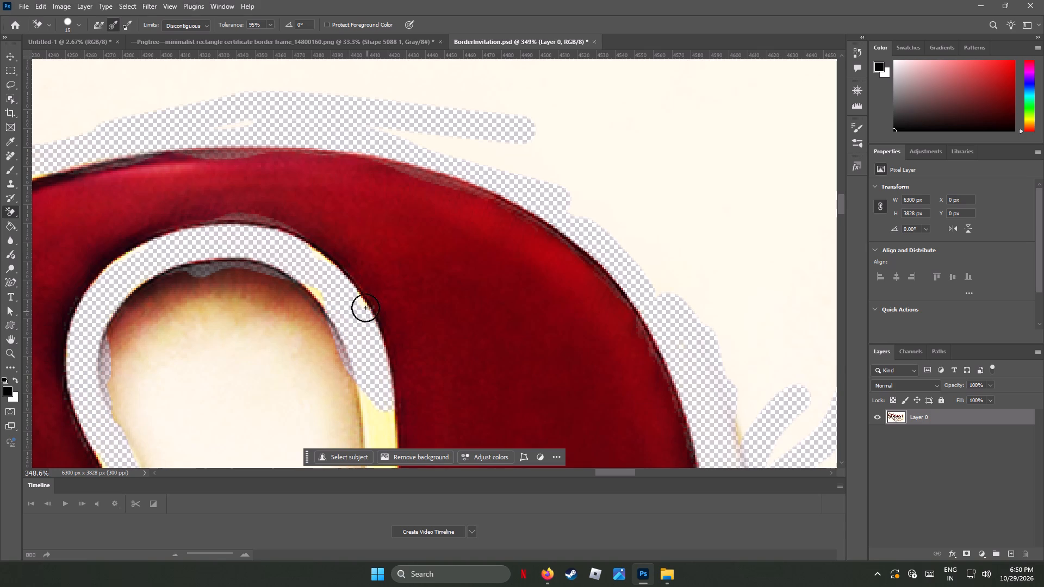
{"action": "left_click_drag", "start_coordinate": [365, 308], "coordinate": [384, 451]}
Erase the yellow outline and adjoining background along the letter's outer upper-left curve, down the side of its round terminal.
{"action": "scroll", "coordinate": [417, 415], "scroll_direction": "down", "scroll_amount": 2}
{"action": "scroll", "coordinate": [419, 414], "scroll_direction": "up", "scroll_amount": 2}
{"action": "scroll", "coordinate": [420, 413], "scroll_direction": "down", "scroll_amount": 5}
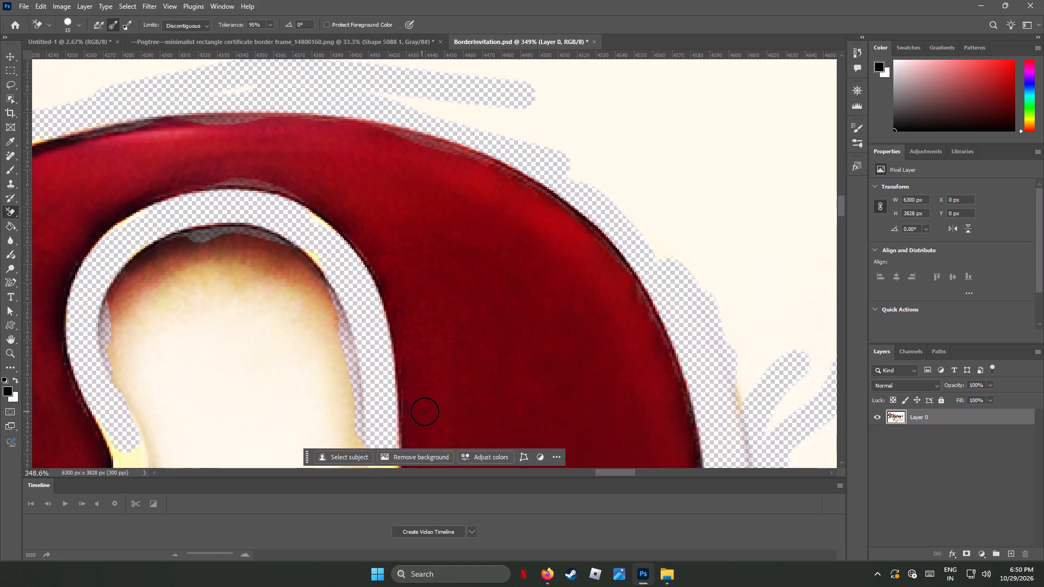
{"action": "scroll", "coordinate": [433, 412], "scroll_direction": "up", "scroll_amount": 2}
{"action": "scroll", "coordinate": [433, 412], "scroll_direction": "down", "scroll_amount": 1}
{"action": "scroll", "coordinate": [442, 407], "scroll_direction": "up", "scroll_amount": 1}
{"action": "scroll", "coordinate": [442, 407], "scroll_direction": "down", "scroll_amount": 3}
{"action": "scroll", "coordinate": [443, 405], "scroll_direction": "up", "scroll_amount": 1}
{"action": "scroll", "coordinate": [443, 405], "scroll_direction": "down", "scroll_amount": 11}
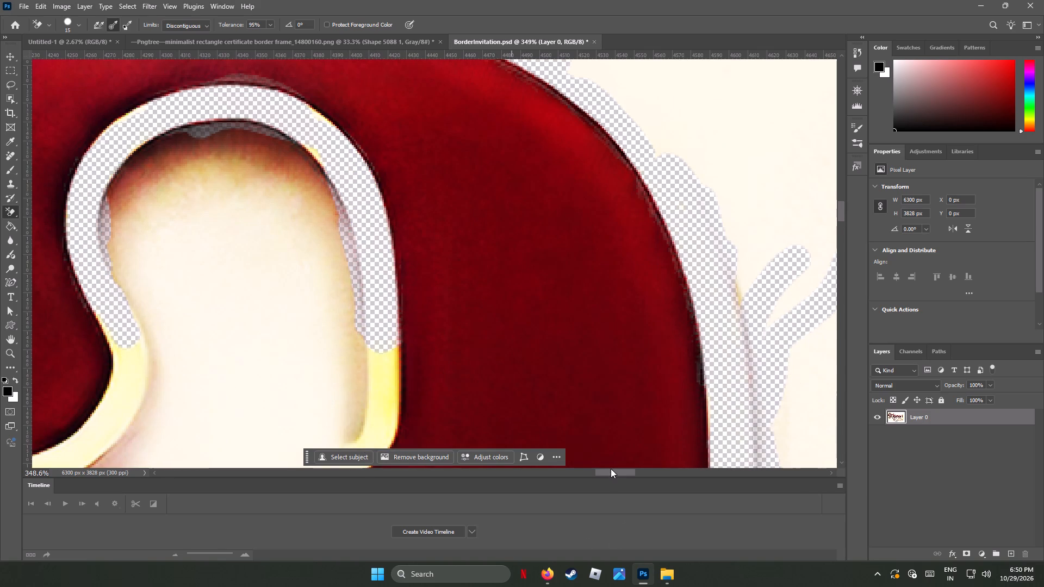
{"action": "left_click_drag", "start_coordinate": [613, 473], "coordinate": [593, 472]}
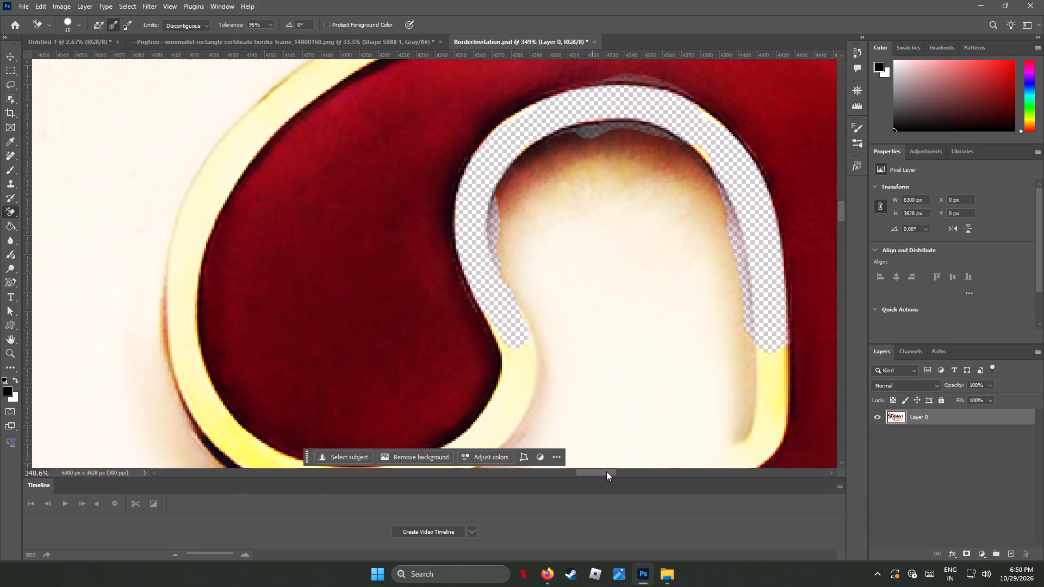
{"action": "scroll", "coordinate": [657, 404], "scroll_direction": "down", "scroll_amount": 1}
{"action": "scroll", "coordinate": [657, 404], "scroll_direction": "up", "scroll_amount": 10}
{"action": "scroll", "coordinate": [662, 398], "scroll_direction": "down", "scroll_amount": 2}
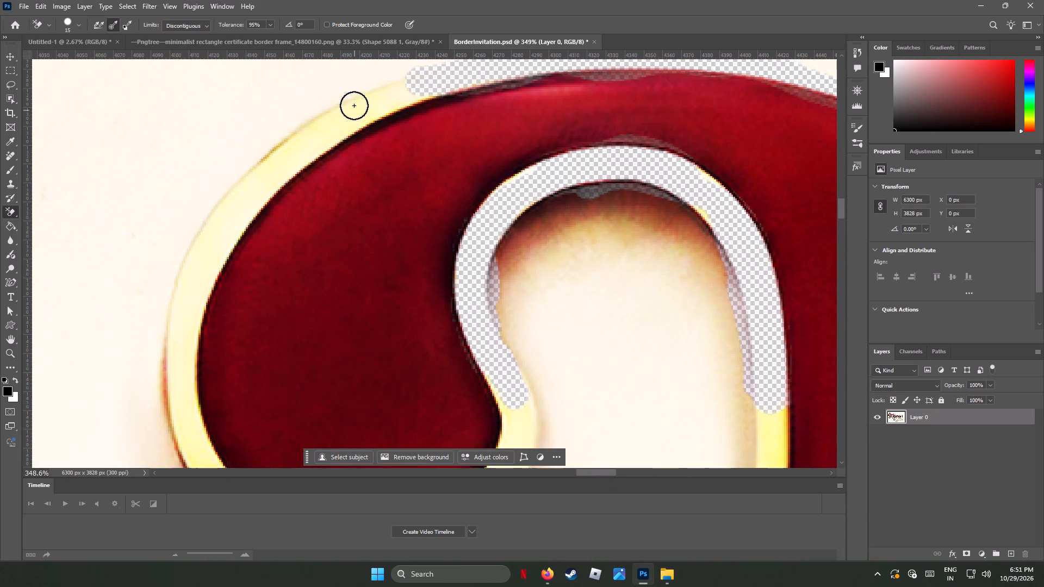
{"action": "left_click_drag", "start_coordinate": [364, 108], "coordinate": [444, 71]}
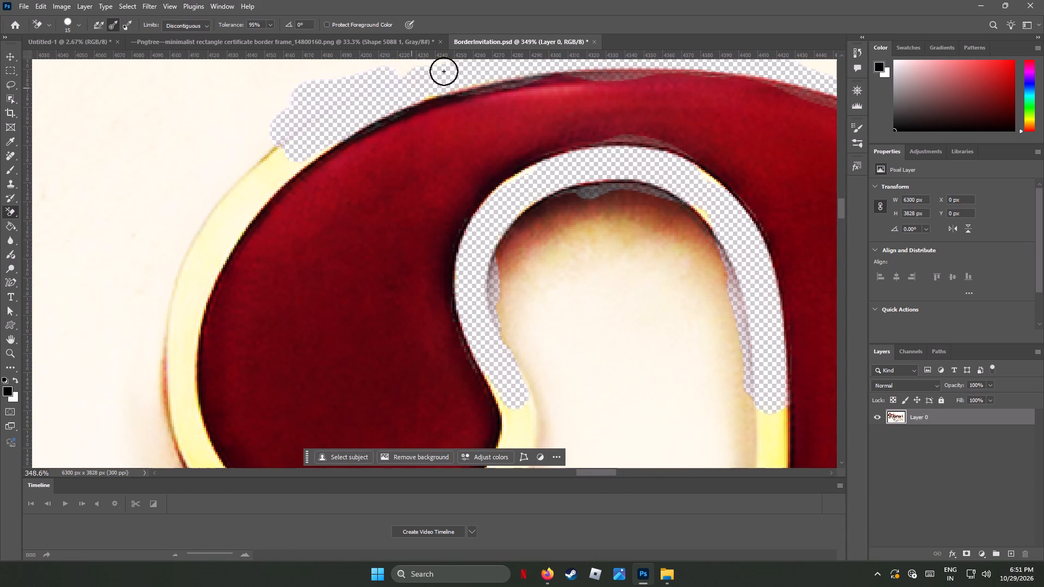
{"action": "left_click_drag", "start_coordinate": [444, 71], "coordinate": [506, 83]}
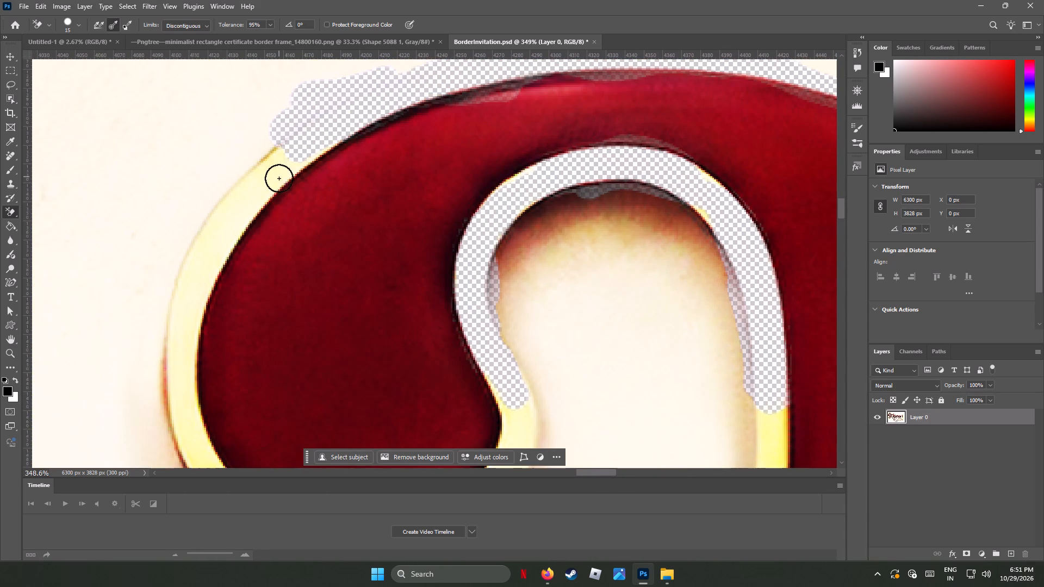
{"action": "left_click_drag", "start_coordinate": [279, 178], "coordinate": [195, 273]}
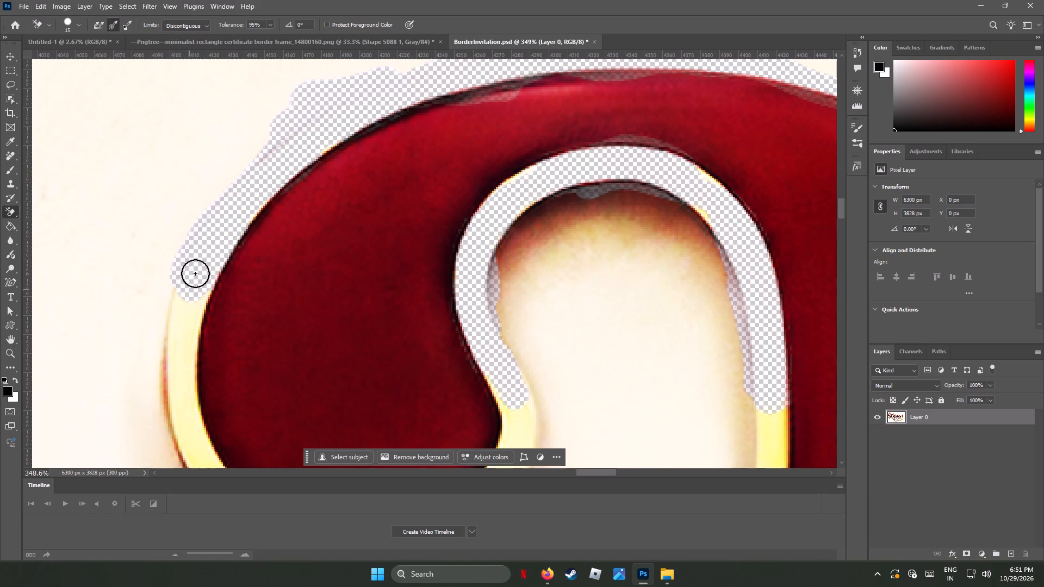
{"action": "left_click_drag", "start_coordinate": [195, 273], "coordinate": [207, 469]}
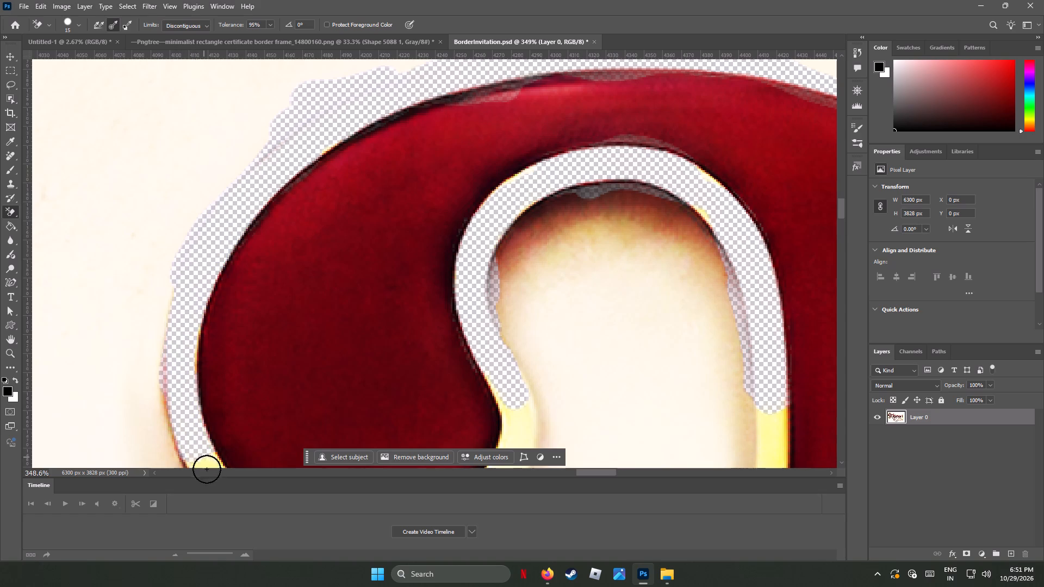
{"action": "left_click_drag", "start_coordinate": [207, 469], "coordinate": [207, 411]}
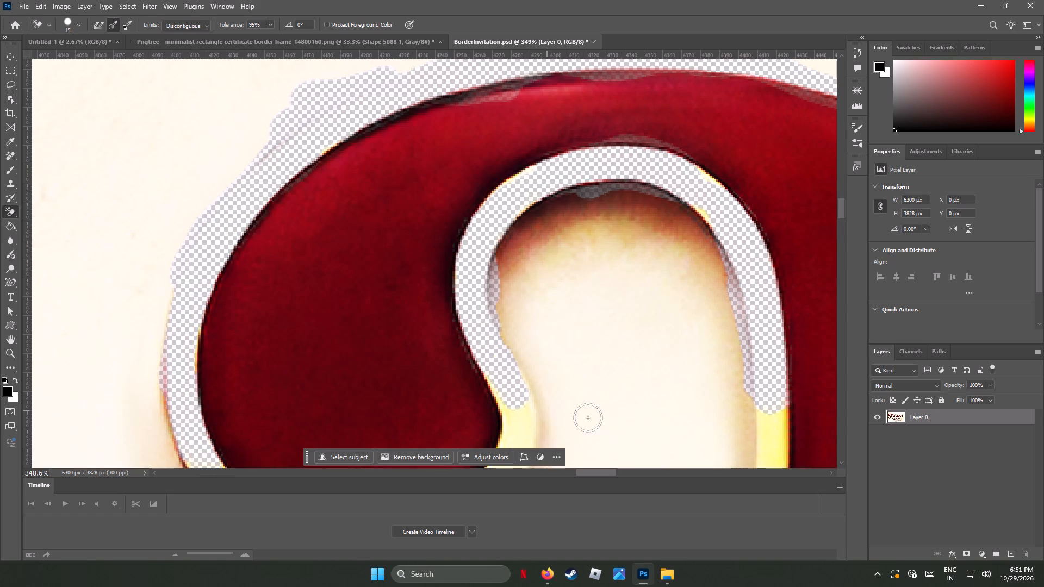
Erase the yellow outline down the right side of the letter's inner opening and along the sloping stroke beneath it.
{"action": "scroll", "coordinate": [548, 376], "scroll_direction": "down", "scroll_amount": 2}
{"action": "scroll", "coordinate": [548, 376], "scroll_direction": "up", "scroll_amount": 3}
{"action": "scroll", "coordinate": [548, 376], "scroll_direction": "down", "scroll_amount": 10}
{"action": "scroll", "coordinate": [549, 375], "scroll_direction": "up", "scroll_amount": 3}
{"action": "scroll", "coordinate": [549, 375], "scroll_direction": "down", "scroll_amount": 7}
{"action": "scroll", "coordinate": [549, 375], "scroll_direction": "up", "scroll_amount": 1}
{"action": "scroll", "coordinate": [549, 375], "scroll_direction": "down", "scroll_amount": 5}
{"action": "scroll", "coordinate": [549, 375], "scroll_direction": "up", "scroll_amount": 1}
{"action": "scroll", "coordinate": [549, 375], "scroll_direction": "down", "scroll_amount": 1}
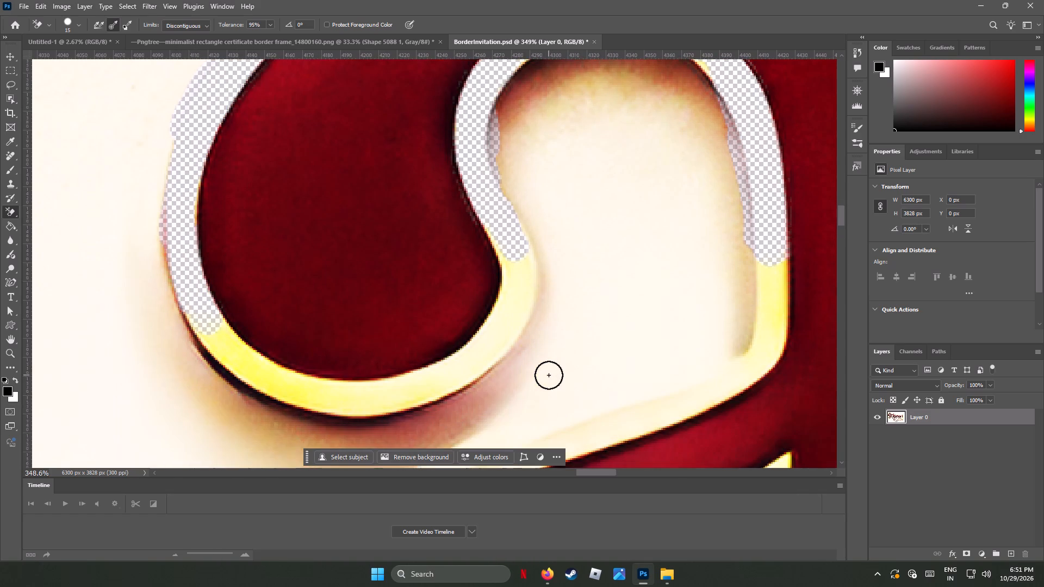
{"action": "scroll", "coordinate": [549, 375], "scroll_direction": "down", "scroll_amount": 2}
{"action": "left_click_drag", "start_coordinate": [774, 264], "coordinate": [781, 225]}
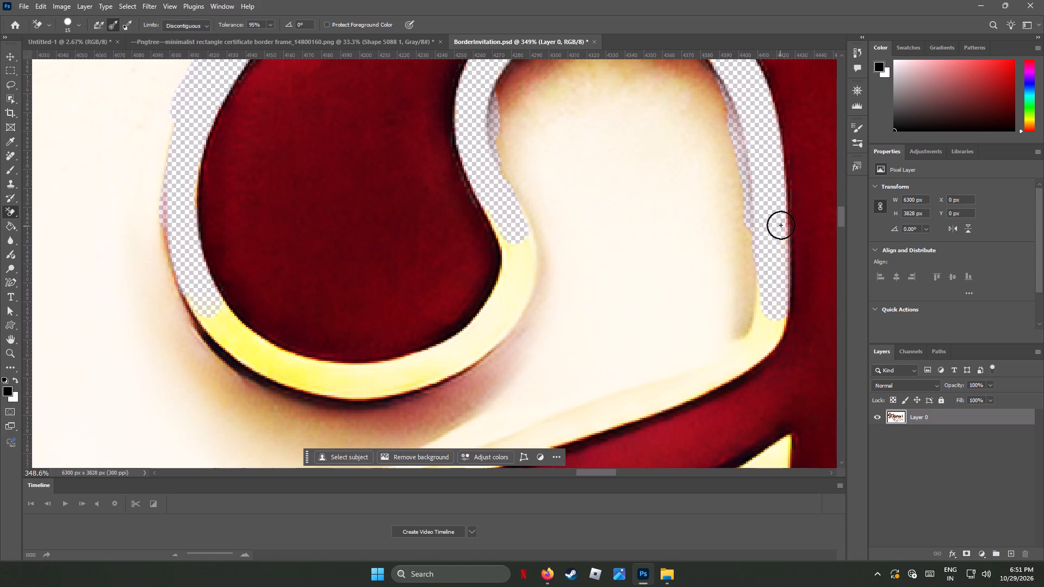
{"action": "left_click_drag", "start_coordinate": [781, 225], "coordinate": [583, 433]}
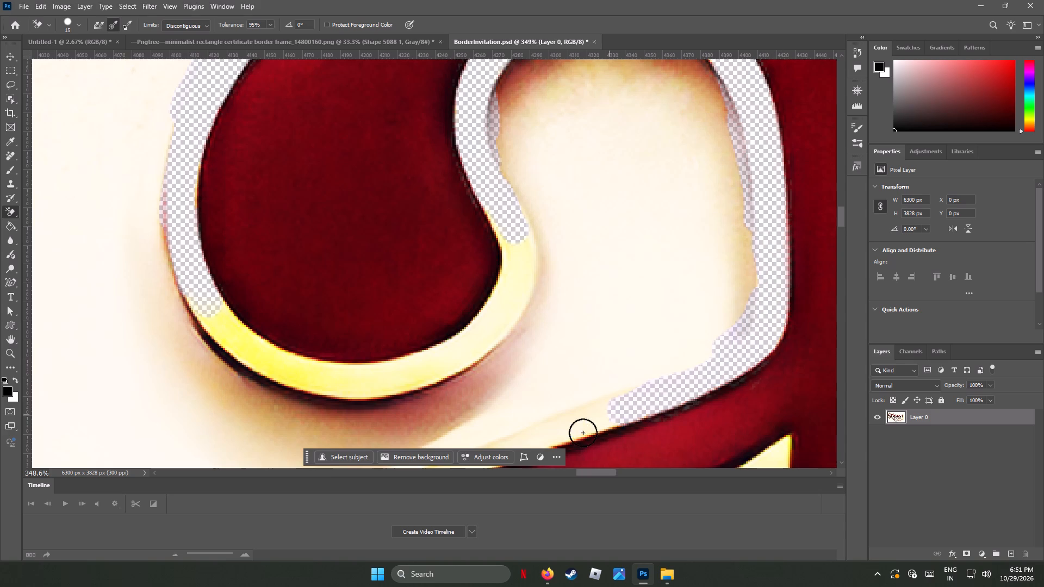
{"action": "left_click_drag", "start_coordinate": [583, 433], "coordinate": [463, 441]}
Erase the remaining yellow outline around the right side and underside of the letter's round terminal.
{"action": "left_click_drag", "start_coordinate": [519, 271], "coordinate": [455, 366]}
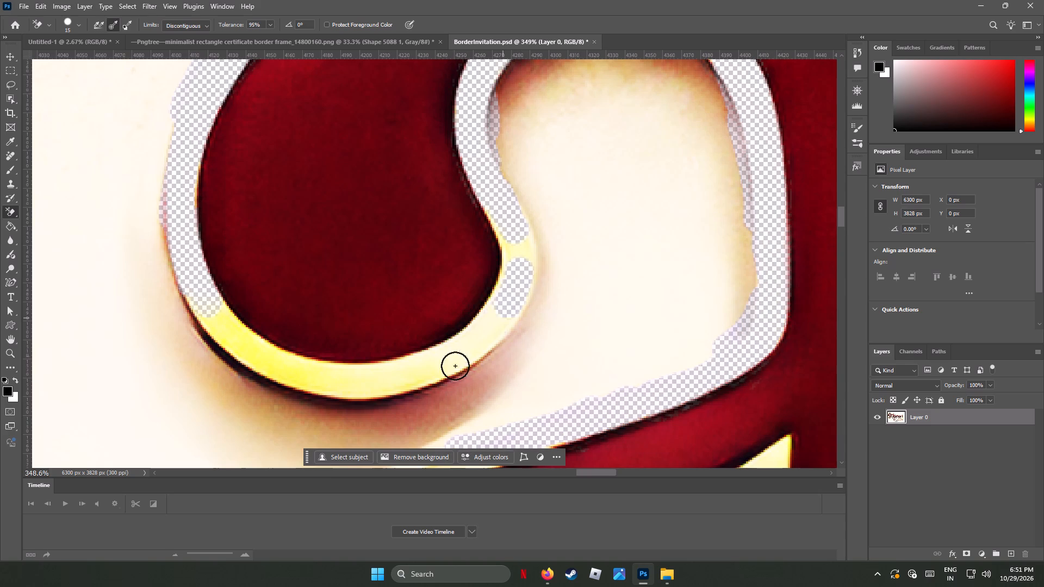
{"action": "left_click_drag", "start_coordinate": [455, 366], "coordinate": [431, 359]}
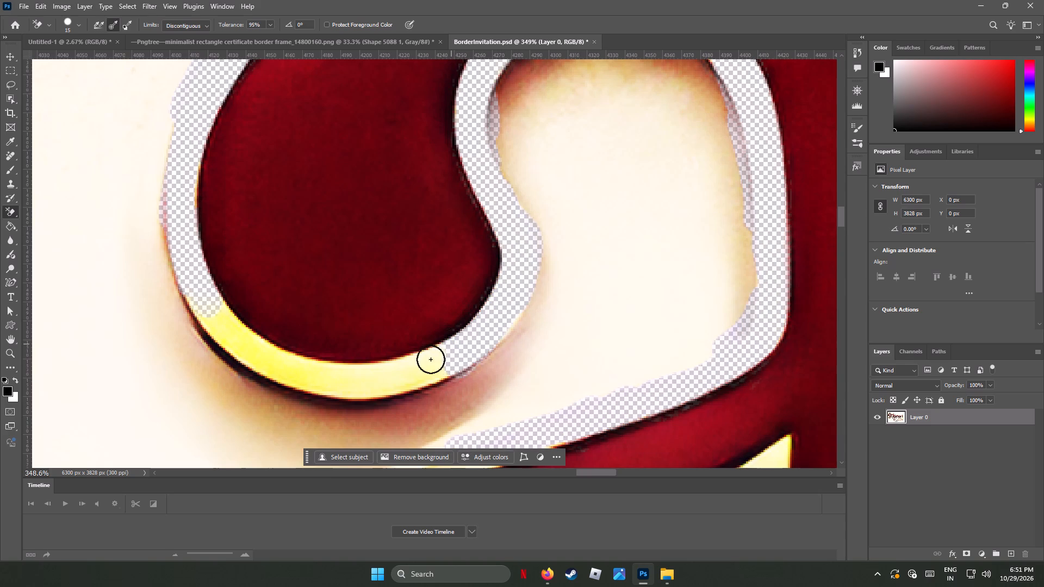
{"action": "left_click_drag", "start_coordinate": [431, 359], "coordinate": [368, 377]}
{"action": "left_click_drag", "start_coordinate": [413, 373], "coordinate": [377, 381]}
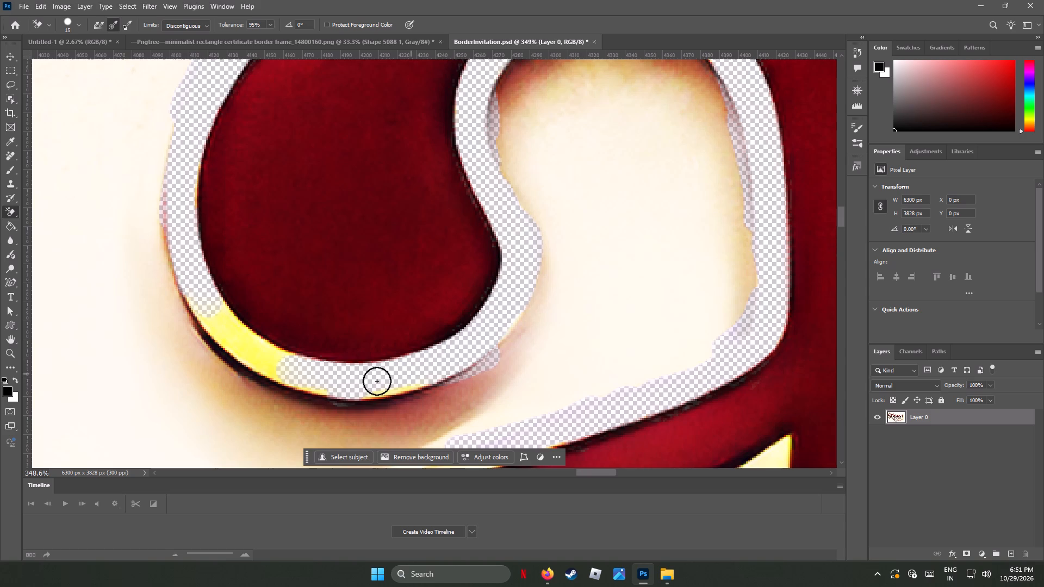
{"action": "left_click_drag", "start_coordinate": [377, 381], "coordinate": [356, 377]}
{"action": "left_click_drag", "start_coordinate": [226, 330], "coordinate": [237, 339]}
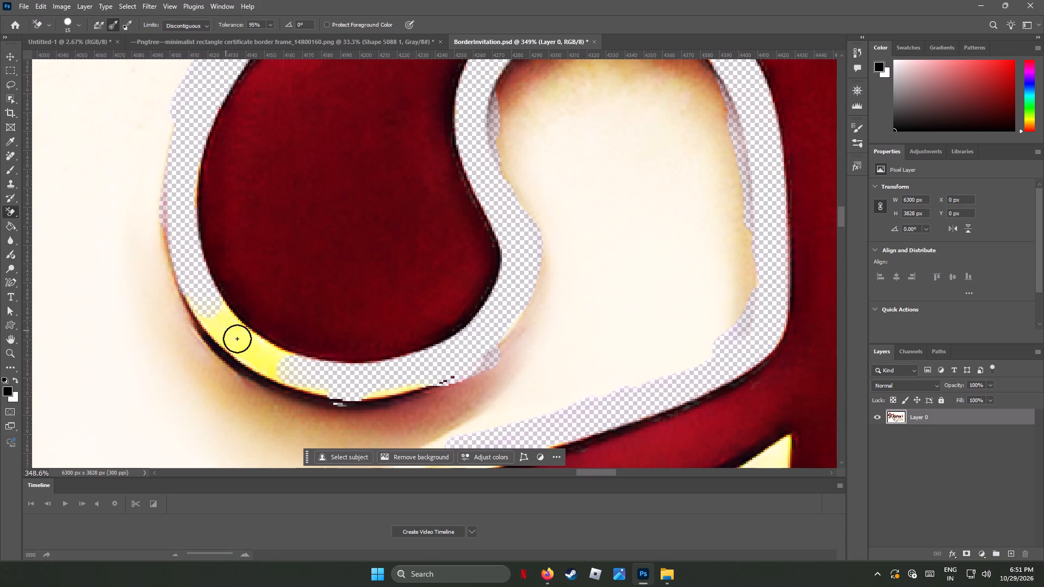
{"action": "left_click_drag", "start_coordinate": [237, 339], "coordinate": [408, 395]}
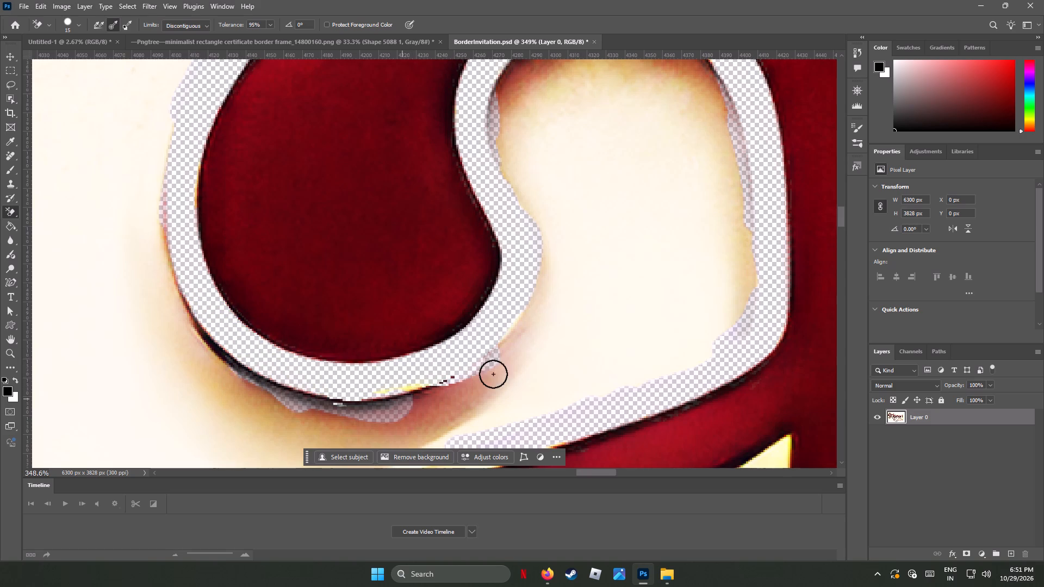
Erase the yellow outline at the pointed top of the letter's lower inner opening and along its sloping upper edge.
{"action": "scroll", "coordinate": [499, 373], "scroll_direction": "down", "scroll_amount": 8}
{"action": "scroll", "coordinate": [504, 371], "scroll_direction": "up", "scroll_amount": 1}
{"action": "scroll", "coordinate": [504, 371], "scroll_direction": "down", "scroll_amount": 16}
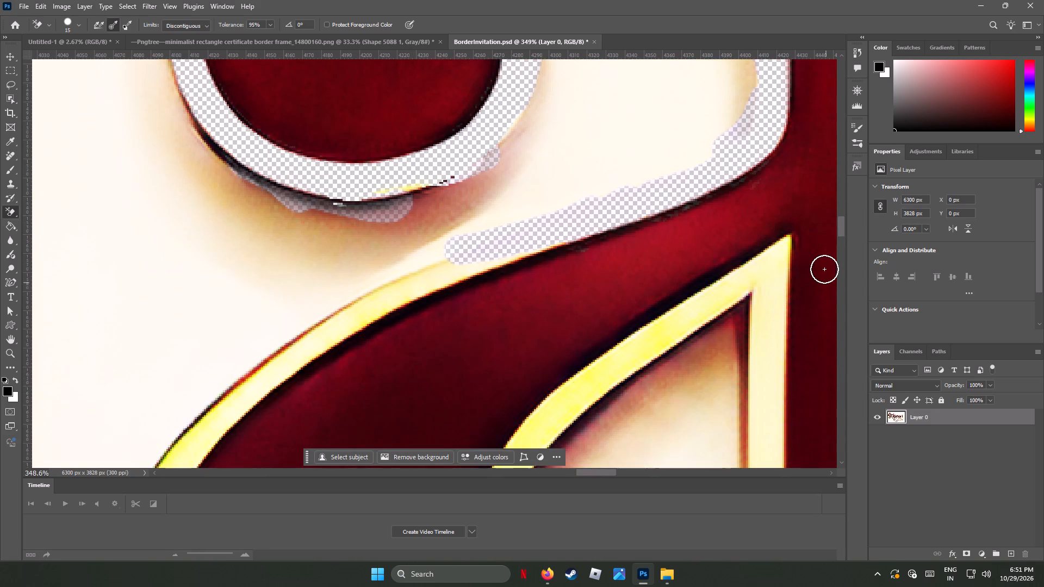
{"action": "left_click_drag", "start_coordinate": [771, 266], "coordinate": [767, 250]}
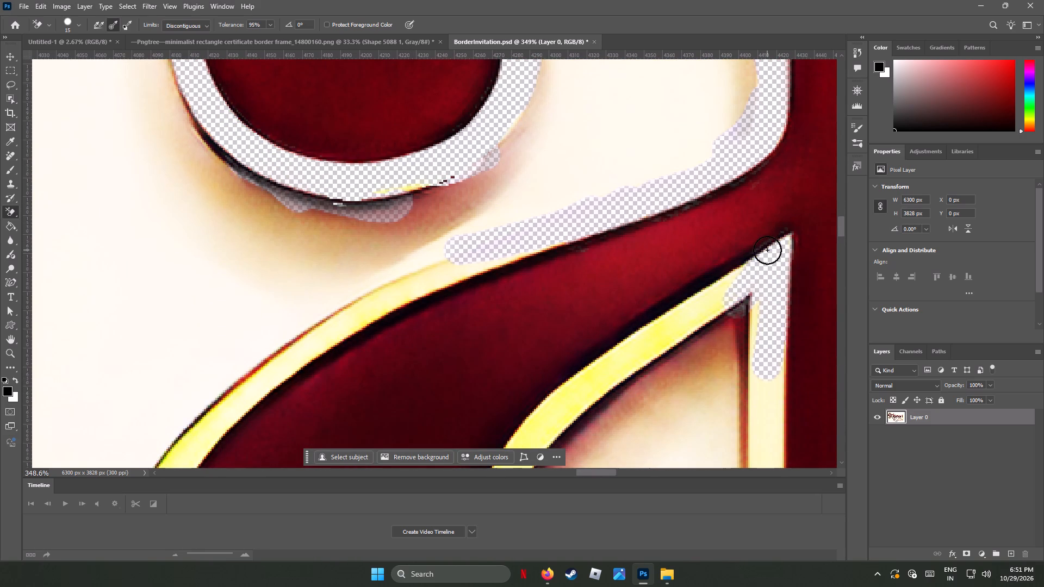
{"action": "left_click_drag", "start_coordinate": [767, 250], "coordinate": [633, 353]}
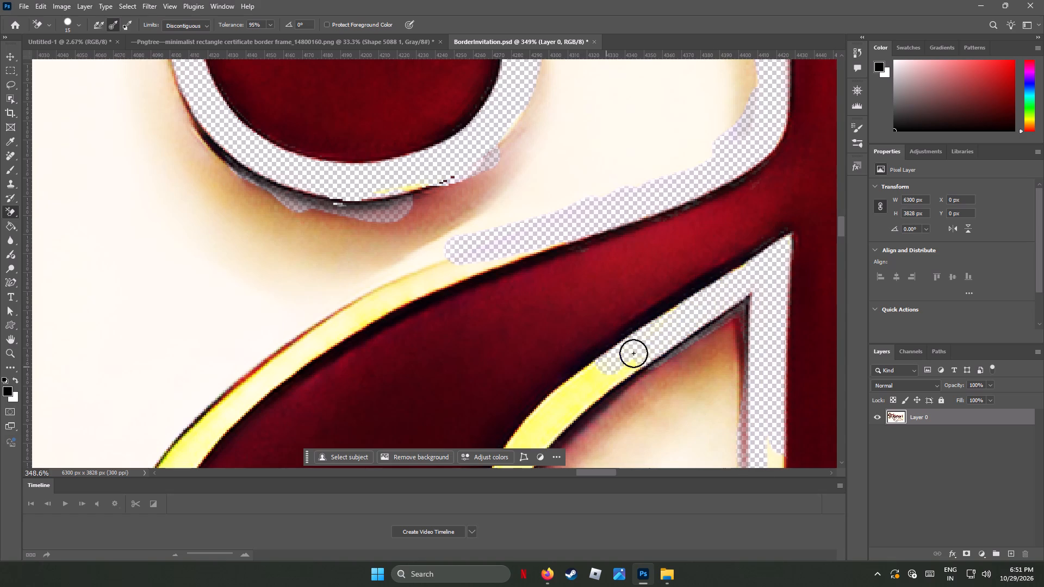
{"action": "left_click_drag", "start_coordinate": [633, 353], "coordinate": [780, 292]}
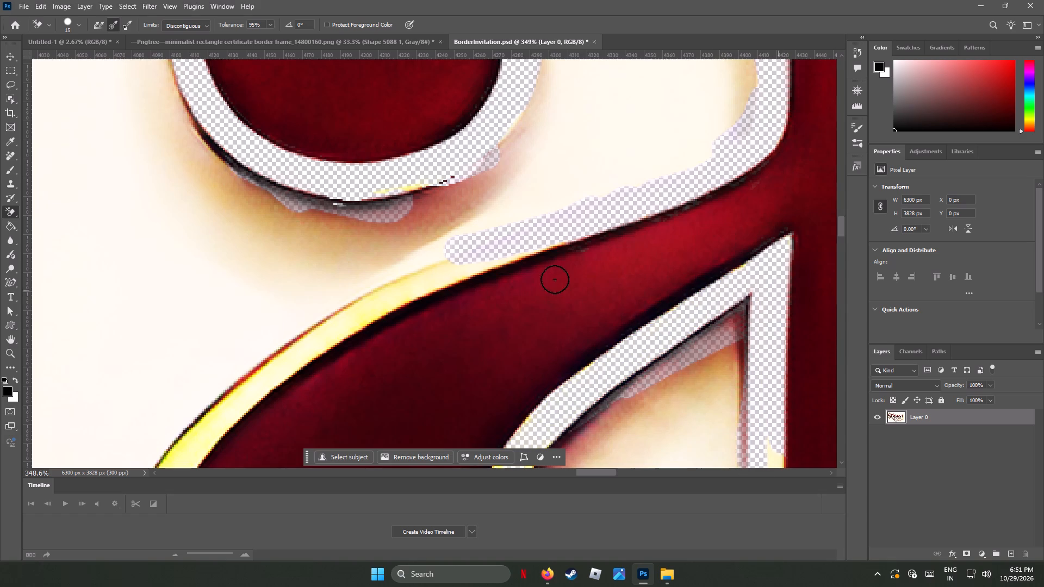
Erase the yellow outline along the outer upper-left curve of the letter's lower bowl.
{"action": "left_click_drag", "start_coordinate": [409, 289], "coordinate": [448, 279]}
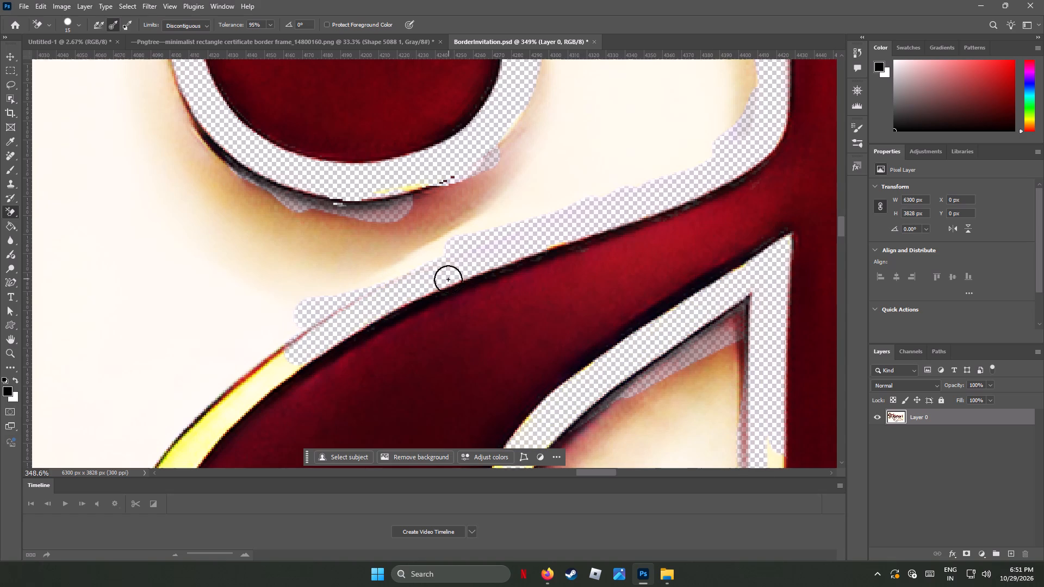
{"action": "left_click_drag", "start_coordinate": [448, 279], "coordinate": [395, 299]}
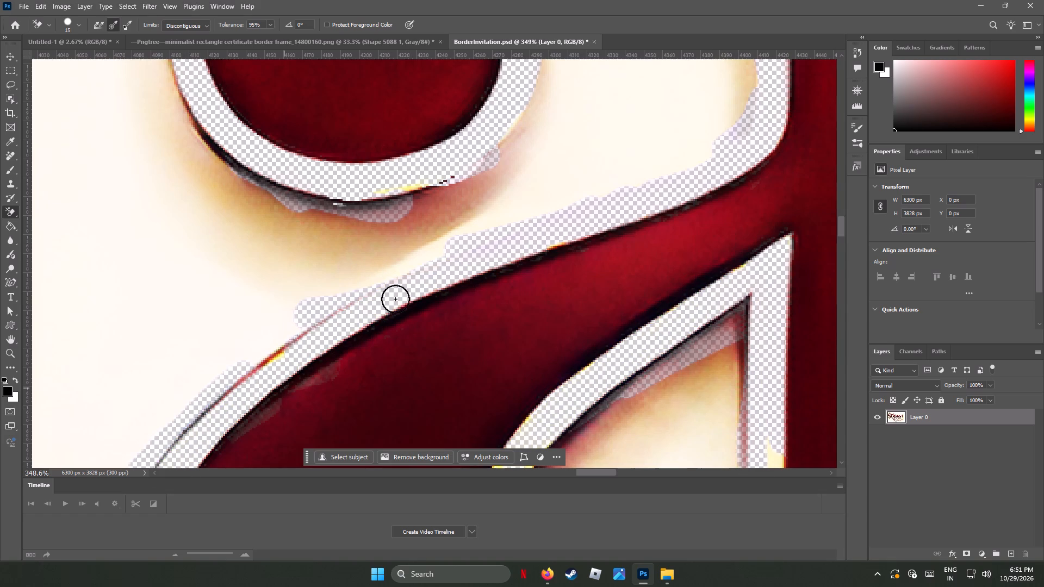
{"action": "left_click_drag", "start_coordinate": [395, 299], "coordinate": [504, 234]}
Erase the yellow outline down the straight right side of the lower inner opening to its rounded bottom corner.
{"action": "scroll", "coordinate": [506, 314], "scroll_direction": "down", "scroll_amount": 2}
{"action": "scroll", "coordinate": [506, 314], "scroll_direction": "up", "scroll_amount": 1}
{"action": "scroll", "coordinate": [507, 314], "scroll_direction": "down", "scroll_amount": 3}
{"action": "scroll", "coordinate": [508, 314], "scroll_direction": "up", "scroll_amount": 2}
{"action": "scroll", "coordinate": [508, 314], "scroll_direction": "down", "scroll_amount": 10}
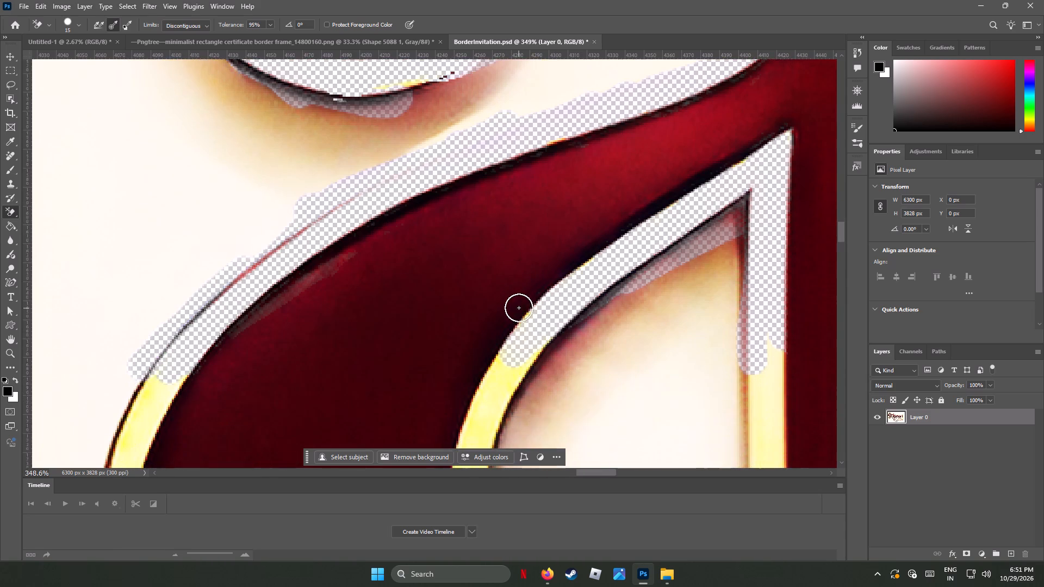
{"action": "scroll", "coordinate": [519, 308], "scroll_direction": "down", "scroll_amount": 11}
{"action": "scroll", "coordinate": [538, 297], "scroll_direction": "up", "scroll_amount": 1}
{"action": "scroll", "coordinate": [538, 297], "scroll_direction": "down", "scroll_amount": 13}
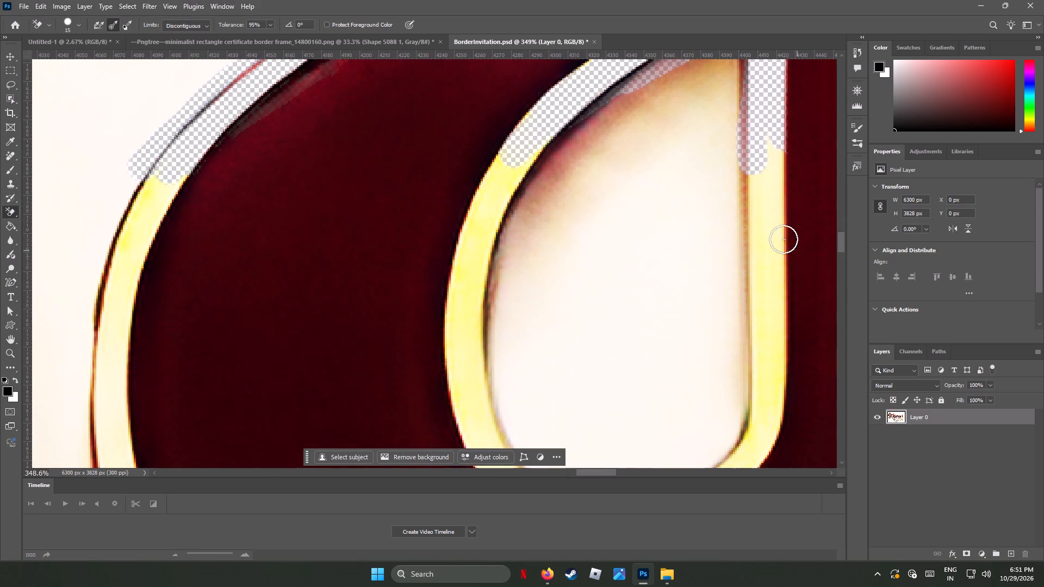
{"action": "left_click_drag", "start_coordinate": [769, 251], "coordinate": [748, 304]}
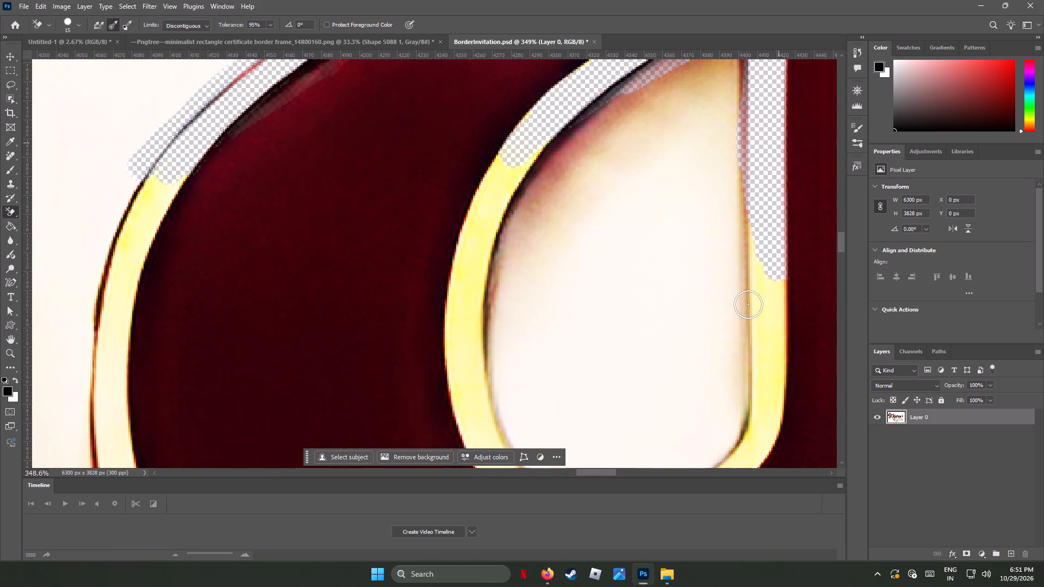
{"action": "left_click_drag", "start_coordinate": [748, 304], "coordinate": [775, 418]}
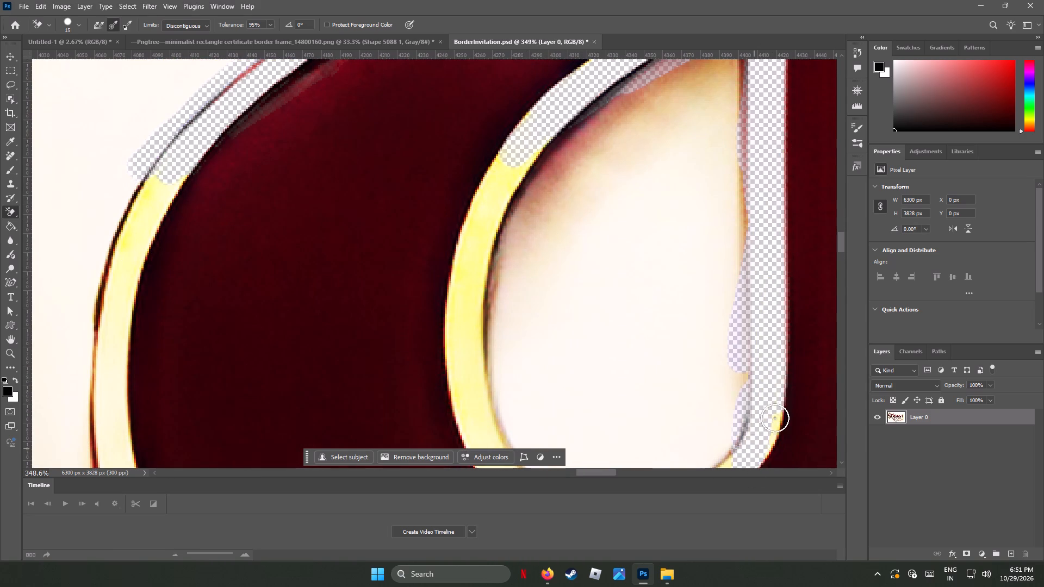
{"action": "left_click_drag", "start_coordinate": [775, 418], "coordinate": [731, 452]}
Erase the yellow outline down the curved left side of the lower inner opening.
{"action": "left_click", "coordinate": [485, 253]}
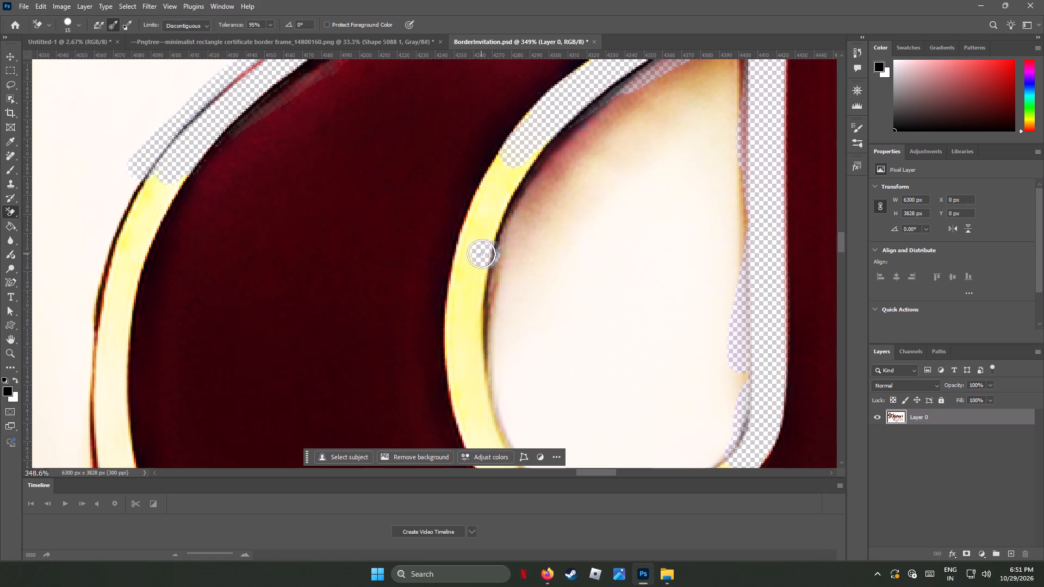
{"action": "left_click_drag", "start_coordinate": [472, 282], "coordinate": [505, 152]}
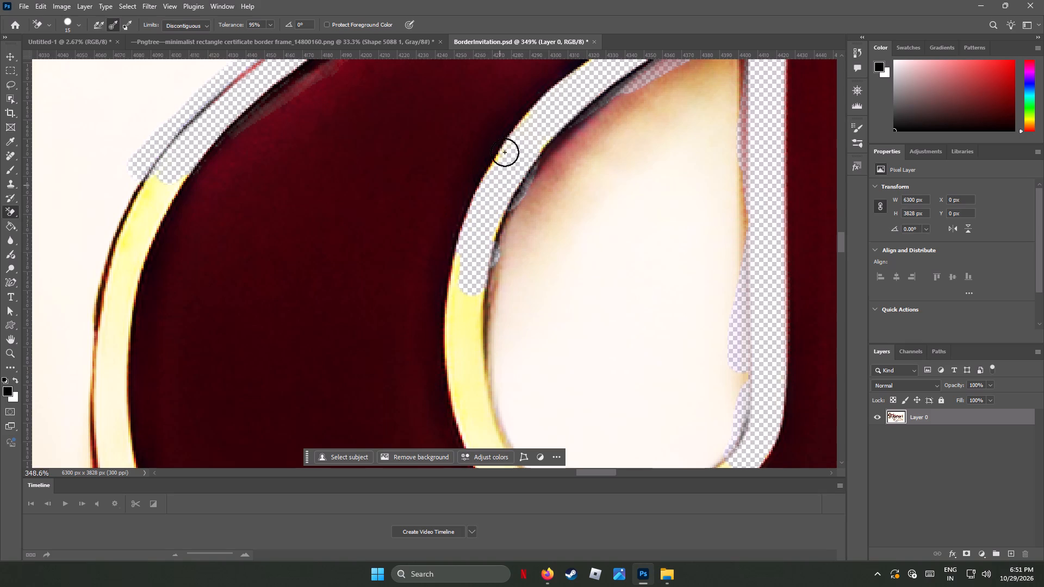
{"action": "left_click_drag", "start_coordinate": [505, 152], "coordinate": [469, 411]}
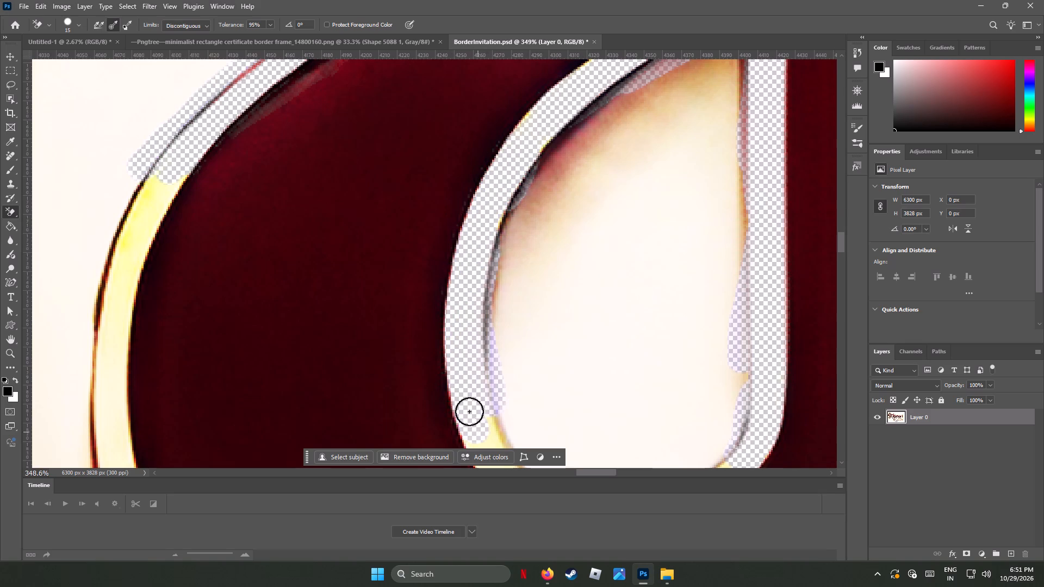
{"action": "left_click_drag", "start_coordinate": [469, 411], "coordinate": [542, 522]}
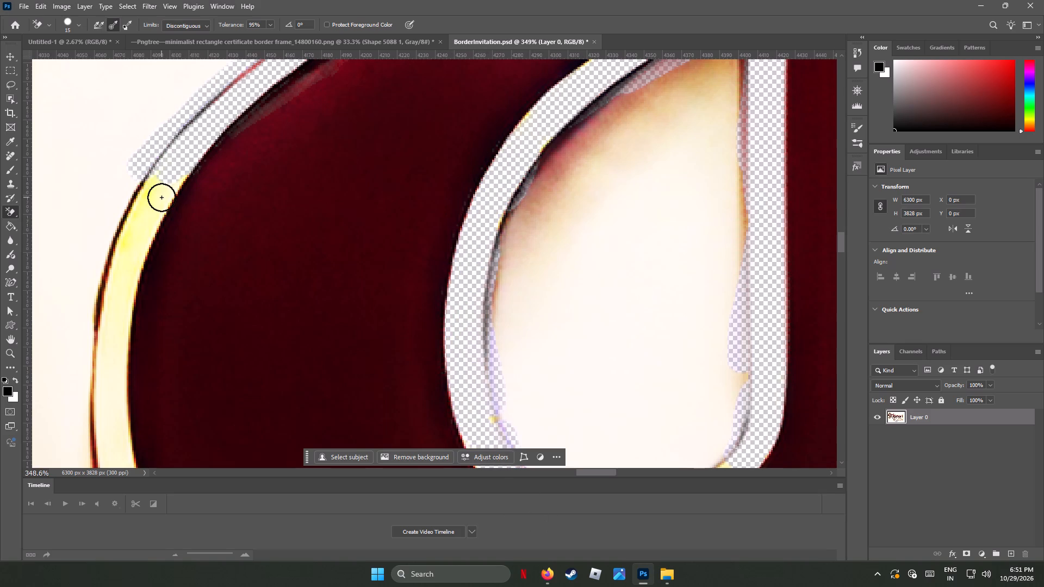
Erase the yellow outline down the outer left side of the letter's lower bowl.
{"action": "left_click_drag", "start_coordinate": [159, 198], "coordinate": [114, 434]}
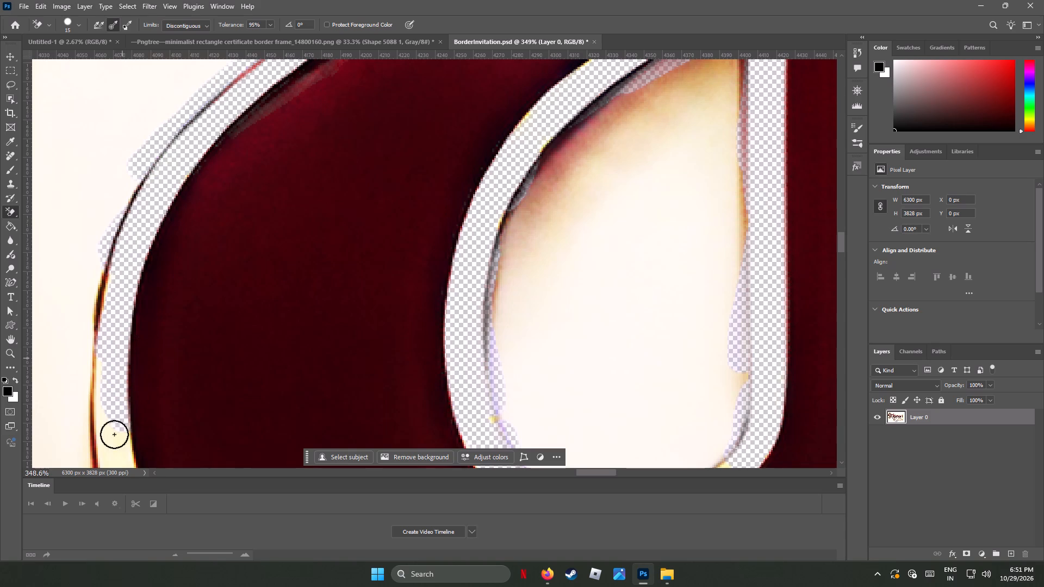
{"action": "left_click_drag", "start_coordinate": [114, 434], "coordinate": [170, 460]}
Erase the remaining yellow outline around the rounded bottom of the lower inner opening.
{"action": "scroll", "coordinate": [534, 321], "scroll_direction": "down", "scroll_amount": 2}
{"action": "scroll", "coordinate": [536, 321], "scroll_direction": "up", "scroll_amount": 1}
{"action": "scroll", "coordinate": [536, 321], "scroll_direction": "down", "scroll_amount": 3}
{"action": "scroll", "coordinate": [536, 321], "scroll_direction": "up", "scroll_amount": 1}
{"action": "scroll", "coordinate": [536, 321], "scroll_direction": "down", "scroll_amount": 3}
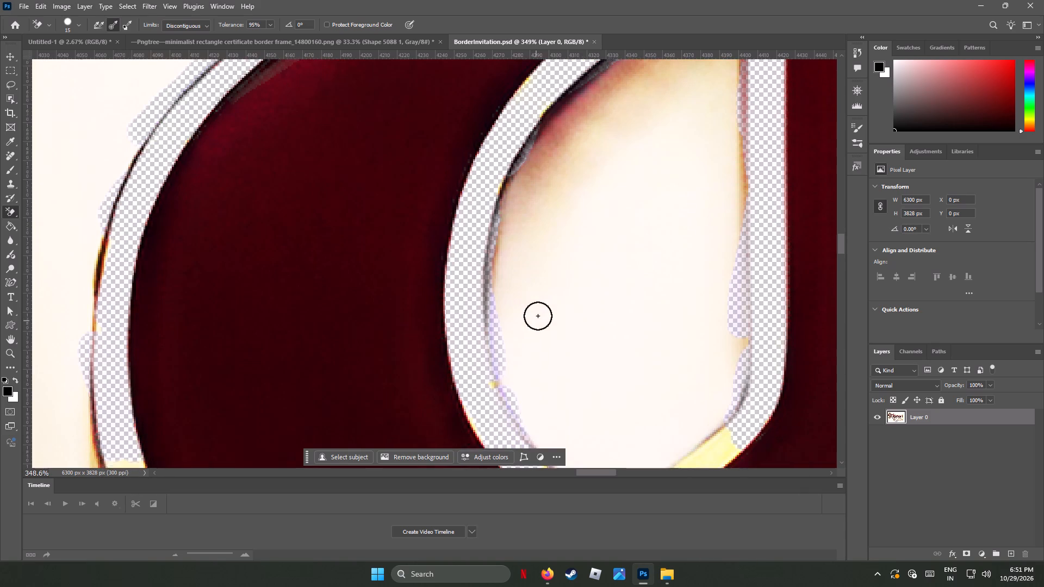
{"action": "scroll", "coordinate": [560, 299], "scroll_direction": "down", "scroll_amount": 2}
{"action": "scroll", "coordinate": [562, 304], "scroll_direction": "up", "scroll_amount": 2}
{"action": "scroll", "coordinate": [562, 305], "scroll_direction": "down", "scroll_amount": 4}
{"action": "scroll", "coordinate": [561, 305], "scroll_direction": "up", "scroll_amount": 3}
{"action": "scroll", "coordinate": [561, 296], "scroll_direction": "down", "scroll_amount": 2}
{"action": "scroll", "coordinate": [561, 296], "scroll_direction": "up", "scroll_amount": 1}
{"action": "scroll", "coordinate": [561, 295], "scroll_direction": "down", "scroll_amount": 12}
{"action": "scroll", "coordinate": [560, 293], "scroll_direction": "up", "scroll_amount": 1}
{"action": "scroll", "coordinate": [560, 292], "scroll_direction": "down", "scroll_amount": 2}
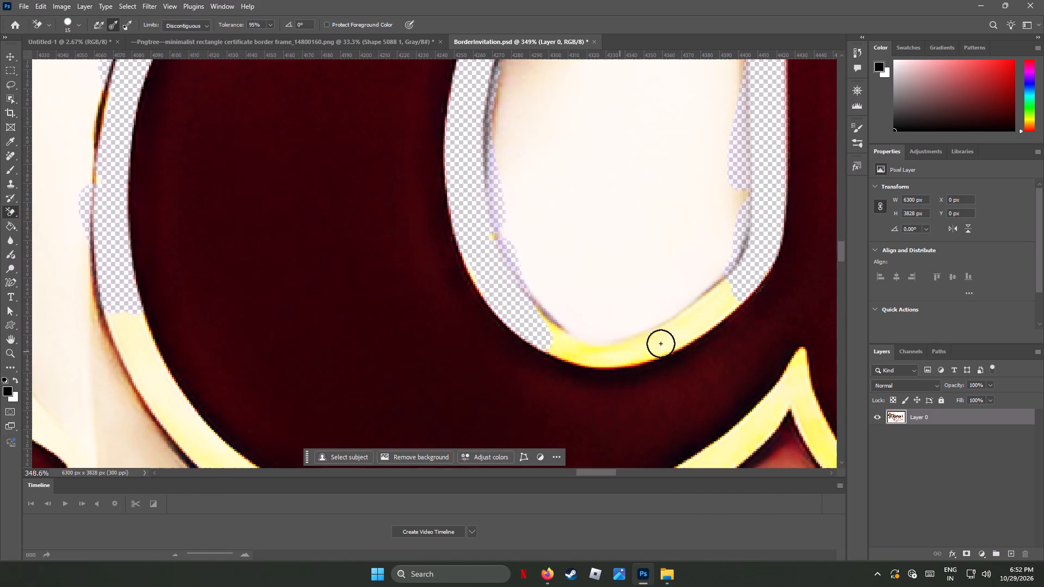
{"action": "left_click_drag", "start_coordinate": [702, 315], "coordinate": [603, 351]}
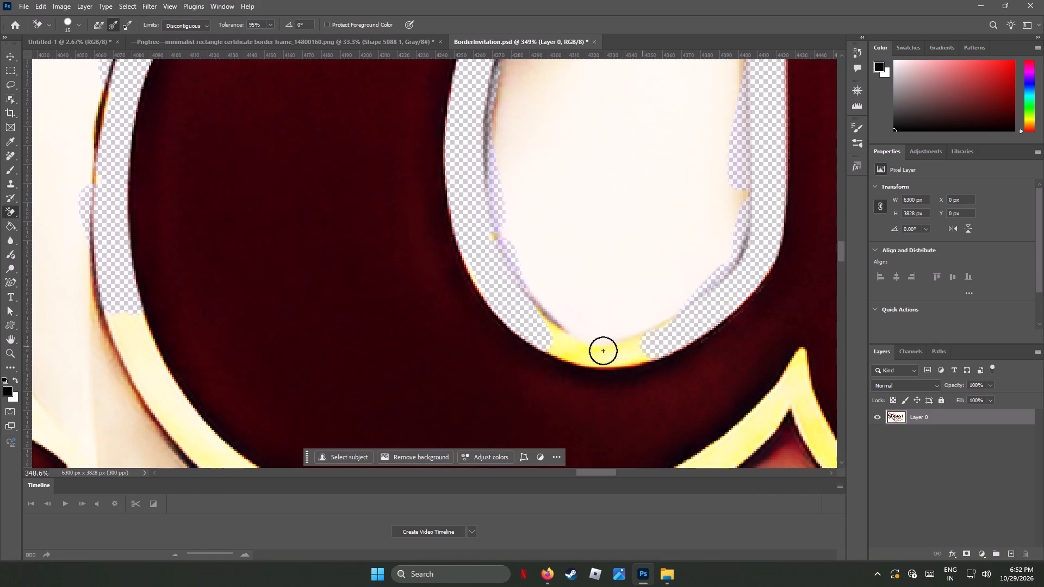
{"action": "left_click_drag", "start_coordinate": [603, 351], "coordinate": [508, 315]}
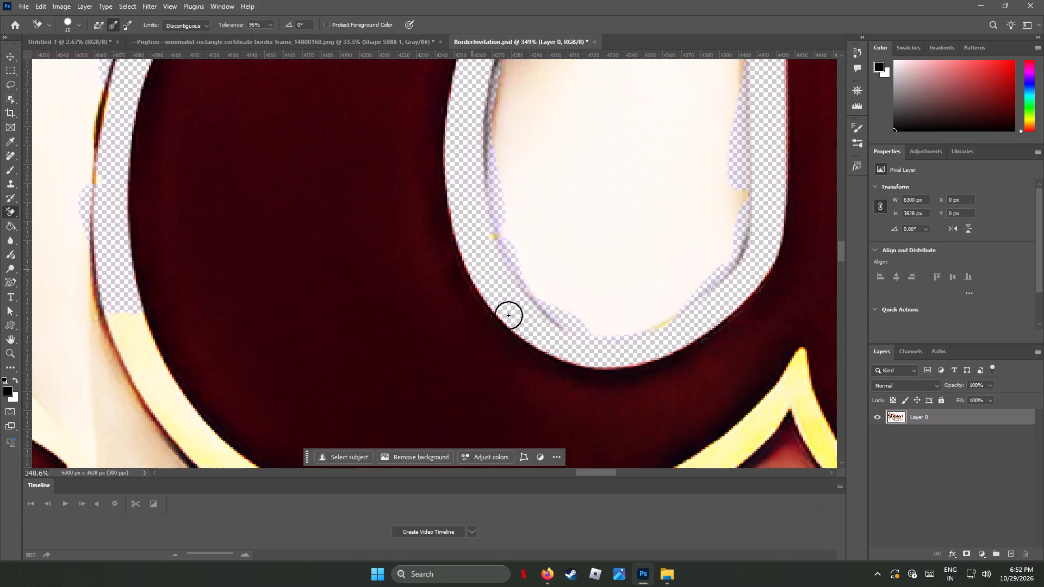
{"action": "left_click_drag", "start_coordinate": [508, 315], "coordinate": [446, 227]}
Erase the yellow outline along the outer lower-left curve of the letter's bowl.
{"action": "left_click_drag", "start_coordinate": [132, 348], "coordinate": [233, 480]}
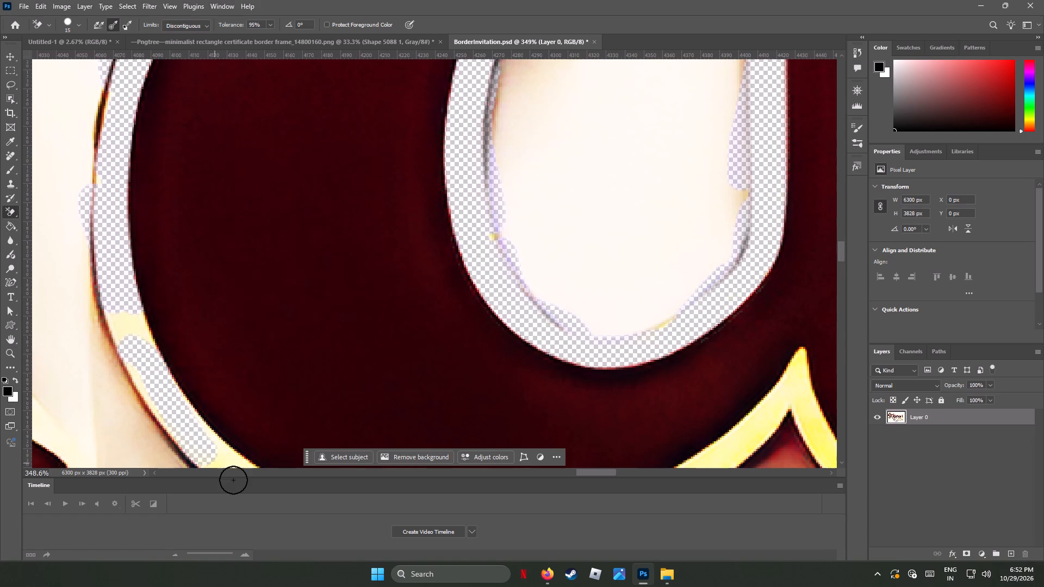
{"action": "left_click_drag", "start_coordinate": [233, 480], "coordinate": [122, 305]}
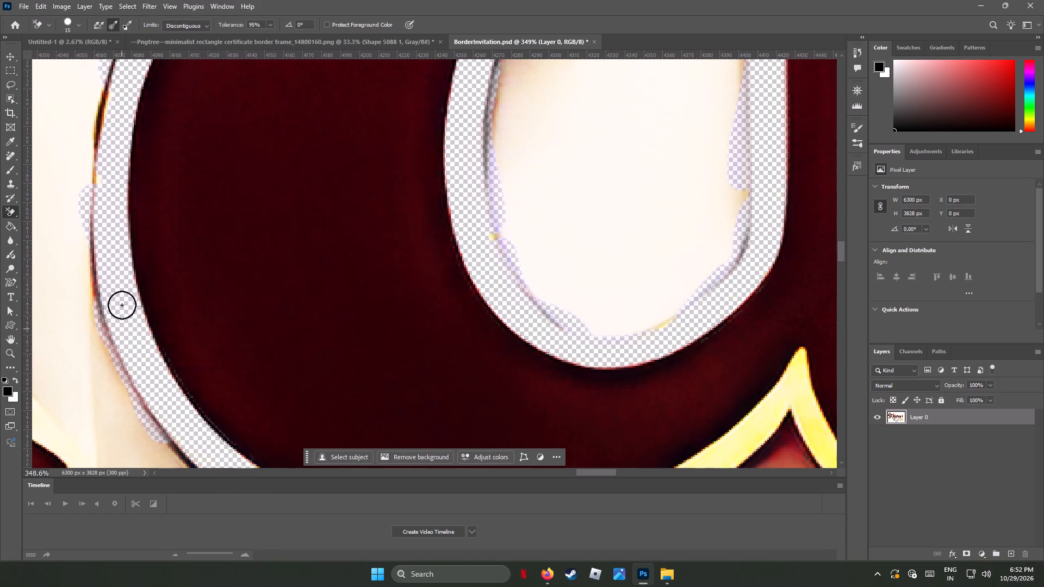
{"action": "left_click_drag", "start_coordinate": [122, 305], "coordinate": [301, 482]}
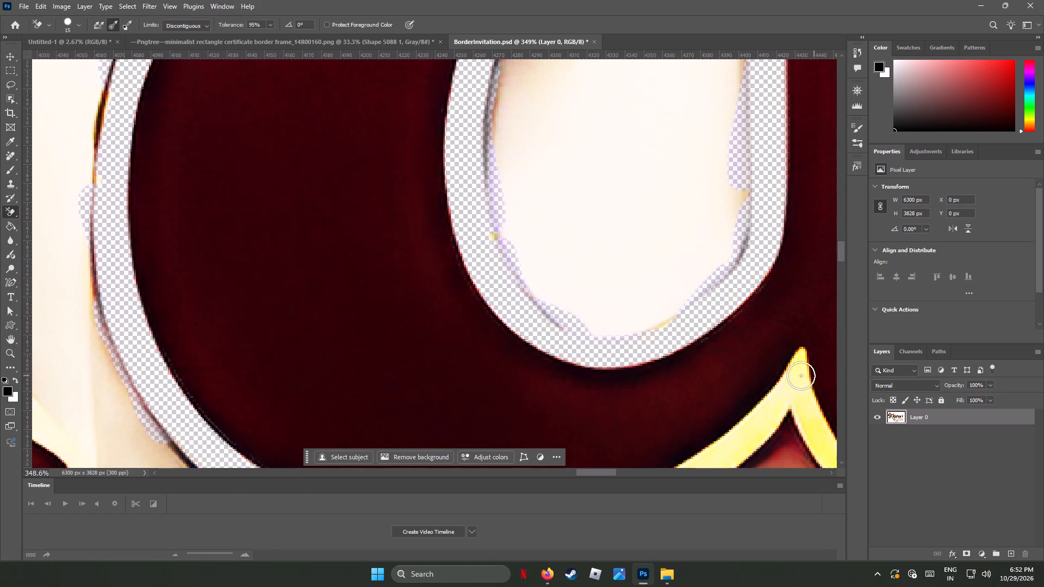
Erase the yellow outline around the pointed notch at the letter's base and along the underside of its bowl.
{"action": "left_click_drag", "start_coordinate": [797, 376], "coordinate": [805, 420]}
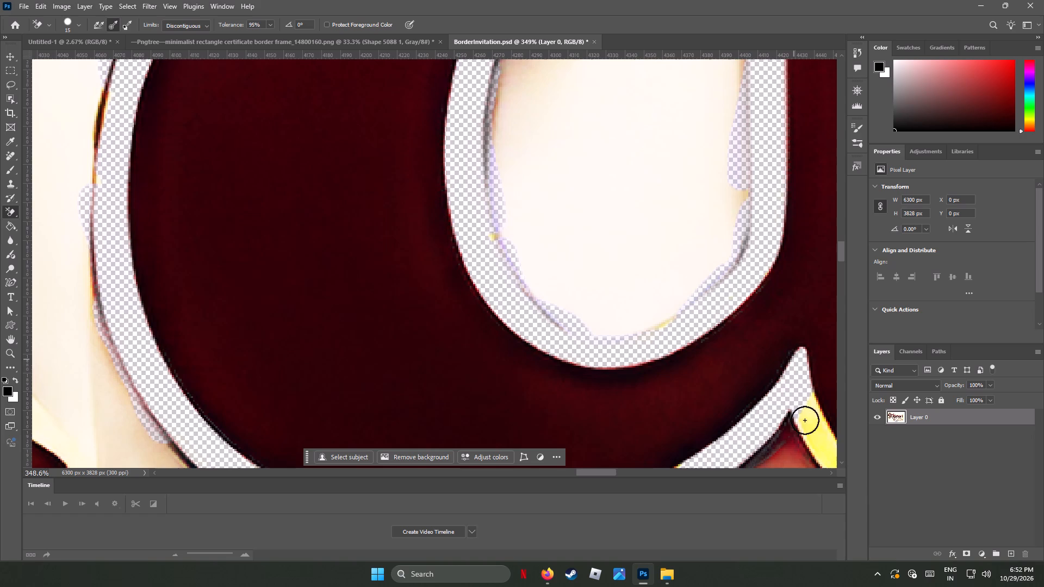
{"action": "left_click_drag", "start_coordinate": [805, 420], "coordinate": [818, 459]}
{"action": "scroll", "coordinate": [688, 369], "scroll_direction": "down", "scroll_amount": 3}
{"action": "scroll", "coordinate": [688, 369], "scroll_direction": "up", "scroll_amount": 4}
{"action": "scroll", "coordinate": [688, 369], "scroll_direction": "down", "scroll_amount": 8}
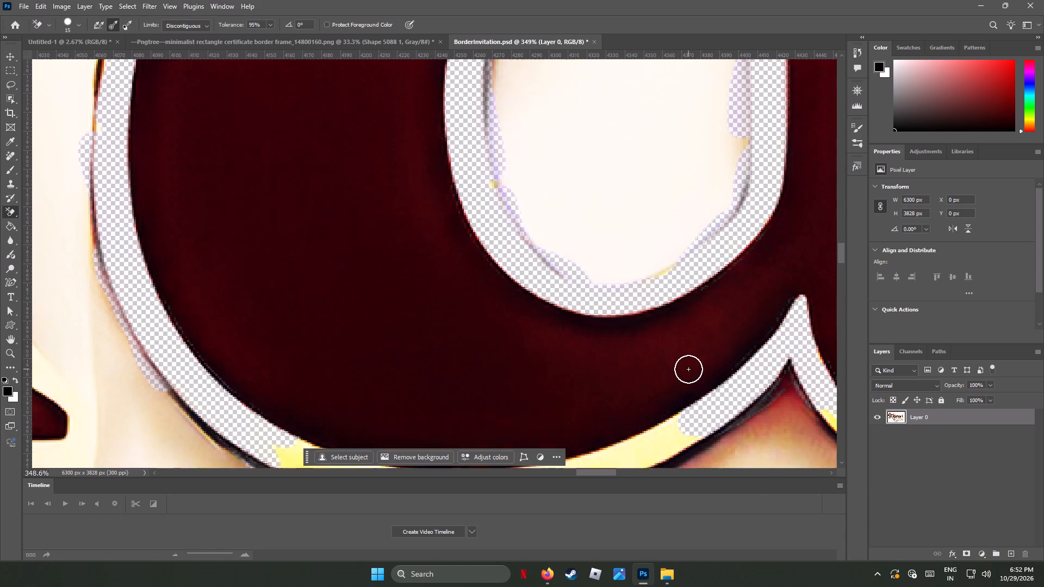
{"action": "scroll", "coordinate": [688, 369], "scroll_direction": "down", "scroll_amount": 12}
{"action": "left_click_drag", "start_coordinate": [668, 329], "coordinate": [574, 365]}
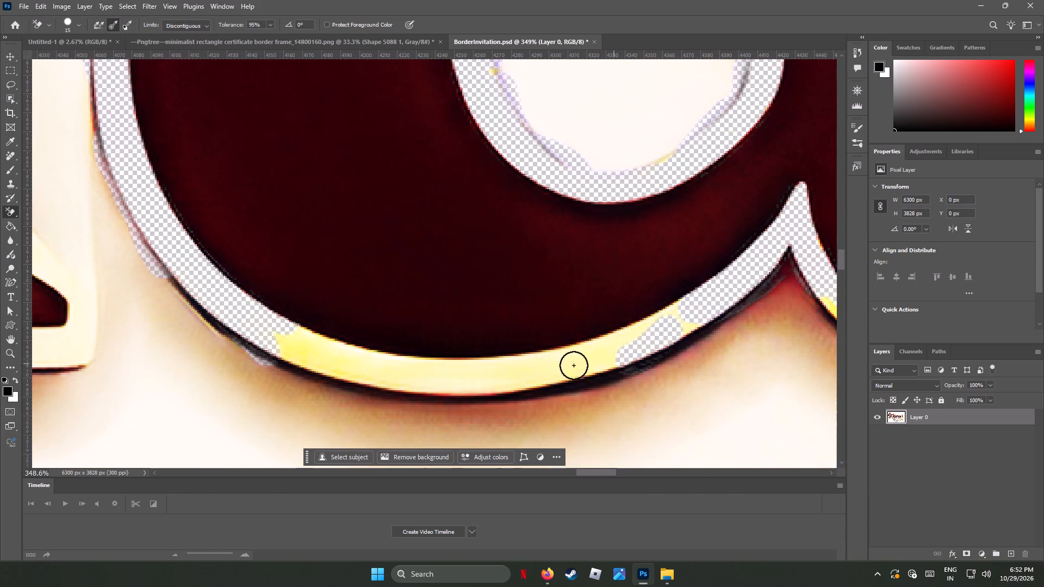
{"action": "left_click_drag", "start_coordinate": [574, 365], "coordinate": [523, 378]}
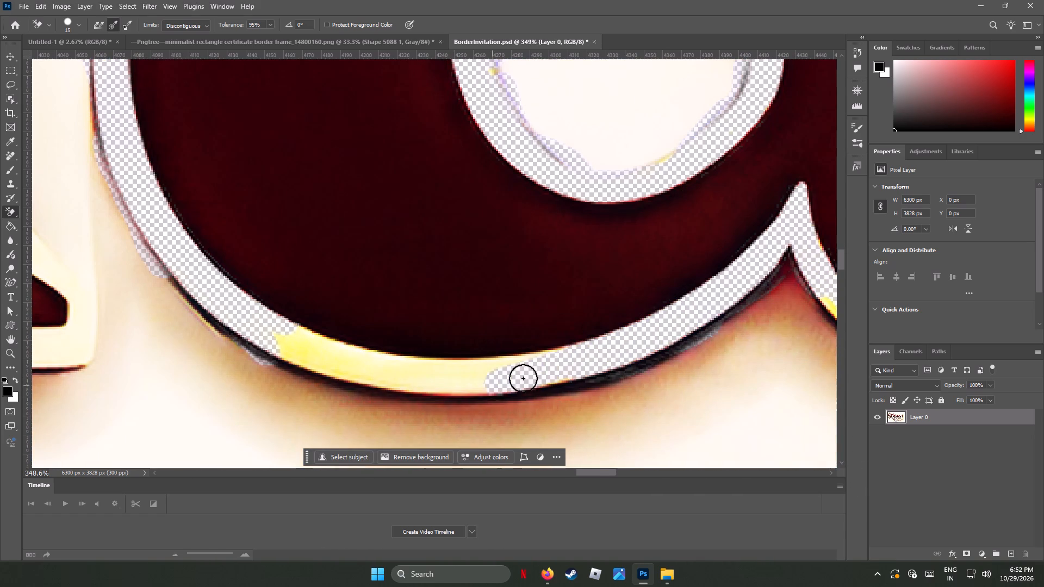
{"action": "left_click_drag", "start_coordinate": [523, 378], "coordinate": [367, 362]}
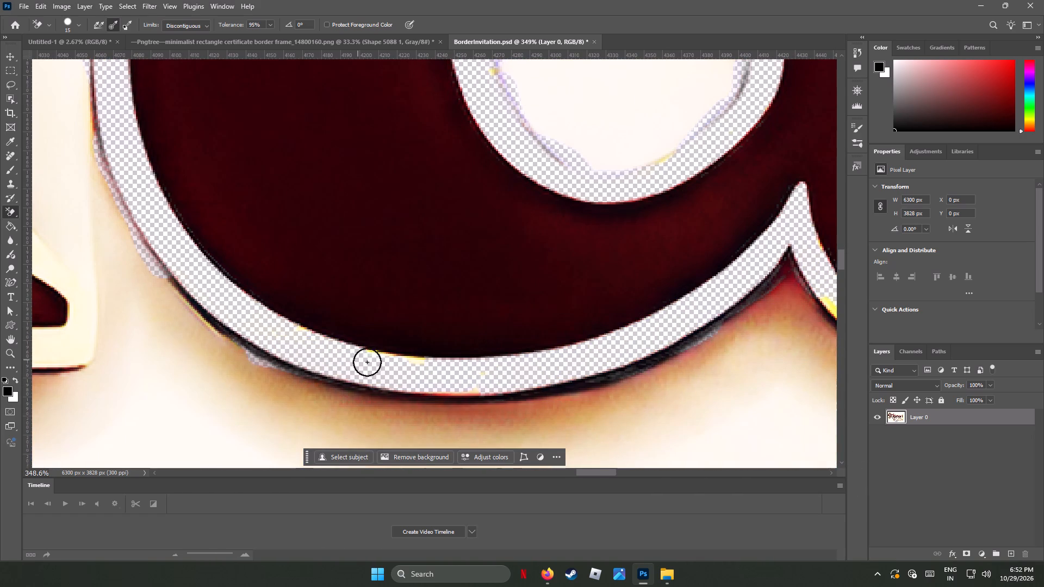
{"action": "left_click_drag", "start_coordinate": [367, 362], "coordinate": [532, 424]}
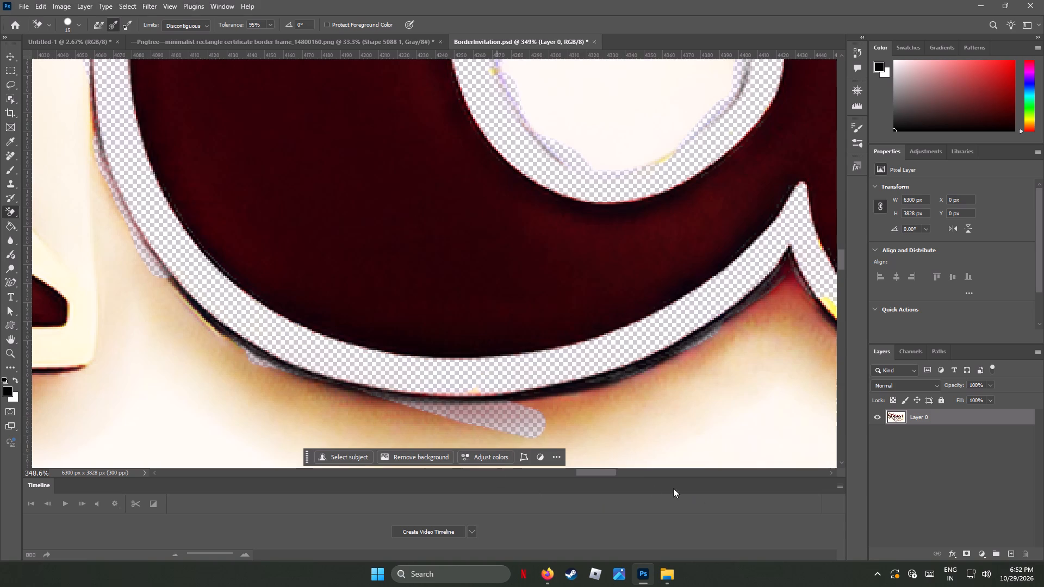
Erase the yellow outline along the underside of the letter's curved tail, from the neighbouring erased area to the pointed notch.
{"action": "left_click_drag", "start_coordinate": [606, 470], "coordinate": [634, 475]}
{"action": "left_click_drag", "start_coordinate": [495, 370], "coordinate": [524, 344]}
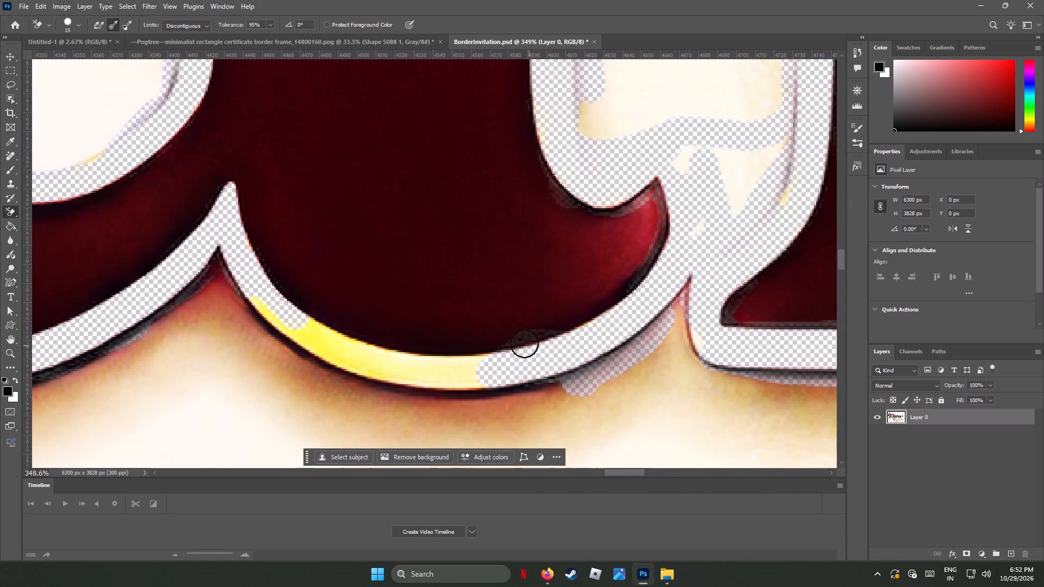
{"action": "left_click_drag", "start_coordinate": [524, 344], "coordinate": [383, 370]}
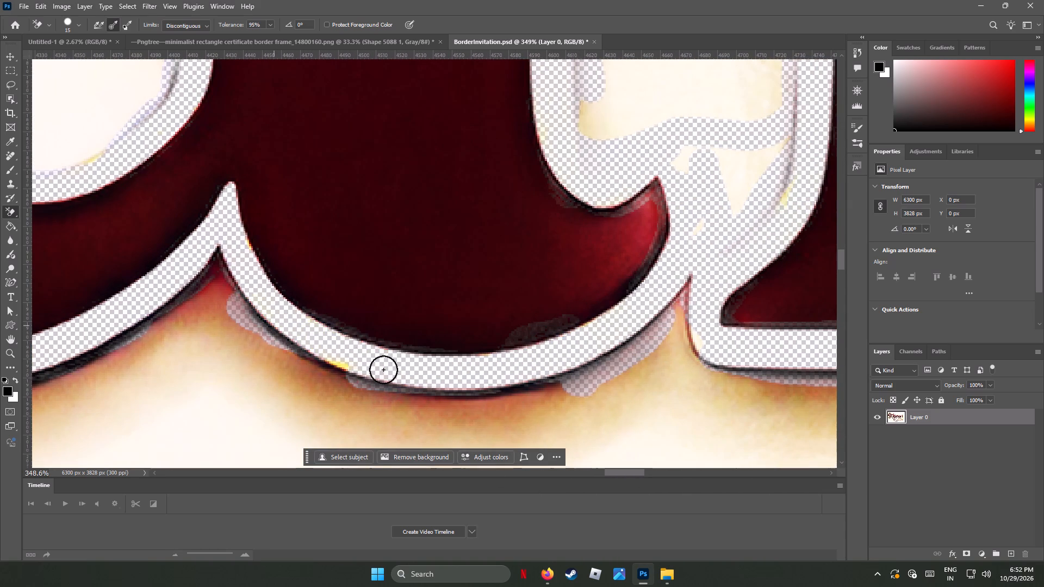
{"action": "left_click_drag", "start_coordinate": [383, 370], "coordinate": [344, 374]}
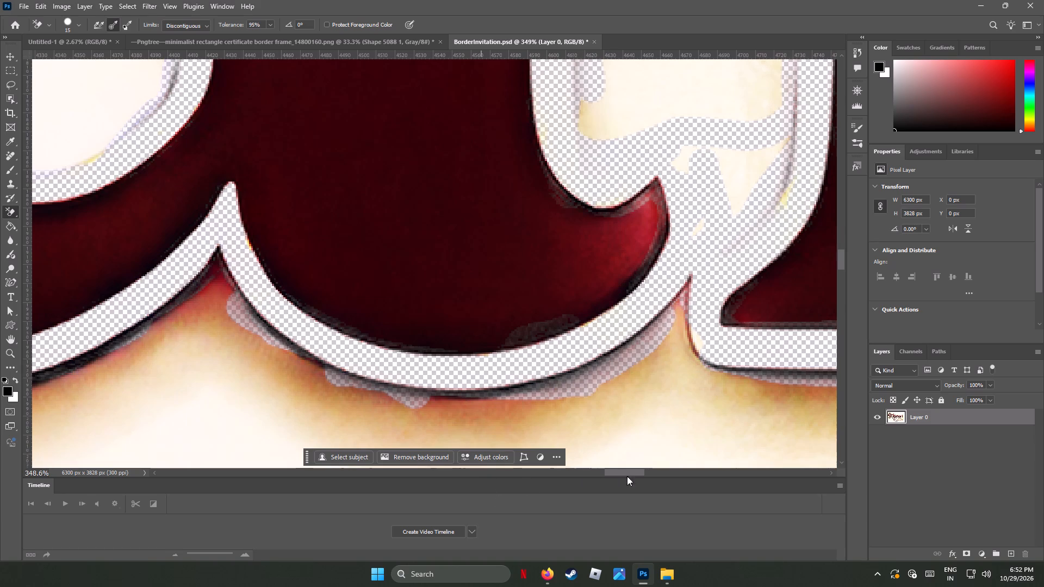
Erase the cream outline beneath the flat base of the neighbouring letter's stem with the Background Eraser.
{"action": "left_click_drag", "start_coordinate": [633, 473], "coordinate": [587, 469]}
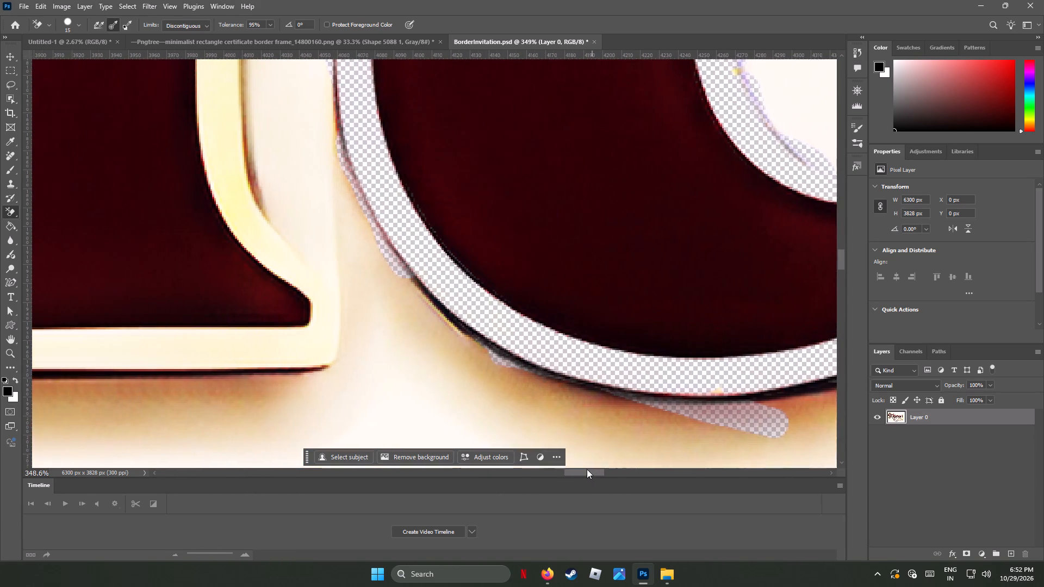
{"action": "left_click_drag", "start_coordinate": [587, 469], "coordinate": [572, 469]}
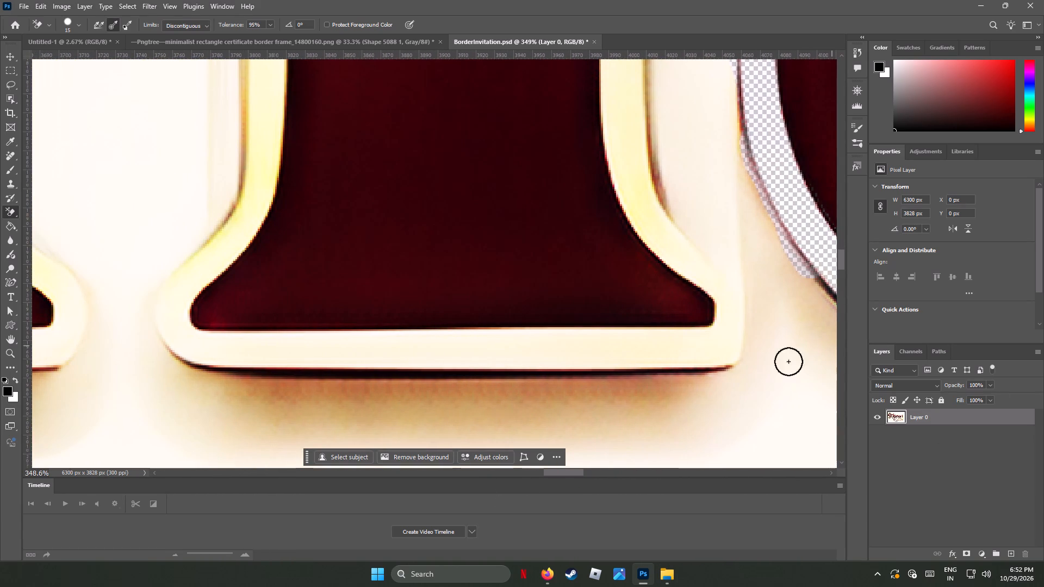
{"action": "left_click_drag", "start_coordinate": [507, 348], "coordinate": [482, 345]}
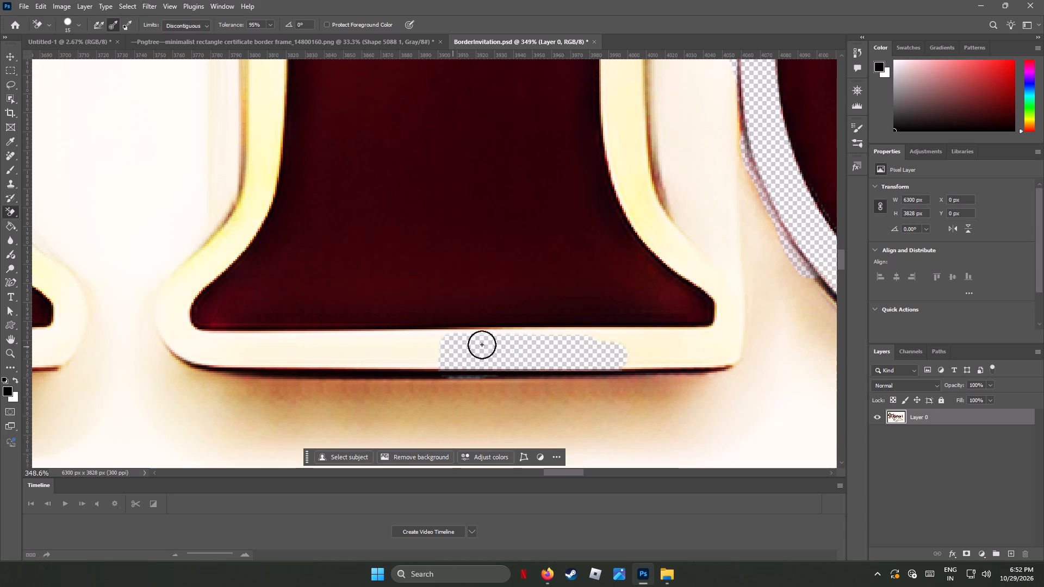
{"action": "left_click_drag", "start_coordinate": [482, 345], "coordinate": [716, 331]}
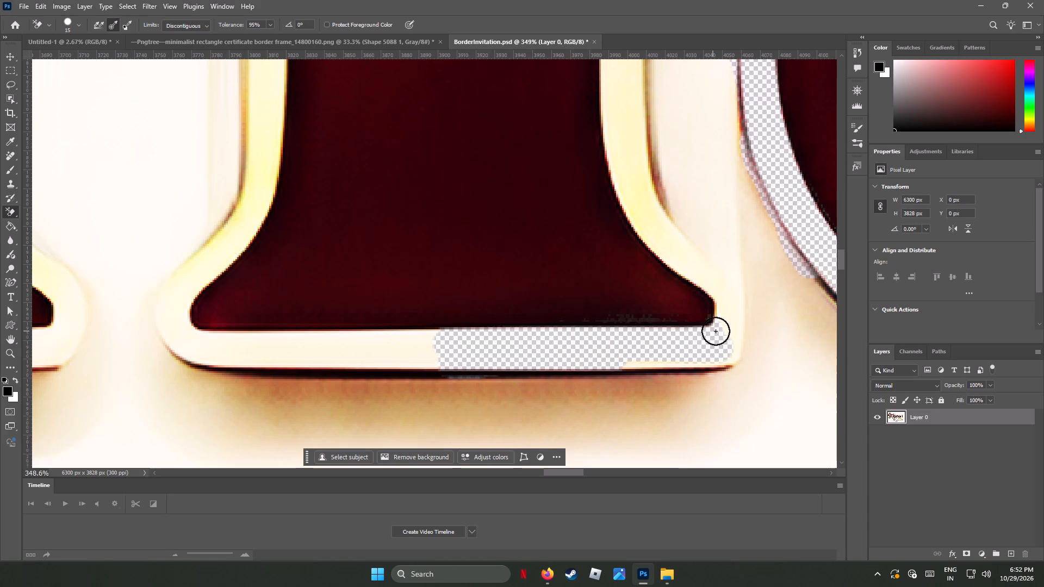
{"action": "left_click_drag", "start_coordinate": [716, 331], "coordinate": [198, 333]}
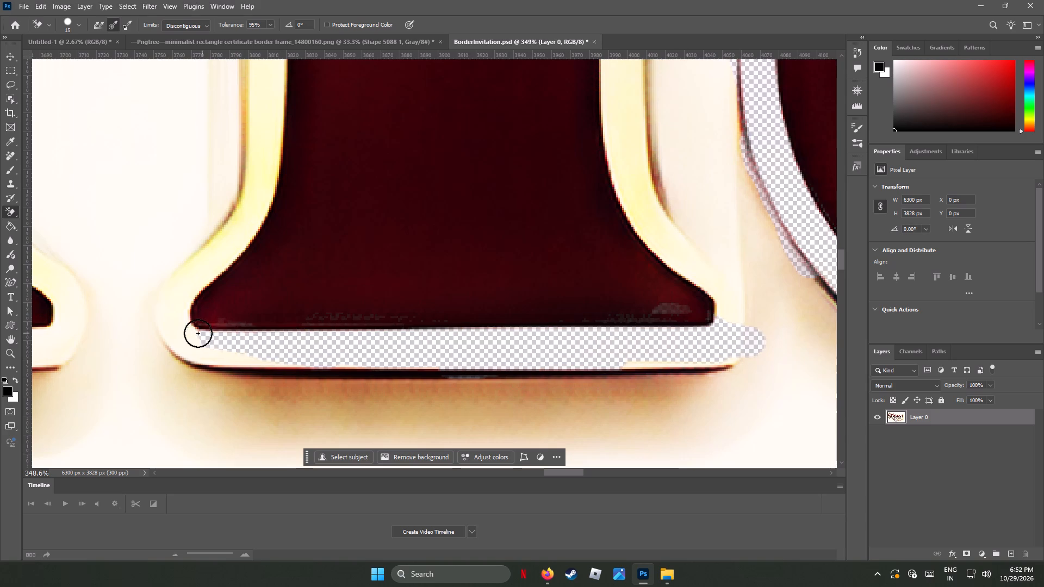
Erase the yellow outline around both flared corners of the stem's foot and up the curves on either side.
{"action": "left_click_drag", "start_coordinate": [198, 333], "coordinate": [192, 290]}
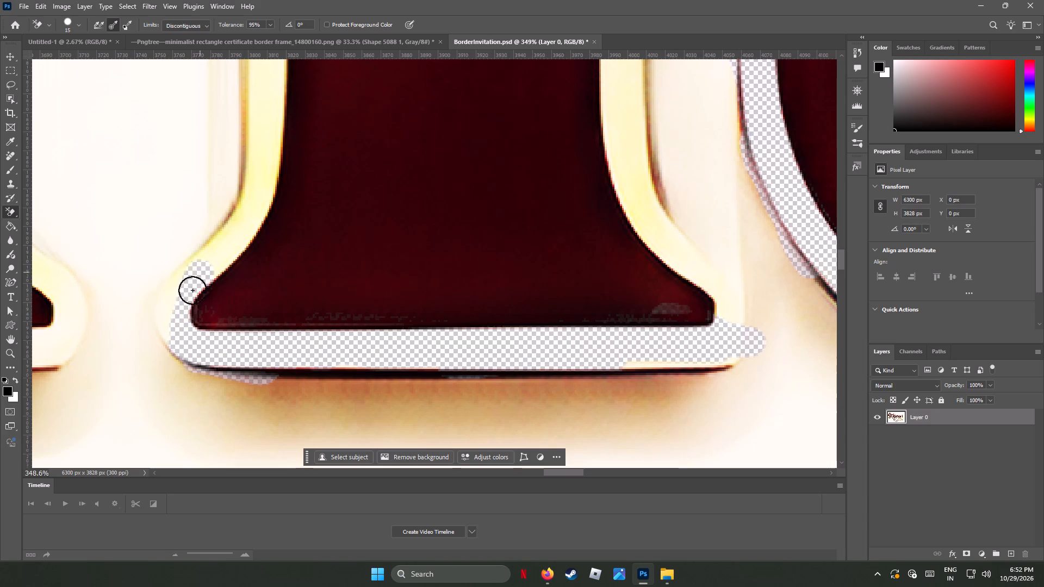
{"action": "left_click_drag", "start_coordinate": [192, 290], "coordinate": [262, 201]}
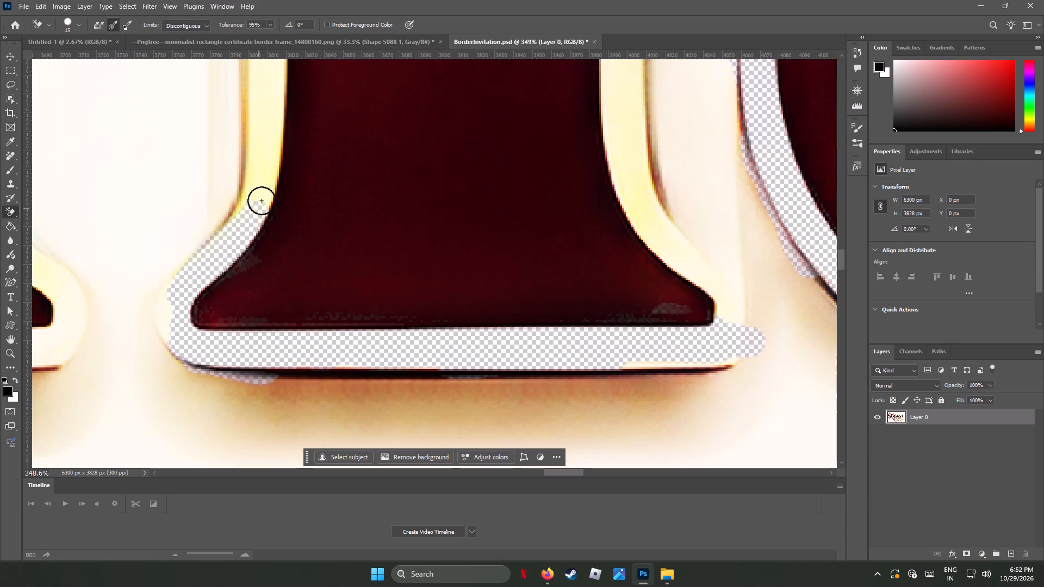
{"action": "left_click_drag", "start_coordinate": [262, 201], "coordinate": [195, 271]}
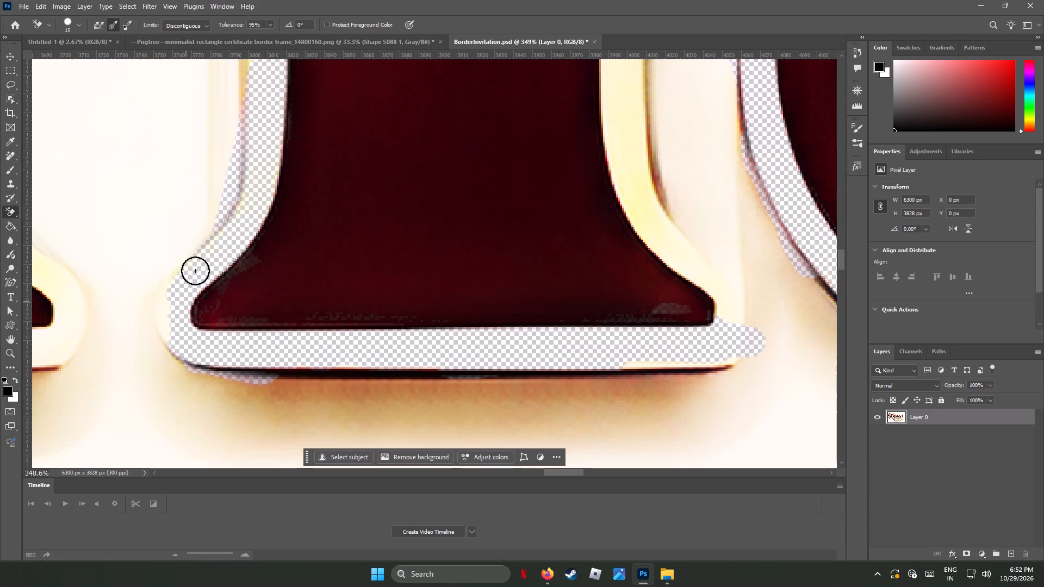
{"action": "left_click_drag", "start_coordinate": [195, 271], "coordinate": [211, 365]}
{"action": "left_click_drag", "start_coordinate": [695, 269], "coordinate": [737, 333]}
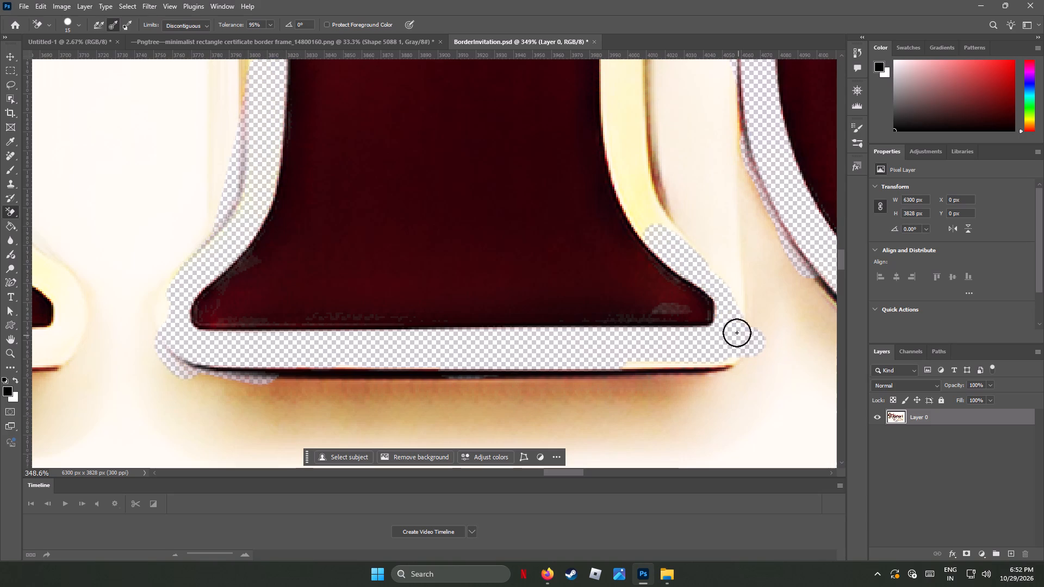
{"action": "left_click_drag", "start_coordinate": [737, 333], "coordinate": [641, 220]}
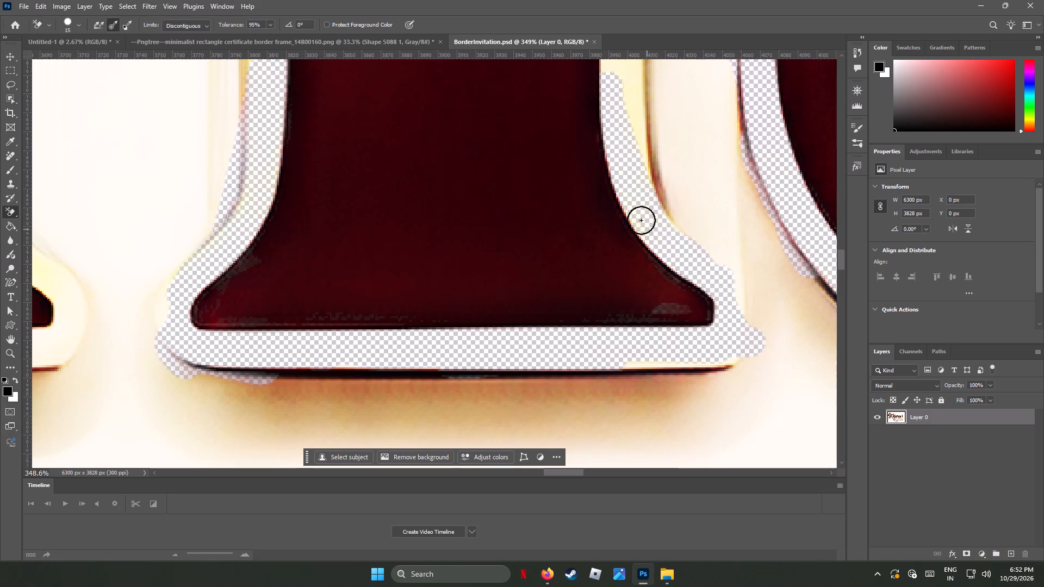
{"action": "left_click_drag", "start_coordinate": [641, 220], "coordinate": [669, 241]}
Erase the yellow outline along both edges of the straight stem section just above the flared foot.
{"action": "scroll", "coordinate": [668, 240], "scroll_direction": "up", "scroll_amount": 3}
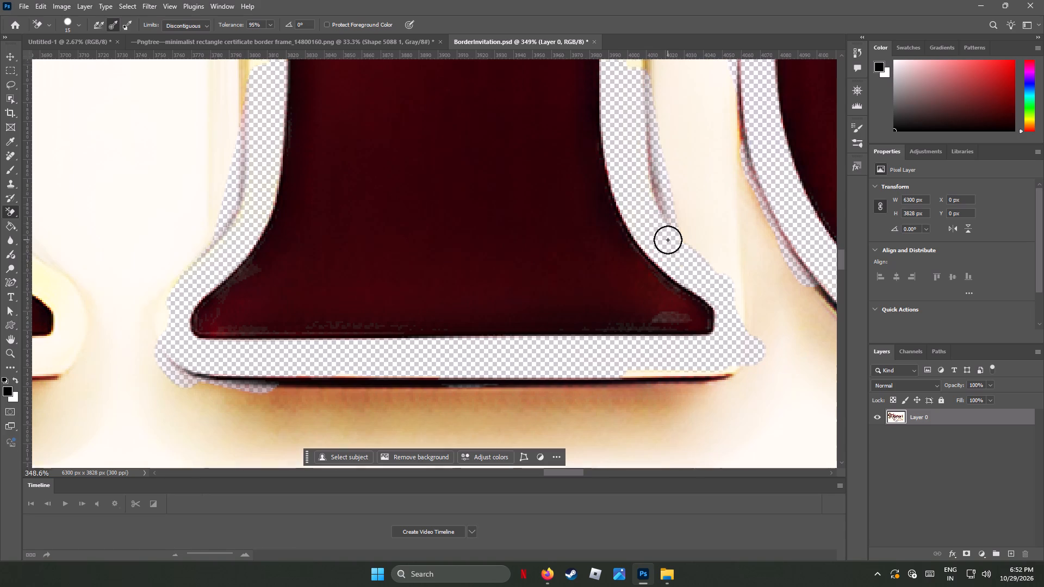
{"action": "scroll", "coordinate": [668, 240], "scroll_direction": "up", "scroll_amount": 14}
{"action": "scroll", "coordinate": [655, 223], "scroll_direction": "down", "scroll_amount": 1}
{"action": "scroll", "coordinate": [655, 223], "scroll_direction": "up", "scroll_amount": 2}
{"action": "scroll", "coordinate": [655, 223], "scroll_direction": "down", "scroll_amount": 2}
{"action": "scroll", "coordinate": [655, 223], "scroll_direction": "up", "scroll_amount": 1}
{"action": "scroll", "coordinate": [655, 223], "scroll_direction": "down", "scroll_amount": 1}
{"action": "scroll", "coordinate": [655, 223], "scroll_direction": "up", "scroll_amount": 8}
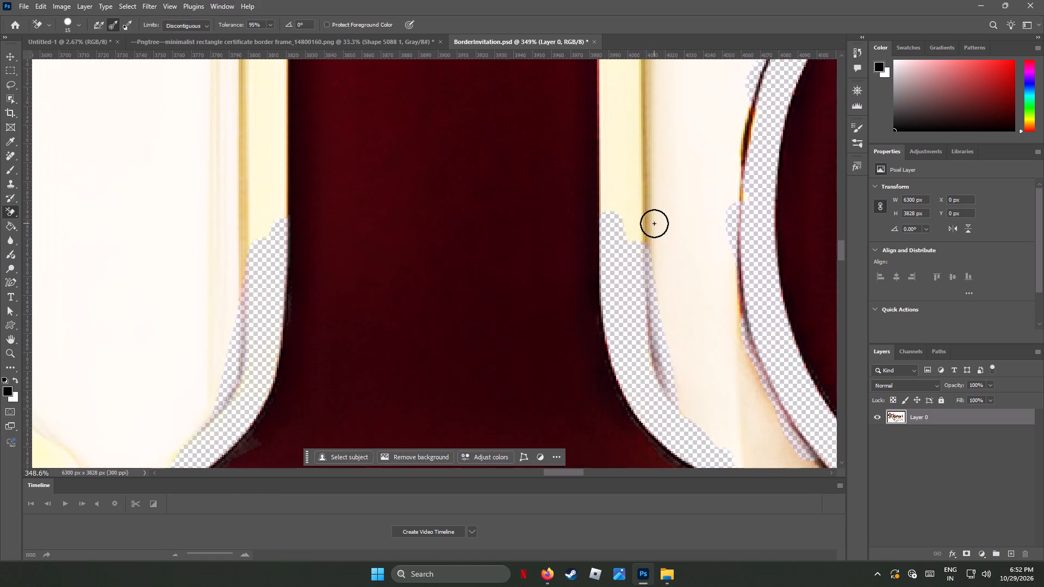
{"action": "scroll", "coordinate": [654, 223], "scroll_direction": "up", "scroll_amount": 2}
{"action": "scroll", "coordinate": [654, 223], "scroll_direction": "down", "scroll_amount": 4}
{"action": "scroll", "coordinate": [654, 223], "scroll_direction": "up", "scroll_amount": 2}
{"action": "scroll", "coordinate": [654, 223], "scroll_direction": "down", "scroll_amount": 1}
{"action": "scroll", "coordinate": [654, 223], "scroll_direction": "up", "scroll_amount": 7}
{"action": "scroll", "coordinate": [654, 223], "scroll_direction": "down", "scroll_amount": 2}
{"action": "scroll", "coordinate": [654, 223], "scroll_direction": "up", "scroll_amount": 2}
{"action": "scroll", "coordinate": [649, 224], "scroll_direction": "down", "scroll_amount": 2}
{"action": "scroll", "coordinate": [649, 224], "scroll_direction": "up", "scroll_amount": 5}
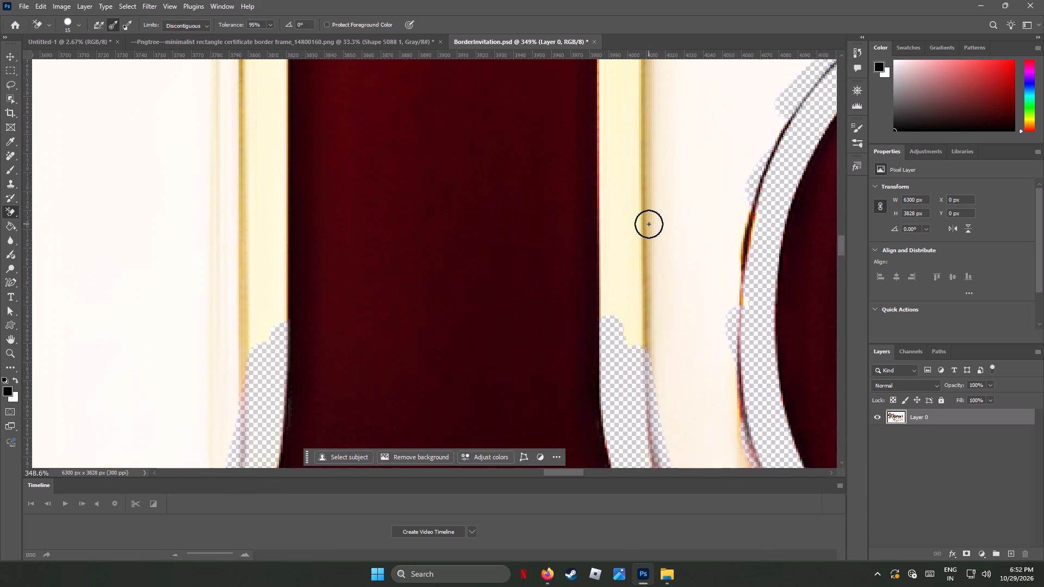
{"action": "scroll", "coordinate": [649, 224], "scroll_direction": "up", "scroll_amount": 8}
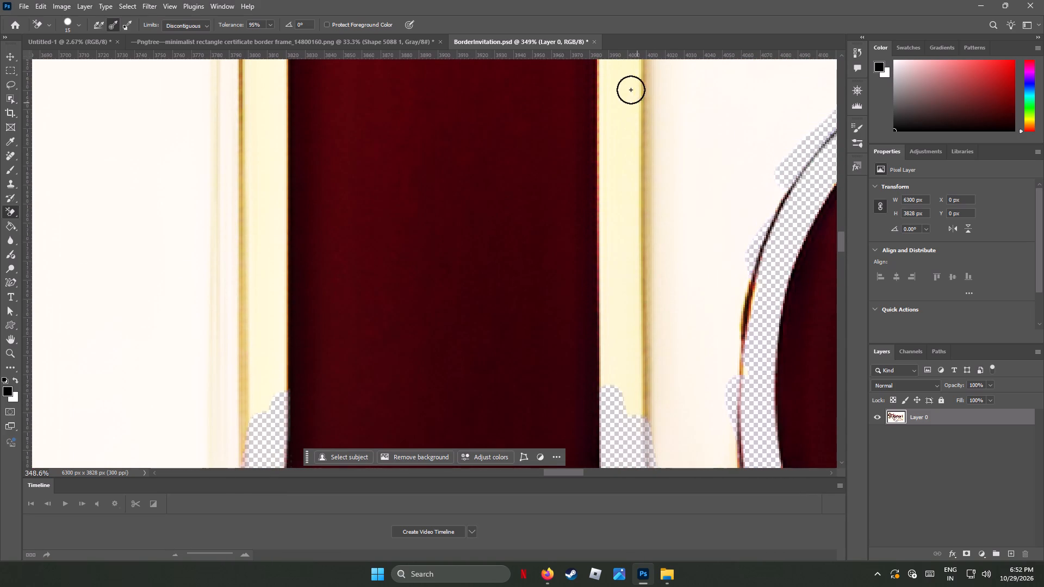
{"action": "left_click_drag", "start_coordinate": [624, 84], "coordinate": [618, 303]}
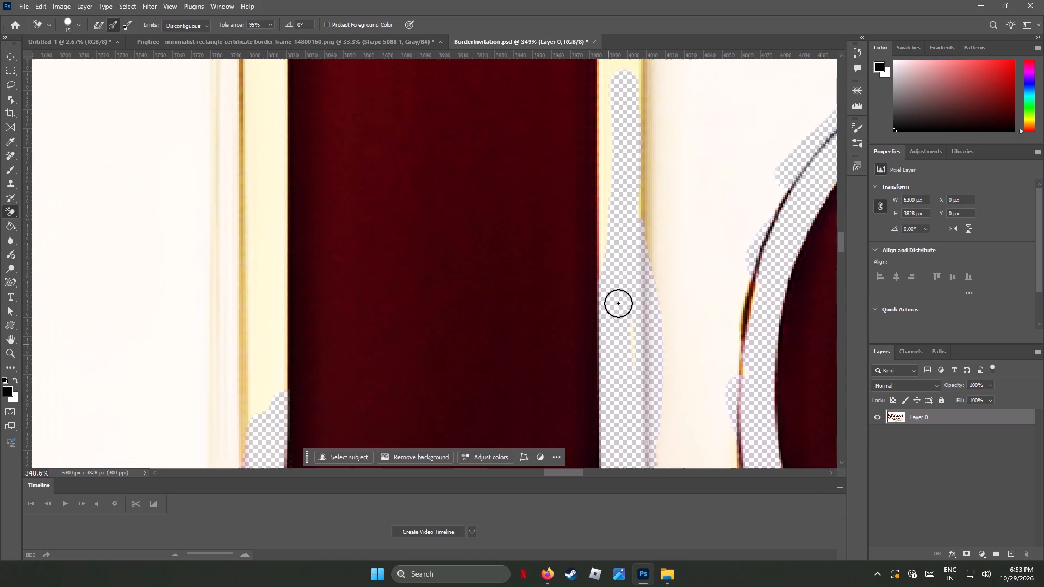
{"action": "left_click_drag", "start_coordinate": [618, 303], "coordinate": [630, 216]}
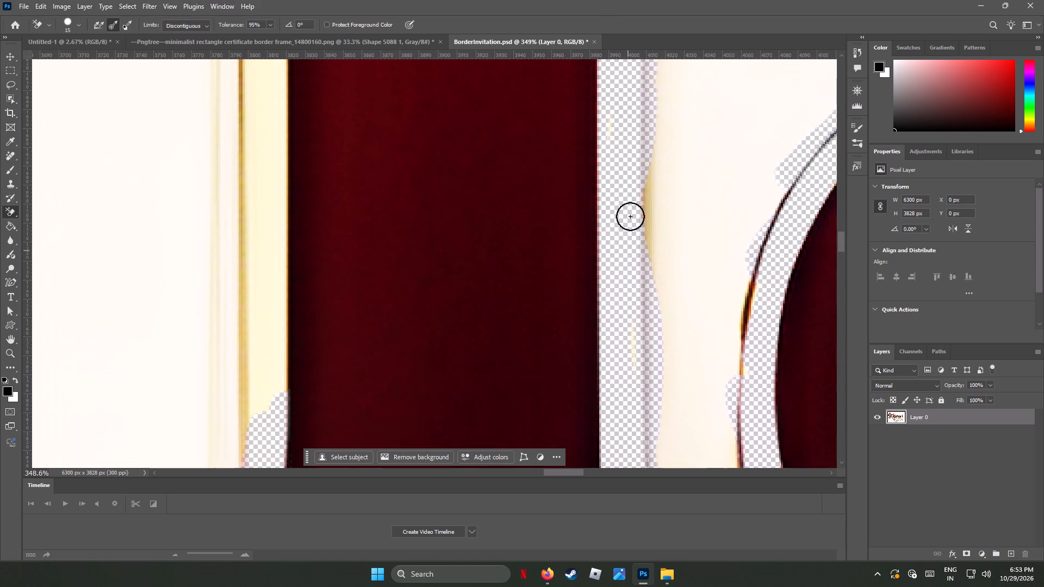
{"action": "left_click_drag", "start_coordinate": [630, 216], "coordinate": [638, 139]}
{"action": "left_click_drag", "start_coordinate": [277, 266], "coordinate": [271, 427]}
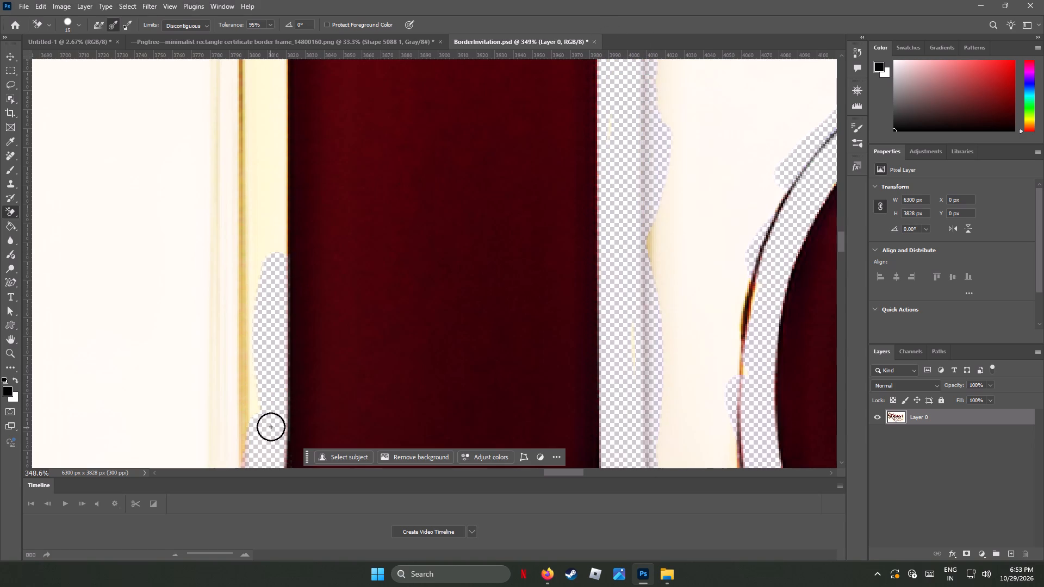
{"action": "left_click_drag", "start_coordinate": [271, 427], "coordinate": [260, 46]}
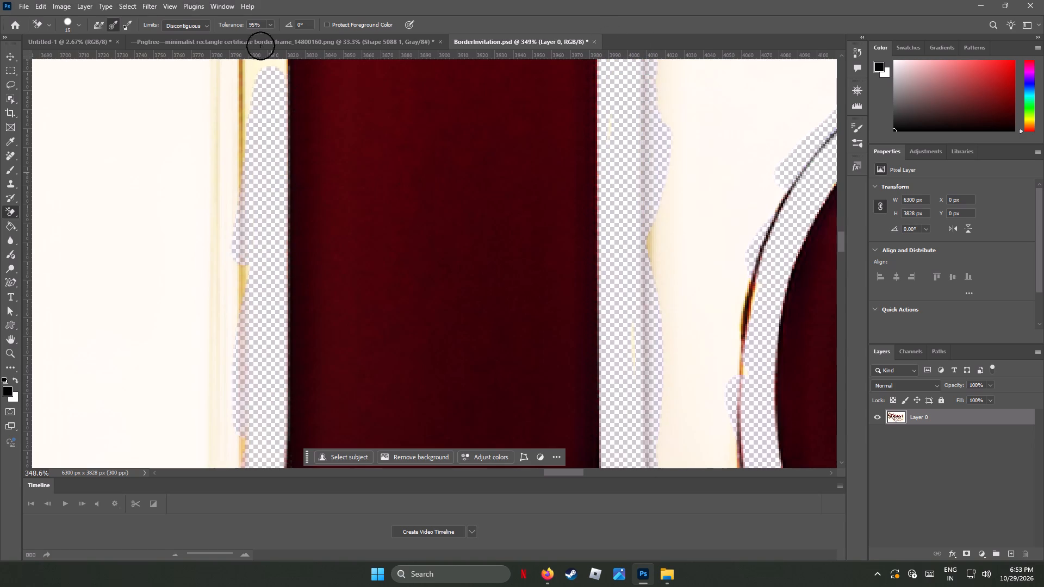
{"action": "left_click_drag", "start_coordinate": [260, 46], "coordinate": [248, 213]}
Erase the yellow outline along both edges of the stem's upper section, including strips of the cream background beside it.
{"action": "scroll", "coordinate": [248, 211], "scroll_direction": "up", "scroll_amount": 1}
{"action": "scroll", "coordinate": [248, 211], "scroll_direction": "down", "scroll_amount": 3}
{"action": "scroll", "coordinate": [248, 211], "scroll_direction": "up", "scroll_amount": 2}
{"action": "scroll", "coordinate": [248, 211], "scroll_direction": "down", "scroll_amount": 2}
{"action": "scroll", "coordinate": [248, 211], "scroll_direction": "up", "scroll_amount": 2}
{"action": "scroll", "coordinate": [248, 211], "scroll_direction": "down", "scroll_amount": 1}
{"action": "scroll", "coordinate": [248, 211], "scroll_direction": "up", "scroll_amount": 1}
{"action": "scroll", "coordinate": [248, 211], "scroll_direction": "down", "scroll_amount": 1}
{"action": "scroll", "coordinate": [248, 211], "scroll_direction": "up", "scroll_amount": 8}
{"action": "scroll", "coordinate": [248, 212], "scroll_direction": "down", "scroll_amount": 2}
{"action": "scroll", "coordinate": [250, 215], "scroll_direction": "up", "scroll_amount": 3}
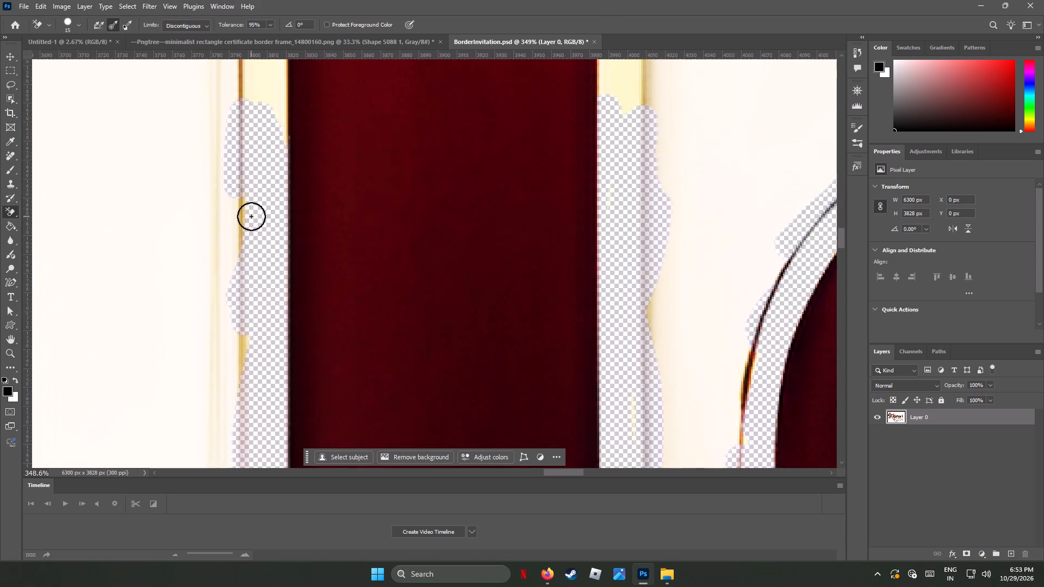
{"action": "scroll", "coordinate": [251, 216], "scroll_direction": "up", "scroll_amount": 8}
{"action": "scroll", "coordinate": [251, 216], "scroll_direction": "down", "scroll_amount": 1}
{"action": "scroll", "coordinate": [251, 216], "scroll_direction": "up", "scroll_amount": 6}
{"action": "scroll", "coordinate": [251, 216], "scroll_direction": "down", "scroll_amount": 3}
{"action": "scroll", "coordinate": [251, 216], "scroll_direction": "up", "scroll_amount": 14}
{"action": "scroll", "coordinate": [251, 216], "scroll_direction": "down", "scroll_amount": 4}
{"action": "scroll", "coordinate": [251, 216], "scroll_direction": "up", "scroll_amount": 9}
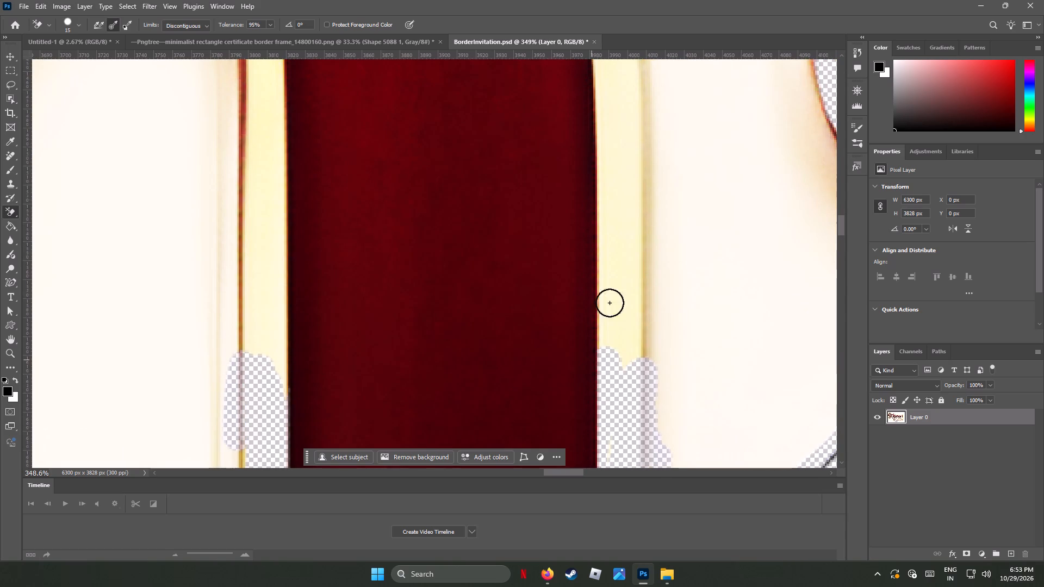
{"action": "left_click_drag", "start_coordinate": [614, 196], "coordinate": [608, 151]}
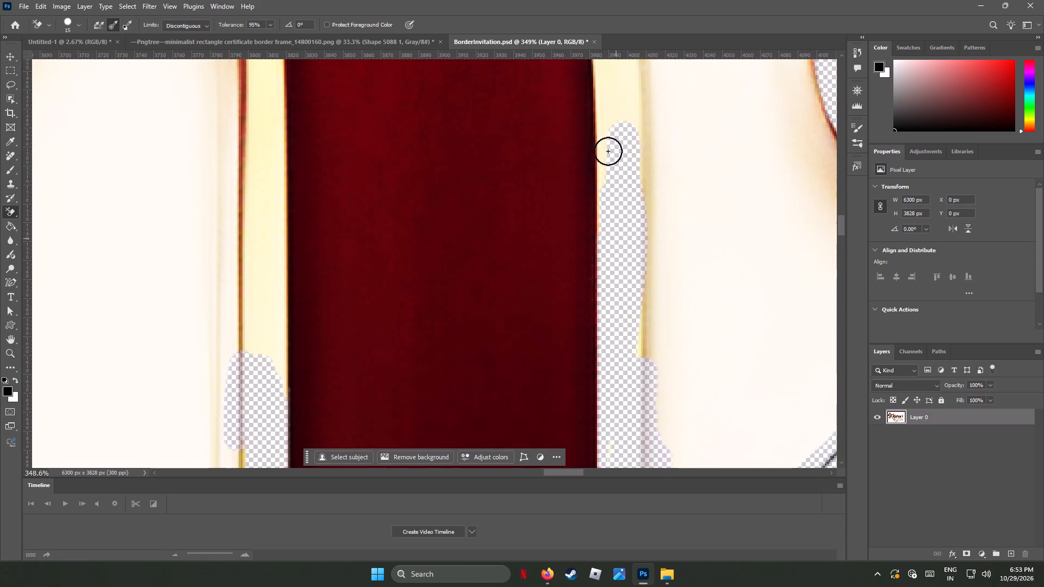
{"action": "left_click_drag", "start_coordinate": [608, 151], "coordinate": [666, 304]}
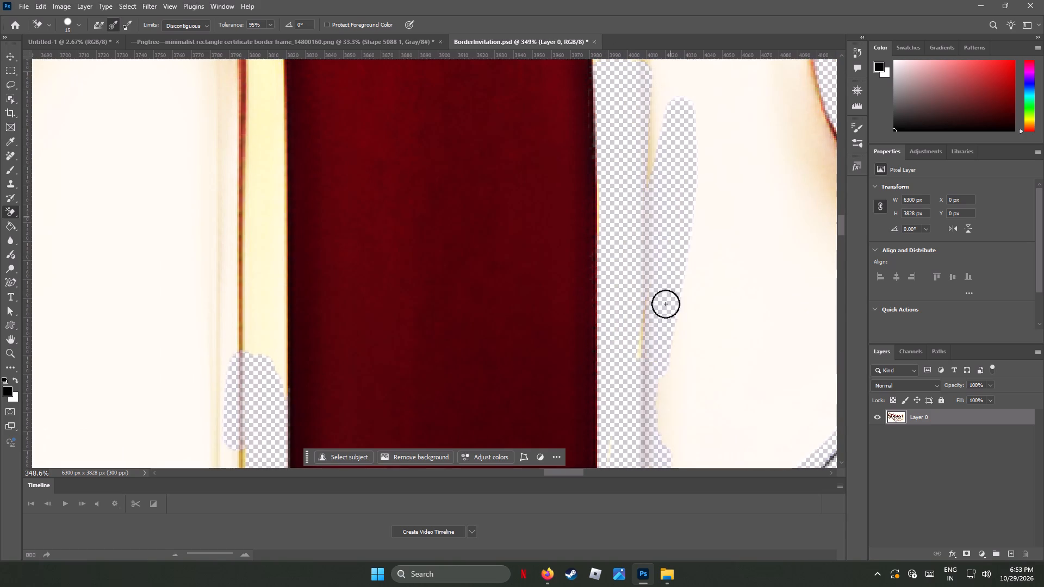
{"action": "left_click_drag", "start_coordinate": [666, 304], "coordinate": [638, 389]}
{"action": "left_click_drag", "start_coordinate": [285, 161], "coordinate": [262, 355]}
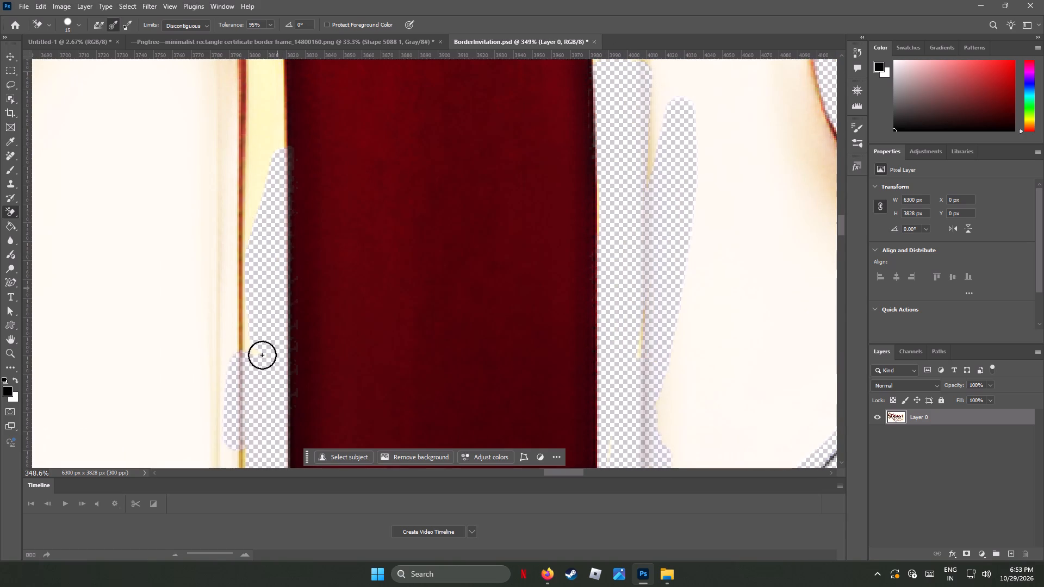
{"action": "left_click_drag", "start_coordinate": [262, 355], "coordinate": [281, 132]}
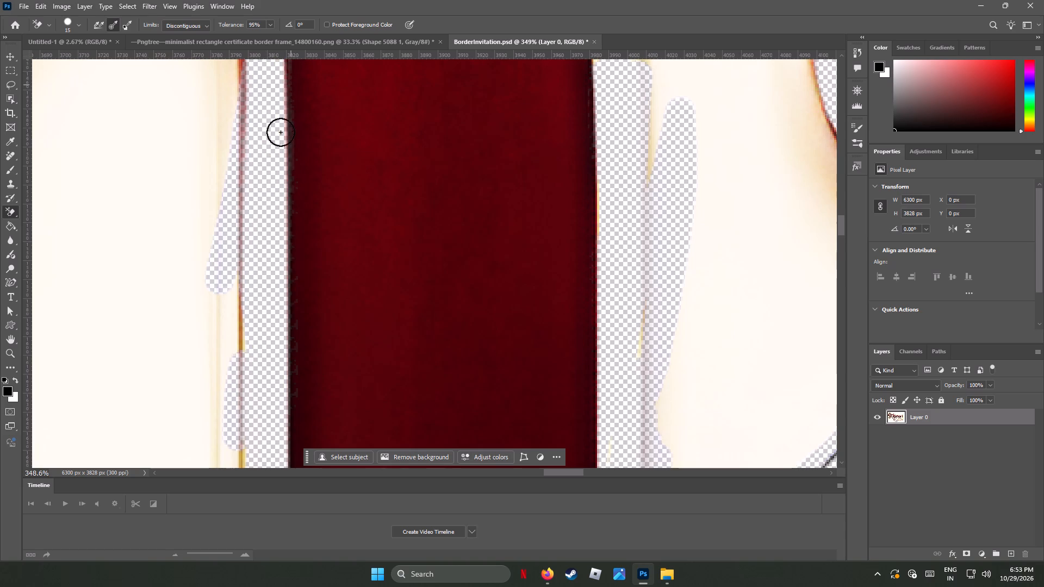
{"action": "left_click_drag", "start_coordinate": [281, 132], "coordinate": [306, 207]}
Erase the yellow outline along the outer right shoulder where the stem curves into the arch.
{"action": "scroll", "coordinate": [378, 243], "scroll_direction": "up", "scroll_amount": 20}
{"action": "scroll", "coordinate": [378, 243], "scroll_direction": "up", "scroll_amount": 3}
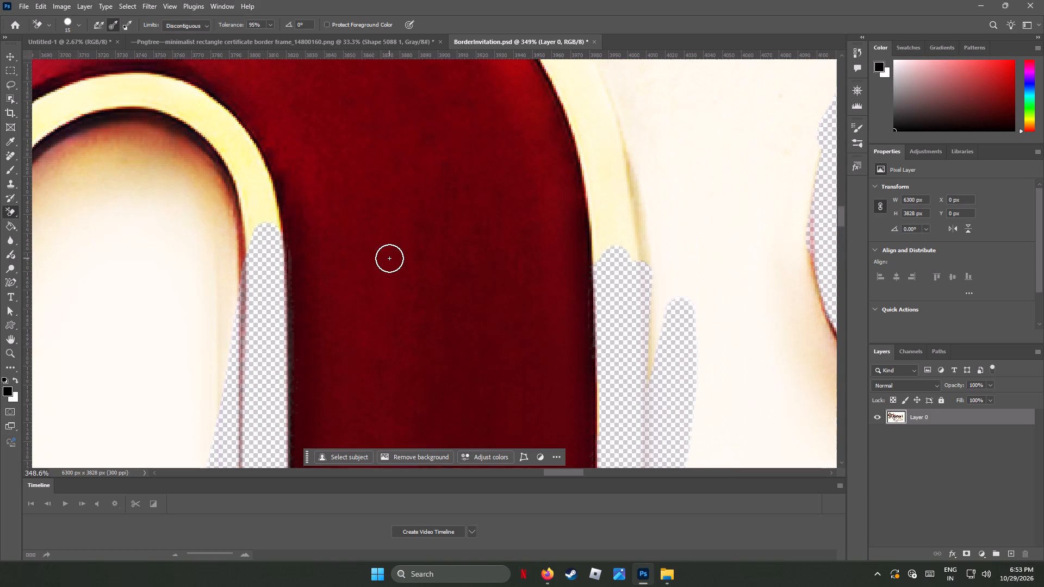
{"action": "left_click_drag", "start_coordinate": [601, 157], "coordinate": [630, 224]}
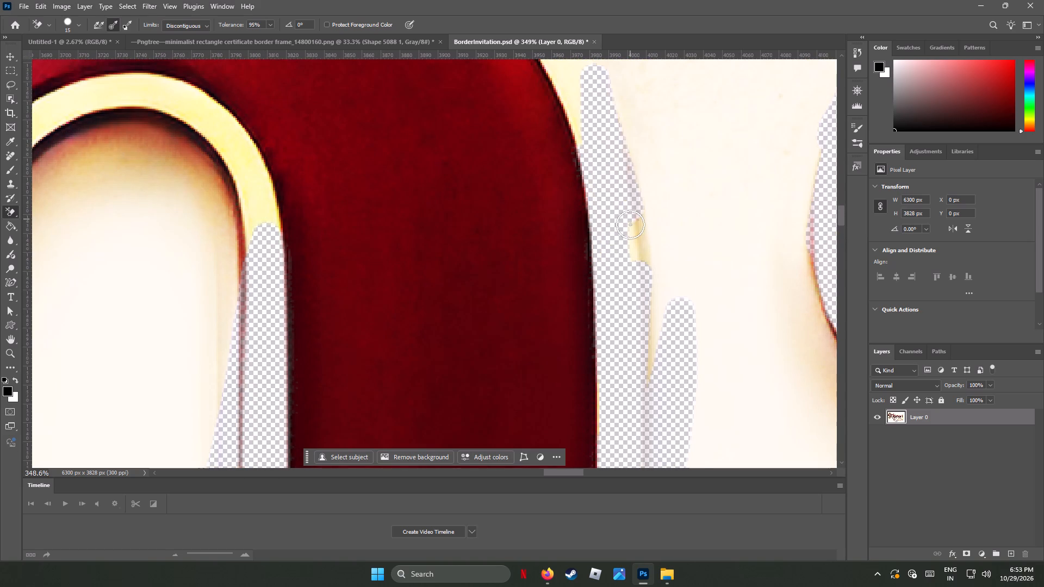
{"action": "left_click_drag", "start_coordinate": [630, 224], "coordinate": [533, 33]}
Erase the yellow outline around the inner curve of the arch, joining it to the erased strip along the stem.
{"action": "scroll", "coordinate": [656, 204], "scroll_direction": "up", "scroll_amount": 13}
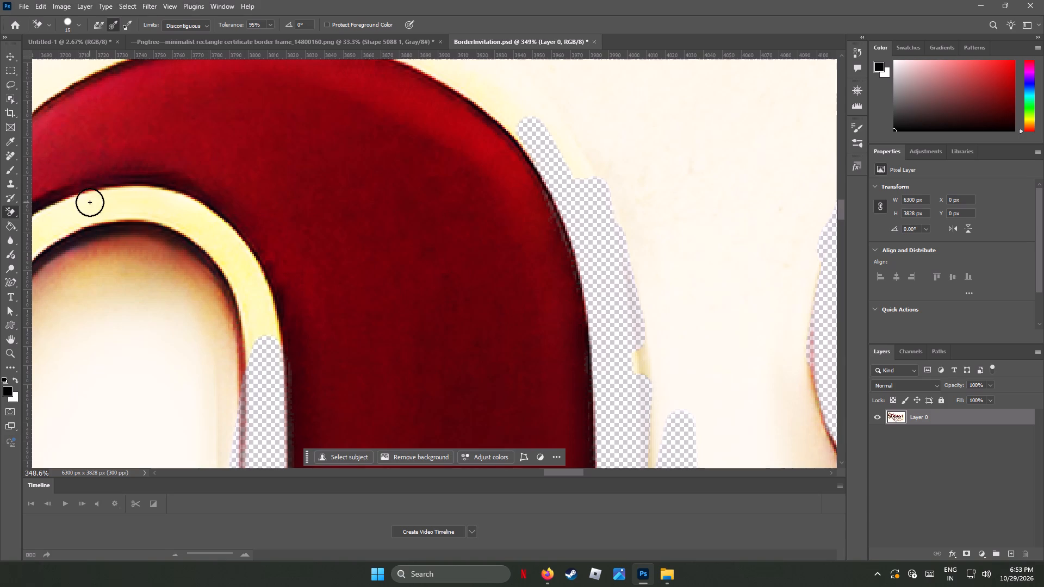
{"action": "left_click", "coordinate": [82, 207]}
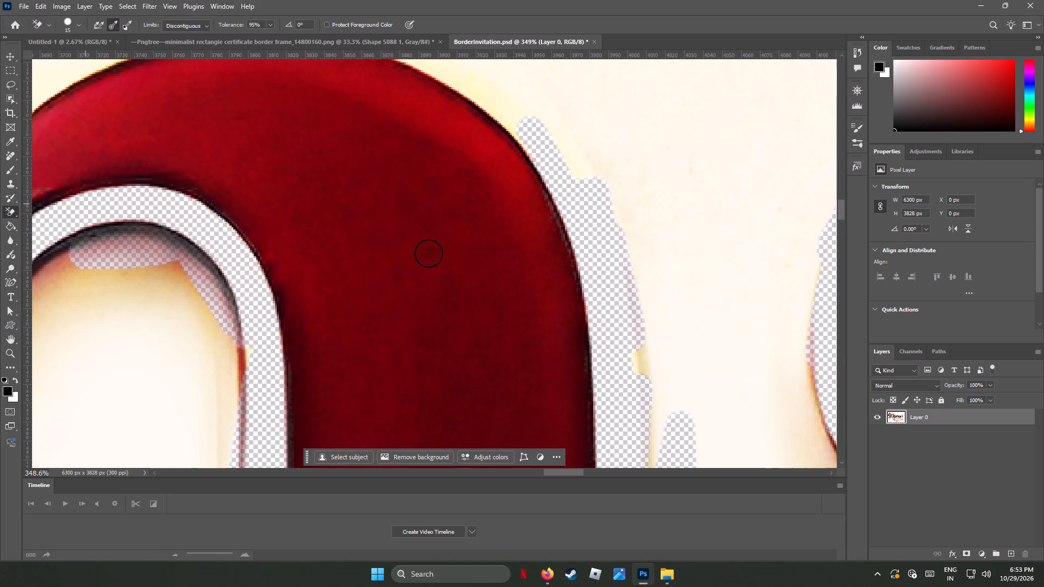
Erase the yellow outline over the outer shoulder and crown of the right arch, with a band of cream background above it.
{"action": "left_click_drag", "start_coordinate": [472, 72], "coordinate": [549, 144]}
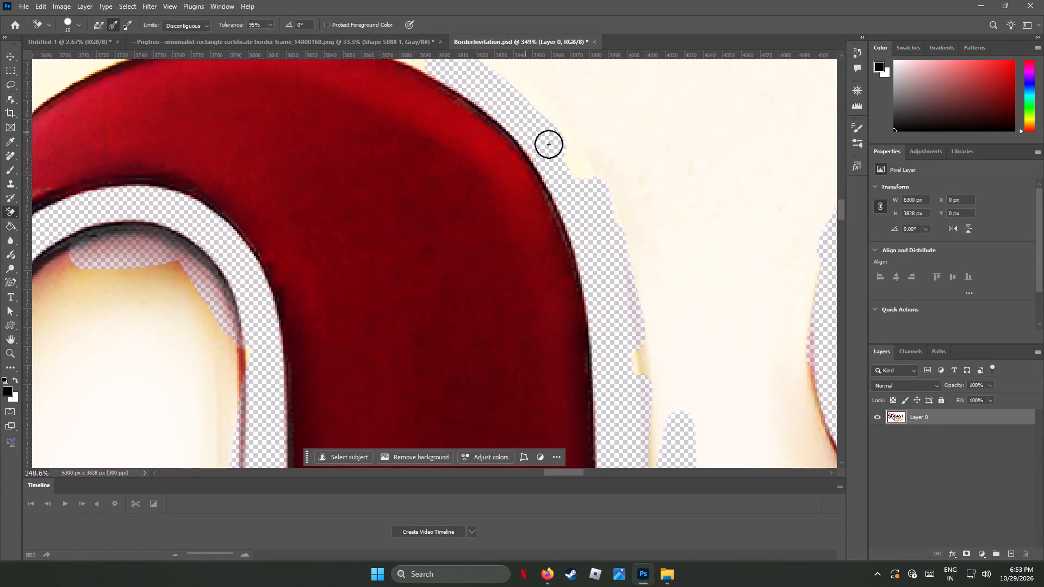
{"action": "left_click_drag", "start_coordinate": [549, 144], "coordinate": [402, 74]}
{"action": "scroll", "coordinate": [471, 133], "scroll_direction": "up", "scroll_amount": 13}
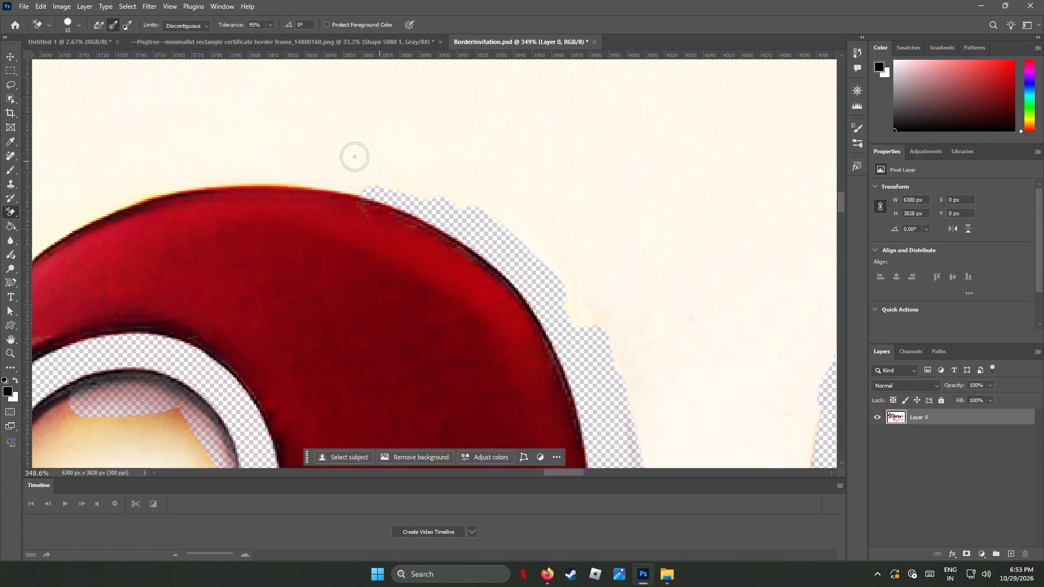
{"action": "left_click_drag", "start_coordinate": [318, 155], "coordinate": [216, 191]}
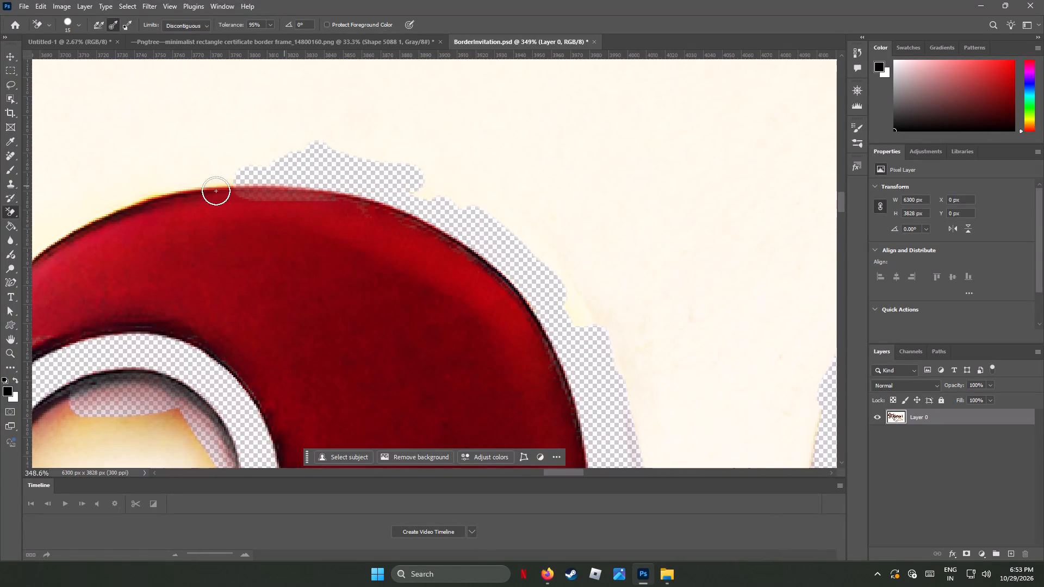
{"action": "left_click_drag", "start_coordinate": [216, 191], "coordinate": [49, 226]}
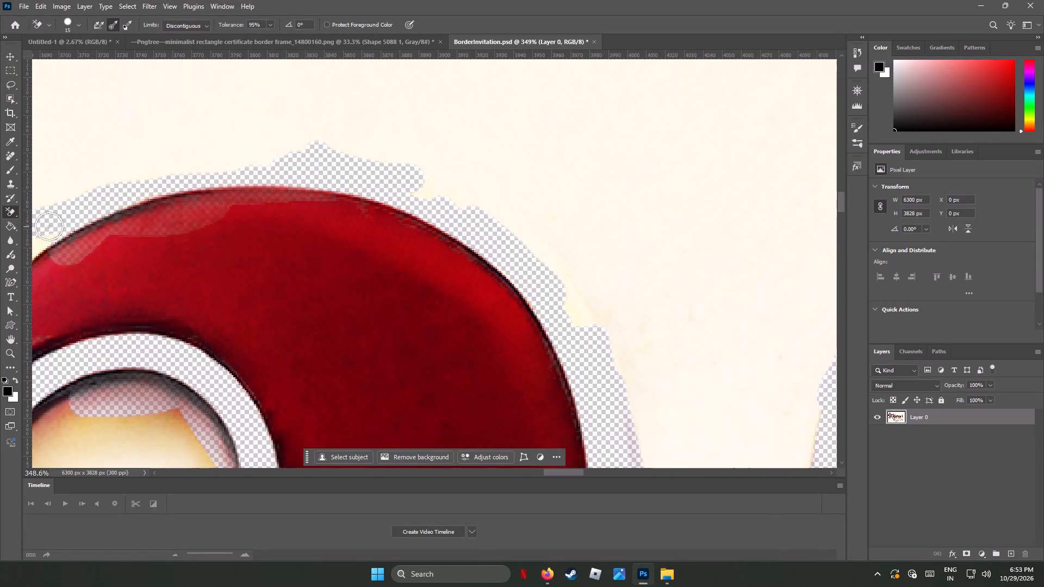
{"action": "left_click_drag", "start_coordinate": [49, 226], "coordinate": [464, 212]}
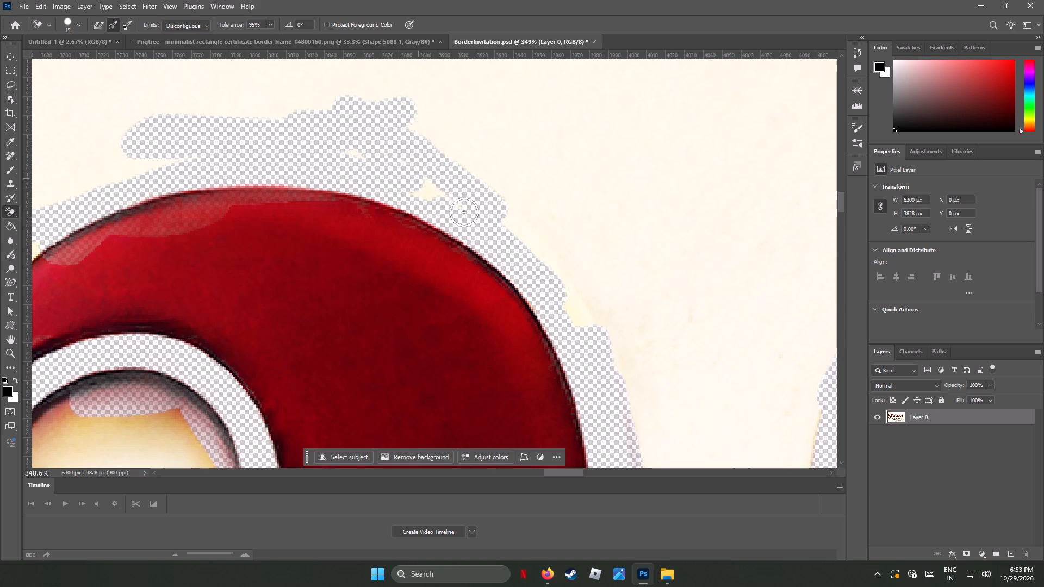
{"action": "left_click_drag", "start_coordinate": [464, 212], "coordinate": [558, 315]}
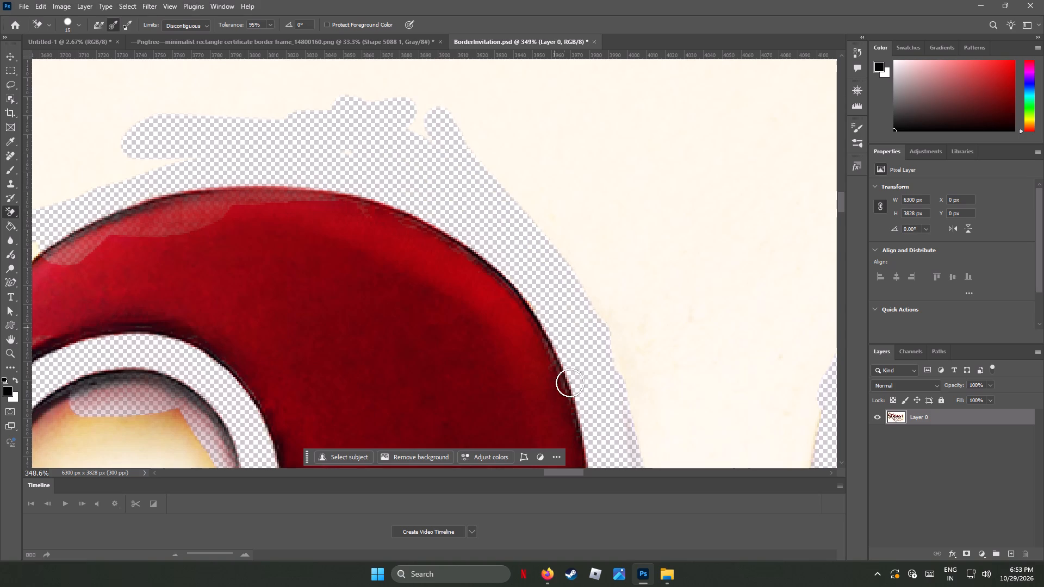
Erase the outline down both sides of the V-shaped notch between the two arches, including the cream background filling it.
{"action": "left_click_drag", "start_coordinate": [558, 473], "coordinate": [540, 469]}
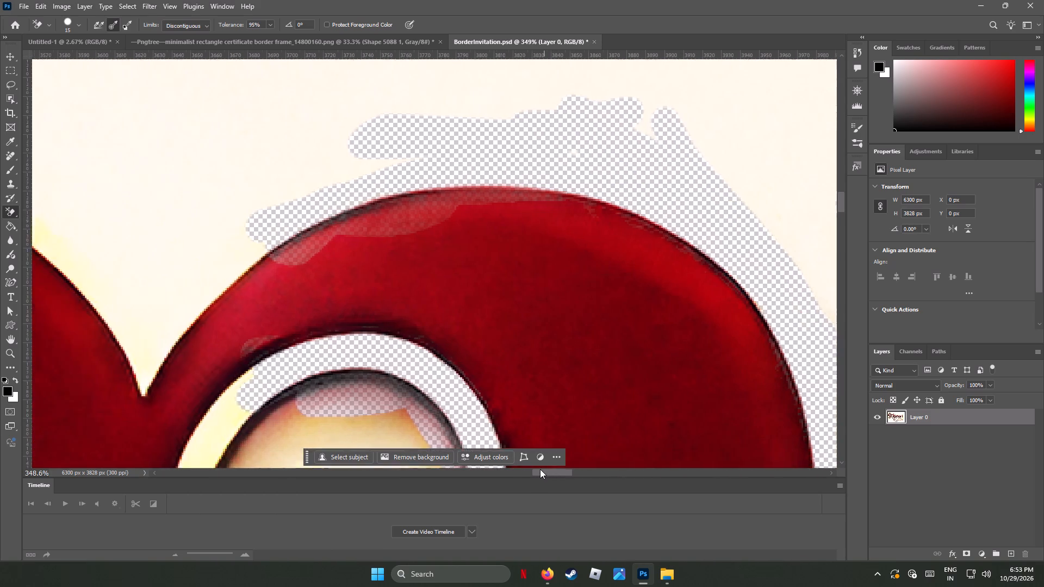
{"action": "left_click_drag", "start_coordinate": [540, 469], "coordinate": [534, 469]}
{"action": "scroll", "coordinate": [552, 336], "scroll_direction": "down", "scroll_amount": 10}
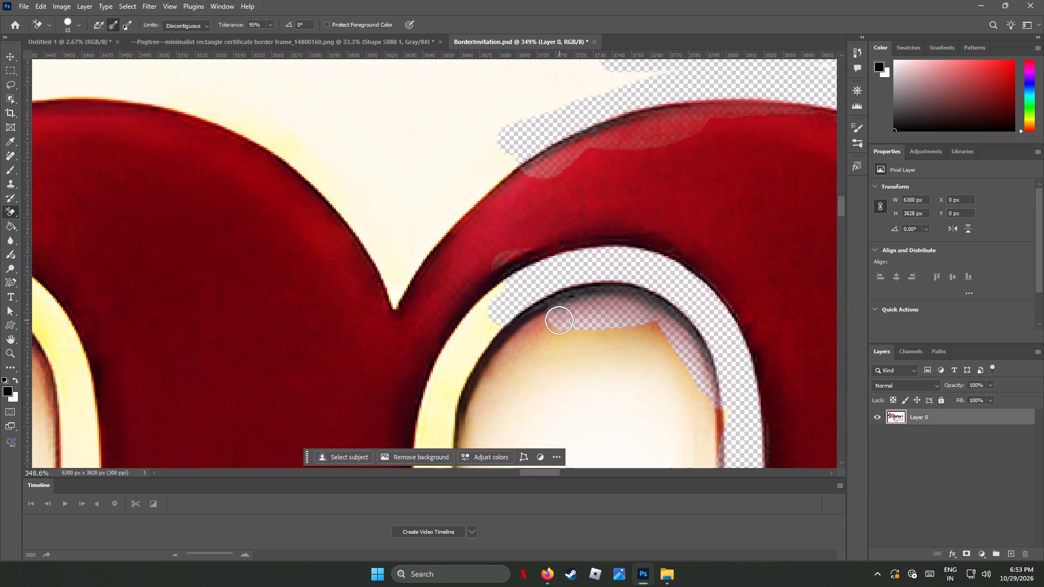
{"action": "left_click_drag", "start_coordinate": [515, 159], "coordinate": [424, 238]}
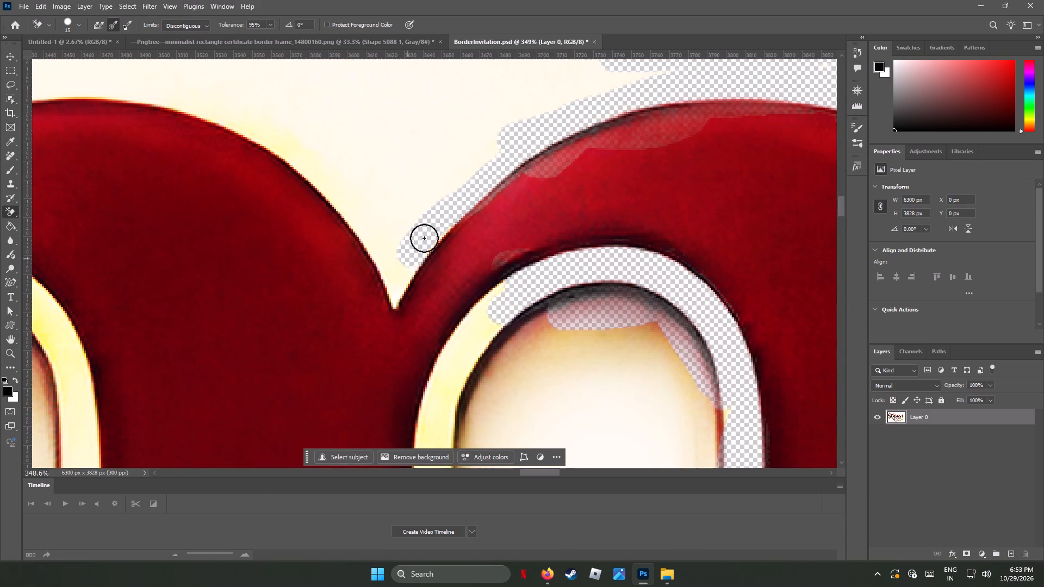
{"action": "left_click_drag", "start_coordinate": [424, 238], "coordinate": [288, 164]}
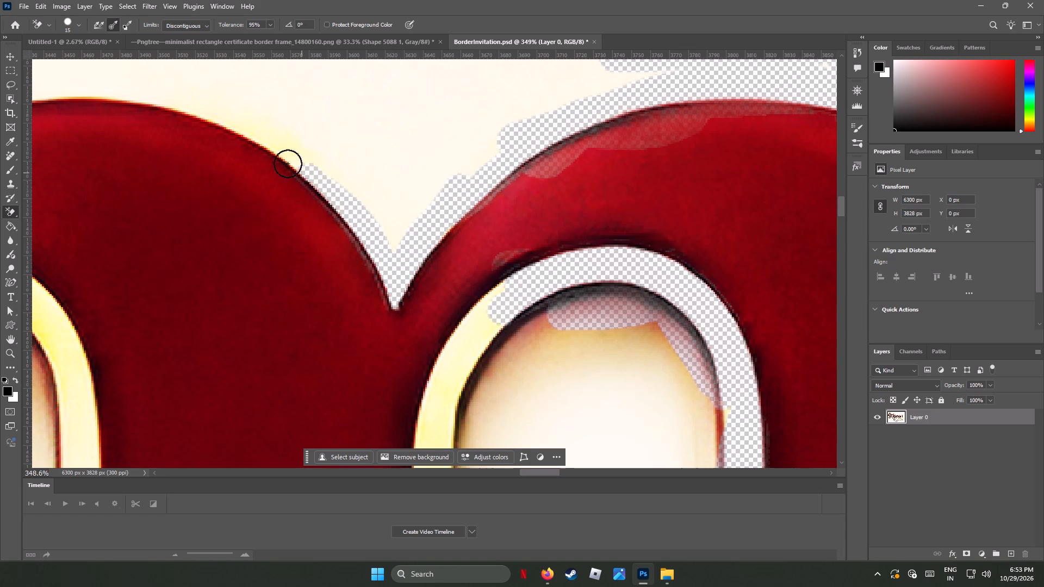
{"action": "left_click_drag", "start_coordinate": [288, 164], "coordinate": [376, 215]}
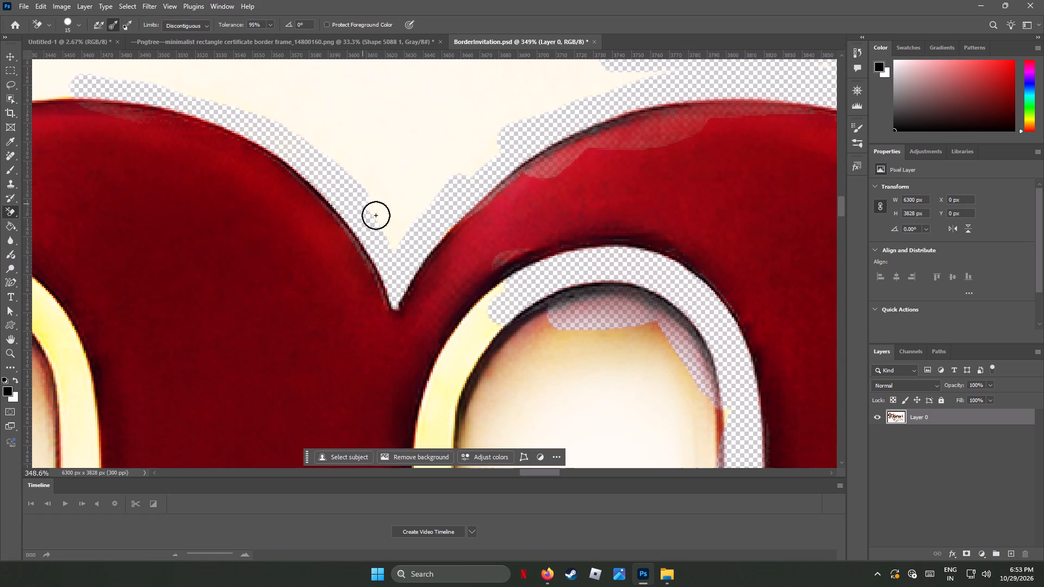
{"action": "left_click_drag", "start_coordinate": [376, 215], "coordinate": [534, 82]}
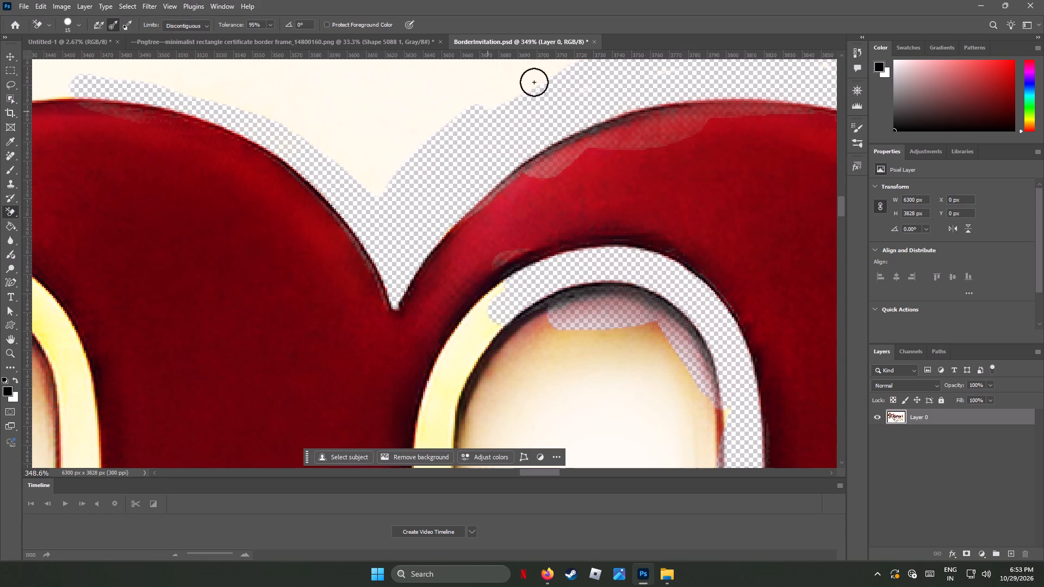
{"action": "left_click_drag", "start_coordinate": [534, 82], "coordinate": [251, 105]}
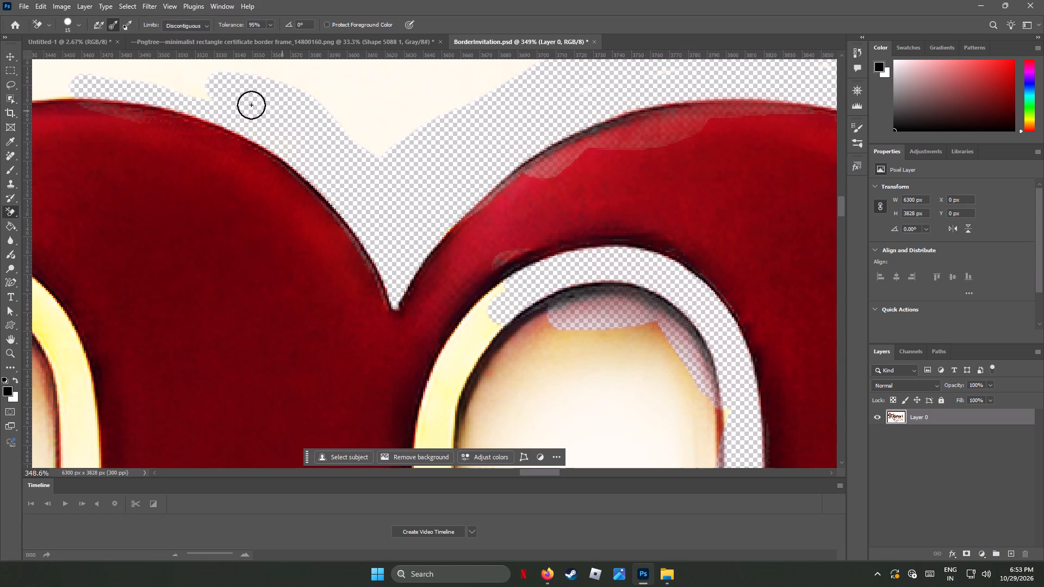
{"action": "left_click_drag", "start_coordinate": [251, 105], "coordinate": [397, 130]}
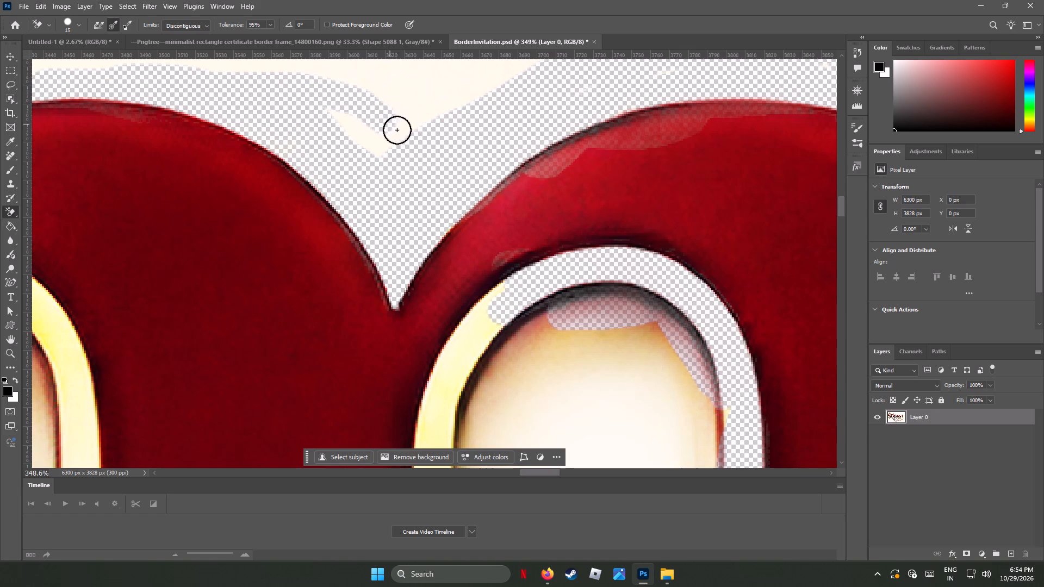
{"action": "left_click_drag", "start_coordinate": [397, 130], "coordinate": [571, 68]}
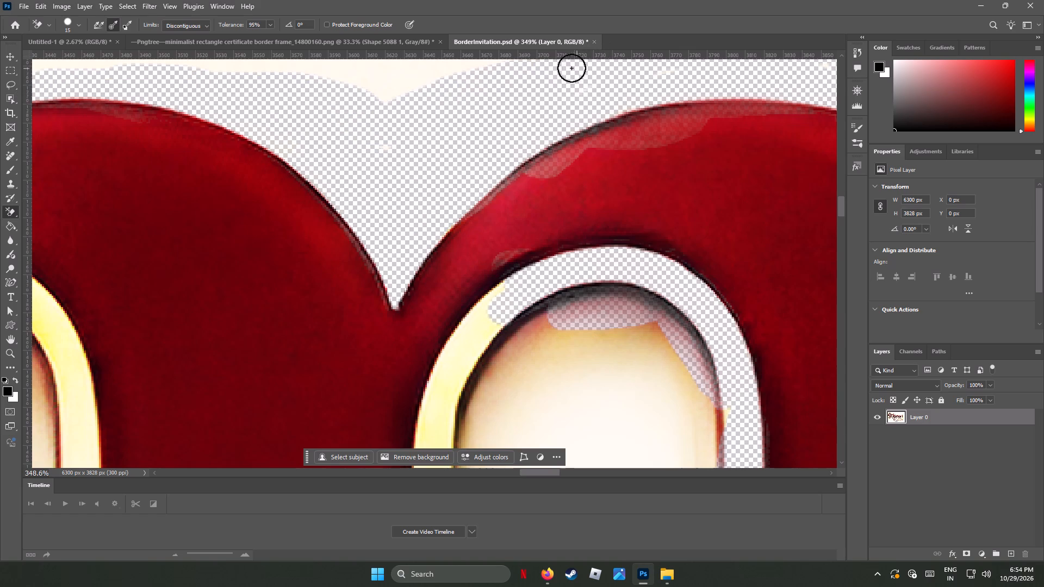
{"action": "left_click_drag", "start_coordinate": [571, 68], "coordinate": [354, 103]}
Erase the yellow outline down the left side of the right arch's inner opening, from the curve along the middle stem's upper section.
{"action": "left_click_drag", "start_coordinate": [483, 308], "coordinate": [473, 327]}
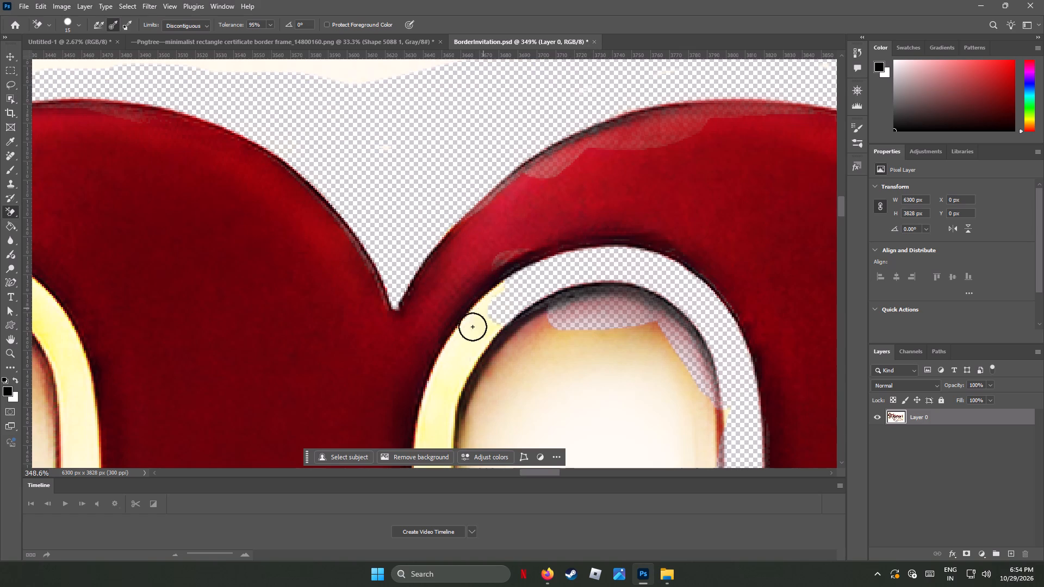
{"action": "left_click_drag", "start_coordinate": [473, 327], "coordinate": [434, 424]}
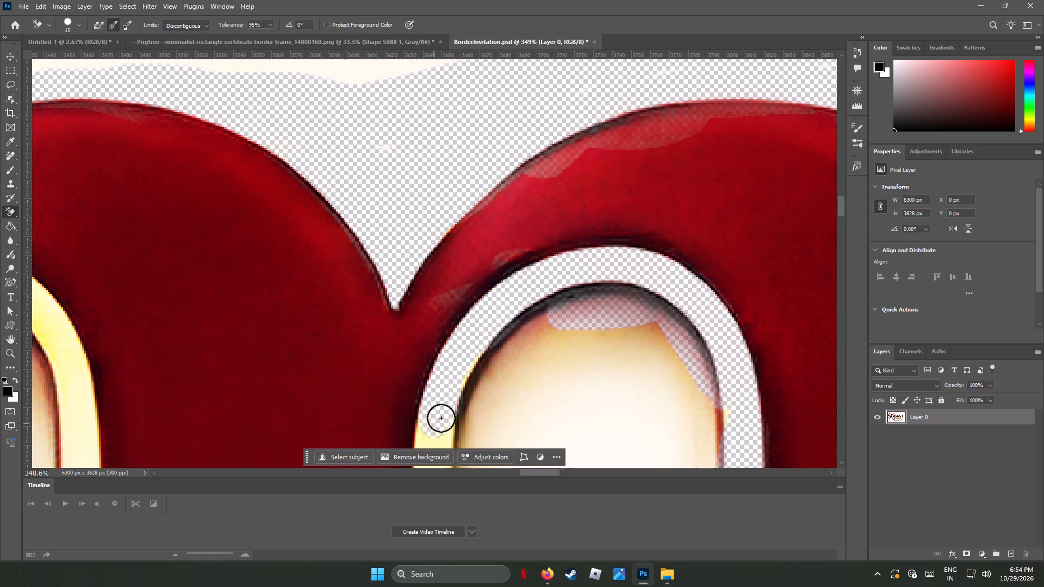
{"action": "scroll", "coordinate": [444, 415], "scroll_direction": "down", "scroll_amount": 8}
{"action": "scroll", "coordinate": [448, 417], "scroll_direction": "up", "scroll_amount": 2}
{"action": "scroll", "coordinate": [448, 417], "scroll_direction": "down", "scroll_amount": 8}
{"action": "scroll", "coordinate": [473, 398], "scroll_direction": "up", "scroll_amount": 1}
{"action": "scroll", "coordinate": [480, 396], "scroll_direction": "down", "scroll_amount": 2}
{"action": "scroll", "coordinate": [480, 402], "scroll_direction": "up", "scroll_amount": 1}
{"action": "scroll", "coordinate": [480, 403], "scroll_direction": "down", "scroll_amount": 12}
{"action": "scroll", "coordinate": [486, 397], "scroll_direction": "up", "scroll_amount": 1}
{"action": "scroll", "coordinate": [486, 397], "scroll_direction": "down", "scroll_amount": 2}
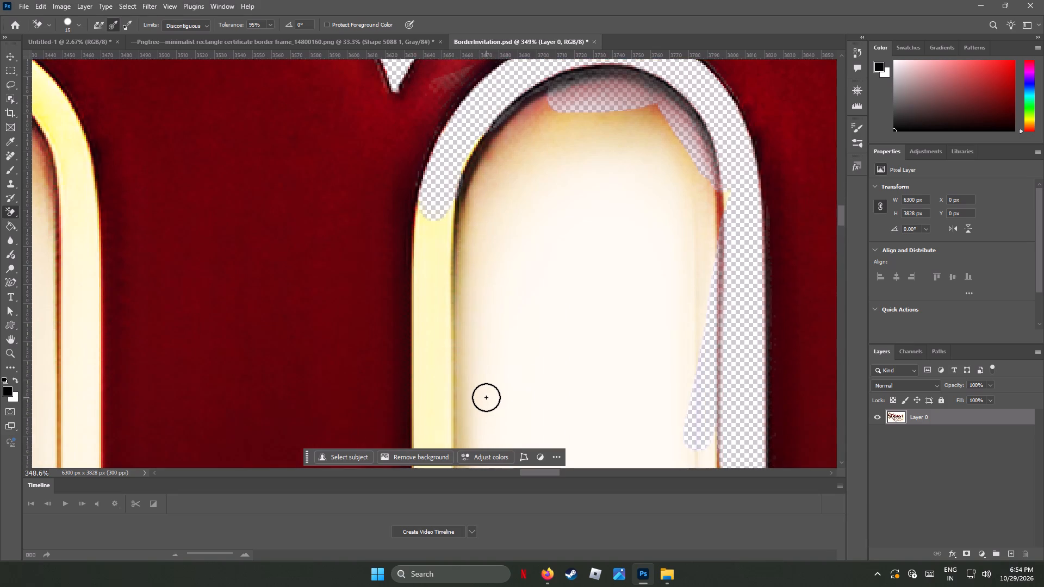
{"action": "scroll", "coordinate": [486, 395], "scroll_direction": "down", "scroll_amount": 12}
{"action": "left_click_drag", "start_coordinate": [440, 98], "coordinate": [438, 188]}
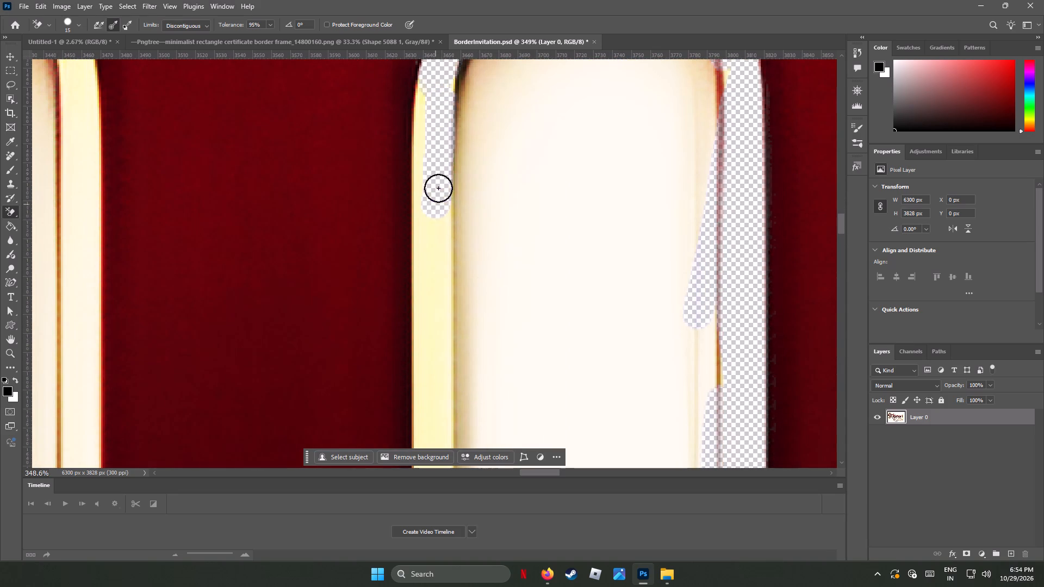
{"action": "left_click_drag", "start_coordinate": [438, 188], "coordinate": [433, 381]}
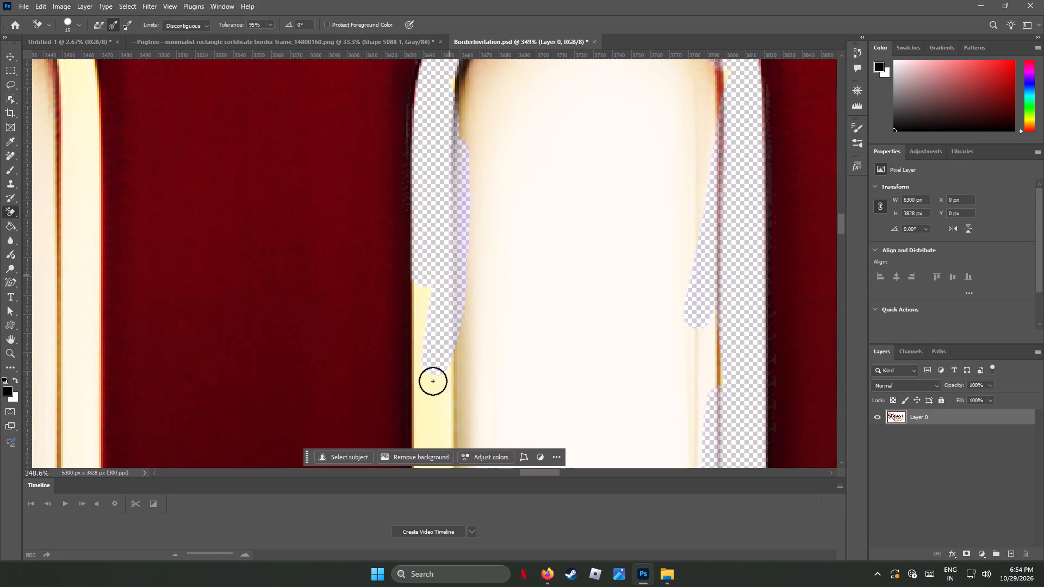
{"action": "left_click_drag", "start_coordinate": [433, 381], "coordinate": [453, 328]}
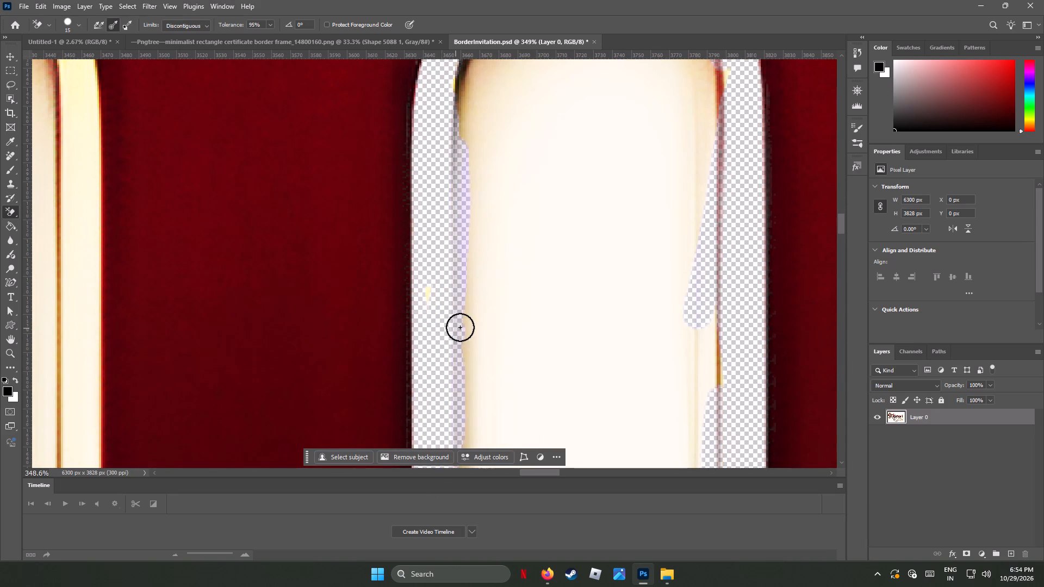
Erase the yellow outline along the lower straight section of the middle stem's edge facing the inner opening.
{"action": "scroll", "coordinate": [462, 325], "scroll_direction": "down", "scroll_amount": 12}
{"action": "scroll", "coordinate": [474, 321], "scroll_direction": "down", "scroll_amount": 17}
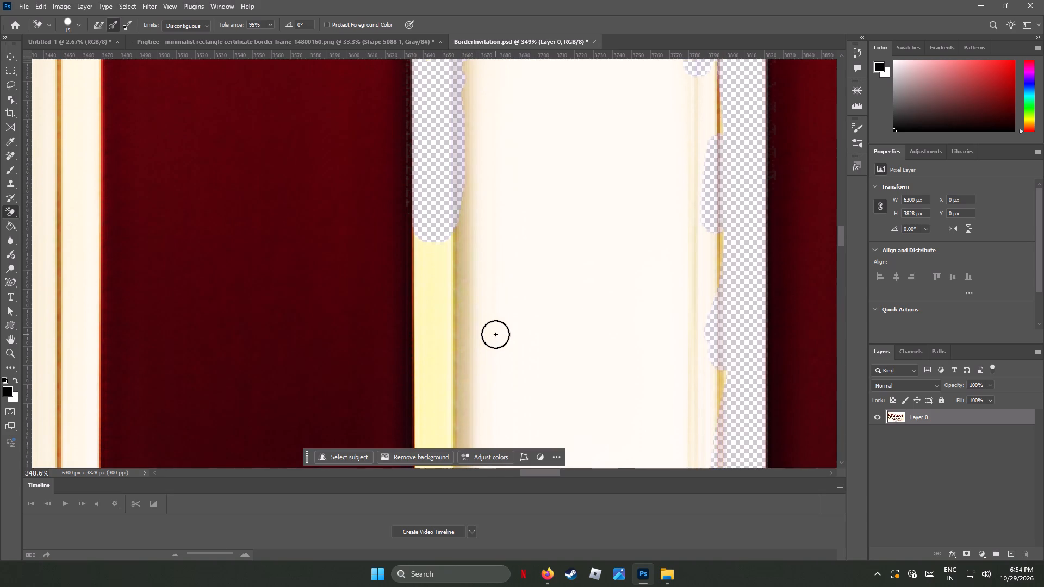
{"action": "scroll", "coordinate": [498, 338], "scroll_direction": "down", "scroll_amount": 1}
{"action": "scroll", "coordinate": [498, 339], "scroll_direction": "up", "scroll_amount": 1}
{"action": "scroll", "coordinate": [499, 340], "scroll_direction": "down", "scroll_amount": 4}
{"action": "left_click_drag", "start_coordinate": [432, 223], "coordinate": [440, 266]}
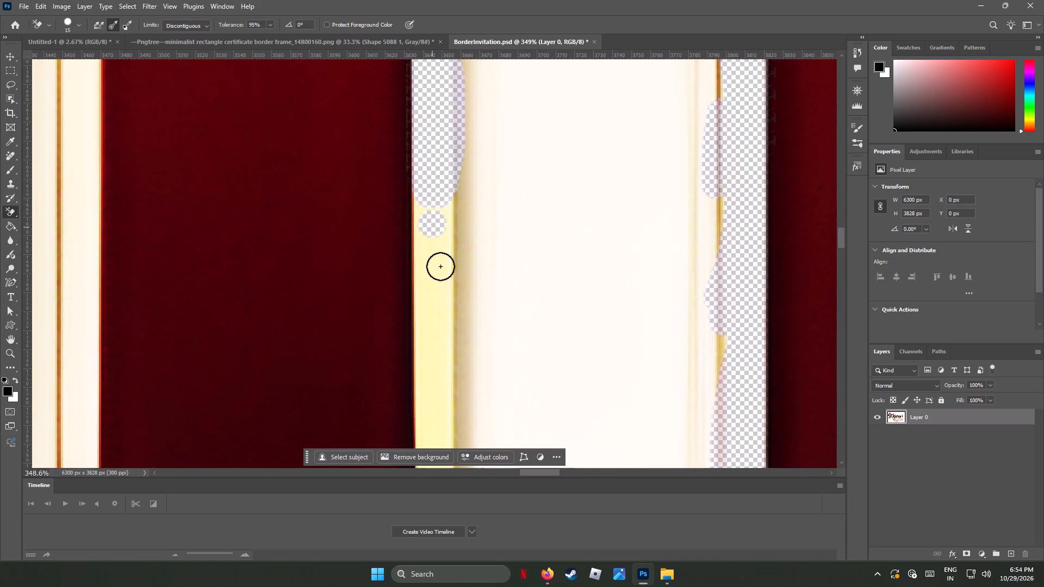
{"action": "left_click_drag", "start_coordinate": [440, 266], "coordinate": [431, 311]}
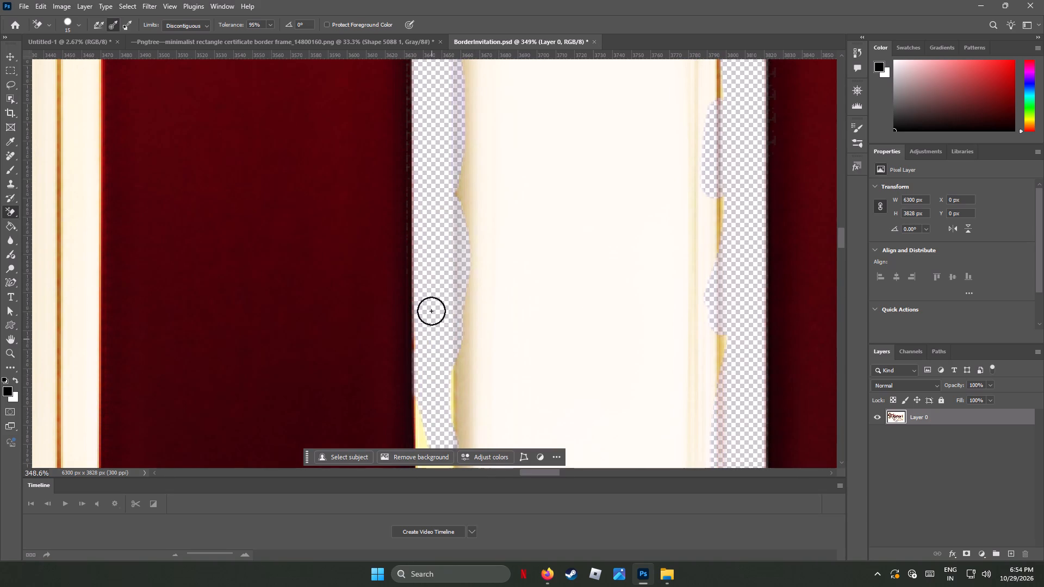
{"action": "left_click_drag", "start_coordinate": [431, 311], "coordinate": [439, 452]}
Erase the yellow outline where the middle stem flares into its foot, continuing across the cream gap between the two feet.
{"action": "scroll", "coordinate": [458, 385], "scroll_direction": "down", "scroll_amount": 5}
{"action": "scroll", "coordinate": [458, 385], "scroll_direction": "up", "scroll_amount": 3}
{"action": "scroll", "coordinate": [461, 384], "scroll_direction": "down", "scroll_amount": 1}
{"action": "scroll", "coordinate": [461, 384], "scroll_direction": "up", "scroll_amount": 2}
{"action": "scroll", "coordinate": [462, 384], "scroll_direction": "down", "scroll_amount": 1}
{"action": "scroll", "coordinate": [462, 384], "scroll_direction": "up", "scroll_amount": 1}
{"action": "scroll", "coordinate": [462, 384], "scroll_direction": "down", "scroll_amount": 2}
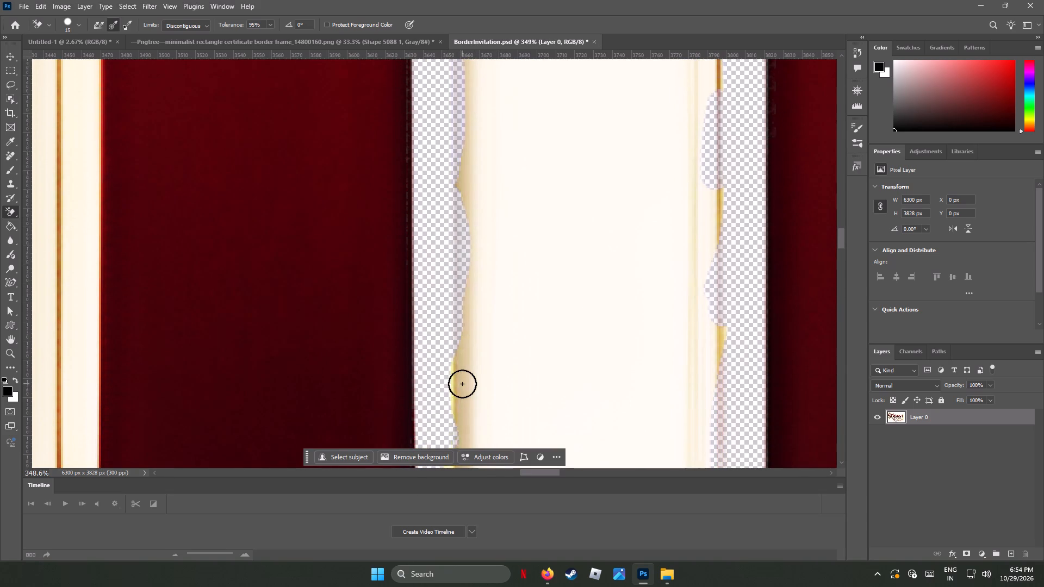
{"action": "scroll", "coordinate": [462, 384], "scroll_direction": "down", "scroll_amount": 3}
{"action": "scroll", "coordinate": [464, 384], "scroll_direction": "up", "scroll_amount": 2}
{"action": "scroll", "coordinate": [464, 384], "scroll_direction": "down", "scroll_amount": 2}
{"action": "scroll", "coordinate": [463, 384], "scroll_direction": "up", "scroll_amount": 3}
{"action": "scroll", "coordinate": [463, 384], "scroll_direction": "down", "scroll_amount": 3}
{"action": "scroll", "coordinate": [465, 382], "scroll_direction": "up", "scroll_amount": 2}
{"action": "scroll", "coordinate": [464, 382], "scroll_direction": "down", "scroll_amount": 4}
{"action": "scroll", "coordinate": [463, 382], "scroll_direction": "up", "scroll_amount": 1}
{"action": "scroll", "coordinate": [463, 382], "scroll_direction": "down", "scroll_amount": 3}
{"action": "scroll", "coordinate": [463, 381], "scroll_direction": "up", "scroll_amount": 2}
{"action": "scroll", "coordinate": [463, 381], "scroll_direction": "down", "scroll_amount": 9}
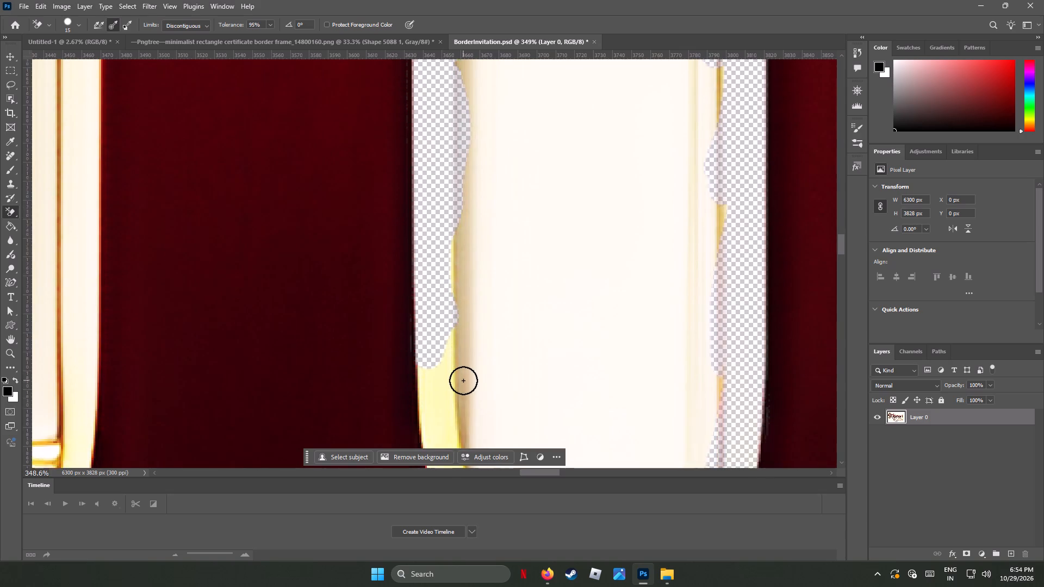
{"action": "scroll", "coordinate": [463, 380], "scroll_direction": "down", "scroll_amount": 1}
{"action": "scroll", "coordinate": [463, 380], "scroll_direction": "up", "scroll_amount": 4}
{"action": "scroll", "coordinate": [463, 380], "scroll_direction": "down", "scroll_amount": 1}
{"action": "scroll", "coordinate": [463, 381], "scroll_direction": "up", "scroll_amount": 1}
{"action": "scroll", "coordinate": [463, 381], "scroll_direction": "down", "scroll_amount": 6}
{"action": "scroll", "coordinate": [463, 381], "scroll_direction": "up", "scroll_amount": 2}
{"action": "scroll", "coordinate": [463, 381], "scroll_direction": "down", "scroll_amount": 13}
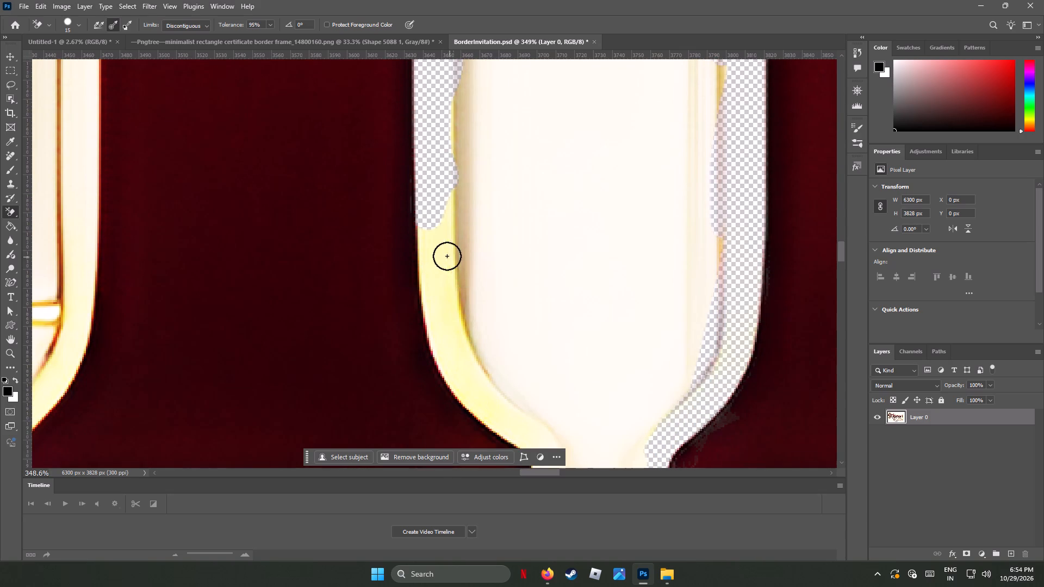
{"action": "left_click_drag", "start_coordinate": [444, 249], "coordinate": [462, 360]}
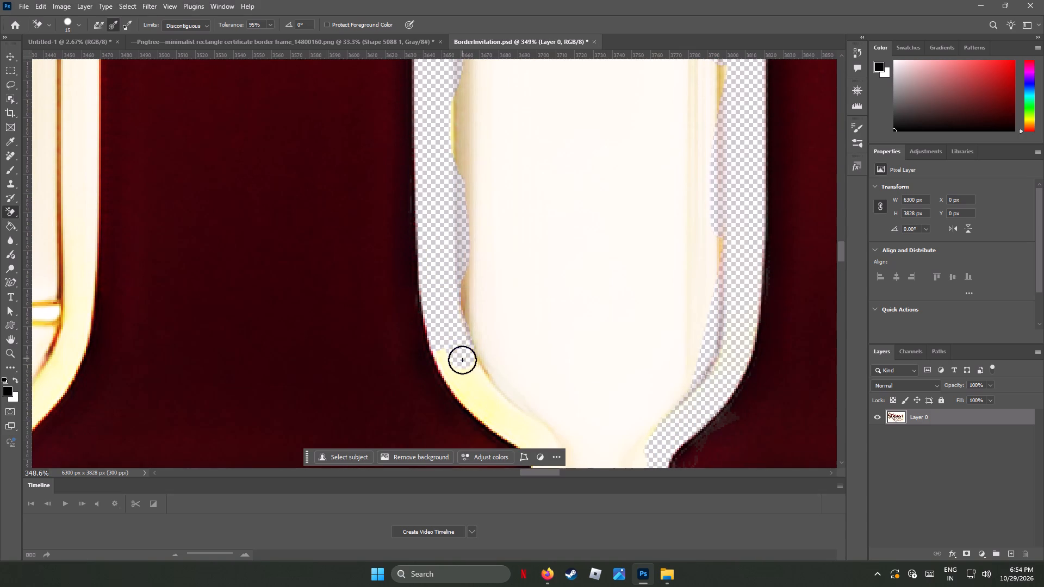
{"action": "left_click_drag", "start_coordinate": [462, 360], "coordinate": [460, 332]}
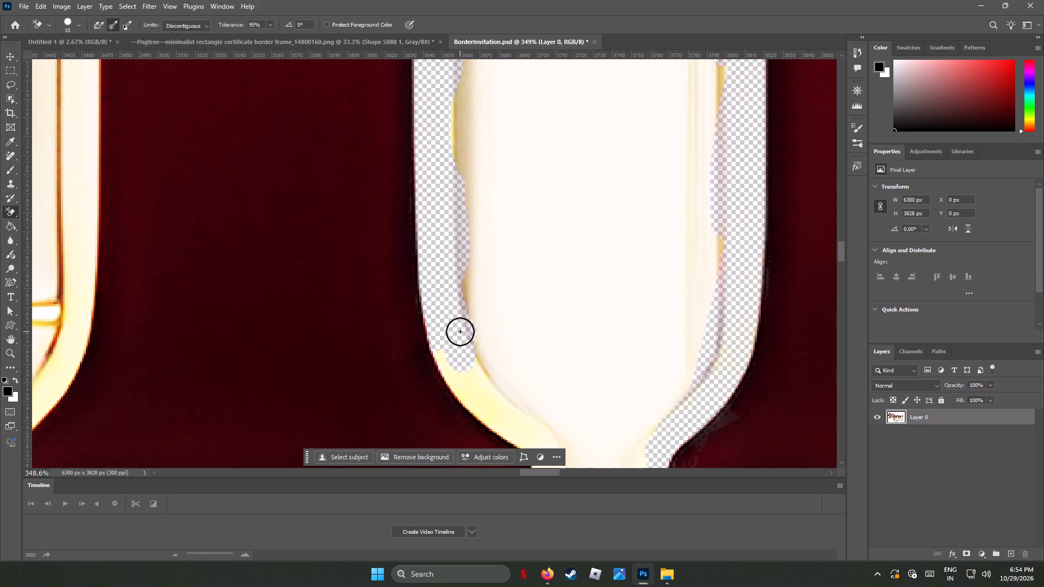
{"action": "left_click_drag", "start_coordinate": [460, 332], "coordinate": [457, 332]}
{"action": "left_click_drag", "start_coordinate": [470, 376], "coordinate": [451, 340]}
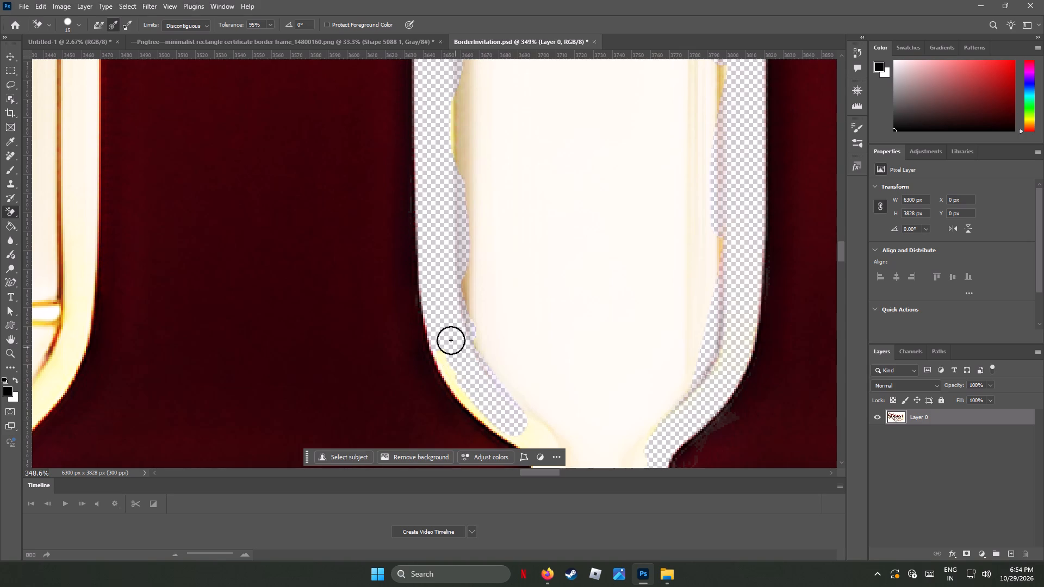
{"action": "left_click_drag", "start_coordinate": [451, 340], "coordinate": [560, 434]}
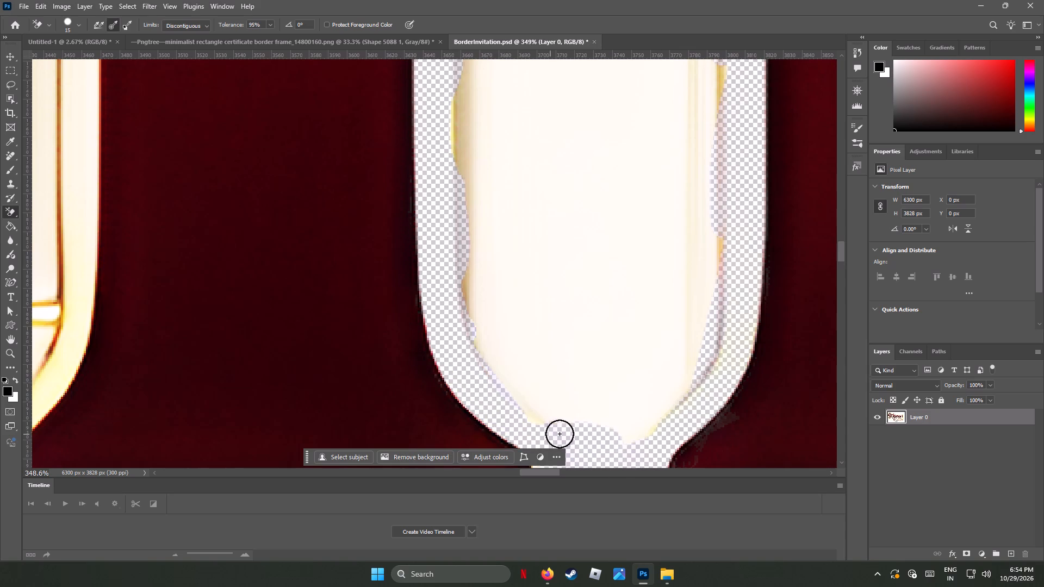
{"action": "left_click_drag", "start_coordinate": [560, 434], "coordinate": [618, 430]}
Erase the yellow outline beneath the middle stem's foot and around both foot corners, clearing the cream gap beside the right foot.
{"action": "scroll", "coordinate": [622, 423], "scroll_direction": "down", "scroll_amount": 10}
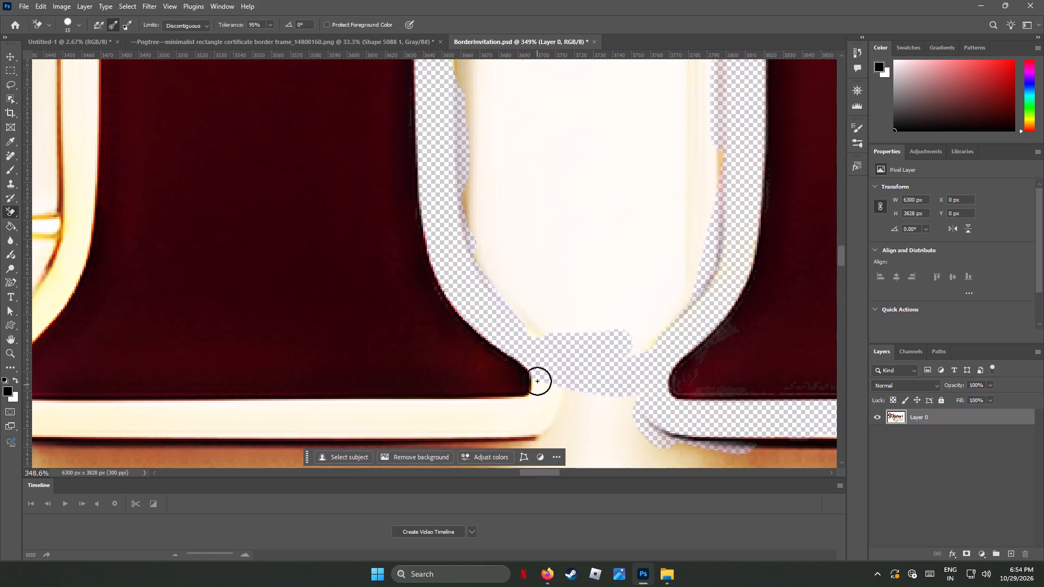
{"action": "left_click_drag", "start_coordinate": [537, 374], "coordinate": [476, 405]}
{"action": "left_click_drag", "start_coordinate": [537, 397], "coordinate": [539, 406]}
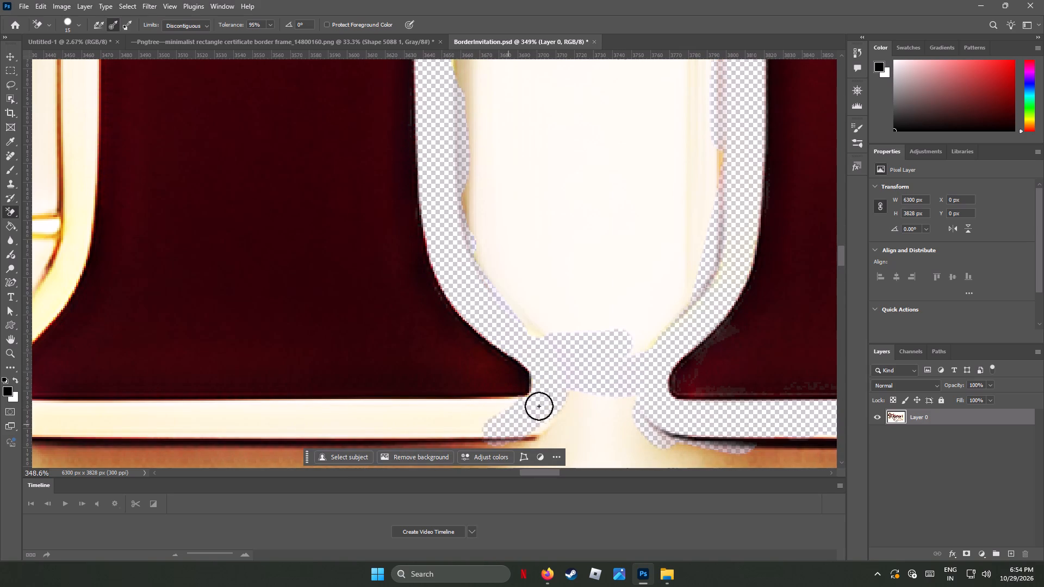
{"action": "left_click_drag", "start_coordinate": [539, 406], "coordinate": [216, 422]}
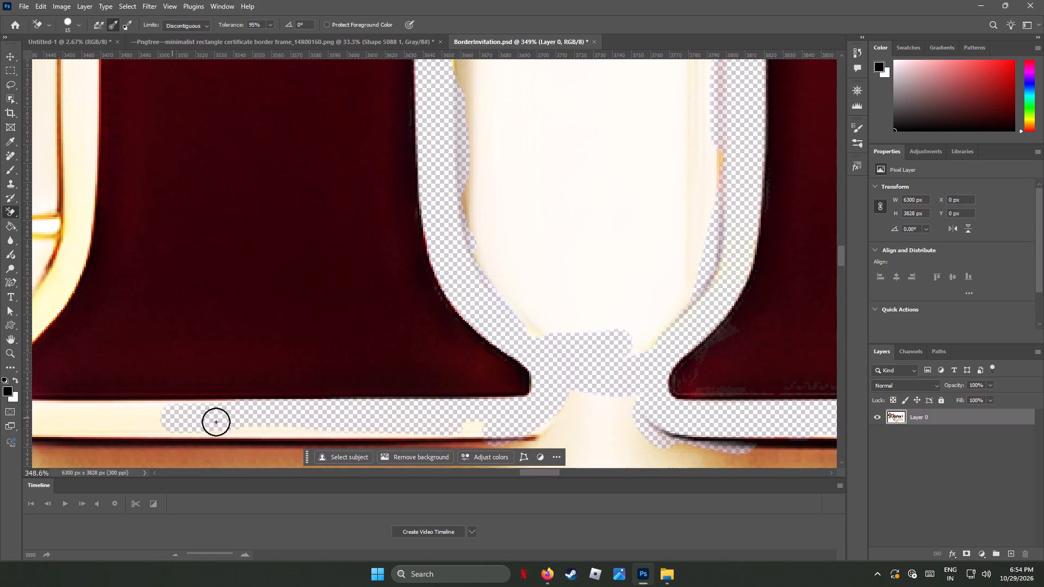
{"action": "left_click_drag", "start_coordinate": [216, 422], "coordinate": [575, 414]}
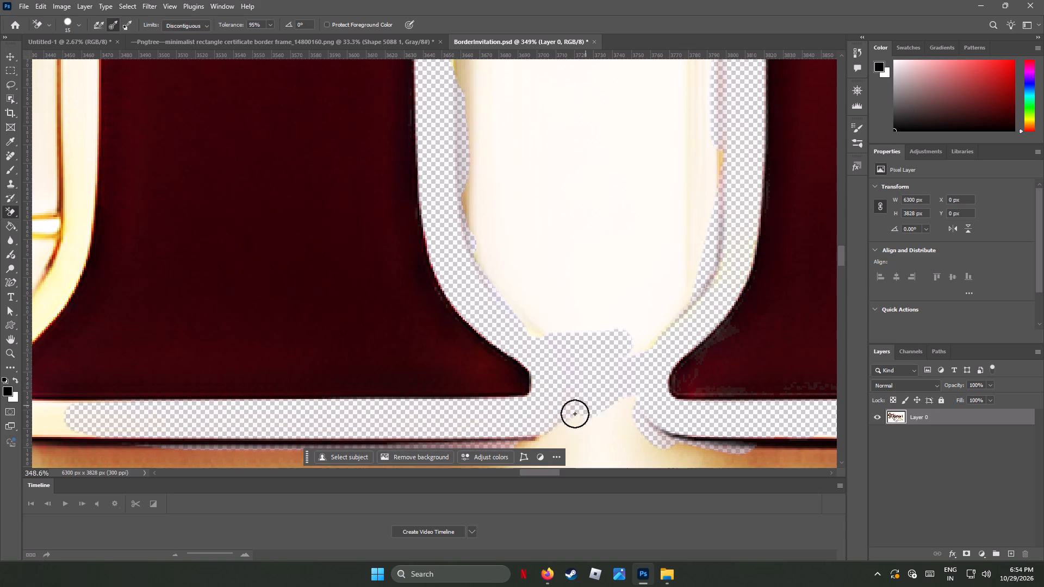
{"action": "left_click_drag", "start_coordinate": [575, 414], "coordinate": [628, 422]}
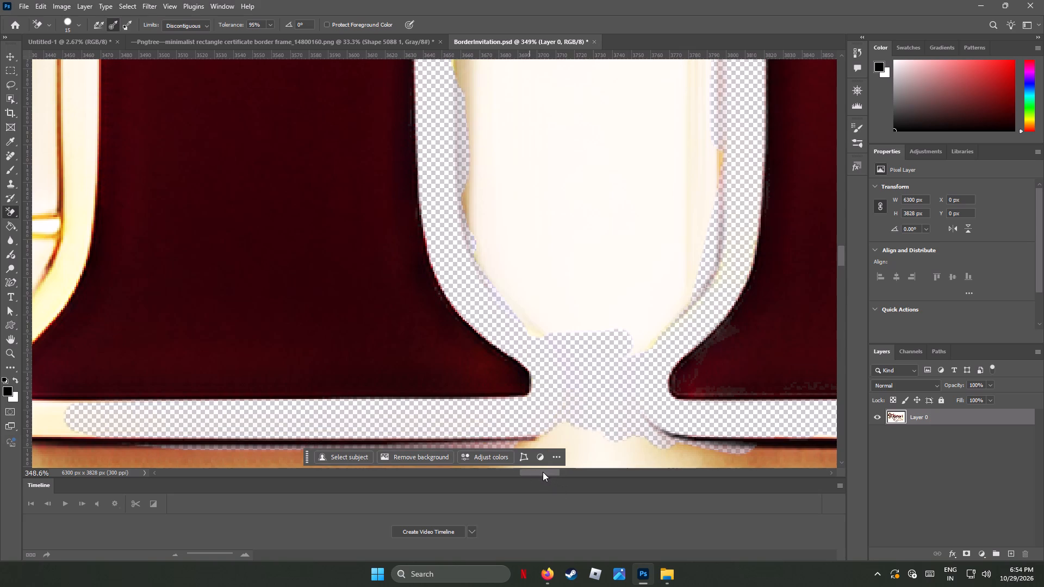
{"action": "left_click_drag", "start_coordinate": [544, 474], "coordinate": [531, 476]}
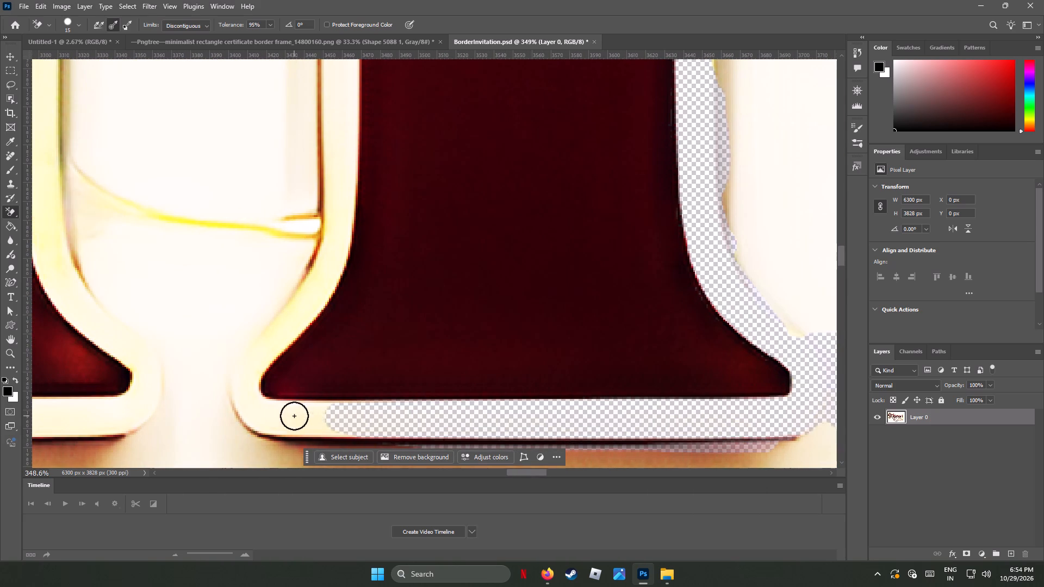
{"action": "left_click_drag", "start_coordinate": [294, 416], "coordinate": [259, 367]}
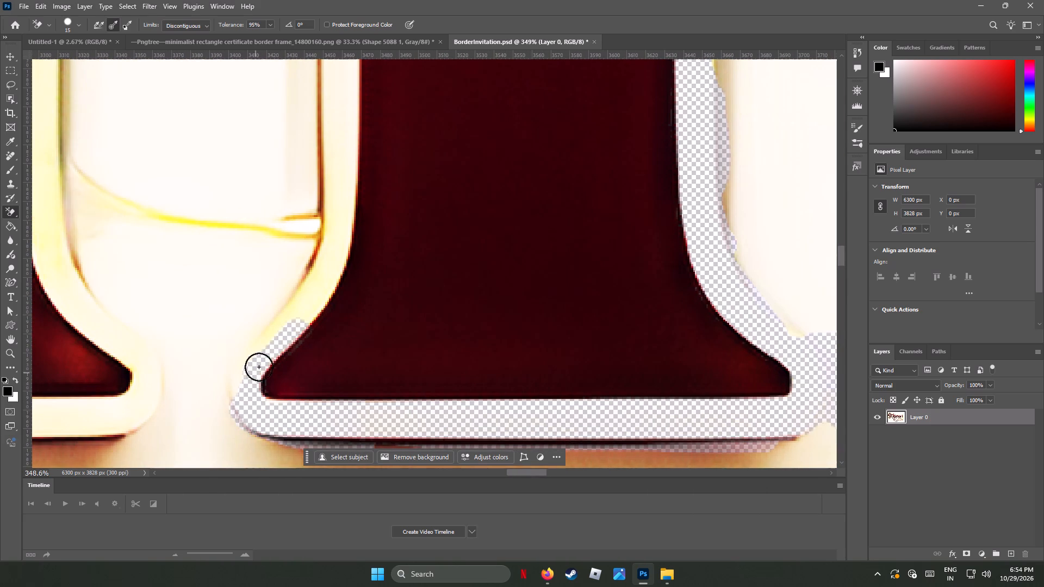
Erase the yellow outline up the left side of the middle stem, from its flared foot to the lower straight section.
{"action": "left_click_drag", "start_coordinate": [259, 367], "coordinate": [301, 284]}
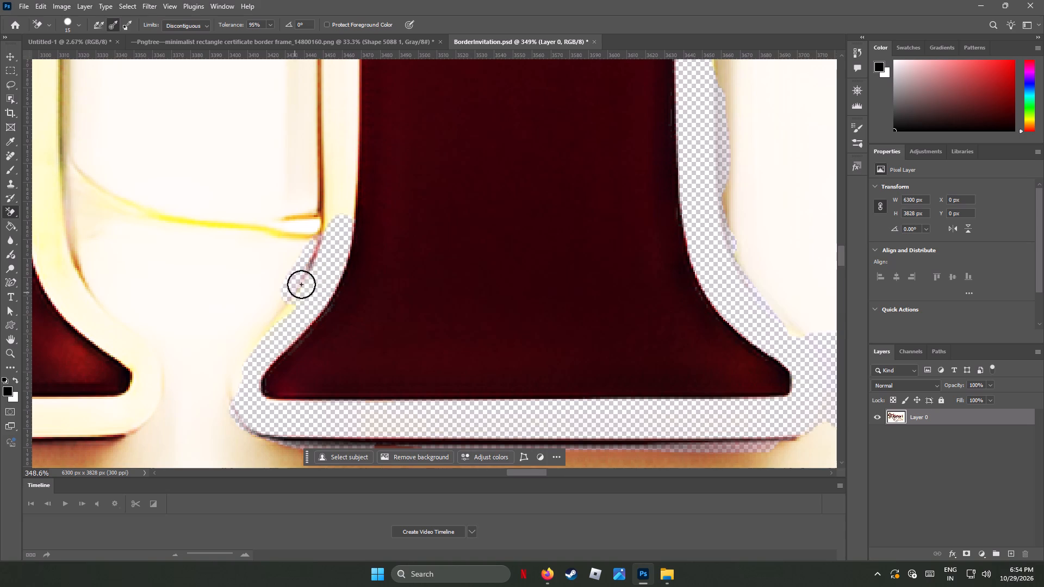
{"action": "left_click_drag", "start_coordinate": [301, 284], "coordinate": [339, 127]}
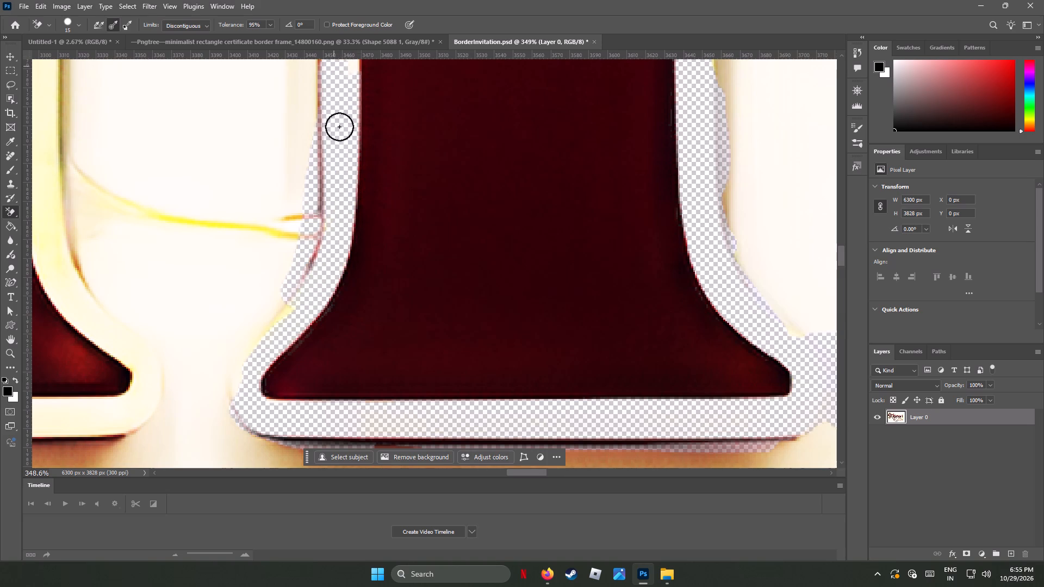
{"action": "left_click_drag", "start_coordinate": [339, 127], "coordinate": [325, 220]}
Erase the cream gap between the left and middle feet, continuing up the outline on the right flare of the left stem.
{"action": "left_click_drag", "start_coordinate": [145, 378], "coordinate": [140, 388]}
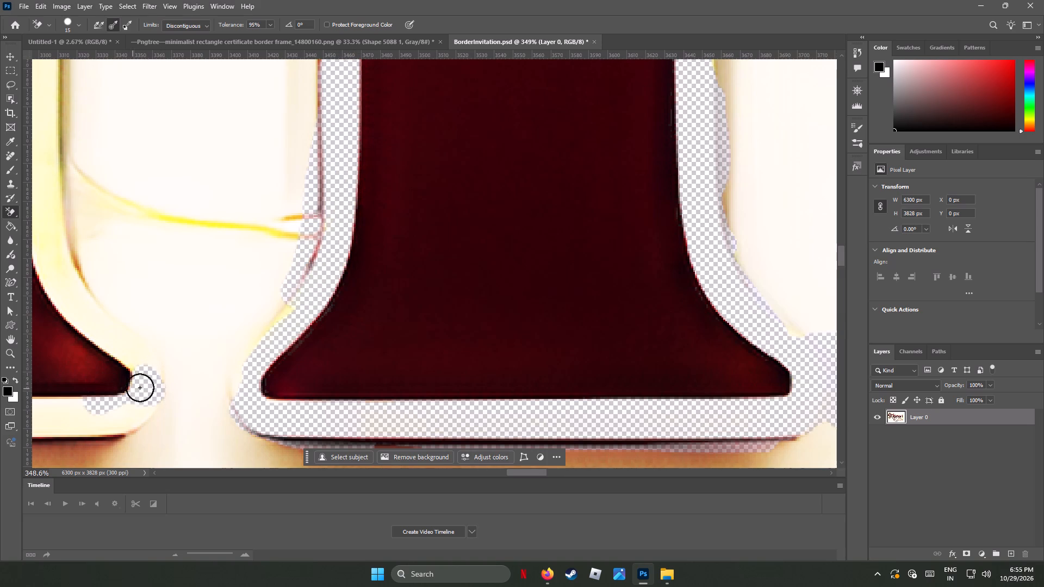
{"action": "left_click_drag", "start_coordinate": [140, 388], "coordinate": [238, 351]}
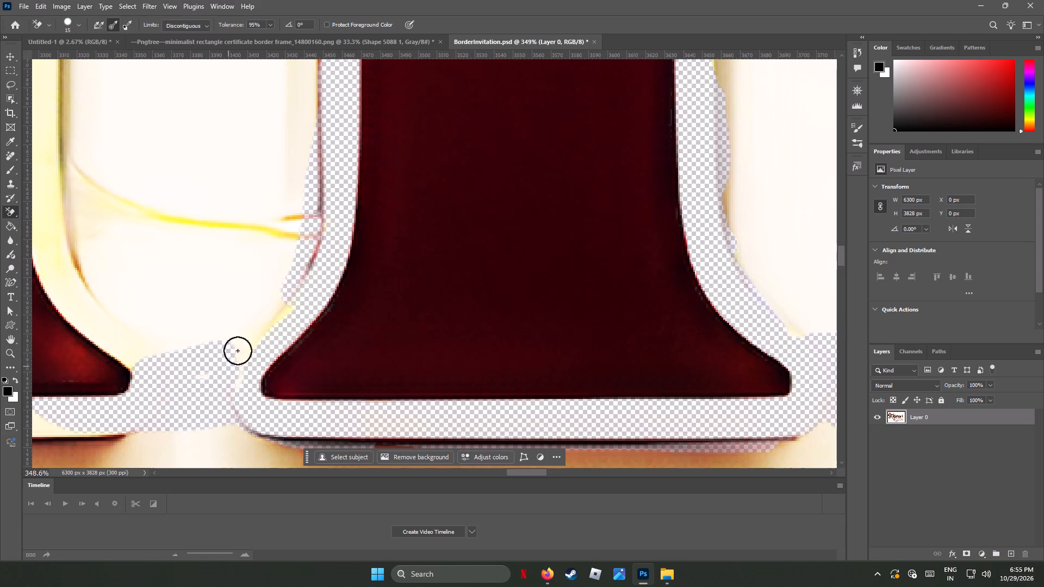
{"action": "left_click_drag", "start_coordinate": [238, 351], "coordinate": [100, 319]}
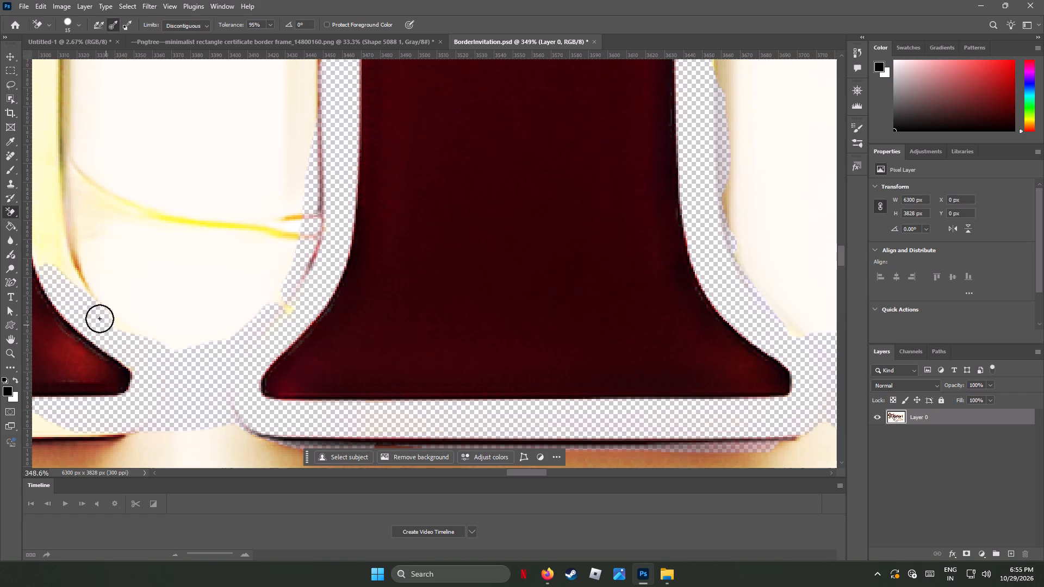
{"action": "left_click_drag", "start_coordinate": [100, 319], "coordinate": [184, 340]}
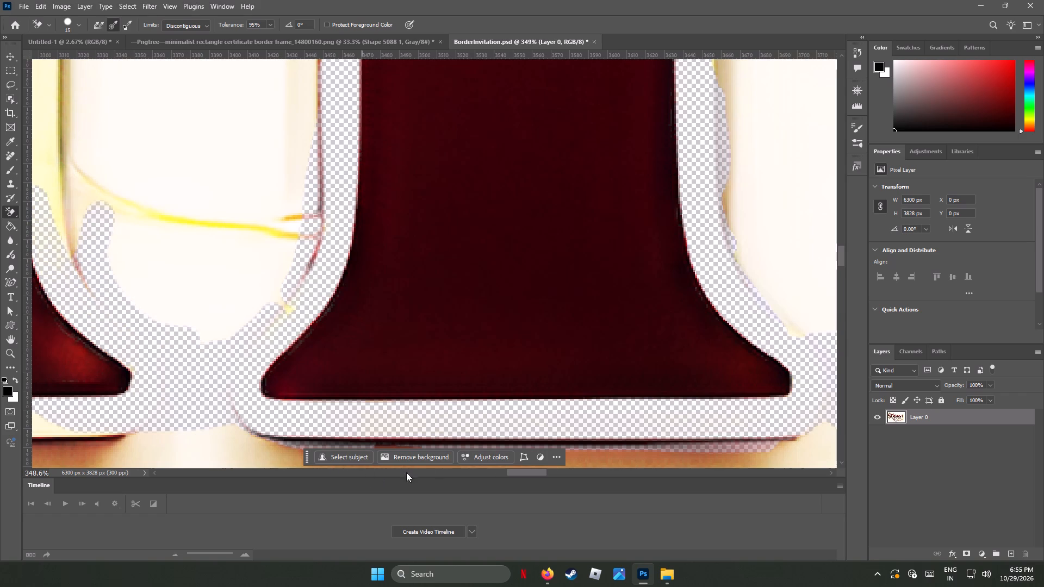
Erase the yellow outline beneath the left stem's foot and around its left corner onto the start of the flare.
{"action": "left_click_drag", "start_coordinate": [538, 473], "coordinate": [534, 474]}
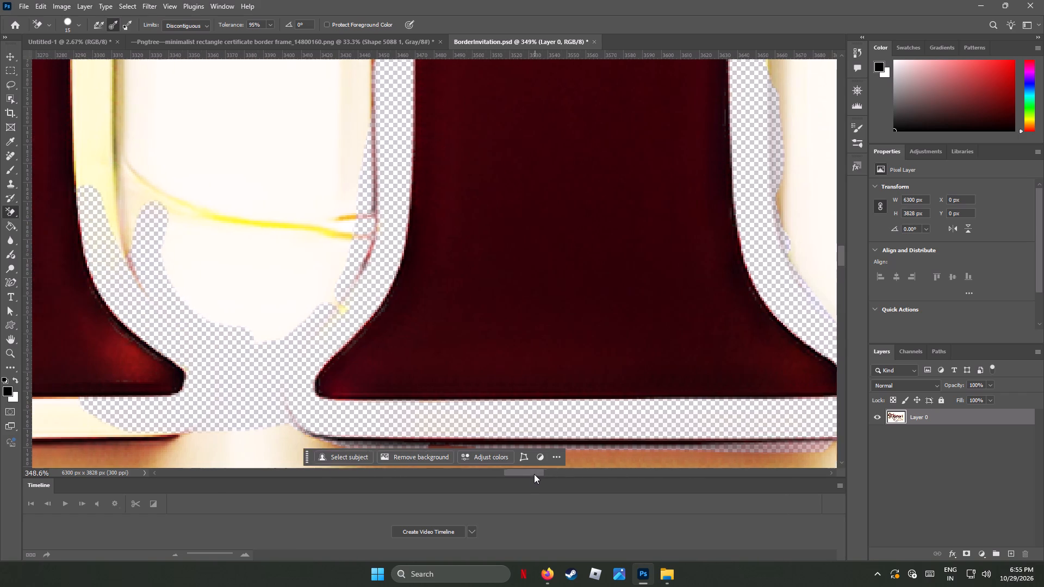
{"action": "left_click_drag", "start_coordinate": [534, 474], "coordinate": [514, 475]}
{"action": "left_click_drag", "start_coordinate": [486, 408], "coordinate": [117, 392]}
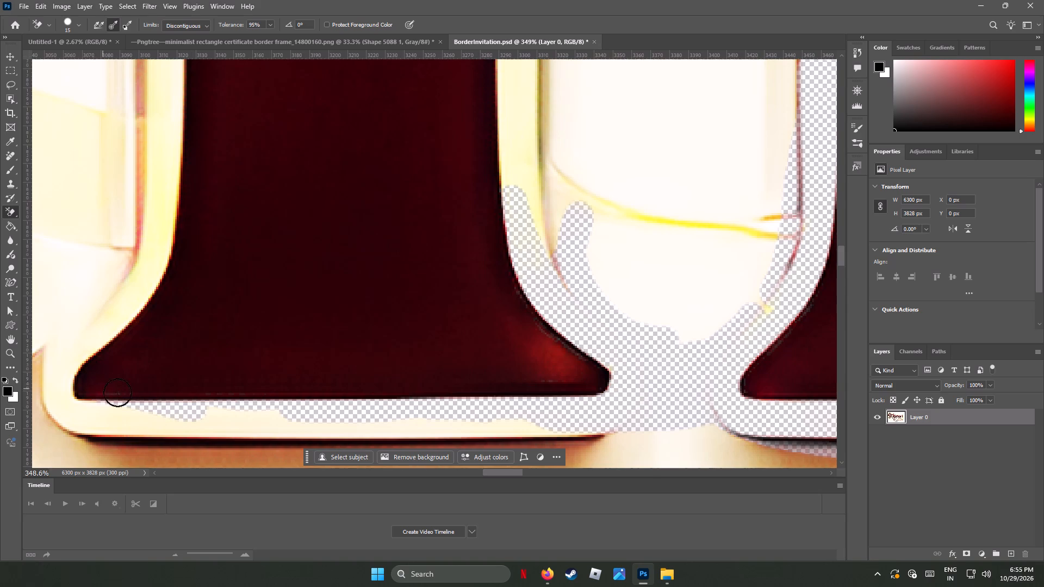
{"action": "left_click_drag", "start_coordinate": [117, 392], "coordinate": [569, 466]}
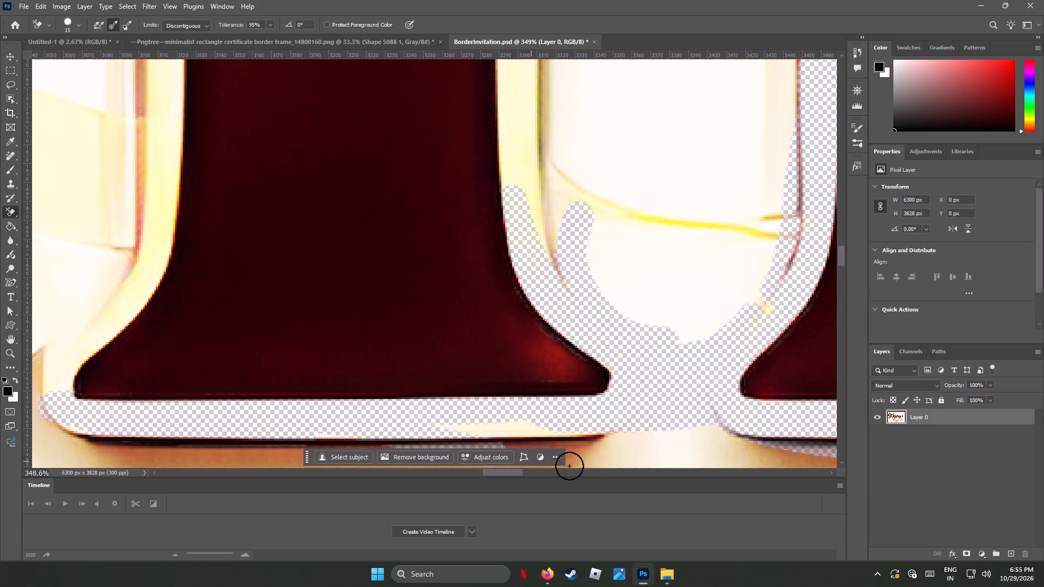
{"action": "left_click_drag", "start_coordinate": [569, 466], "coordinate": [73, 365]}
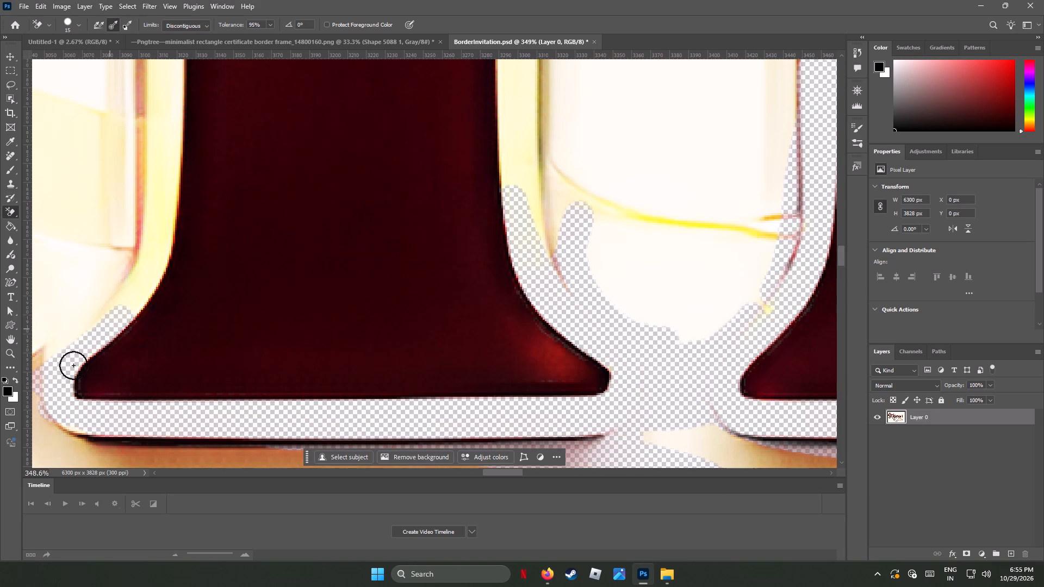
Erase the yellow outlines on both sides of the left stem's lower section, just above its flared foot.
{"action": "left_click_drag", "start_coordinate": [73, 365], "coordinate": [181, 185]}
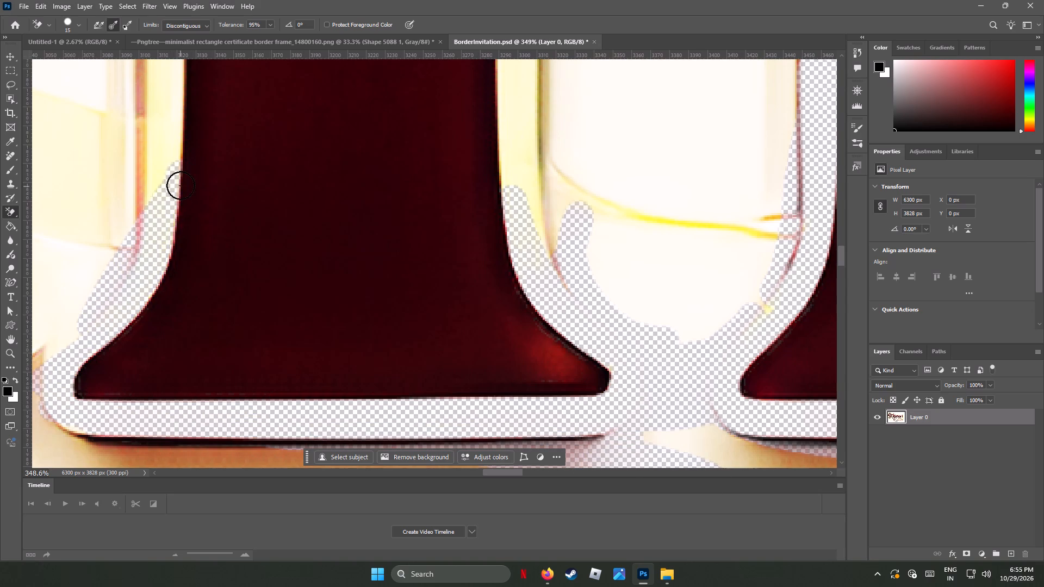
{"action": "left_click_drag", "start_coordinate": [181, 185], "coordinate": [181, 197]}
{"action": "left_click_drag", "start_coordinate": [170, 146], "coordinate": [156, 230]}
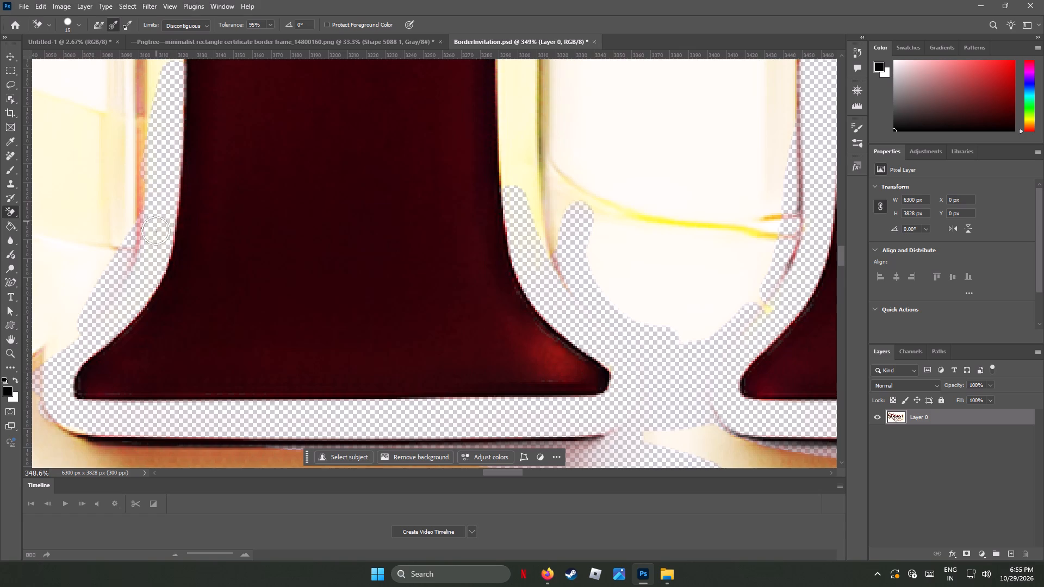
{"action": "left_click_drag", "start_coordinate": [156, 230], "coordinate": [163, 71]}
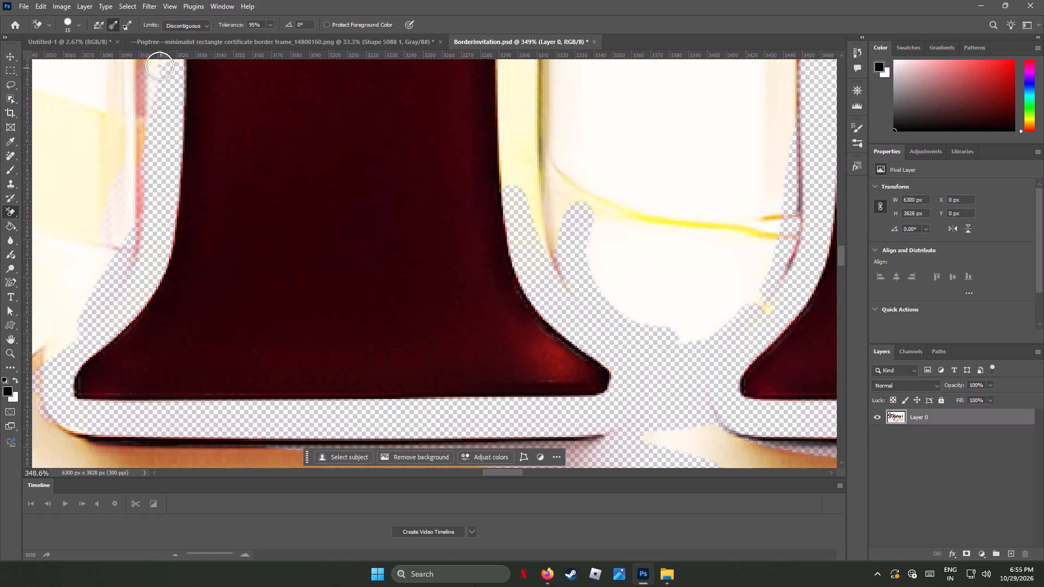
{"action": "left_click_drag", "start_coordinate": [150, 69], "coordinate": [114, 244]}
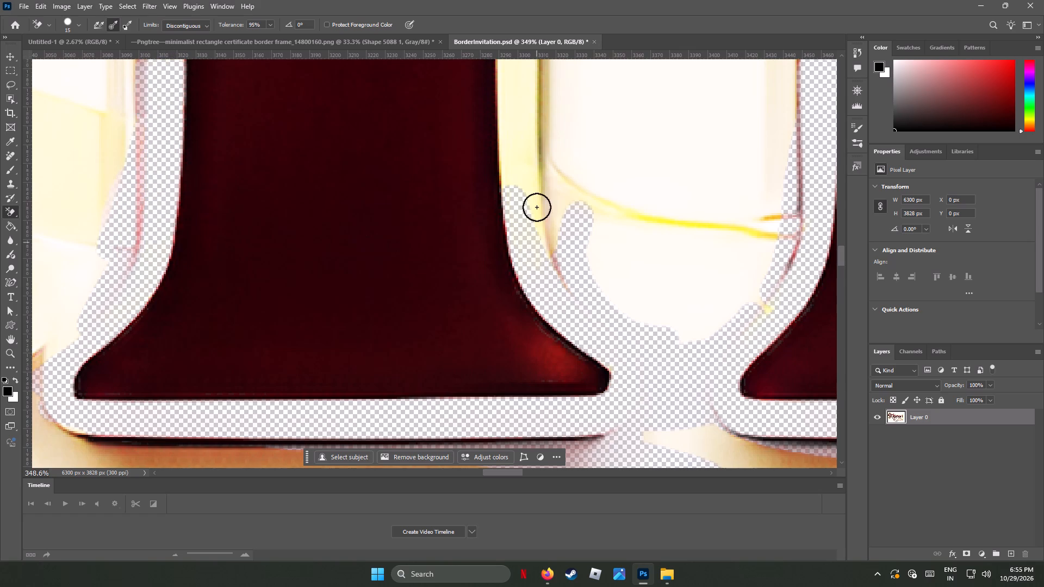
{"action": "left_click_drag", "start_coordinate": [514, 109], "coordinate": [532, 130]}
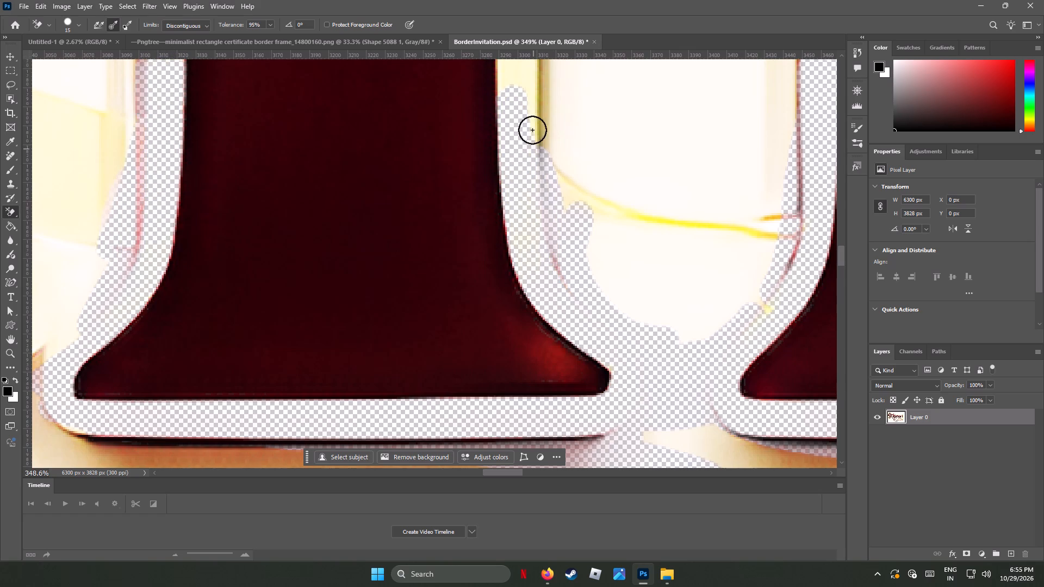
{"action": "left_click_drag", "start_coordinate": [532, 130], "coordinate": [512, 142]}
Erase the yellow outlines along both edges of the left stem's middle straight section.
{"action": "scroll", "coordinate": [508, 143], "scroll_direction": "down", "scroll_amount": 1}
{"action": "scroll", "coordinate": [508, 143], "scroll_direction": "up", "scroll_amount": 2}
{"action": "middle_click", "coordinate": [508, 143]}
{"action": "scroll", "coordinate": [508, 143], "scroll_direction": "down", "scroll_amount": 2}
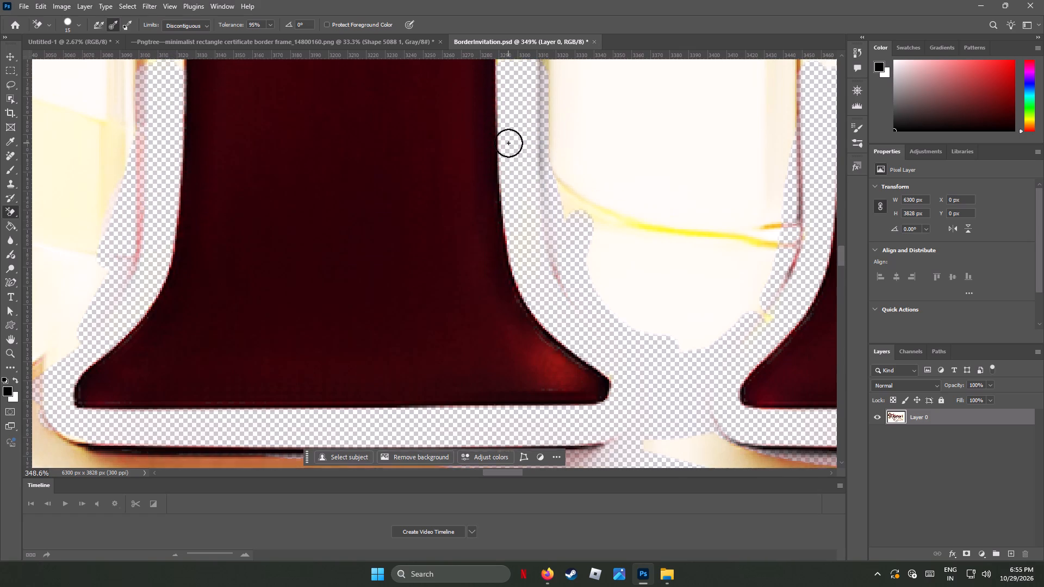
{"action": "scroll", "coordinate": [508, 143], "scroll_direction": "down", "scroll_amount": 1}
{"action": "scroll", "coordinate": [508, 143], "scroll_direction": "up", "scroll_amount": 9}
{"action": "scroll", "coordinate": [507, 143], "scroll_direction": "down", "scroll_amount": 1}
{"action": "scroll", "coordinate": [502, 144], "scroll_direction": "up", "scroll_amount": 9}
{"action": "scroll", "coordinate": [502, 144], "scroll_direction": "down", "scroll_amount": 1}
{"action": "scroll", "coordinate": [502, 144], "scroll_direction": "up", "scroll_amount": 5}
{"action": "scroll", "coordinate": [502, 144], "scroll_direction": "down", "scroll_amount": 1}
{"action": "scroll", "coordinate": [502, 144], "scroll_direction": "up", "scroll_amount": 7}
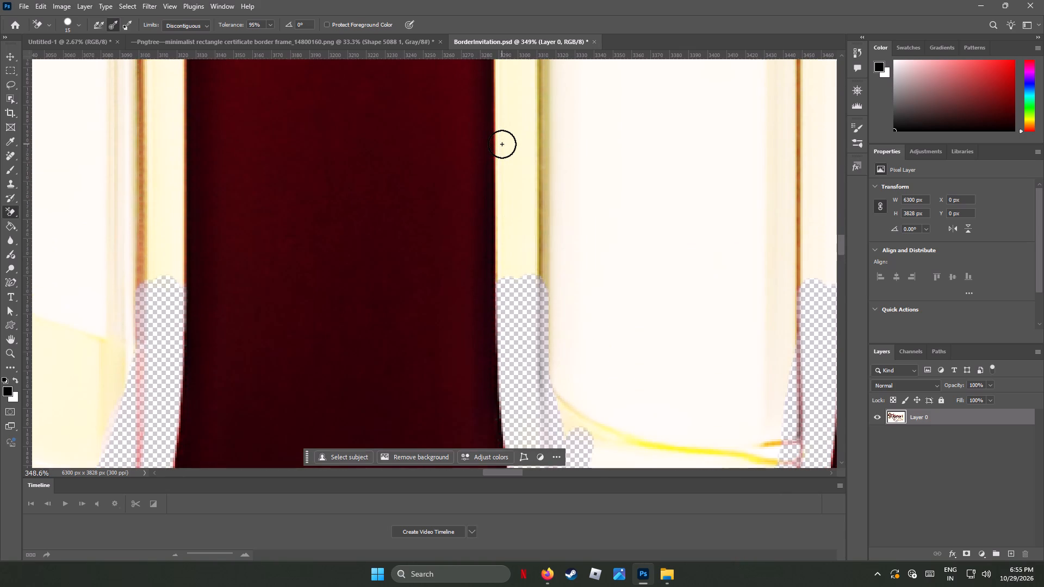
{"action": "scroll", "coordinate": [502, 144], "scroll_direction": "up", "scroll_amount": 12}
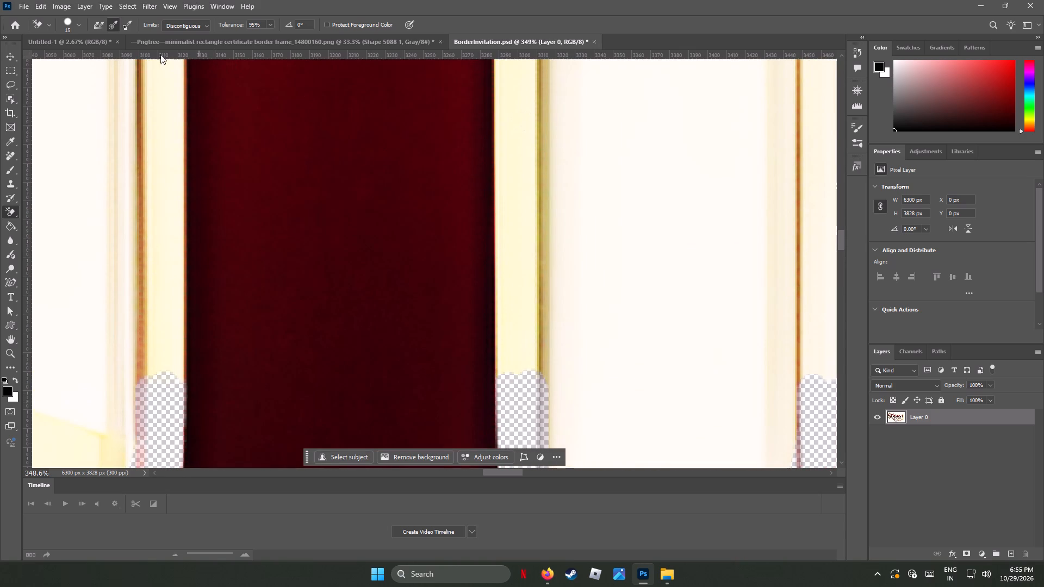
{"action": "left_click_drag", "start_coordinate": [162, 73], "coordinate": [157, 270]}
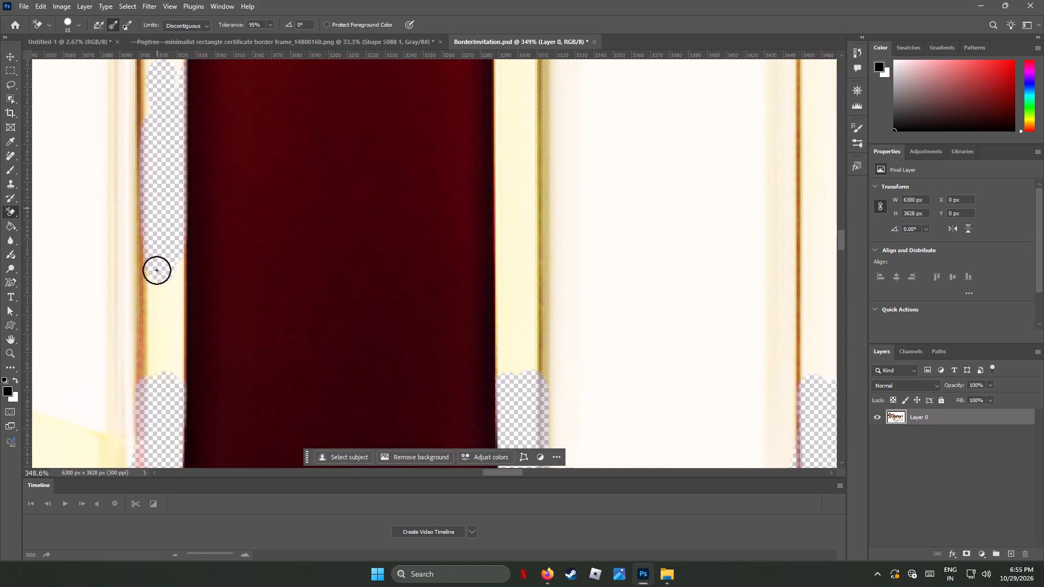
{"action": "left_click_drag", "start_coordinate": [157, 270], "coordinate": [170, 326]}
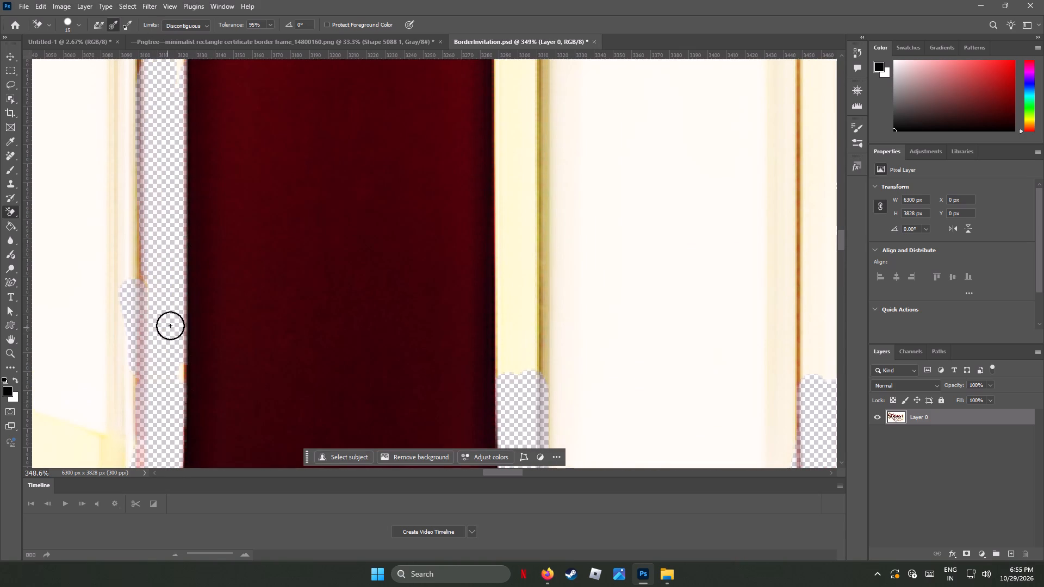
{"action": "left_click_drag", "start_coordinate": [170, 326], "coordinate": [193, 275]}
{"action": "left_click_drag", "start_coordinate": [507, 127], "coordinate": [534, 396]}
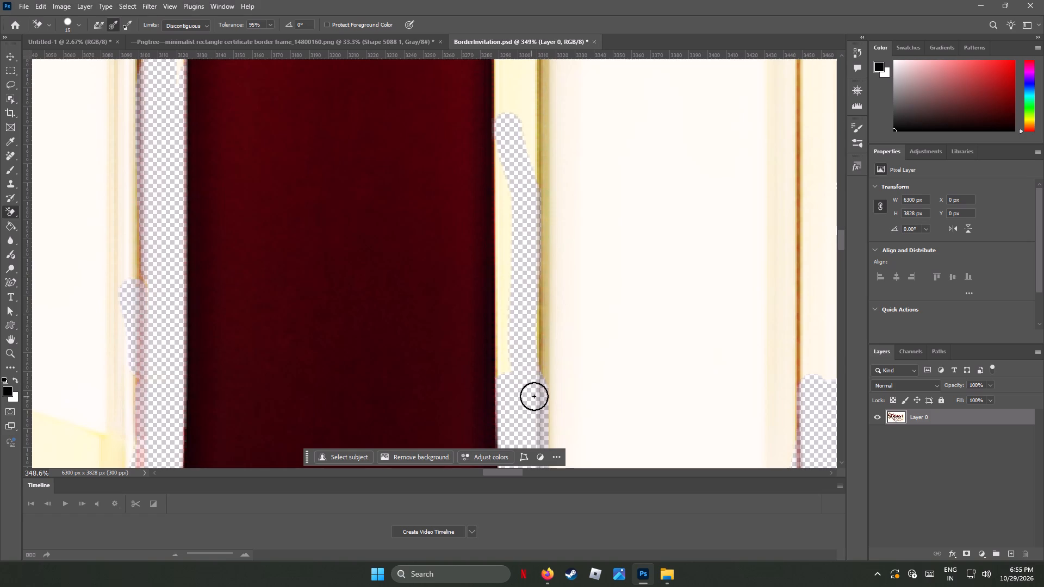
{"action": "left_click_drag", "start_coordinate": [534, 396], "coordinate": [508, 122]}
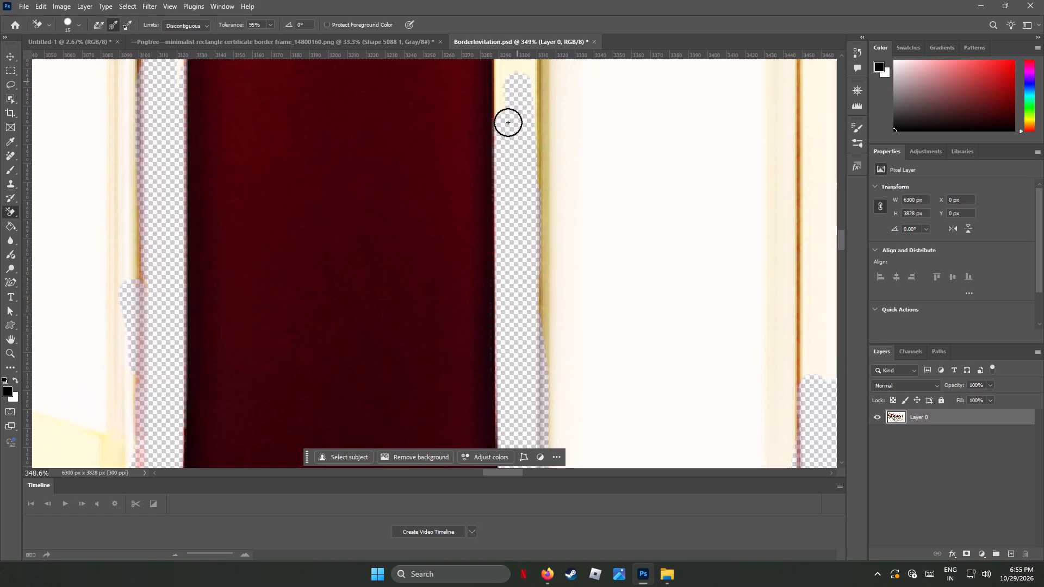
{"action": "left_click_drag", "start_coordinate": [508, 122], "coordinate": [537, 170]}
Erase the yellow outlines along both edges of the left stem's upper straight section with the Background Eraser.
{"action": "scroll", "coordinate": [541, 174], "scroll_direction": "up", "scroll_amount": 2}
{"action": "scroll", "coordinate": [541, 174], "scroll_direction": "down", "scroll_amount": 1}
{"action": "scroll", "coordinate": [541, 174], "scroll_direction": "up", "scroll_amount": 6}
{"action": "scroll", "coordinate": [541, 174], "scroll_direction": "down", "scroll_amount": 1}
{"action": "scroll", "coordinate": [541, 174], "scroll_direction": "up", "scroll_amount": 1}
{"action": "scroll", "coordinate": [541, 174], "scroll_direction": "down", "scroll_amount": 8}
{"action": "scroll", "coordinate": [541, 174], "scroll_direction": "up", "scroll_amount": 4}
{"action": "scroll", "coordinate": [541, 174], "scroll_direction": "down", "scroll_amount": 3}
{"action": "scroll", "coordinate": [541, 174], "scroll_direction": "up", "scroll_amount": 18}
{"action": "scroll", "coordinate": [541, 174], "scroll_direction": "up", "scroll_amount": 8}
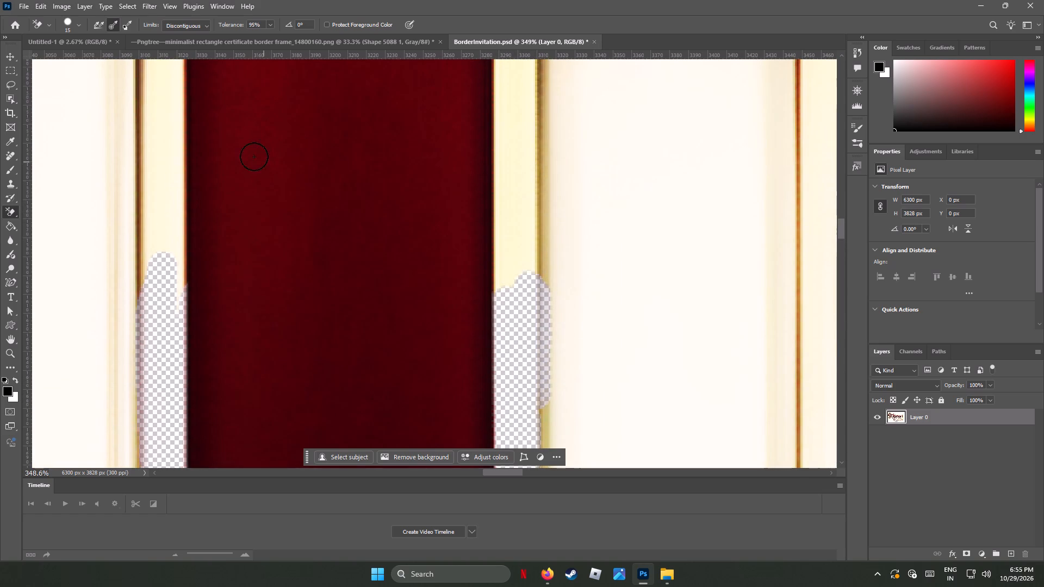
{"action": "left_click_drag", "start_coordinate": [170, 113], "coordinate": [177, 315]}
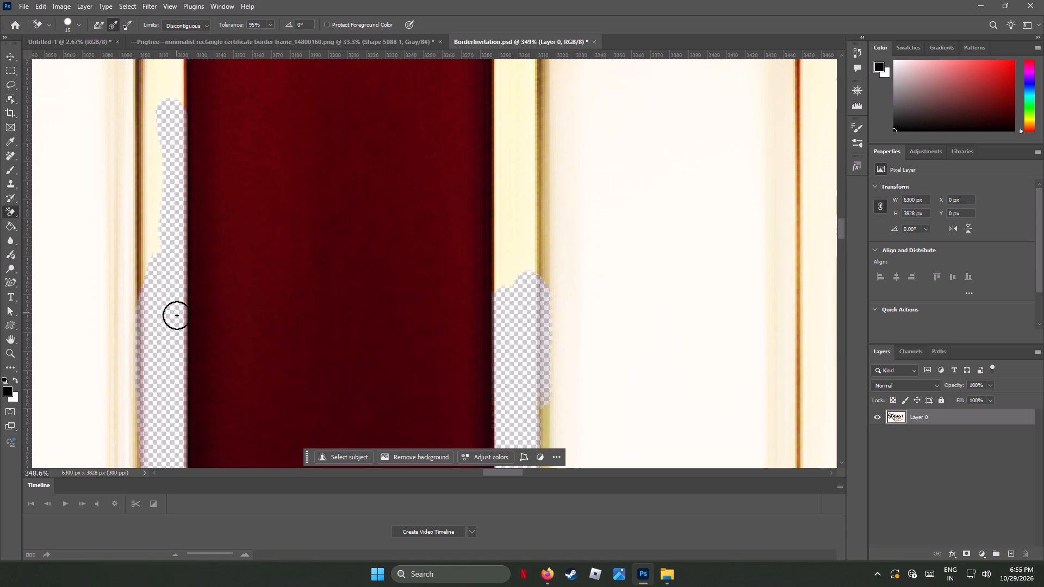
{"action": "left_click_drag", "start_coordinate": [177, 315], "coordinate": [150, 101]}
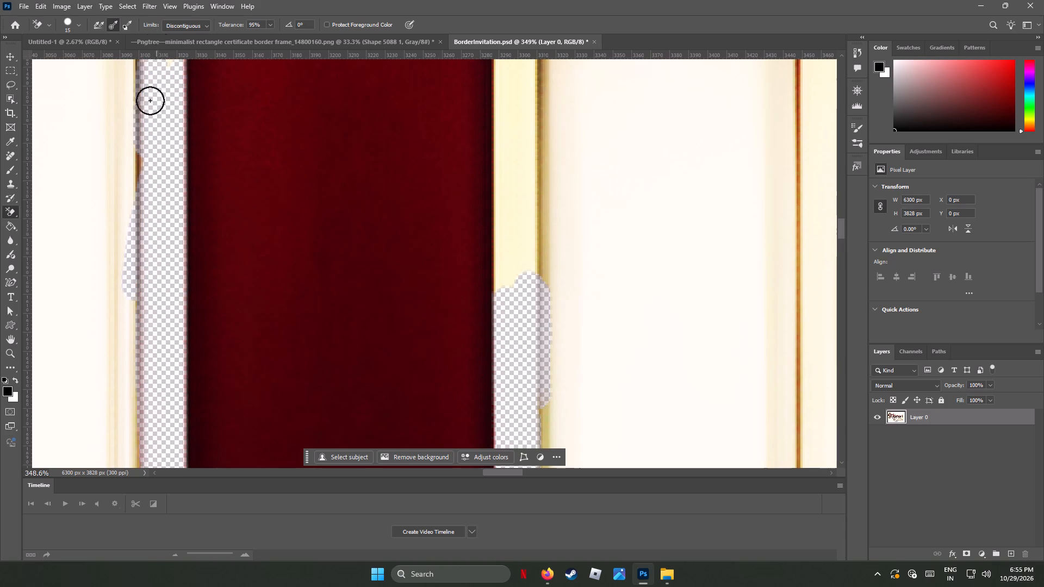
{"action": "left_click_drag", "start_coordinate": [150, 101], "coordinate": [148, 56]}
{"action": "left_click_drag", "start_coordinate": [508, 91], "coordinate": [503, 170]}
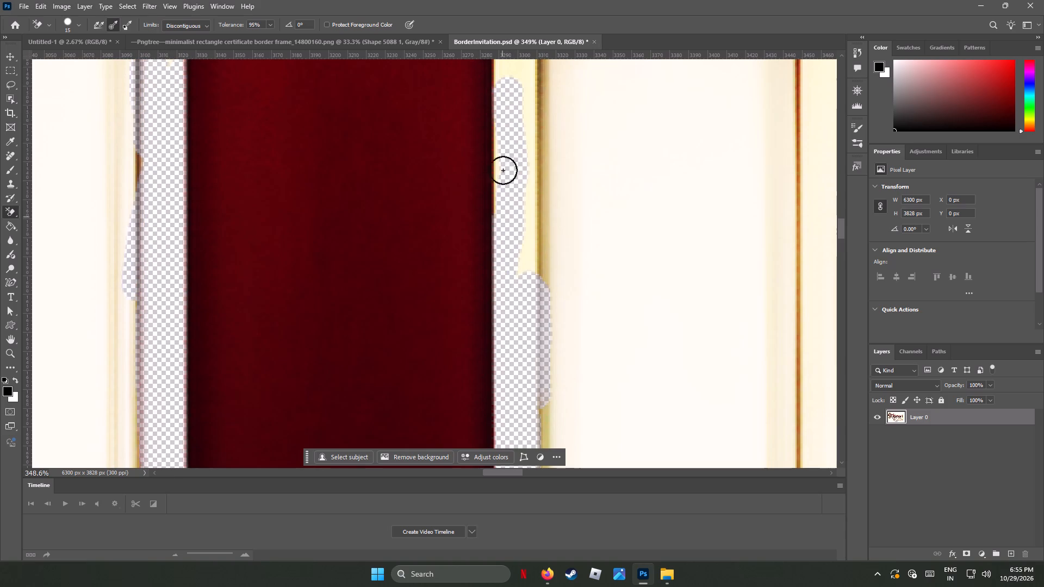
{"action": "left_click_drag", "start_coordinate": [503, 170], "coordinate": [530, 310]}
Erase the yellow outline around the inner arch joining the left and middle stems, continuing onto the middle stem's left edge.
{"action": "scroll", "coordinate": [528, 304], "scroll_direction": "up", "scroll_amount": 4}
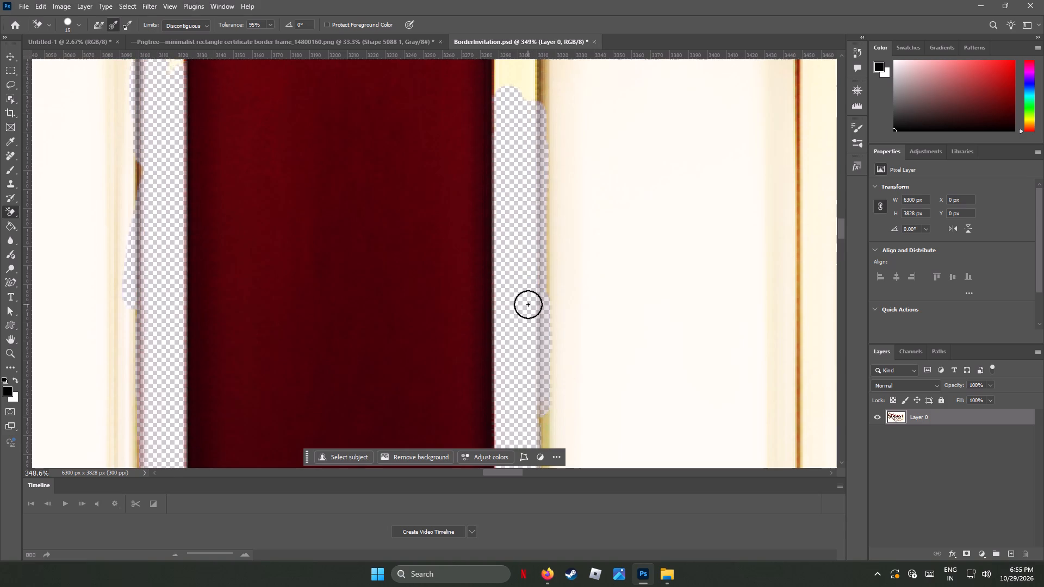
{"action": "scroll", "coordinate": [528, 304], "scroll_direction": "up", "scroll_amount": 2}
{"action": "scroll", "coordinate": [528, 304], "scroll_direction": "down", "scroll_amount": 2}
{"action": "scroll", "coordinate": [528, 304], "scroll_direction": "up", "scroll_amount": 20}
{"action": "scroll", "coordinate": [528, 304], "scroll_direction": "up", "scroll_amount": 2}
{"action": "scroll", "coordinate": [528, 304], "scroll_direction": "down", "scroll_amount": 3}
{"action": "scroll", "coordinate": [528, 304], "scroll_direction": "up", "scroll_amount": 4}
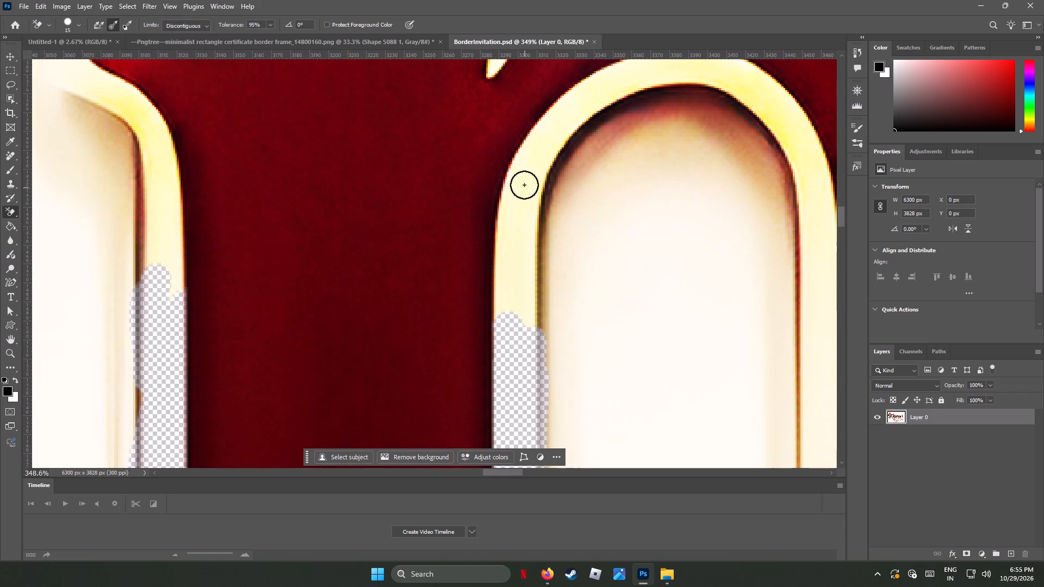
{"action": "left_click_drag", "start_coordinate": [524, 182], "coordinate": [535, 307]}
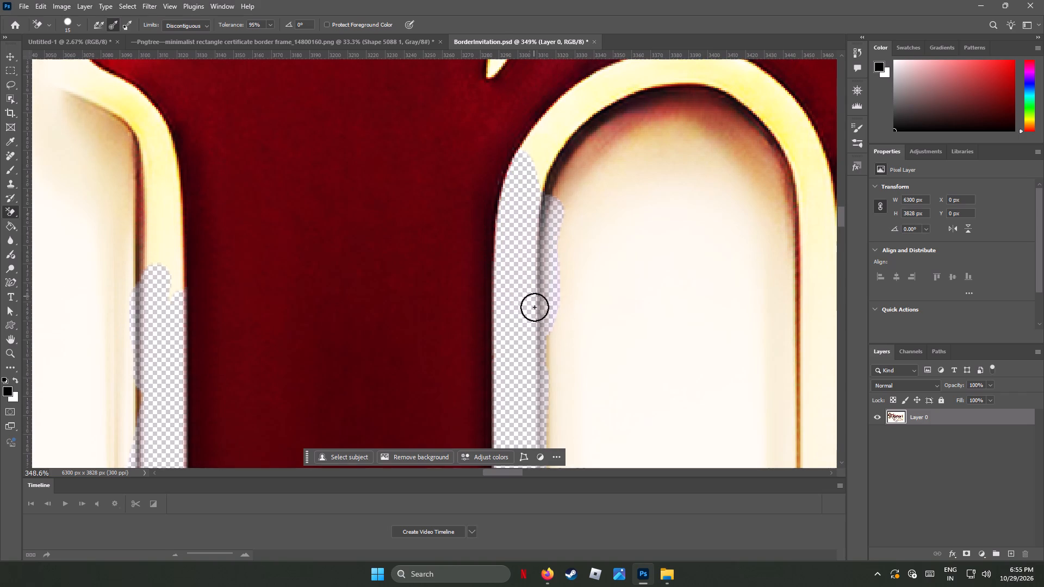
{"action": "left_click_drag", "start_coordinate": [535, 307], "coordinate": [710, 73]}
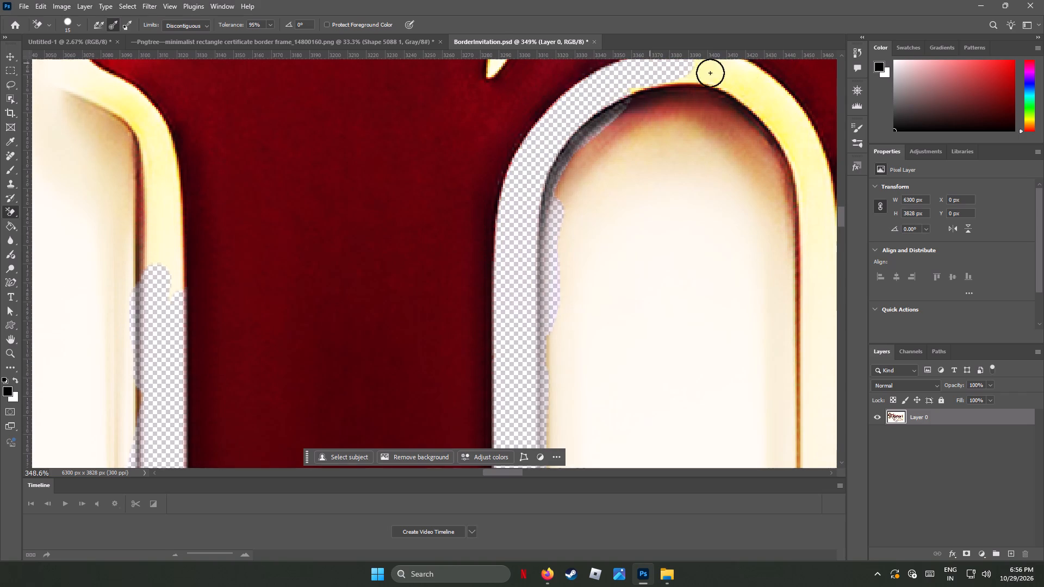
{"action": "left_click_drag", "start_coordinate": [710, 73], "coordinate": [762, 106]}
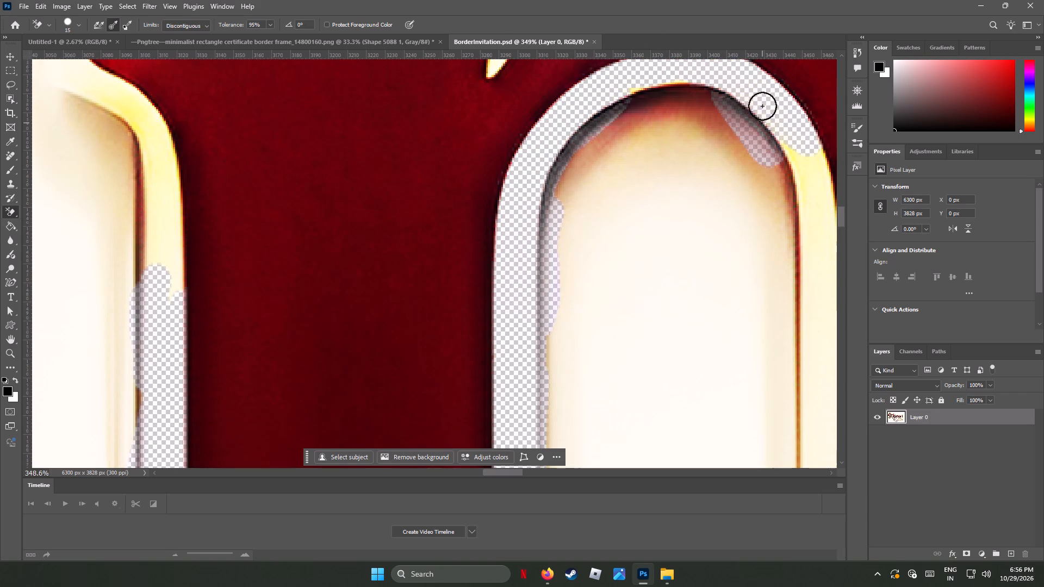
{"action": "left_click_drag", "start_coordinate": [762, 106], "coordinate": [767, 379]}
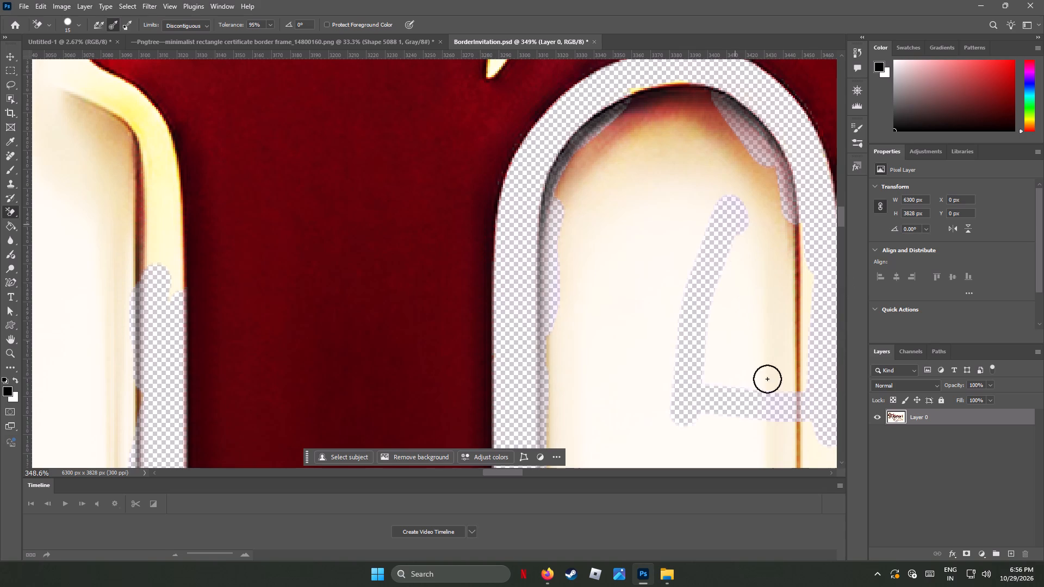
{"action": "left_click_drag", "start_coordinate": [767, 379], "coordinate": [832, 470]}
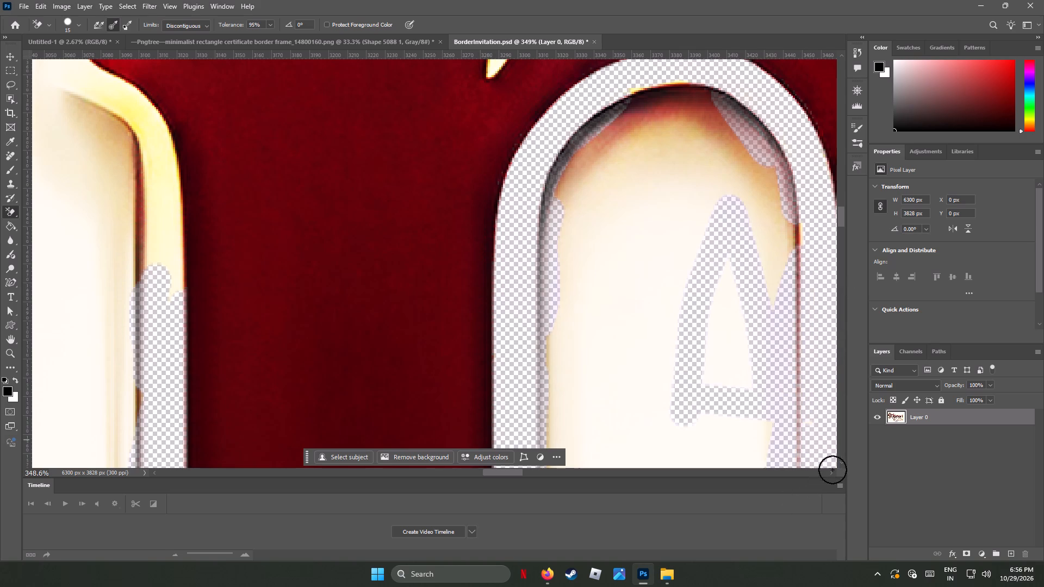
{"action": "left_click_drag", "start_coordinate": [832, 470], "coordinate": [829, 458]}
Erase the remaining yellow outline along the middle stem's left edge, down to the already cleared lower section.
{"action": "scroll", "coordinate": [825, 380], "scroll_direction": "down", "scroll_amount": 18}
{"action": "scroll", "coordinate": [837, 375], "scroll_direction": "up", "scroll_amount": 3}
{"action": "scroll", "coordinate": [837, 375], "scroll_direction": "down", "scroll_amount": 4}
{"action": "scroll", "coordinate": [837, 375], "scroll_direction": "up", "scroll_amount": 6}
{"action": "scroll", "coordinate": [843, 378], "scroll_direction": "down", "scroll_amount": 3}
{"action": "scroll", "coordinate": [843, 379], "scroll_direction": "up", "scroll_amount": 1}
{"action": "scroll", "coordinate": [841, 383], "scroll_direction": "down", "scroll_amount": 4}
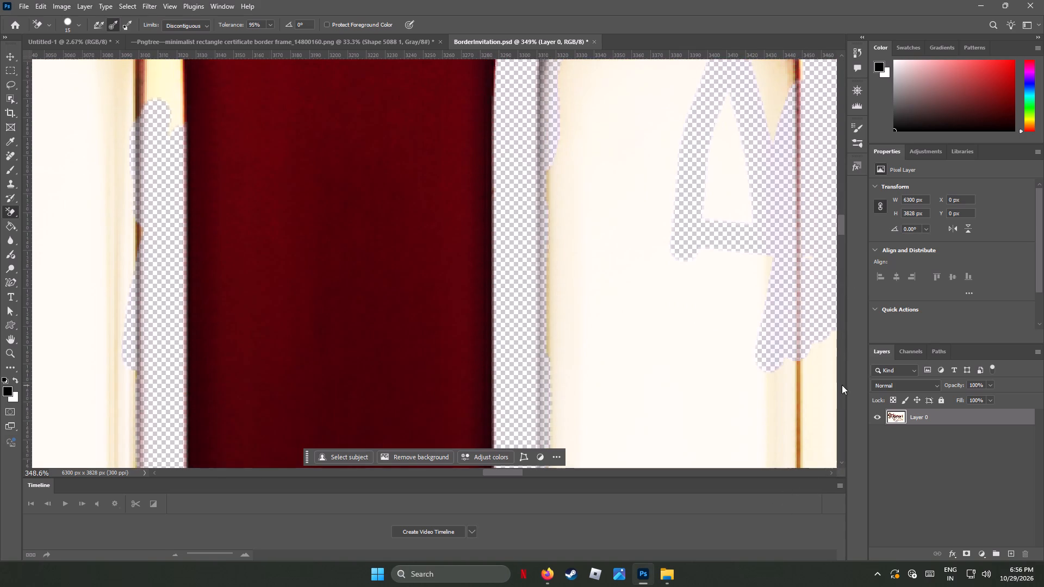
{"action": "scroll", "coordinate": [842, 385], "scroll_direction": "down", "scroll_amount": 1}
{"action": "scroll", "coordinate": [842, 385], "scroll_direction": "up", "scroll_amount": 1}
{"action": "scroll", "coordinate": [842, 385], "scroll_direction": "down", "scroll_amount": 13}
{"action": "scroll", "coordinate": [839, 378], "scroll_direction": "down", "scroll_amount": 11}
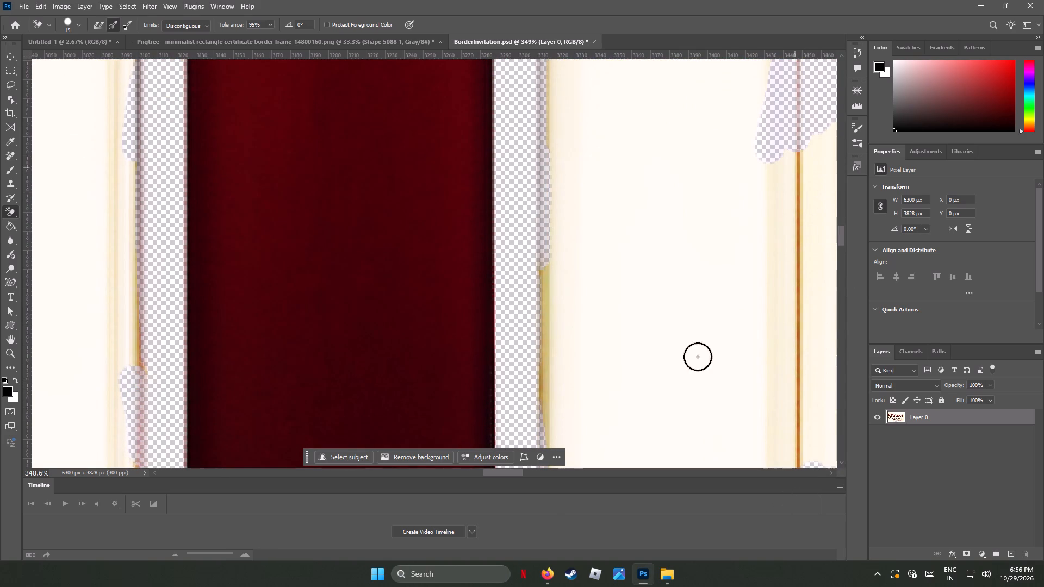
{"action": "left_click_drag", "start_coordinate": [514, 471], "coordinate": [518, 471]}
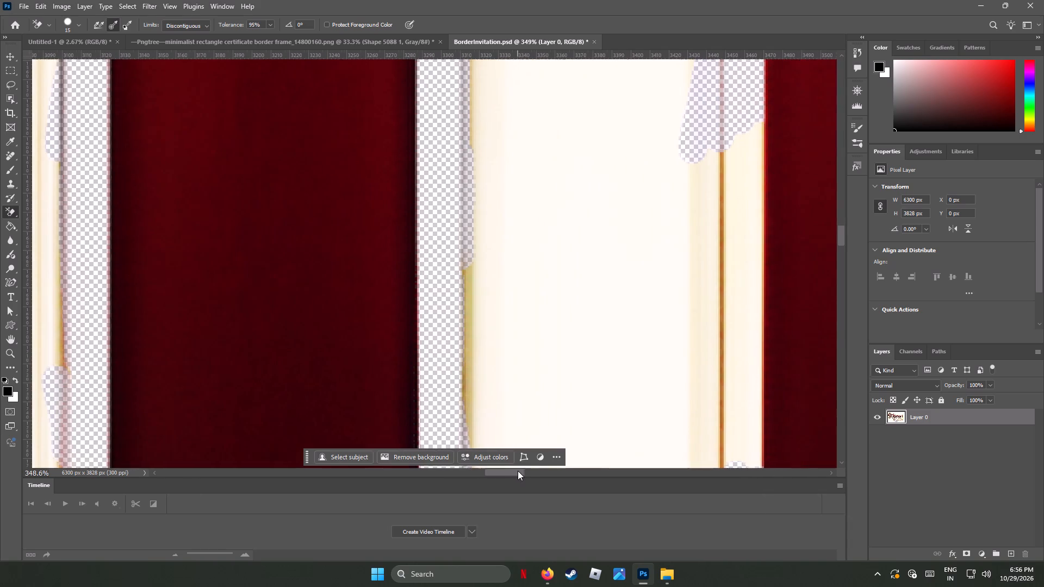
{"action": "left_click_drag", "start_coordinate": [518, 471], "coordinate": [521, 471]}
{"action": "left_click_drag", "start_coordinate": [681, 182], "coordinate": [660, 193]}
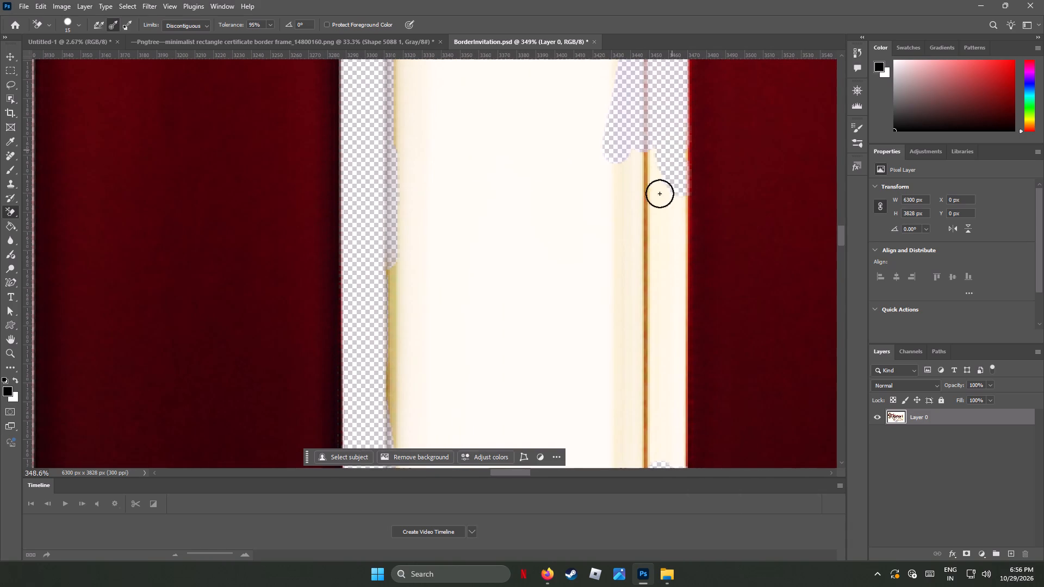
{"action": "left_click_drag", "start_coordinate": [660, 193], "coordinate": [657, 326]}
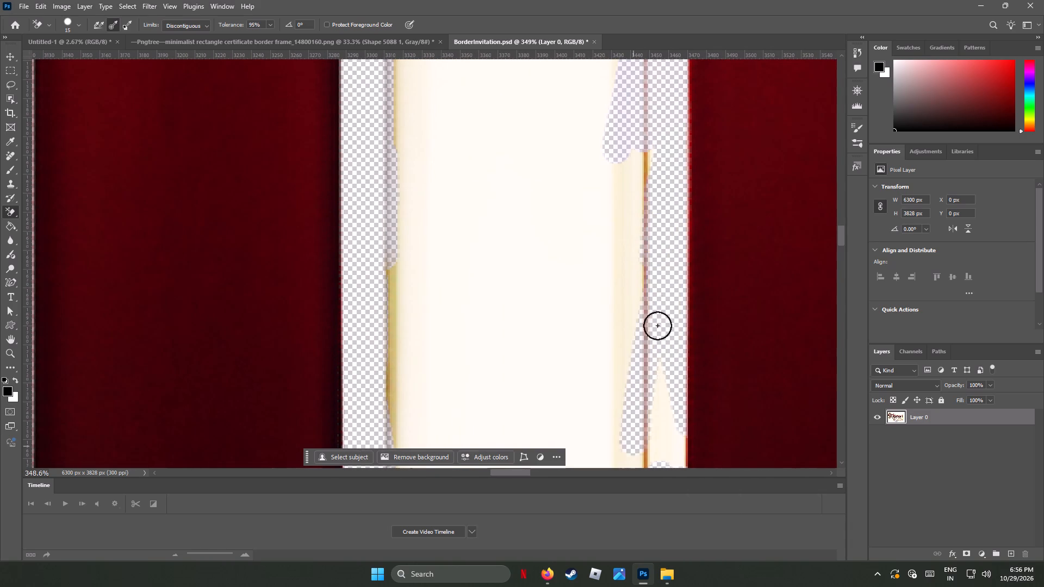
{"action": "left_click_drag", "start_coordinate": [657, 326], "coordinate": [644, 321]}
Examine the erased edges of the gap between the left and middle stems down to their feet.
{"action": "scroll", "coordinate": [649, 325], "scroll_direction": "down", "scroll_amount": 6}
{"action": "scroll", "coordinate": [643, 326], "scroll_direction": "up", "scroll_amount": 1}
{"action": "scroll", "coordinate": [643, 326], "scroll_direction": "down", "scroll_amount": 1}
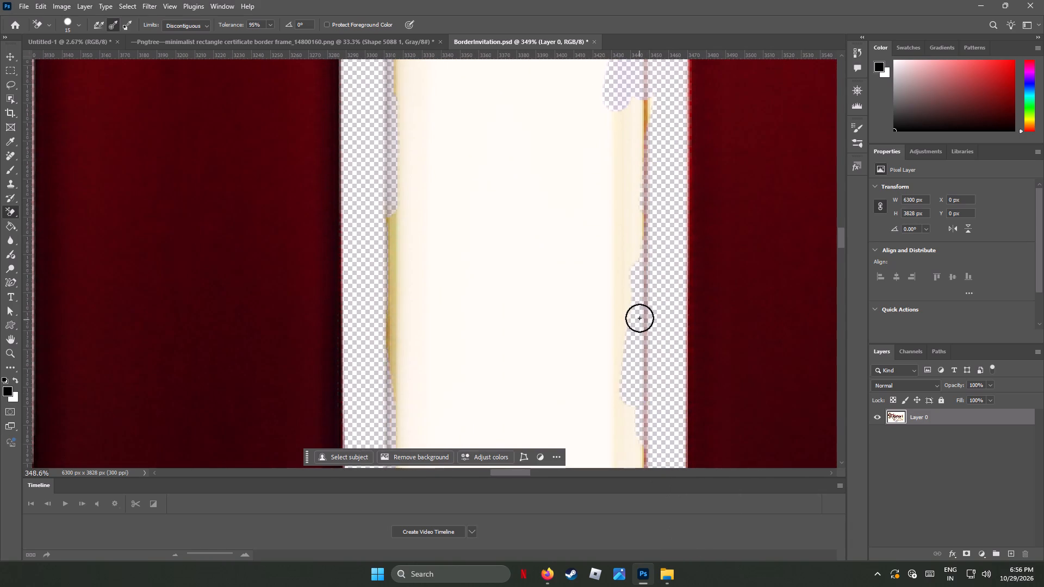
{"action": "scroll", "coordinate": [639, 317], "scroll_direction": "down", "scroll_amount": 2}
{"action": "scroll", "coordinate": [639, 317], "scroll_direction": "up", "scroll_amount": 7}
{"action": "scroll", "coordinate": [639, 317], "scroll_direction": "down", "scroll_amount": 6}
{"action": "scroll", "coordinate": [638, 315], "scroll_direction": "up", "scroll_amount": 2}
{"action": "scroll", "coordinate": [638, 315], "scroll_direction": "down", "scroll_amount": 3}
{"action": "scroll", "coordinate": [638, 315], "scroll_direction": "up", "scroll_amount": 1}
{"action": "scroll", "coordinate": [638, 315], "scroll_direction": "down", "scroll_amount": 1}
{"action": "scroll", "coordinate": [638, 315], "scroll_direction": "up", "scroll_amount": 1}
{"action": "scroll", "coordinate": [638, 315], "scroll_direction": "down", "scroll_amount": 1}
{"action": "scroll", "coordinate": [638, 315], "scroll_direction": "up", "scroll_amount": 1}
{"action": "scroll", "coordinate": [638, 311], "scroll_direction": "down", "scroll_amount": 4}
{"action": "scroll", "coordinate": [638, 311], "scroll_direction": "up", "scroll_amount": 2}
{"action": "scroll", "coordinate": [638, 311], "scroll_direction": "down", "scroll_amount": 6}
{"action": "scroll", "coordinate": [639, 310], "scroll_direction": "up", "scroll_amount": 3}
{"action": "scroll", "coordinate": [639, 310], "scroll_direction": "down", "scroll_amount": 1}
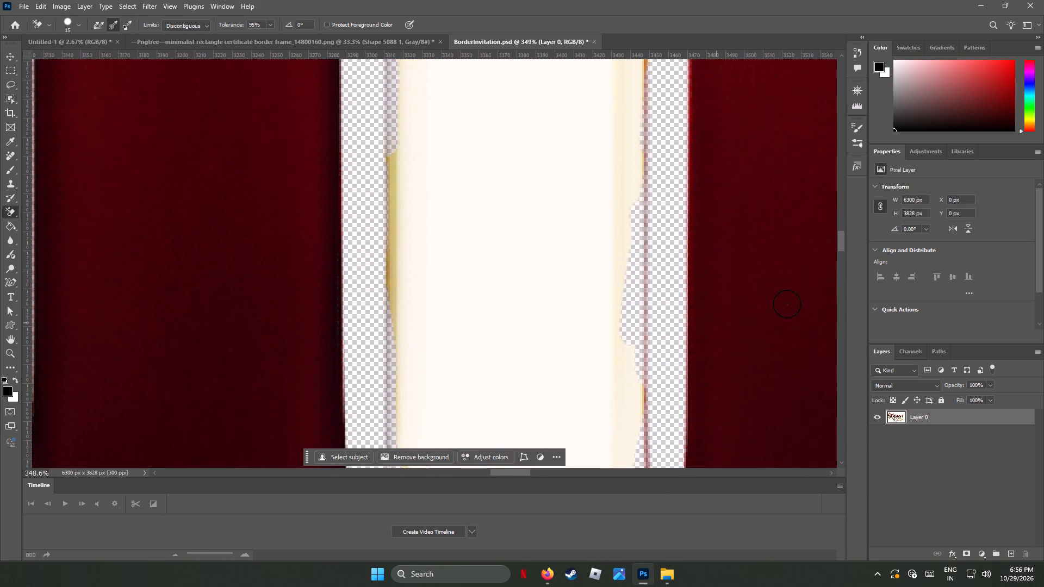
{"action": "left_click_drag", "start_coordinate": [841, 241], "coordinate": [842, 254]}
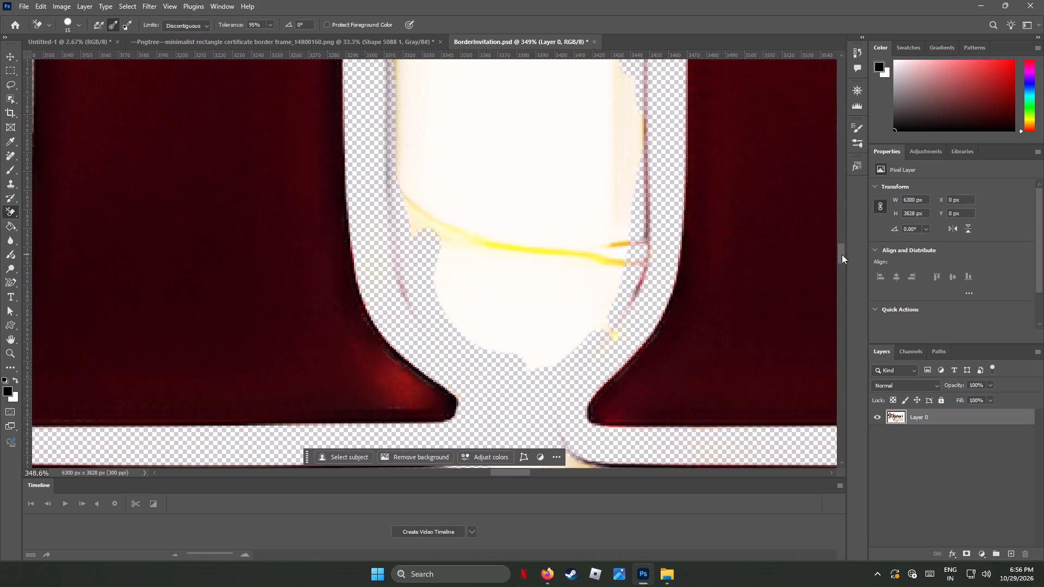
Erase the cream background bordering the letter's top: the arch's shoulder, the V-shaped notch and the left stem's slanted top edge.
{"action": "left_click_drag", "start_coordinate": [842, 254], "coordinate": [838, 205]}
{"action": "left_click_drag", "start_coordinate": [588, 111], "coordinate": [595, 106]}
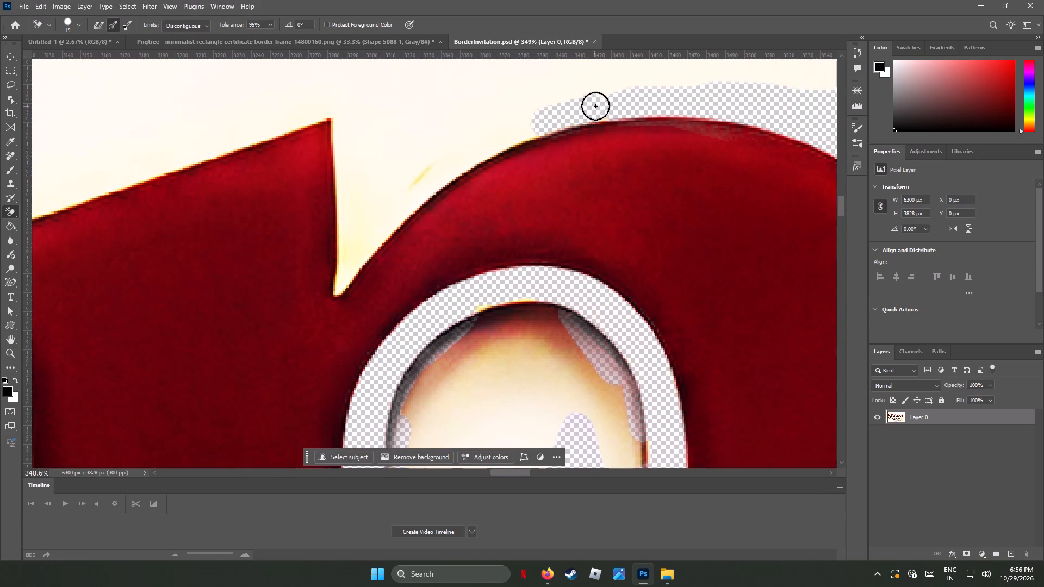
{"action": "left_click_drag", "start_coordinate": [595, 106], "coordinate": [329, 129]}
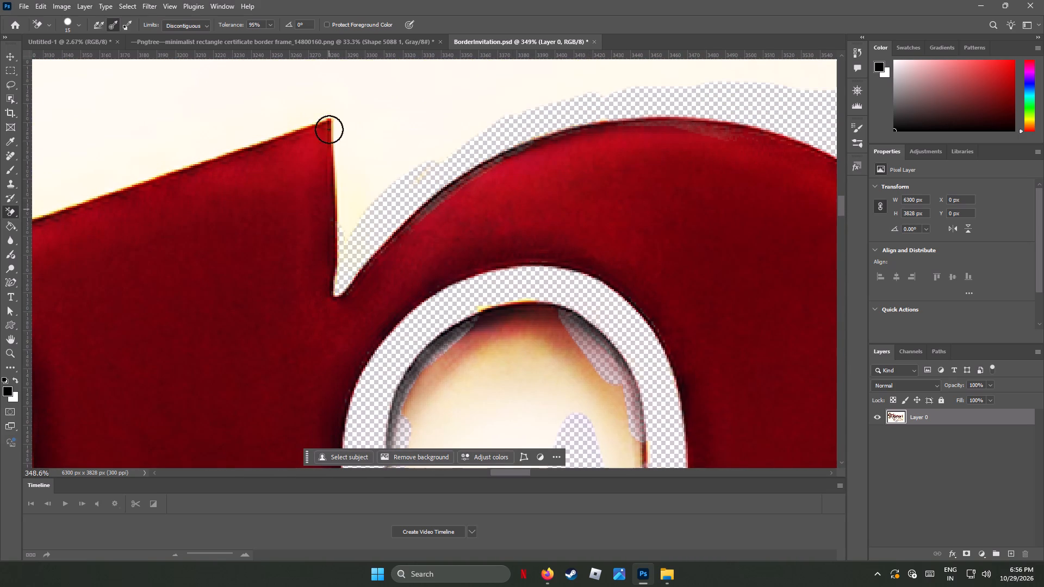
{"action": "left_click_drag", "start_coordinate": [329, 129], "coordinate": [469, 148]}
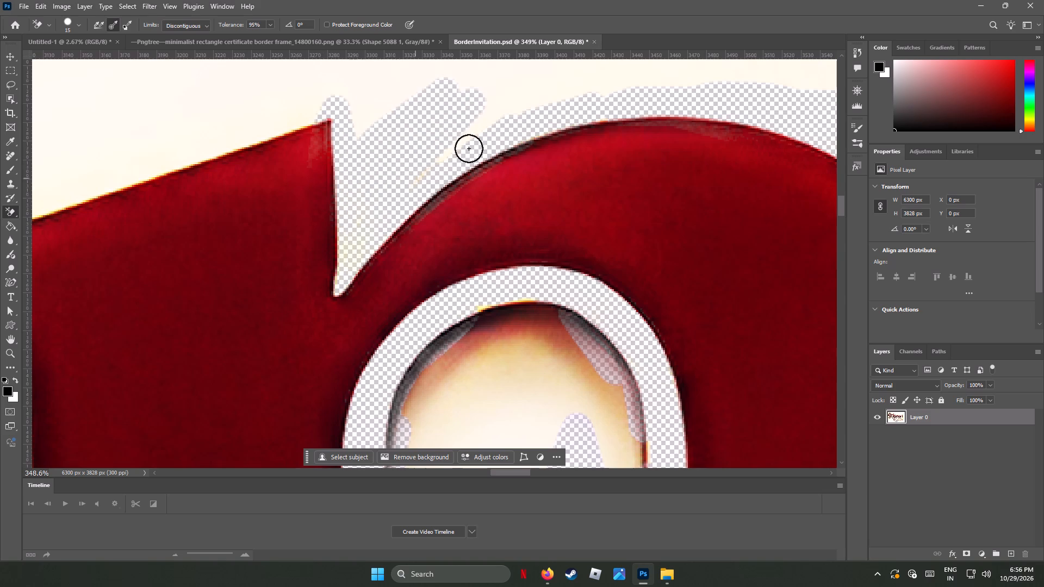
{"action": "left_click_drag", "start_coordinate": [469, 148], "coordinate": [345, 133]}
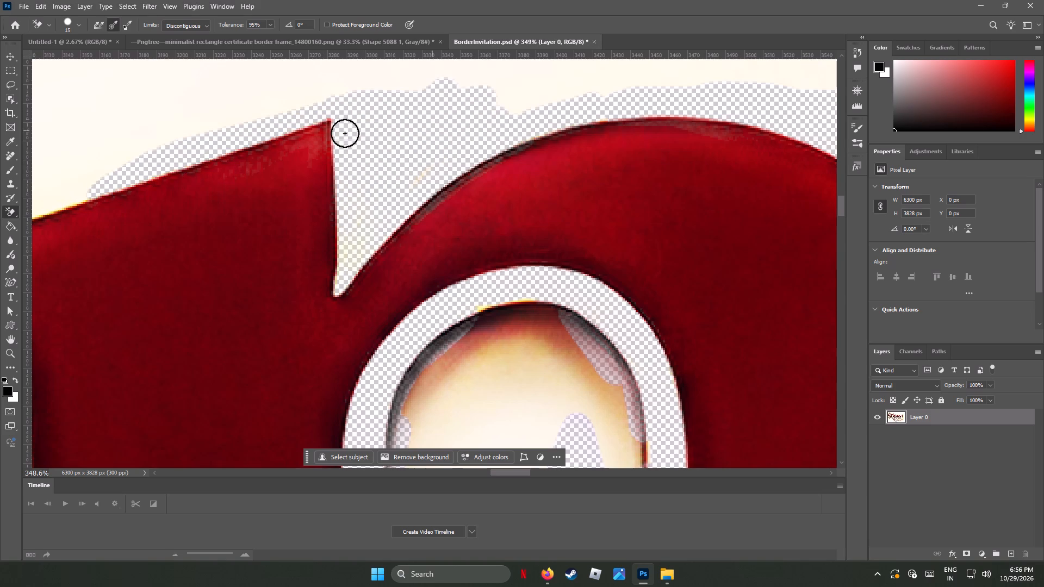
{"action": "left_click_drag", "start_coordinate": [345, 133], "coordinate": [686, 96]}
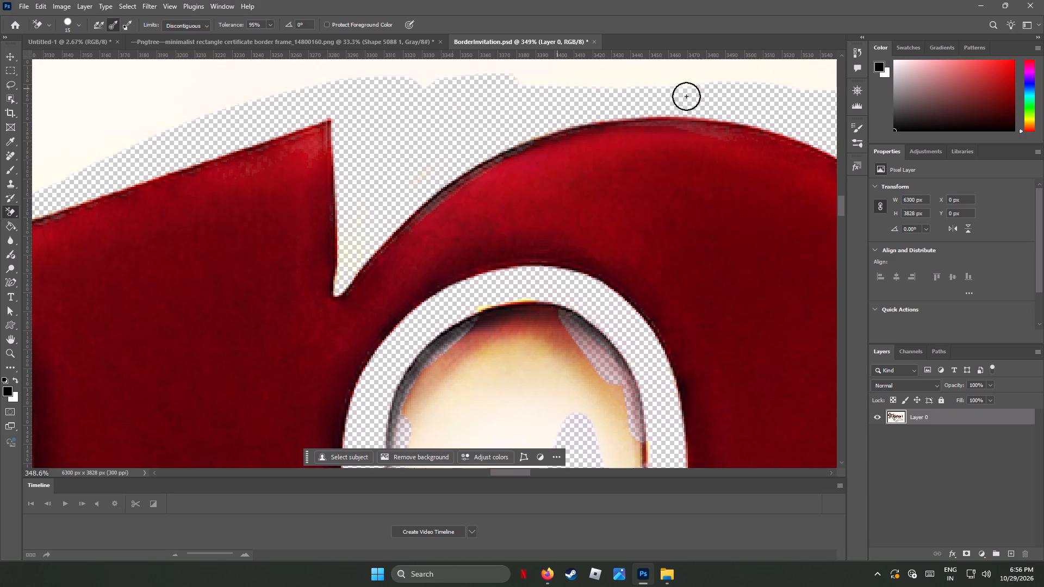
{"action": "left_click_drag", "start_coordinate": [686, 96], "coordinate": [298, 93]}
Erase the yellow outline around the left stem's top serif tip and down its upper left edge to the cleared section.
{"action": "scroll", "coordinate": [377, 282], "scroll_direction": "down", "scroll_amount": 1}
{"action": "scroll", "coordinate": [377, 283], "scroll_direction": "up", "scroll_amount": 1}
{"action": "scroll", "coordinate": [377, 283], "scroll_direction": "down", "scroll_amount": 2}
{"action": "scroll", "coordinate": [378, 286], "scroll_direction": "up", "scroll_amount": 1}
{"action": "scroll", "coordinate": [379, 287], "scroll_direction": "down", "scroll_amount": 7}
{"action": "scroll", "coordinate": [382, 289], "scroll_direction": "up", "scroll_amount": 2}
{"action": "scroll", "coordinate": [382, 289], "scroll_direction": "down", "scroll_amount": 1}
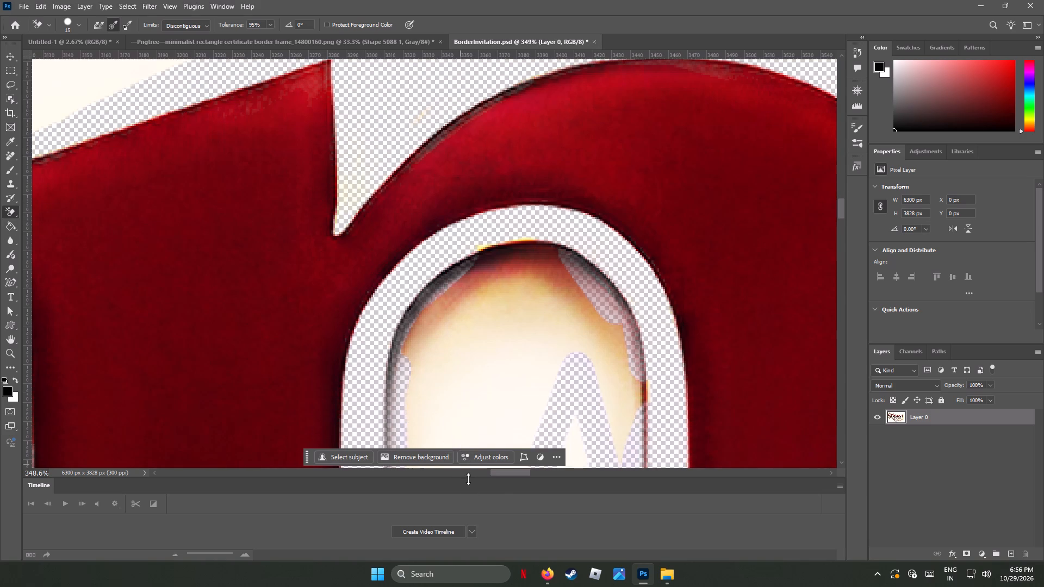
{"action": "left_click_drag", "start_coordinate": [508, 471], "coordinate": [494, 471]}
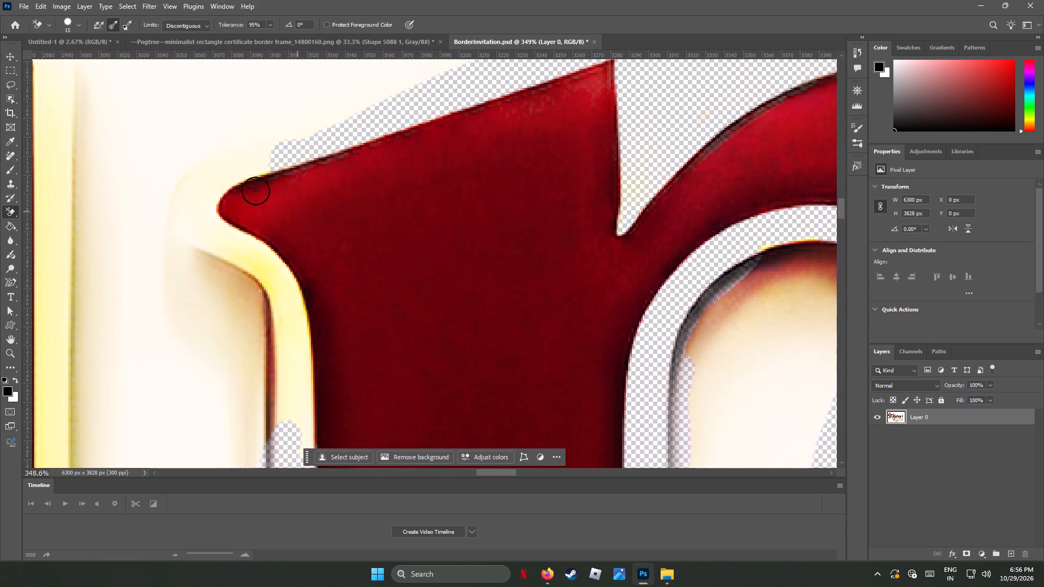
{"action": "left_click_drag", "start_coordinate": [220, 179], "coordinate": [203, 221]}
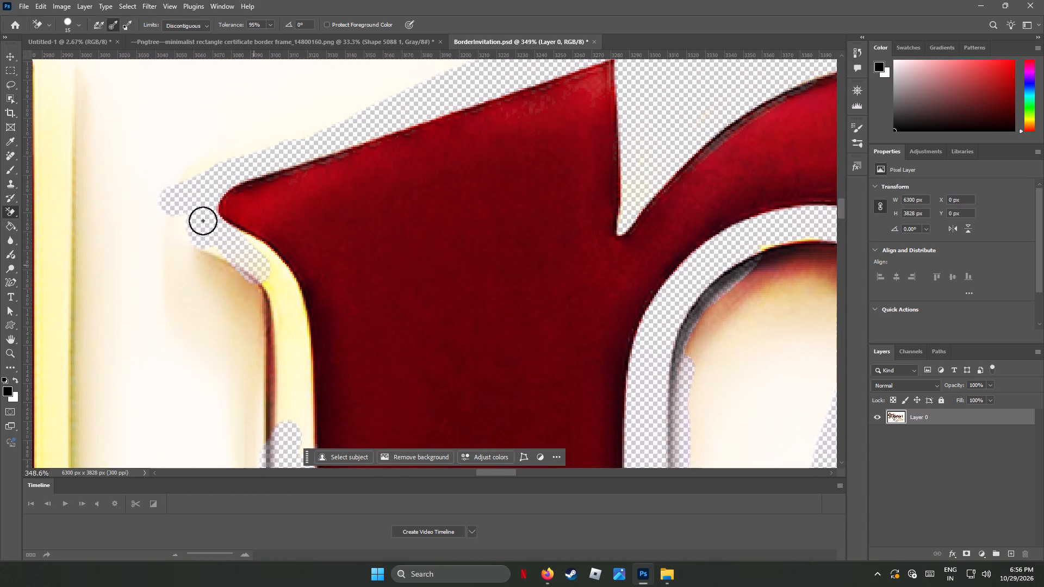
{"action": "left_click_drag", "start_coordinate": [203, 221], "coordinate": [299, 299]}
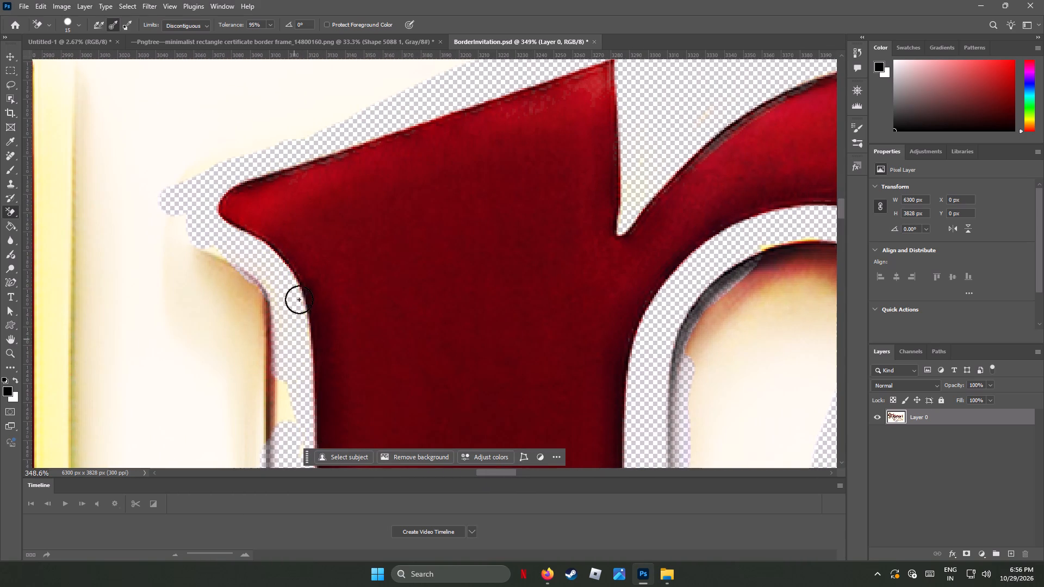
{"action": "left_click_drag", "start_coordinate": [299, 299], "coordinate": [308, 404]}
Examine the erased edges of the left stem from its top serif to its foot, and the gap beside the preceding letter.
{"action": "scroll", "coordinate": [425, 317], "scroll_direction": "down", "scroll_amount": 9}
{"action": "scroll", "coordinate": [426, 321], "scroll_direction": "up", "scroll_amount": 2}
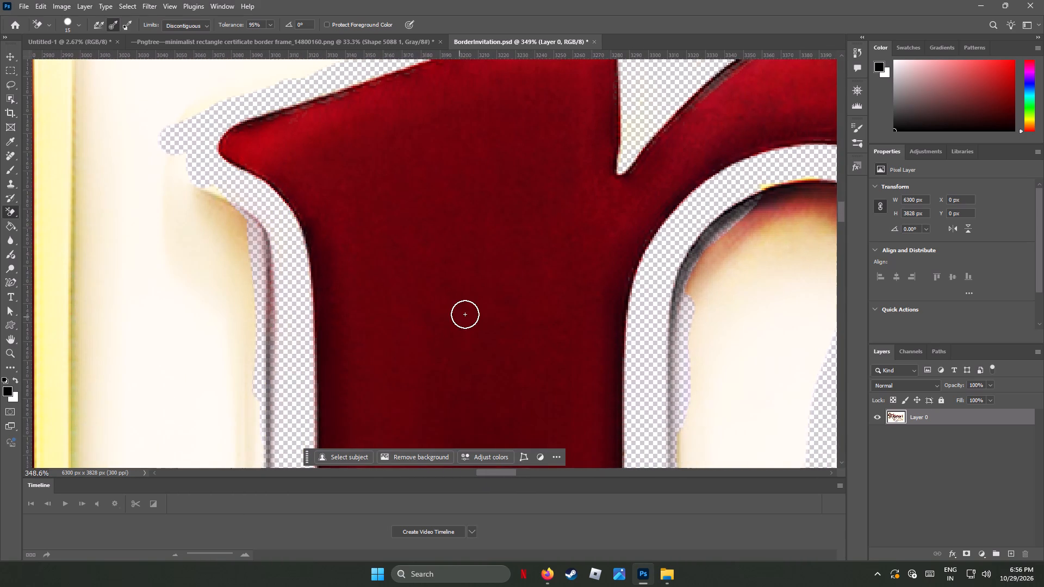
{"action": "scroll", "coordinate": [468, 314], "scroll_direction": "down", "scroll_amount": 4}
{"action": "scroll", "coordinate": [471, 312], "scroll_direction": "up", "scroll_amount": 5}
{"action": "scroll", "coordinate": [471, 312], "scroll_direction": "down", "scroll_amount": 17}
{"action": "scroll", "coordinate": [498, 313], "scroll_direction": "up", "scroll_amount": 1}
{"action": "scroll", "coordinate": [498, 313], "scroll_direction": "down", "scroll_amount": 9}
{"action": "scroll", "coordinate": [496, 311], "scroll_direction": "up", "scroll_amount": 3}
{"action": "scroll", "coordinate": [495, 312], "scroll_direction": "down", "scroll_amount": 2}
{"action": "scroll", "coordinate": [494, 313], "scroll_direction": "up", "scroll_amount": 2}
{"action": "scroll", "coordinate": [494, 313], "scroll_direction": "down", "scroll_amount": 8}
{"action": "scroll", "coordinate": [495, 315], "scroll_direction": "up", "scroll_amount": 1}
{"action": "scroll", "coordinate": [495, 315], "scroll_direction": "down", "scroll_amount": 4}
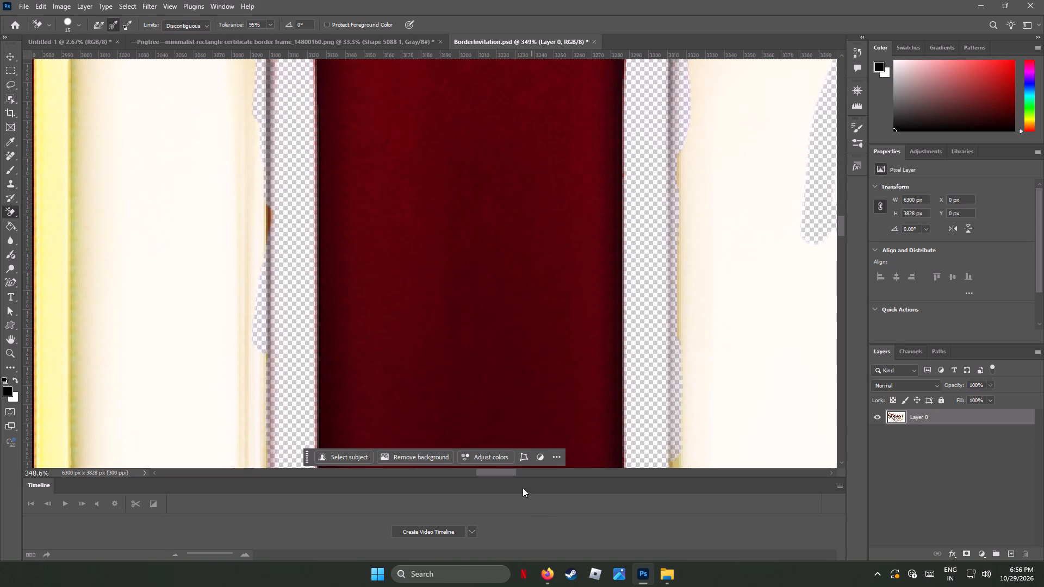
{"action": "scroll", "coordinate": [547, 448], "scroll_direction": "down", "scroll_amount": 1}
{"action": "scroll", "coordinate": [548, 448], "scroll_direction": "up", "scroll_amount": 1}
{"action": "scroll", "coordinate": [548, 448], "scroll_direction": "down", "scroll_amount": 9}
{"action": "scroll", "coordinate": [548, 446], "scroll_direction": "up", "scroll_amount": 7}
{"action": "scroll", "coordinate": [548, 447], "scroll_direction": "down", "scroll_amount": 2}
{"action": "scroll", "coordinate": [665, 286], "scroll_direction": "down", "scroll_amount": 4}
{"action": "scroll", "coordinate": [666, 291], "scroll_direction": "up", "scroll_amount": 2}
{"action": "scroll", "coordinate": [666, 292], "scroll_direction": "down", "scroll_amount": 4}
{"action": "scroll", "coordinate": [504, 302], "scroll_direction": "down", "scroll_amount": 5}
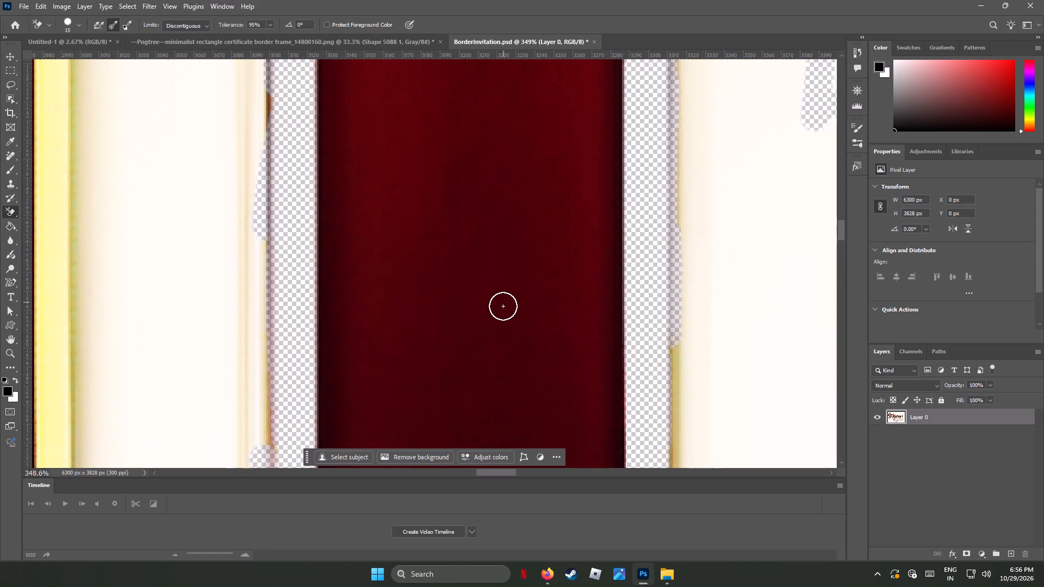
{"action": "scroll", "coordinate": [503, 306], "scroll_direction": "down", "scroll_amount": 3}
{"action": "scroll", "coordinate": [503, 306], "scroll_direction": "up", "scroll_amount": 1}
{"action": "scroll", "coordinate": [503, 306], "scroll_direction": "down", "scroll_amount": 4}
{"action": "scroll", "coordinate": [515, 303], "scroll_direction": "up", "scroll_amount": 1}
{"action": "scroll", "coordinate": [515, 303], "scroll_direction": "down", "scroll_amount": 3}
{"action": "scroll", "coordinate": [515, 303], "scroll_direction": "up", "scroll_amount": 3}
{"action": "scroll", "coordinate": [515, 303], "scroll_direction": "down", "scroll_amount": 19}
{"action": "scroll", "coordinate": [518, 302], "scroll_direction": "up", "scroll_amount": 5}
{"action": "scroll", "coordinate": [519, 302], "scroll_direction": "down", "scroll_amount": 6}
{"action": "scroll", "coordinate": [519, 302], "scroll_direction": "up", "scroll_amount": 2}
{"action": "scroll", "coordinate": [519, 302], "scroll_direction": "down", "scroll_amount": 2}
{"action": "scroll", "coordinate": [519, 302], "scroll_direction": "up", "scroll_amount": 1}
{"action": "scroll", "coordinate": [519, 302], "scroll_direction": "down", "scroll_amount": 1}
{"action": "scroll", "coordinate": [519, 302], "scroll_direction": "up", "scroll_amount": 3}
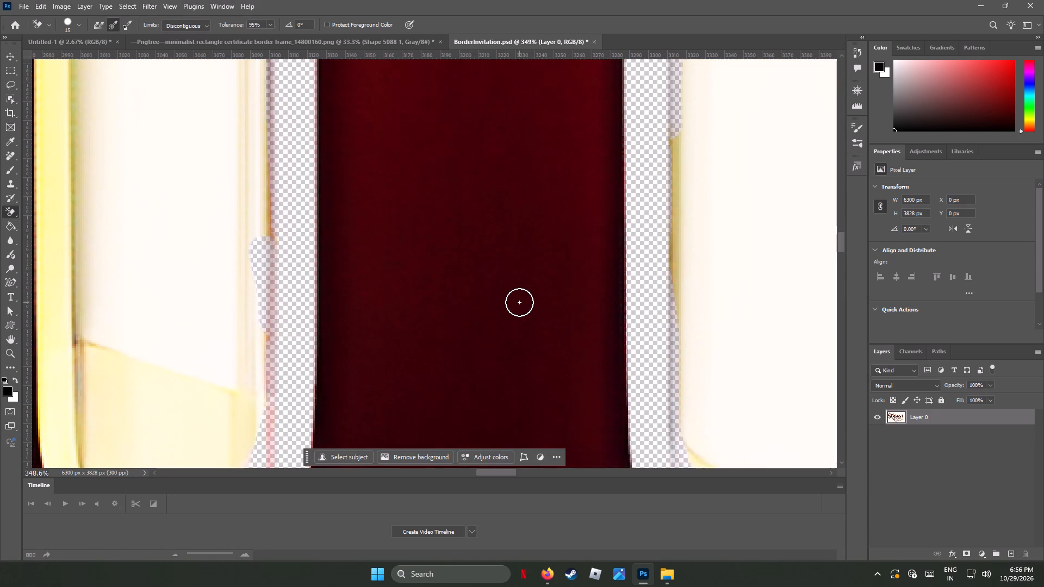
{"action": "scroll", "coordinate": [519, 302], "scroll_direction": "down", "scroll_amount": 3}
{"action": "scroll", "coordinate": [519, 303], "scroll_direction": "up", "scroll_amount": 2}
{"action": "scroll", "coordinate": [519, 303], "scroll_direction": "down", "scroll_amount": 6}
{"action": "scroll", "coordinate": [520, 304], "scroll_direction": "up", "scroll_amount": 2}
{"action": "scroll", "coordinate": [520, 304], "scroll_direction": "down", "scroll_amount": 2}
{"action": "scroll", "coordinate": [520, 304], "scroll_direction": "up", "scroll_amount": 3}
{"action": "scroll", "coordinate": [520, 304], "scroll_direction": "down", "scroll_amount": 11}
{"action": "scroll", "coordinate": [520, 305], "scroll_direction": "up", "scroll_amount": 1}
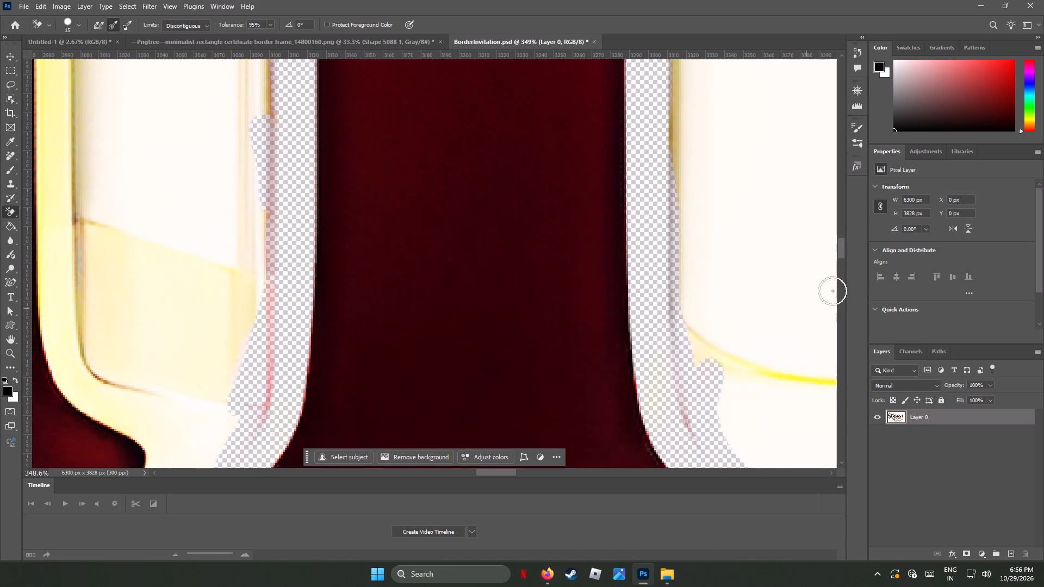
{"action": "scroll", "coordinate": [722, 374], "scroll_direction": "down", "scroll_amount": 10}
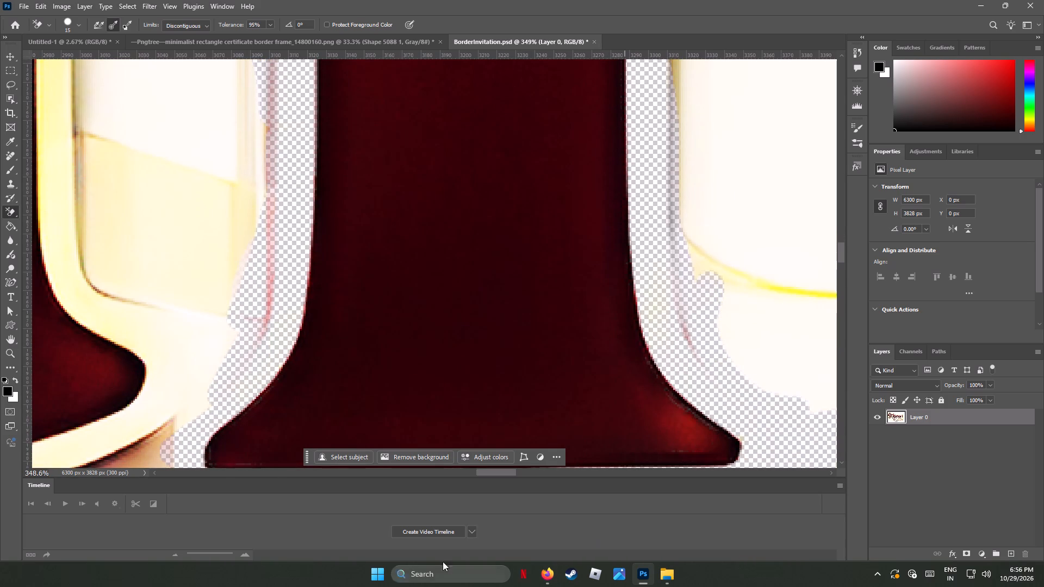
{"action": "left_click_drag", "start_coordinate": [496, 470], "coordinate": [486, 471]}
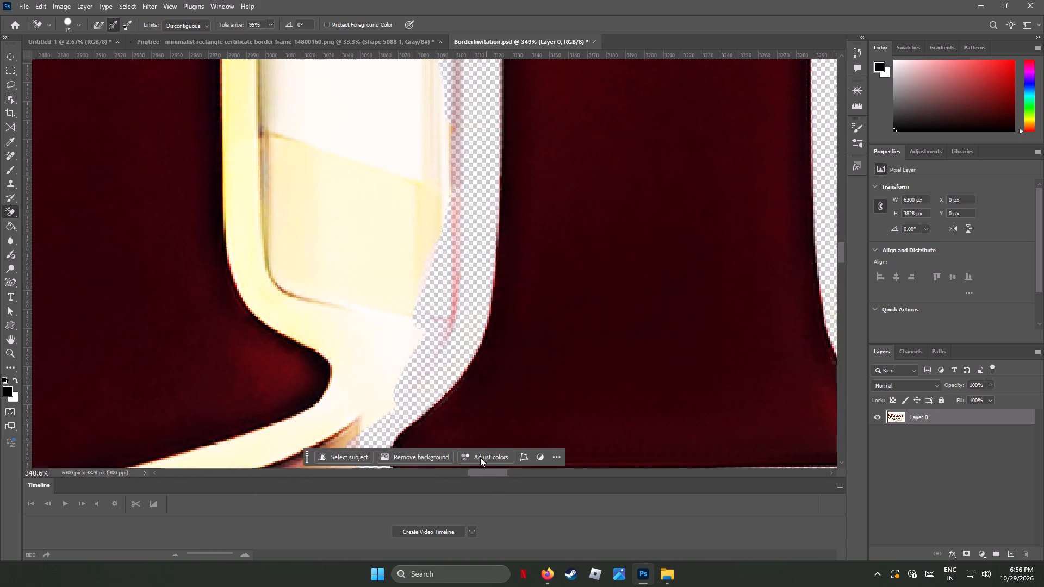
Erase the yellow outline and cream fill at the bottom of the gap between the two letters, around the preceding letter's foot.
{"action": "scroll", "coordinate": [471, 417], "scroll_direction": "down", "scroll_amount": 7}
{"action": "scroll", "coordinate": [471, 417], "scroll_direction": "up", "scroll_amount": 2}
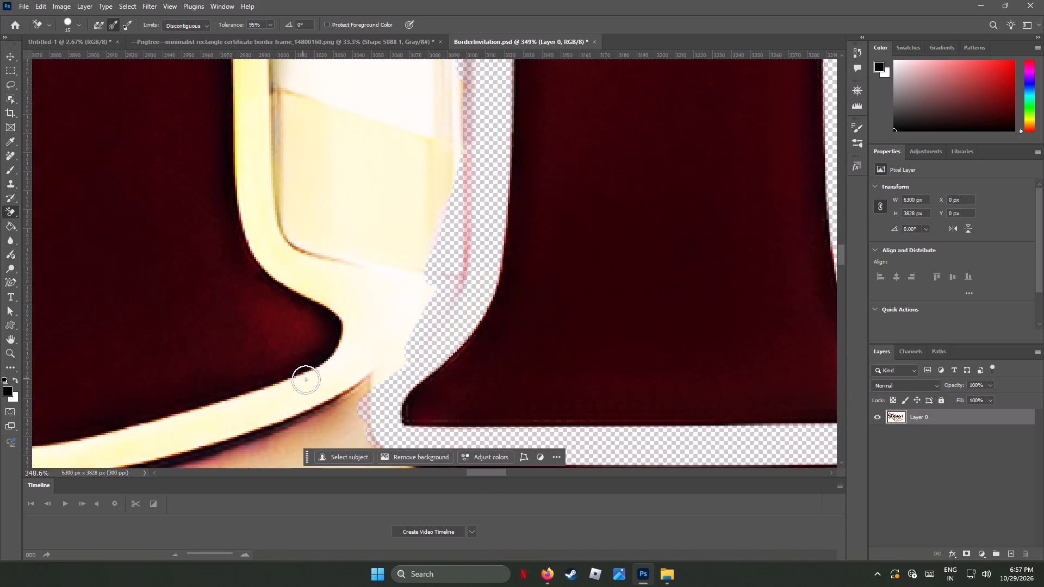
{"action": "left_click_drag", "start_coordinate": [308, 381], "coordinate": [350, 382]}
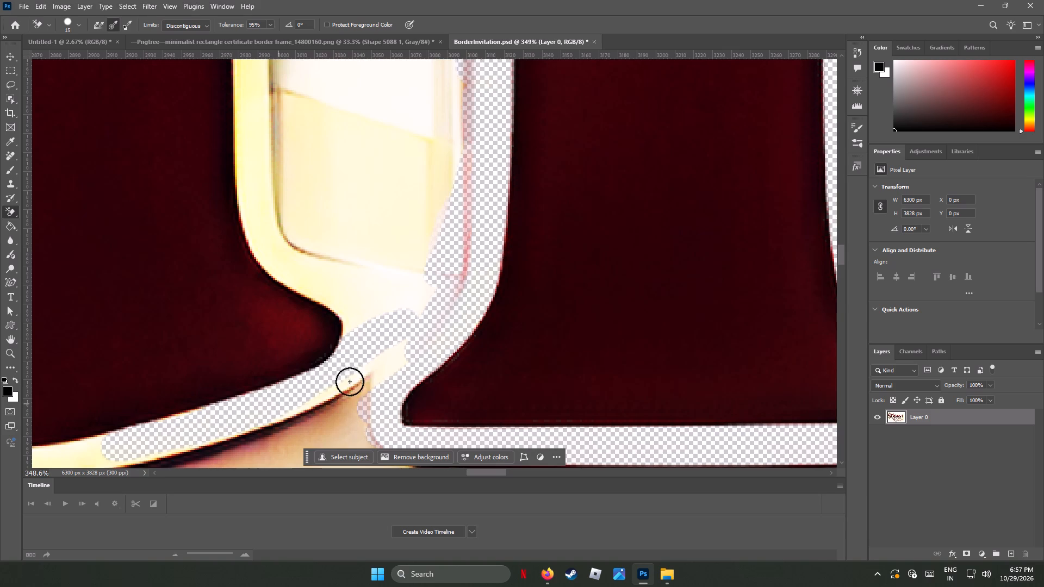
{"action": "left_click_drag", "start_coordinate": [350, 382], "coordinate": [249, 154]}
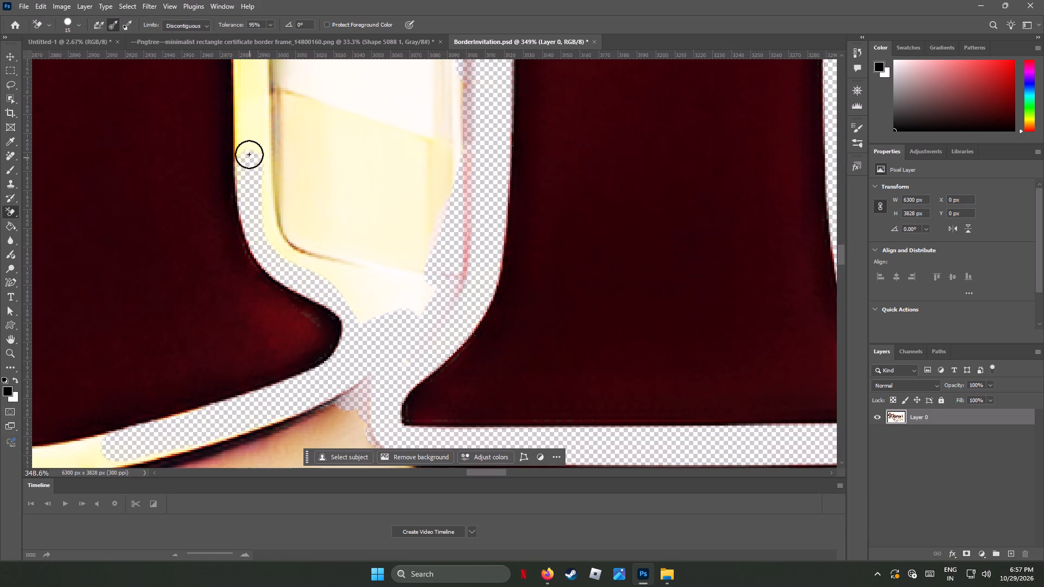
{"action": "left_click_drag", "start_coordinate": [249, 154], "coordinate": [390, 302]}
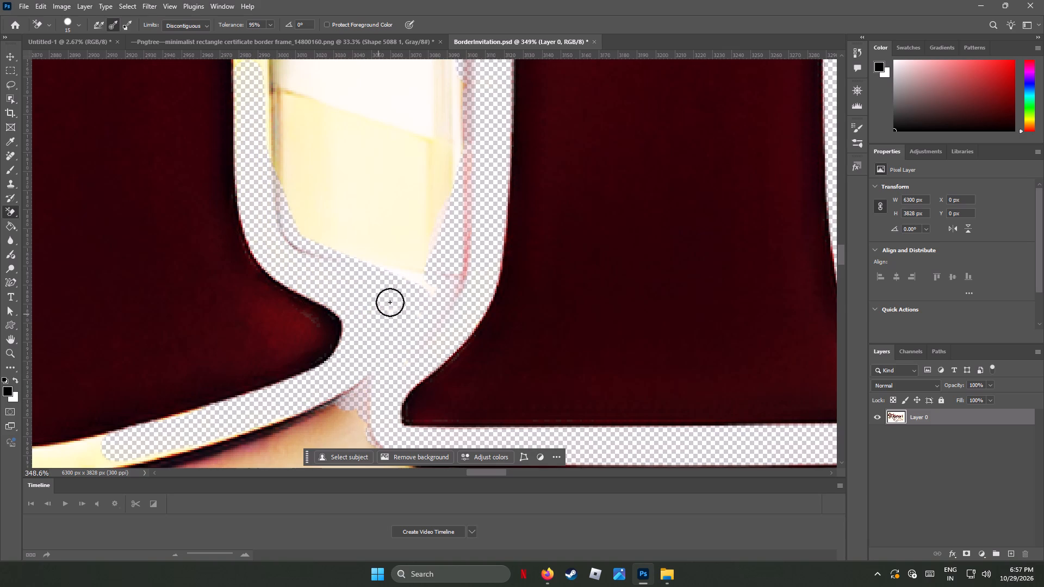
{"action": "left_click_drag", "start_coordinate": [390, 302], "coordinate": [328, 265]}
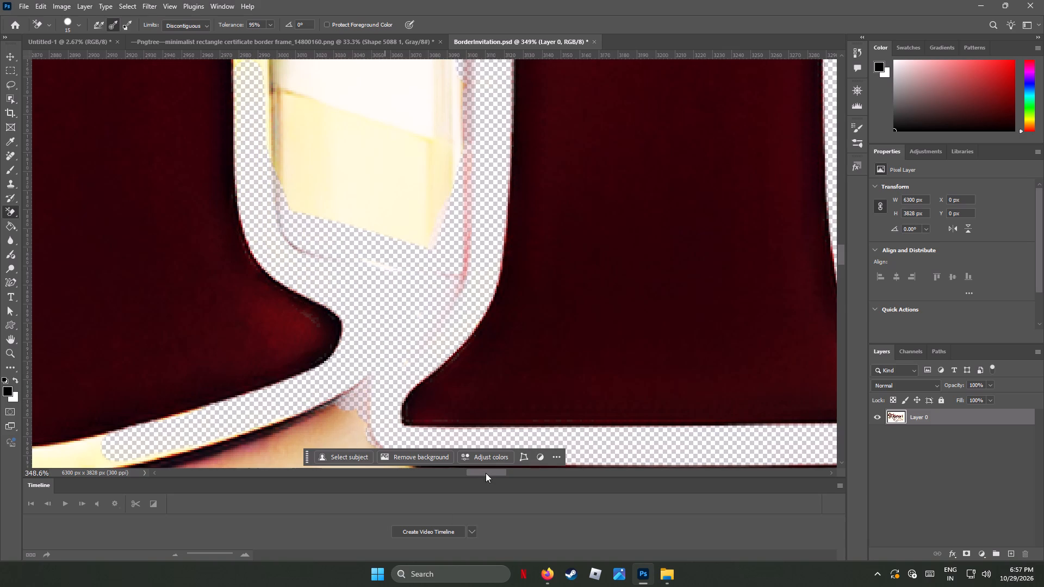
Erase the yellow outline beneath the preceding U-shaped letter's right foot, around the pointed notch and down onto its bottom curve.
{"action": "left_click_drag", "start_coordinate": [486, 473], "coordinate": [472, 472]}
{"action": "scroll", "coordinate": [364, 399], "scroll_direction": "down", "scroll_amount": 1}
{"action": "scroll", "coordinate": [364, 399], "scroll_direction": "up", "scroll_amount": 1}
{"action": "scroll", "coordinate": [364, 399], "scroll_direction": "down", "scroll_amount": 3}
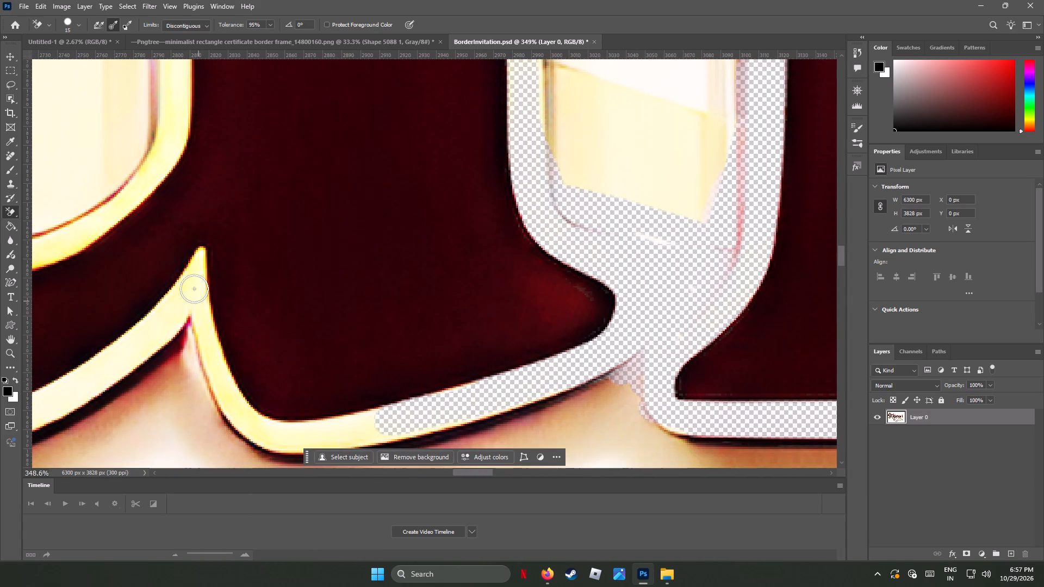
{"action": "left_click_drag", "start_coordinate": [198, 277], "coordinate": [250, 419]}
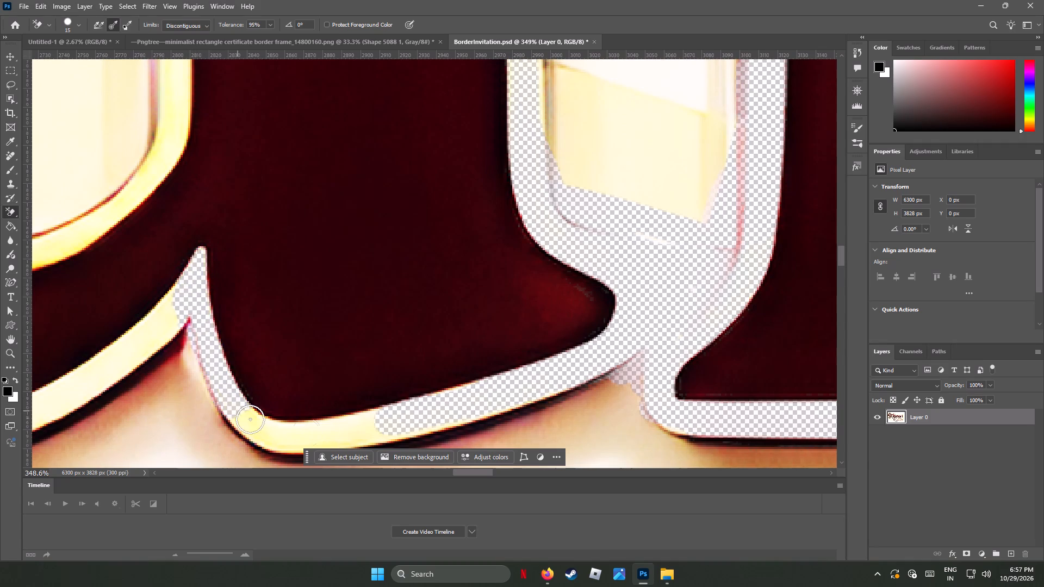
{"action": "left_click_drag", "start_coordinate": [250, 419], "coordinate": [152, 308]}
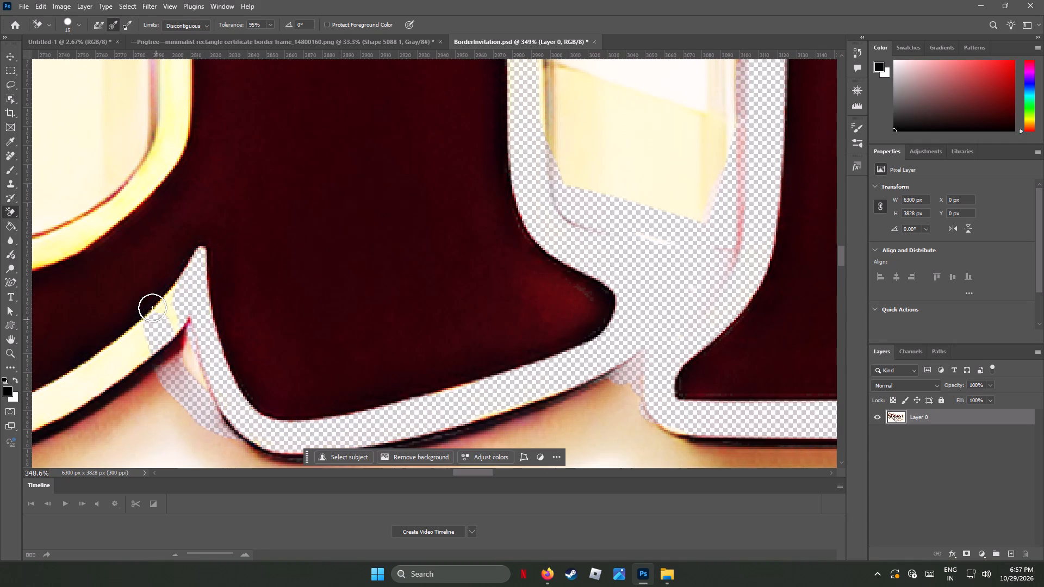
{"action": "left_click_drag", "start_coordinate": [152, 308], "coordinate": [34, 416]}
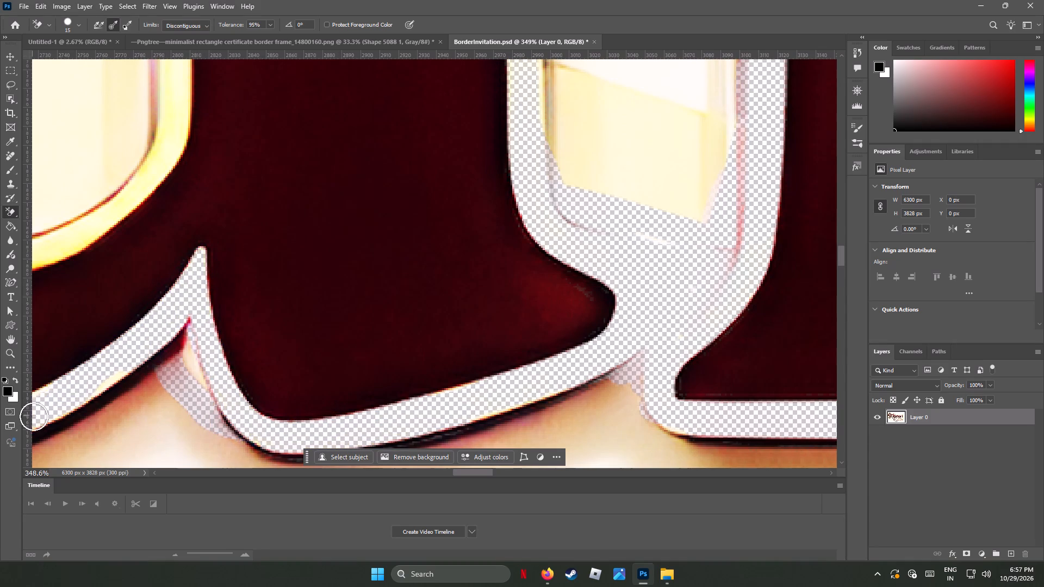
{"action": "left_click_drag", "start_coordinate": [34, 416], "coordinate": [191, 338]}
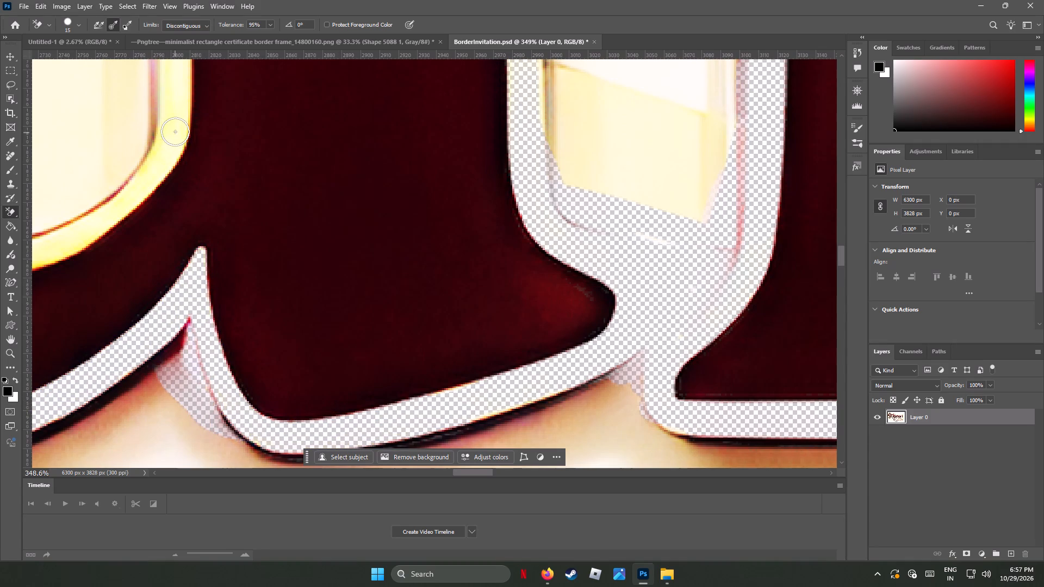
Erase the yellow outline around the rounded bottom of the U-shaped letter's inner gap and along the rest of its lower outer curve.
{"action": "left_click_drag", "start_coordinate": [175, 132], "coordinate": [163, 124]}
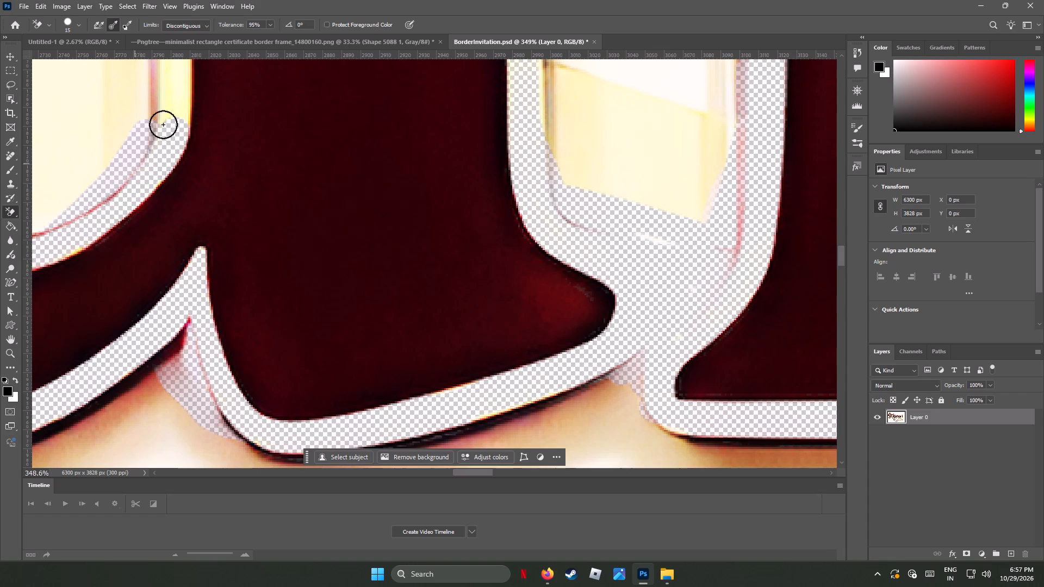
{"action": "left_click_drag", "start_coordinate": [163, 124], "coordinate": [22, 279]}
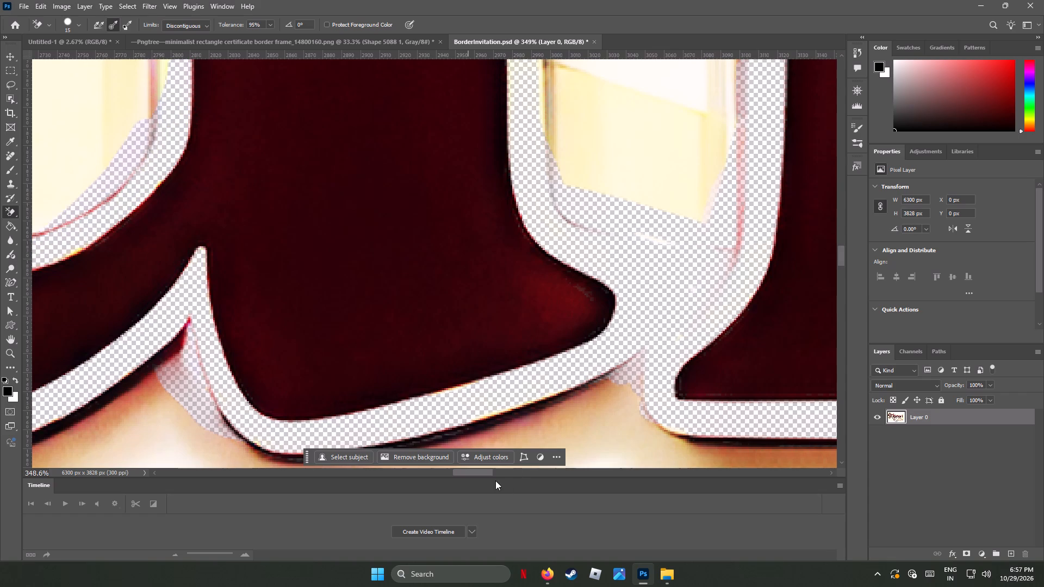
{"action": "left_click_drag", "start_coordinate": [480, 473], "coordinate": [464, 473]}
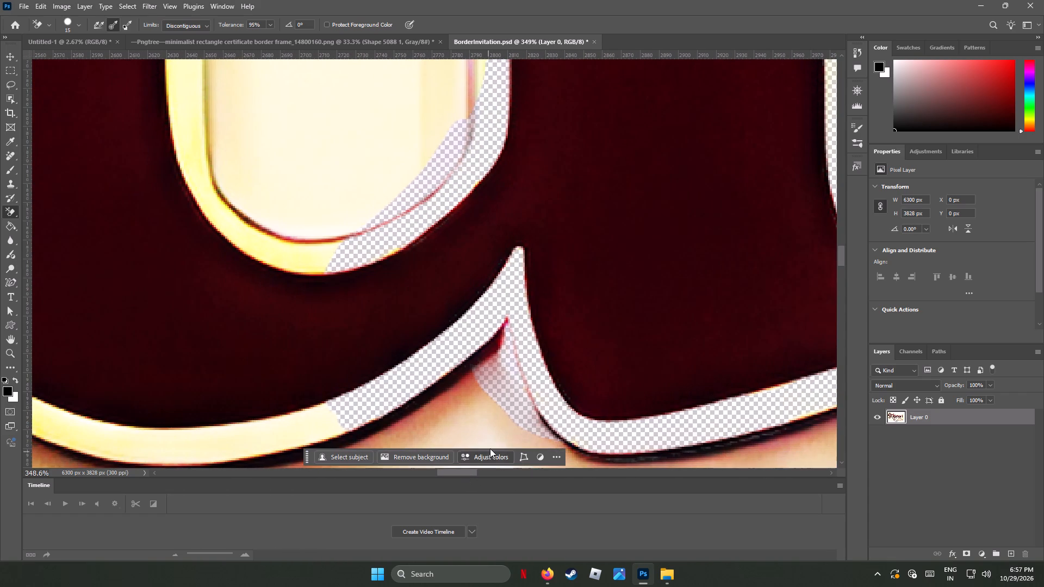
{"action": "scroll", "coordinate": [490, 448], "scroll_direction": "up", "scroll_amount": 2}
{"action": "scroll", "coordinate": [490, 448], "scroll_direction": "down", "scroll_amount": 4}
{"action": "scroll", "coordinate": [490, 448], "scroll_direction": "up", "scroll_amount": 4}
{"action": "scroll", "coordinate": [430, 446], "scroll_direction": "down", "scroll_amount": 8}
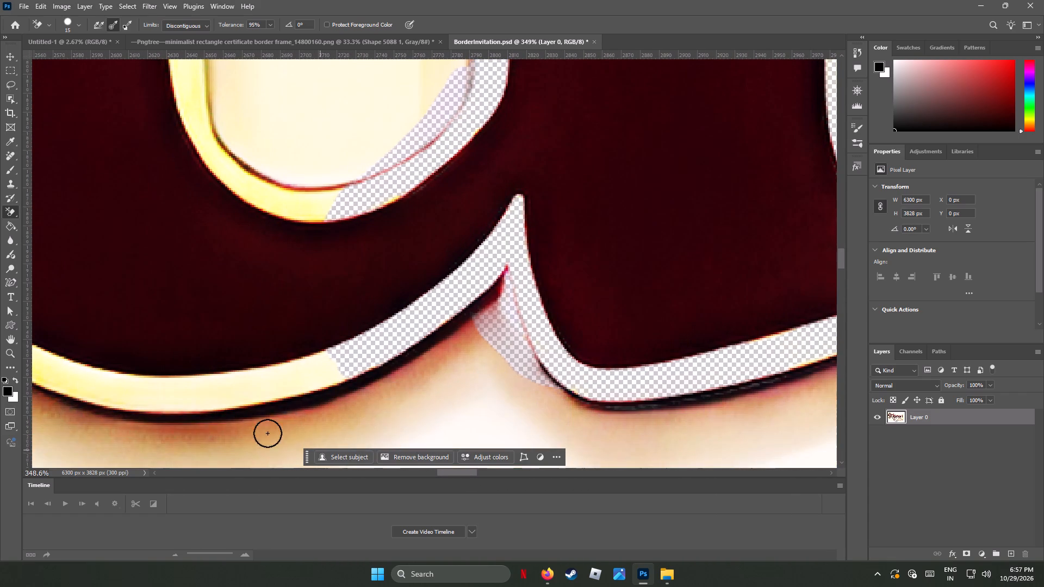
{"action": "left_click_drag", "start_coordinate": [210, 391], "coordinate": [193, 373]}
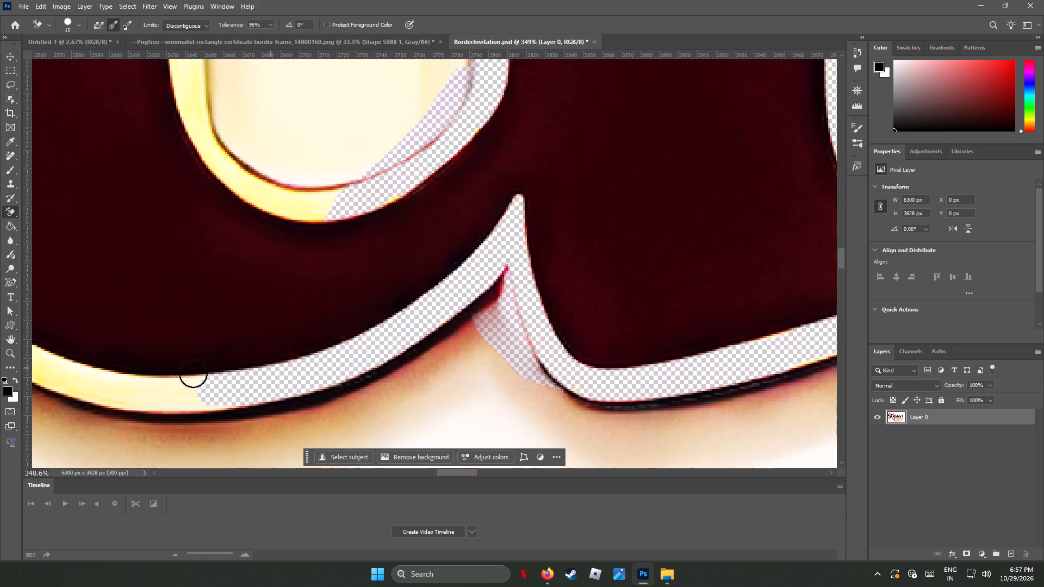
{"action": "left_click_drag", "start_coordinate": [193, 373], "coordinate": [162, 392]}
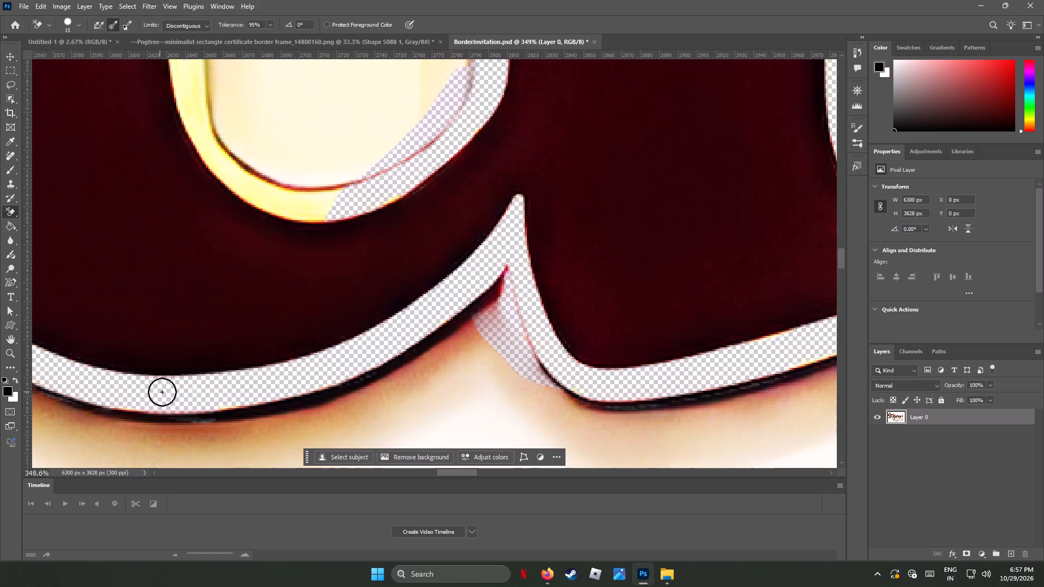
{"action": "left_click_drag", "start_coordinate": [162, 392], "coordinate": [160, 393]}
{"action": "left_click_drag", "start_coordinate": [185, 77], "coordinate": [189, 114]}
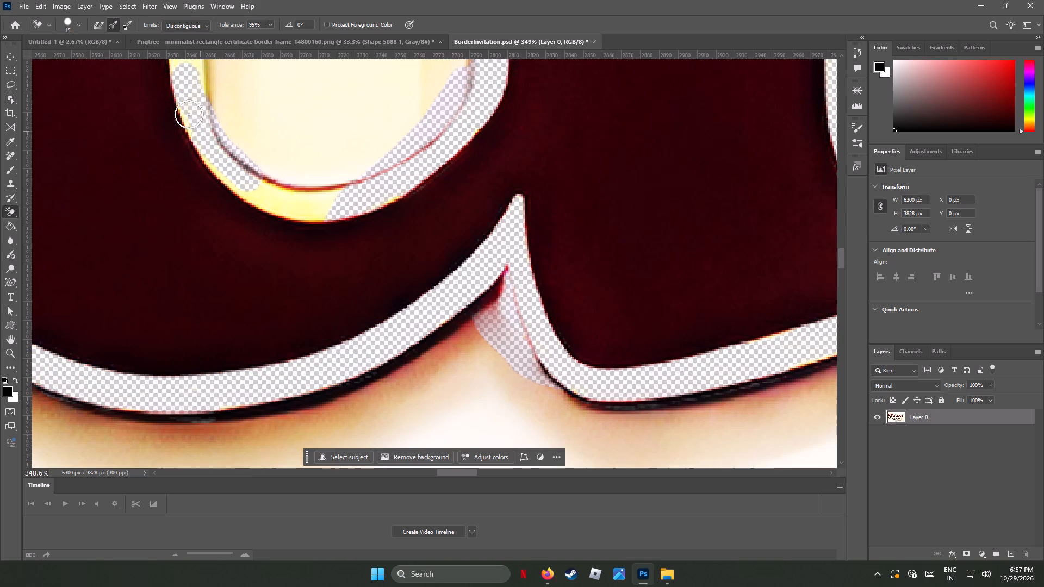
{"action": "left_click_drag", "start_coordinate": [189, 114], "coordinate": [397, 192]}
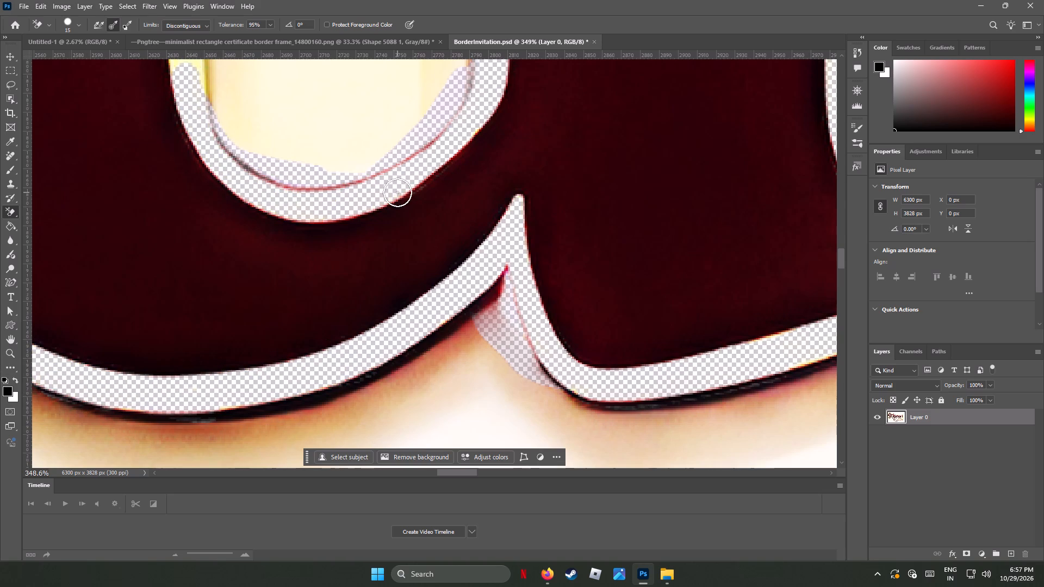
{"action": "left_click_drag", "start_coordinate": [397, 192], "coordinate": [397, 192]}
Erase the yellow outline up both sides of the lower part of the U-shaped letter's inner gap.
{"action": "scroll", "coordinate": [396, 187], "scroll_direction": "up", "scroll_amount": 10}
{"action": "scroll", "coordinate": [396, 187], "scroll_direction": "down", "scroll_amount": 4}
{"action": "scroll", "coordinate": [396, 187], "scroll_direction": "up", "scroll_amount": 1}
{"action": "scroll", "coordinate": [396, 187], "scroll_direction": "down", "scroll_amount": 1}
{"action": "scroll", "coordinate": [396, 187], "scroll_direction": "up", "scroll_amount": 5}
{"action": "scroll", "coordinate": [396, 187], "scroll_direction": "down", "scroll_amount": 1}
{"action": "scroll", "coordinate": [396, 187], "scroll_direction": "up", "scroll_amount": 8}
{"action": "scroll", "coordinate": [396, 187], "scroll_direction": "down", "scroll_amount": 3}
{"action": "scroll", "coordinate": [396, 187], "scroll_direction": "up", "scroll_amount": 7}
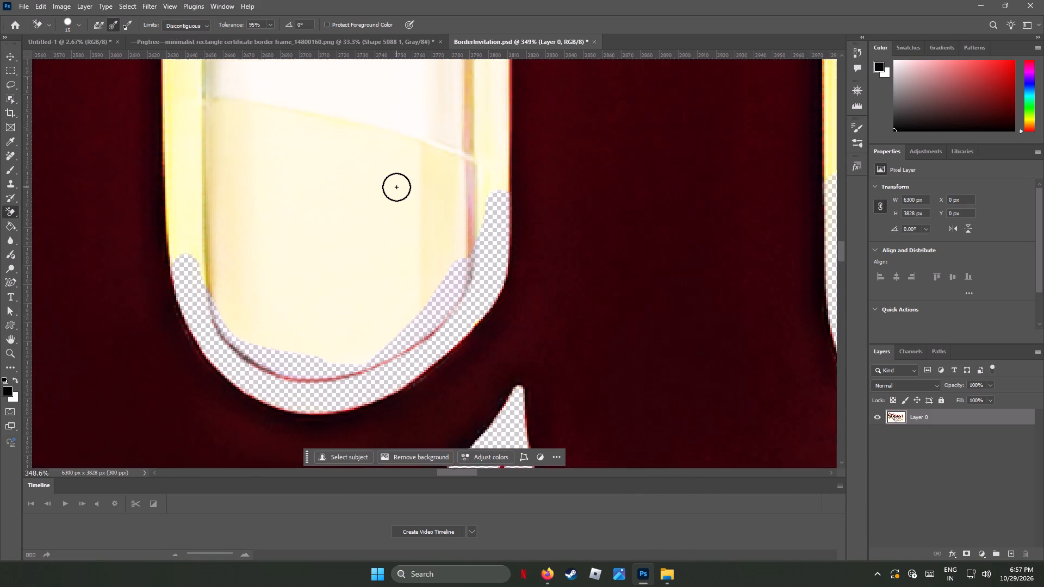
{"action": "scroll", "coordinate": [396, 187], "scroll_direction": "up", "scroll_amount": 2}
{"action": "scroll", "coordinate": [396, 187], "scroll_direction": "down", "scroll_amount": 2}
{"action": "scroll", "coordinate": [396, 187], "scroll_direction": "up", "scroll_amount": 2}
{"action": "scroll", "coordinate": [396, 187], "scroll_direction": "down", "scroll_amount": 1}
{"action": "scroll", "coordinate": [396, 187], "scroll_direction": "up", "scroll_amount": 14}
{"action": "scroll", "coordinate": [396, 187], "scroll_direction": "down", "scroll_amount": 1}
{"action": "scroll", "coordinate": [396, 187], "scroll_direction": "up", "scroll_amount": 3}
{"action": "left_click_drag", "start_coordinate": [490, 128], "coordinate": [491, 158]}
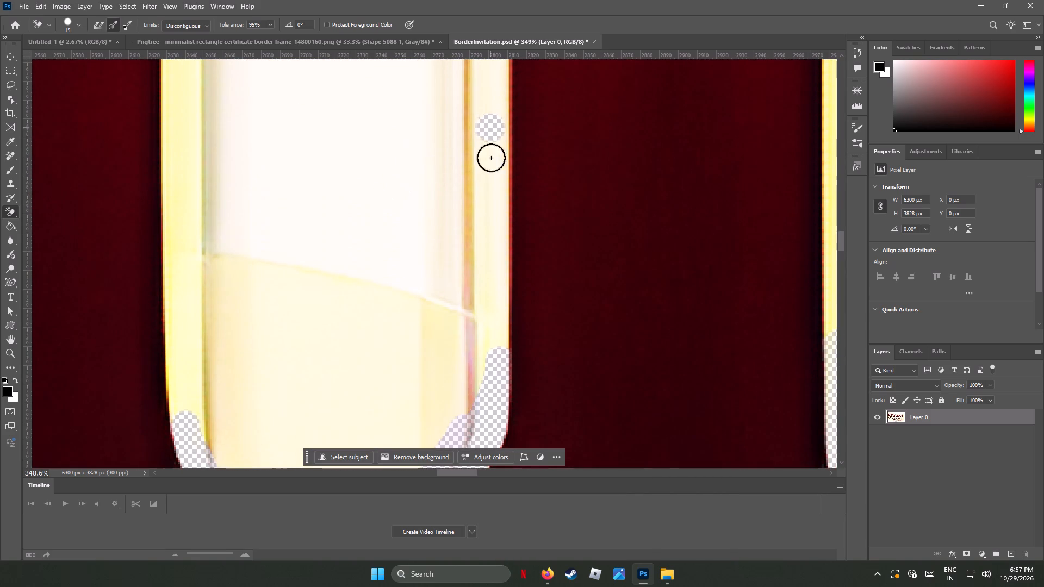
{"action": "left_click_drag", "start_coordinate": [491, 158], "coordinate": [490, 88]}
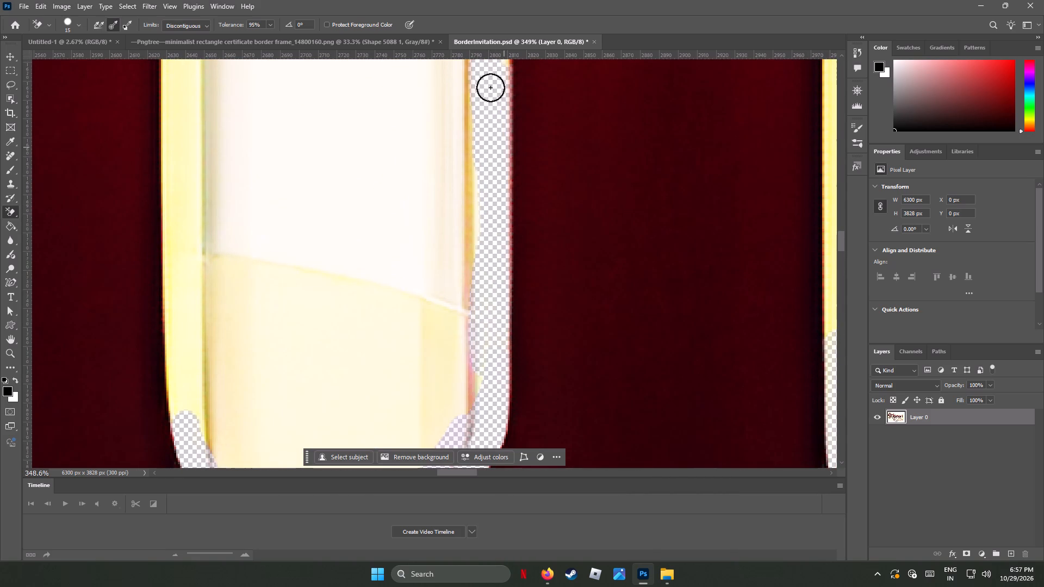
{"action": "left_click_drag", "start_coordinate": [490, 88], "coordinate": [486, 171]}
{"action": "left_click_drag", "start_coordinate": [182, 274], "coordinate": [189, 408]}
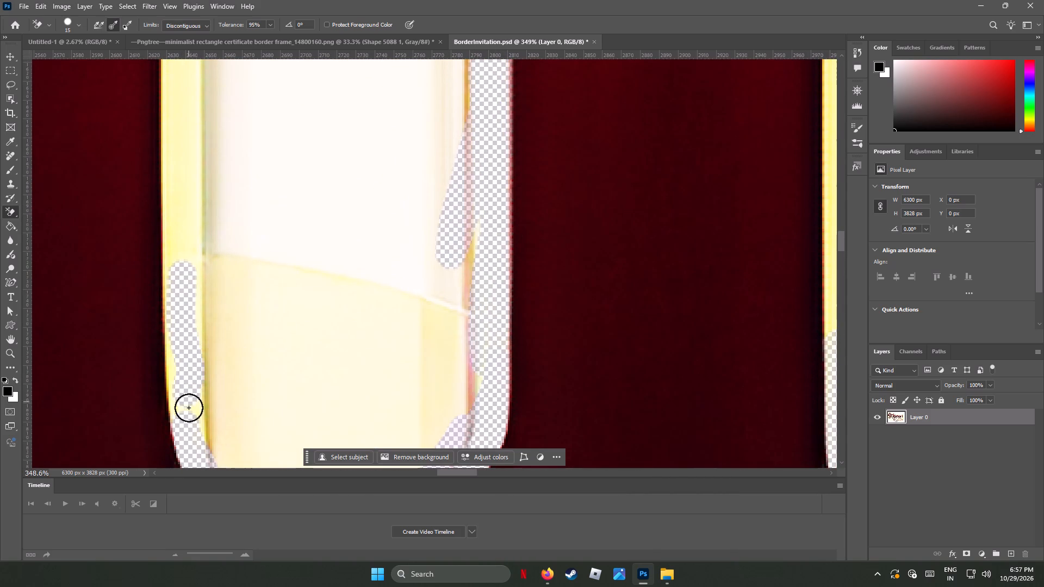
{"action": "left_click_drag", "start_coordinate": [189, 408], "coordinate": [210, 486]}
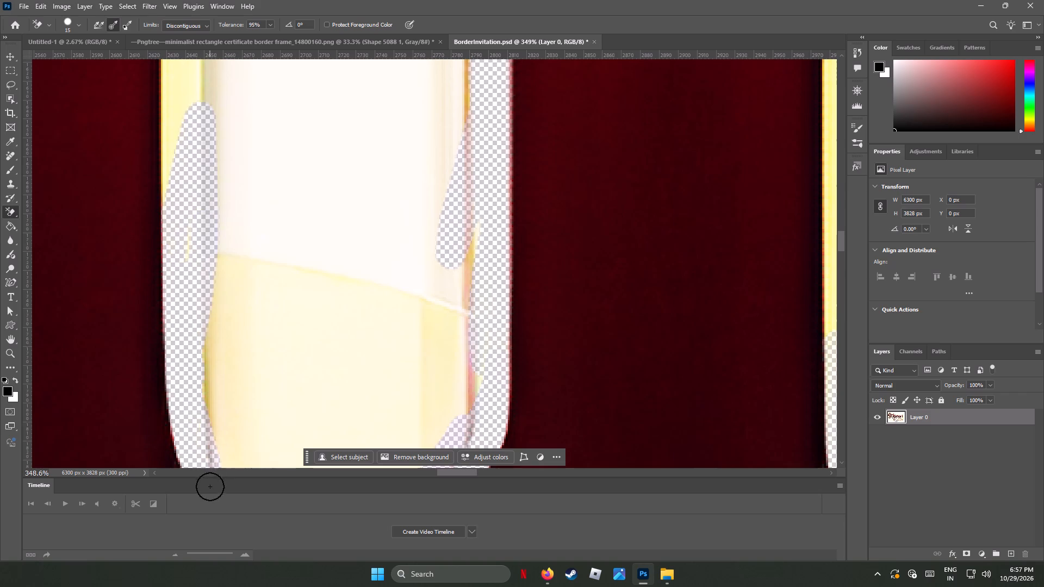
{"action": "left_click_drag", "start_coordinate": [210, 486], "coordinate": [189, 115]}
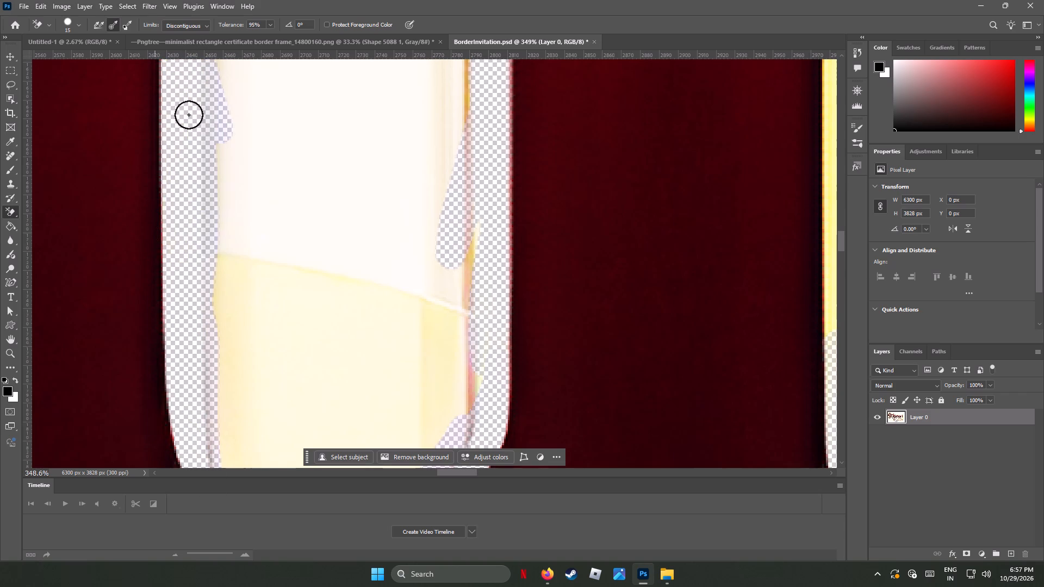
{"action": "left_click_drag", "start_coordinate": [189, 115], "coordinate": [303, 267]}
Erase the yellow outline on both sides of the inner gap further up the U-shaped letter's stems.
{"action": "scroll", "coordinate": [412, 290], "scroll_direction": "up", "scroll_amount": 7}
{"action": "scroll", "coordinate": [412, 290], "scroll_direction": "down", "scroll_amount": 1}
{"action": "scroll", "coordinate": [412, 290], "scroll_direction": "up", "scroll_amount": 12}
{"action": "scroll", "coordinate": [412, 290], "scroll_direction": "down", "scroll_amount": 1}
{"action": "scroll", "coordinate": [412, 290], "scroll_direction": "up", "scroll_amount": 17}
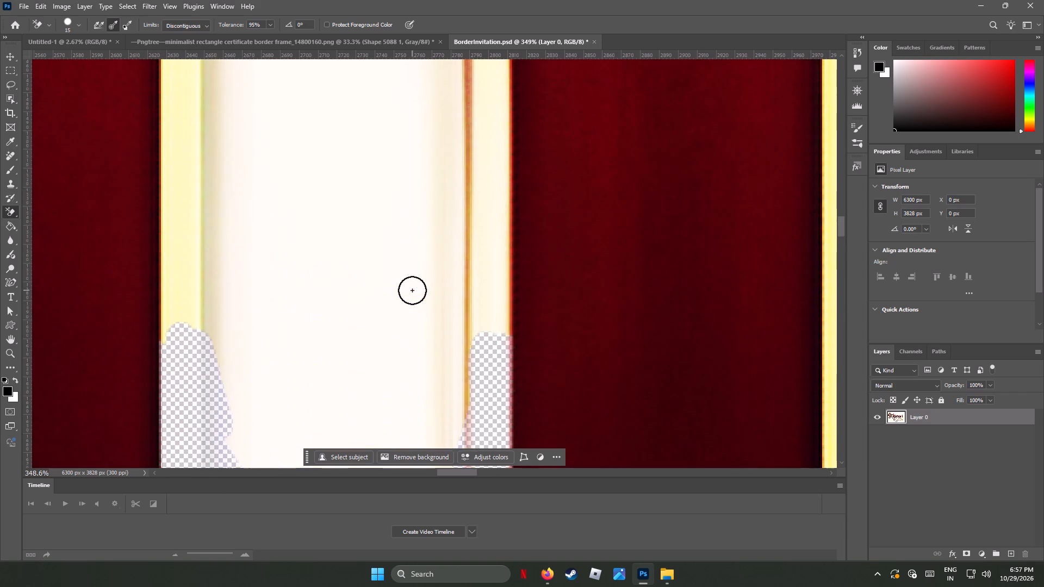
{"action": "scroll", "coordinate": [412, 290], "scroll_direction": "up", "scroll_amount": 5}
{"action": "left_click_drag", "start_coordinate": [175, 154], "coordinate": [176, 258]}
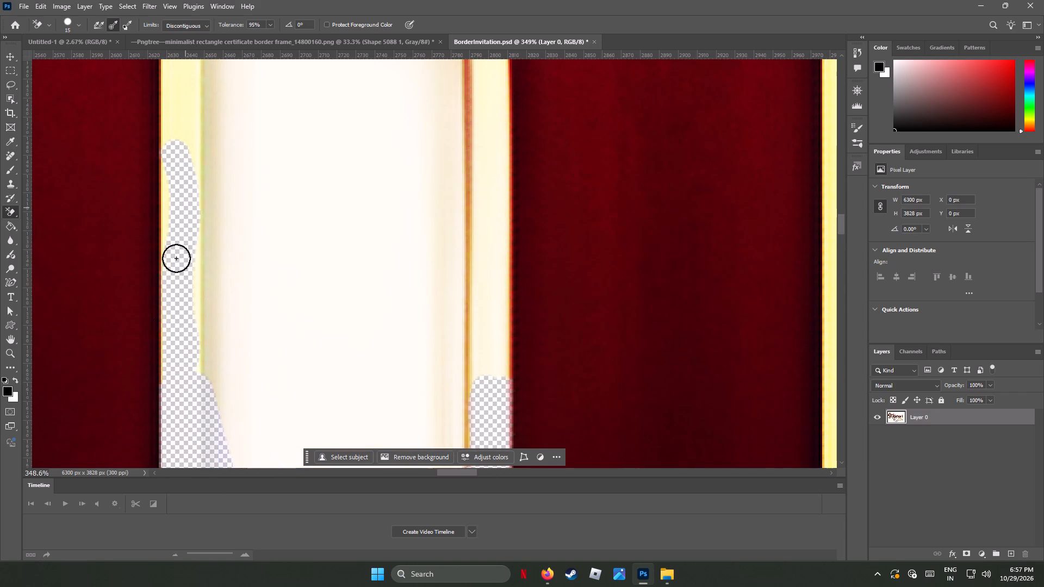
{"action": "left_click_drag", "start_coordinate": [176, 258], "coordinate": [208, 295]}
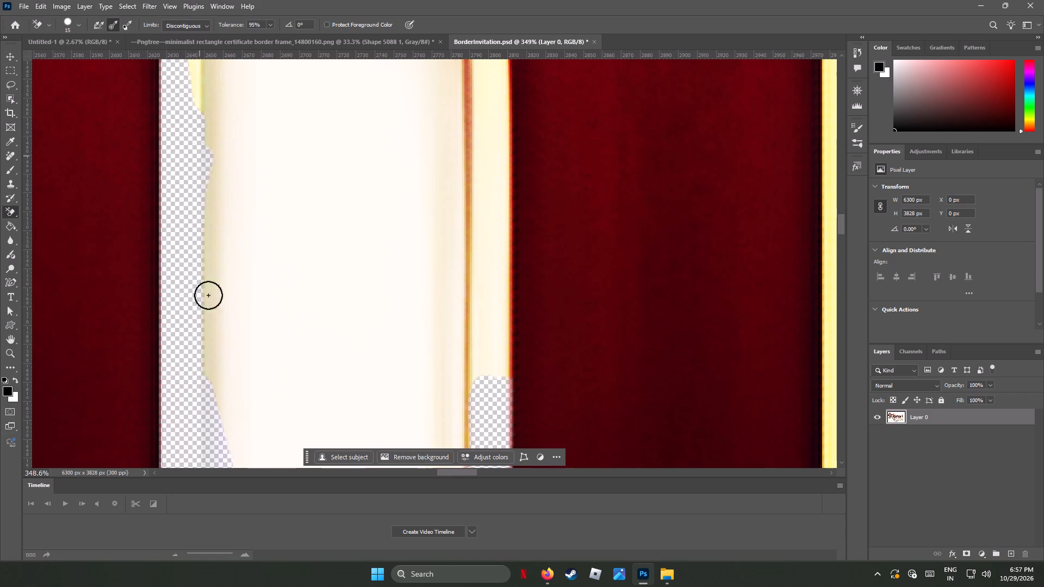
{"action": "left_click_drag", "start_coordinate": [208, 295], "coordinate": [218, 127]}
{"action": "left_click_drag", "start_coordinate": [492, 178], "coordinate": [490, 102]}
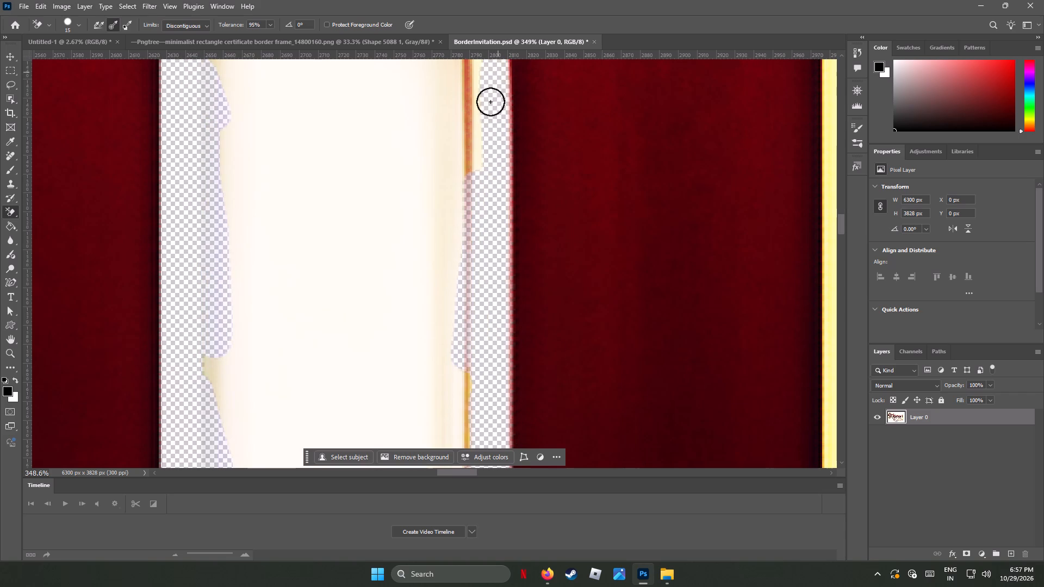
{"action": "left_click_drag", "start_coordinate": [490, 102], "coordinate": [490, 206]}
Erase the yellow outline around the right stem's serif tip and along the left stem's edge at the top of the inner gap.
{"action": "scroll", "coordinate": [490, 205], "scroll_direction": "down", "scroll_amount": 1}
{"action": "scroll", "coordinate": [490, 205], "scroll_direction": "up", "scroll_amount": 3}
{"action": "scroll", "coordinate": [490, 205], "scroll_direction": "down", "scroll_amount": 3}
{"action": "scroll", "coordinate": [490, 205], "scroll_direction": "up", "scroll_amount": 2}
{"action": "scroll", "coordinate": [490, 205], "scroll_direction": "down", "scroll_amount": 1}
{"action": "scroll", "coordinate": [490, 205], "scroll_direction": "up", "scroll_amount": 3}
{"action": "scroll", "coordinate": [490, 205], "scroll_direction": "down", "scroll_amount": 9}
{"action": "scroll", "coordinate": [490, 205], "scroll_direction": "up", "scroll_amount": 10}
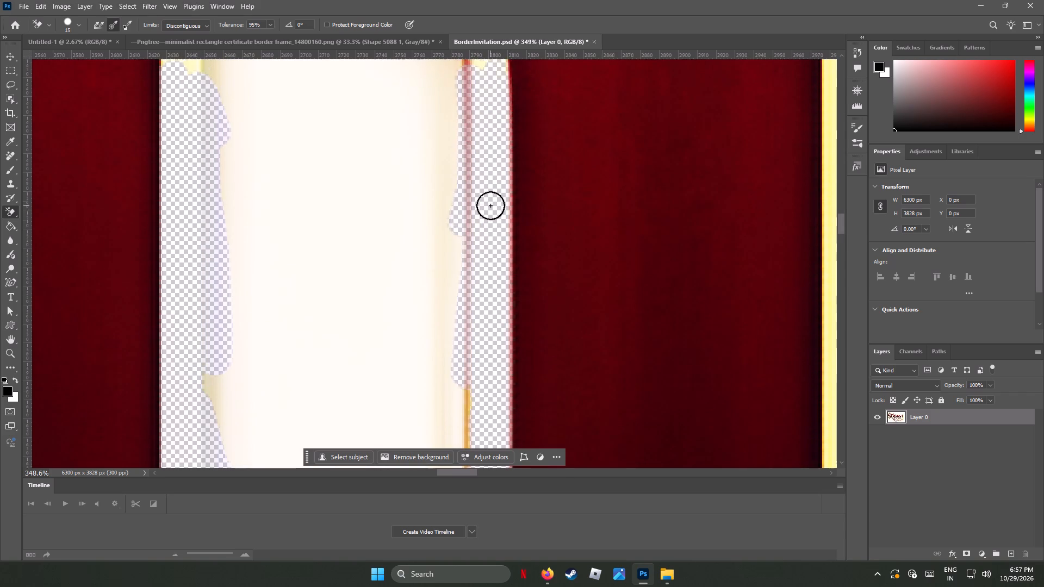
{"action": "scroll", "coordinate": [490, 205], "scroll_direction": "up", "scroll_amount": 2}
{"action": "scroll", "coordinate": [490, 205], "scroll_direction": "down", "scroll_amount": 1}
{"action": "scroll", "coordinate": [490, 205], "scroll_direction": "up", "scroll_amount": 2}
{"action": "scroll", "coordinate": [490, 205], "scroll_direction": "down", "scroll_amount": 2}
{"action": "scroll", "coordinate": [490, 205], "scroll_direction": "up", "scroll_amount": 12}
{"action": "scroll", "coordinate": [490, 205], "scroll_direction": "up", "scroll_amount": 10}
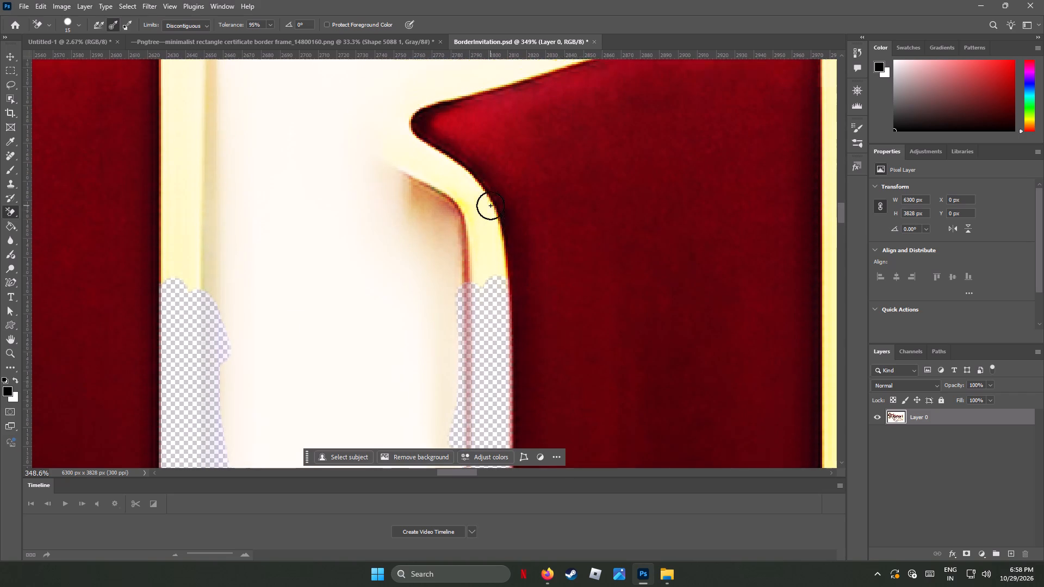
{"action": "left_click_drag", "start_coordinate": [491, 245], "coordinate": [474, 273]}
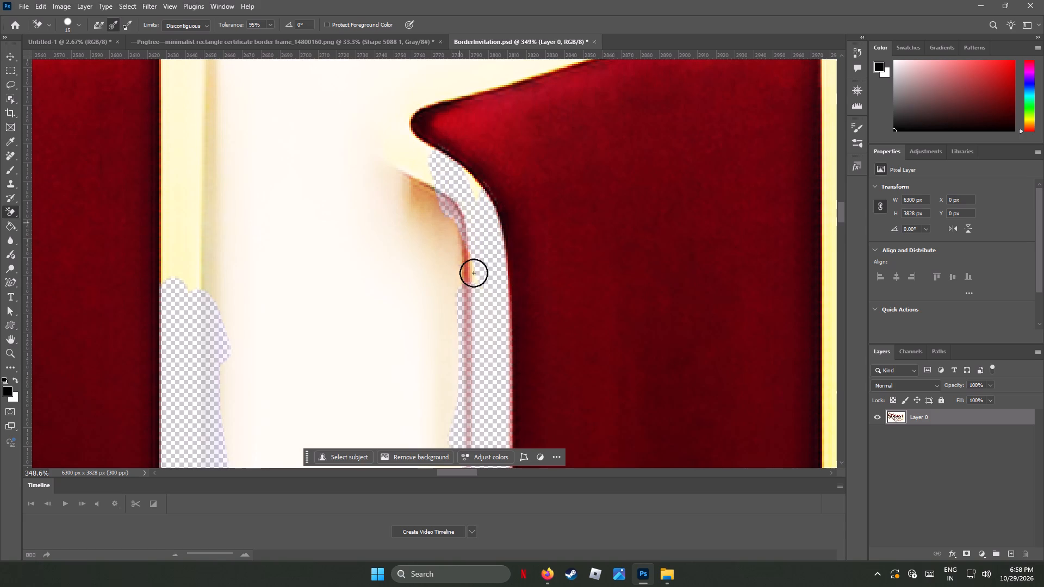
{"action": "left_click_drag", "start_coordinate": [474, 273], "coordinate": [503, 73]}
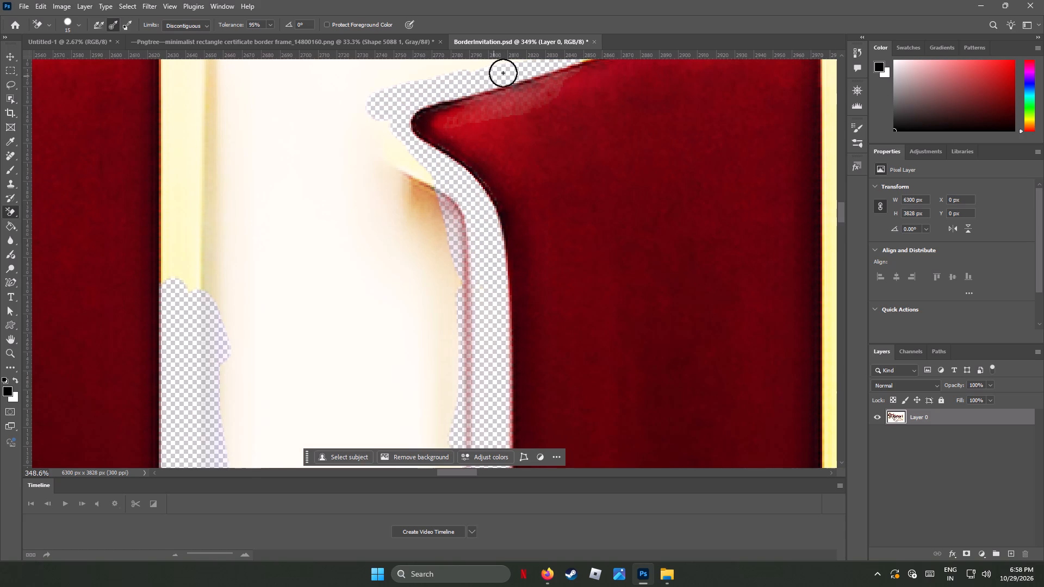
{"action": "left_click_drag", "start_coordinate": [503, 73], "coordinate": [208, 339]}
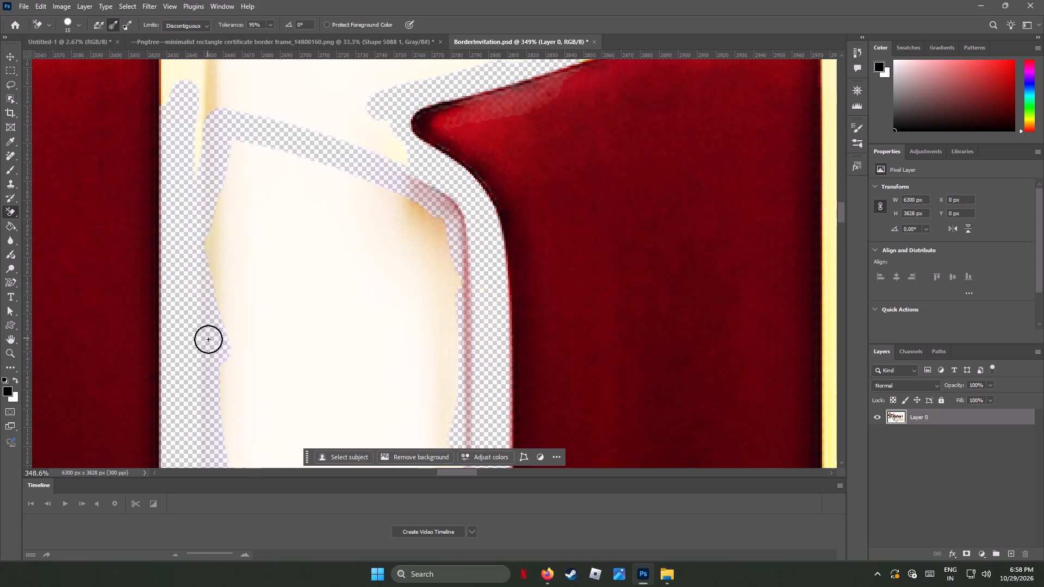
{"action": "left_click_drag", "start_coordinate": [208, 339], "coordinate": [353, 208]}
Erase the yellow outline along the slanted tops of the U-shaped letter's right and left stems.
{"action": "scroll", "coordinate": [428, 222], "scroll_direction": "up", "scroll_amount": 10}
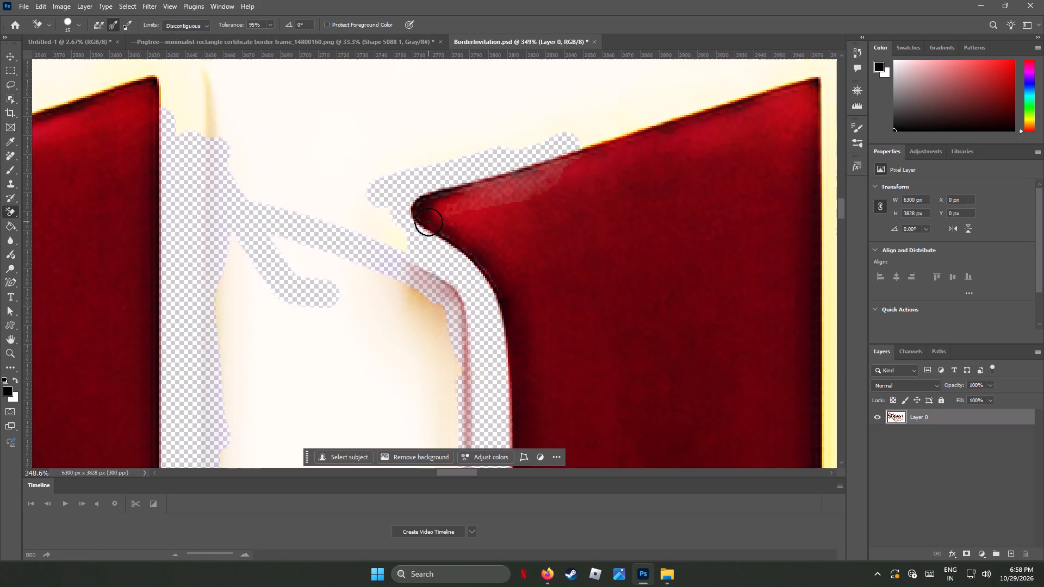
{"action": "scroll", "coordinate": [428, 222], "scroll_direction": "up", "scroll_amount": 8}
{"action": "left_click_drag", "start_coordinate": [622, 176], "coordinate": [636, 191]}
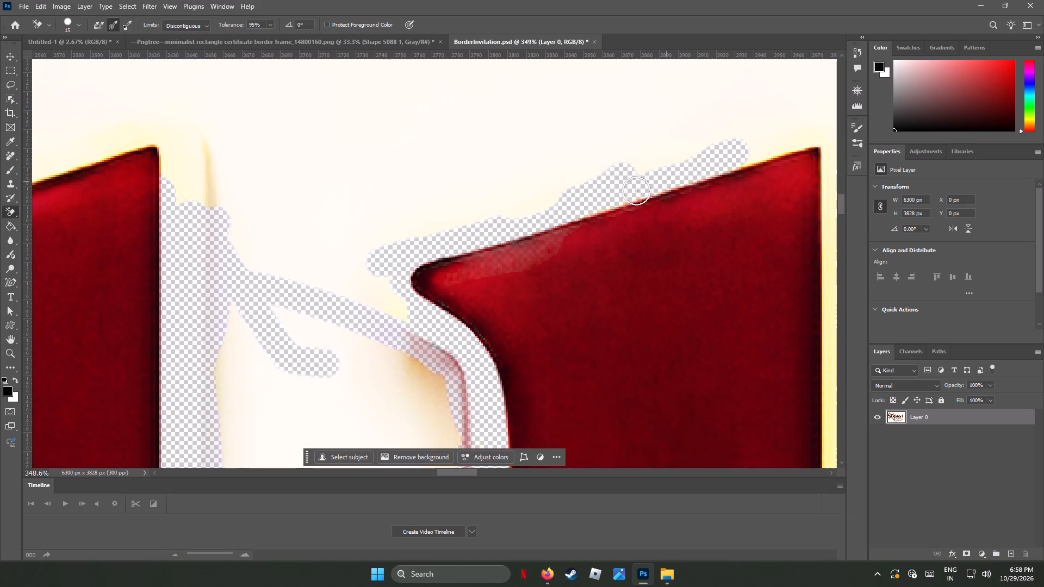
{"action": "left_click_drag", "start_coordinate": [636, 191], "coordinate": [170, 183]}
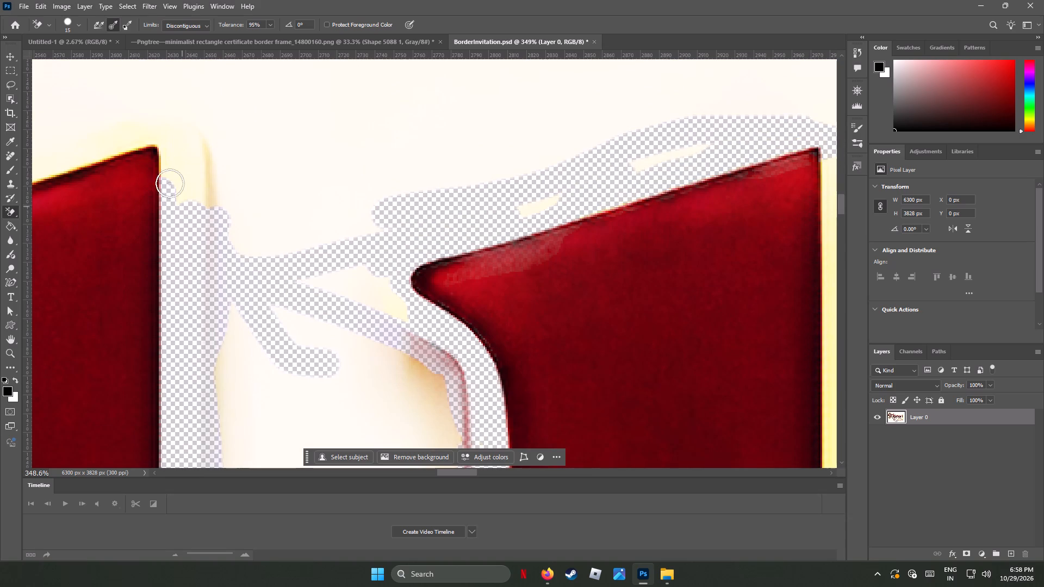
{"action": "left_click_drag", "start_coordinate": [170, 183], "coordinate": [91, 158]}
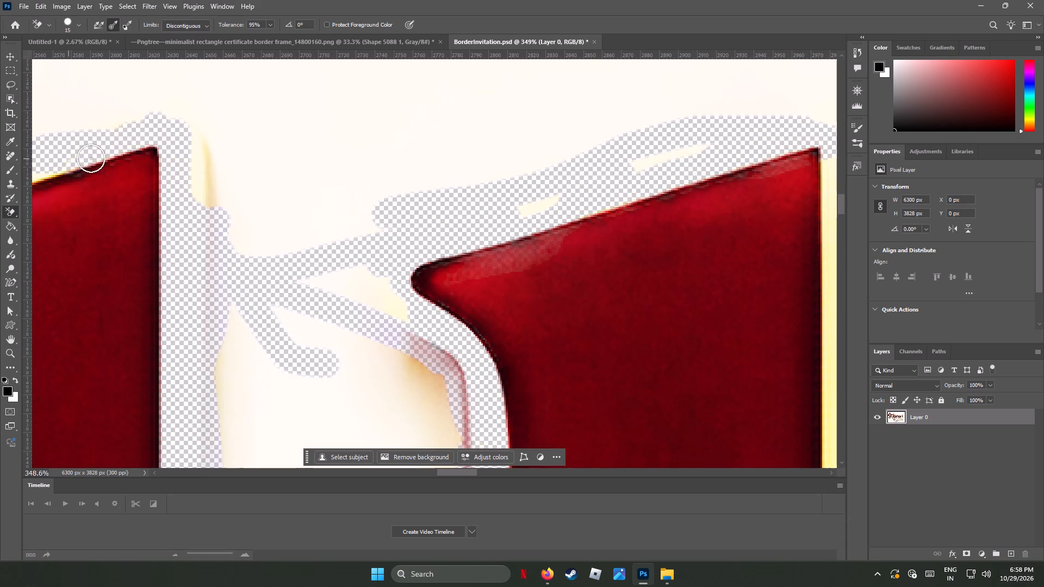
Erase the cream background across the top opening between the U-shaped letter's two stems.
{"action": "left_click_drag", "start_coordinate": [91, 158], "coordinate": [387, 307]}
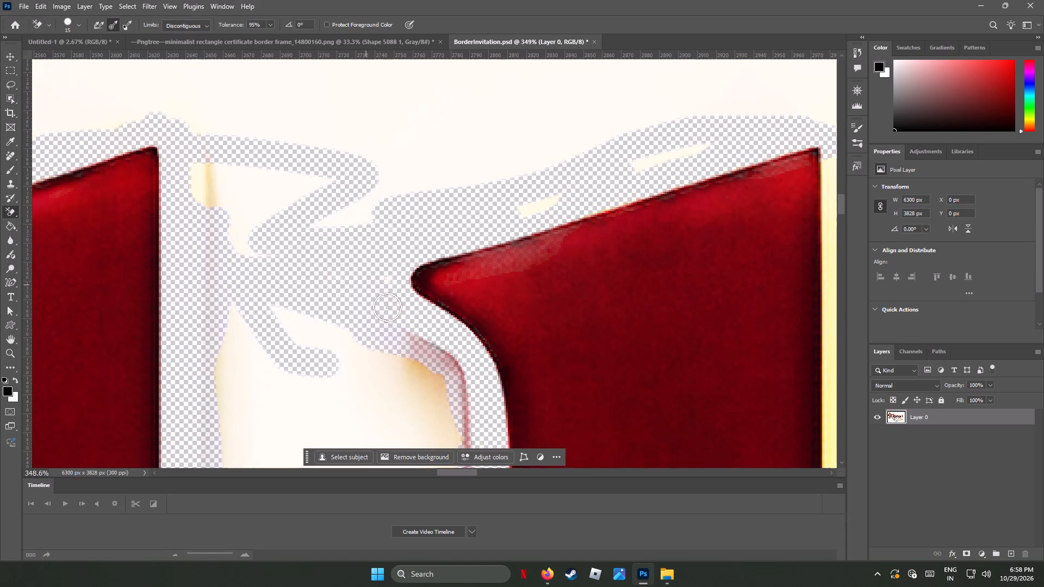
{"action": "left_click_drag", "start_coordinate": [387, 307], "coordinate": [372, 185]}
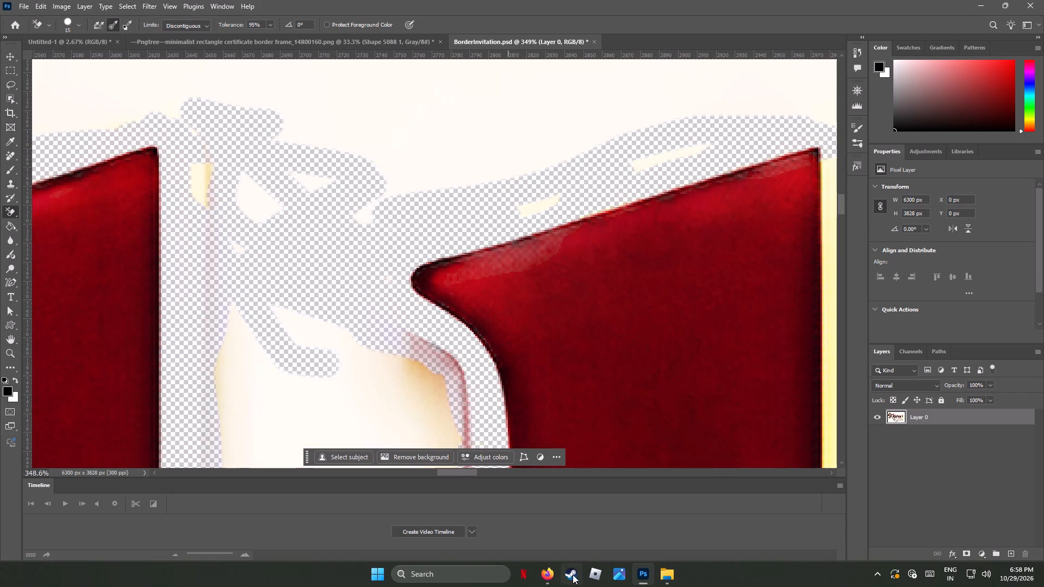
Erase the yellow outline around the right stem's upper outer corner and down the top of its right edge.
{"action": "left_click_drag", "start_coordinate": [452, 471], "coordinate": [454, 471]}
{"action": "left_click_drag", "start_coordinate": [454, 471], "coordinate": [479, 474]}
{"action": "left_click_drag", "start_coordinate": [297, 163], "coordinate": [283, 186]}
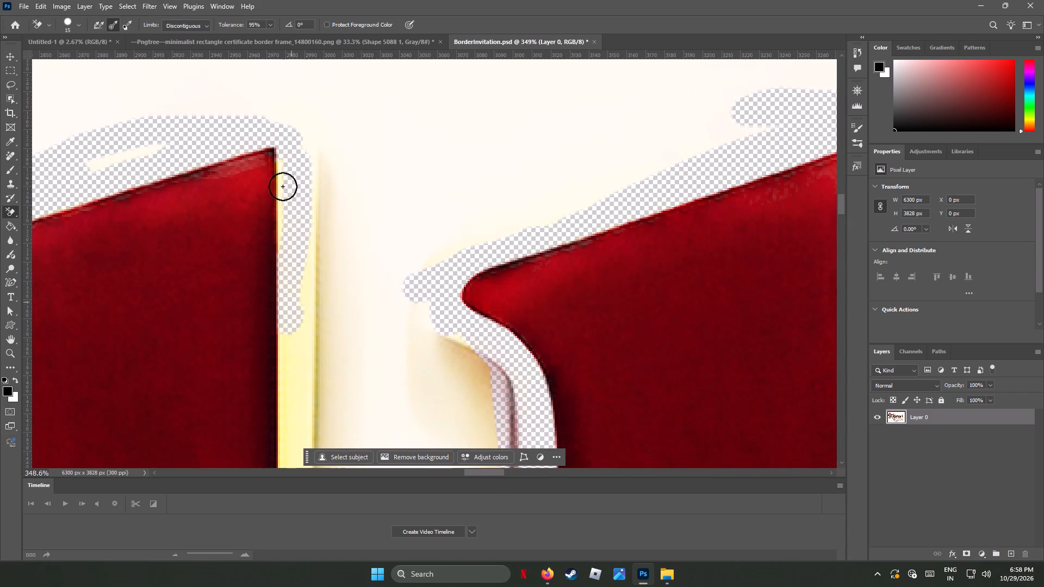
{"action": "left_click_drag", "start_coordinate": [283, 186], "coordinate": [319, 318]}
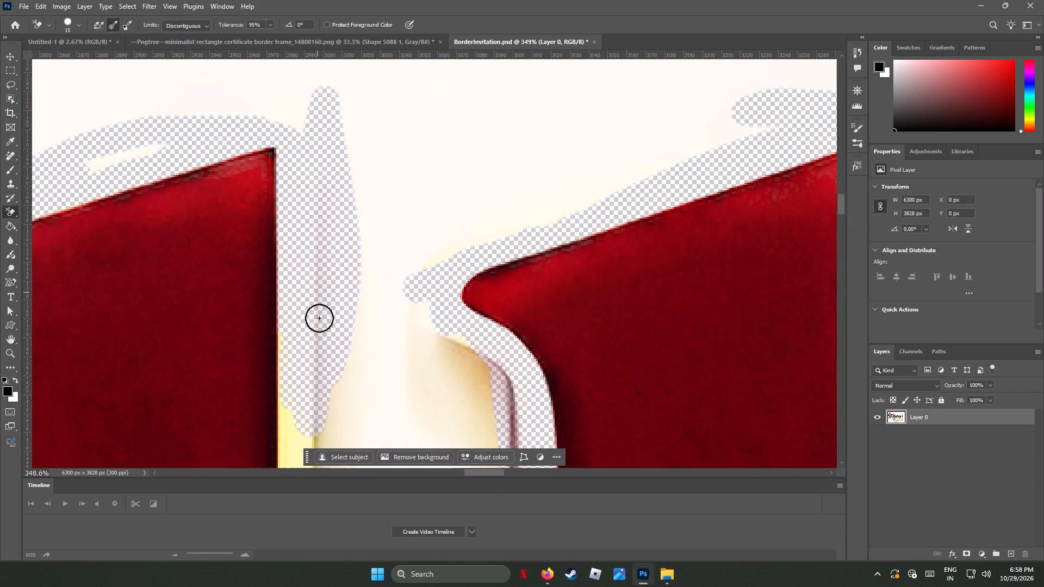
{"action": "left_click_drag", "start_coordinate": [319, 318], "coordinate": [343, 385]}
Continue erasing the yellow outline down the upper-middle part of the right stem's right edge.
{"action": "scroll", "coordinate": [350, 360], "scroll_direction": "up", "scroll_amount": 1}
{"action": "scroll", "coordinate": [350, 360], "scroll_direction": "down", "scroll_amount": 16}
{"action": "scroll", "coordinate": [364, 355], "scroll_direction": "up", "scroll_amount": 1}
{"action": "scroll", "coordinate": [363, 355], "scroll_direction": "down", "scroll_amount": 7}
{"action": "scroll", "coordinate": [357, 343], "scroll_direction": "up", "scroll_amount": 1}
{"action": "scroll", "coordinate": [357, 343], "scroll_direction": "down", "scroll_amount": 1}
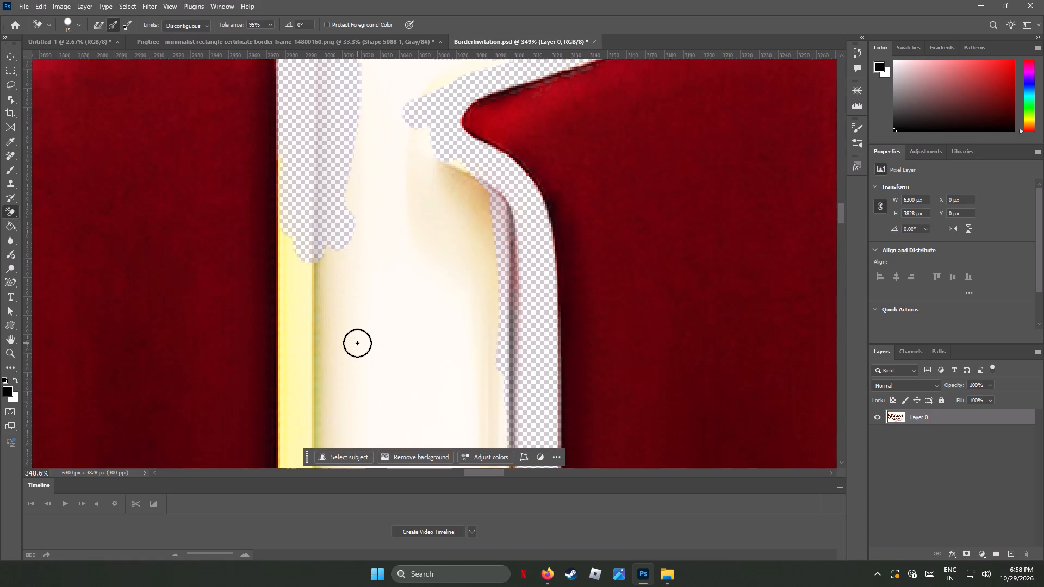
{"action": "scroll", "coordinate": [357, 343], "scroll_direction": "down", "scroll_amount": 8}
{"action": "scroll", "coordinate": [357, 343], "scroll_direction": "up", "scroll_amount": 1}
{"action": "scroll", "coordinate": [357, 343], "scroll_direction": "down", "scroll_amount": 1}
{"action": "left_click_drag", "start_coordinate": [299, 274], "coordinate": [265, 331]}
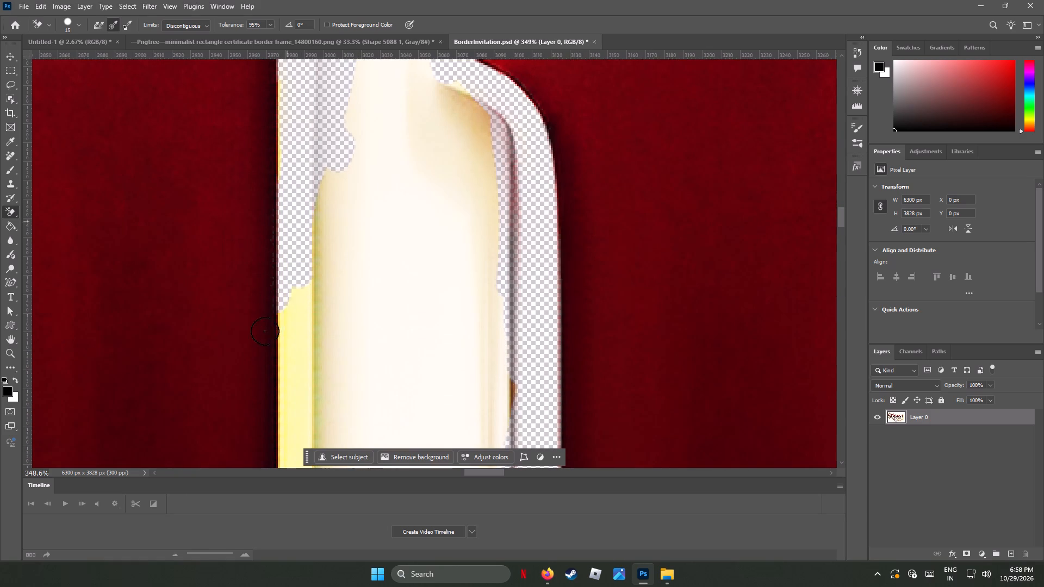
{"action": "left_click_drag", "start_coordinate": [265, 331], "coordinate": [290, 475]}
Erase the rest of the yellow outline down the right stem's right edge, to the lower end of the adjoining gap.
{"action": "scroll", "coordinate": [324, 438], "scroll_direction": "down", "scroll_amount": 6}
{"action": "scroll", "coordinate": [325, 441], "scroll_direction": "up", "scroll_amount": 2}
{"action": "scroll", "coordinate": [325, 441], "scroll_direction": "down", "scroll_amount": 8}
{"action": "scroll", "coordinate": [336, 431], "scroll_direction": "down", "scroll_amount": 20}
{"action": "scroll", "coordinate": [336, 431], "scroll_direction": "down", "scroll_amount": 1}
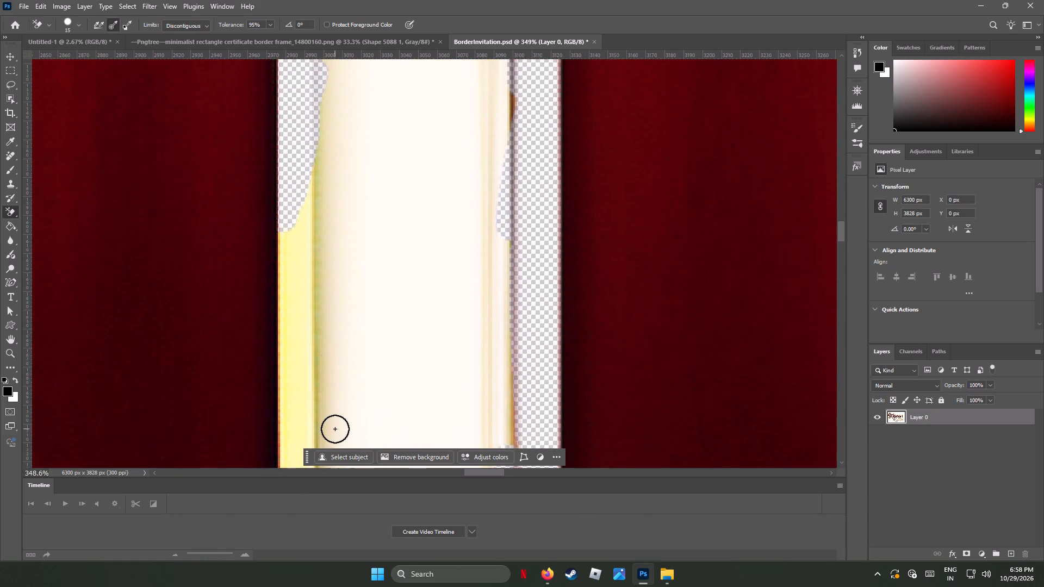
{"action": "scroll", "coordinate": [335, 429], "scroll_direction": "down", "scroll_amount": 3}
{"action": "left_click_drag", "start_coordinate": [294, 262], "coordinate": [279, 280]}
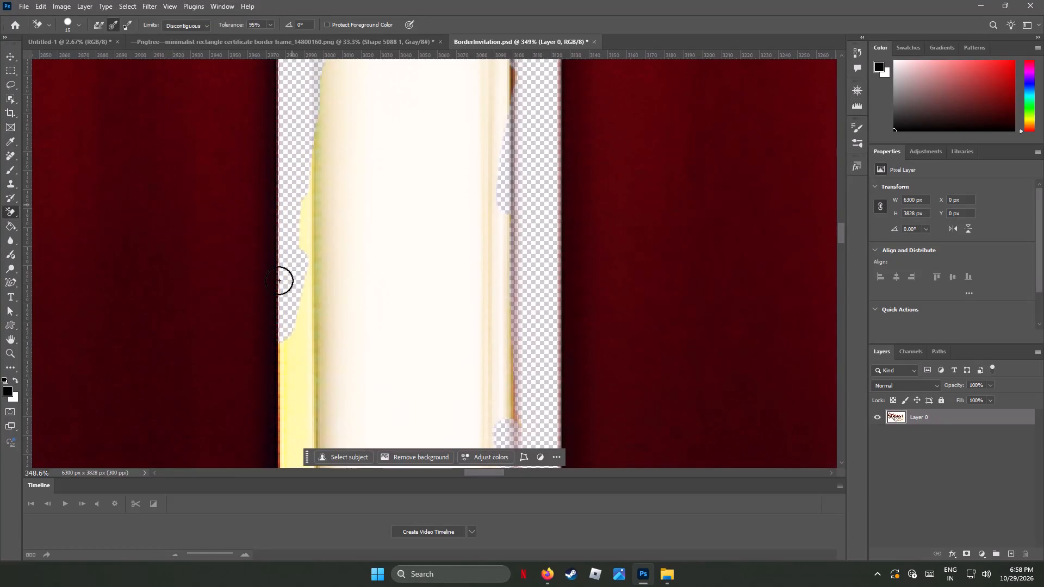
{"action": "left_click_drag", "start_coordinate": [279, 280], "coordinate": [320, 380]}
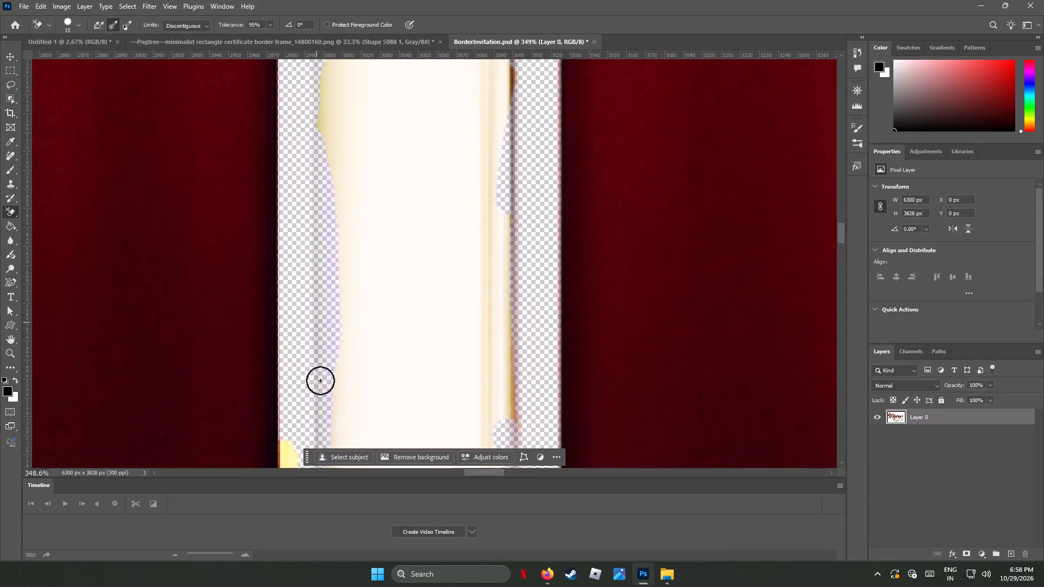
{"action": "left_click_drag", "start_coordinate": [320, 380], "coordinate": [315, 418]}
{"action": "scroll", "coordinate": [320, 397], "scroll_direction": "down", "scroll_amount": 18}
{"action": "left_click_drag", "start_coordinate": [290, 304], "coordinate": [294, 374]}
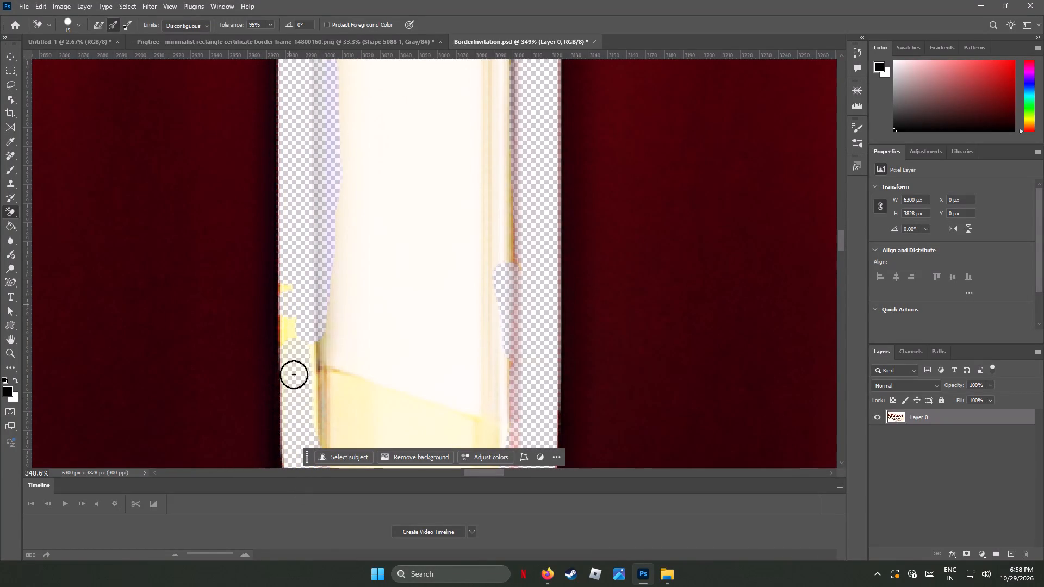
{"action": "left_click_drag", "start_coordinate": [294, 374], "coordinate": [316, 390]}
Erase the yellow outline around the U-shaped letter's lower left outer curve and up its left side.
{"action": "scroll", "coordinate": [325, 385], "scroll_direction": "down", "scroll_amount": 2}
{"action": "scroll", "coordinate": [325, 388], "scroll_direction": "up", "scroll_amount": 6}
{"action": "scroll", "coordinate": [325, 389], "scroll_direction": "down", "scroll_amount": 1}
{"action": "scroll", "coordinate": [325, 389], "scroll_direction": "up", "scroll_amount": 1}
{"action": "scroll", "coordinate": [325, 389], "scroll_direction": "down", "scroll_amount": 5}
{"action": "scroll", "coordinate": [330, 389], "scroll_direction": "up", "scroll_amount": 1}
{"action": "scroll", "coordinate": [330, 389], "scroll_direction": "down", "scroll_amount": 1}
{"action": "scroll", "coordinate": [330, 389], "scroll_direction": "up", "scroll_amount": 3}
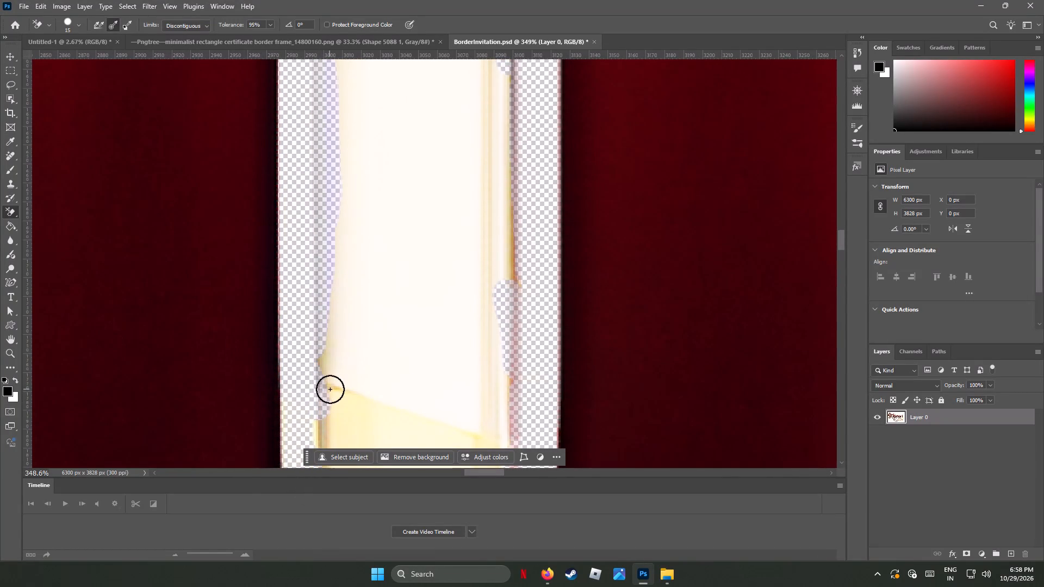
{"action": "scroll", "coordinate": [330, 389], "scroll_direction": "down", "scroll_amount": 3}
{"action": "scroll", "coordinate": [331, 390], "scroll_direction": "up", "scroll_amount": 2}
{"action": "scroll", "coordinate": [331, 391], "scroll_direction": "down", "scroll_amount": 7}
{"action": "scroll", "coordinate": [331, 391], "scroll_direction": "up", "scroll_amount": 1}
{"action": "scroll", "coordinate": [331, 391], "scroll_direction": "down", "scroll_amount": 7}
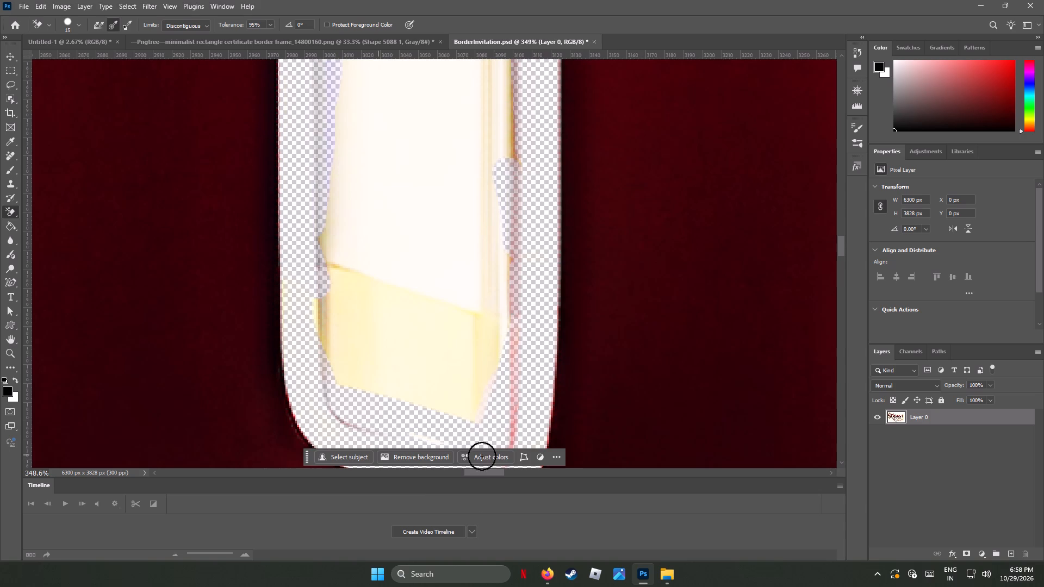
{"action": "left_click_drag", "start_coordinate": [477, 471], "coordinate": [446, 470]}
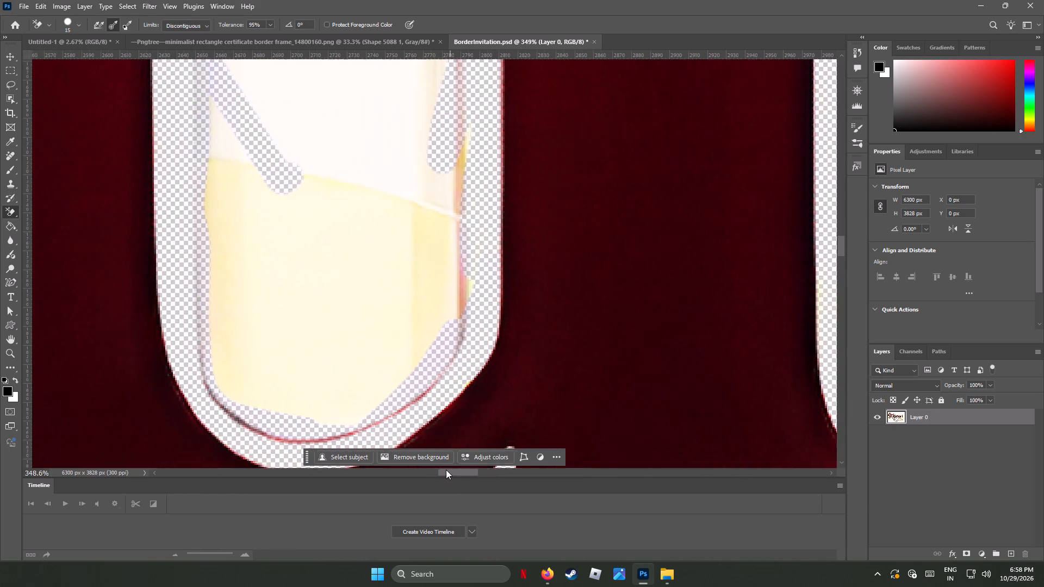
{"action": "left_click_drag", "start_coordinate": [446, 470], "coordinate": [431, 469]}
{"action": "scroll", "coordinate": [470, 435], "scroll_direction": "down", "scroll_amount": 7}
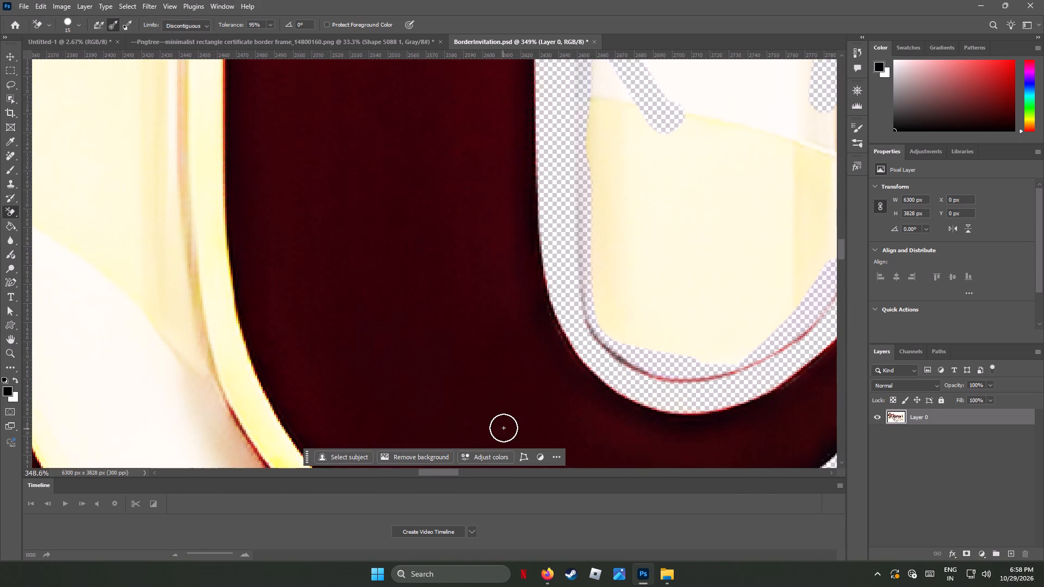
{"action": "scroll", "coordinate": [504, 428], "scroll_direction": "down", "scroll_amount": 1}
{"action": "scroll", "coordinate": [504, 428], "scroll_direction": "up", "scroll_amount": 1}
{"action": "scroll", "coordinate": [506, 427], "scroll_direction": "down", "scroll_amount": 10}
{"action": "scroll", "coordinate": [500, 421], "scroll_direction": "up", "scroll_amount": 1}
{"action": "scroll", "coordinate": [500, 421], "scroll_direction": "down", "scroll_amount": 4}
{"action": "scroll", "coordinate": [500, 421], "scroll_direction": "up", "scroll_amount": 2}
{"action": "scroll", "coordinate": [500, 421], "scroll_direction": "down", "scroll_amount": 1}
{"action": "scroll", "coordinate": [498, 418], "scroll_direction": "up", "scroll_amount": 1}
{"action": "scroll", "coordinate": [498, 417], "scroll_direction": "down", "scroll_amount": 5}
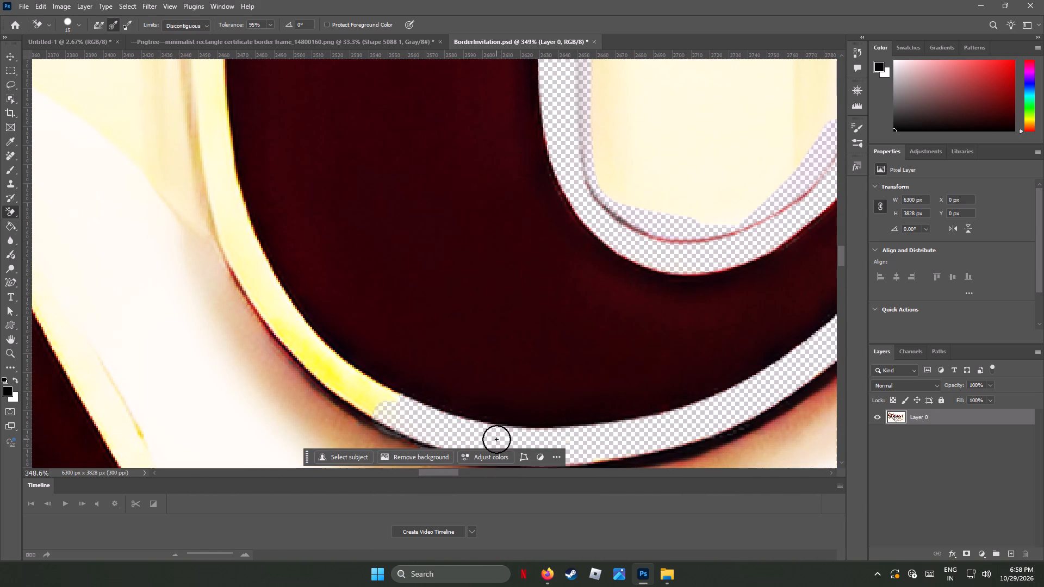
{"action": "left_click_drag", "start_coordinate": [285, 313], "coordinate": [370, 417]}
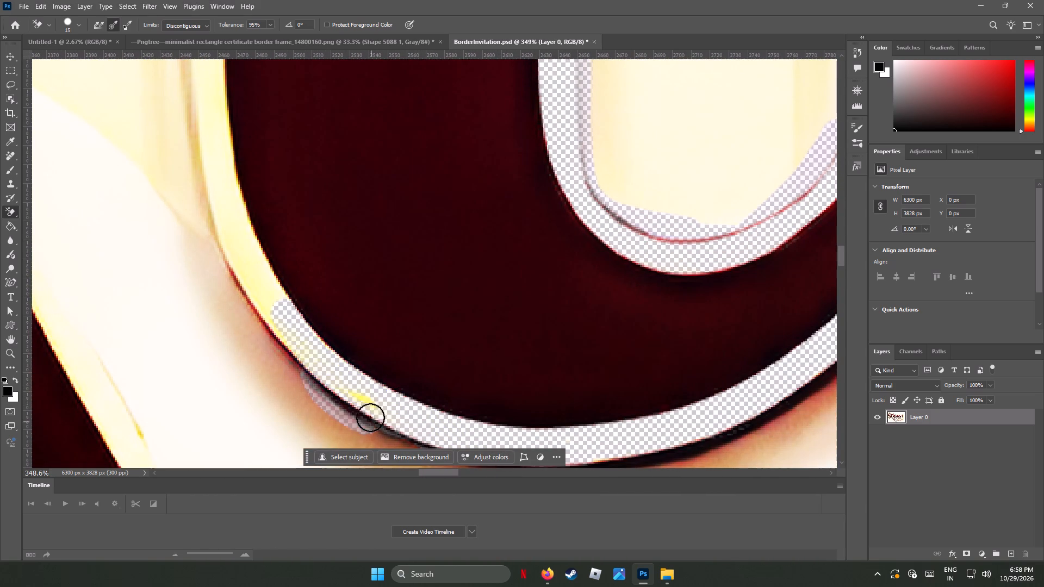
{"action": "left_click_drag", "start_coordinate": [370, 417], "coordinate": [261, 302]}
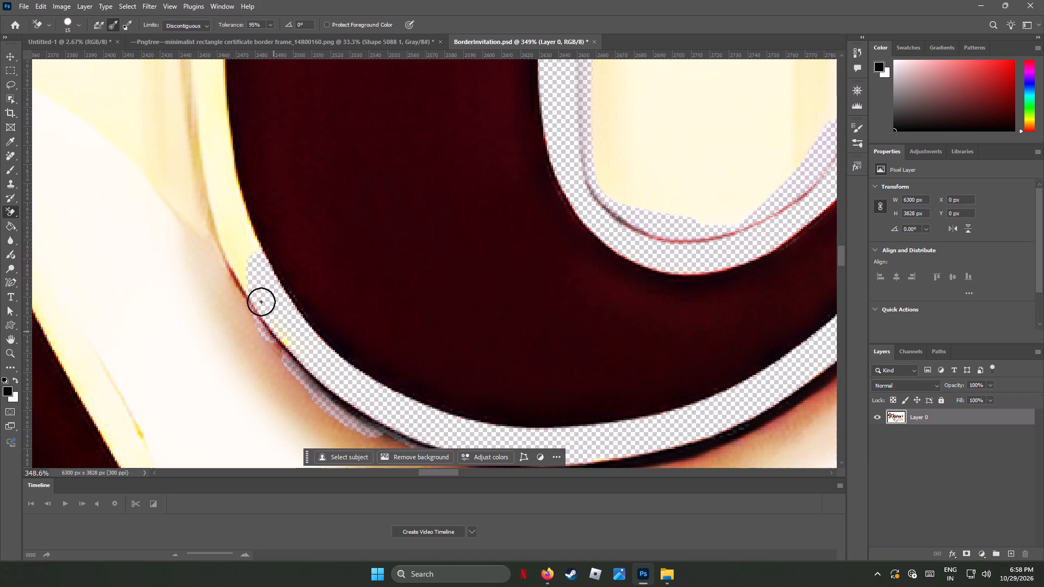
{"action": "left_click_drag", "start_coordinate": [261, 302], "coordinate": [191, 101]}
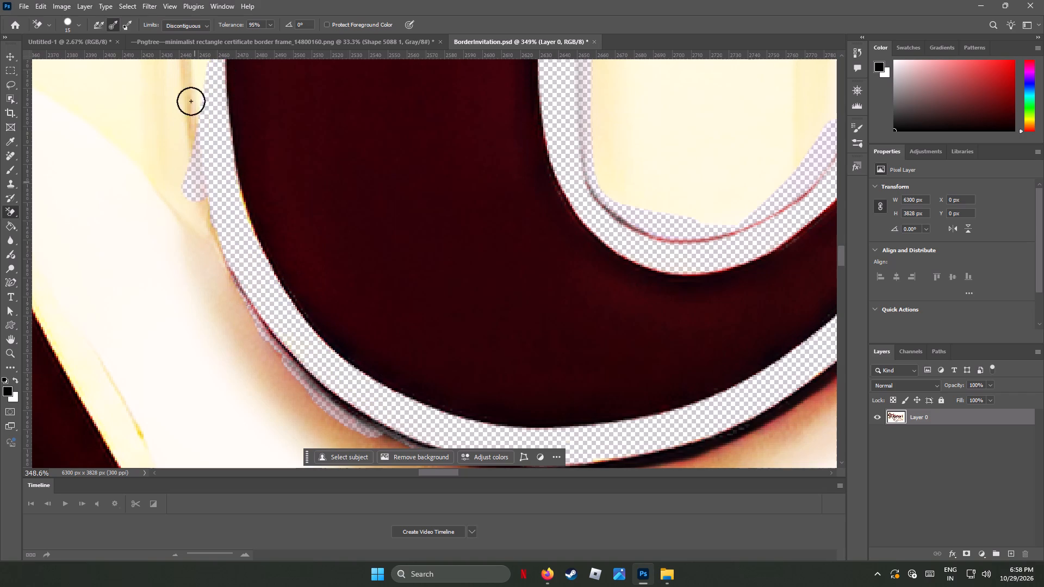
{"action": "left_click_drag", "start_coordinate": [191, 101], "coordinate": [251, 272]}
Erase the yellow outline over the rounded top and down the left side of the dark curl below the U-shaped letter.
{"action": "scroll", "coordinate": [365, 261], "scroll_direction": "down", "scroll_amount": 2}
{"action": "scroll", "coordinate": [365, 261], "scroll_direction": "up", "scroll_amount": 2}
{"action": "scroll", "coordinate": [365, 263], "scroll_direction": "down", "scroll_amount": 7}
{"action": "scroll", "coordinate": [364, 263], "scroll_direction": "up", "scroll_amount": 2}
{"action": "scroll", "coordinate": [364, 263], "scroll_direction": "down", "scroll_amount": 3}
{"action": "scroll", "coordinate": [366, 263], "scroll_direction": "up", "scroll_amount": 2}
{"action": "scroll", "coordinate": [366, 263], "scroll_direction": "down", "scroll_amount": 6}
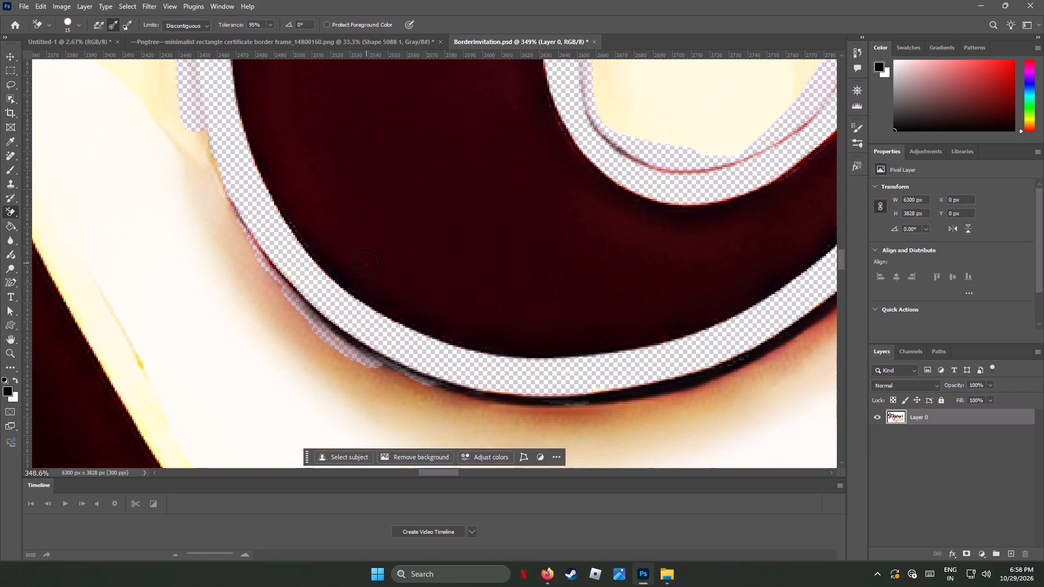
{"action": "scroll", "coordinate": [366, 264], "scroll_direction": "down", "scroll_amount": 15}
{"action": "scroll", "coordinate": [363, 257], "scroll_direction": "up", "scroll_amount": 1}
{"action": "scroll", "coordinate": [363, 257], "scroll_direction": "down", "scroll_amount": 1}
{"action": "scroll", "coordinate": [363, 257], "scroll_direction": "up", "scroll_amount": 1}
{"action": "scroll", "coordinate": [363, 257], "scroll_direction": "down", "scroll_amount": 4}
{"action": "scroll", "coordinate": [363, 257], "scroll_direction": "up", "scroll_amount": 1}
{"action": "scroll", "coordinate": [363, 257], "scroll_direction": "down", "scroll_amount": 2}
{"action": "scroll", "coordinate": [363, 257], "scroll_direction": "up", "scroll_amount": 1}
{"action": "scroll", "coordinate": [364, 257], "scroll_direction": "down", "scroll_amount": 1}
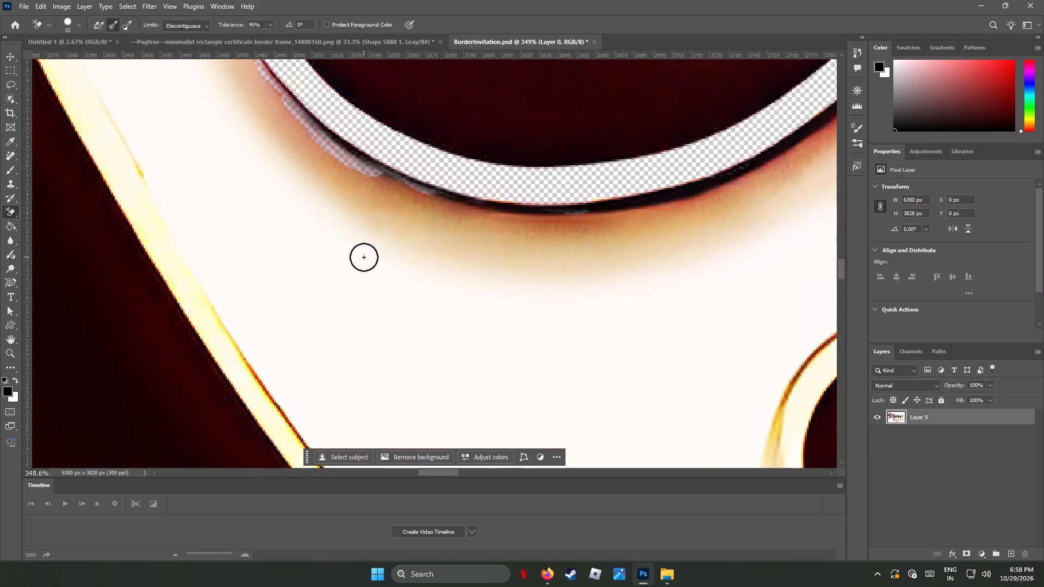
{"action": "scroll", "coordinate": [364, 257], "scroll_direction": "down", "scroll_amount": 1}
{"action": "scroll", "coordinate": [364, 257], "scroll_direction": "up", "scroll_amount": 1}
{"action": "scroll", "coordinate": [364, 257], "scroll_direction": "down", "scroll_amount": 5}
{"action": "scroll", "coordinate": [364, 256], "scroll_direction": "up", "scroll_amount": 2}
{"action": "scroll", "coordinate": [364, 256], "scroll_direction": "down", "scroll_amount": 14}
{"action": "scroll", "coordinate": [364, 256], "scroll_direction": "down", "scroll_amount": 8}
{"action": "scroll", "coordinate": [364, 256], "scroll_direction": "up", "scroll_amount": 4}
{"action": "scroll", "coordinate": [364, 256], "scroll_direction": "down", "scroll_amount": 3}
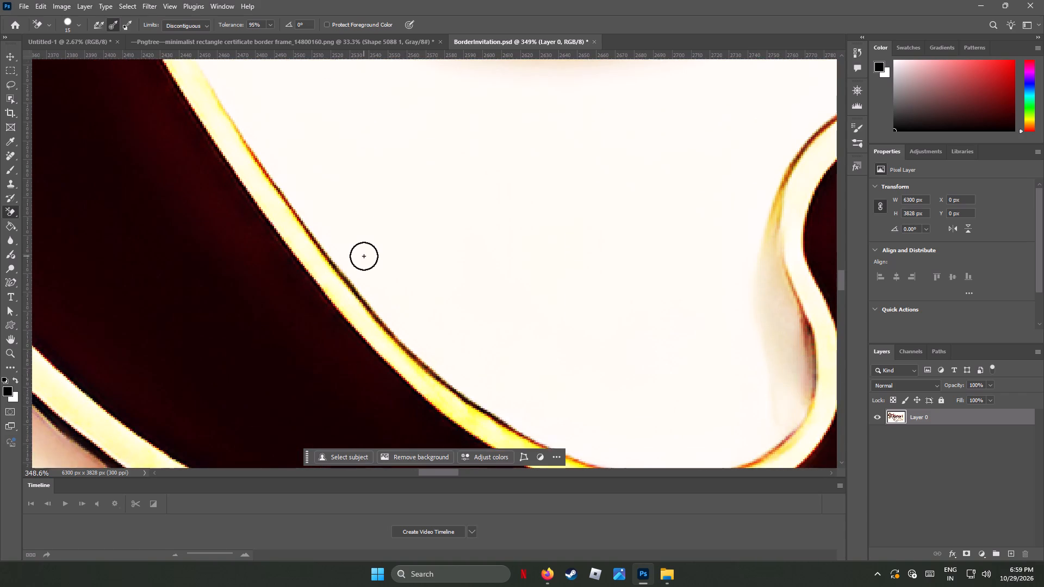
{"action": "scroll", "coordinate": [364, 256], "scroll_direction": "up", "scroll_amount": 4}
{"action": "scroll", "coordinate": [364, 256], "scroll_direction": "down", "scroll_amount": 3}
{"action": "scroll", "coordinate": [364, 256], "scroll_direction": "up", "scroll_amount": 3}
{"action": "left_click_drag", "start_coordinate": [436, 471], "coordinate": [448, 471]}
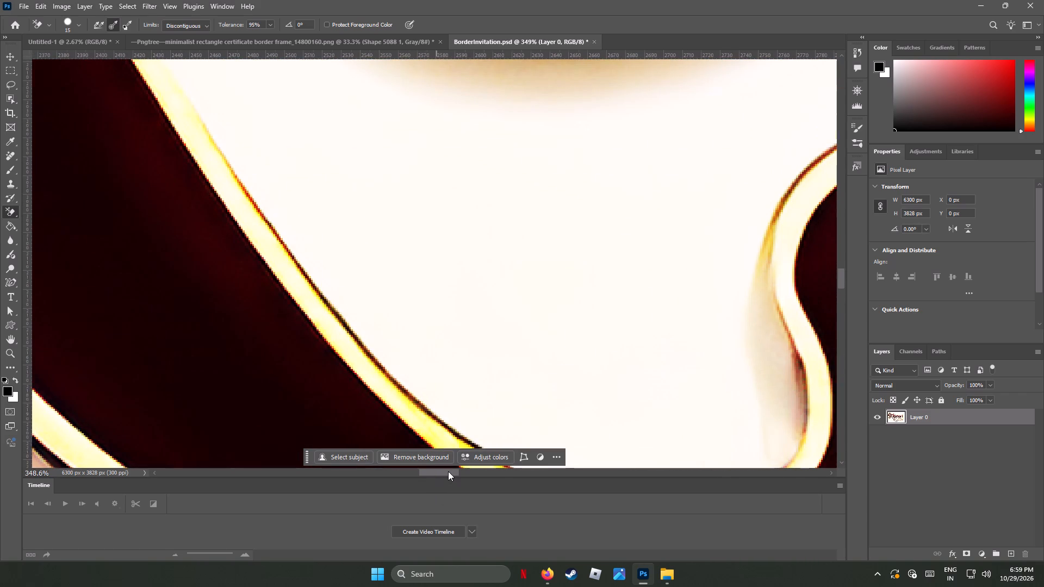
{"action": "left_click_drag", "start_coordinate": [448, 471], "coordinate": [466, 476]}
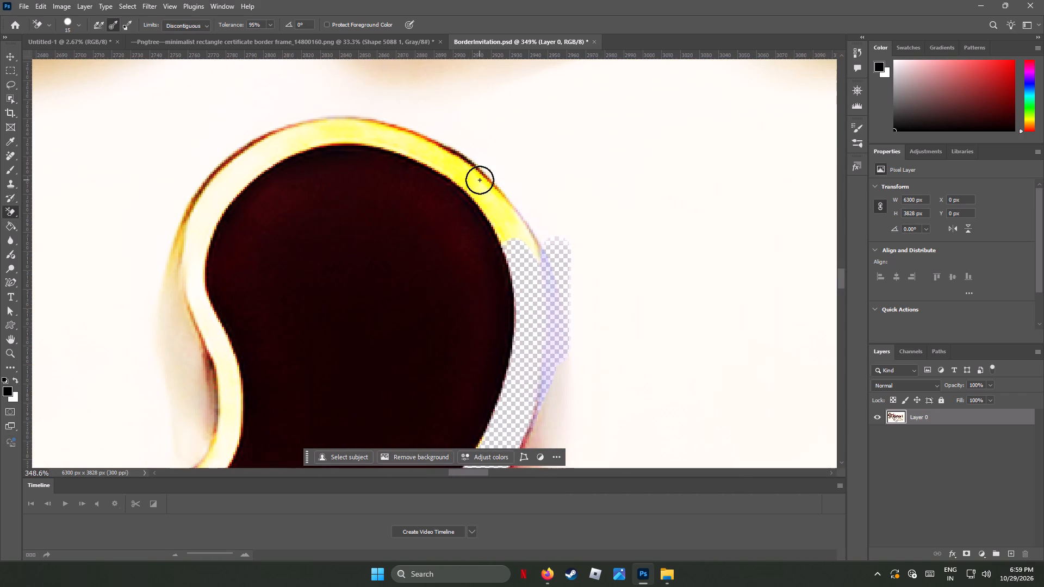
{"action": "left_click_drag", "start_coordinate": [479, 180], "coordinate": [387, 133]}
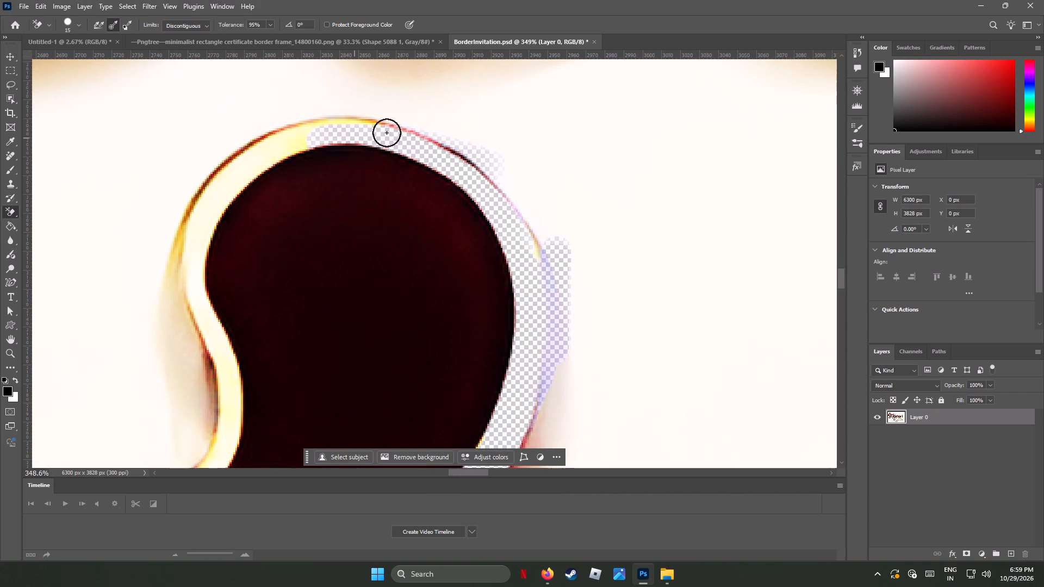
{"action": "left_click_drag", "start_coordinate": [387, 133], "coordinate": [198, 211]}
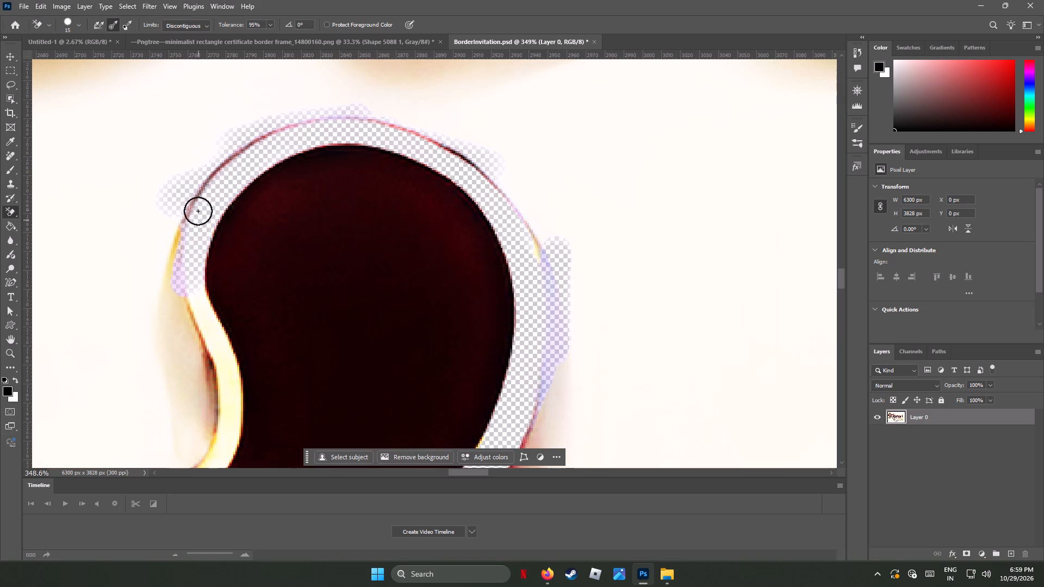
{"action": "left_click_drag", "start_coordinate": [198, 211], "coordinate": [231, 459]}
Erase the yellow outline along the lower outer curve of the dark curl.
{"action": "scroll", "coordinate": [416, 329], "scroll_direction": "down", "scroll_amount": 3}
{"action": "scroll", "coordinate": [418, 334], "scroll_direction": "up", "scroll_amount": 1}
{"action": "scroll", "coordinate": [418, 335], "scroll_direction": "down", "scroll_amount": 5}
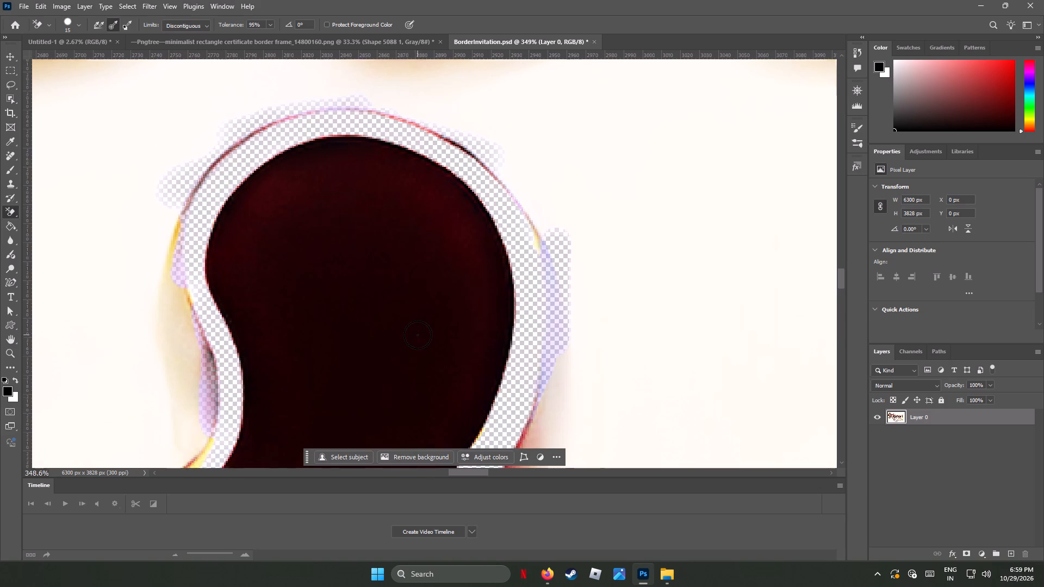
{"action": "scroll", "coordinate": [418, 335], "scroll_direction": "down", "scroll_amount": 15}
{"action": "left_click_drag", "start_coordinate": [324, 410], "coordinate": [209, 439]}
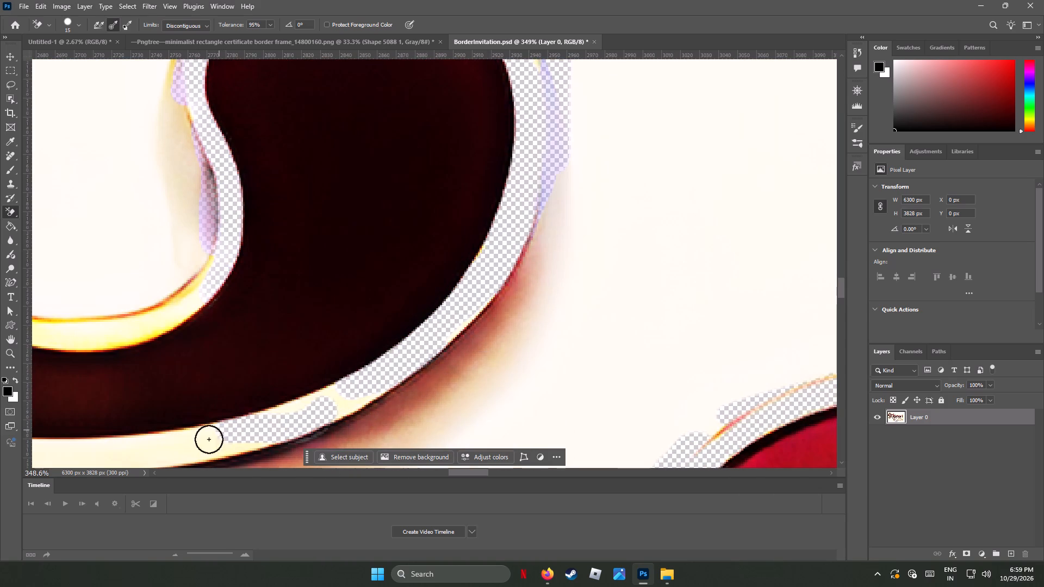
{"action": "left_click_drag", "start_coordinate": [209, 439], "coordinate": [171, 445]}
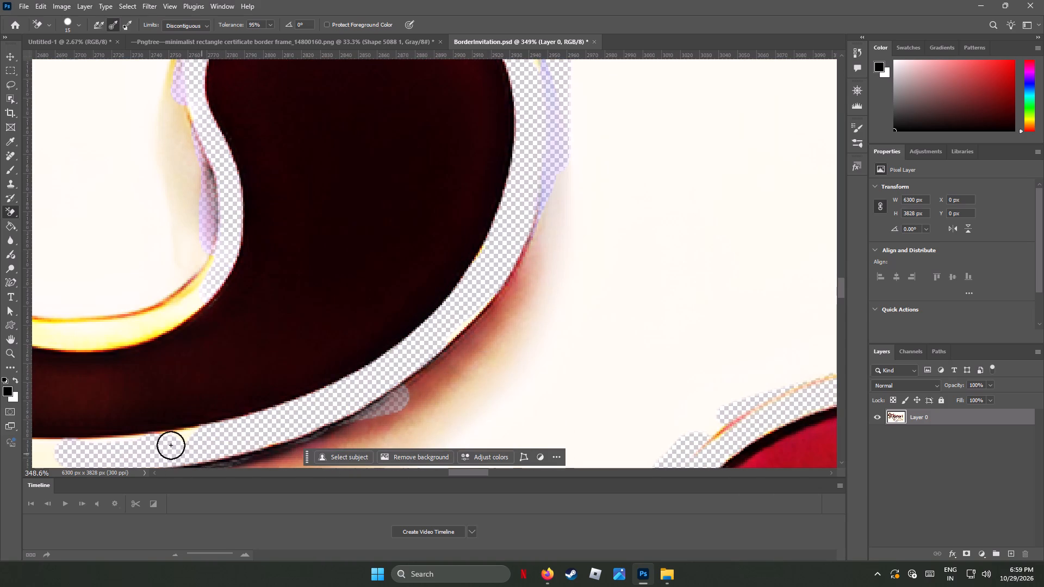
{"action": "left_click_drag", "start_coordinate": [171, 445], "coordinate": [206, 380]}
Erase the yellow outline and adjoining cream along the inside bend of the dark curl.
{"action": "left_click_drag", "start_coordinate": [190, 303], "coordinate": [74, 344]}
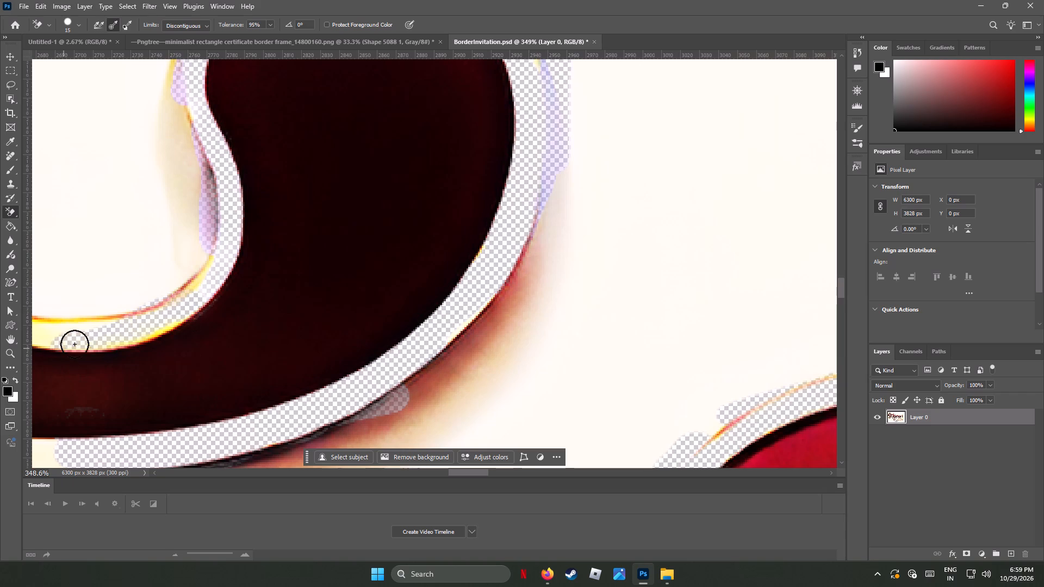
{"action": "left_click_drag", "start_coordinate": [74, 344], "coordinate": [99, 352]}
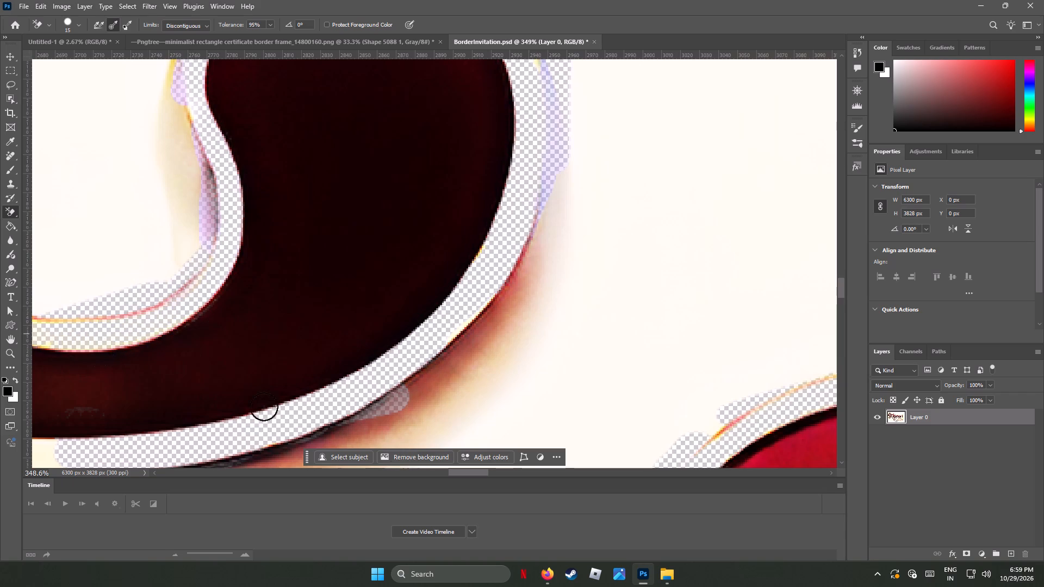
Erase the yellow outline along the lower outer edge of the dark curl's bottom stroke, continuing leftward.
{"action": "left_click_drag", "start_coordinate": [478, 471], "coordinate": [452, 473]}
{"action": "scroll", "coordinate": [511, 395], "scroll_direction": "down", "scroll_amount": 5}
{"action": "left_click_drag", "start_coordinate": [383, 392], "coordinate": [465, 410]}
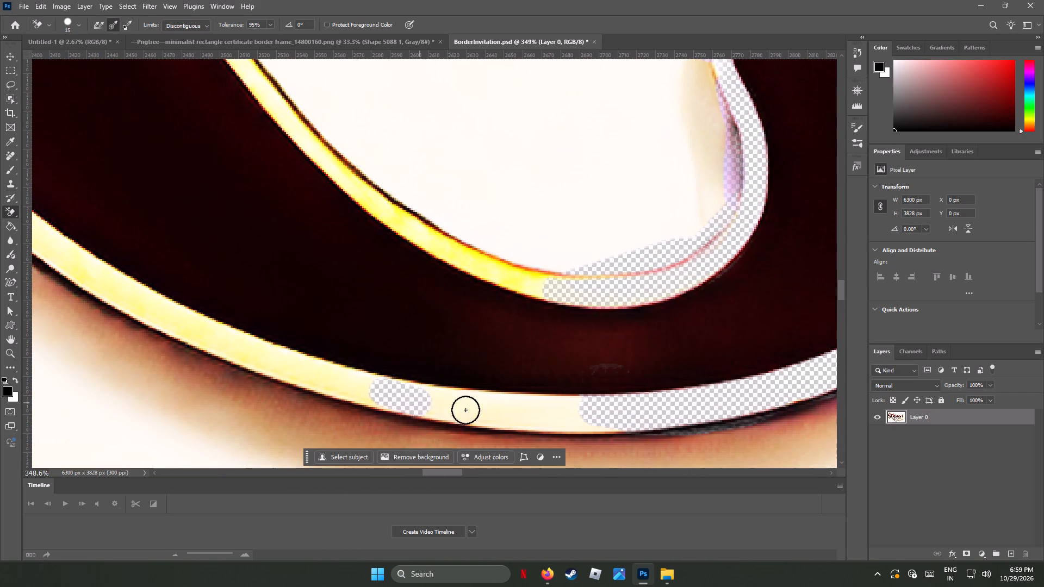
{"action": "left_click_drag", "start_coordinate": [465, 410], "coordinate": [373, 408]}
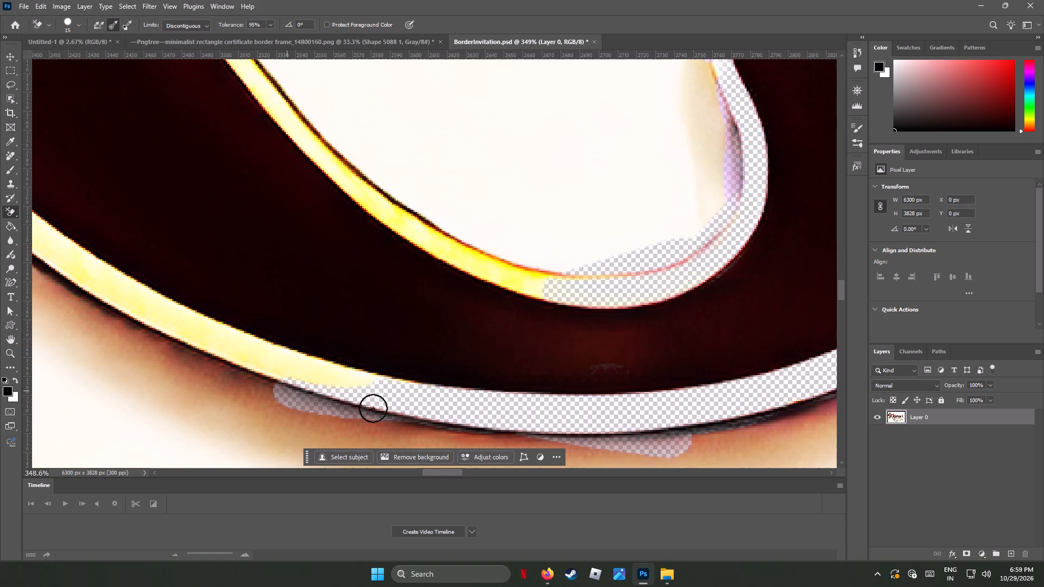
{"action": "left_click_drag", "start_coordinate": [373, 408], "coordinate": [156, 324]}
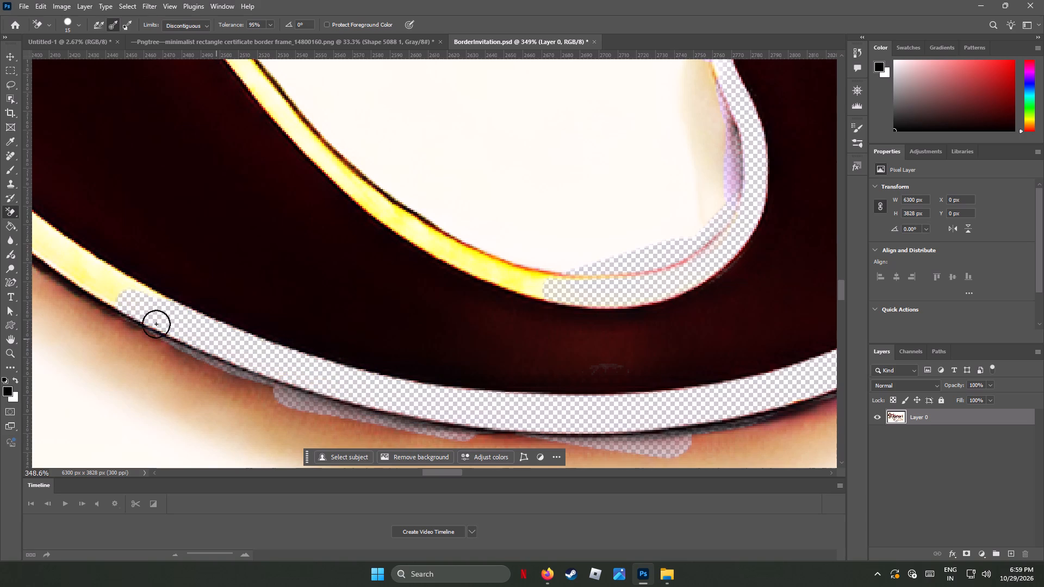
{"action": "left_click_drag", "start_coordinate": [156, 324], "coordinate": [76, 258]}
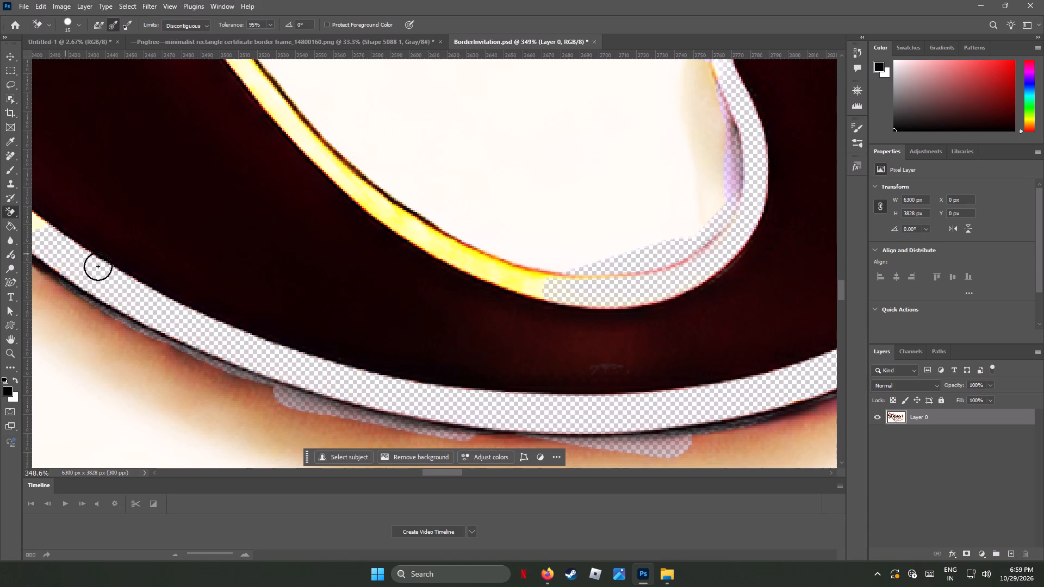
Erase the yellow outline along the inner edge of the dark curl's bottom stroke, up toward its rising left part.
{"action": "left_click_drag", "start_coordinate": [428, 236], "coordinate": [362, 220]}
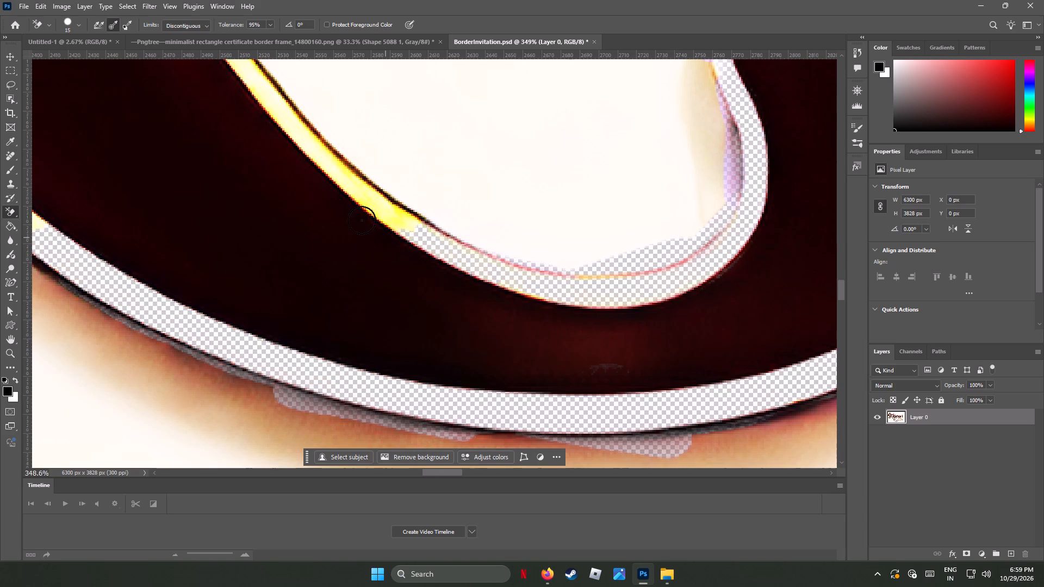
{"action": "left_click_drag", "start_coordinate": [362, 220], "coordinate": [218, 49]}
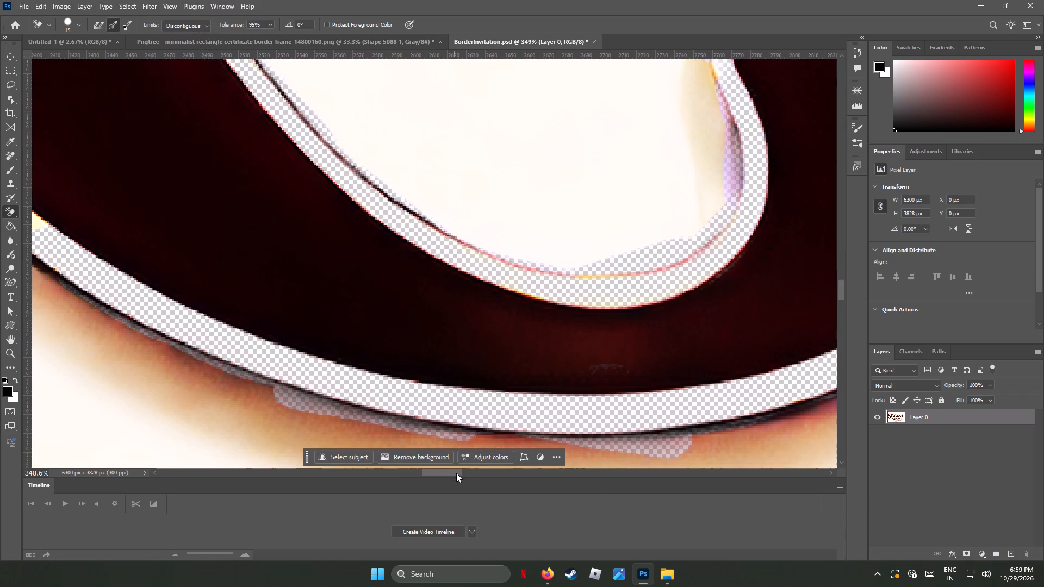
Erase the yellow outline along the outer lower-left curve of the dark stroke where it rises from the curl.
{"action": "left_click_drag", "start_coordinate": [457, 473], "coordinate": [440, 474]}
{"action": "scroll", "coordinate": [469, 373], "scroll_direction": "up", "scroll_amount": 8}
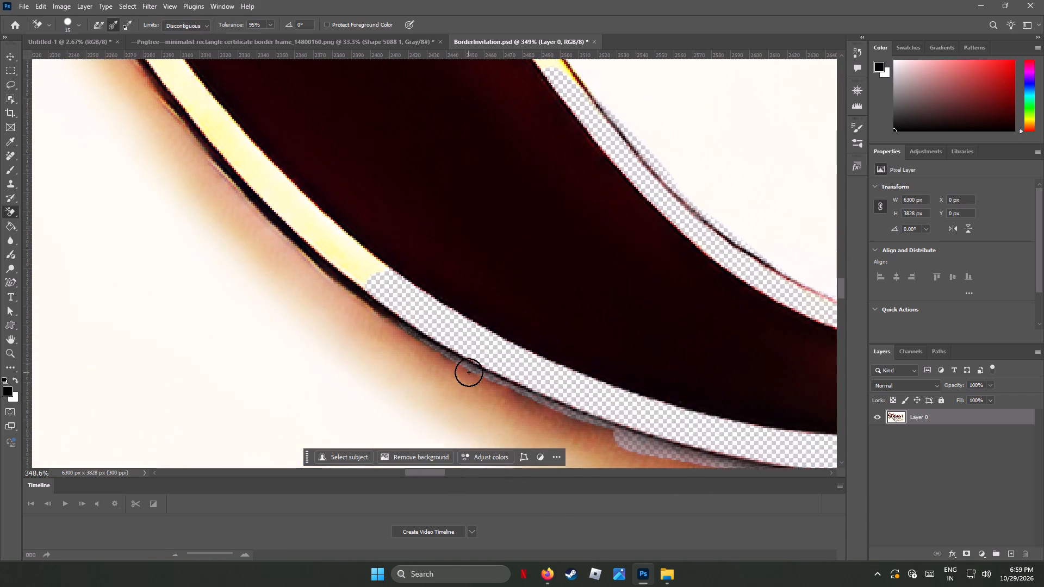
{"action": "scroll", "coordinate": [469, 372], "scroll_direction": "up", "scroll_amount": 7}
{"action": "left_click_drag", "start_coordinate": [232, 227], "coordinate": [378, 367]}
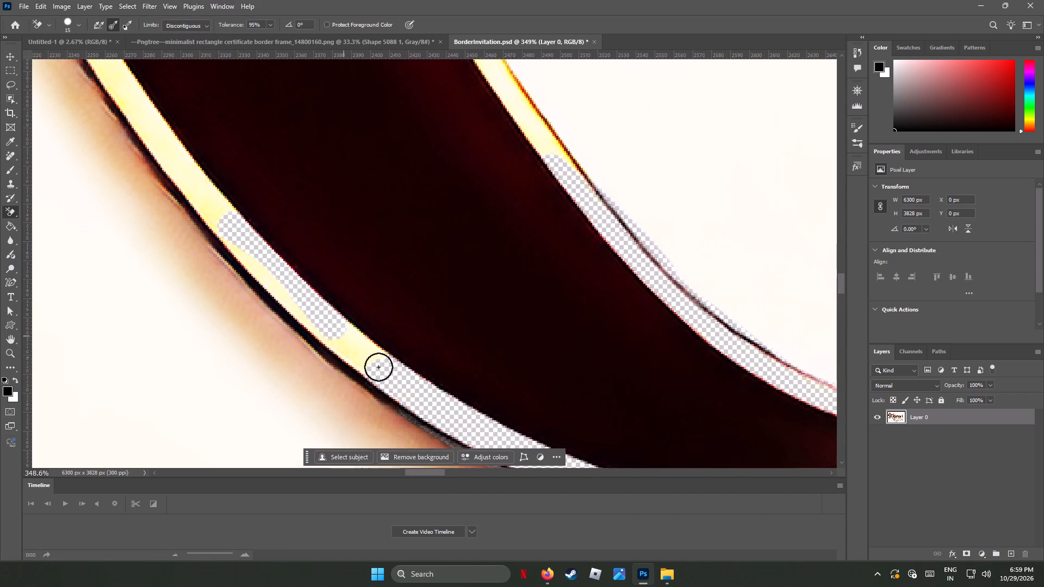
{"action": "left_click_drag", "start_coordinate": [378, 367], "coordinate": [117, 68]}
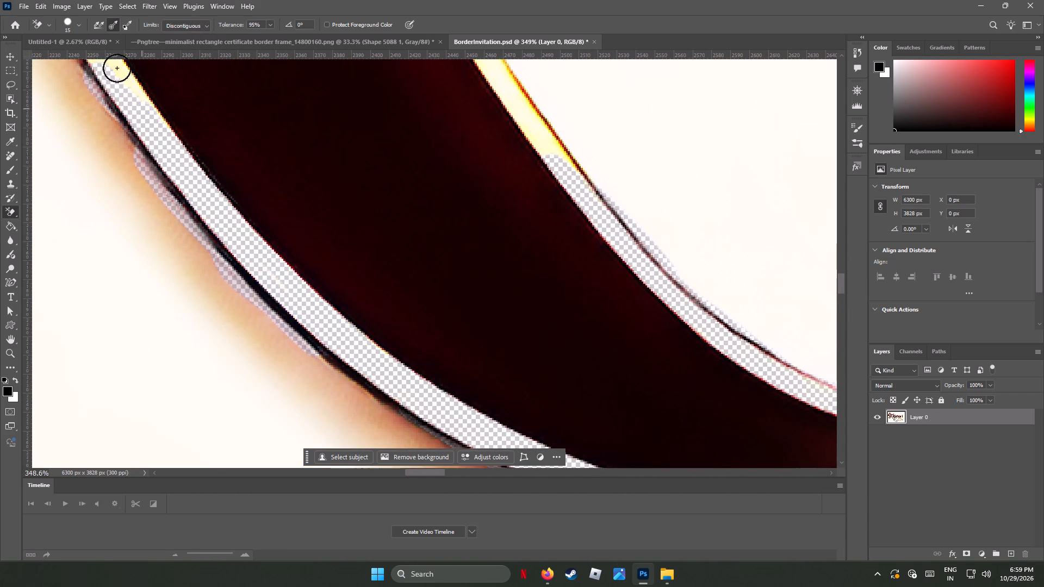
{"action": "left_click_drag", "start_coordinate": [117, 68], "coordinate": [353, 270]}
Erase the yellow outline and a strip of adjoining cream along the inner right edge of the rising dark stroke.
{"action": "scroll", "coordinate": [550, 228], "scroll_direction": "up", "scroll_amount": 9}
{"action": "scroll", "coordinate": [550, 228], "scroll_direction": "down", "scroll_amount": 1}
{"action": "scroll", "coordinate": [550, 228], "scroll_direction": "up", "scroll_amount": 1}
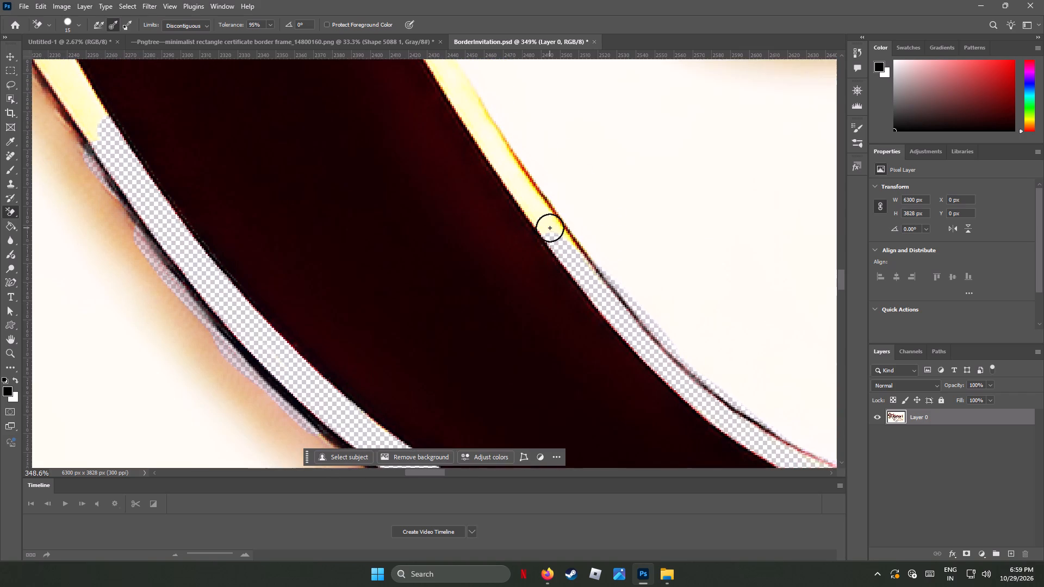
{"action": "scroll", "coordinate": [550, 228], "scroll_direction": "up", "scroll_amount": 12}
{"action": "left_click_drag", "start_coordinate": [400, 99], "coordinate": [535, 290]}
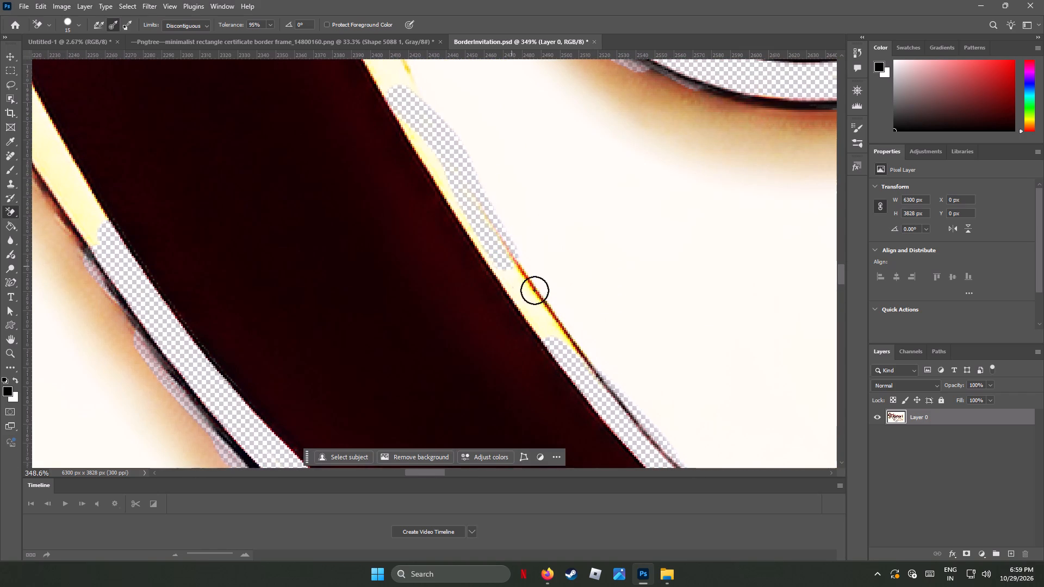
{"action": "left_click_drag", "start_coordinate": [535, 290], "coordinate": [406, 107]}
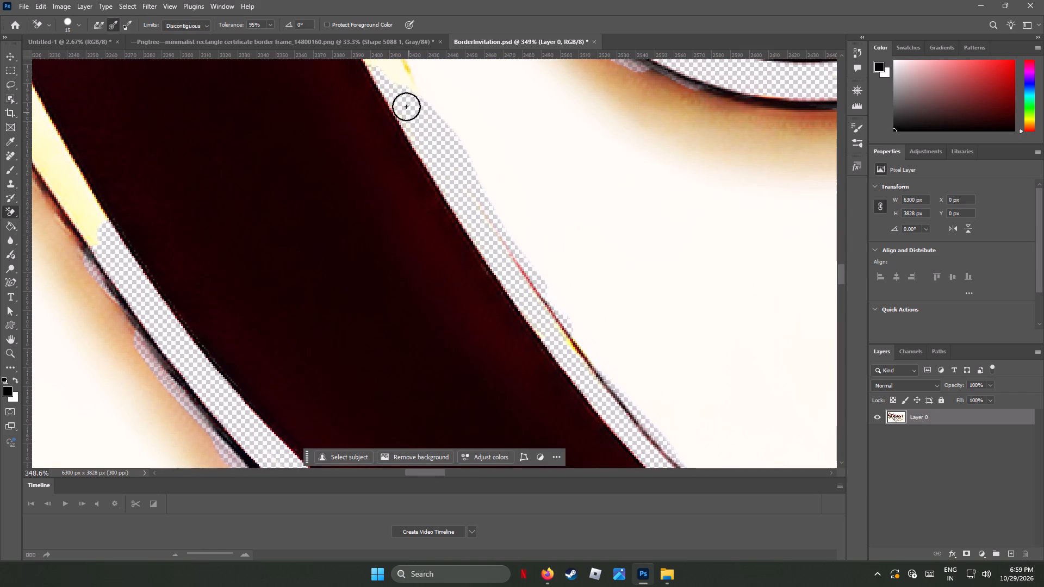
{"action": "left_click_drag", "start_coordinate": [406, 107], "coordinate": [573, 277]}
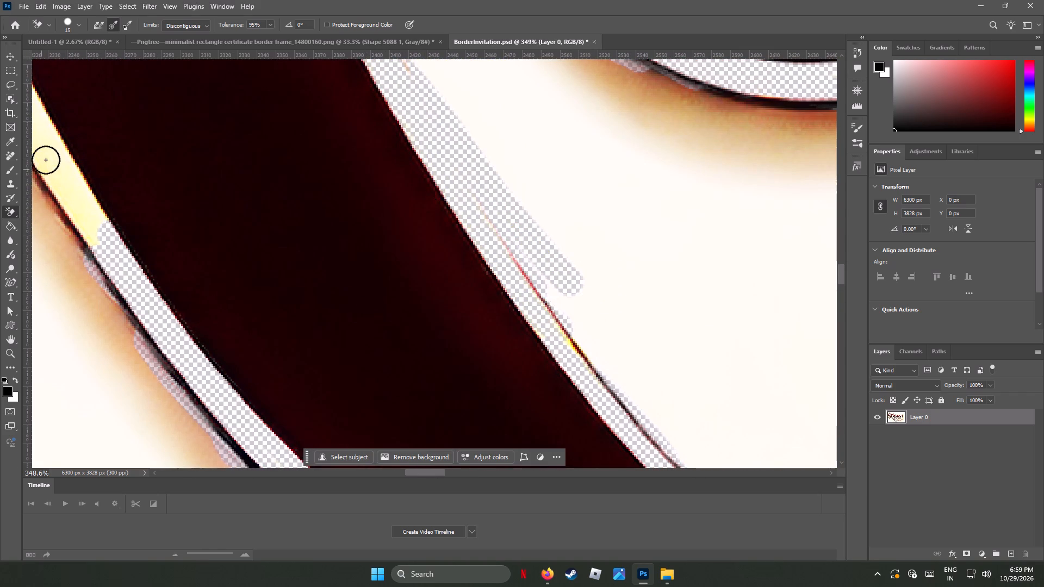
Erase the yellow outline further up the outer left edge of the rising dark stroke.
{"action": "left_click_drag", "start_coordinate": [52, 163], "coordinate": [132, 298]}
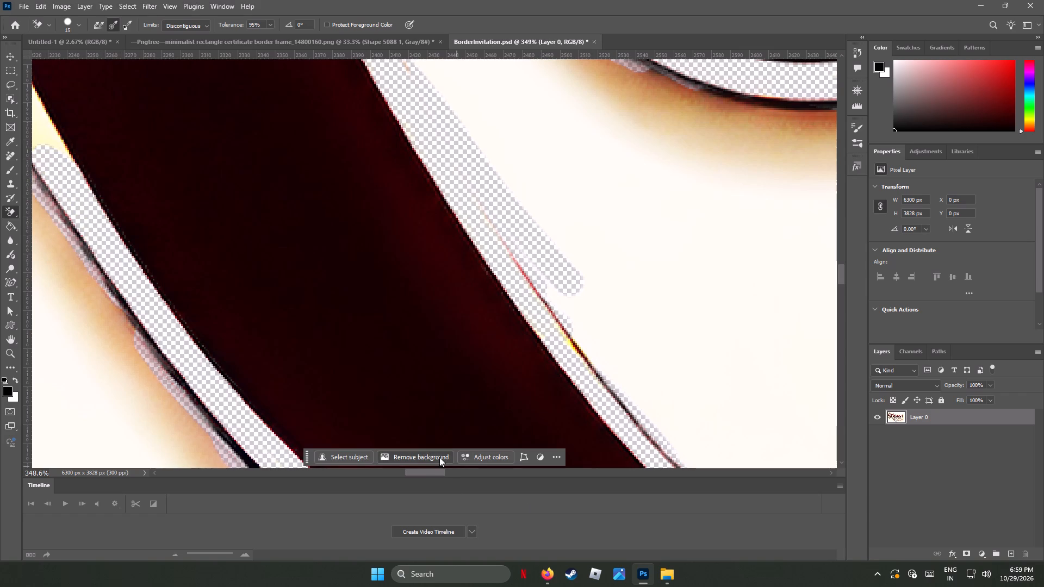
{"action": "left_click_drag", "start_coordinate": [431, 472], "coordinate": [420, 473]}
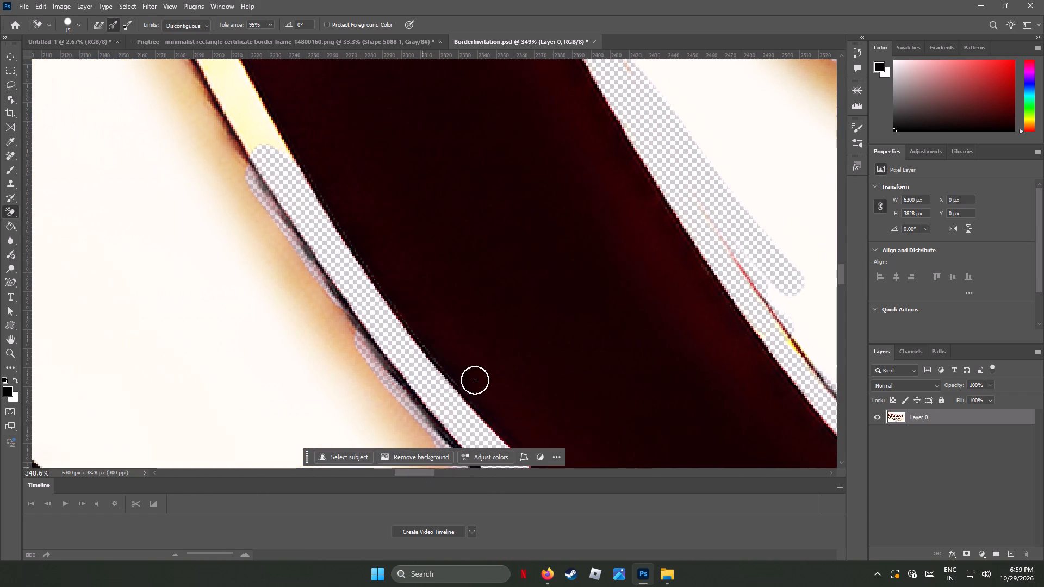
{"action": "scroll", "coordinate": [473, 333], "scroll_direction": "up", "scroll_amount": 16}
{"action": "scroll", "coordinate": [473, 333], "scroll_direction": "down", "scroll_amount": 2}
{"action": "scroll", "coordinate": [473, 333], "scroll_direction": "up", "scroll_amount": 12}
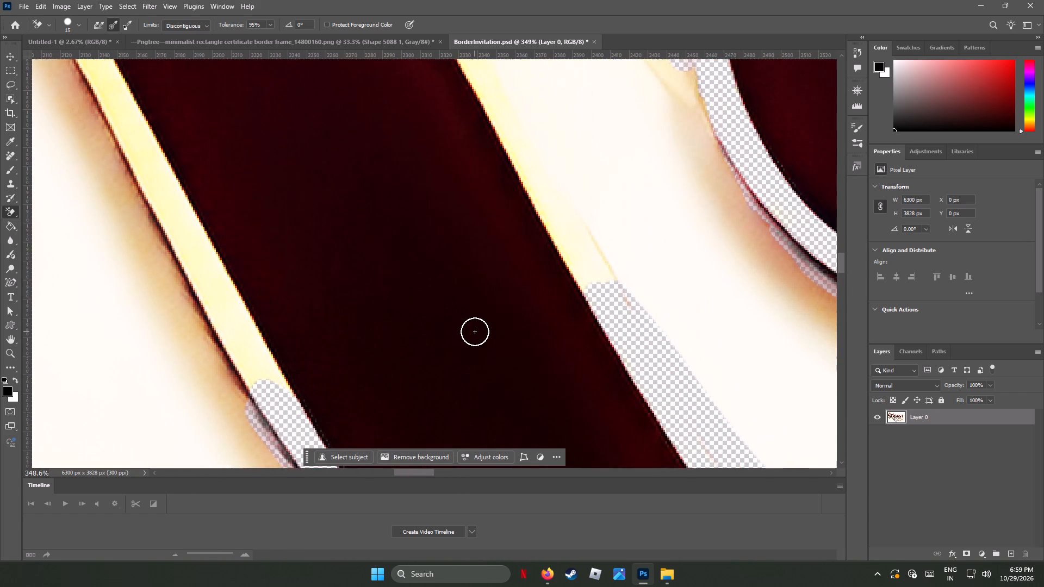
{"action": "scroll", "coordinate": [475, 332], "scroll_direction": "up", "scroll_amount": 7}
{"action": "left_click_drag", "start_coordinate": [232, 359], "coordinate": [261, 407]}
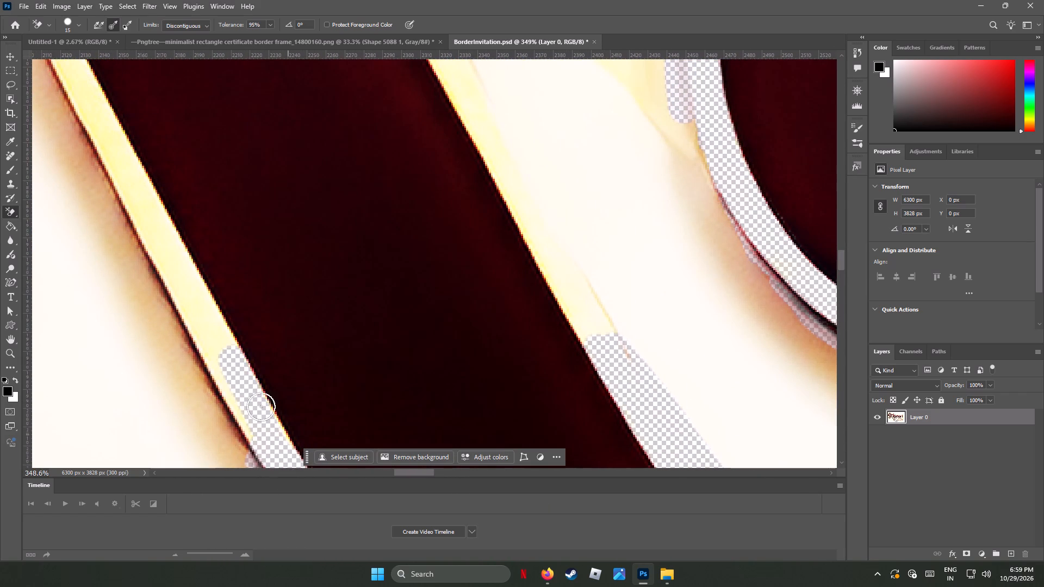
{"action": "left_click_drag", "start_coordinate": [261, 407], "coordinate": [126, 179]}
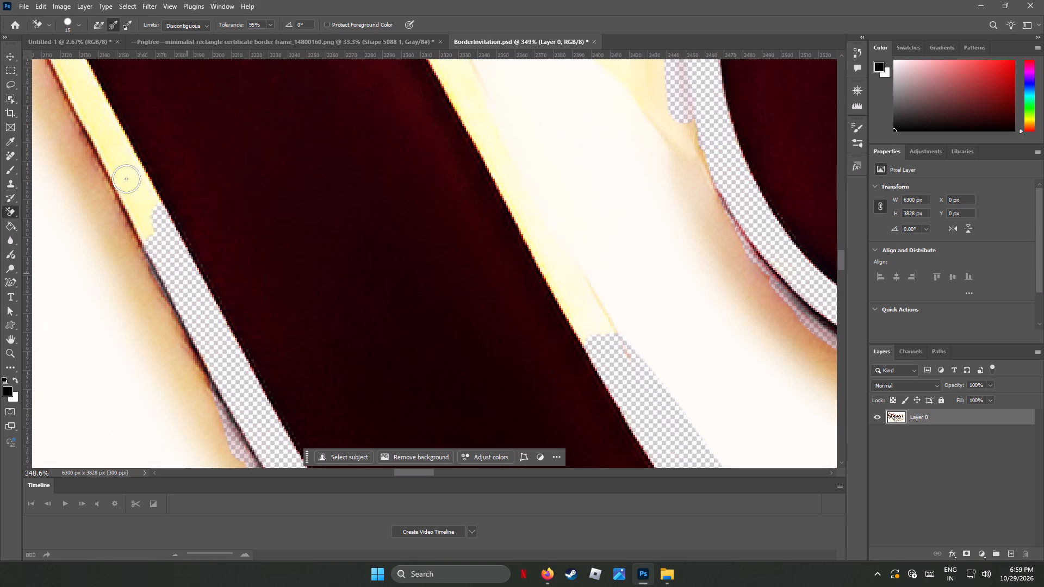
{"action": "left_click_drag", "start_coordinate": [126, 179], "coordinate": [53, 58]}
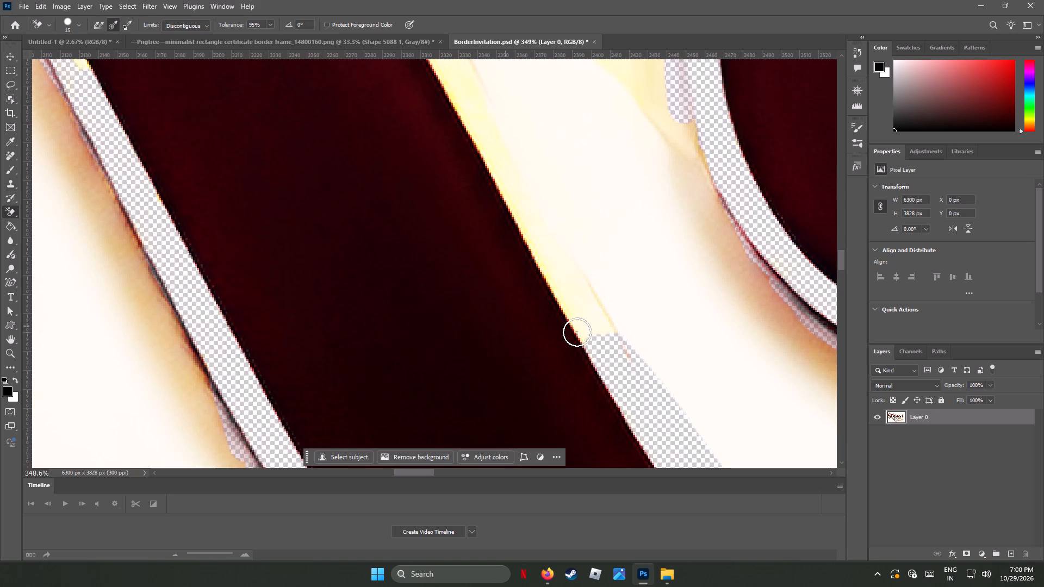
Erase the yellow outline and nearby cream further up the right edge of the dark stroke, facing the U-shaped letter.
{"action": "left_click_drag", "start_coordinate": [503, 176], "coordinate": [478, 122]}
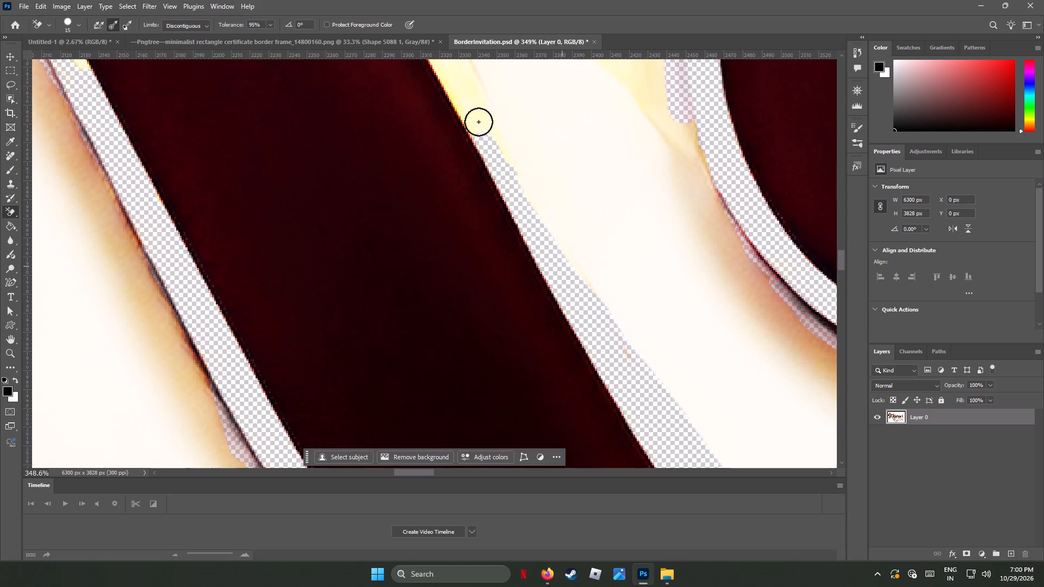
{"action": "left_click_drag", "start_coordinate": [478, 122], "coordinate": [662, 391]}
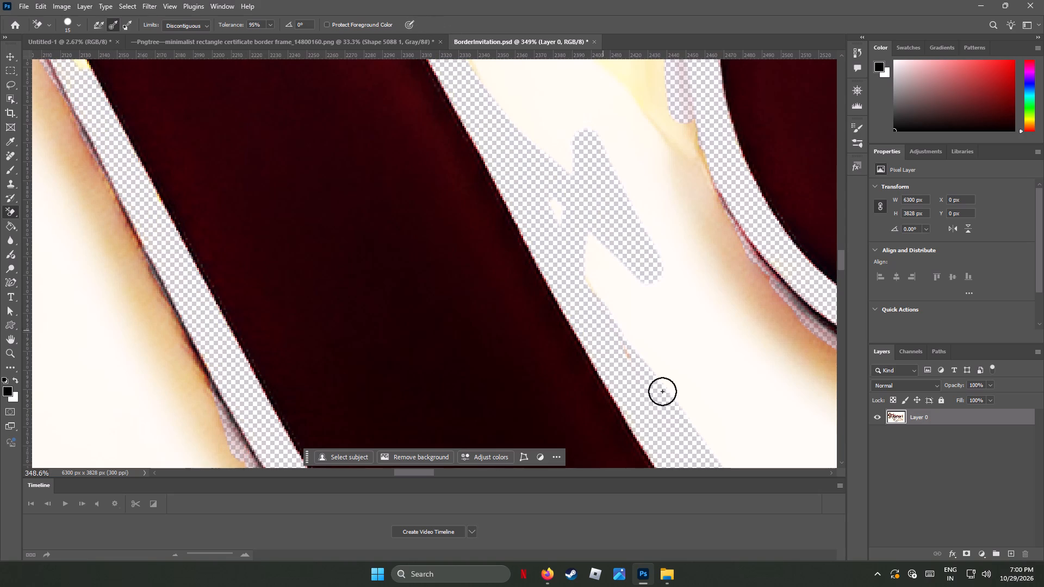
{"action": "left_click_drag", "start_coordinate": [662, 391], "coordinate": [377, 75]}
{"action": "scroll", "coordinate": [411, 88], "scroll_direction": "up", "scroll_amount": 2}
{"action": "scroll", "coordinate": [411, 88], "scroll_direction": "down", "scroll_amount": 1}
{"action": "scroll", "coordinate": [411, 88], "scroll_direction": "up", "scroll_amount": 16}
{"action": "scroll", "coordinate": [411, 88], "scroll_direction": "down", "scroll_amount": 2}
{"action": "scroll", "coordinate": [411, 88], "scroll_direction": "up", "scroll_amount": 7}
{"action": "scroll", "coordinate": [411, 88], "scroll_direction": "down", "scroll_amount": 1}
{"action": "scroll", "coordinate": [411, 88], "scroll_direction": "up", "scroll_amount": 4}
{"action": "scroll", "coordinate": [411, 88], "scroll_direction": "down", "scroll_amount": 3}
{"action": "scroll", "coordinate": [411, 88], "scroll_direction": "up", "scroll_amount": 4}
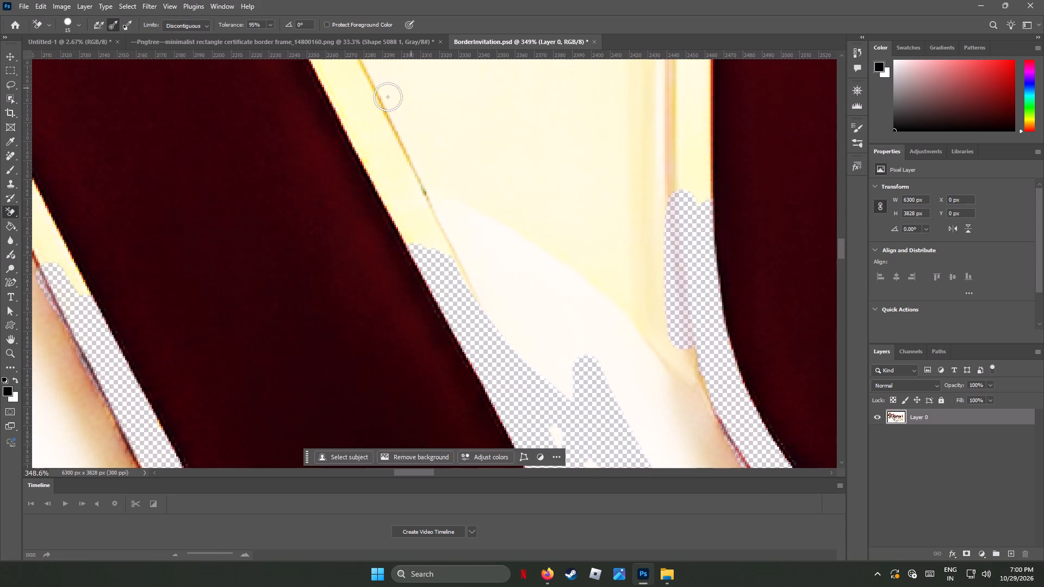
{"action": "left_click_drag", "start_coordinate": [333, 78], "coordinate": [435, 227]}
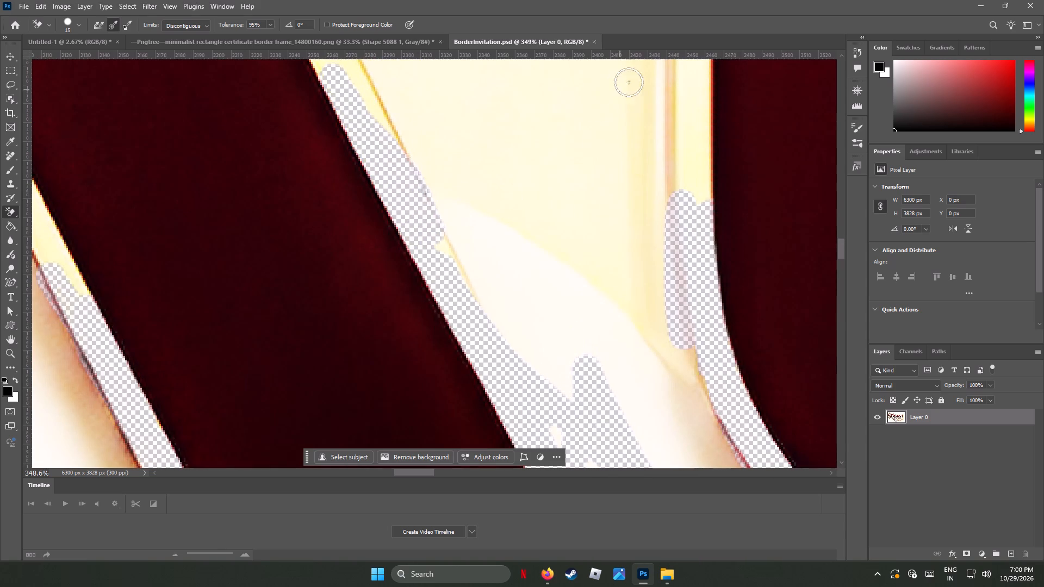
Erase the yellow outline and adjoining pale strip down the left side of the neighbouring U-shaped letter.
{"action": "left_click_drag", "start_coordinate": [696, 74], "coordinate": [654, 237]}
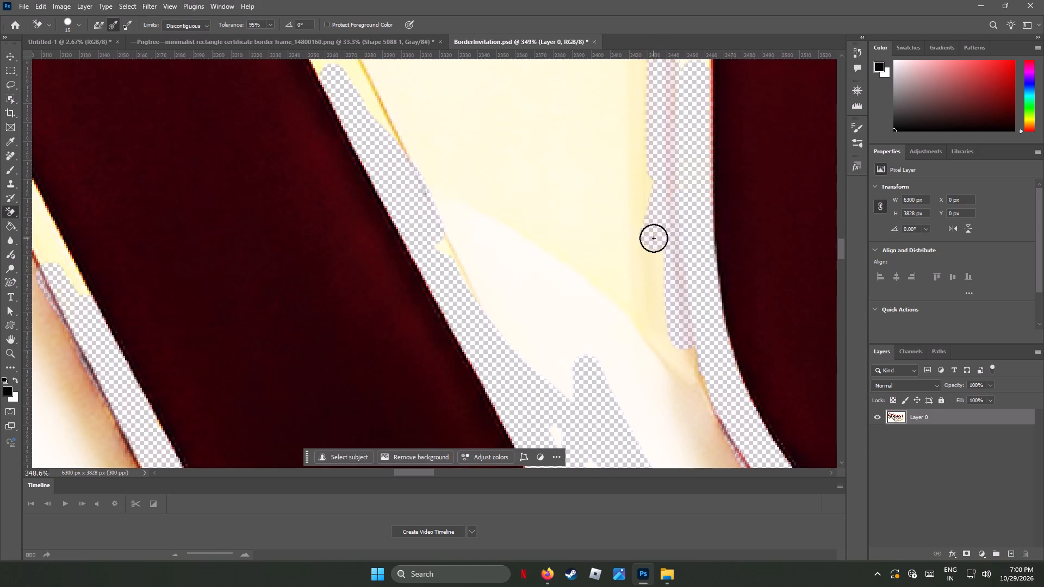
Erase the next stretch of yellow outline along the outer left edge of the diagonal dark stroke.
{"action": "left_click", "coordinate": [425, 471]}
{"action": "scroll", "coordinate": [406, 388], "scroll_direction": "down", "scroll_amount": 1}
{"action": "scroll", "coordinate": [406, 388], "scroll_direction": "up", "scroll_amount": 6}
{"action": "scroll", "coordinate": [406, 388], "scroll_direction": "down", "scroll_amount": 1}
{"action": "scroll", "coordinate": [406, 388], "scroll_direction": "up", "scroll_amount": 4}
{"action": "left_click_drag", "start_coordinate": [52, 211], "coordinate": [42, 177]}
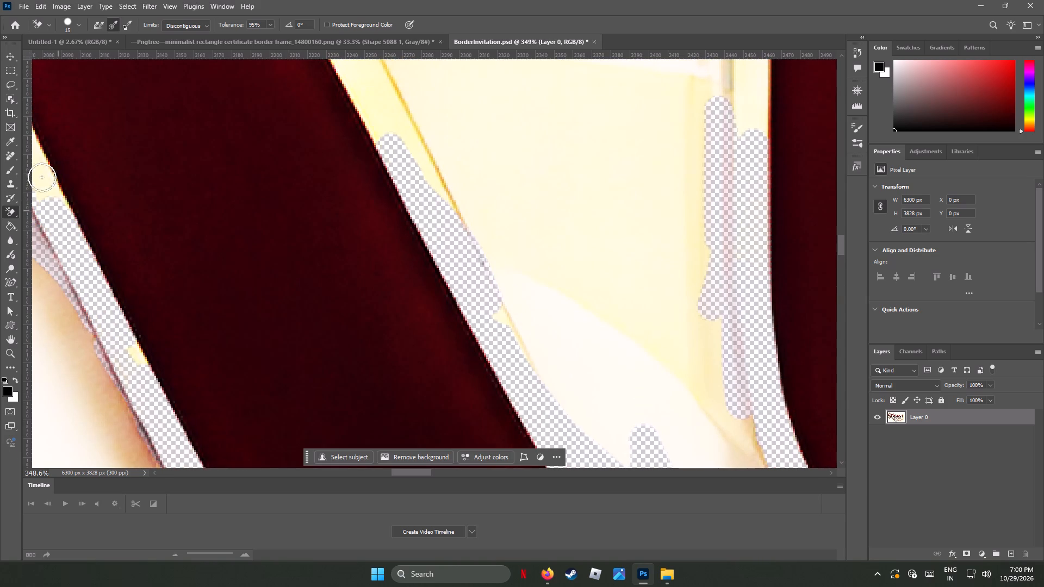
{"action": "left_click_drag", "start_coordinate": [42, 177], "coordinate": [117, 290]}
Erase the yellow outline and bordering cream up the right edge of the diagonal dark stroke, past the small red notch.
{"action": "scroll", "coordinate": [605, 322], "scroll_direction": "up", "scroll_amount": 14}
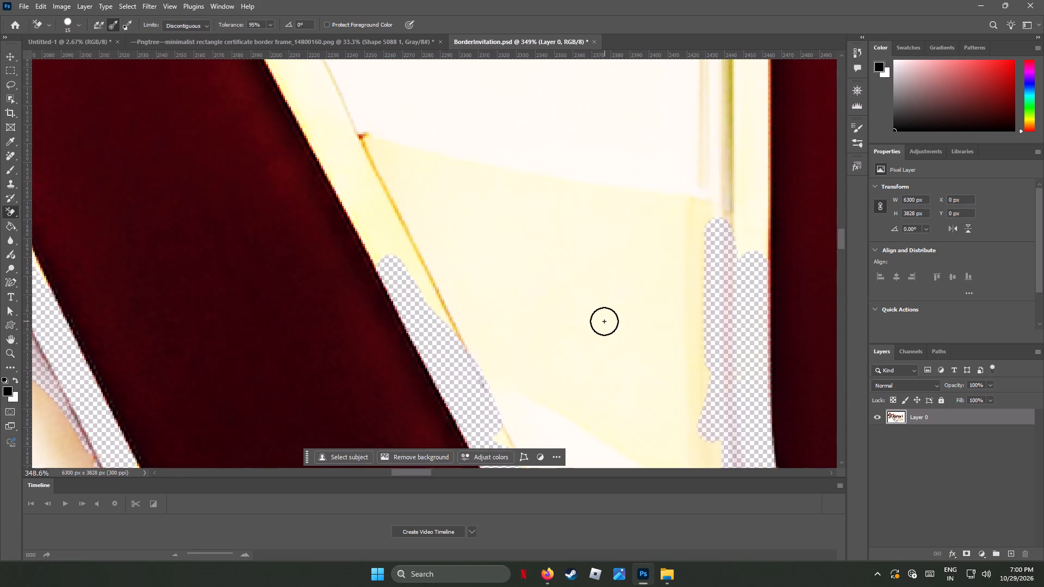
{"action": "scroll", "coordinate": [599, 326], "scroll_direction": "up", "scroll_amount": 11}
{"action": "left_click_drag", "start_coordinate": [299, 183], "coordinate": [350, 272]}
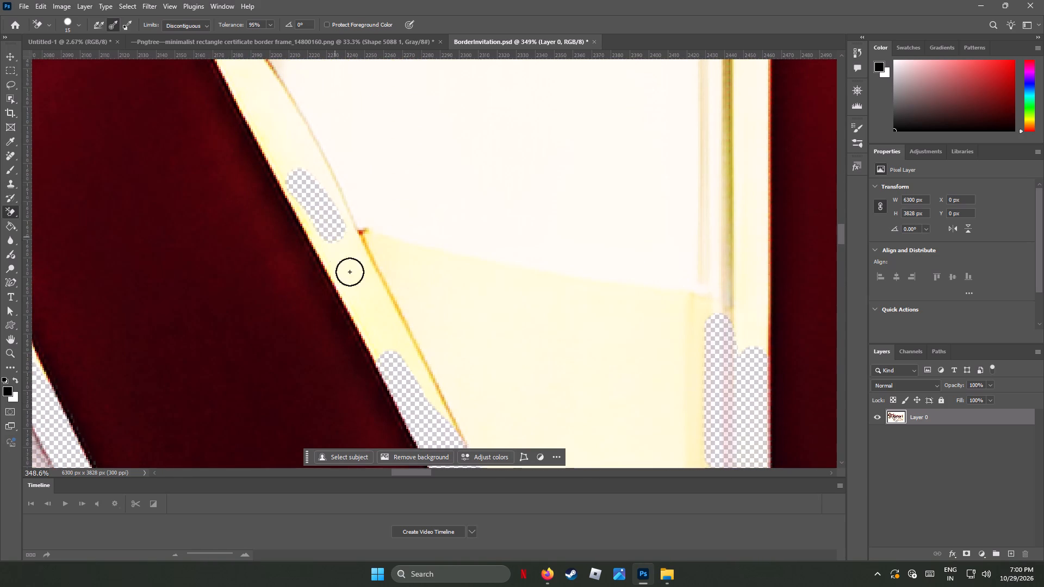
{"action": "left_click_drag", "start_coordinate": [350, 272], "coordinate": [302, 190]}
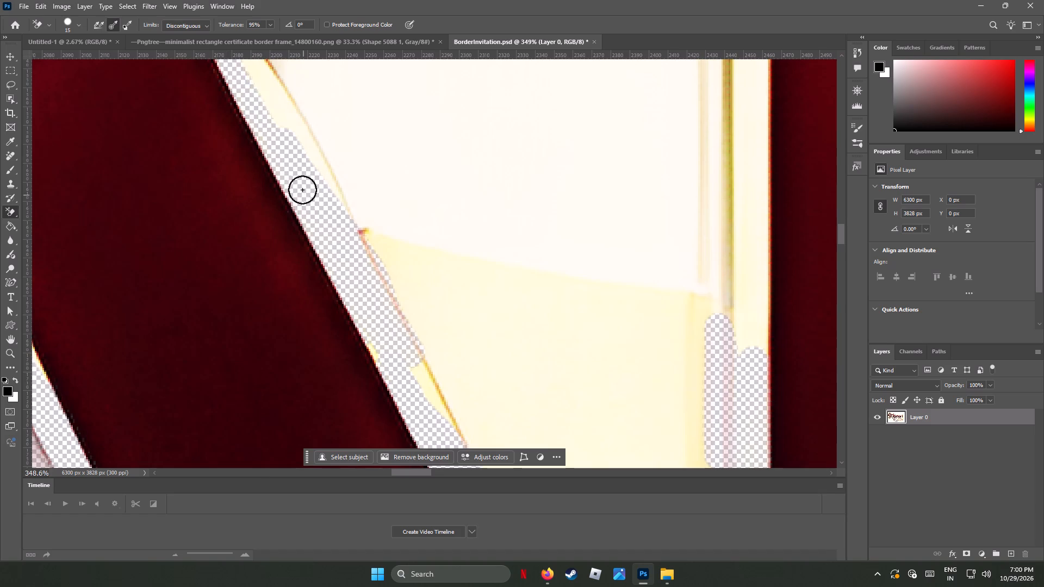
{"action": "left_click_drag", "start_coordinate": [302, 190], "coordinate": [359, 301]}
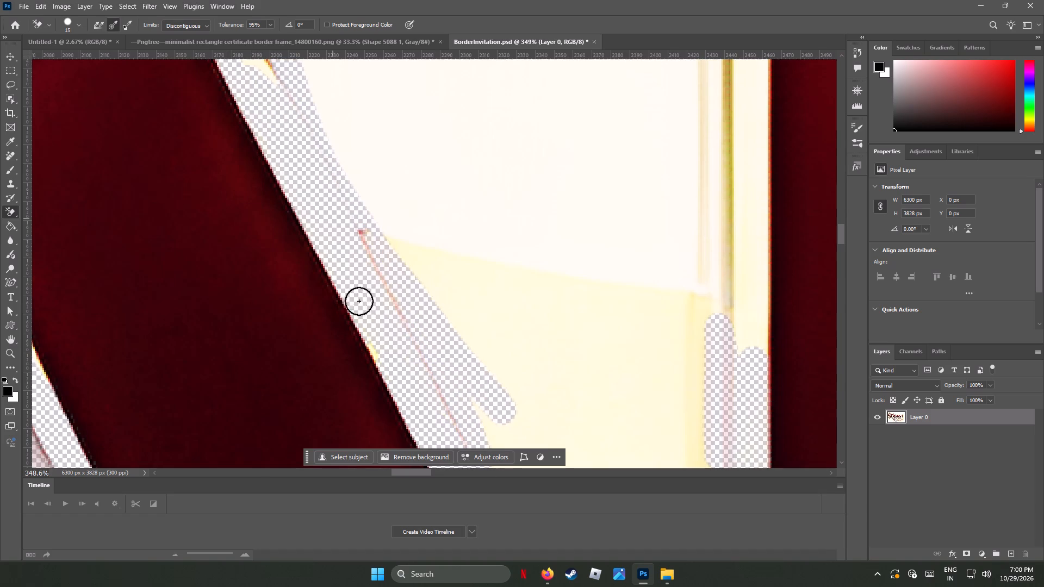
{"action": "left_click_drag", "start_coordinate": [359, 301], "coordinate": [225, 60]}
Erase the upper stretch of yellow outline and brownish shadow line along the U-shaped letter's straight left side.
{"action": "left_click_drag", "start_coordinate": [753, 68], "coordinate": [763, 174]}
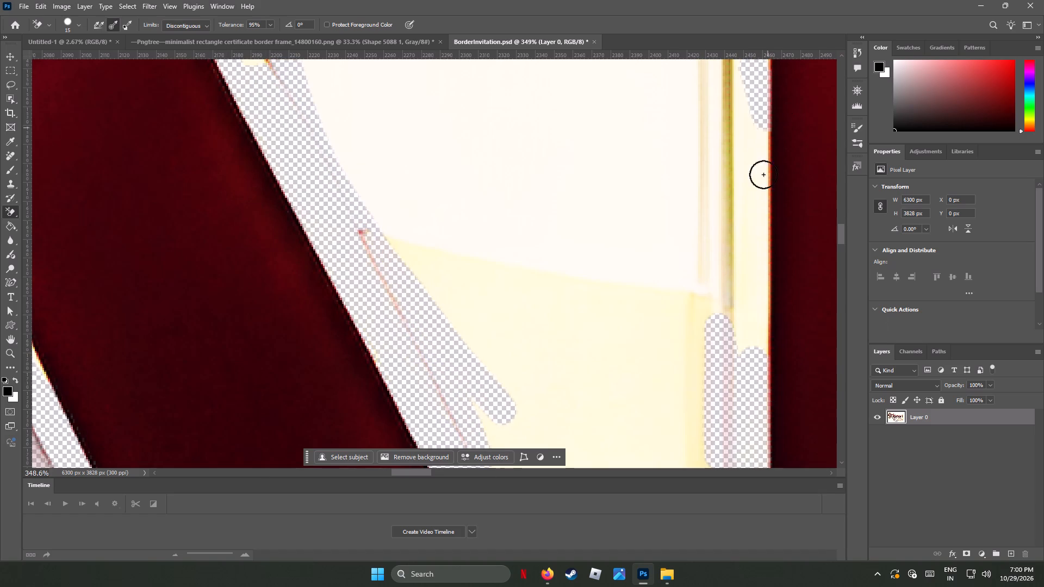
{"action": "left_click_drag", "start_coordinate": [763, 174], "coordinate": [741, 101]}
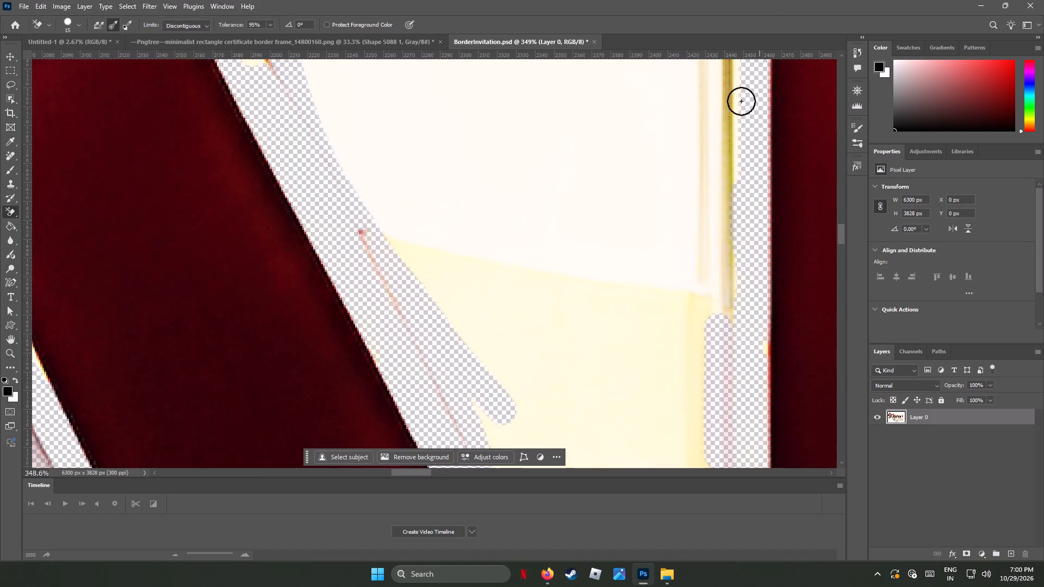
{"action": "left_click_drag", "start_coordinate": [741, 101], "coordinate": [725, 320]}
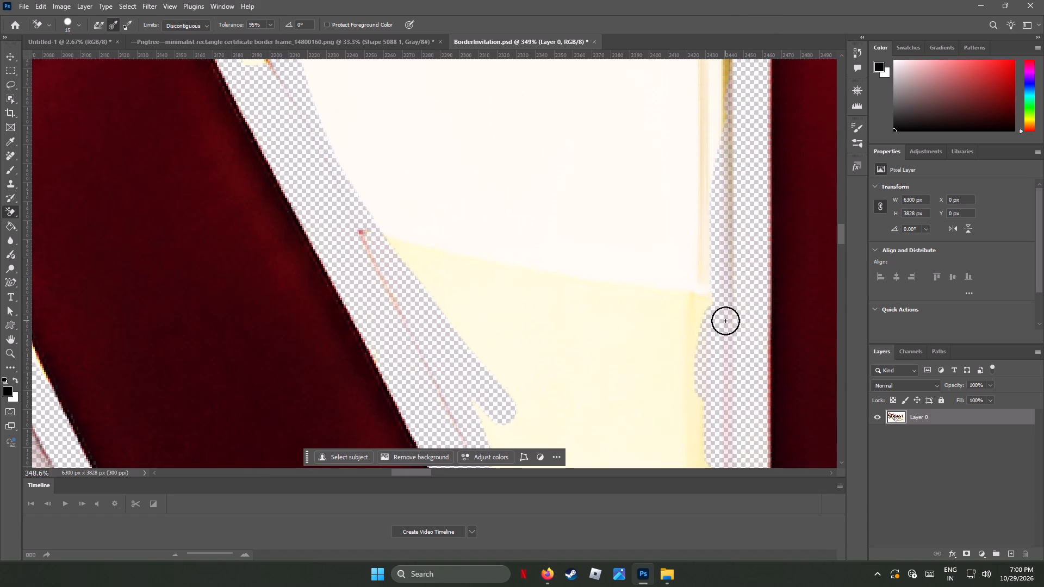
Erase the yellow outline around the pointed inner corner above the diagonal stroke and along the slanted edge rising from it.
{"action": "scroll", "coordinate": [725, 321], "scroll_direction": "up", "scroll_amount": 1}
{"action": "scroll", "coordinate": [725, 321], "scroll_direction": "down", "scroll_amount": 1}
{"action": "scroll", "coordinate": [725, 321], "scroll_direction": "up", "scroll_amount": 1}
{"action": "scroll", "coordinate": [725, 321], "scroll_direction": "down", "scroll_amount": 3}
{"action": "scroll", "coordinate": [725, 321], "scroll_direction": "up", "scroll_amount": 7}
{"action": "scroll", "coordinate": [725, 321], "scroll_direction": "down", "scroll_amount": 2}
{"action": "scroll", "coordinate": [725, 321], "scroll_direction": "up", "scroll_amount": 7}
{"action": "middle_click", "coordinate": [725, 321]}
{"action": "scroll", "coordinate": [725, 321], "scroll_direction": "down", "scroll_amount": 1}
{"action": "scroll", "coordinate": [725, 321], "scroll_direction": "up", "scroll_amount": 17}
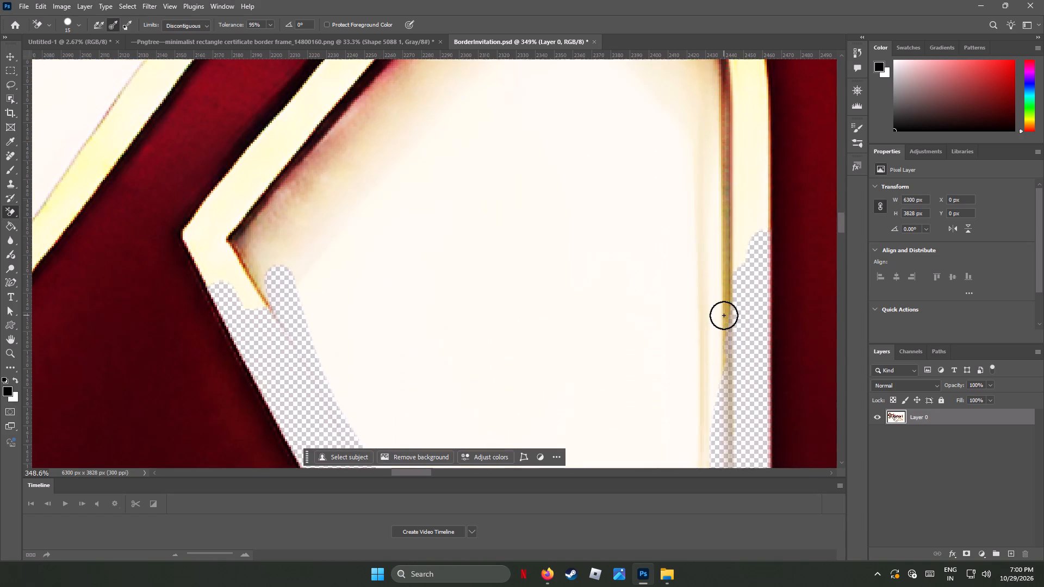
{"action": "scroll", "coordinate": [724, 315], "scroll_direction": "up", "scroll_amount": 10}
{"action": "left_click_drag", "start_coordinate": [242, 370], "coordinate": [195, 327]}
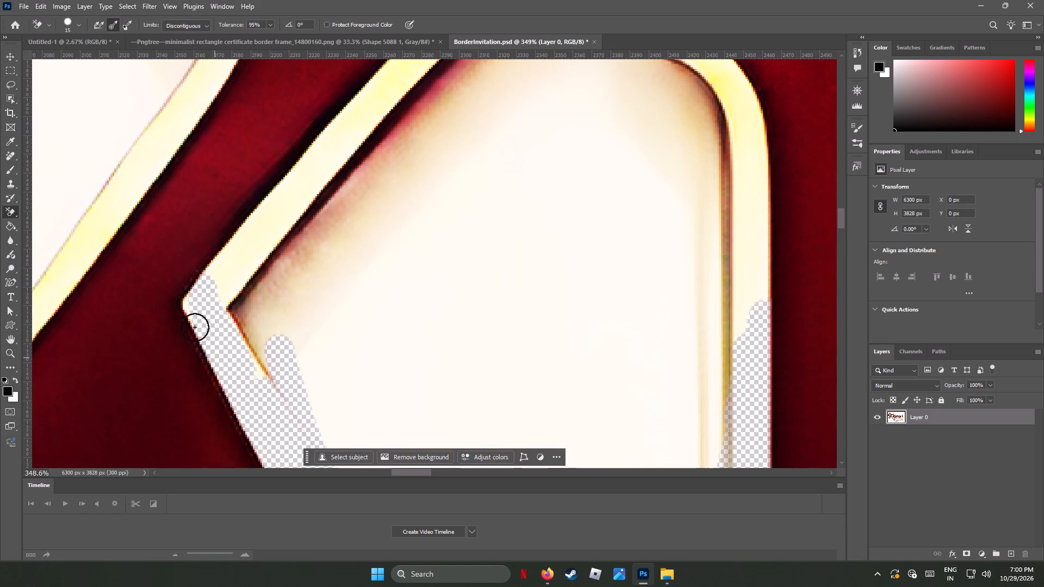
{"action": "left_click_drag", "start_coordinate": [195, 327], "coordinate": [414, 70]}
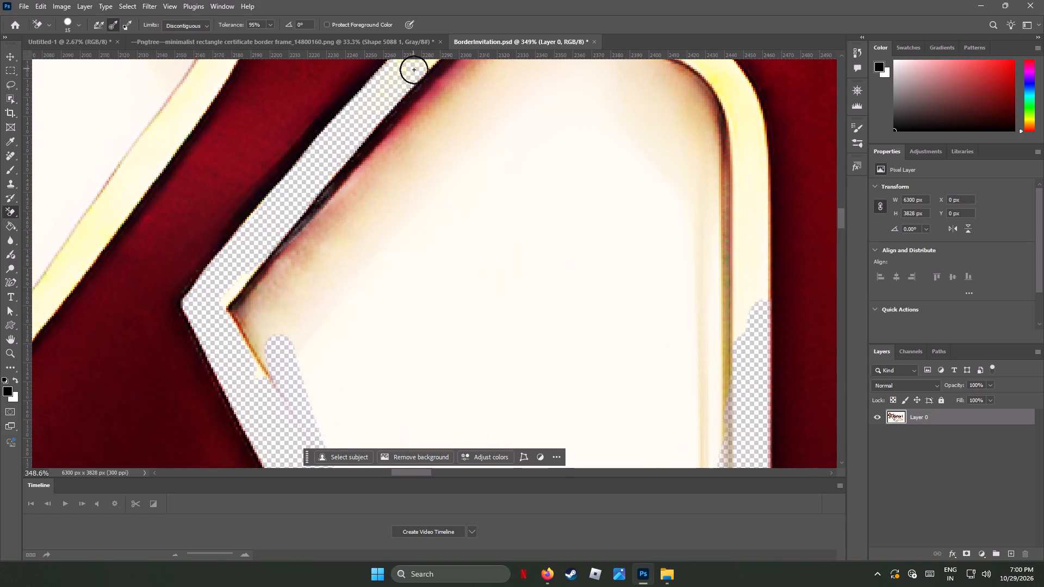
Erase the dark shadow beside the slanted edge above the pointed inner corner and the yellow outline along the diagonal arm's opposite edge.
{"action": "left_click_drag", "start_coordinate": [414, 70], "coordinate": [375, 170]}
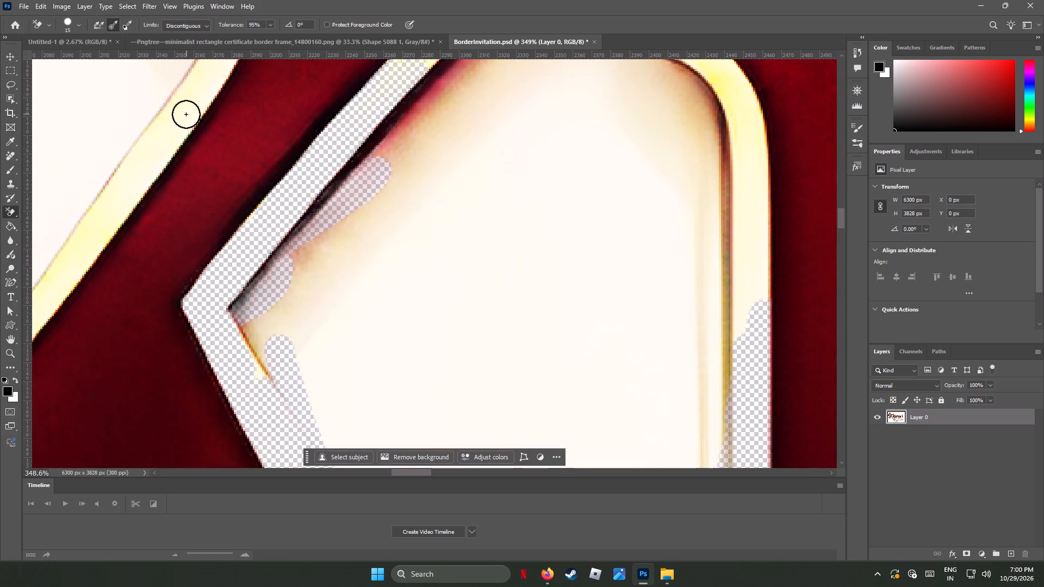
{"action": "left_click_drag", "start_coordinate": [186, 115], "coordinate": [31, 313]}
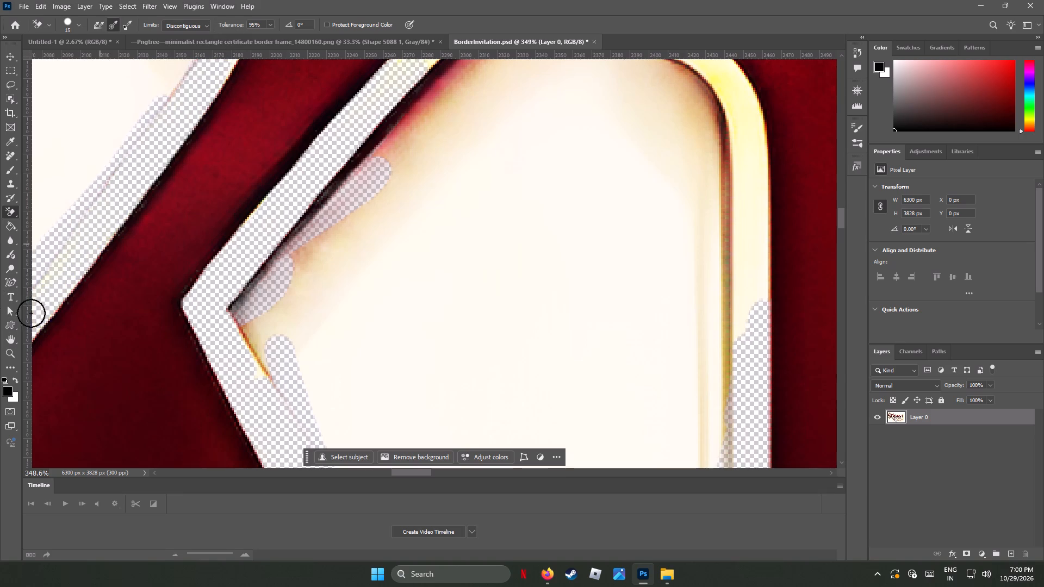
{"action": "left_click_drag", "start_coordinate": [31, 313], "coordinate": [283, 31]}
Erase the remaining yellow outline up the U-shaped letter's straight left side and around the curve at its top.
{"action": "left_click_drag", "start_coordinate": [741, 122], "coordinate": [742, 134]}
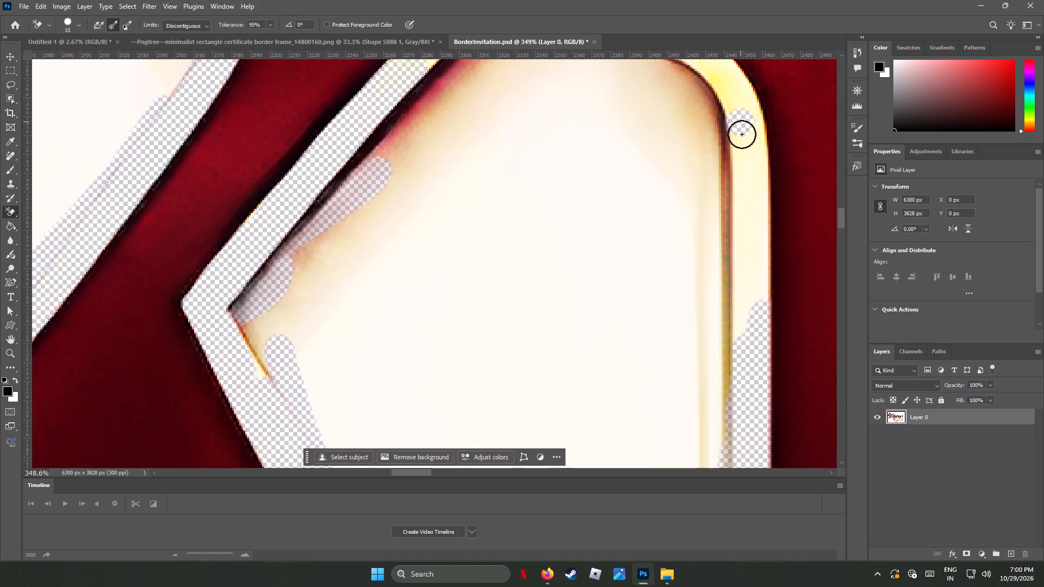
{"action": "left_click_drag", "start_coordinate": [742, 134], "coordinate": [762, 138]}
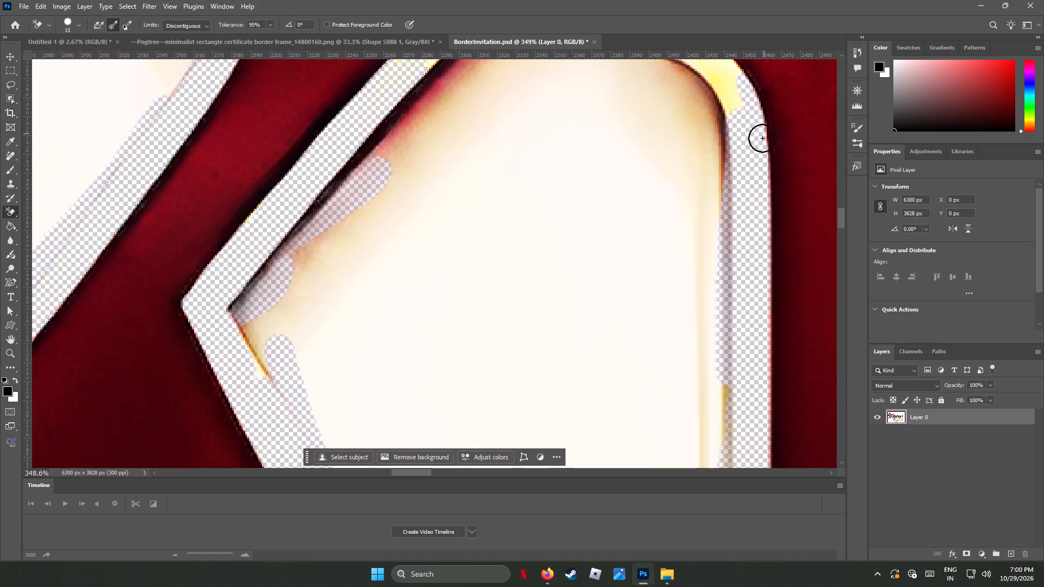
{"action": "left_click_drag", "start_coordinate": [762, 138], "coordinate": [656, 2]}
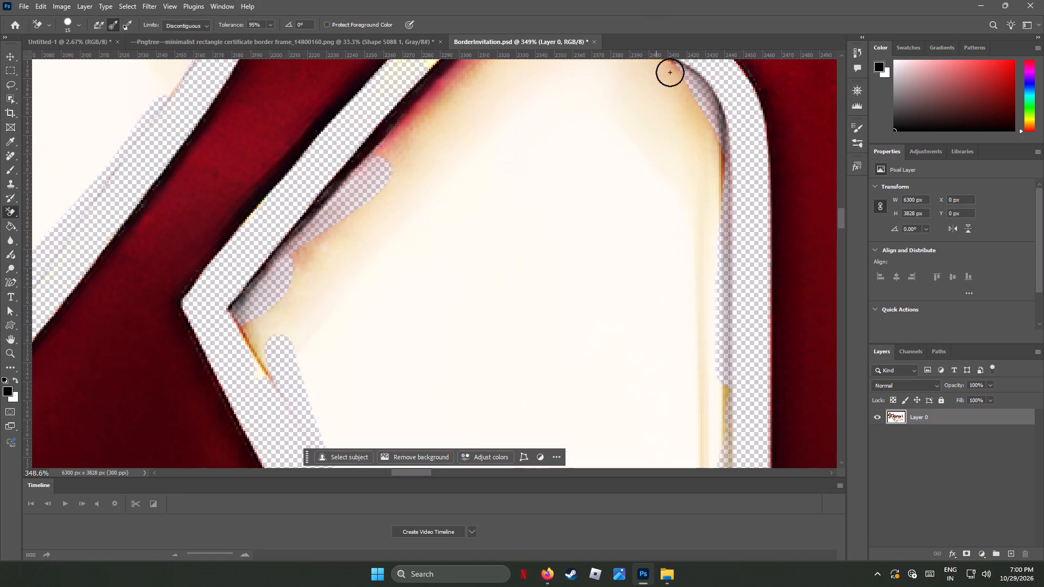
Erase the cream gap between the two letters' upper corners and the yellow outline along the curved underside of the diagonal arm.
{"action": "scroll", "coordinate": [662, 168], "scroll_direction": "up", "scroll_amount": 10}
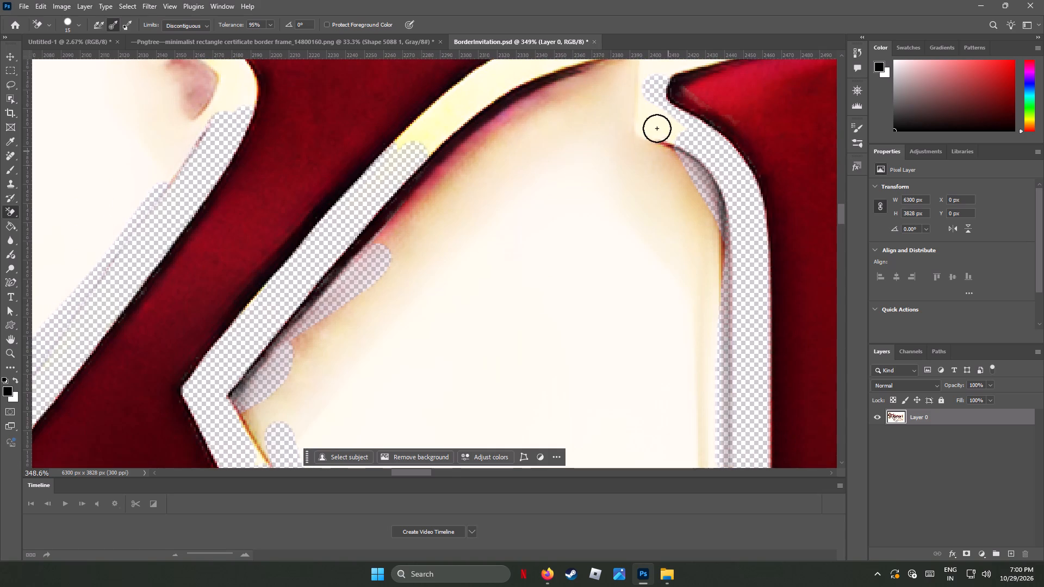
{"action": "scroll", "coordinate": [728, 182], "scroll_direction": "up", "scroll_amount": 11}
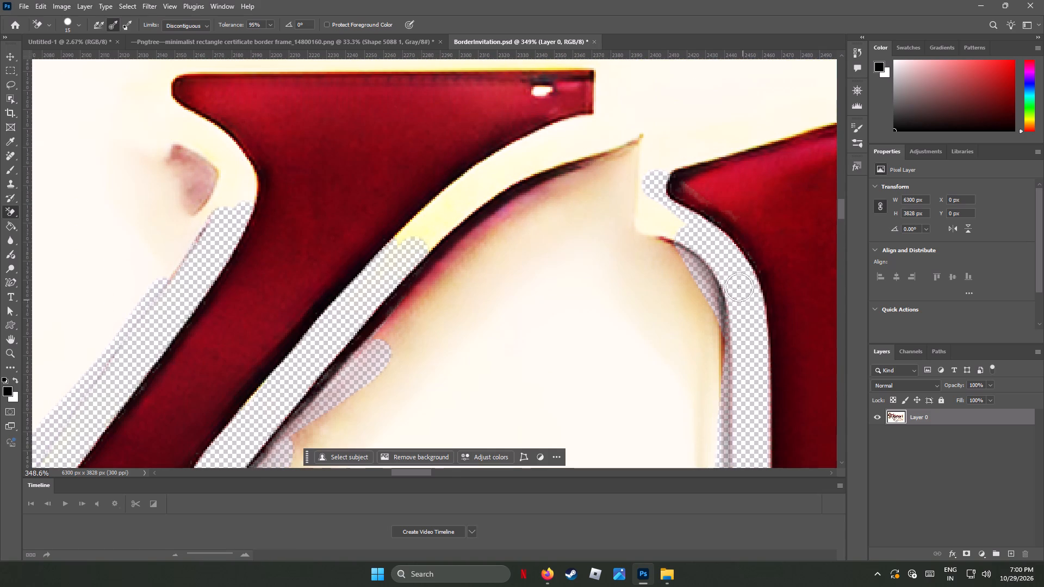
{"action": "left_click_drag", "start_coordinate": [740, 285], "coordinate": [627, 219]}
{"action": "left_click_drag", "start_coordinate": [661, 221], "coordinate": [650, 211]}
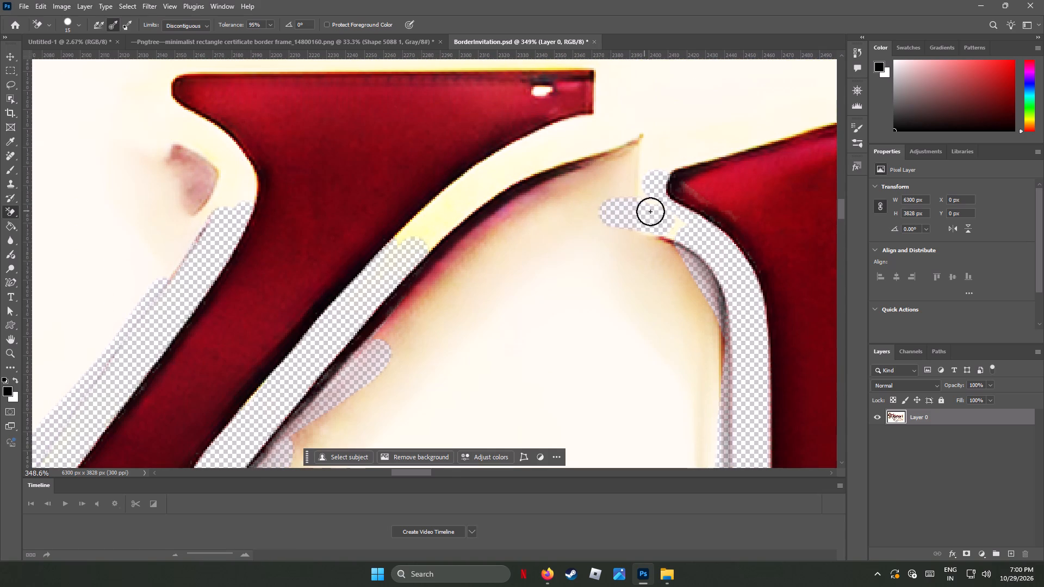
{"action": "left_click_drag", "start_coordinate": [650, 211], "coordinate": [563, 136]}
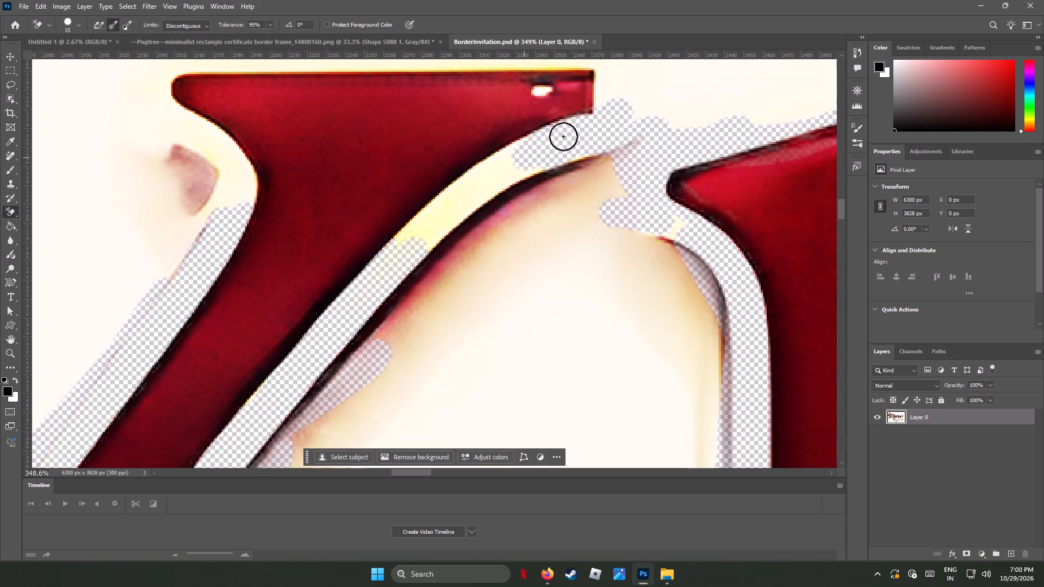
{"action": "left_click_drag", "start_coordinate": [563, 136], "coordinate": [586, 161]}
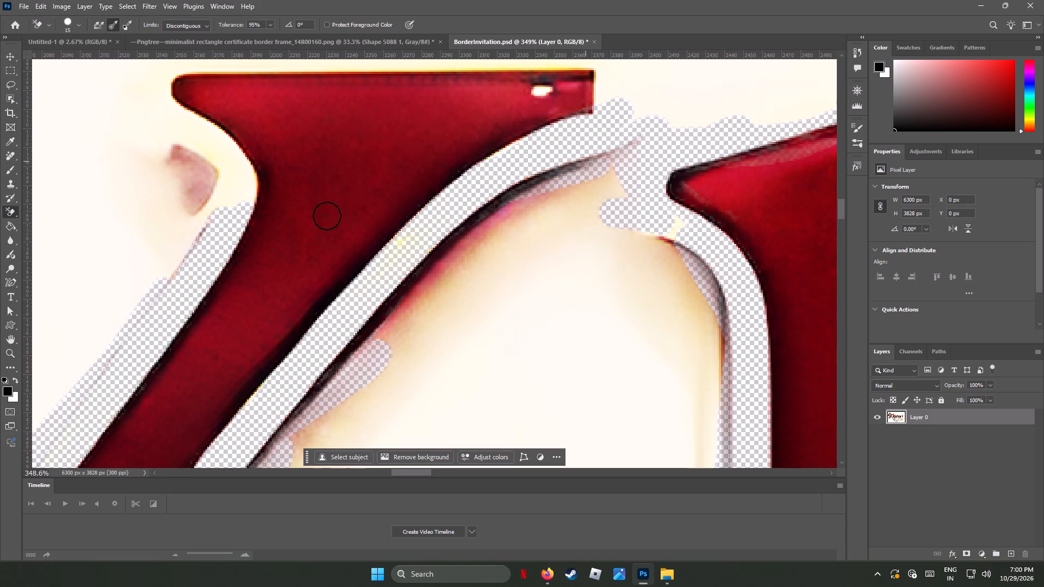
Erase the yellow outline around the diagonal arm's rounded tip, along its flat top edge and around its squared end.
{"action": "left_click_drag", "start_coordinate": [229, 208], "coordinate": [165, 130]}
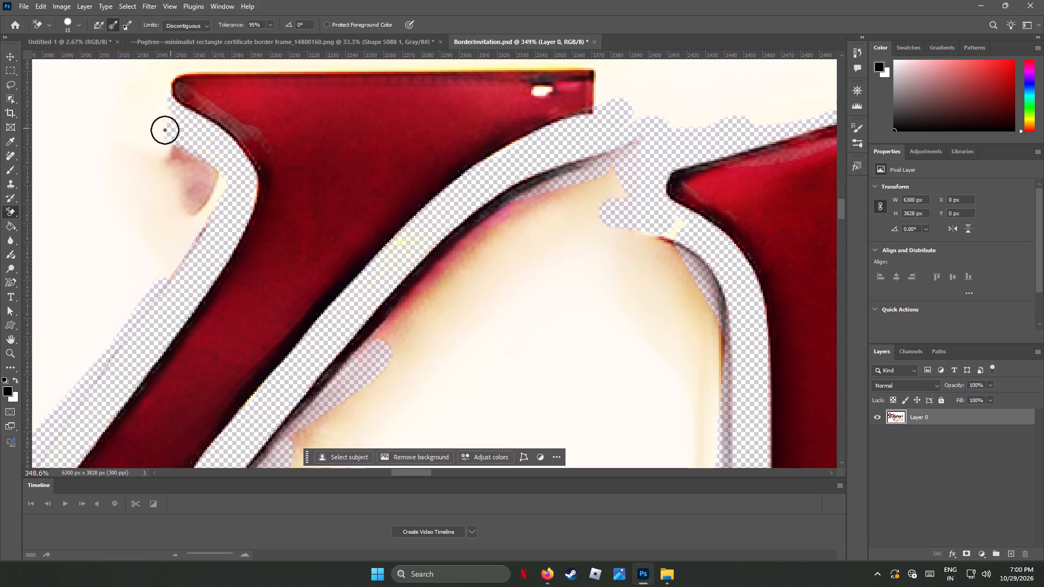
{"action": "left_click_drag", "start_coordinate": [165, 130], "coordinate": [372, 51]}
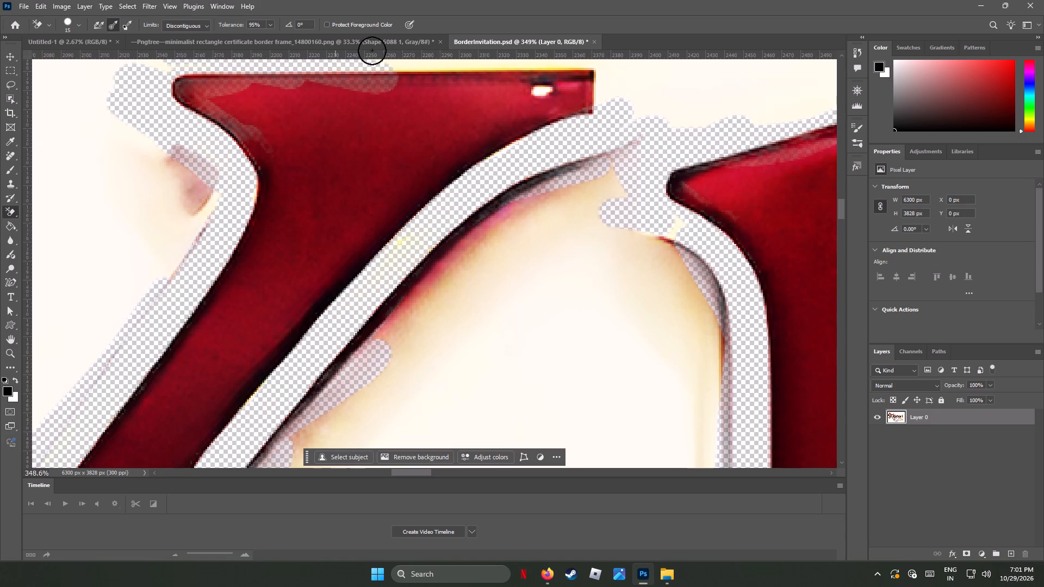
{"action": "left_click_drag", "start_coordinate": [372, 51], "coordinate": [560, 48]}
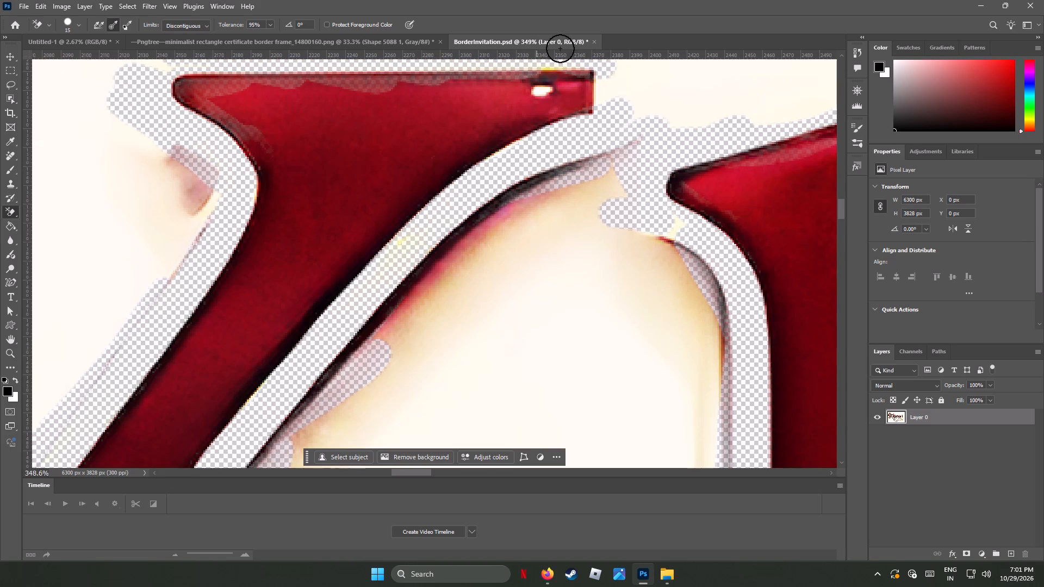
{"action": "left_click_drag", "start_coordinate": [560, 48], "coordinate": [626, 168]}
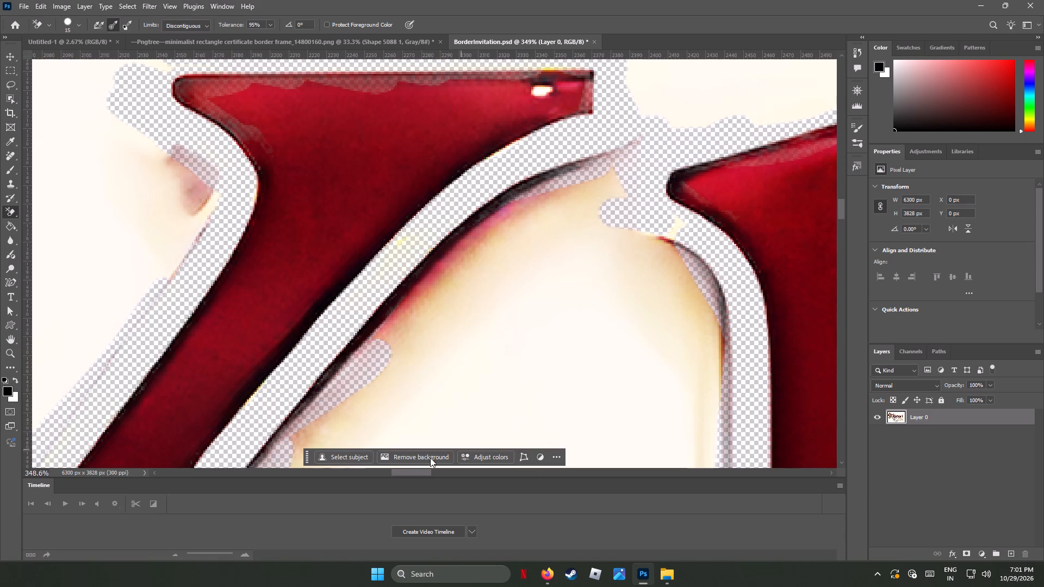
Erase the cream background above the U-shaped letter's slanted top edge and the leftover cream patches just beyond its peak.
{"action": "left_click_drag", "start_coordinate": [395, 472], "coordinate": [413, 476]}
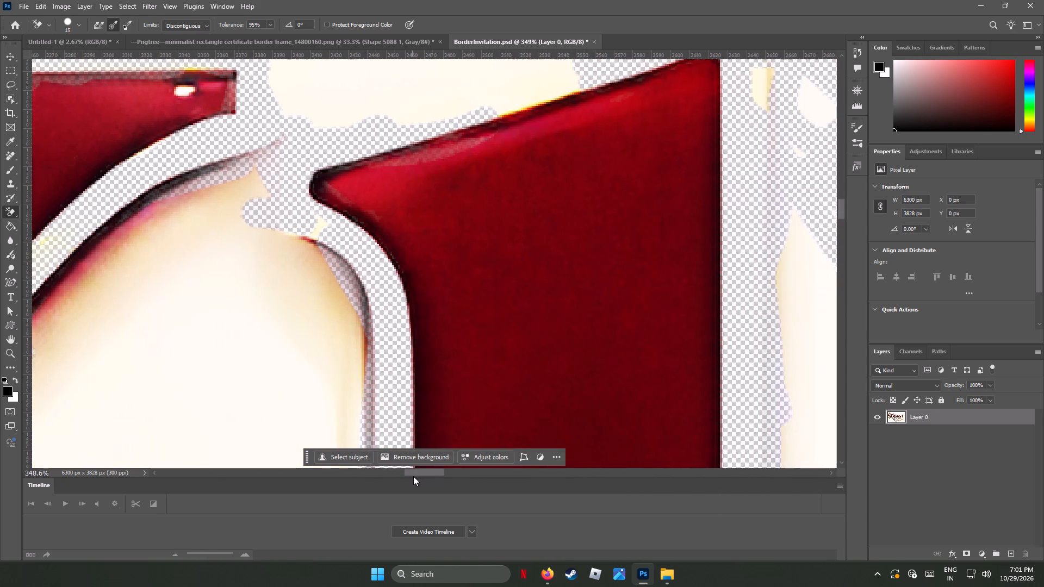
{"action": "left_click_drag", "start_coordinate": [413, 476], "coordinate": [420, 467]}
{"action": "scroll", "coordinate": [389, 134], "scroll_direction": "up", "scroll_amount": 4}
{"action": "scroll", "coordinate": [389, 134], "scroll_direction": "down", "scroll_amount": 1}
{"action": "scroll", "coordinate": [389, 134], "scroll_direction": "up", "scroll_amount": 3}
{"action": "scroll", "coordinate": [389, 134], "scroll_direction": "down", "scroll_amount": 1}
{"action": "scroll", "coordinate": [389, 134], "scroll_direction": "up", "scroll_amount": 1}
{"action": "left_click_drag", "start_coordinate": [409, 130], "coordinate": [349, 133]}
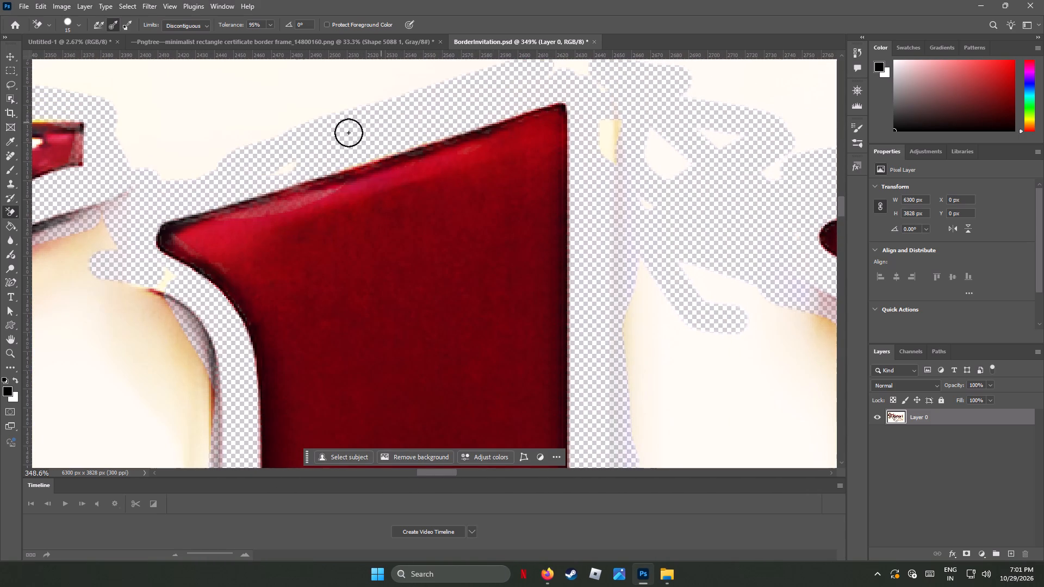
{"action": "left_click_drag", "start_coordinate": [349, 133], "coordinate": [248, 132]}
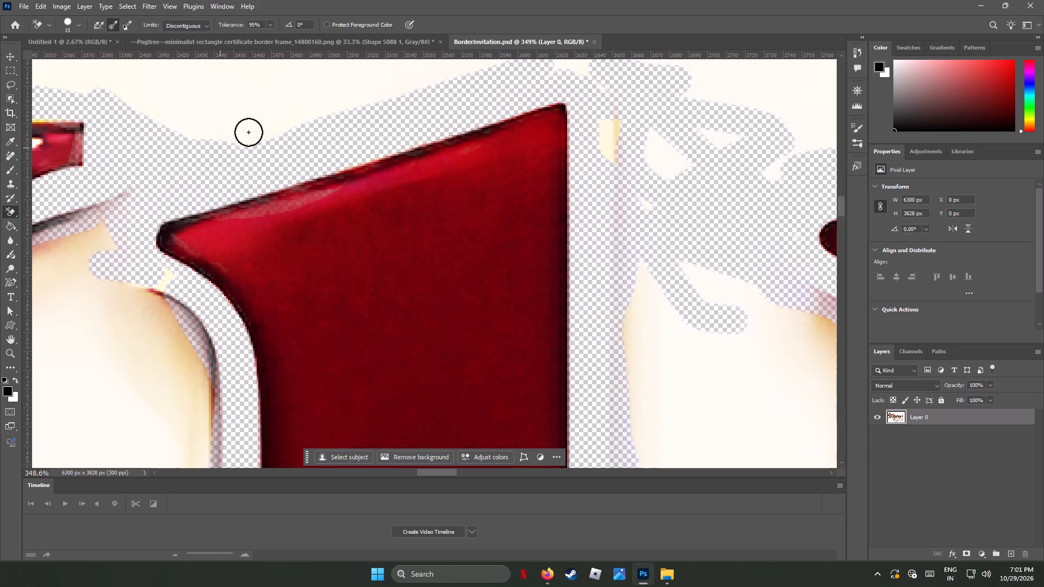
{"action": "left_click_drag", "start_coordinate": [248, 132], "coordinate": [371, 81]}
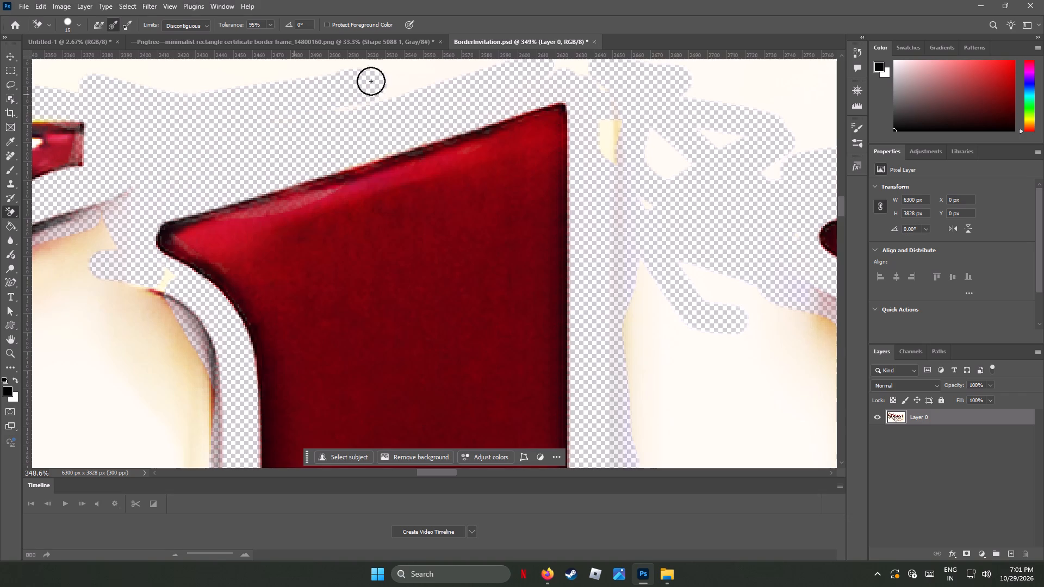
{"action": "left_click_drag", "start_coordinate": [371, 81], "coordinate": [671, 130]}
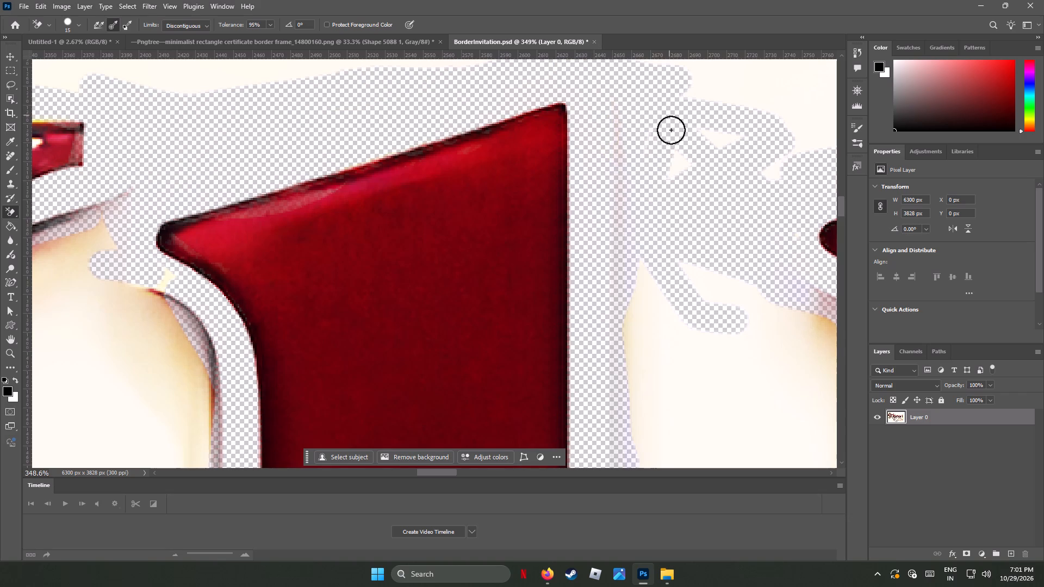
{"action": "left_click_drag", "start_coordinate": [671, 130], "coordinate": [790, 158]}
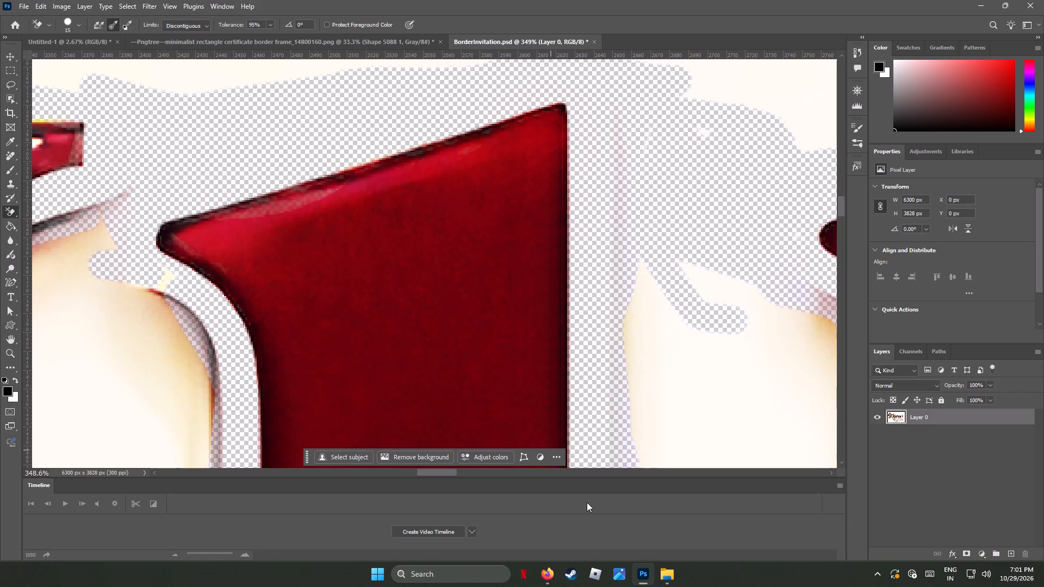
Erase the cream background around the rounded outer tip of the diagonal arm.
{"action": "left_click_drag", "start_coordinate": [445, 472], "coordinate": [427, 474]}
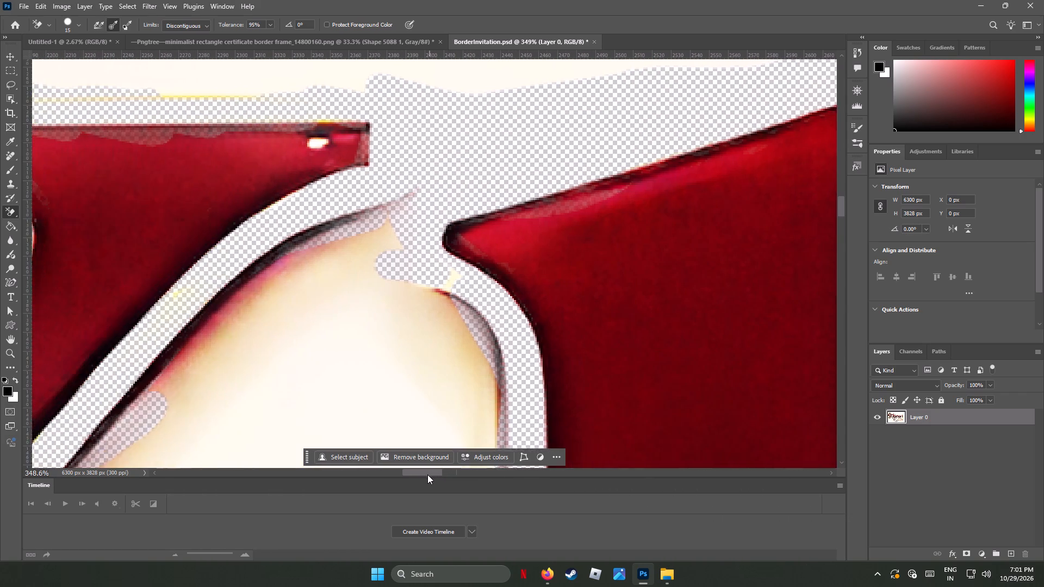
{"action": "left_click_drag", "start_coordinate": [427, 474], "coordinate": [404, 473]}
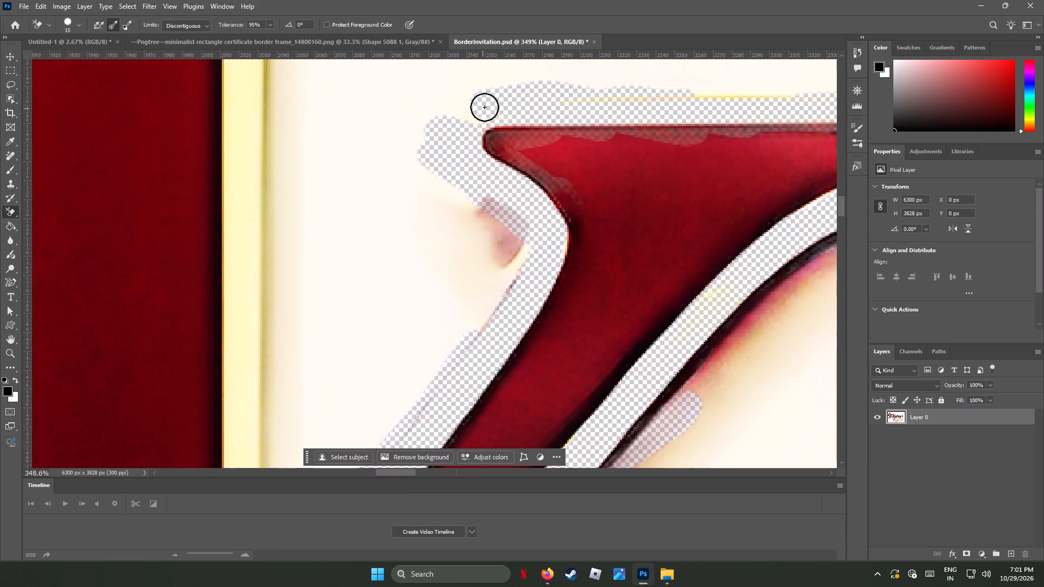
{"action": "left_click_drag", "start_coordinate": [484, 108], "coordinate": [474, 116]}
{"action": "left_click_drag", "start_coordinate": [463, 106], "coordinate": [452, 87]}
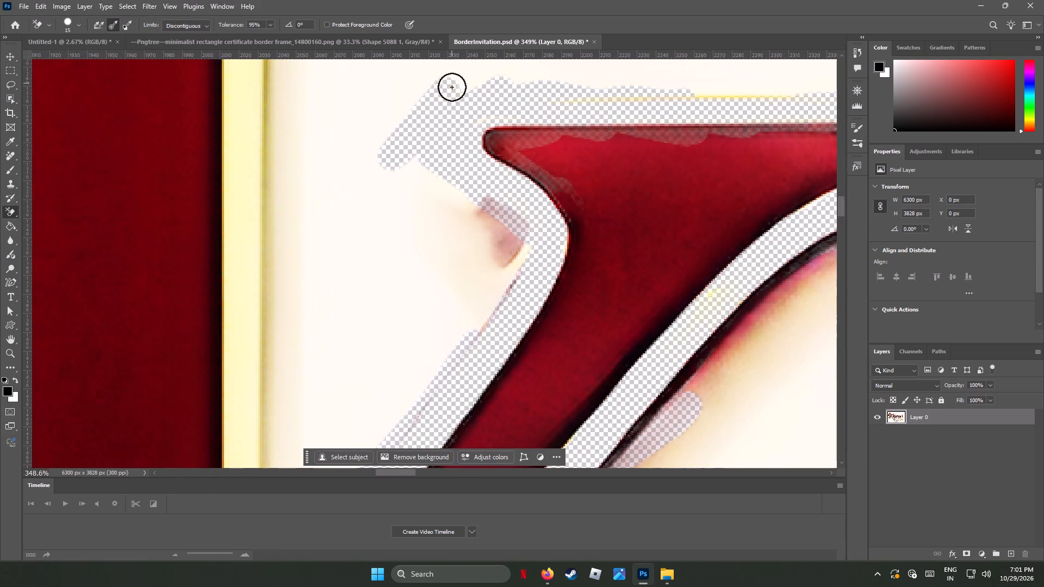
{"action": "left_click_drag", "start_coordinate": [452, 87], "coordinate": [413, 168]}
Erase the yellow outline and bordering cream down the right edge of the vertical red stem.
{"action": "left_click_drag", "start_coordinate": [237, 101], "coordinate": [235, 387]}
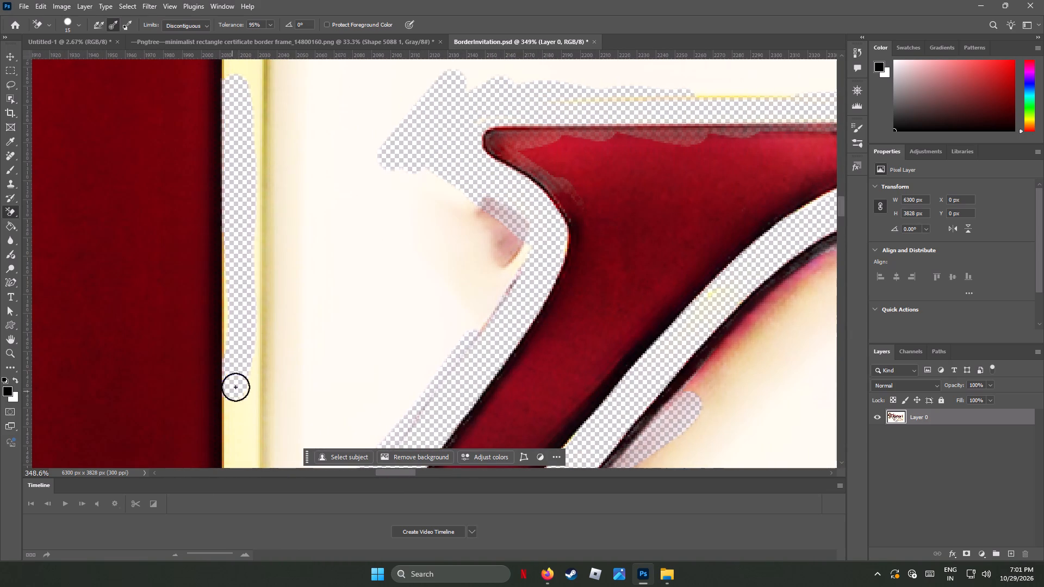
{"action": "left_click_drag", "start_coordinate": [235, 387], "coordinate": [300, 374]}
Erase the yellow outline inside the pointed V-shaped notch where the vertical stem meets the diagonal arm.
{"action": "scroll", "coordinate": [428, 302], "scroll_direction": "down", "scroll_amount": 1}
{"action": "scroll", "coordinate": [428, 302], "scroll_direction": "up", "scroll_amount": 1}
{"action": "scroll", "coordinate": [428, 302], "scroll_direction": "down", "scroll_amount": 1}
{"action": "scroll", "coordinate": [428, 304], "scroll_direction": "up", "scroll_amount": 1}
{"action": "scroll", "coordinate": [428, 305], "scroll_direction": "down", "scroll_amount": 4}
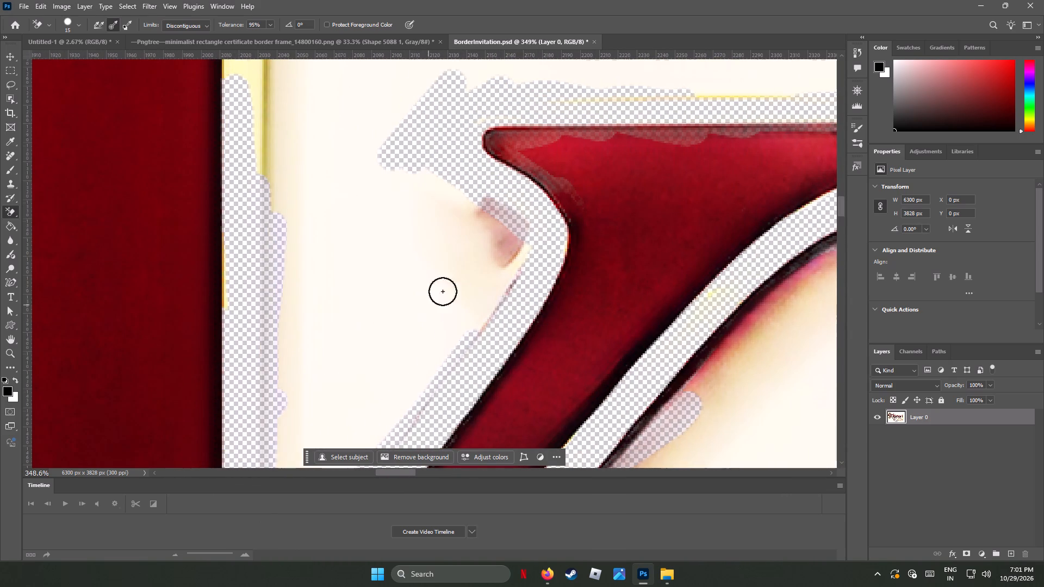
{"action": "scroll", "coordinate": [440, 295], "scroll_direction": "up", "scroll_amount": 4}
{"action": "scroll", "coordinate": [517, 209], "scroll_direction": "down", "scroll_amount": 10}
{"action": "scroll", "coordinate": [514, 215], "scroll_direction": "up", "scroll_amount": 1}
{"action": "scroll", "coordinate": [514, 215], "scroll_direction": "down", "scroll_amount": 1}
{"action": "scroll", "coordinate": [514, 216], "scroll_direction": "up", "scroll_amount": 4}
{"action": "scroll", "coordinate": [516, 216], "scroll_direction": "down", "scroll_amount": 5}
{"action": "scroll", "coordinate": [513, 221], "scroll_direction": "up", "scroll_amount": 1}
{"action": "scroll", "coordinate": [513, 221], "scroll_direction": "down", "scroll_amount": 12}
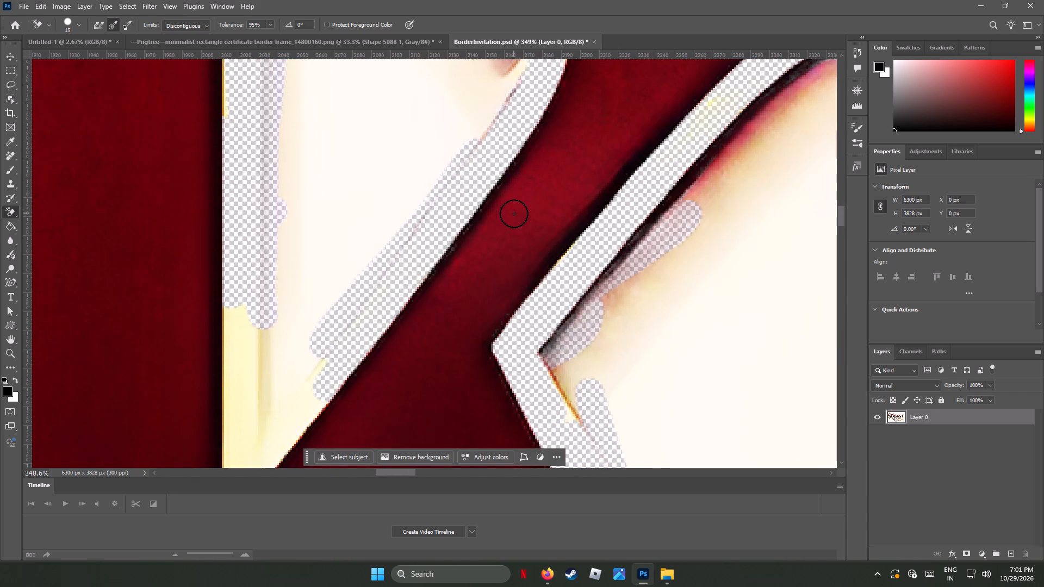
{"action": "scroll", "coordinate": [514, 213], "scroll_direction": "down", "scroll_amount": 5}
{"action": "scroll", "coordinate": [514, 216], "scroll_direction": "up", "scroll_amount": 2}
{"action": "scroll", "coordinate": [514, 216], "scroll_direction": "down", "scroll_amount": 13}
{"action": "scroll", "coordinate": [513, 209], "scroll_direction": "up", "scroll_amount": 1}
{"action": "scroll", "coordinate": [510, 208], "scroll_direction": "down", "scroll_amount": 2}
{"action": "scroll", "coordinate": [508, 208], "scroll_direction": "up", "scroll_amount": 3}
{"action": "scroll", "coordinate": [508, 208], "scroll_direction": "down", "scroll_amount": 1}
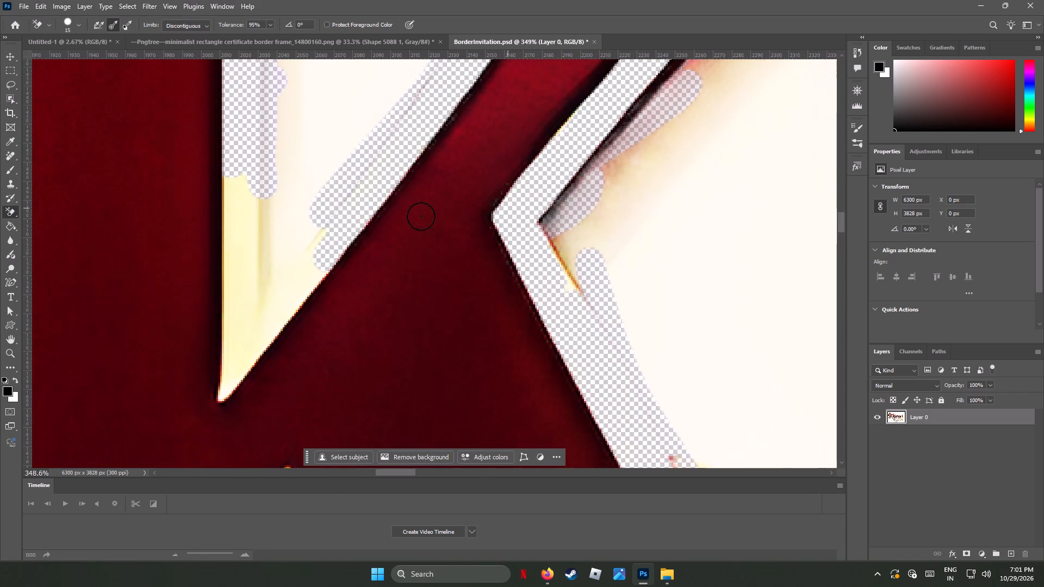
{"action": "left_click_drag", "start_coordinate": [240, 227], "coordinate": [196, 383]}
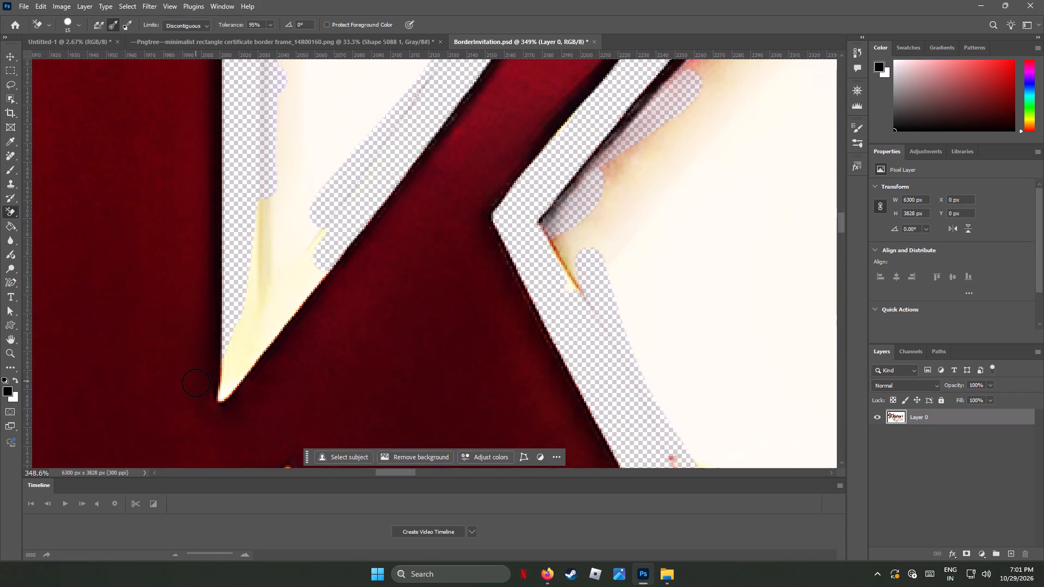
{"action": "left_click_drag", "start_coordinate": [196, 383], "coordinate": [264, 248]}
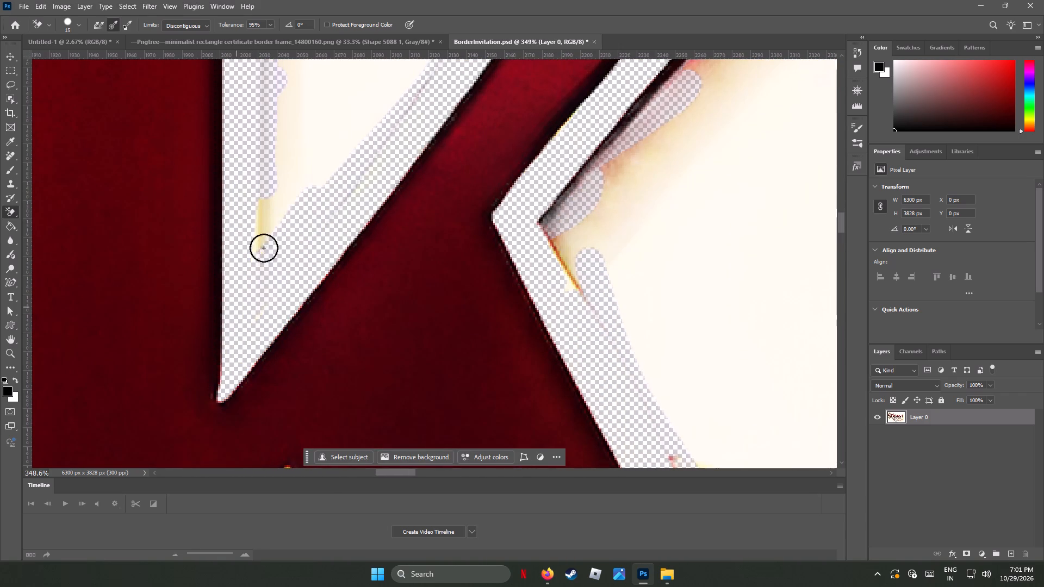
{"action": "left_click_drag", "start_coordinate": [264, 248], "coordinate": [382, 111]}
Erase the yellow outline around the peak of the narrow gap between the stem and diagonal leg, continuing down its stem side.
{"action": "scroll", "coordinate": [403, 168], "scroll_direction": "down", "scroll_amount": 1}
{"action": "scroll", "coordinate": [406, 173], "scroll_direction": "up", "scroll_amount": 1}
{"action": "scroll", "coordinate": [408, 175], "scroll_direction": "down", "scroll_amount": 3}
{"action": "scroll", "coordinate": [411, 178], "scroll_direction": "up", "scroll_amount": 2}
{"action": "scroll", "coordinate": [411, 178], "scroll_direction": "down", "scroll_amount": 1}
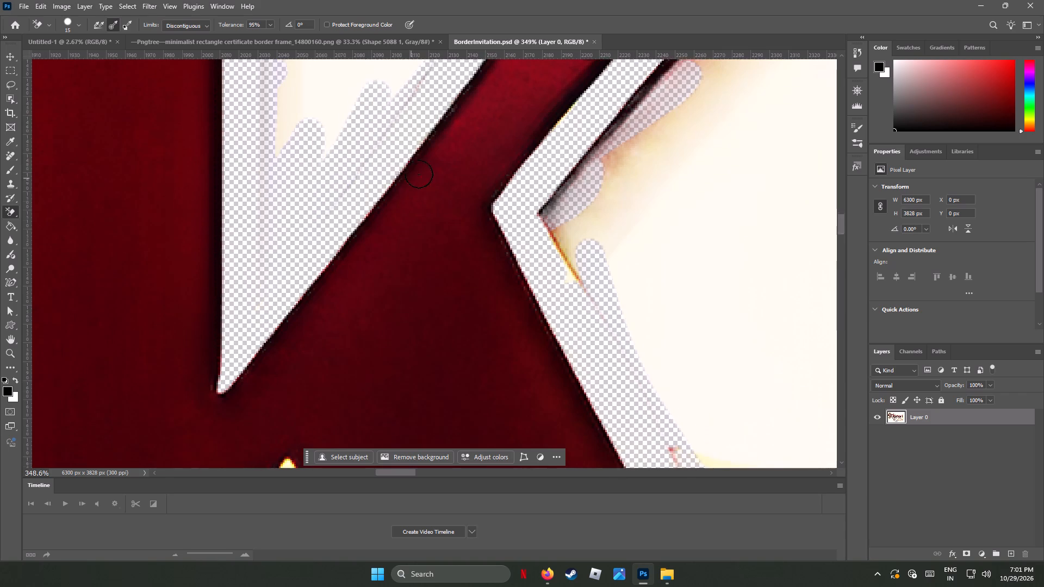
{"action": "scroll", "coordinate": [438, 174], "scroll_direction": "up", "scroll_amount": 1}
{"action": "scroll", "coordinate": [438, 177], "scroll_direction": "down", "scroll_amount": 12}
{"action": "scroll", "coordinate": [470, 220], "scroll_direction": "up", "scroll_amount": 5}
{"action": "scroll", "coordinate": [473, 221], "scroll_direction": "down", "scroll_amount": 2}
{"action": "scroll", "coordinate": [473, 221], "scroll_direction": "up", "scroll_amount": 2}
{"action": "scroll", "coordinate": [473, 221], "scroll_direction": "down", "scroll_amount": 15}
{"action": "scroll", "coordinate": [482, 217], "scroll_direction": "up", "scroll_amount": 1}
{"action": "scroll", "coordinate": [482, 218], "scroll_direction": "down", "scroll_amount": 5}
{"action": "scroll", "coordinate": [482, 218], "scroll_direction": "up", "scroll_amount": 1}
{"action": "scroll", "coordinate": [482, 219], "scroll_direction": "down", "scroll_amount": 10}
{"action": "scroll", "coordinate": [482, 216], "scroll_direction": "up", "scroll_amount": 1}
{"action": "left_click_drag", "start_coordinate": [288, 196], "coordinate": [315, 274]}
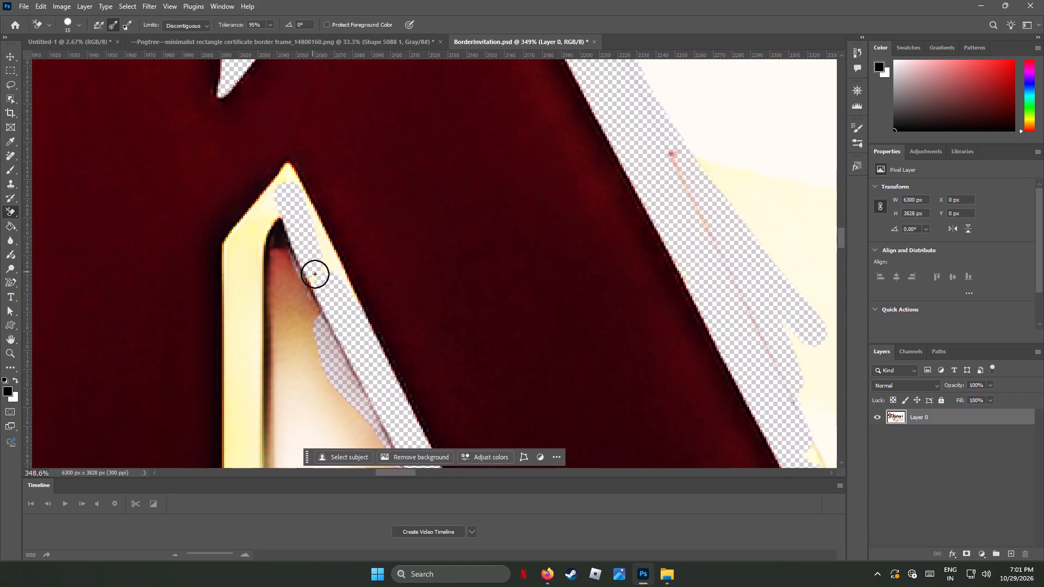
{"action": "left_click_drag", "start_coordinate": [315, 274], "coordinate": [241, 335]}
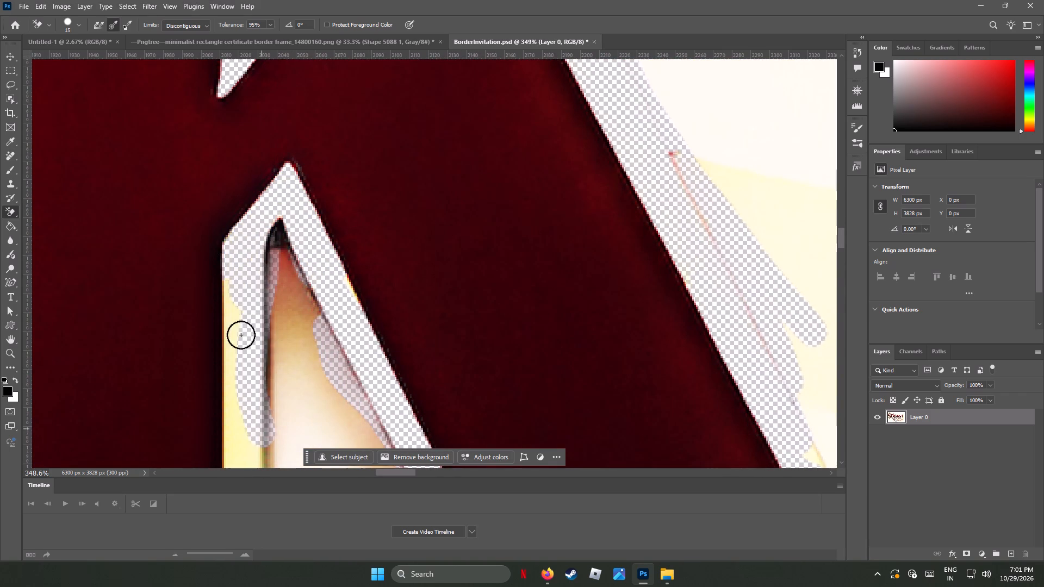
{"action": "left_click_drag", "start_coordinate": [241, 335], "coordinate": [273, 450]}
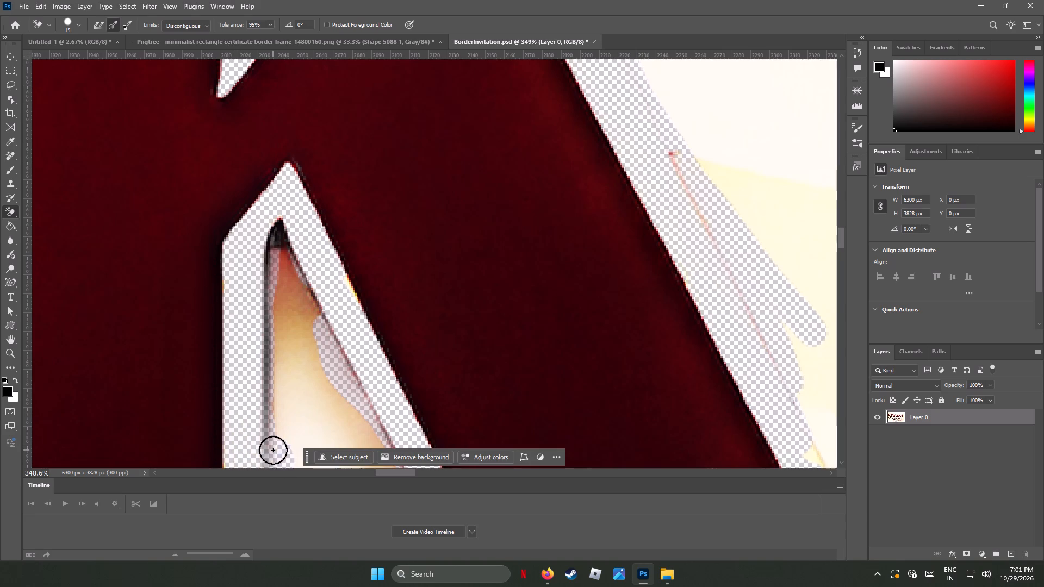
{"action": "left_click_drag", "start_coordinate": [273, 450], "coordinate": [274, 442]}
Erase the yellow outline down the vertical stem's side of the narrow gap, following the curve to the tip of its flared foot.
{"action": "scroll", "coordinate": [353, 262], "scroll_direction": "down", "scroll_amount": 5}
{"action": "scroll", "coordinate": [353, 262], "scroll_direction": "up", "scroll_amount": 1}
{"action": "scroll", "coordinate": [353, 262], "scroll_direction": "down", "scroll_amount": 3}
{"action": "scroll", "coordinate": [362, 252], "scroll_direction": "up", "scroll_amount": 1}
{"action": "scroll", "coordinate": [362, 251], "scroll_direction": "down", "scroll_amount": 8}
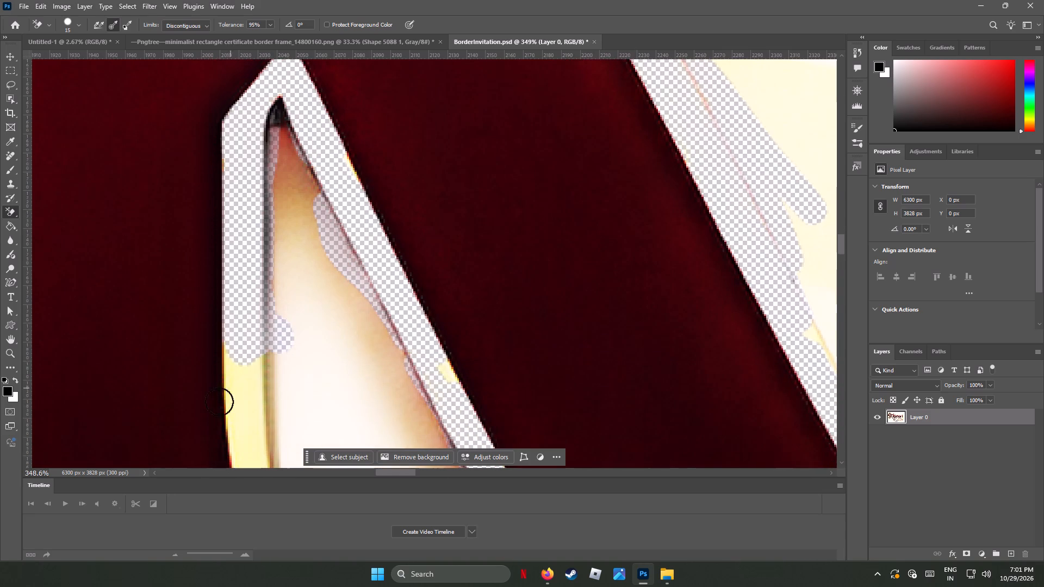
{"action": "left_click_drag", "start_coordinate": [238, 389], "coordinate": [247, 420]}
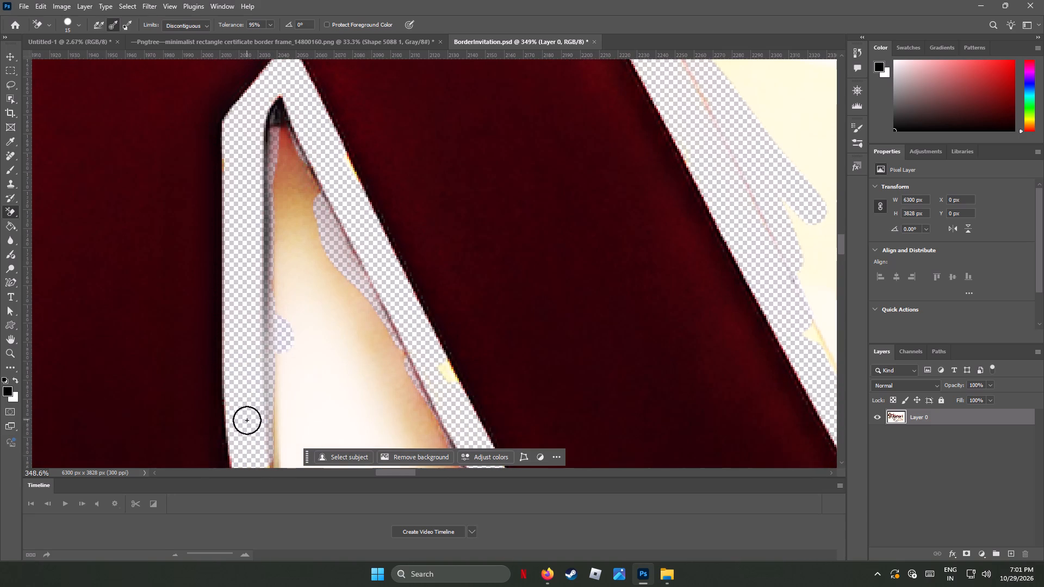
{"action": "left_click_drag", "start_coordinate": [247, 420], "coordinate": [245, 401]}
{"action": "scroll", "coordinate": [253, 367], "scroll_direction": "down", "scroll_amount": 18}
{"action": "scroll", "coordinate": [266, 327], "scroll_direction": "down", "scroll_amount": 14}
{"action": "scroll", "coordinate": [268, 334], "scroll_direction": "up", "scroll_amount": 1}
{"action": "left_click_drag", "start_coordinate": [265, 249], "coordinate": [281, 268]}
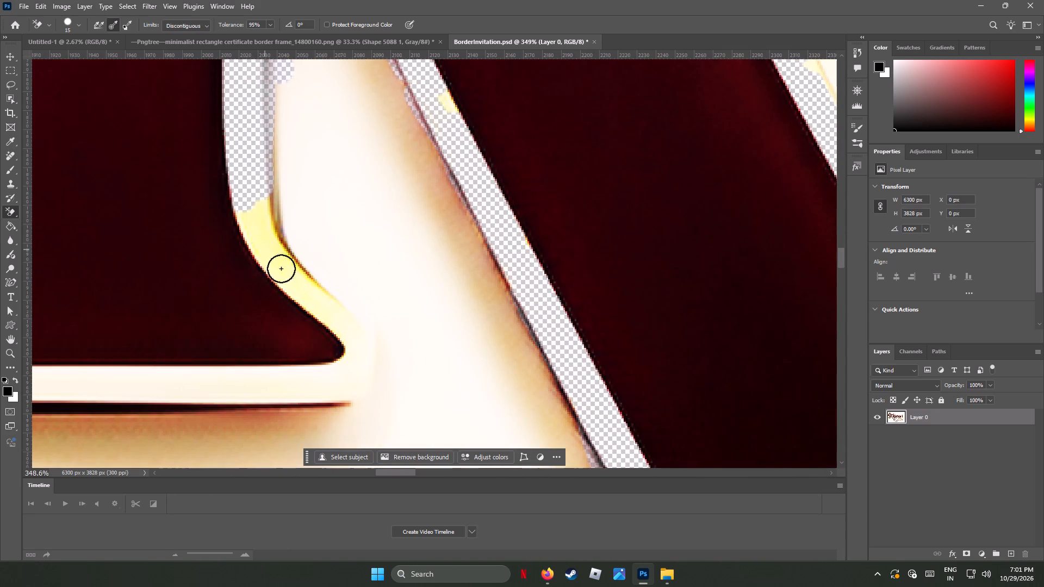
{"action": "left_click_drag", "start_coordinate": [281, 268], "coordinate": [358, 350]}
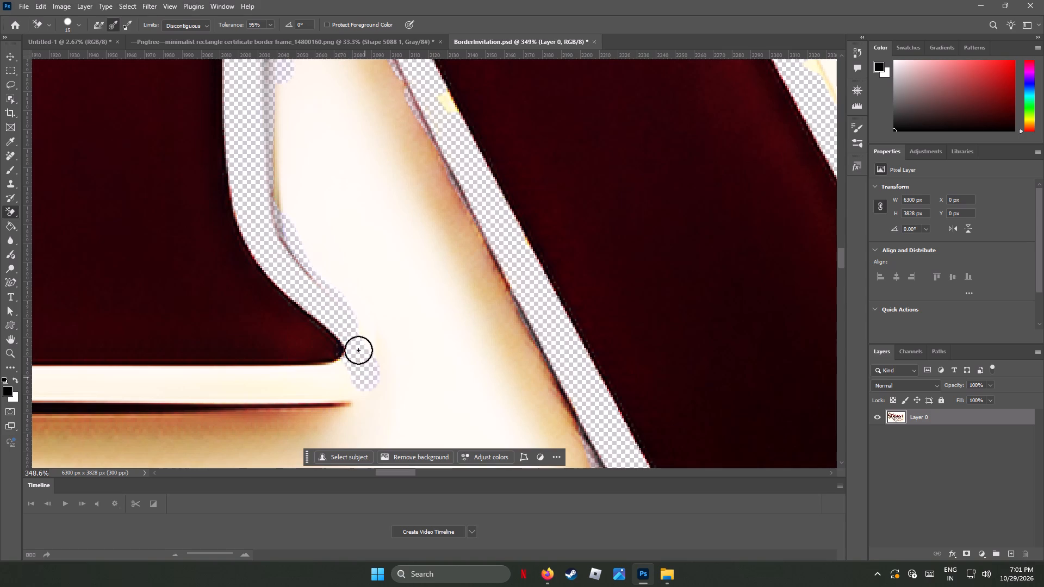
Erase the cream outline along the flat underside of the stem's foot, around its opposite corner and up the curve to the stem.
{"action": "left_click_drag", "start_coordinate": [358, 350], "coordinate": [107, 378]}
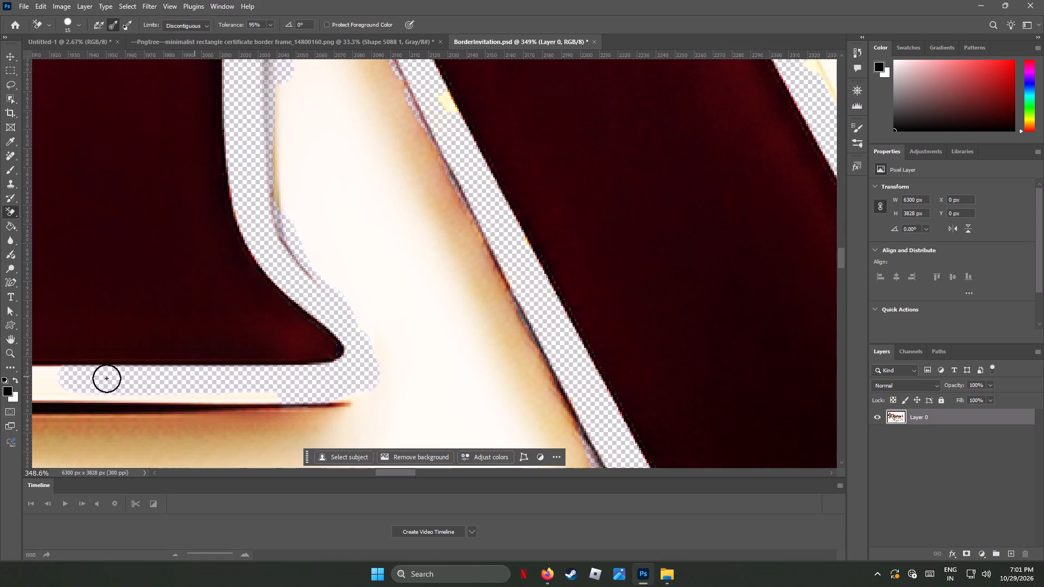
{"action": "left_click_drag", "start_coordinate": [107, 378], "coordinate": [417, 383]}
{"action": "scroll", "coordinate": [468, 356], "scroll_direction": "down", "scroll_amount": 7}
{"action": "scroll", "coordinate": [468, 356], "scroll_direction": "up", "scroll_amount": 1}
{"action": "scroll", "coordinate": [469, 356], "scroll_direction": "down", "scroll_amount": 2}
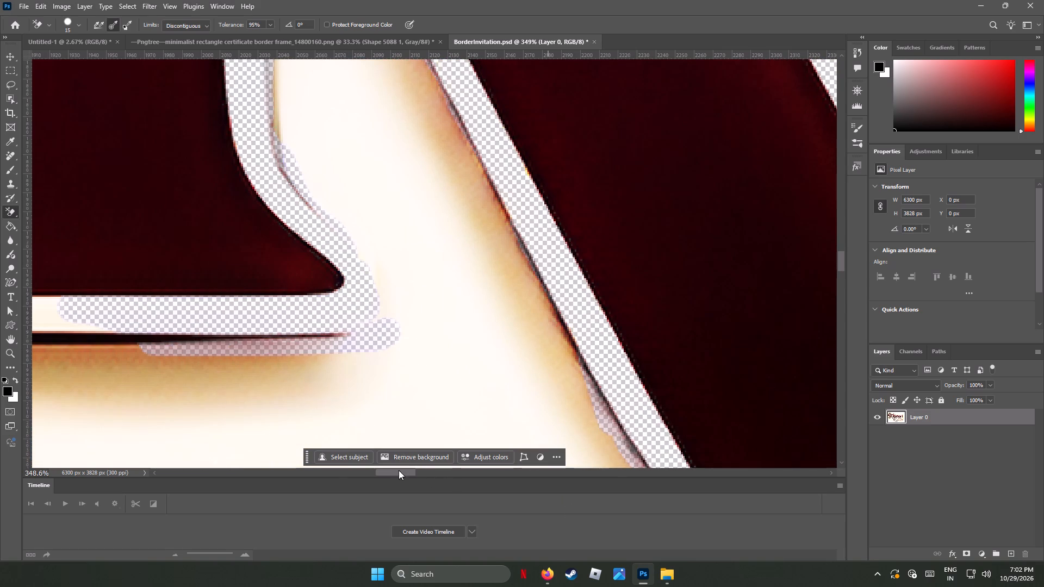
{"action": "left_click_drag", "start_coordinate": [400, 472], "coordinate": [374, 471]}
{"action": "left_click_drag", "start_coordinate": [386, 314], "coordinate": [642, 326]}
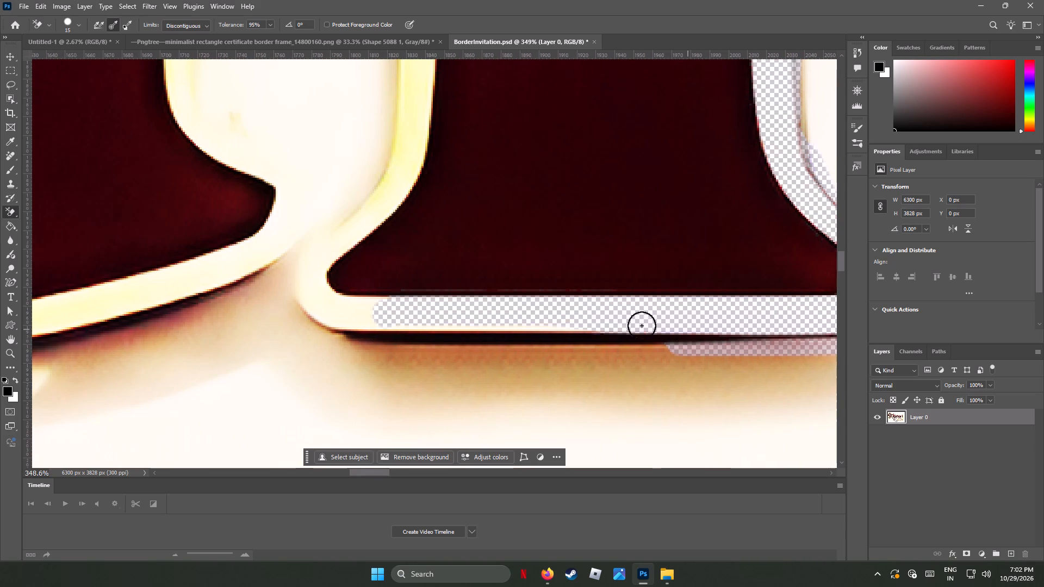
{"action": "left_click_drag", "start_coordinate": [642, 326], "coordinate": [404, 170]}
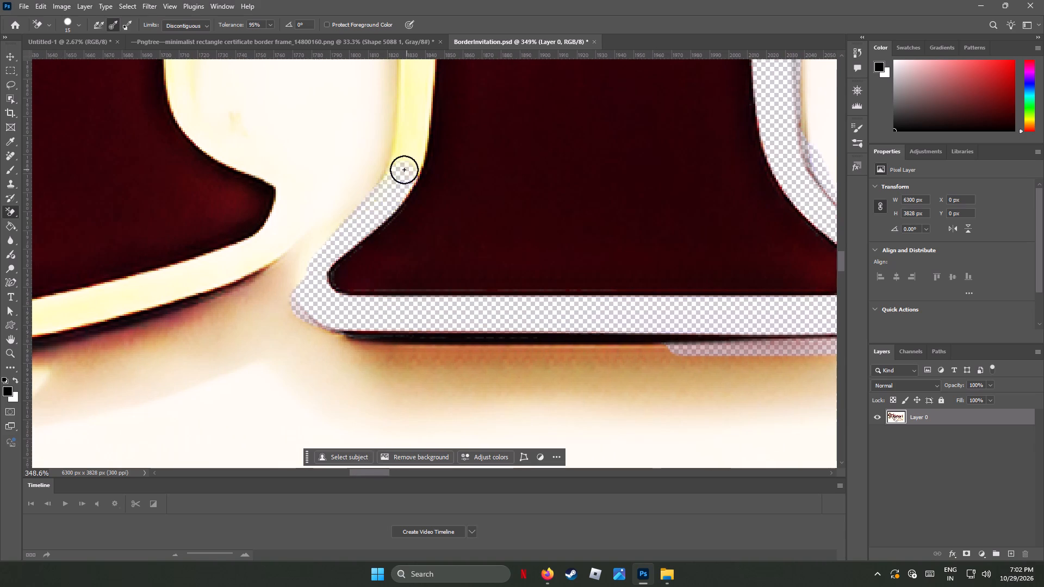
{"action": "left_click_drag", "start_coordinate": [404, 170], "coordinate": [339, 196]}
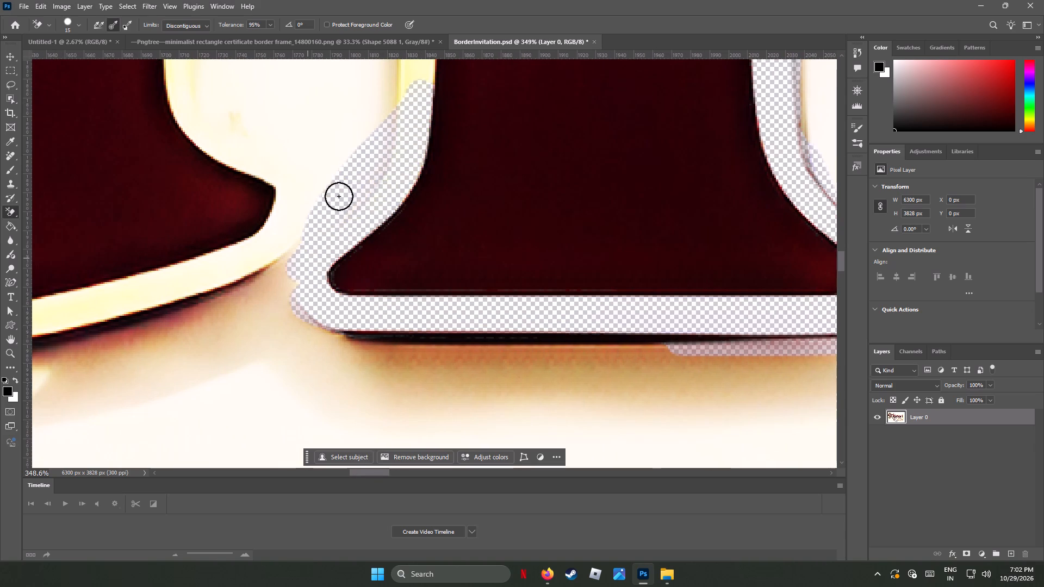
Erase the yellow outline and shadow beneath the neighbouring letter's slanted foot, including the leftover background between the two feet.
{"action": "left_click_drag", "start_coordinate": [339, 196], "coordinate": [47, 309]}
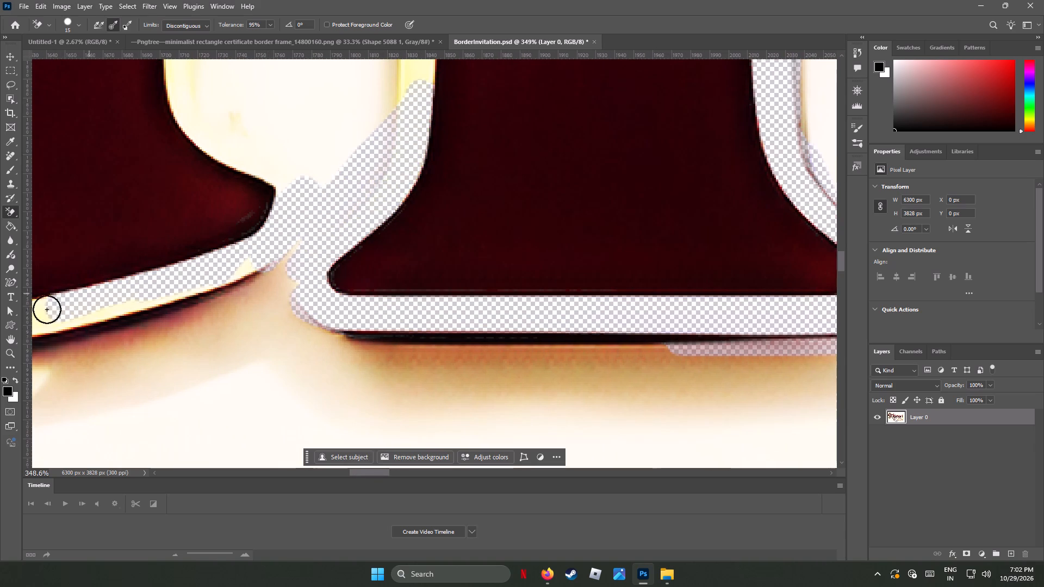
{"action": "left_click_drag", "start_coordinate": [47, 309], "coordinate": [238, 295]}
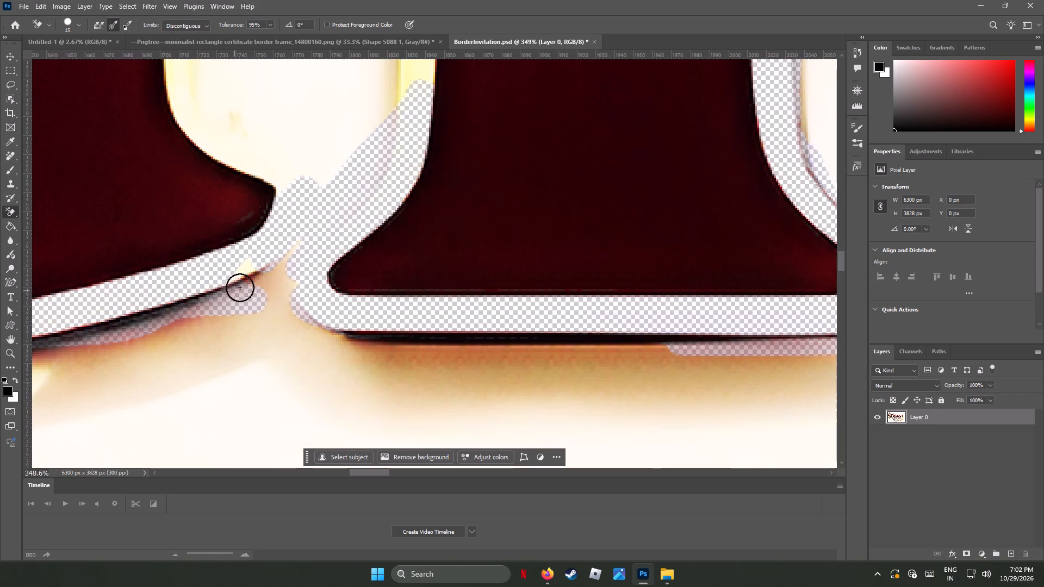
{"action": "scroll", "coordinate": [241, 286], "scroll_direction": "up", "scroll_amount": 1}
{"action": "scroll", "coordinate": [241, 286], "scroll_direction": "down", "scroll_amount": 3}
{"action": "scroll", "coordinate": [241, 286], "scroll_direction": "up", "scroll_amount": 6}
{"action": "scroll", "coordinate": [246, 284], "scroll_direction": "down", "scroll_amount": 2}
{"action": "scroll", "coordinate": [246, 284], "scroll_direction": "up", "scroll_amount": 2}
{"action": "scroll", "coordinate": [246, 284], "scroll_direction": "down", "scroll_amount": 3}
{"action": "scroll", "coordinate": [246, 284], "scroll_direction": "up", "scroll_amount": 6}
{"action": "scroll", "coordinate": [246, 284], "scroll_direction": "down", "scroll_amount": 5}
{"action": "scroll", "coordinate": [246, 284], "scroll_direction": "up", "scroll_amount": 15}
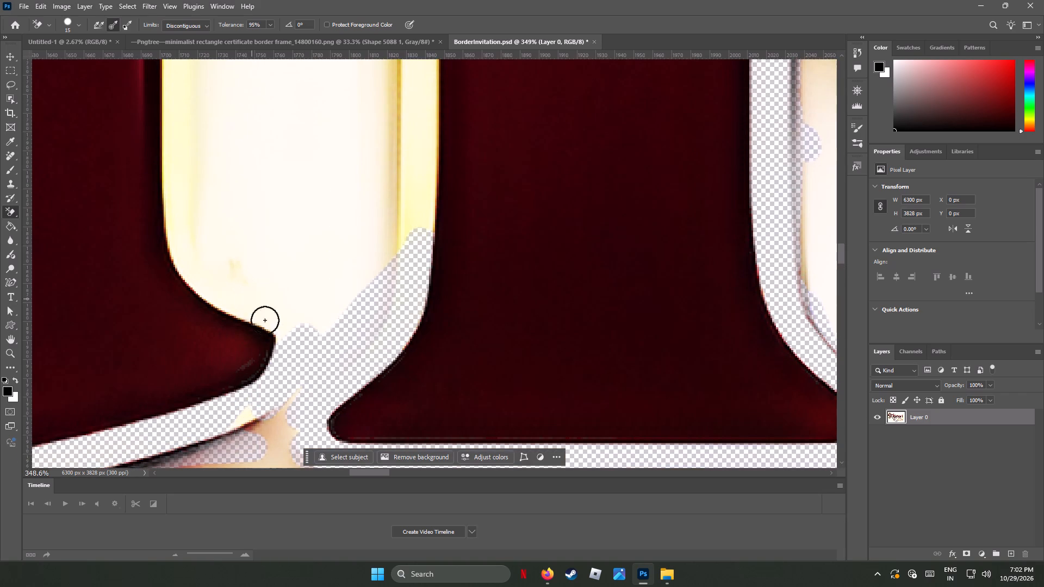
{"action": "left_click_drag", "start_coordinate": [300, 394], "coordinate": [236, 421]}
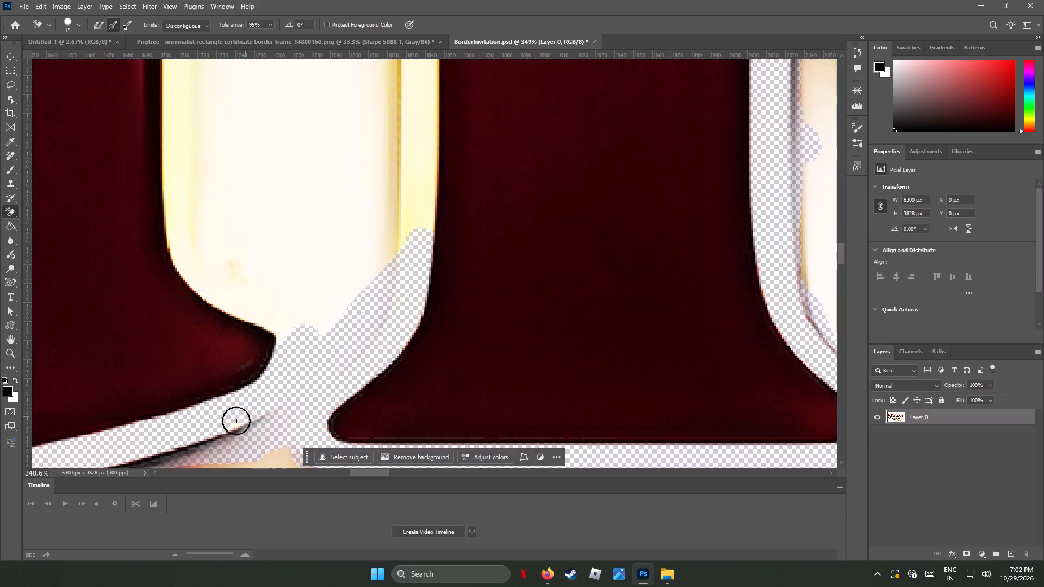
{"action": "left_click_drag", "start_coordinate": [236, 421], "coordinate": [227, 430]}
Erase the outlines and cream background in the lower end of the channel between the two letters, just above their feet.
{"action": "left_click_drag", "start_coordinate": [282, 332], "coordinate": [169, 256]}
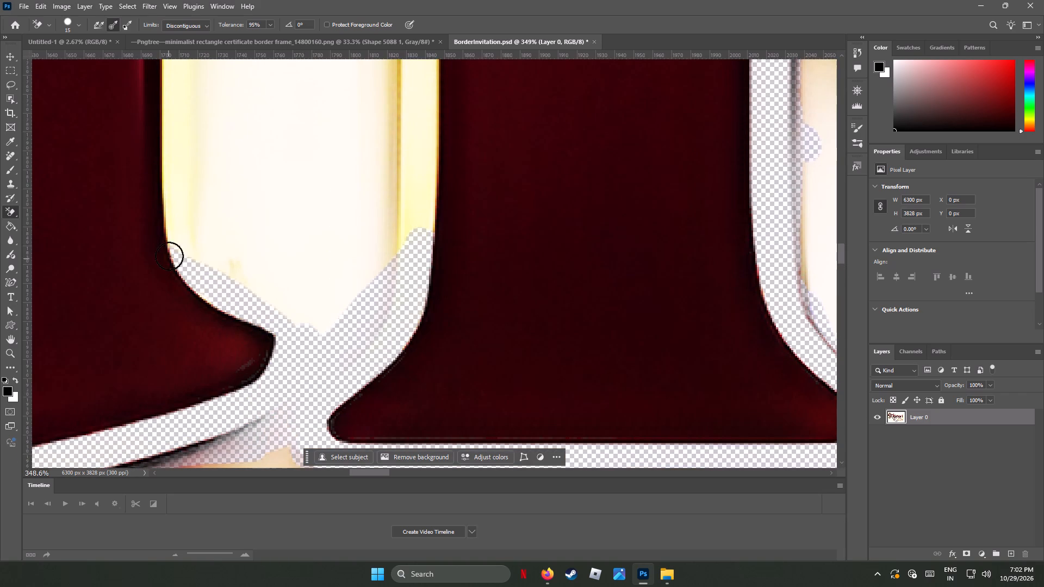
{"action": "left_click_drag", "start_coordinate": [169, 256], "coordinate": [244, 154]}
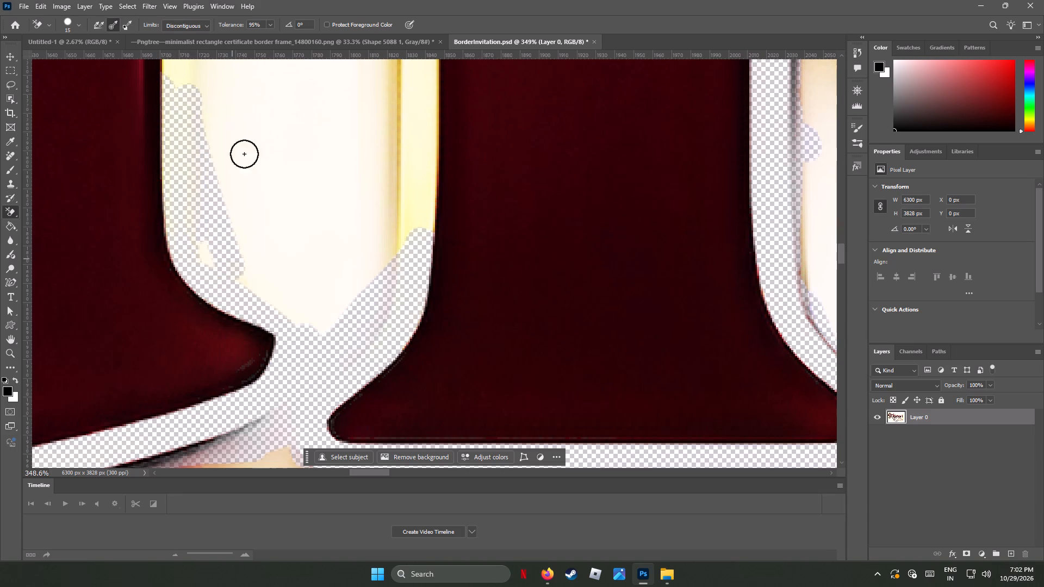
{"action": "left_click_drag", "start_coordinate": [244, 154], "coordinate": [341, 263]}
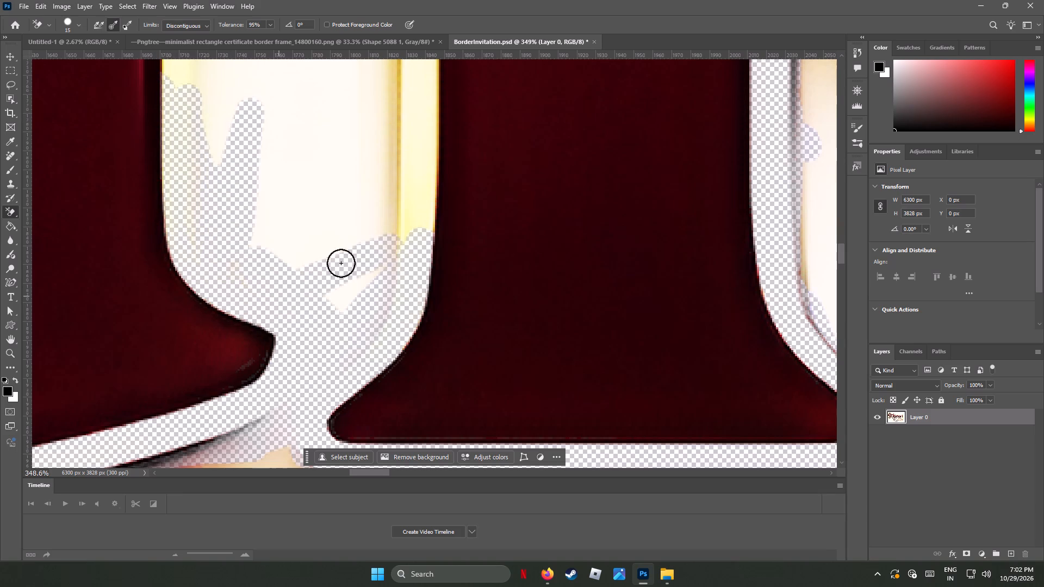
{"action": "left_click_drag", "start_coordinate": [341, 263], "coordinate": [309, 321]}
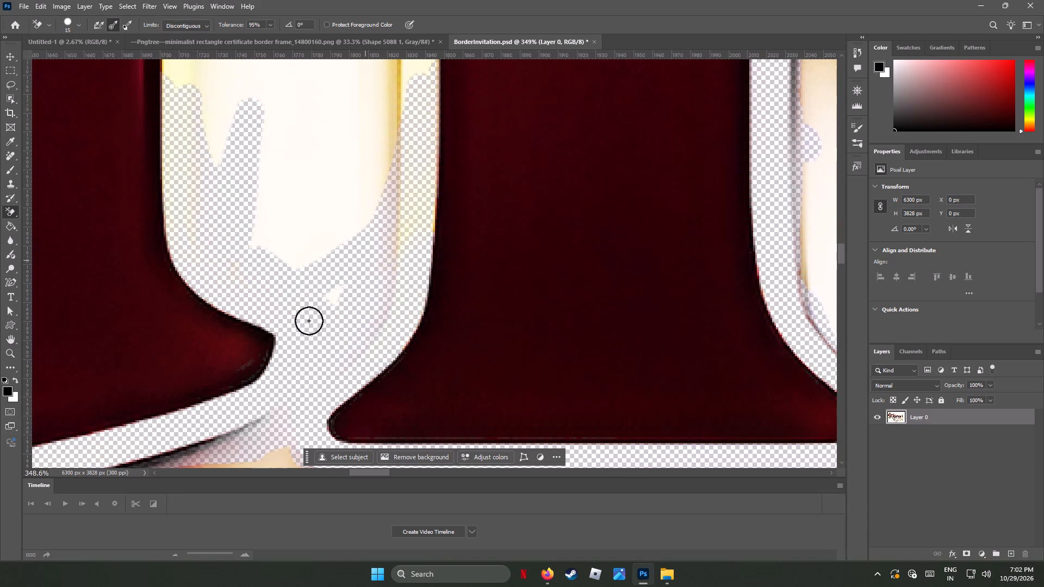
{"action": "left_click_drag", "start_coordinate": [309, 321], "coordinate": [384, 147]}
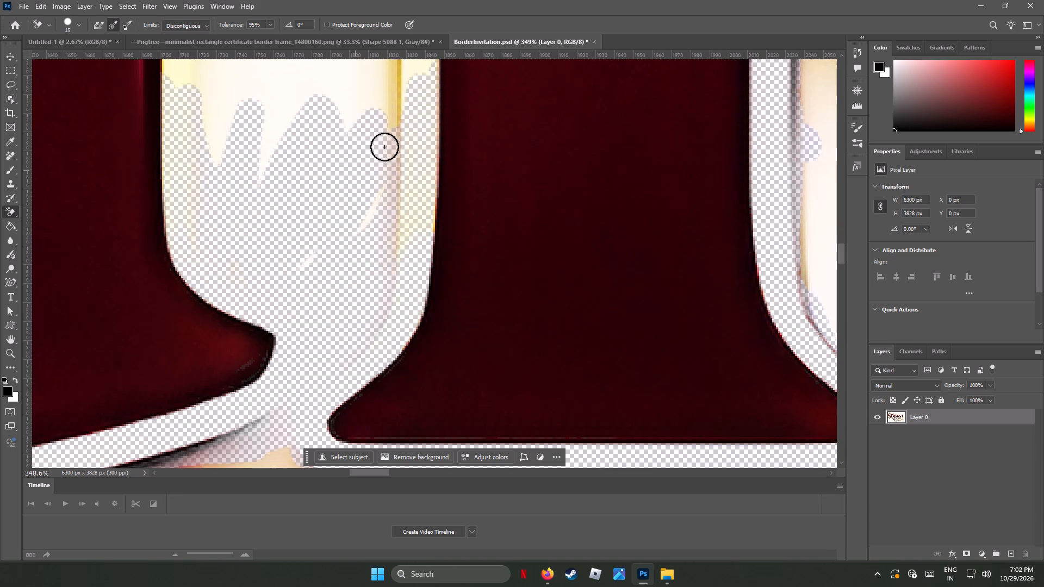
{"action": "left_click_drag", "start_coordinate": [384, 147], "coordinate": [379, 273]}
Erase the yellow outlines along both stems in the channel's next section up, with passes through the cream between them.
{"action": "scroll", "coordinate": [387, 270], "scroll_direction": "up", "scroll_amount": 6}
{"action": "scroll", "coordinate": [387, 270], "scroll_direction": "down", "scroll_amount": 1}
{"action": "scroll", "coordinate": [387, 270], "scroll_direction": "up", "scroll_amount": 6}
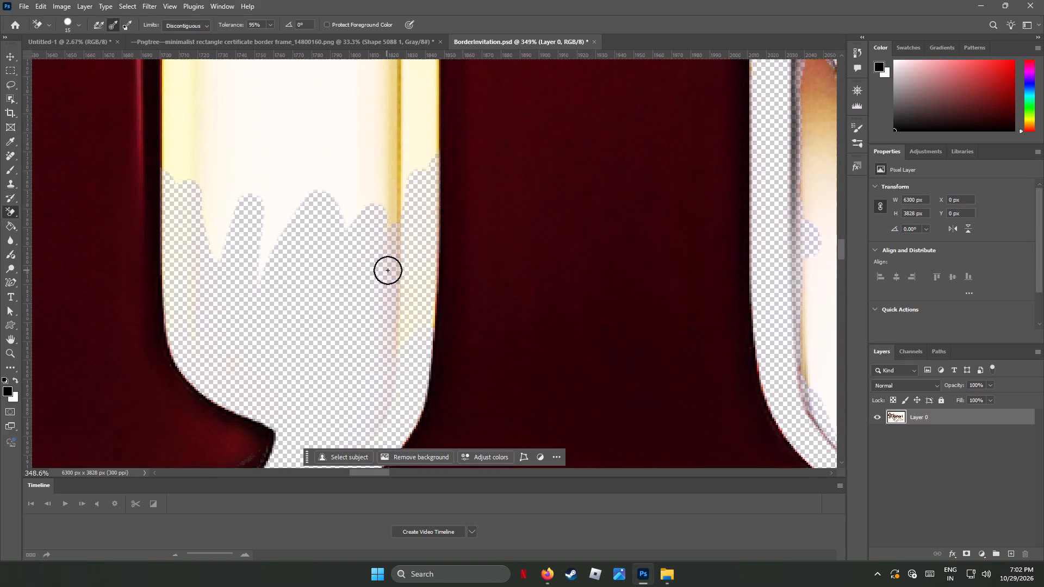
{"action": "scroll", "coordinate": [388, 270], "scroll_direction": "up", "scroll_amount": 12}
{"action": "scroll", "coordinate": [389, 271], "scroll_direction": "down", "scroll_amount": 1}
{"action": "scroll", "coordinate": [389, 271], "scroll_direction": "up", "scroll_amount": 1}
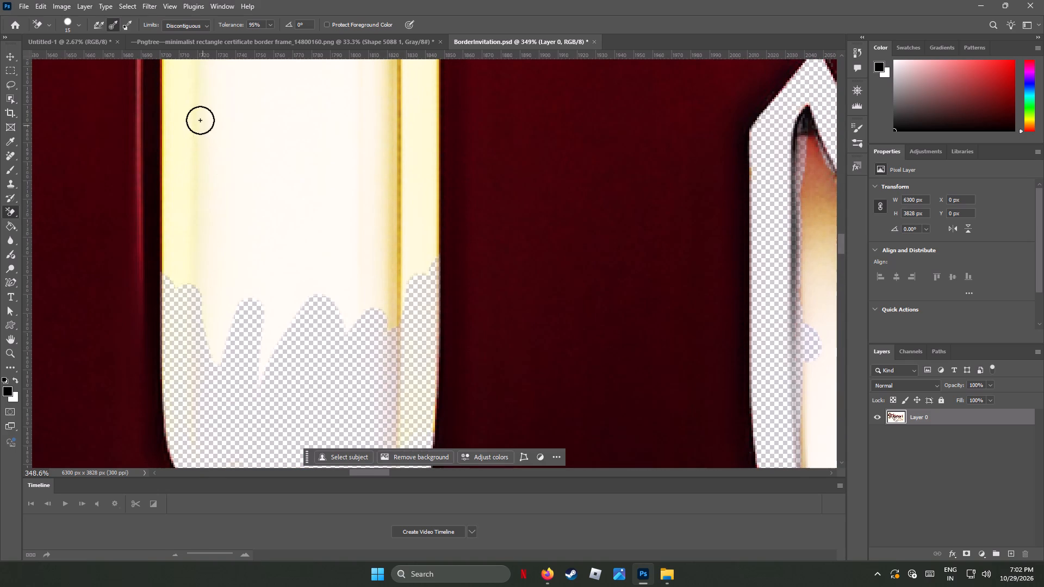
{"action": "left_click_drag", "start_coordinate": [181, 109], "coordinate": [163, 79]}
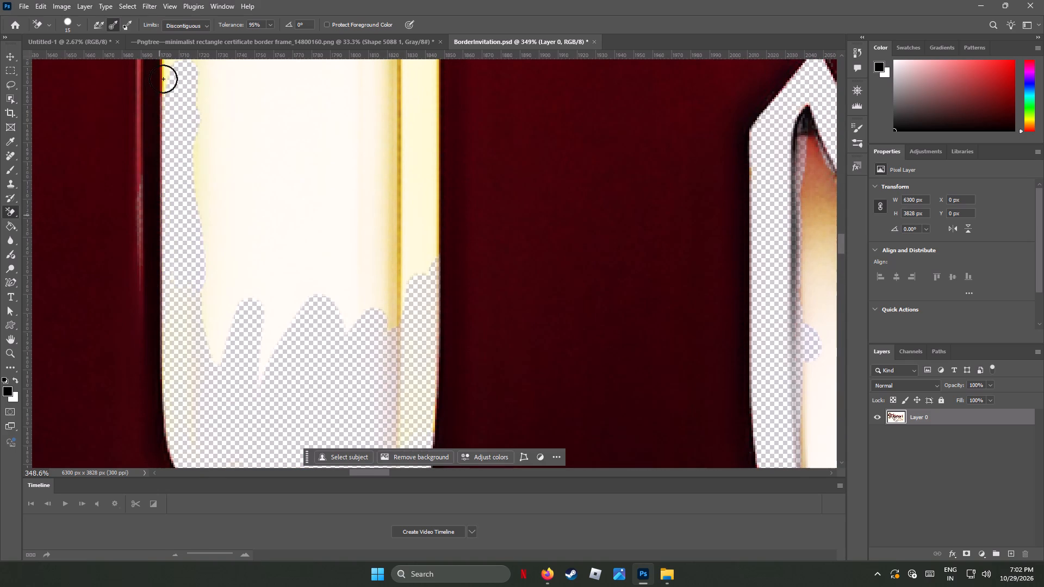
{"action": "left_click_drag", "start_coordinate": [163, 79], "coordinate": [434, 255]}
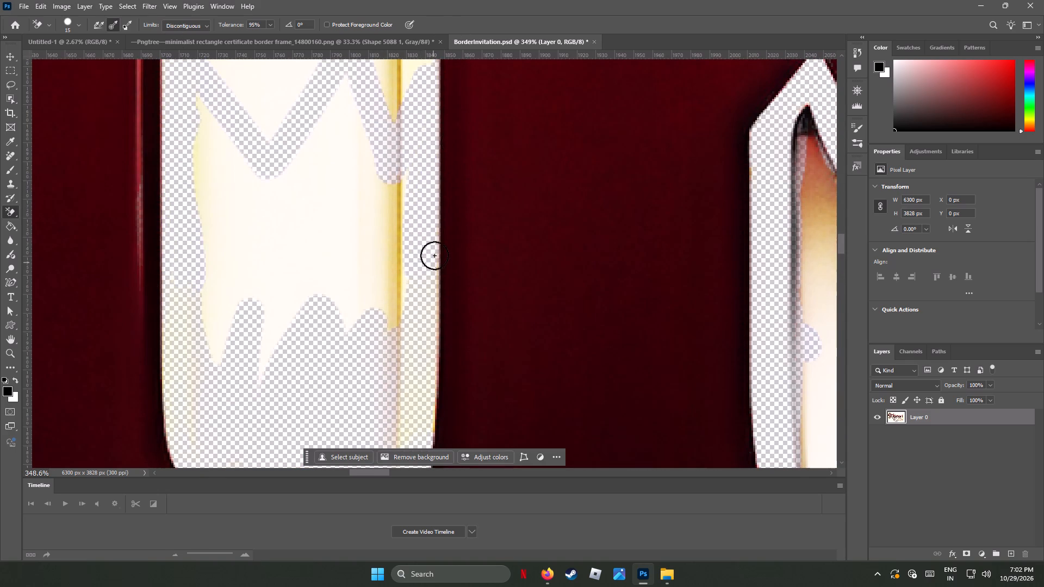
{"action": "left_click_drag", "start_coordinate": [434, 255], "coordinate": [369, 278]}
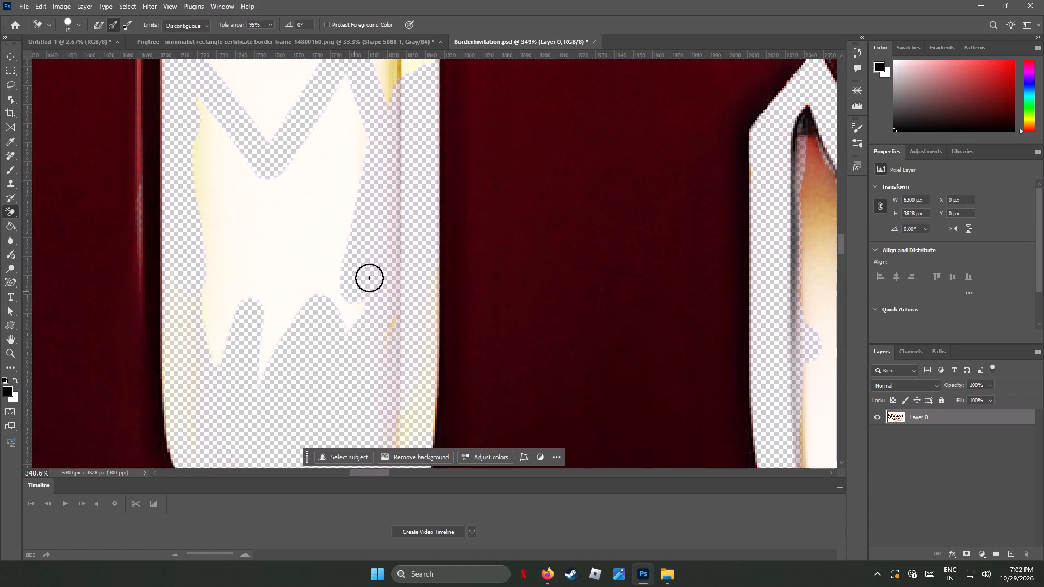
{"action": "left_click_drag", "start_coordinate": [369, 278], "coordinate": [435, 203]}
Erase the yellow outlines and part of the cream fill in the channel's middle section, around the small white highlight mark.
{"action": "scroll", "coordinate": [440, 205], "scroll_direction": "up", "scroll_amount": 19}
{"action": "scroll", "coordinate": [440, 205], "scroll_direction": "up", "scroll_amount": 3}
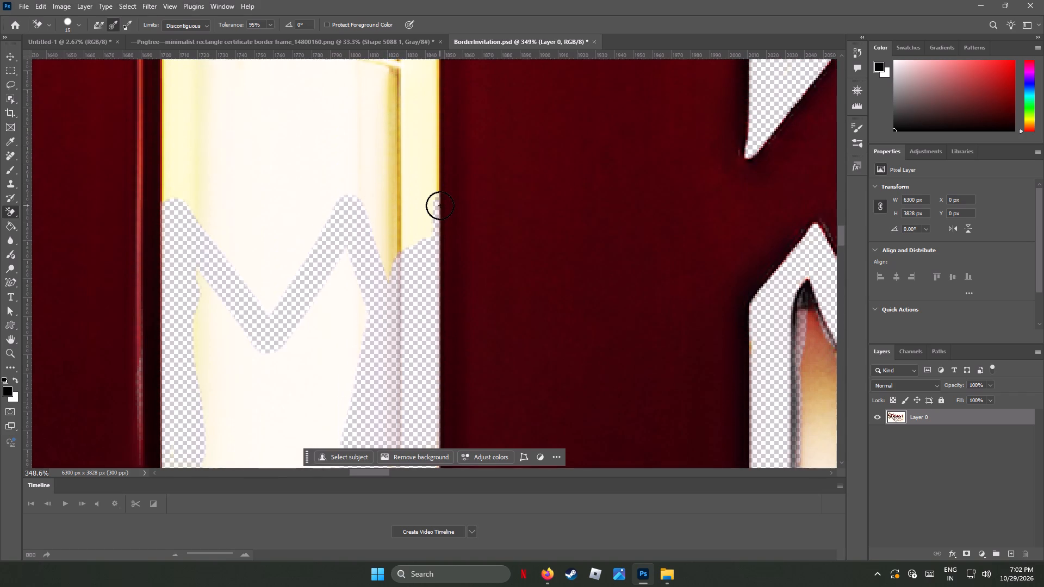
{"action": "scroll", "coordinate": [440, 205], "scroll_direction": "up", "scroll_amount": 11}
{"action": "left_click_drag", "start_coordinate": [425, 147], "coordinate": [424, 302]}
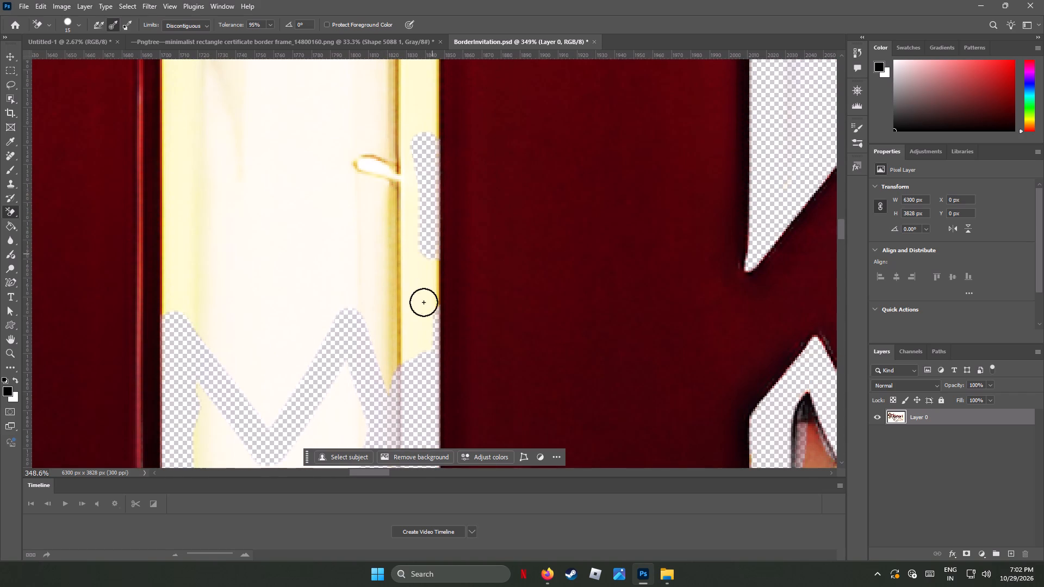
{"action": "left_click_drag", "start_coordinate": [424, 302], "coordinate": [431, 35]}
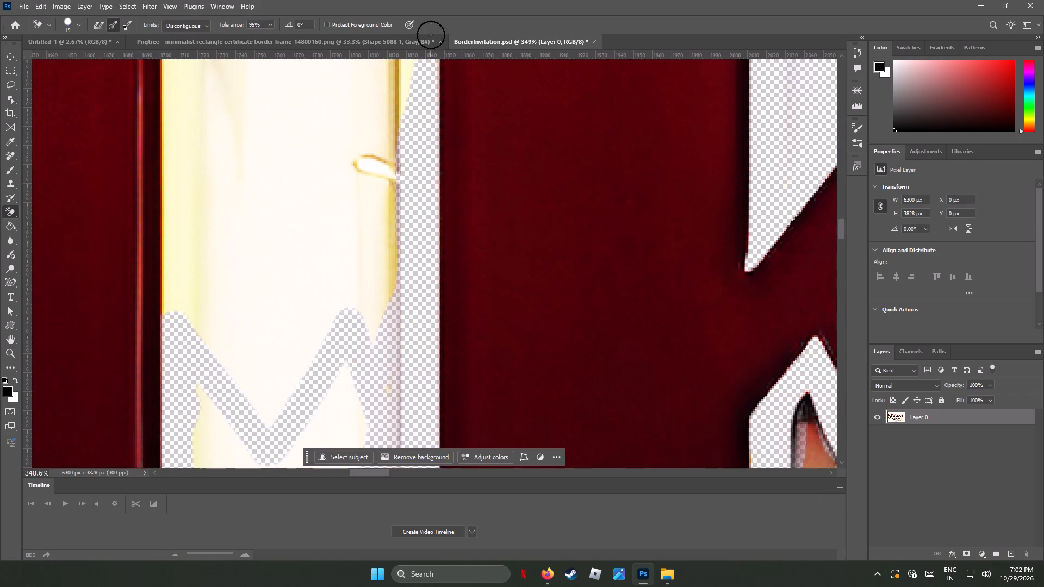
{"action": "left_click_drag", "start_coordinate": [431, 35], "coordinate": [164, 85]}
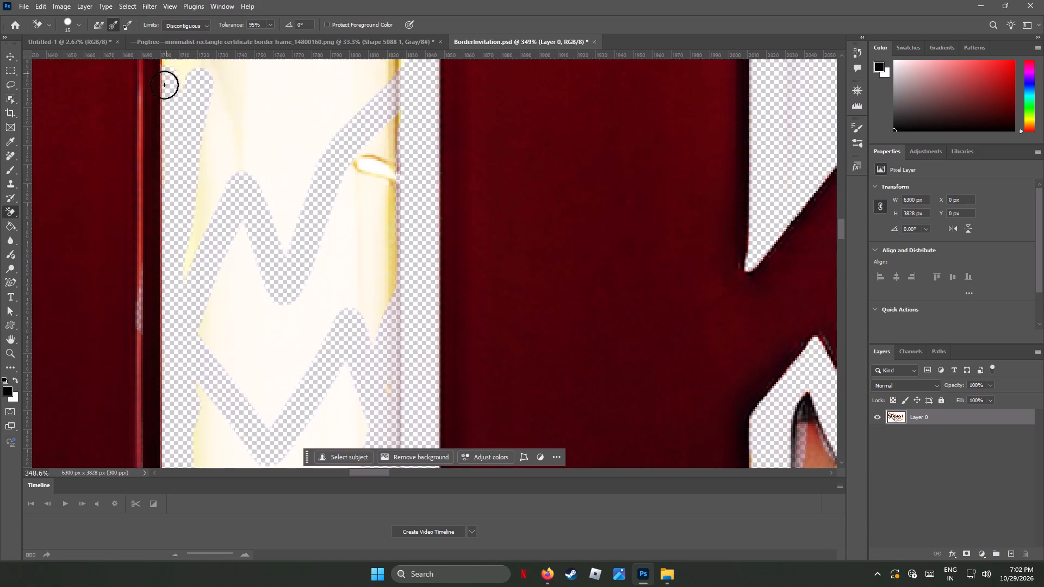
{"action": "left_click_drag", "start_coordinate": [164, 85], "coordinate": [280, 239]}
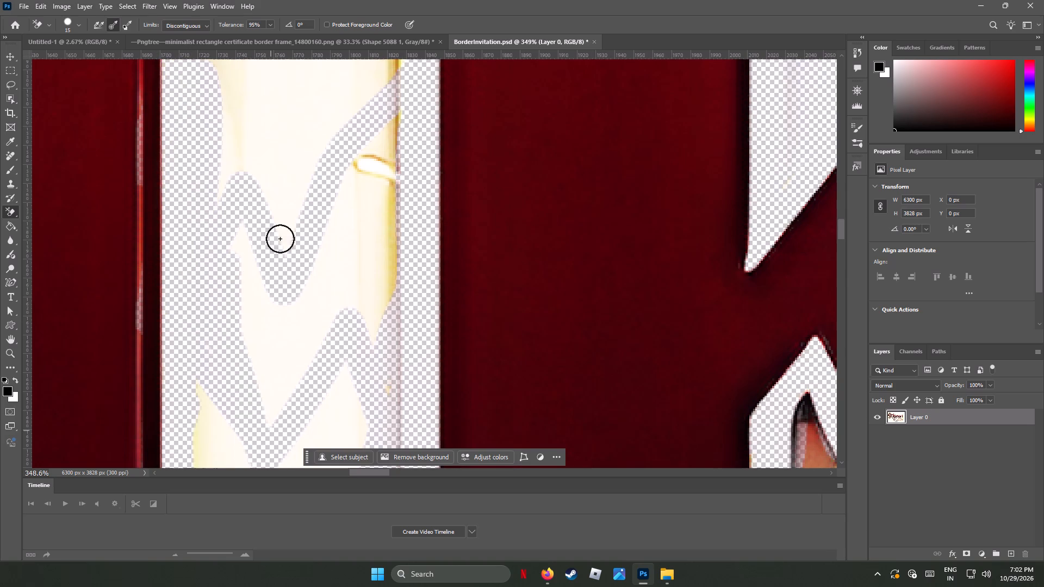
{"action": "left_click_drag", "start_coordinate": [280, 239], "coordinate": [284, 309]}
Erase the yellow outlines along both stems in the channel's upper section, including the adjoining strip of cream fill beside the shorter stem.
{"action": "scroll", "coordinate": [283, 302], "scroll_direction": "up", "scroll_amount": 8}
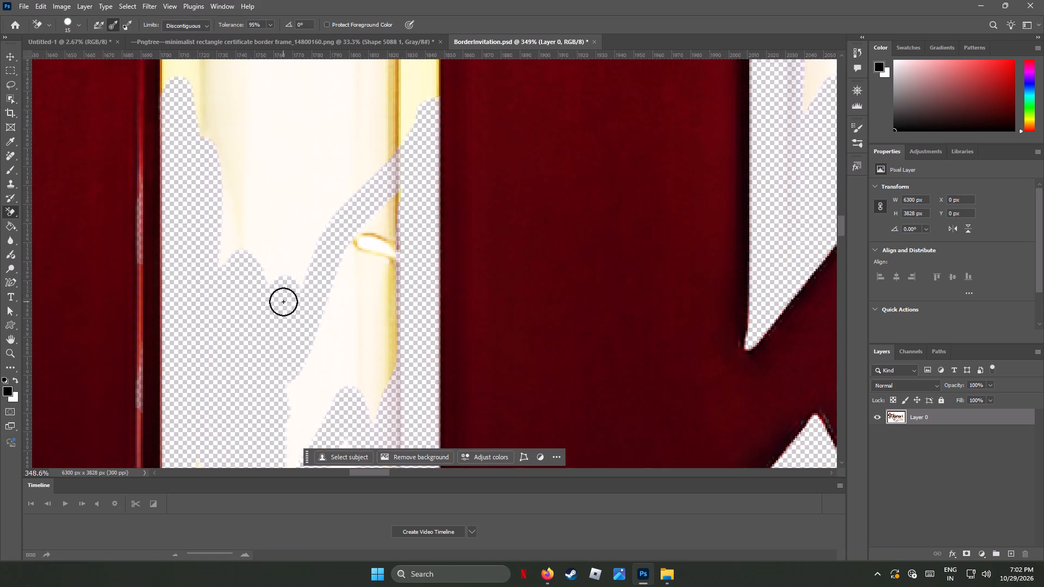
{"action": "scroll", "coordinate": [283, 302], "scroll_direction": "up", "scroll_amount": 6}
{"action": "scroll", "coordinate": [283, 302], "scroll_direction": "down", "scroll_amount": 3}
{"action": "scroll", "coordinate": [283, 302], "scroll_direction": "up", "scroll_amount": 5}
{"action": "scroll", "coordinate": [283, 302], "scroll_direction": "down", "scroll_amount": 1}
{"action": "scroll", "coordinate": [283, 302], "scroll_direction": "up", "scroll_amount": 3}
{"action": "scroll", "coordinate": [283, 302], "scroll_direction": "down", "scroll_amount": 1}
{"action": "scroll", "coordinate": [283, 302], "scroll_direction": "up", "scroll_amount": 4}
{"action": "scroll", "coordinate": [283, 302], "scroll_direction": "down", "scroll_amount": 3}
{"action": "scroll", "coordinate": [283, 302], "scroll_direction": "up", "scroll_amount": 12}
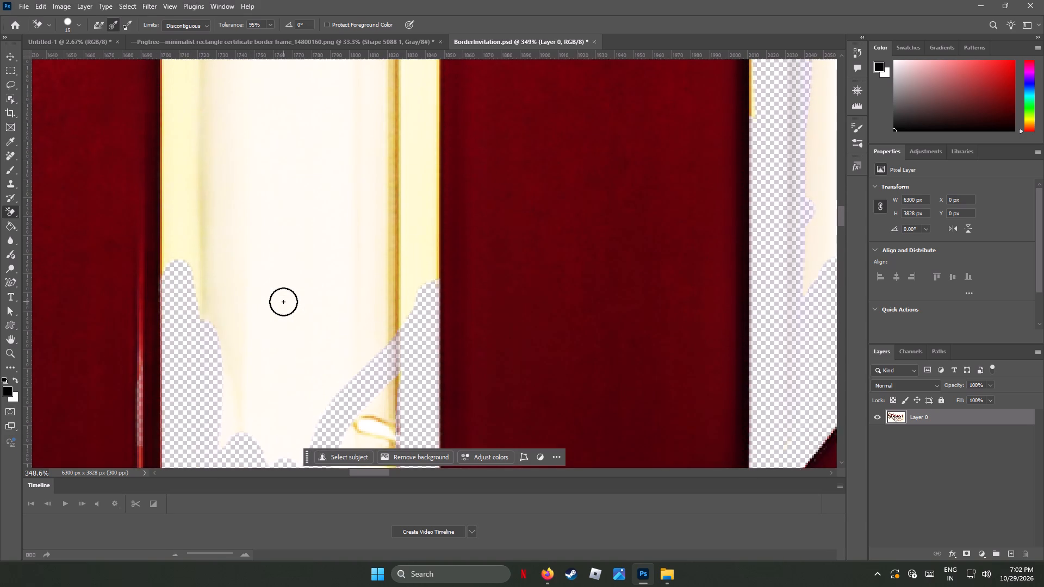
{"action": "scroll", "coordinate": [283, 302], "scroll_direction": "up", "scroll_amount": 8}
{"action": "scroll", "coordinate": [283, 302], "scroll_direction": "down", "scroll_amount": 1}
{"action": "scroll", "coordinate": [283, 302], "scroll_direction": "up", "scroll_amount": 8}
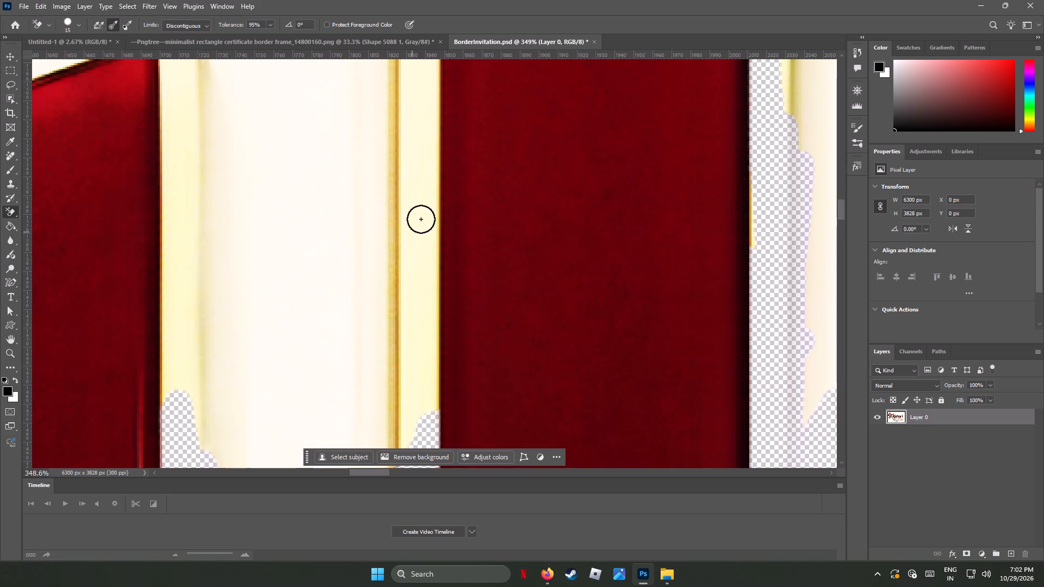
{"action": "left_click_drag", "start_coordinate": [421, 210], "coordinate": [440, 128]}
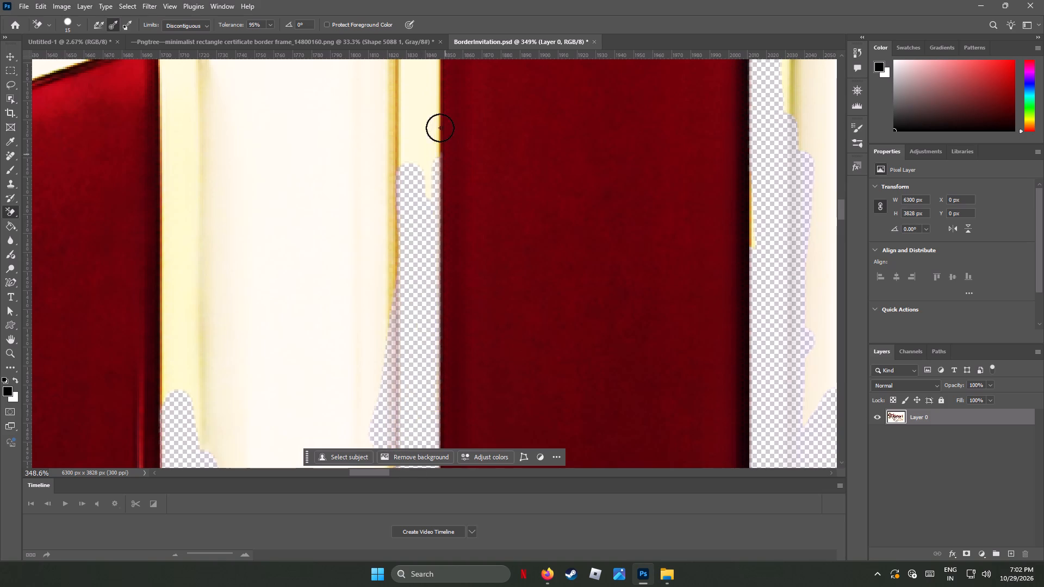
{"action": "left_click_drag", "start_coordinate": [440, 128], "coordinate": [216, 79]}
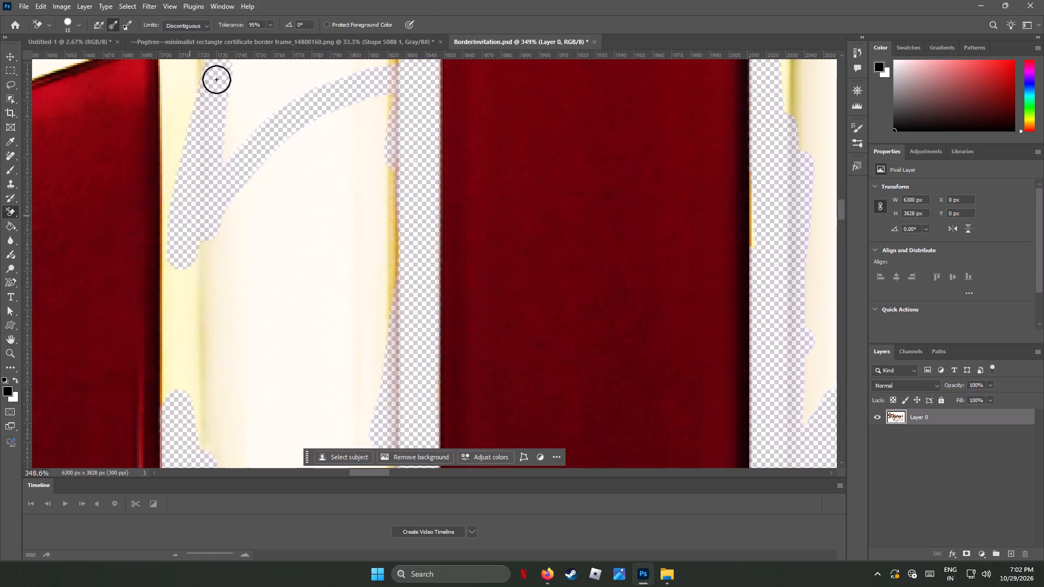
{"action": "left_click_drag", "start_coordinate": [216, 79], "coordinate": [186, 474]}
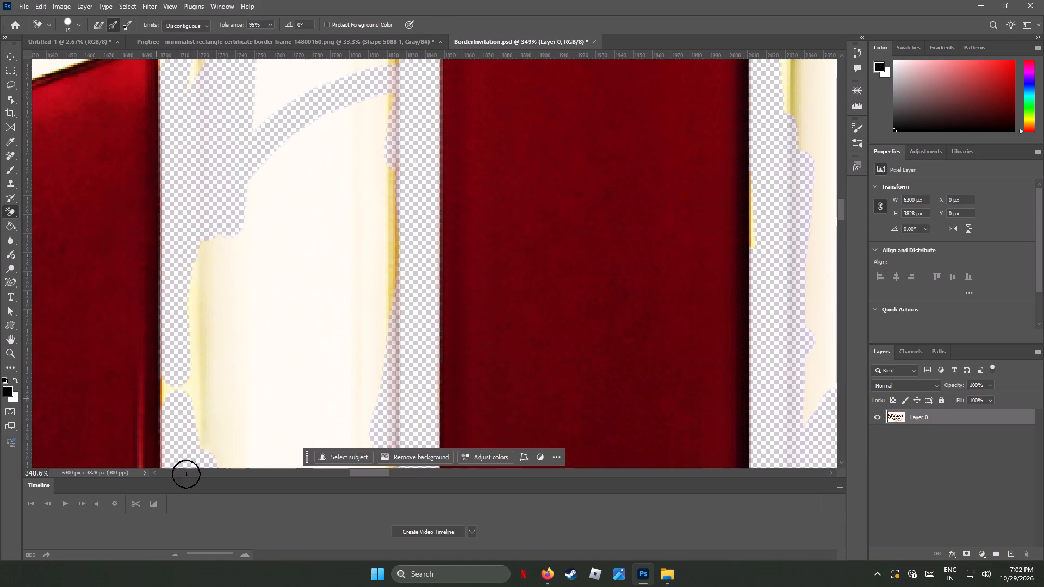
{"action": "left_click_drag", "start_coordinate": [186, 474], "coordinate": [215, 310]}
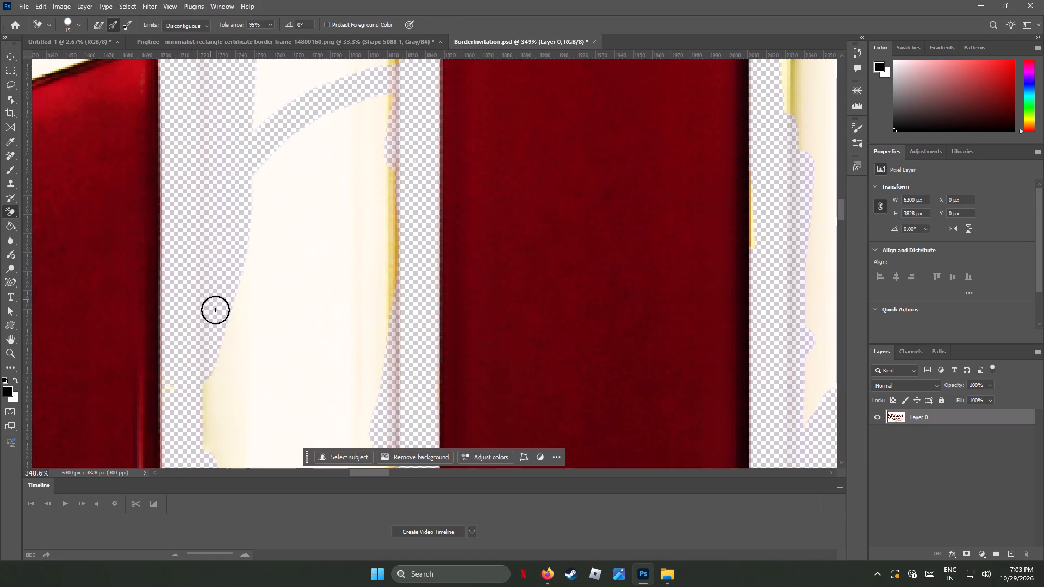
{"action": "left_click_drag", "start_coordinate": [215, 310], "coordinate": [247, 323]}
Erase the outlines on both sides of the taller red stem and the cream around the shorter stem's top corner, where the channel opens.
{"action": "scroll", "coordinate": [262, 301], "scroll_direction": "up", "scroll_amount": 19}
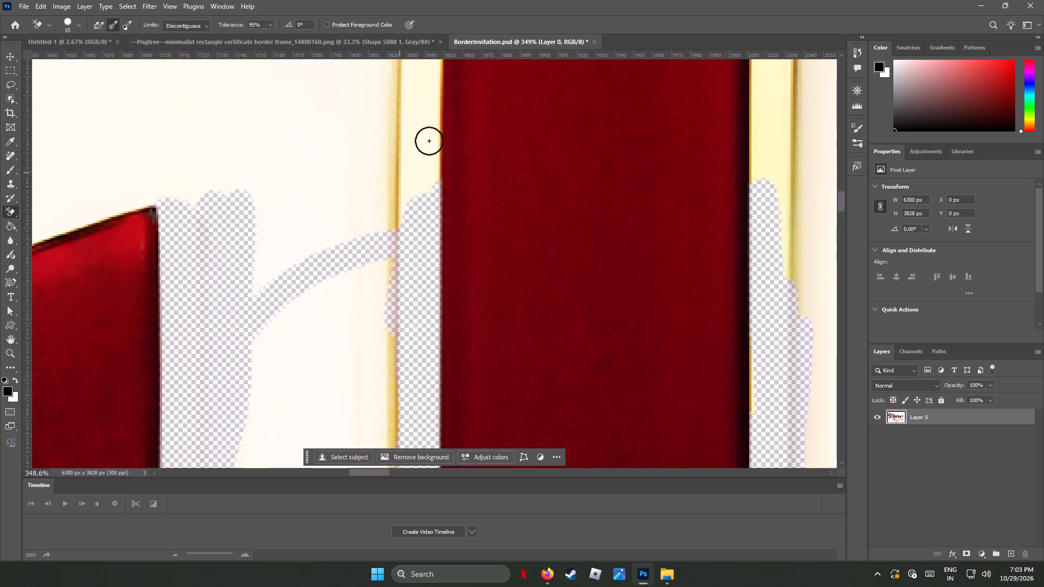
{"action": "left_click_drag", "start_coordinate": [429, 134], "coordinate": [404, 206]}
{"action": "left_click_drag", "start_coordinate": [411, 174], "coordinate": [412, 129]}
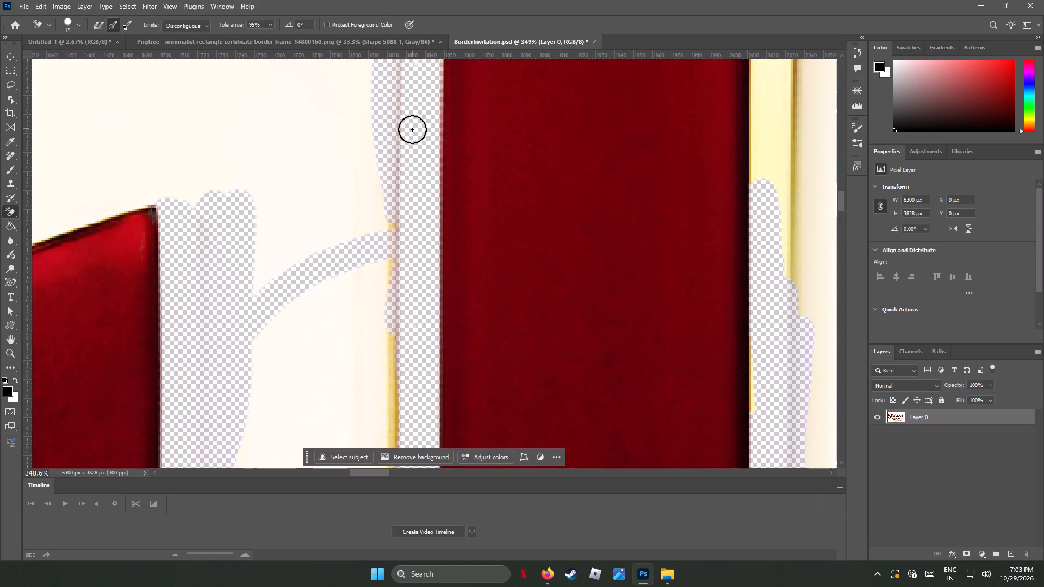
{"action": "left_click_drag", "start_coordinate": [412, 129], "coordinate": [412, 149]}
{"action": "left_click_drag", "start_coordinate": [773, 105], "coordinate": [797, 32]}
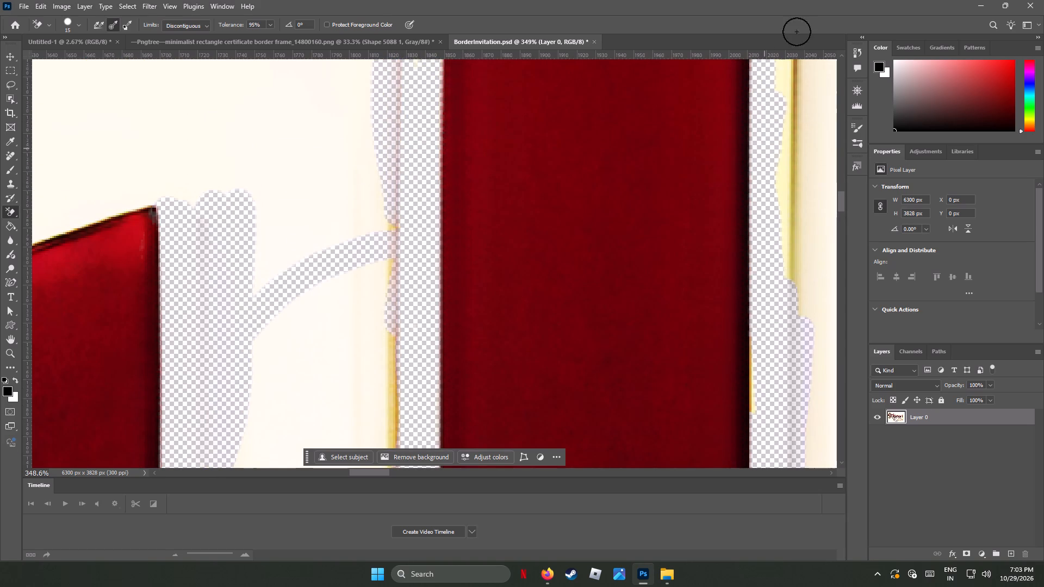
{"action": "left_click_drag", "start_coordinate": [797, 32], "coordinate": [640, 126]}
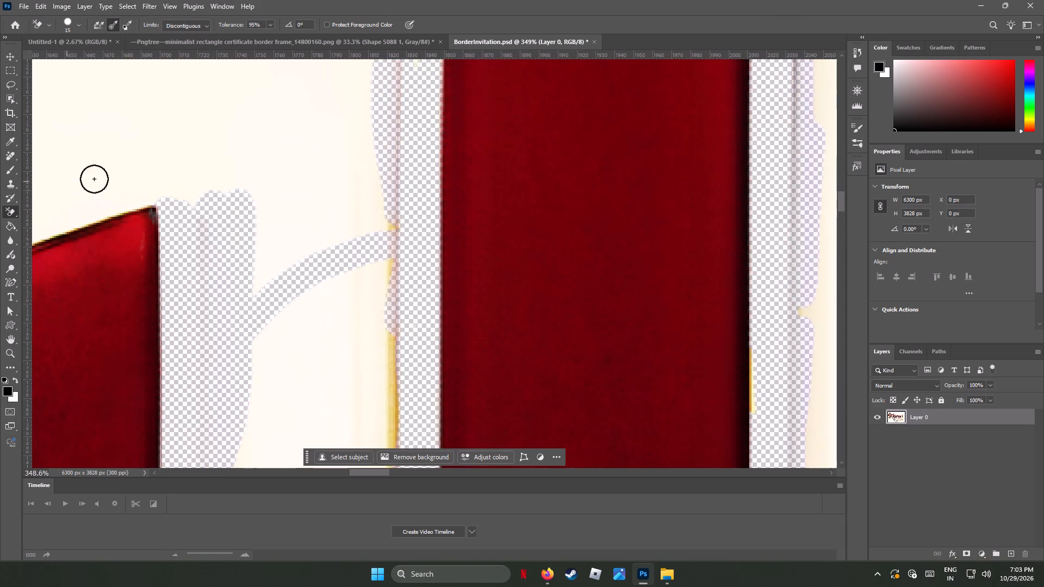
{"action": "left_click_drag", "start_coordinate": [159, 194], "coordinate": [184, 198]}
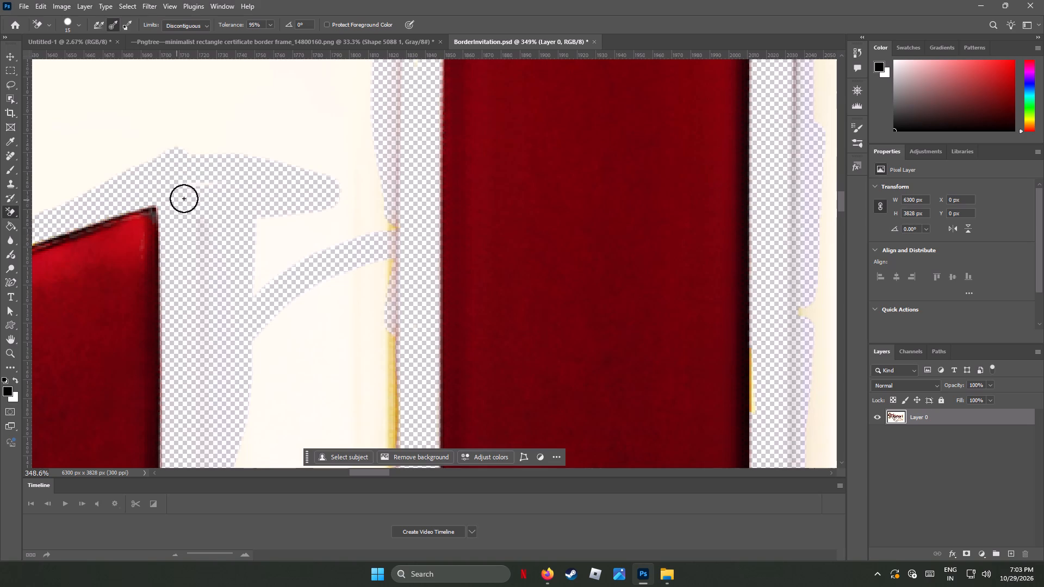
{"action": "left_click_drag", "start_coordinate": [184, 198], "coordinate": [422, 259]}
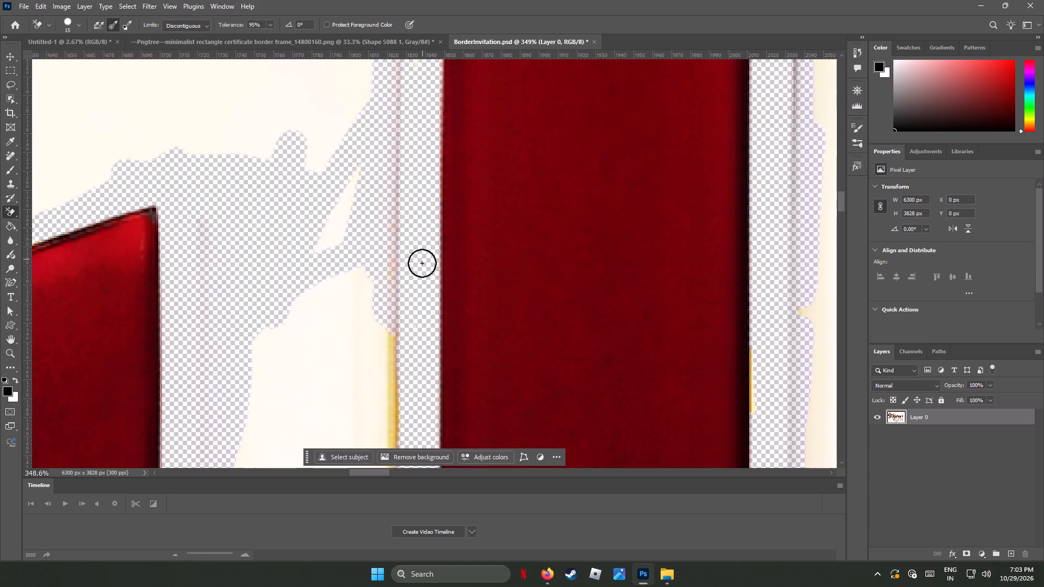
Erase the pale yellow outlines on both sides of the tall red stem near its top, including the inner corner beneath the curved band.
{"action": "scroll", "coordinate": [422, 263], "scroll_direction": "up", "scroll_amount": 8}
{"action": "scroll", "coordinate": [422, 263], "scroll_direction": "down", "scroll_amount": 5}
{"action": "scroll", "coordinate": [422, 263], "scroll_direction": "up", "scroll_amount": 8}
{"action": "scroll", "coordinate": [422, 264], "scroll_direction": "down", "scroll_amount": 1}
{"action": "scroll", "coordinate": [422, 264], "scroll_direction": "up", "scroll_amount": 14}
{"action": "scroll", "coordinate": [422, 264], "scroll_direction": "down", "scroll_amount": 2}
{"action": "scroll", "coordinate": [422, 264], "scroll_direction": "up", "scroll_amount": 11}
{"action": "scroll", "coordinate": [422, 264], "scroll_direction": "down", "scroll_amount": 2}
{"action": "scroll", "coordinate": [422, 264], "scroll_direction": "up", "scroll_amount": 3}
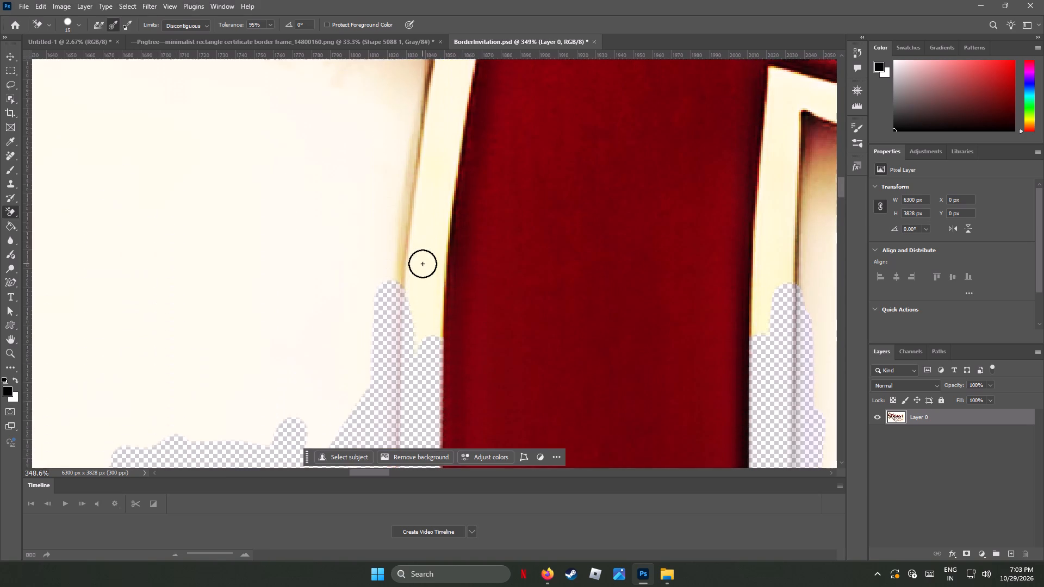
{"action": "left_click_drag", "start_coordinate": [773, 242], "coordinate": [766, 116]}
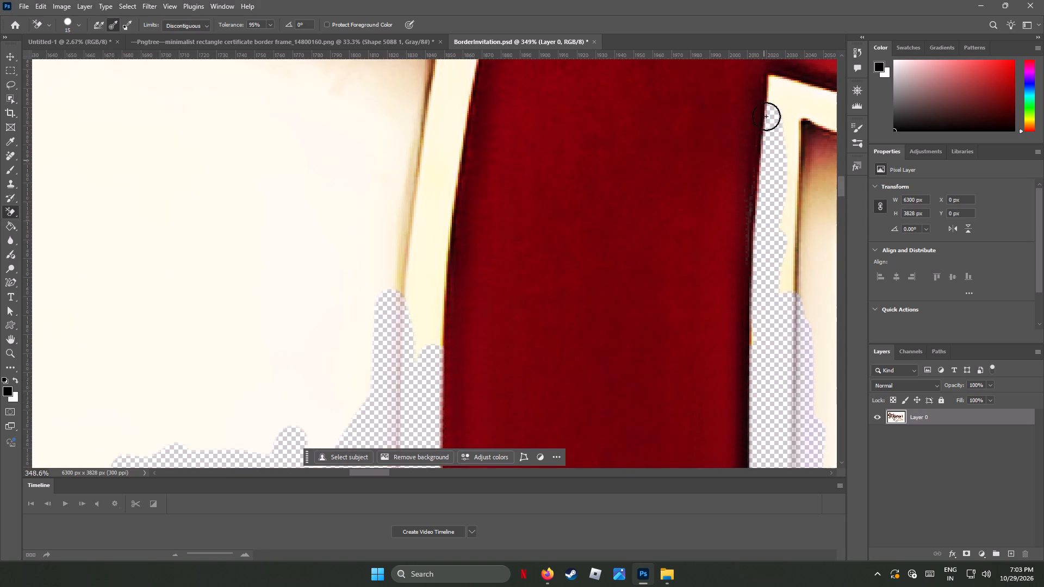
{"action": "left_click_drag", "start_coordinate": [766, 116], "coordinate": [843, 96]}
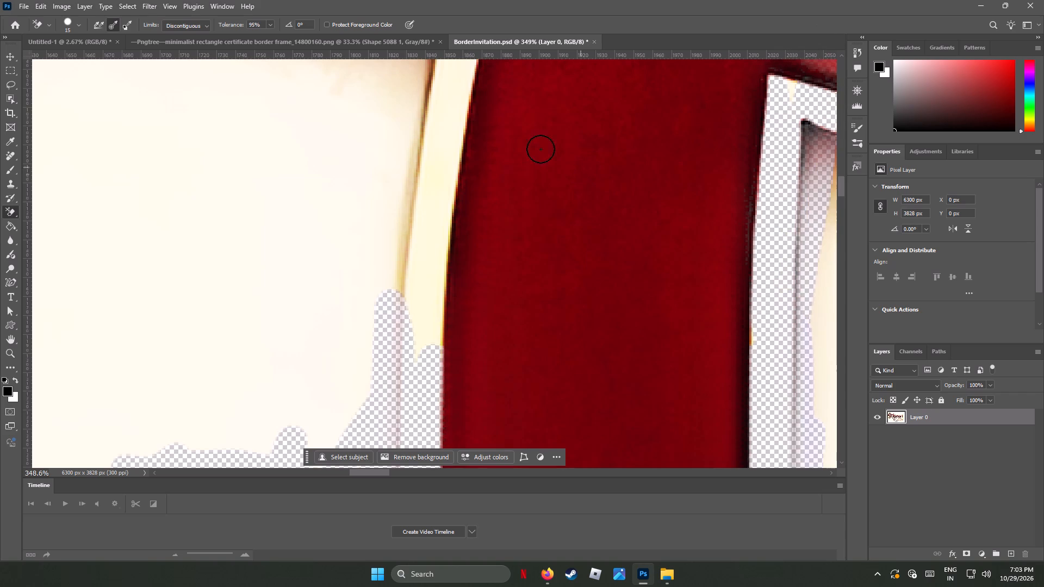
{"action": "left_click_drag", "start_coordinate": [450, 126], "coordinate": [401, 325]}
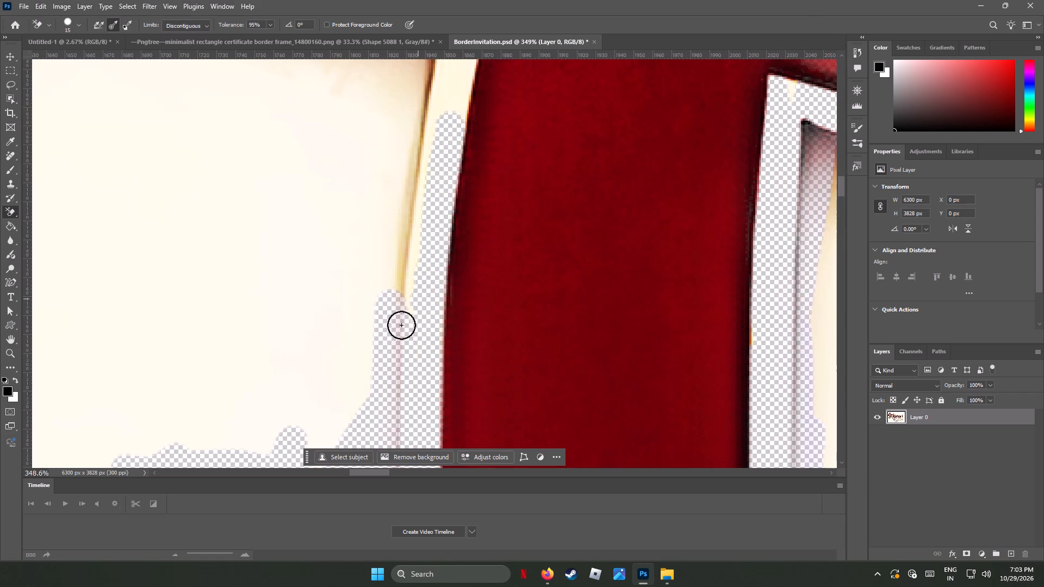
{"action": "left_click_drag", "start_coordinate": [401, 325], "coordinate": [488, 95]}
Erase the cream outline under the first stretch of the curved red band, starting from the corner beside the tall stem.
{"action": "scroll", "coordinate": [726, 289], "scroll_direction": "up", "scroll_amount": 1}
{"action": "scroll", "coordinate": [726, 289], "scroll_direction": "down", "scroll_amount": 1}
{"action": "scroll", "coordinate": [726, 289], "scroll_direction": "up", "scroll_amount": 12}
{"action": "scroll", "coordinate": [726, 289], "scroll_direction": "down", "scroll_amount": 2}
{"action": "scroll", "coordinate": [726, 289], "scroll_direction": "up", "scroll_amount": 2}
{"action": "scroll", "coordinate": [726, 289], "scroll_direction": "down", "scroll_amount": 1}
{"action": "scroll", "coordinate": [726, 289], "scroll_direction": "up", "scroll_amount": 3}
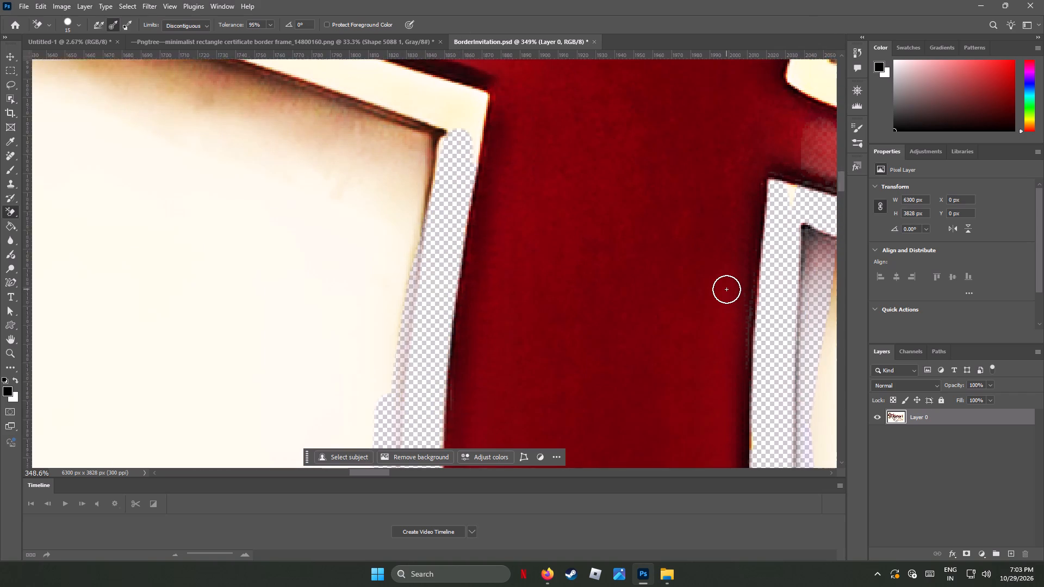
{"action": "scroll", "coordinate": [726, 289], "scroll_direction": "up", "scroll_amount": 10}
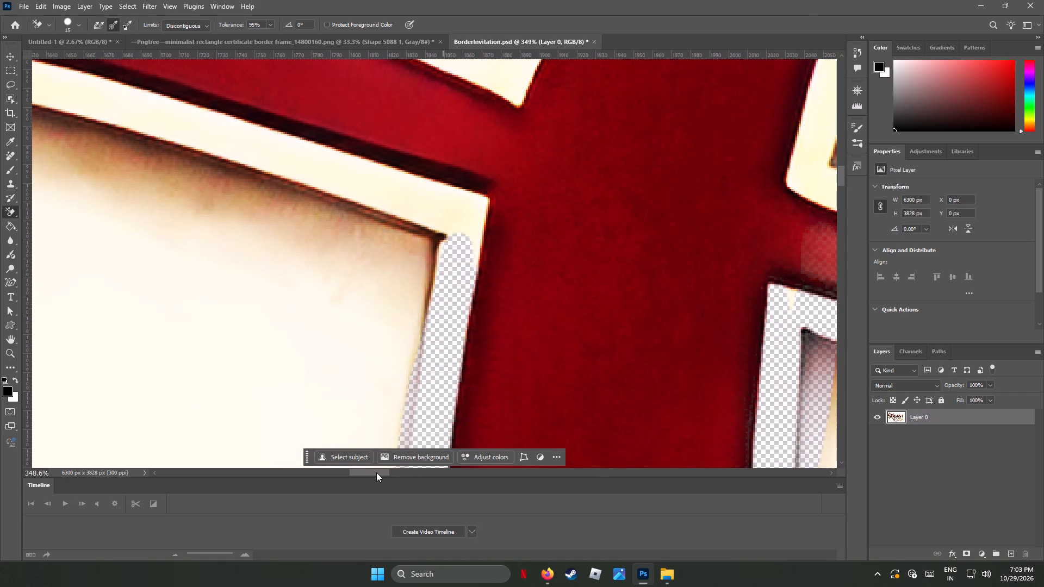
{"action": "left_click_drag", "start_coordinate": [376, 472], "coordinate": [405, 484]}
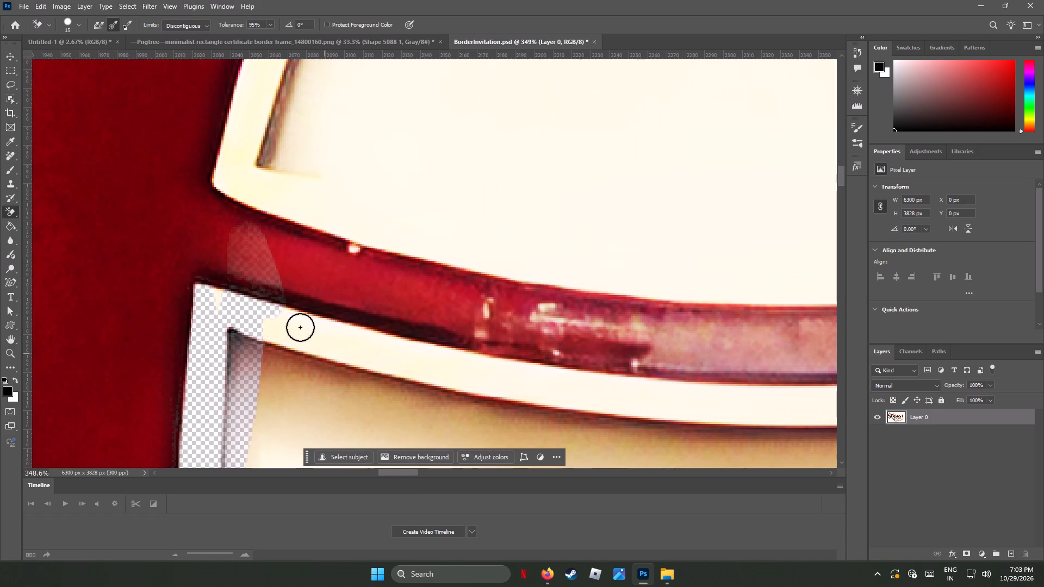
{"action": "left_click_drag", "start_coordinate": [274, 320], "coordinate": [509, 366]}
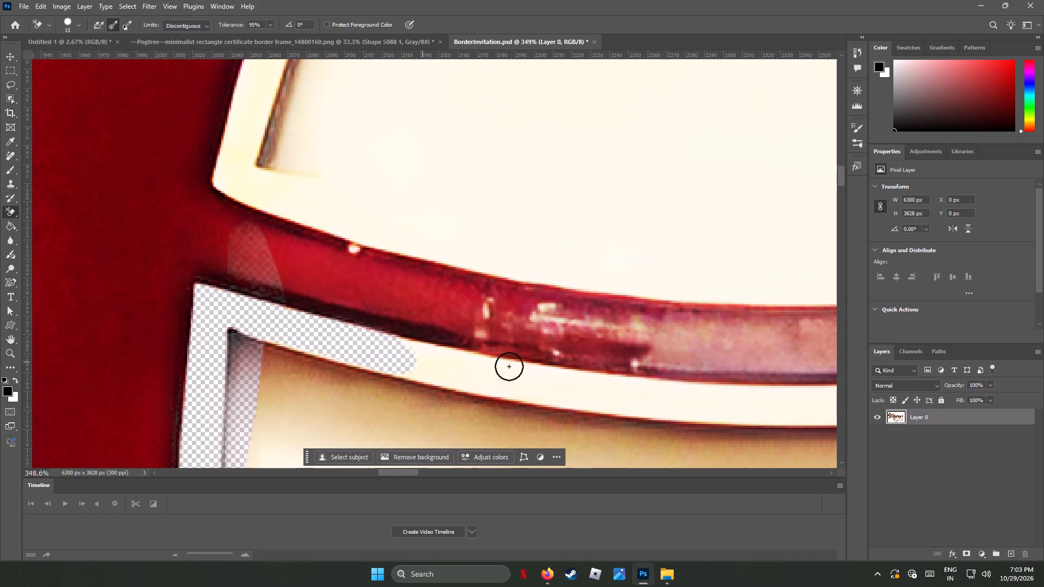
{"action": "left_click_drag", "start_coordinate": [509, 366], "coordinate": [705, 400]}
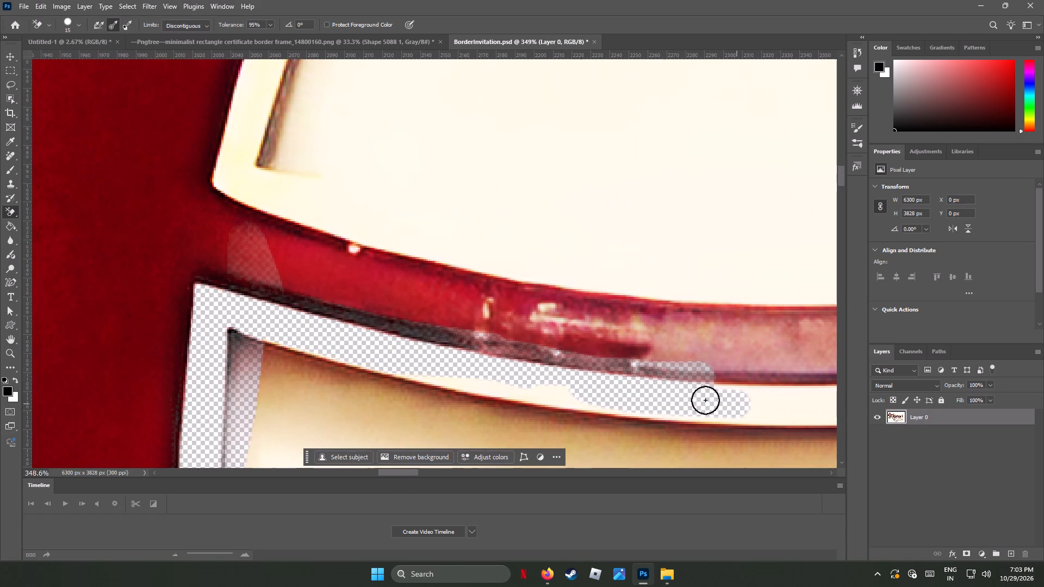
{"action": "left_click_drag", "start_coordinate": [705, 400], "coordinate": [440, 373]}
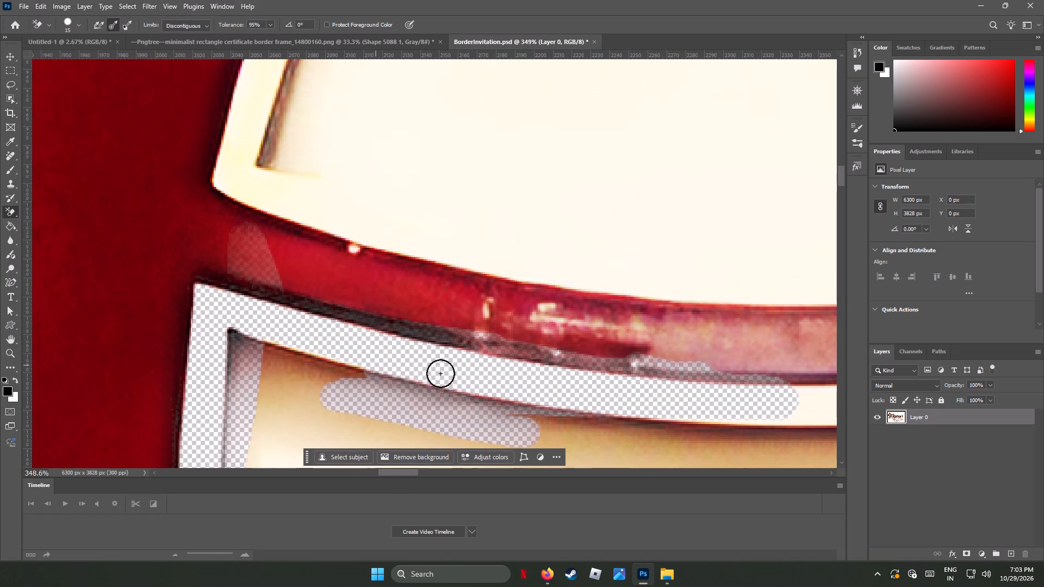
{"action": "left_click_drag", "start_coordinate": [440, 373], "coordinate": [852, 420]}
Continue erasing the cream outline under the curved band, through its lowest part and up along its rising end.
{"action": "left_click_drag", "start_coordinate": [405, 470], "coordinate": [433, 478]}
{"action": "left_click_drag", "start_coordinate": [538, 373], "coordinate": [328, 406]}
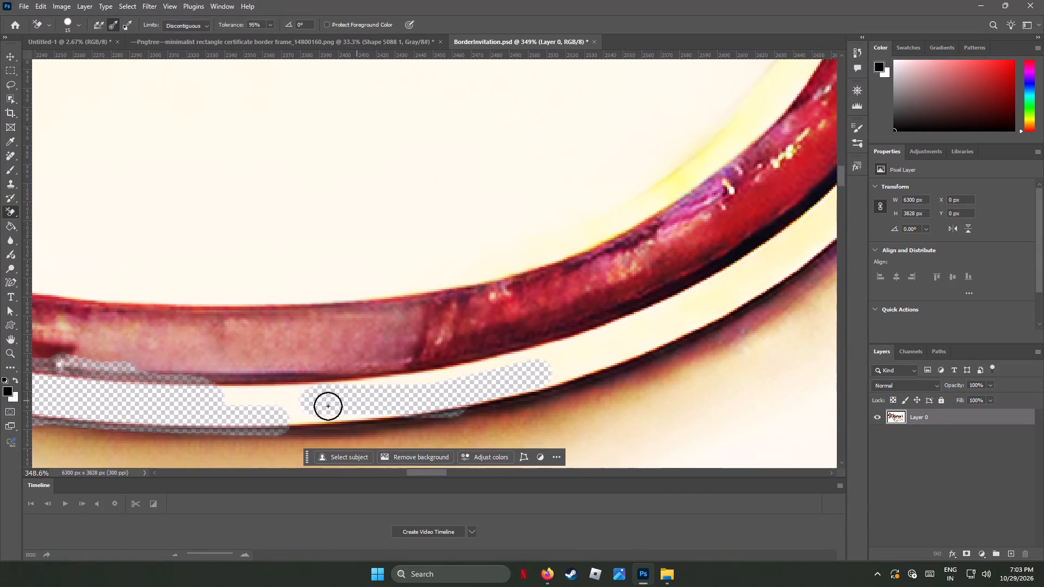
{"action": "left_click_drag", "start_coordinate": [328, 406], "coordinate": [412, 385]}
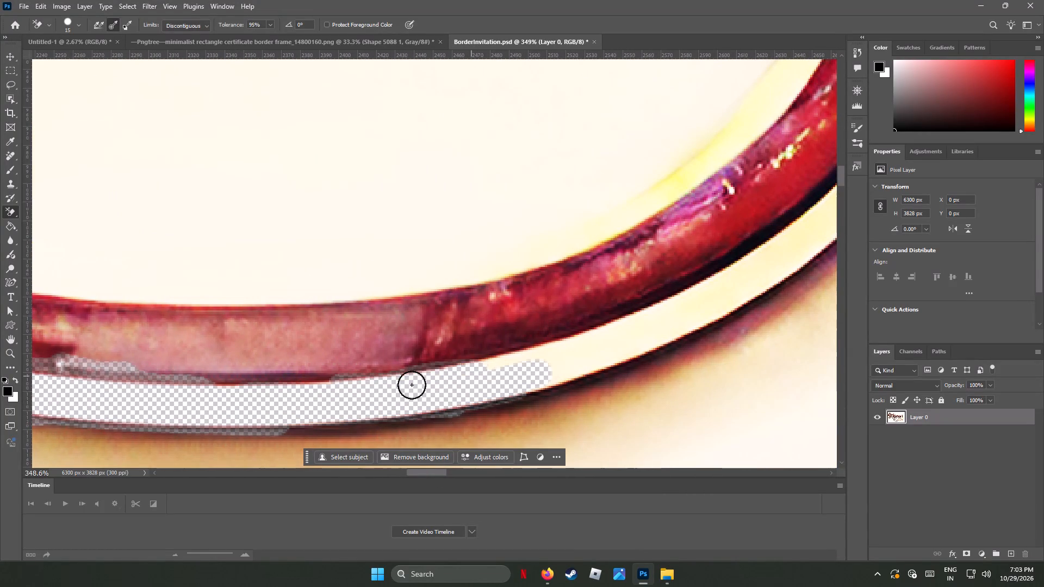
{"action": "left_click_drag", "start_coordinate": [412, 385], "coordinate": [663, 317]}
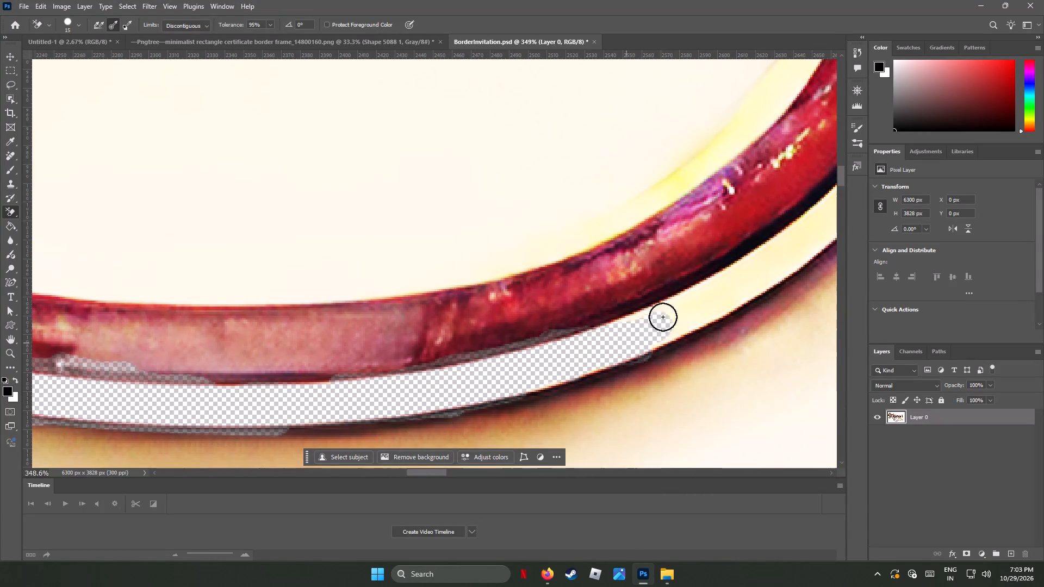
{"action": "left_click_drag", "start_coordinate": [663, 317], "coordinate": [774, 280]}
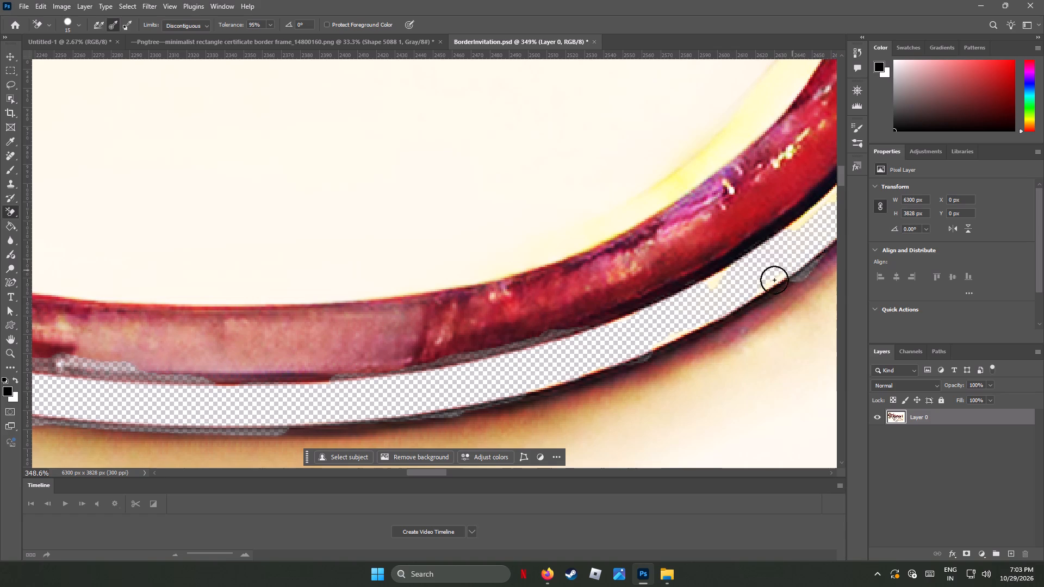
{"action": "left_click_drag", "start_coordinate": [774, 280], "coordinate": [775, 487]}
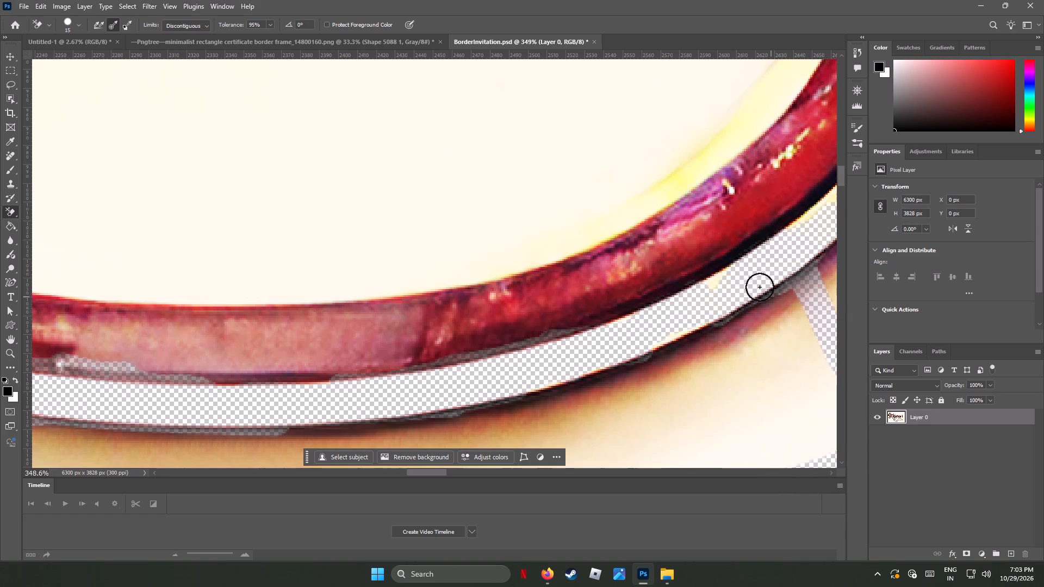
{"action": "left_click_drag", "start_coordinate": [739, 265], "coordinate": [694, 293]}
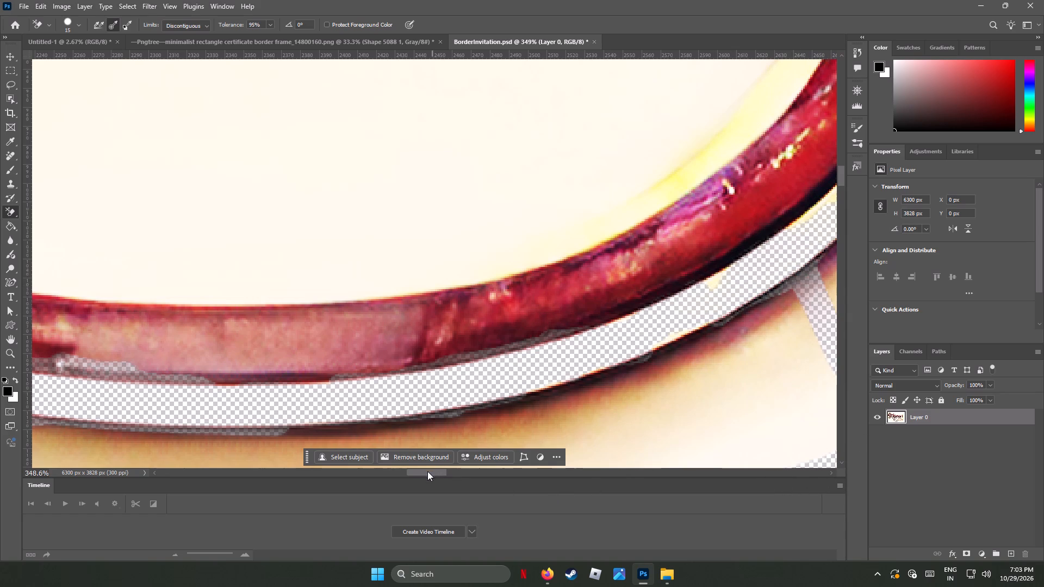
Erase a strip of cream background and yellow glow along the upper edge of the curved red band.
{"action": "left_click", "coordinate": [427, 471]}
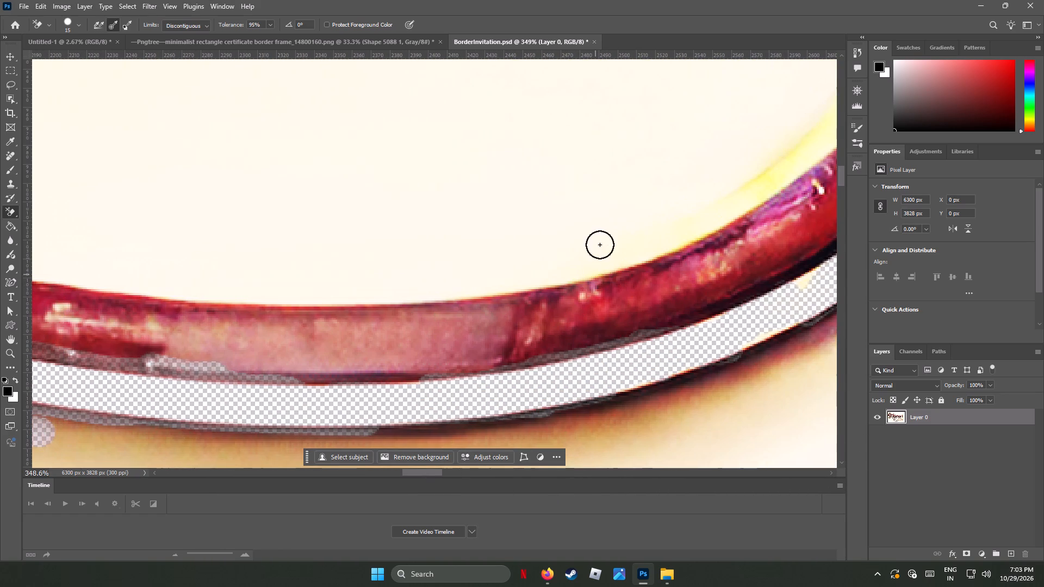
{"action": "left_click_drag", "start_coordinate": [599, 261], "coordinate": [330, 294]}
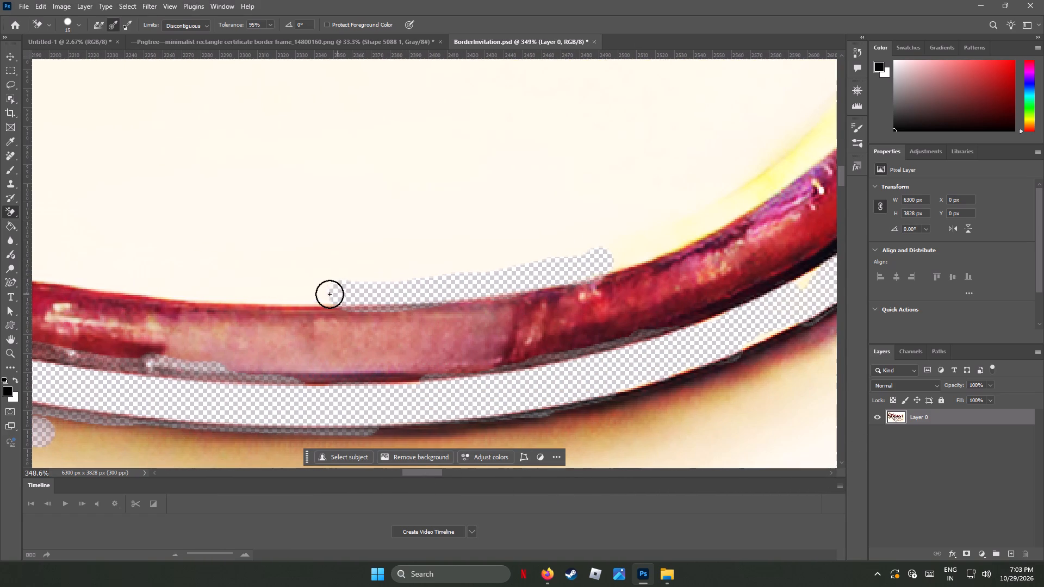
{"action": "left_click_drag", "start_coordinate": [330, 294], "coordinate": [136, 280]}
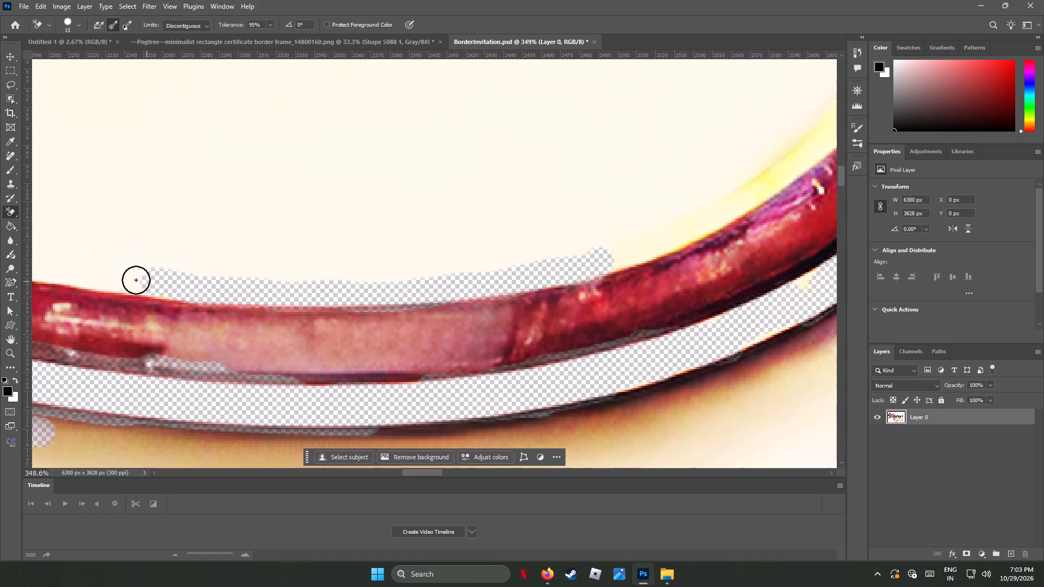
{"action": "left_click_drag", "start_coordinate": [136, 280], "coordinate": [34, 268]}
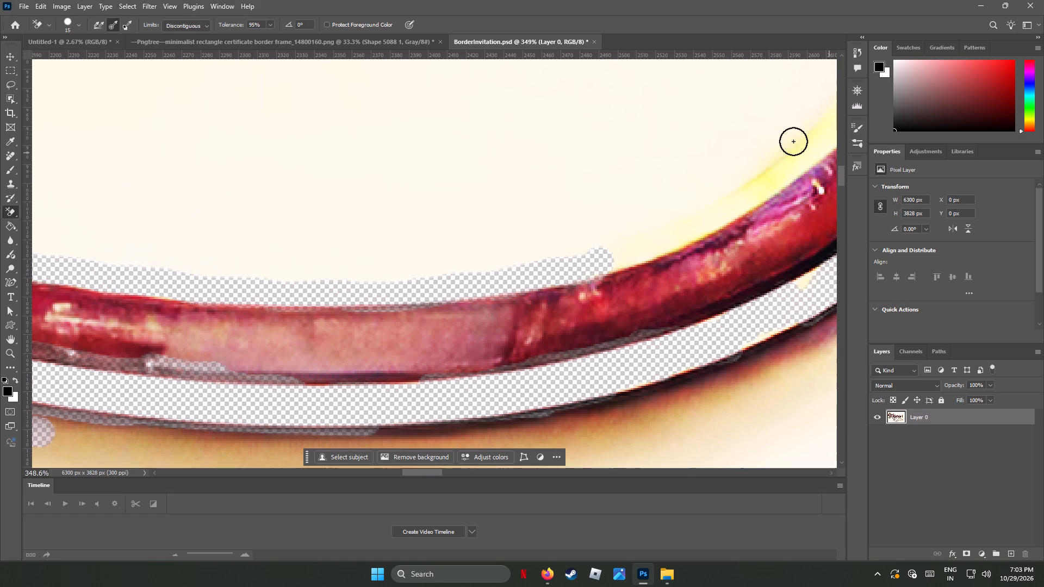
{"action": "left_click_drag", "start_coordinate": [809, 147], "coordinate": [748, 188]}
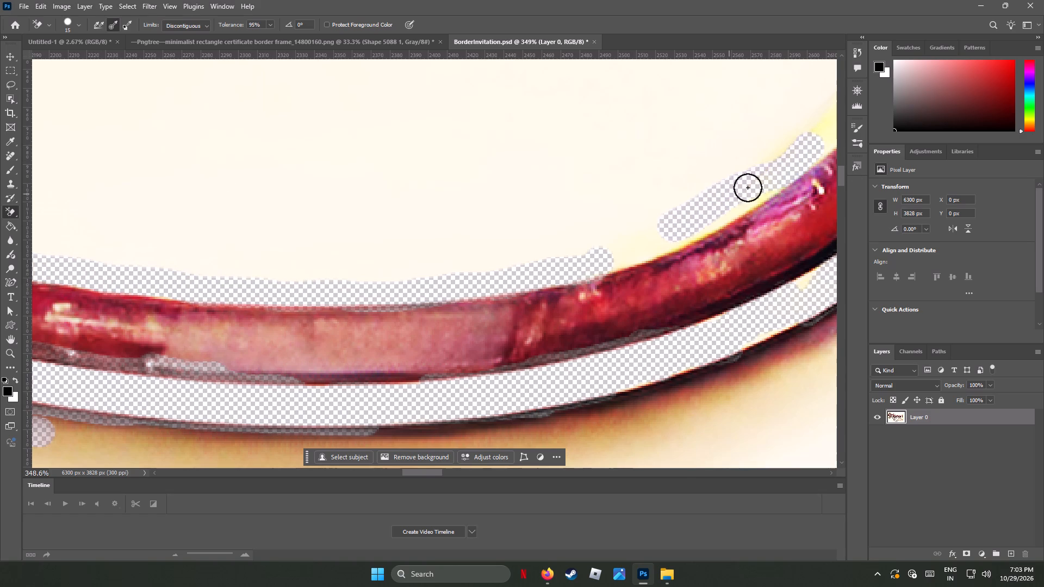
{"action": "left_click_drag", "start_coordinate": [748, 188], "coordinate": [716, 217]}
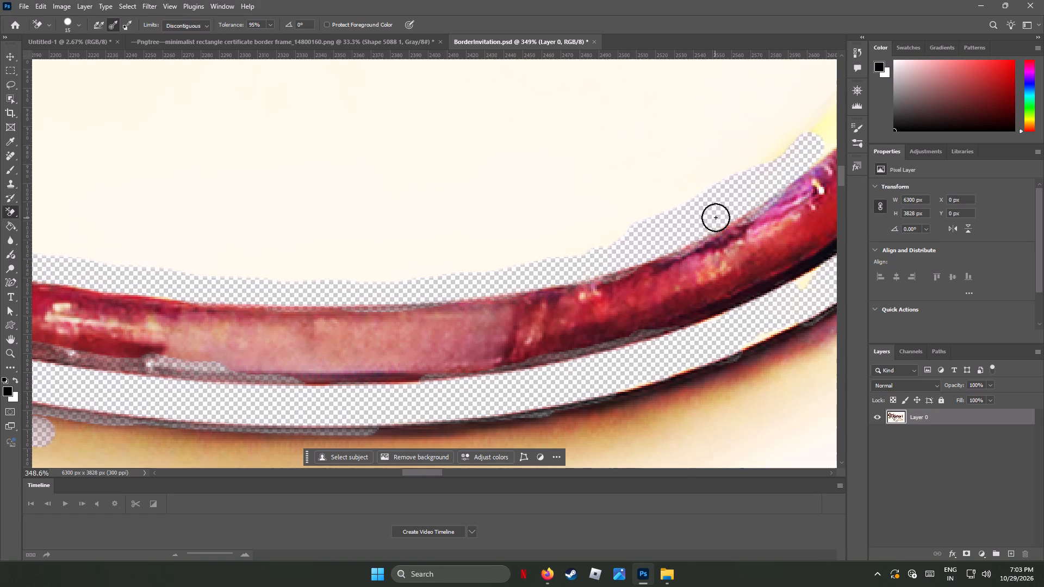
Erase the pale yellow outline along the outer side of the curved red band, from its lower bend up to its steep stretch.
{"action": "left_click_drag", "start_coordinate": [716, 217], "coordinate": [716, 217]}
{"action": "left_click_drag", "start_coordinate": [427, 470], "coordinate": [442, 472]}
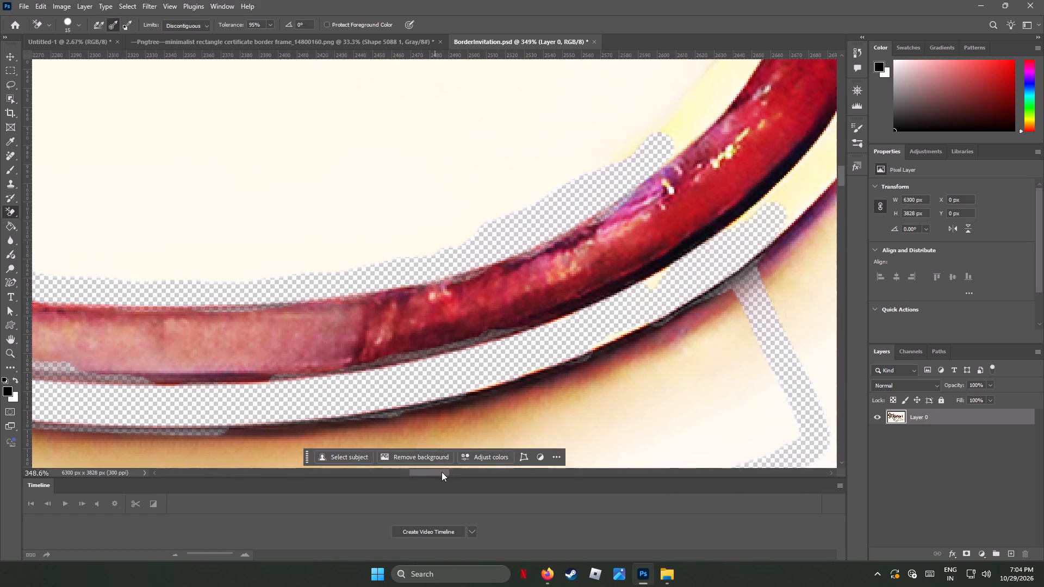
{"action": "left_click_drag", "start_coordinate": [442, 472], "coordinate": [456, 476]}
{"action": "scroll", "coordinate": [518, 321], "scroll_direction": "up", "scroll_amount": 11}
{"action": "scroll", "coordinate": [523, 317], "scroll_direction": "down", "scroll_amount": 2}
{"action": "scroll", "coordinate": [523, 317], "scroll_direction": "up", "scroll_amount": 7}
{"action": "middle_click", "coordinate": [523, 317]}
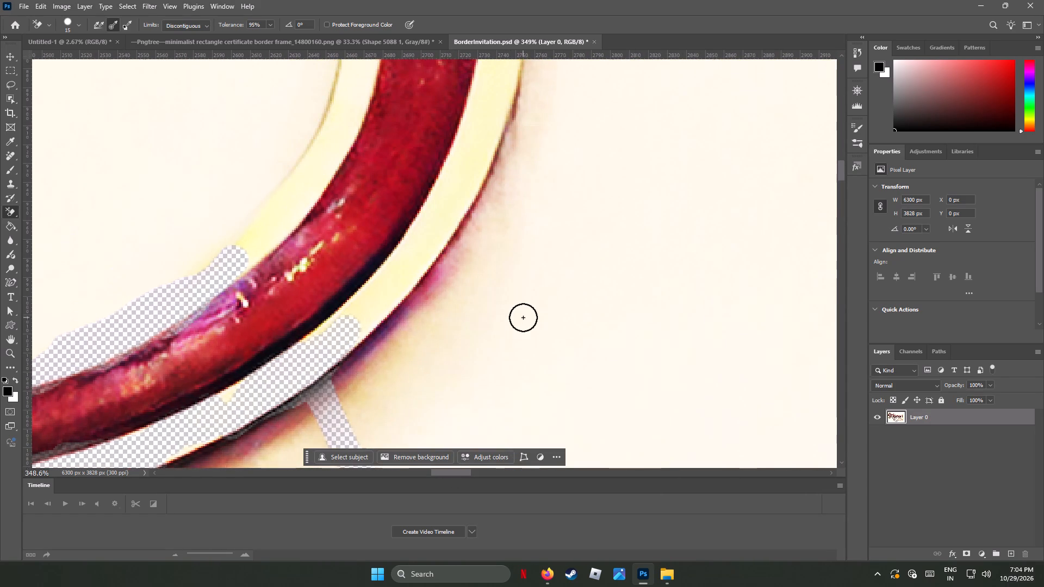
{"action": "scroll", "coordinate": [523, 317], "scroll_direction": "up", "scroll_amount": 7}
{"action": "left_click_drag", "start_coordinate": [503, 183], "coordinate": [447, 257]}
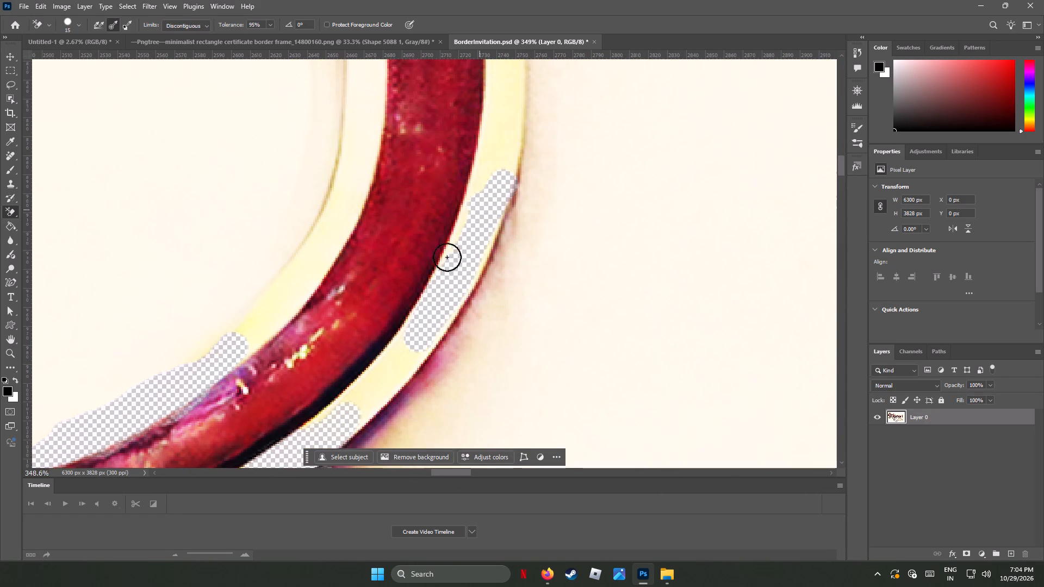
{"action": "left_click_drag", "start_coordinate": [447, 257], "coordinate": [408, 363]}
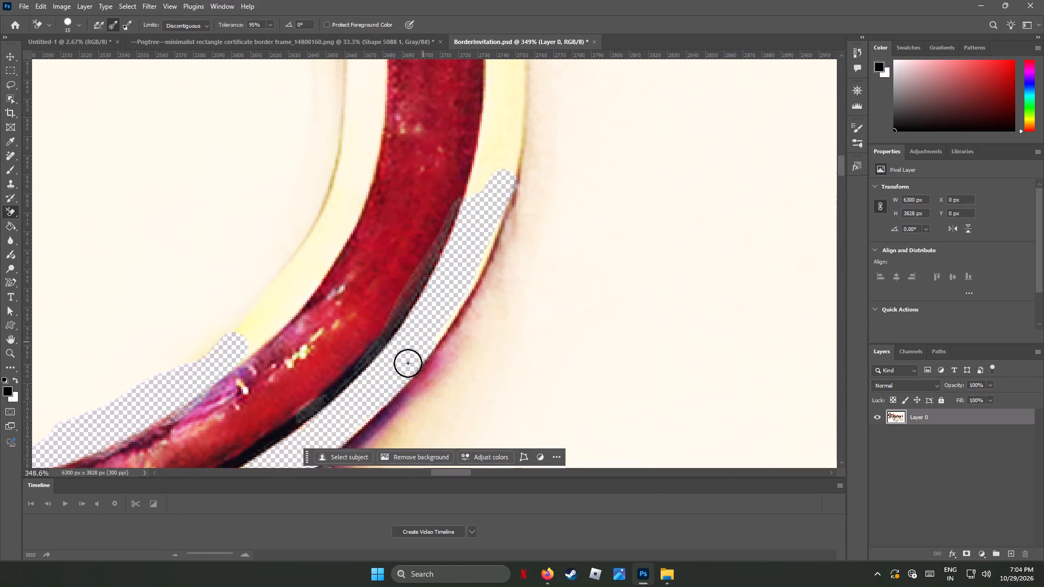
{"action": "left_click_drag", "start_coordinate": [408, 363], "coordinate": [502, 107]}
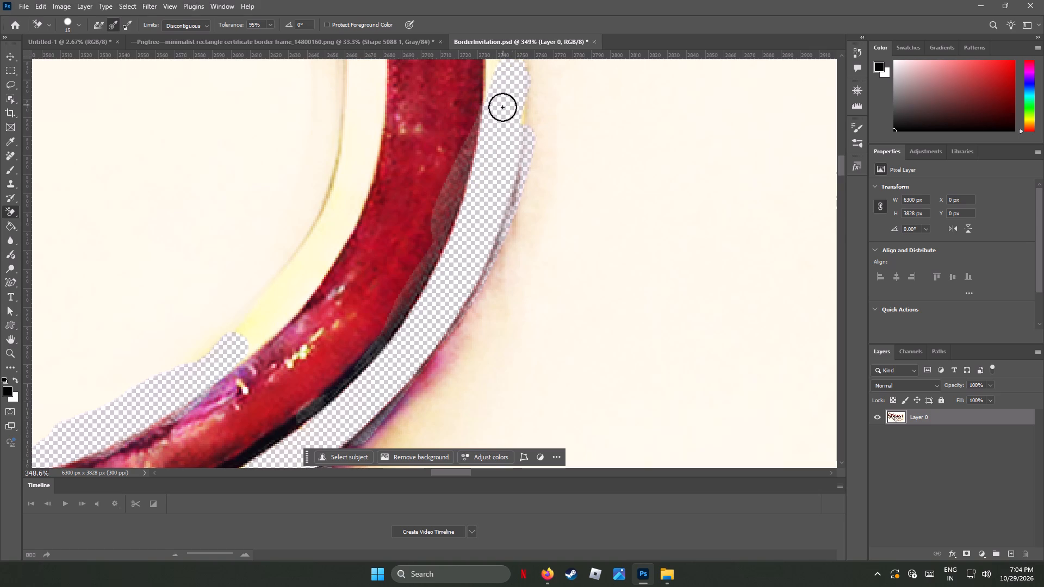
{"action": "left_click_drag", "start_coordinate": [502, 107], "coordinate": [508, 141]}
Erase the pale yellow outline along the inner side of the band's lower bend, joining the strip already cleared.
{"action": "left_click_drag", "start_coordinate": [365, 184], "coordinate": [347, 222]}
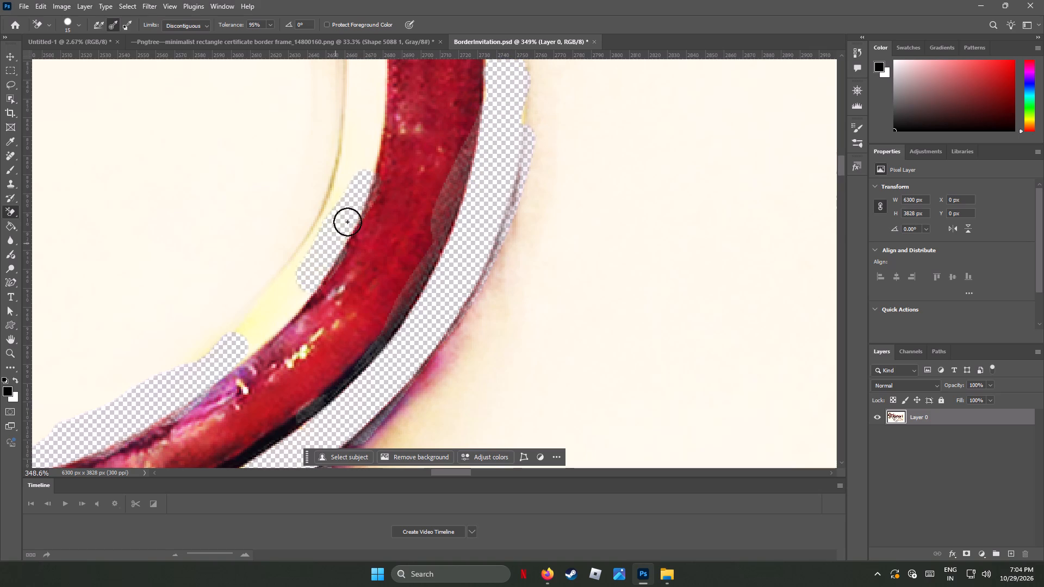
{"action": "left_click_drag", "start_coordinate": [347, 222], "coordinate": [349, 182]}
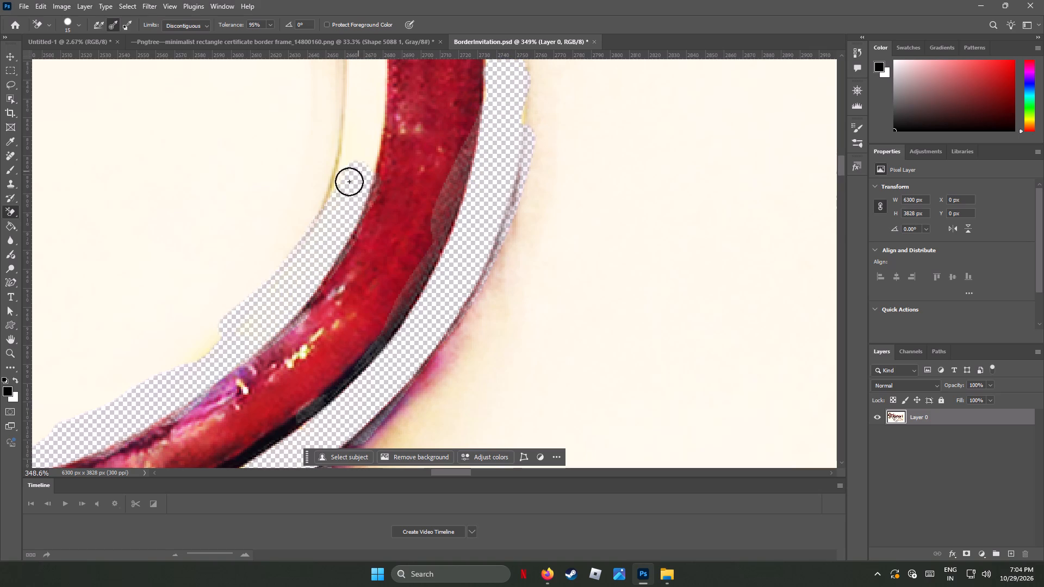
{"action": "left_click_drag", "start_coordinate": [349, 182], "coordinate": [380, 88]}
Erase the yellow outlines on both sides of the band's steep stretch, including the dark shadow edge inside the curve.
{"action": "scroll", "coordinate": [432, 168], "scroll_direction": "up", "scroll_amount": 1}
{"action": "scroll", "coordinate": [432, 168], "scroll_direction": "down", "scroll_amount": 2}
{"action": "scroll", "coordinate": [432, 168], "scroll_direction": "up", "scroll_amount": 3}
{"action": "scroll", "coordinate": [432, 168], "scroll_direction": "down", "scroll_amount": 3}
{"action": "scroll", "coordinate": [432, 168], "scroll_direction": "up", "scroll_amount": 6}
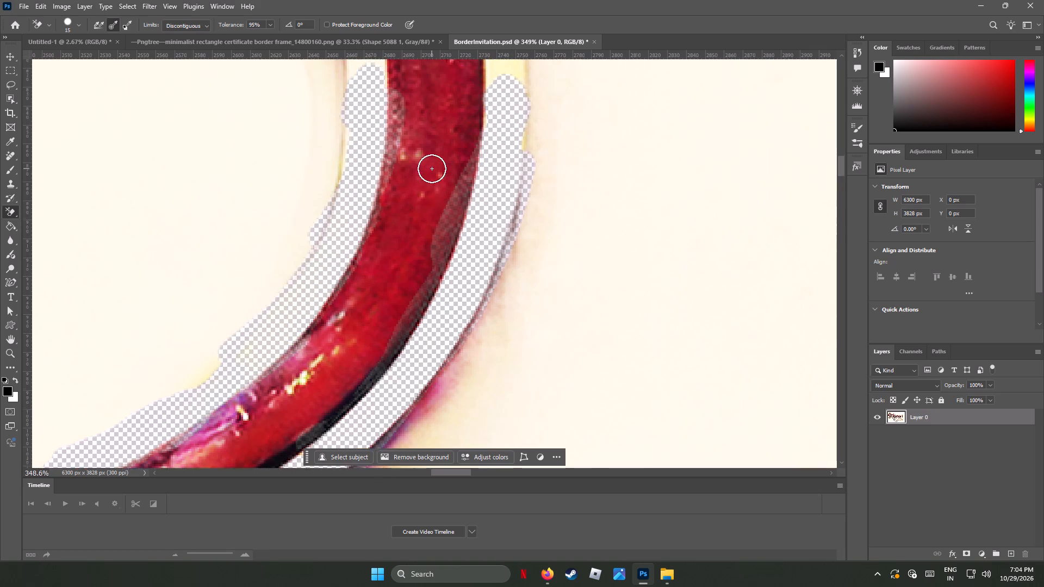
{"action": "scroll", "coordinate": [432, 168], "scroll_direction": "up", "scroll_amount": 12}
{"action": "scroll", "coordinate": [432, 168], "scroll_direction": "down", "scroll_amount": 4}
{"action": "scroll", "coordinate": [432, 168], "scroll_direction": "up", "scroll_amount": 9}
{"action": "scroll", "coordinate": [432, 168], "scroll_direction": "down", "scroll_amount": 1}
{"action": "scroll", "coordinate": [432, 168], "scroll_direction": "up", "scroll_amount": 7}
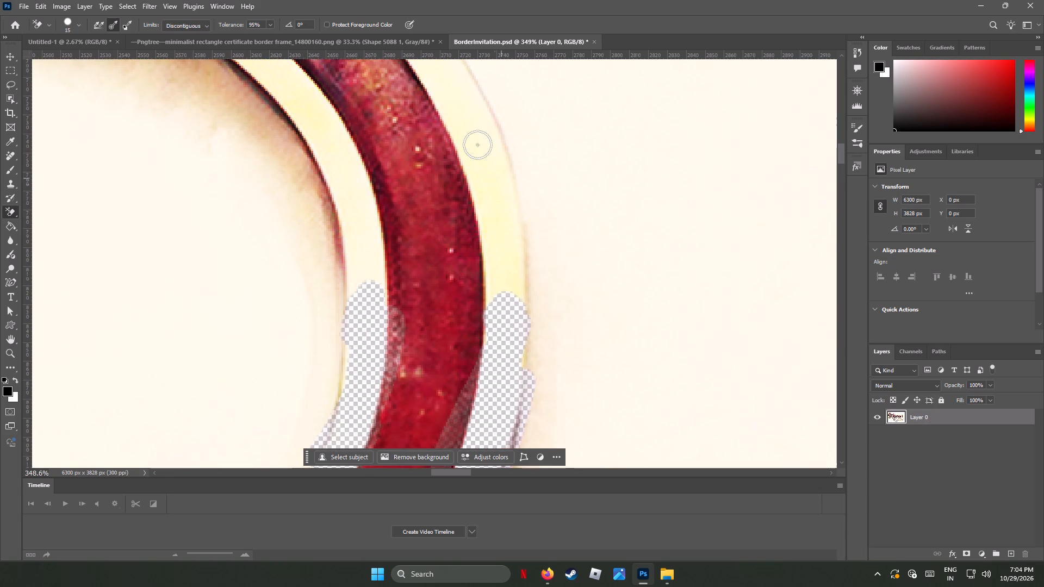
{"action": "left_click_drag", "start_coordinate": [476, 132], "coordinate": [470, 93]}
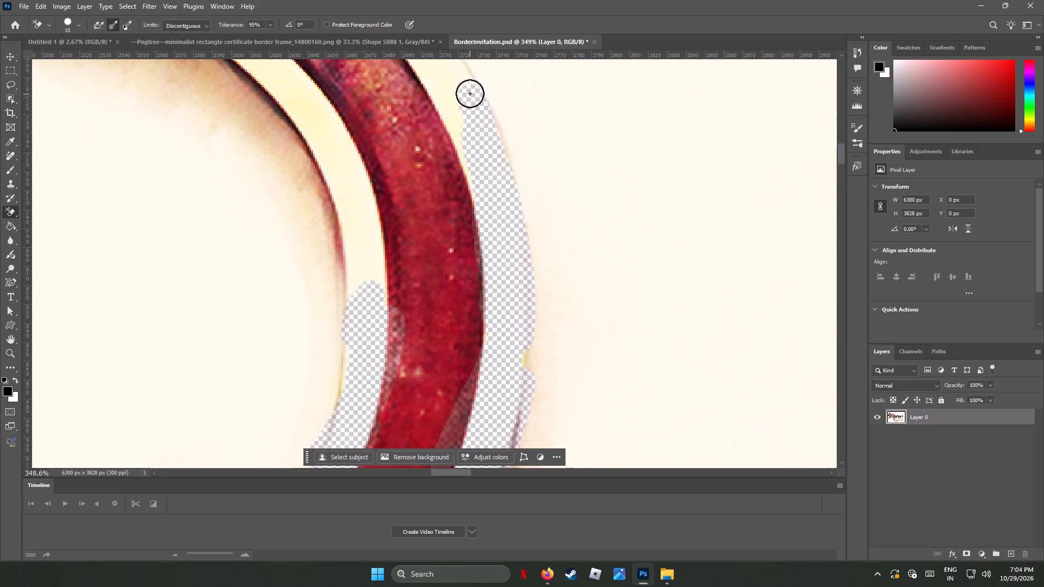
{"action": "left_click_drag", "start_coordinate": [470, 93], "coordinate": [456, 56]}
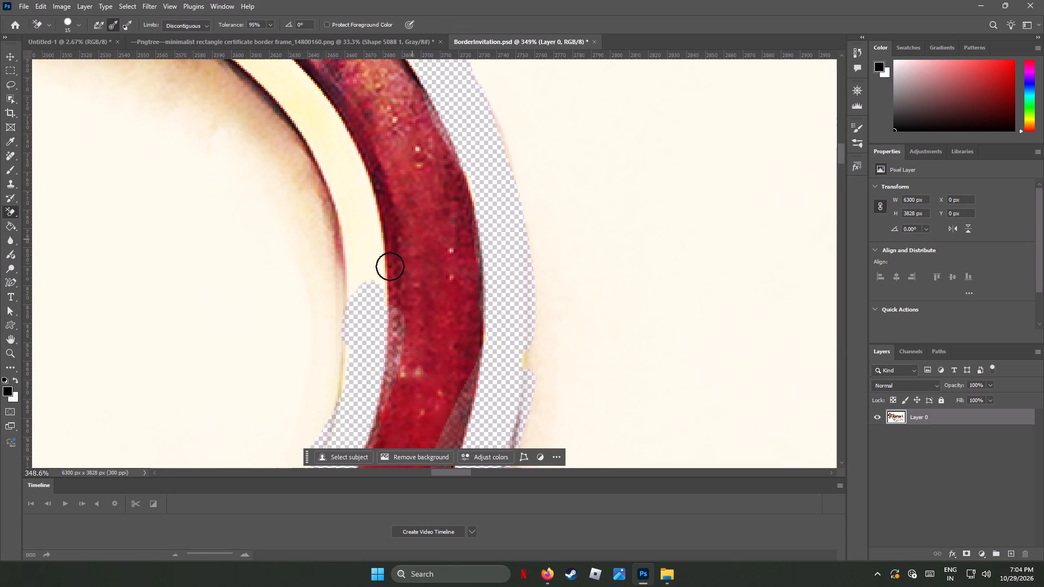
{"action": "left_click_drag", "start_coordinate": [354, 201], "coordinate": [335, 138]}
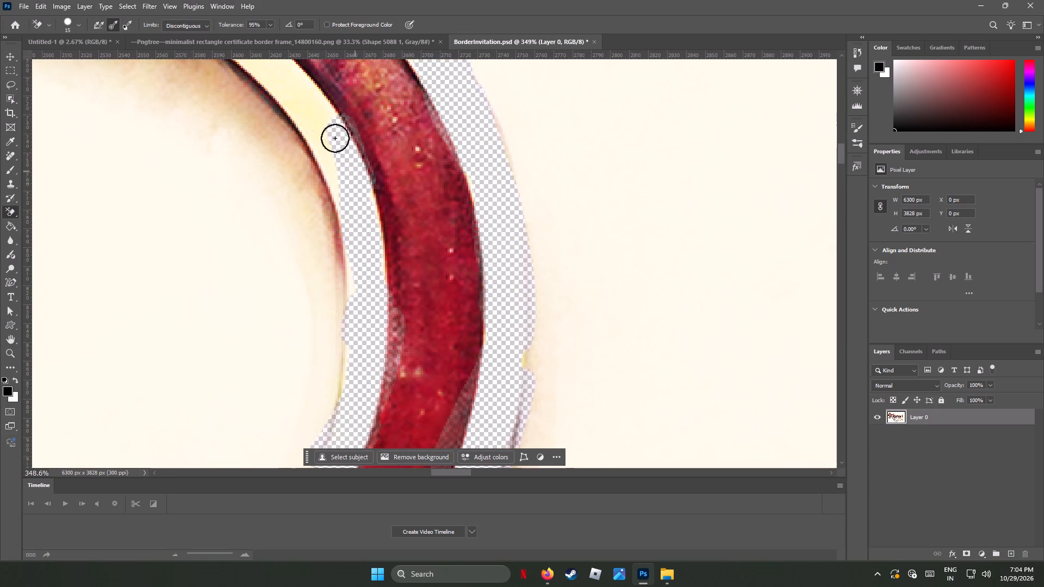
{"action": "left_click_drag", "start_coordinate": [335, 138], "coordinate": [341, 208]}
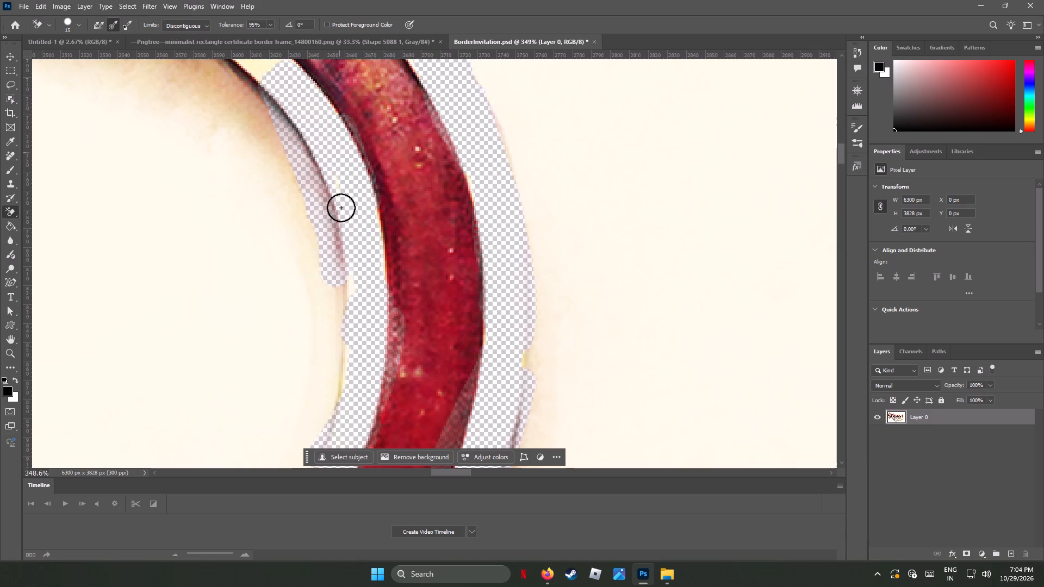
{"action": "left_click_drag", "start_coordinate": [341, 208], "coordinate": [342, 277]}
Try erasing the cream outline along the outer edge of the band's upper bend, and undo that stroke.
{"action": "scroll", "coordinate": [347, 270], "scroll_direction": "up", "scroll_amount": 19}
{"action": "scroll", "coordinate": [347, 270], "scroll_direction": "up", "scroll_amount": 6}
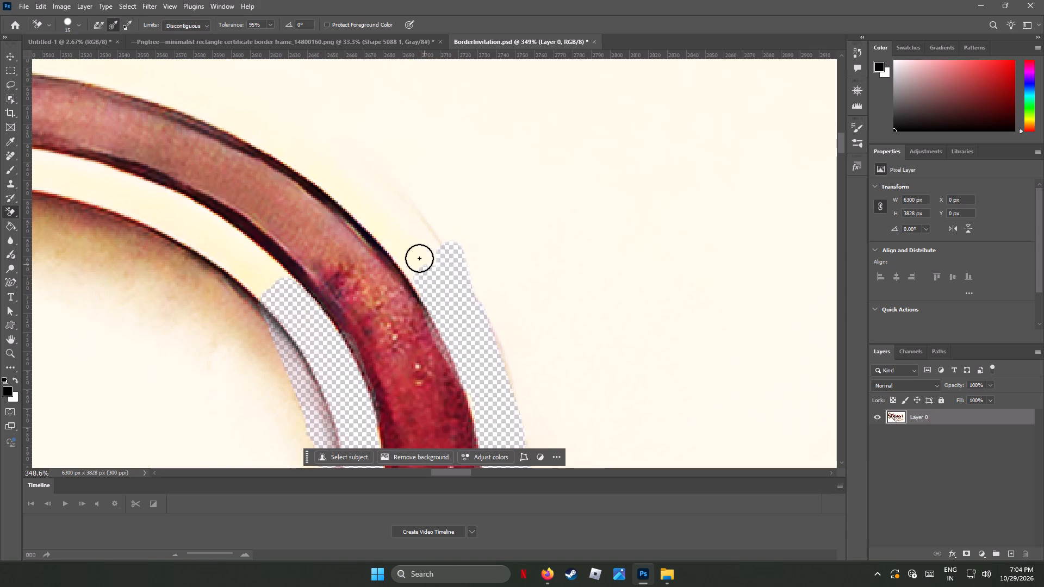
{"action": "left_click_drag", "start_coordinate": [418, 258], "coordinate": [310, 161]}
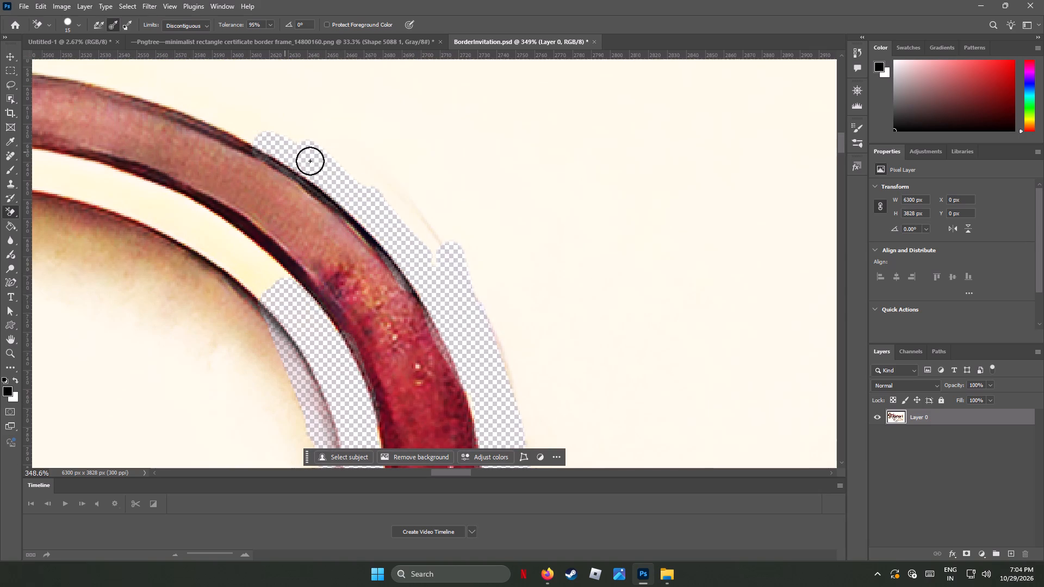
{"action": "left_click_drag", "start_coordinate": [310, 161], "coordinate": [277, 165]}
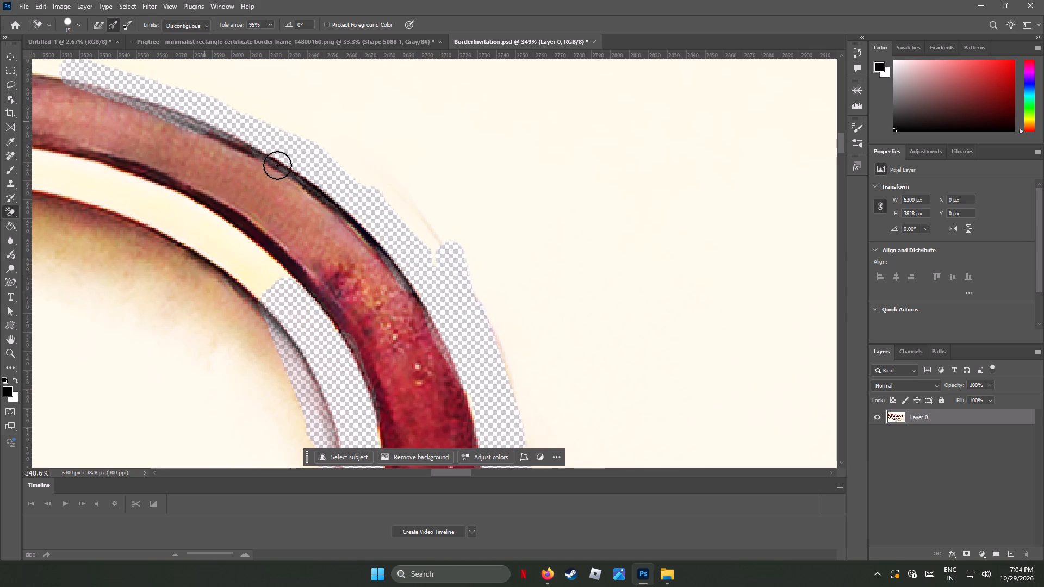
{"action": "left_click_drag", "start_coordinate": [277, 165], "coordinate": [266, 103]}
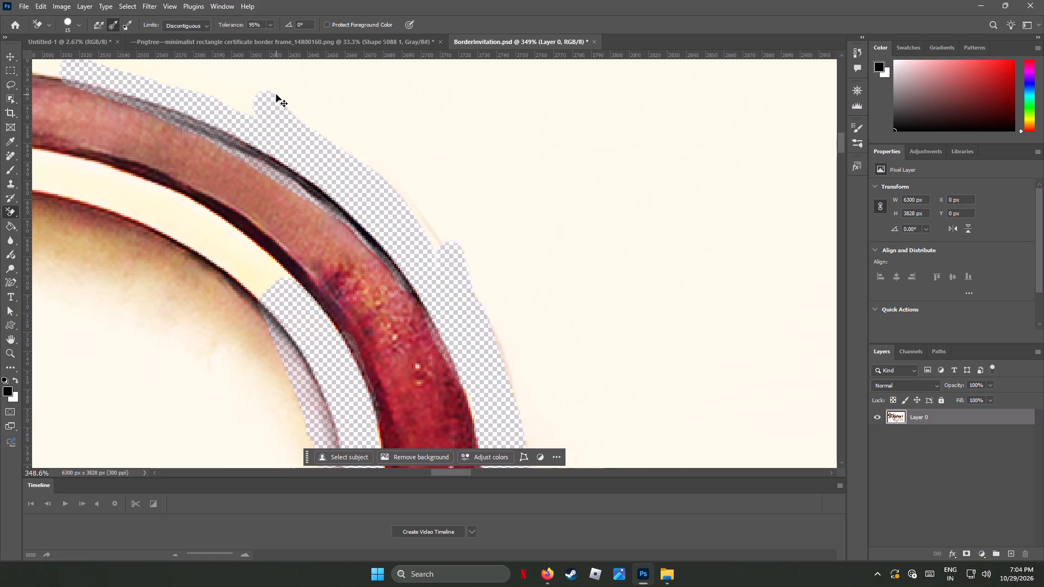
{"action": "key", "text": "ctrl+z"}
Erase the cream outline along the outer edge of the band's upper bend, widening the cleared strip into the background.
{"action": "left_click_drag", "start_coordinate": [413, 255], "coordinate": [403, 247]}
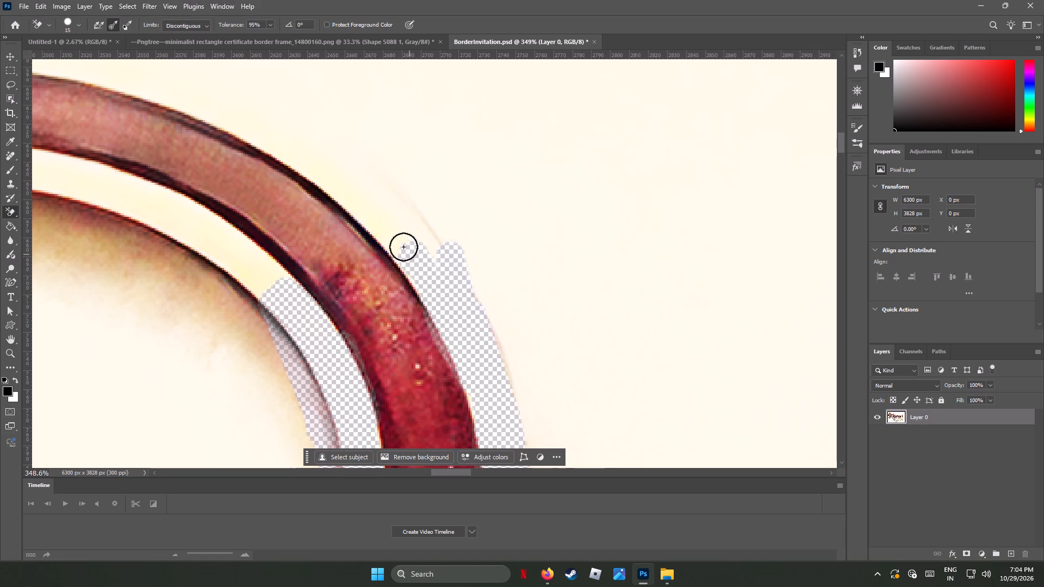
{"action": "left_click_drag", "start_coordinate": [403, 247], "coordinate": [350, 190]}
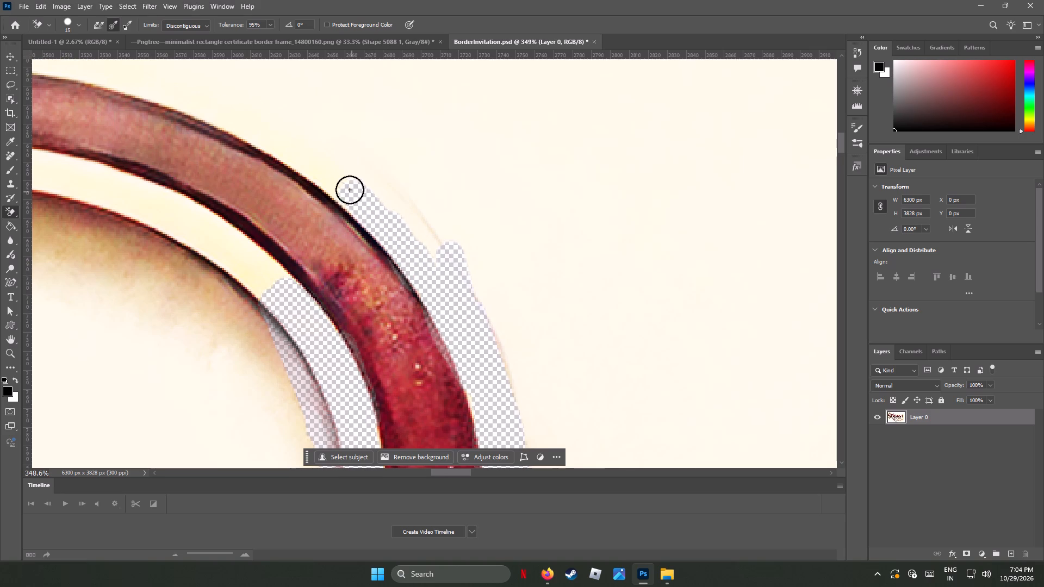
{"action": "left_click_drag", "start_coordinate": [350, 190], "coordinate": [244, 128]}
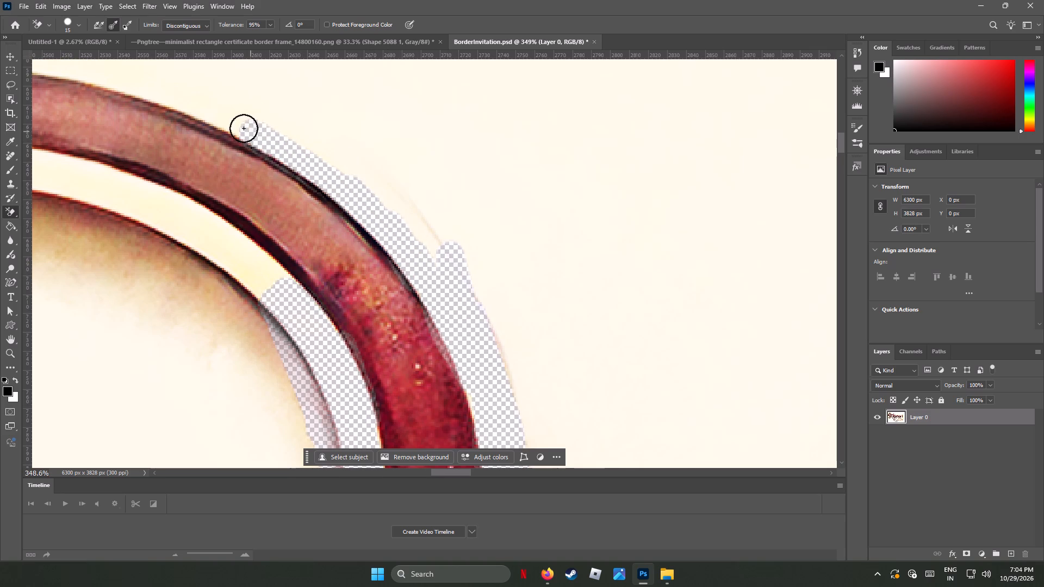
{"action": "left_click_drag", "start_coordinate": [244, 128], "coordinate": [115, 77]}
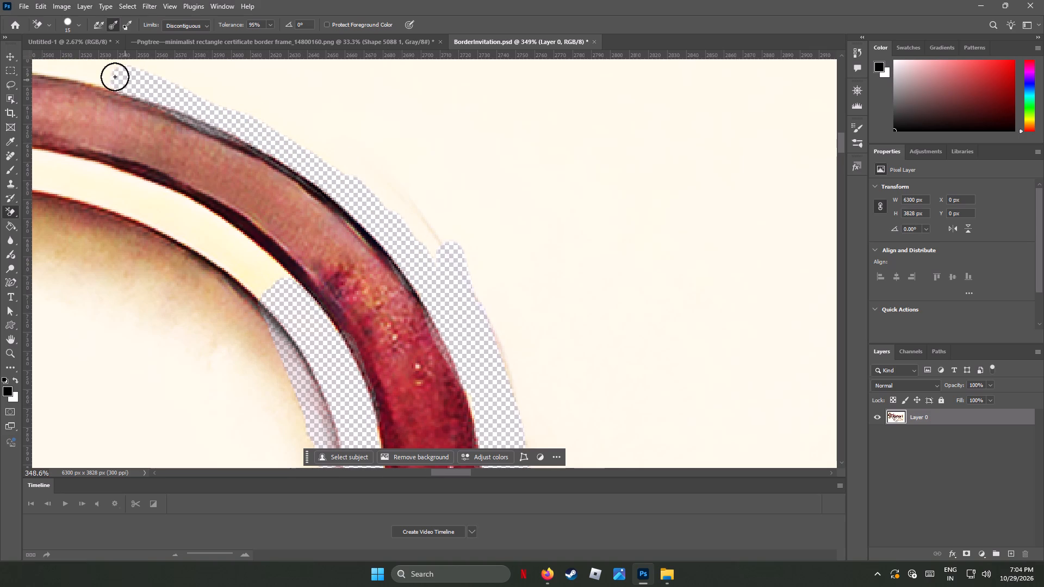
{"action": "left_click_drag", "start_coordinate": [115, 77], "coordinate": [321, 145]}
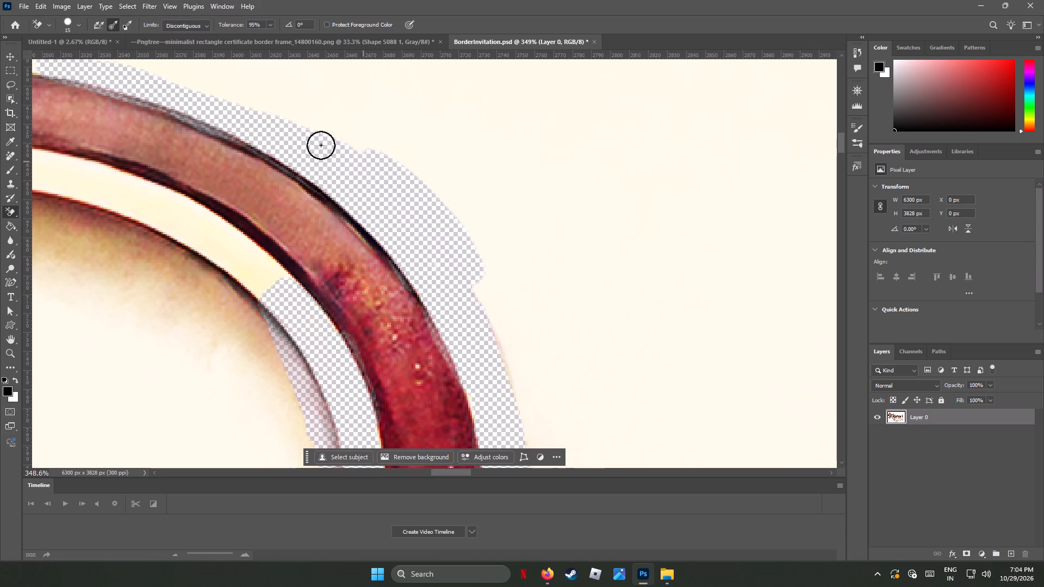
{"action": "left_click_drag", "start_coordinate": [321, 145], "coordinate": [229, 104]}
Erase the cream outline along the inner side of the band's upper bend, including the thin dark edge beneath it.
{"action": "left_click_drag", "start_coordinate": [235, 252], "coordinate": [278, 284]}
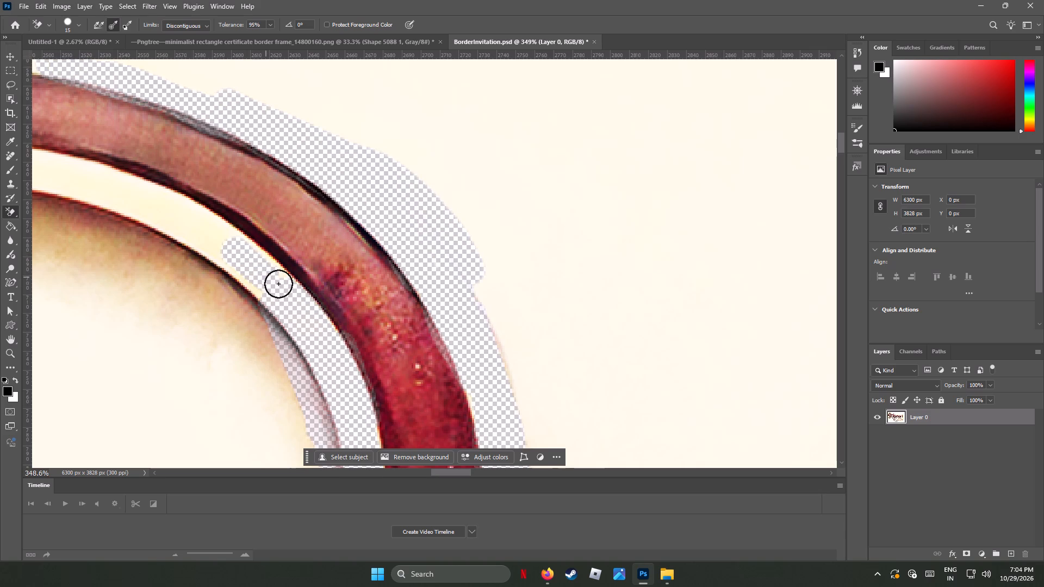
{"action": "left_click_drag", "start_coordinate": [278, 284], "coordinate": [125, 186]}
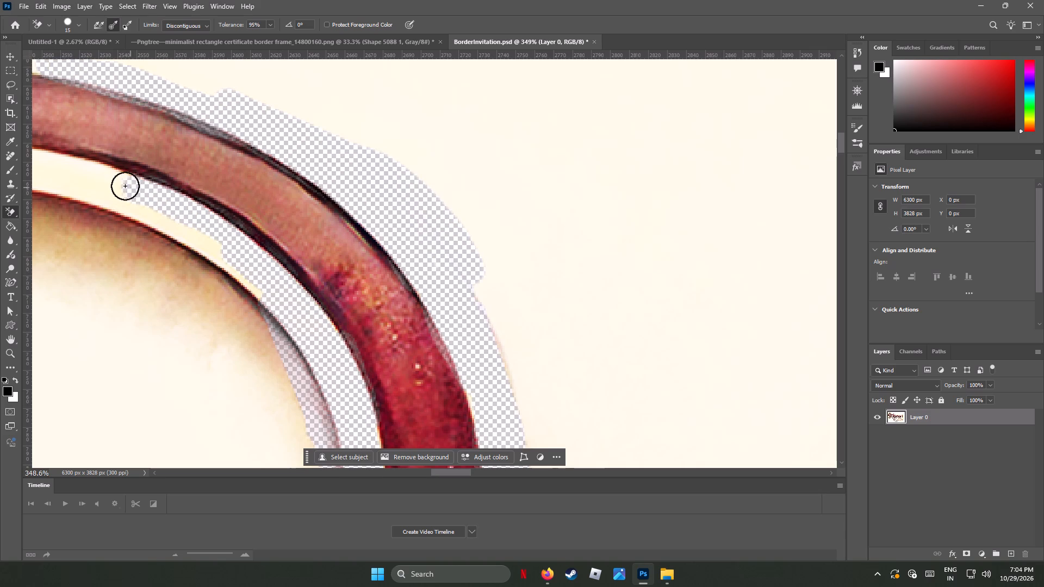
{"action": "left_click_drag", "start_coordinate": [125, 186], "coordinate": [291, 332]}
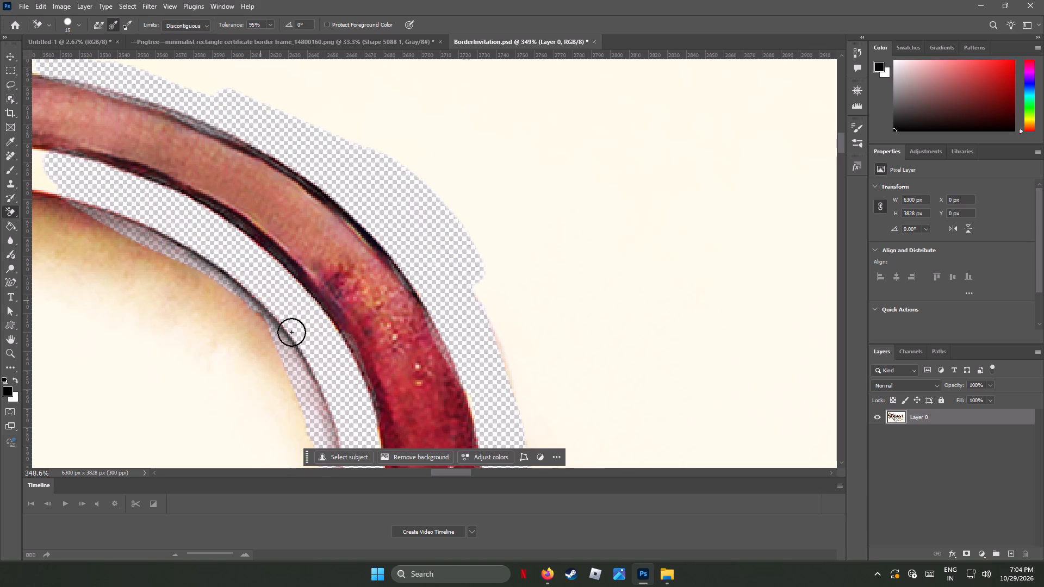
{"action": "left_click_drag", "start_coordinate": [291, 332], "coordinate": [356, 346]}
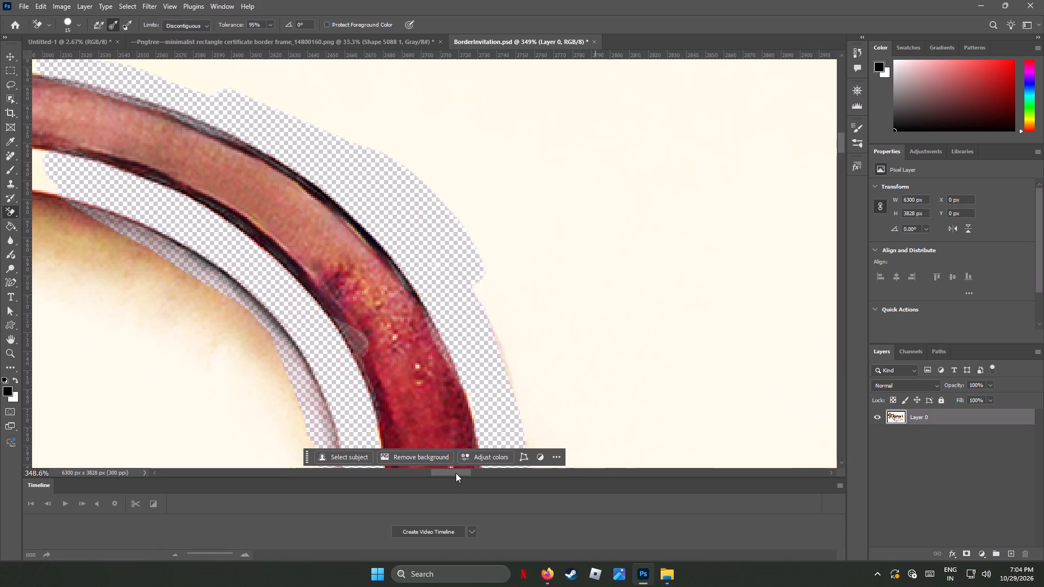
Erase a wide strip of cream background above the top of the band's arch, extending the cleared outer edge.
{"action": "left_click_drag", "start_coordinate": [456, 472], "coordinate": [431, 465]}
{"action": "scroll", "coordinate": [470, 323], "scroll_direction": "up", "scroll_amount": 13}
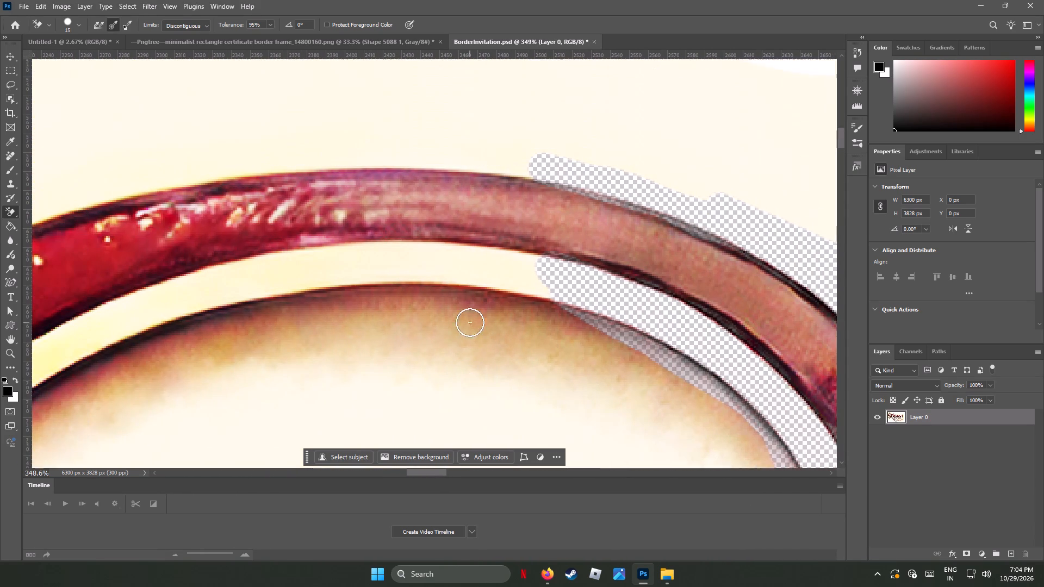
{"action": "scroll", "coordinate": [470, 322], "scroll_direction": "up", "scroll_amount": 2}
{"action": "left_click_drag", "start_coordinate": [457, 175], "coordinate": [449, 179]}
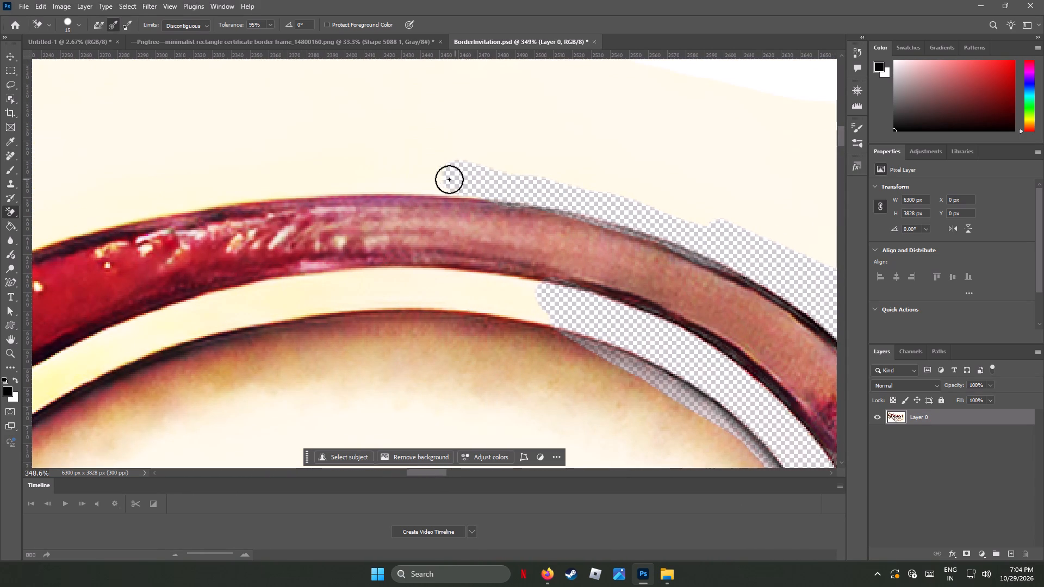
{"action": "left_click_drag", "start_coordinate": [449, 179], "coordinate": [221, 196]}
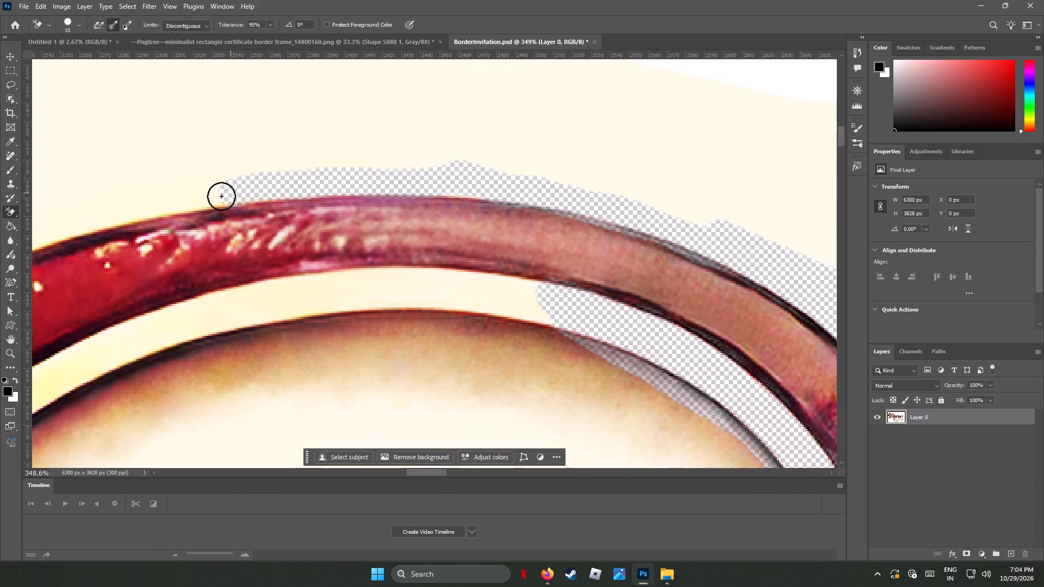
{"action": "left_click_drag", "start_coordinate": [221, 196], "coordinate": [467, 174]}
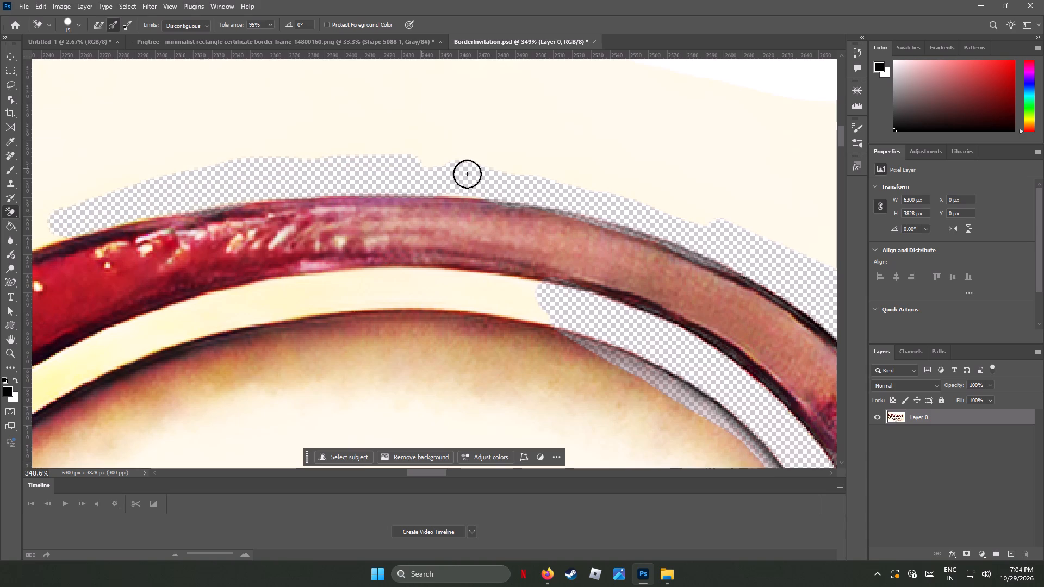
{"action": "left_click_drag", "start_coordinate": [467, 174], "coordinate": [156, 157]}
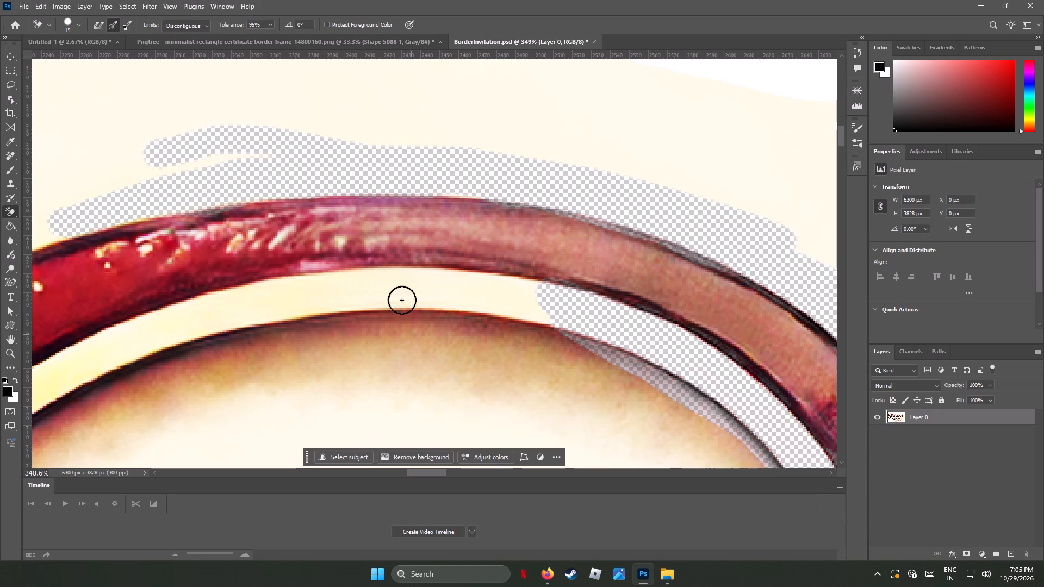
Erase the cream outline beneath the top of the band's arch, continuing along its inner side onto the left slope.
{"action": "left_click_drag", "start_coordinate": [488, 302], "coordinate": [561, 299]}
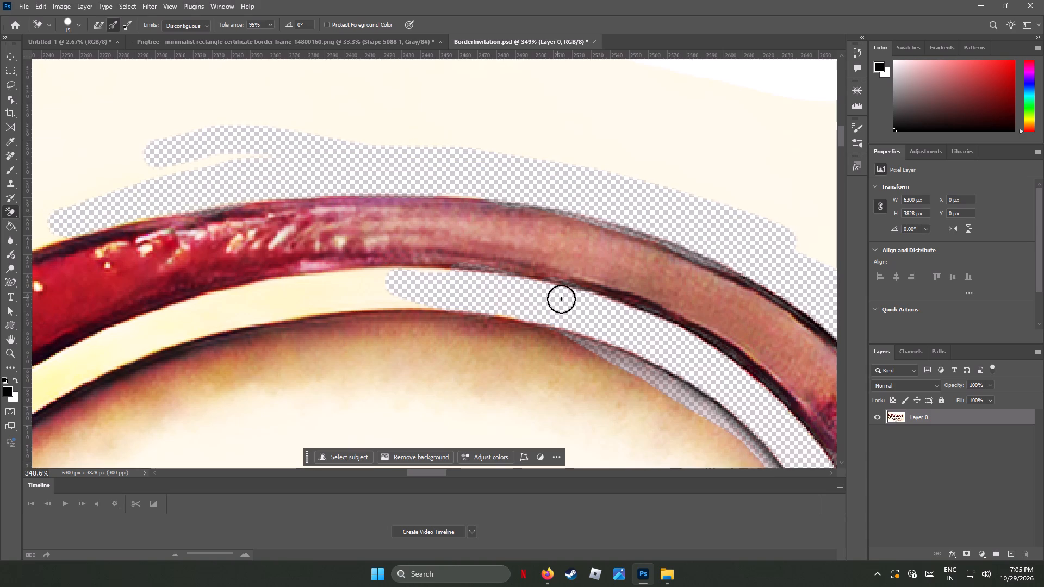
{"action": "left_click_drag", "start_coordinate": [561, 299], "coordinate": [88, 374]}
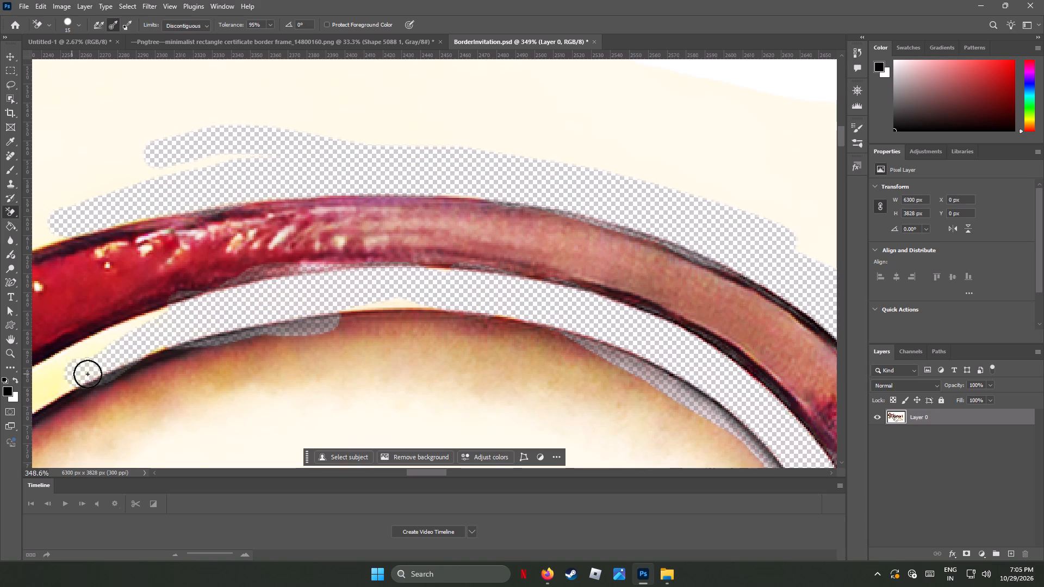
{"action": "left_click_drag", "start_coordinate": [88, 374], "coordinate": [166, 394]}
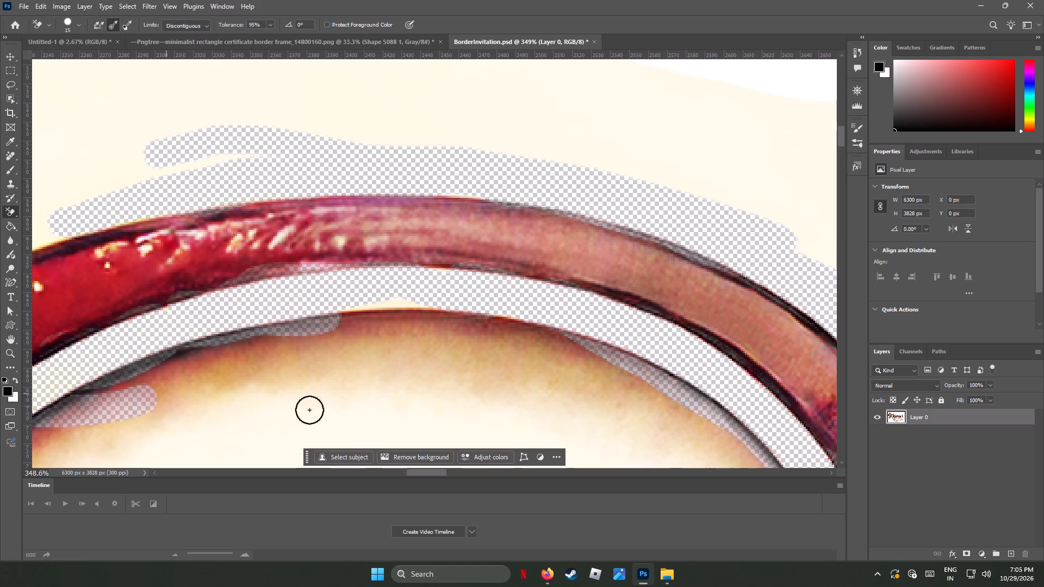
Erase a wide strip of cream background along the outer edge of the arch's left slope.
{"action": "left_click_drag", "start_coordinate": [437, 472], "coordinate": [430, 471]}
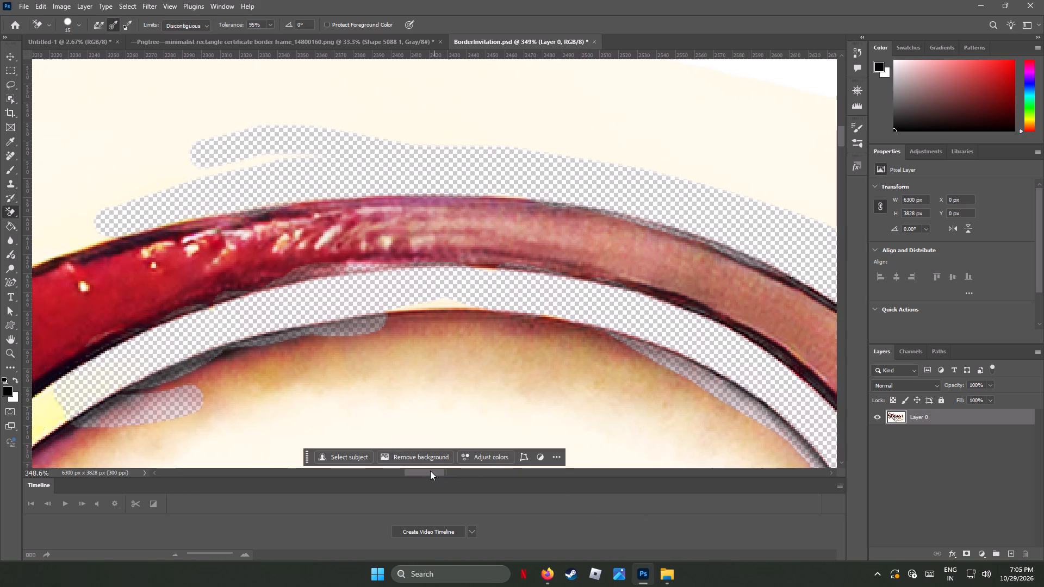
{"action": "left_click_drag", "start_coordinate": [430, 471], "coordinate": [410, 469]}
{"action": "scroll", "coordinate": [462, 360], "scroll_direction": "down", "scroll_amount": 4}
{"action": "scroll", "coordinate": [466, 354], "scroll_direction": "up", "scroll_amount": 4}
{"action": "scroll", "coordinate": [480, 340], "scroll_direction": "down", "scroll_amount": 6}
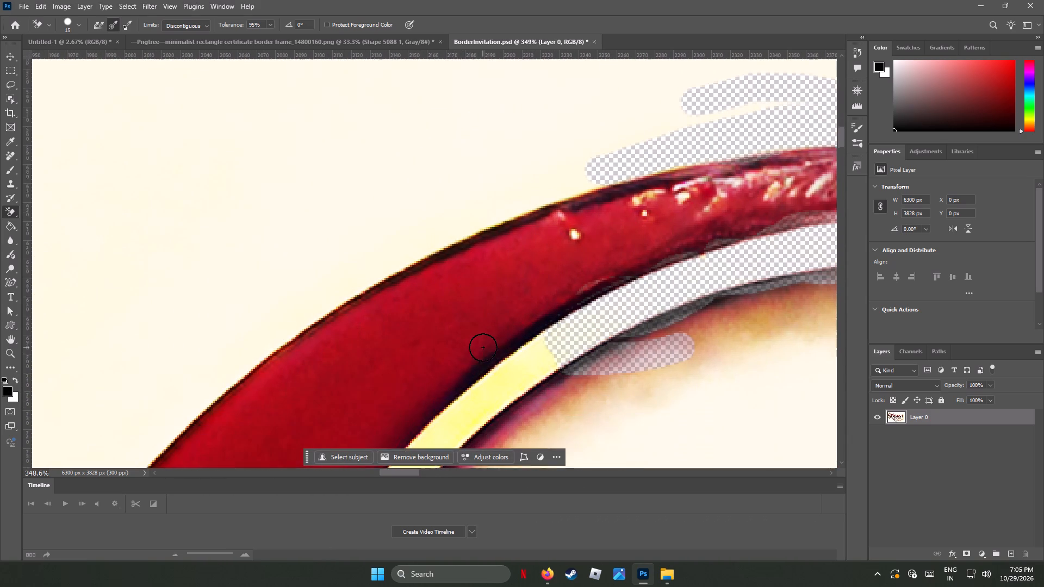
{"action": "scroll", "coordinate": [483, 347], "scroll_direction": "down", "scroll_amount": 4}
{"action": "scroll", "coordinate": [477, 346], "scroll_direction": "up", "scroll_amount": 1}
{"action": "scroll", "coordinate": [478, 347], "scroll_direction": "down", "scroll_amount": 7}
{"action": "left_click_drag", "start_coordinate": [568, 96], "coordinate": [476, 133]}
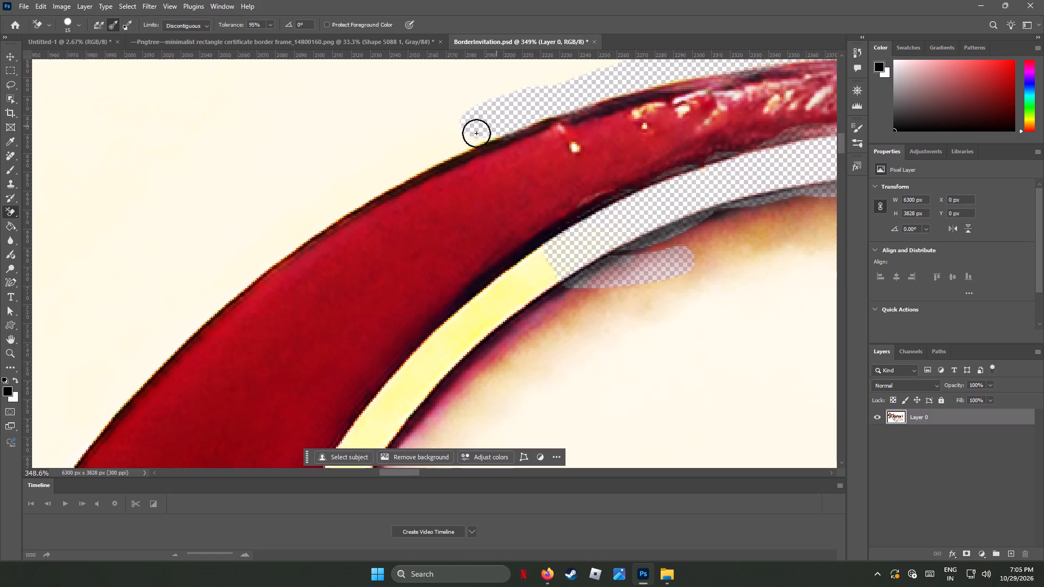
{"action": "left_click_drag", "start_coordinate": [476, 133], "coordinate": [291, 241]}
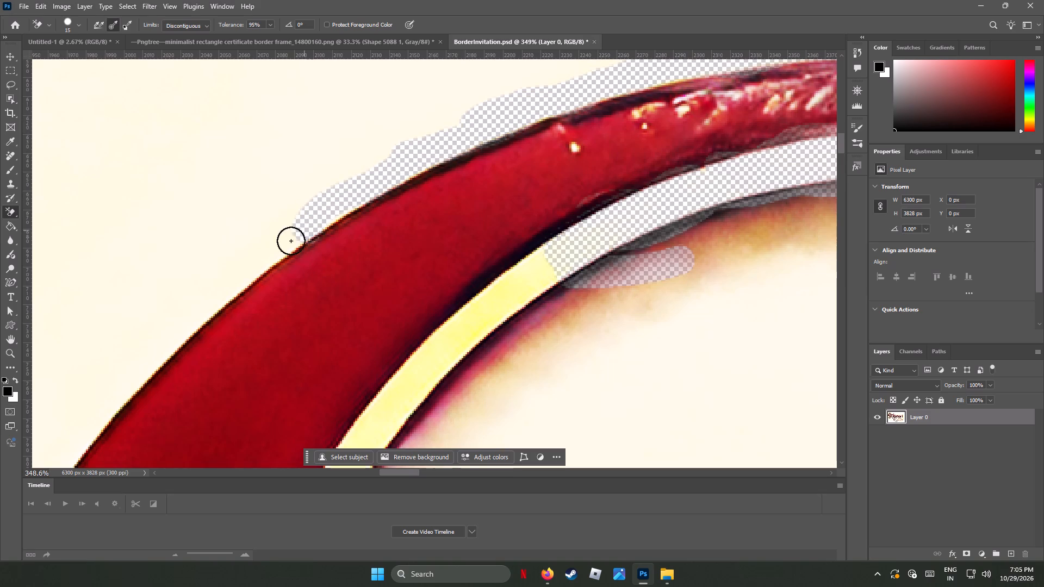
{"action": "left_click_drag", "start_coordinate": [291, 241], "coordinate": [197, 315]}
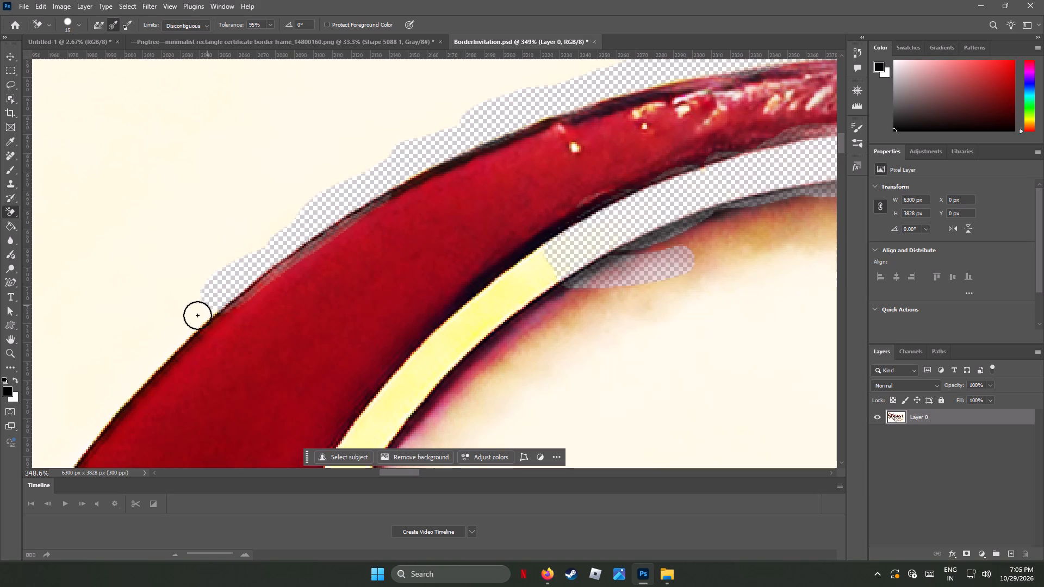
{"action": "left_click_drag", "start_coordinate": [197, 315], "coordinate": [334, 189]}
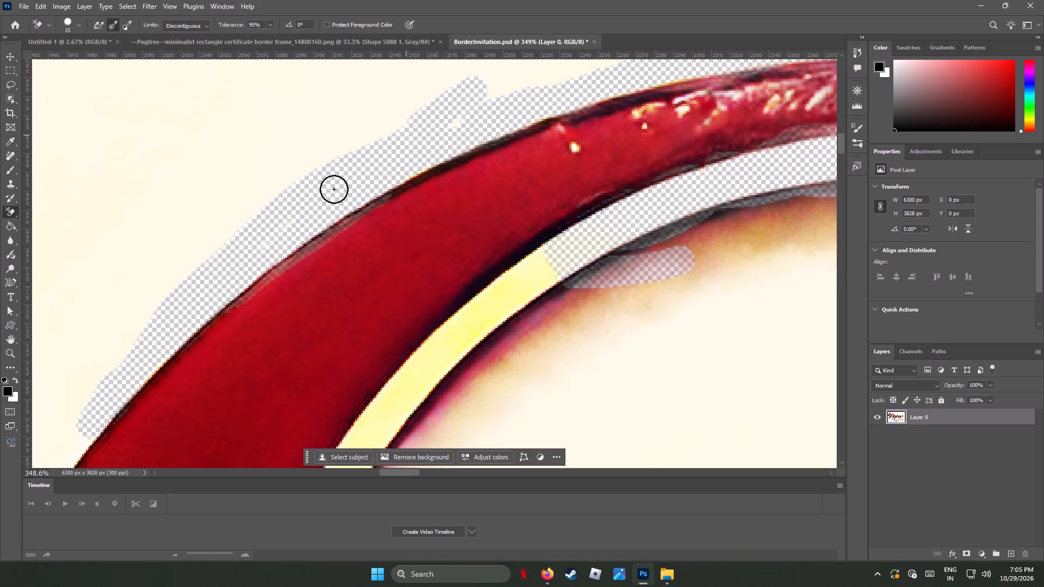
{"action": "left_click_drag", "start_coordinate": [334, 189], "coordinate": [630, 71]}
Erase the yellow outline along the inner side of the arch's left slope, down toward the red stem.
{"action": "left_click_drag", "start_coordinate": [507, 294], "coordinate": [494, 289]}
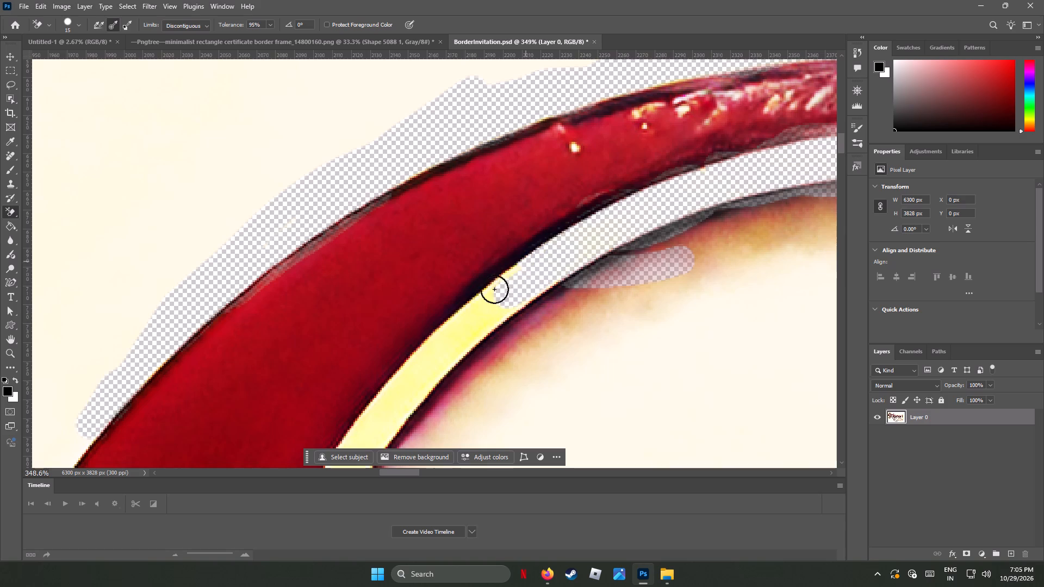
{"action": "left_click_drag", "start_coordinate": [494, 289], "coordinate": [405, 378]}
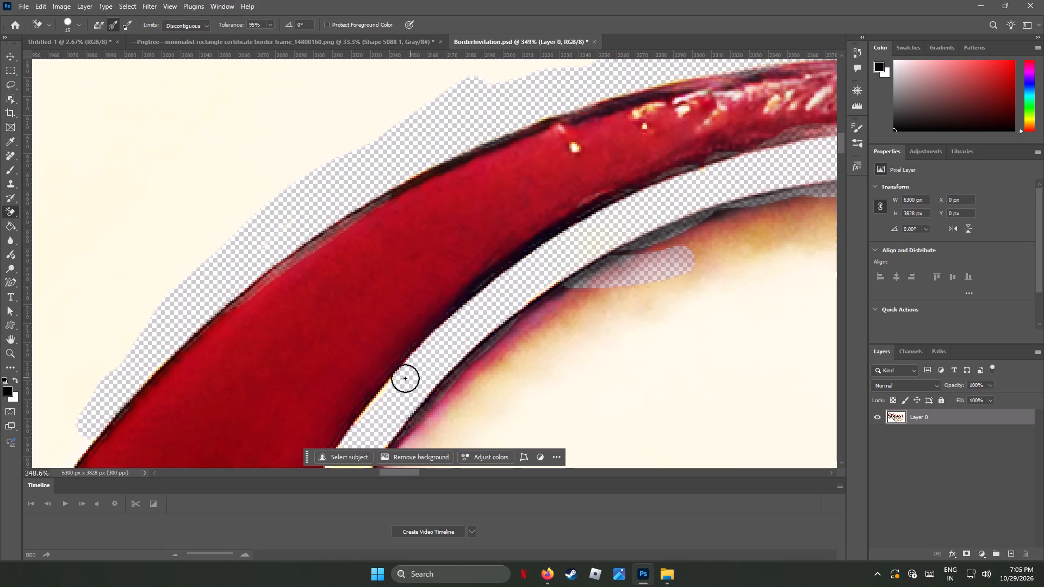
{"action": "left_click_drag", "start_coordinate": [405, 378], "coordinate": [364, 407]}
{"action": "scroll", "coordinate": [449, 317], "scroll_direction": "down", "scroll_amount": 1}
{"action": "scroll", "coordinate": [449, 317], "scroll_direction": "up", "scroll_amount": 1}
{"action": "scroll", "coordinate": [449, 317], "scroll_direction": "down", "scroll_amount": 3}
{"action": "scroll", "coordinate": [450, 317], "scroll_direction": "up", "scroll_amount": 9}
{"action": "scroll", "coordinate": [482, 292], "scroll_direction": "down", "scroll_amount": 5}
{"action": "scroll", "coordinate": [487, 292], "scroll_direction": "up", "scroll_amount": 1}
{"action": "scroll", "coordinate": [487, 292], "scroll_direction": "down", "scroll_amount": 1}
{"action": "scroll", "coordinate": [487, 292], "scroll_direction": "up", "scroll_amount": 3}
{"action": "scroll", "coordinate": [487, 290], "scroll_direction": "down", "scroll_amount": 1}
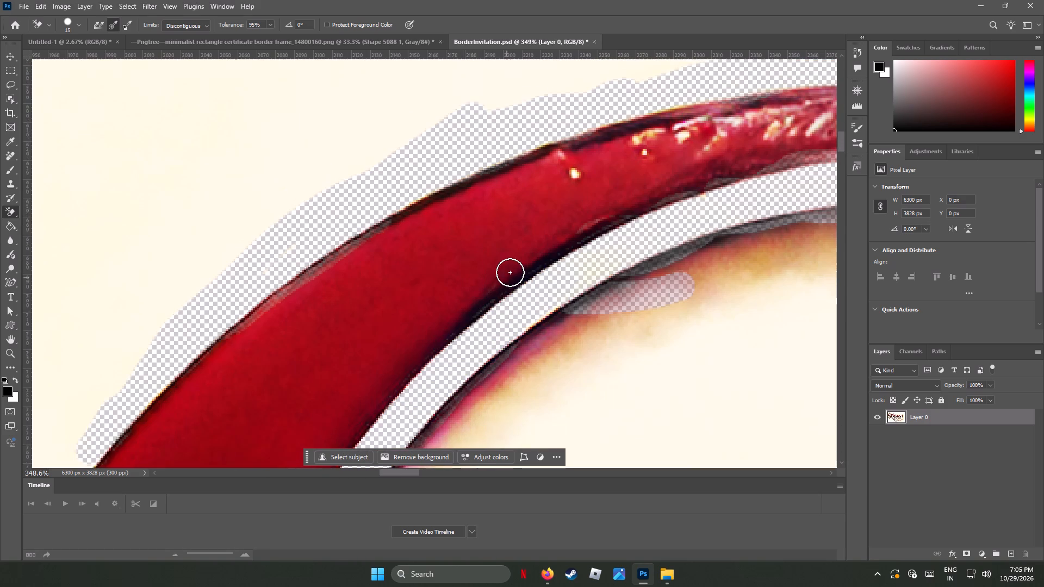
{"action": "scroll", "coordinate": [510, 272], "scroll_direction": "down", "scroll_amount": 1}
{"action": "scroll", "coordinate": [513, 272], "scroll_direction": "up", "scroll_amount": 1}
{"action": "scroll", "coordinate": [514, 272], "scroll_direction": "down", "scroll_amount": 2}
{"action": "scroll", "coordinate": [514, 272], "scroll_direction": "up", "scroll_amount": 1}
{"action": "scroll", "coordinate": [514, 272], "scroll_direction": "down", "scroll_amount": 3}
{"action": "scroll", "coordinate": [514, 272], "scroll_direction": "up", "scroll_amount": 4}
{"action": "scroll", "coordinate": [517, 258], "scroll_direction": "down", "scroll_amount": 15}
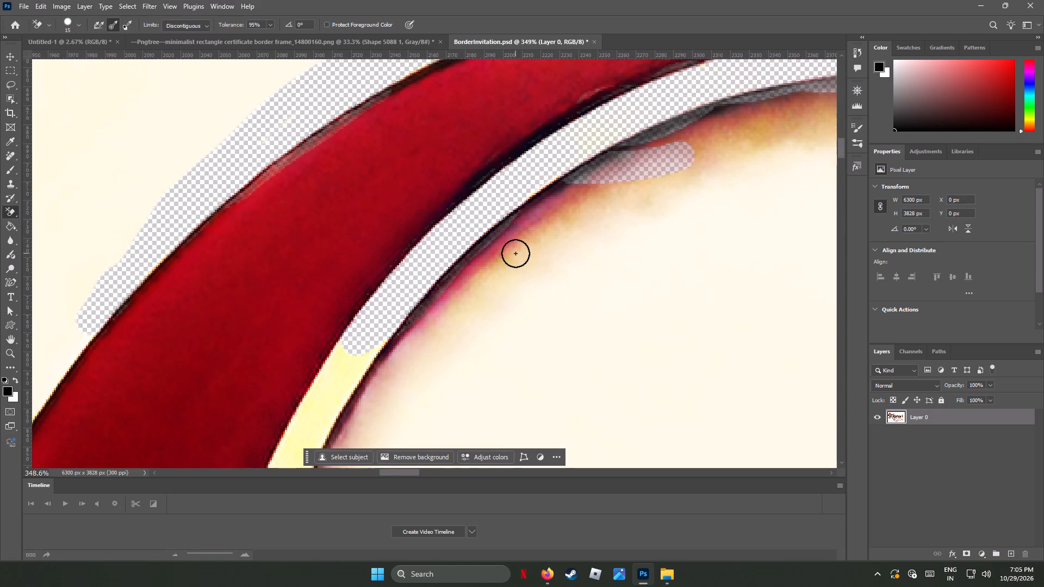
{"action": "scroll", "coordinate": [515, 253], "scroll_direction": "down", "scroll_amount": 5}
{"action": "left_click_drag", "start_coordinate": [340, 324], "coordinate": [339, 323]}
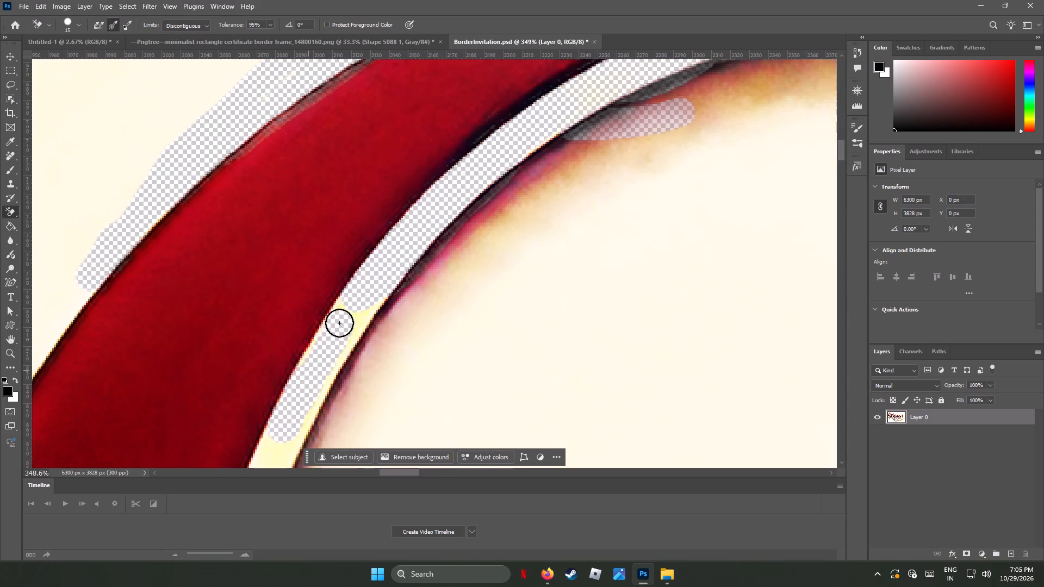
{"action": "left_click_drag", "start_coordinate": [339, 323], "coordinate": [312, 407]}
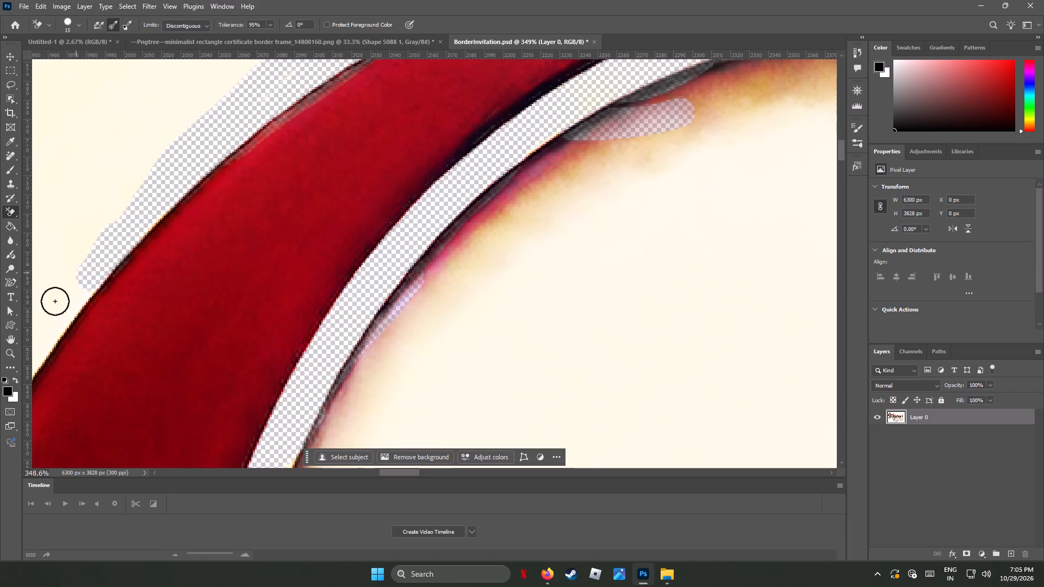
Extend the cleared cream strip farther down the outer edge of the arch's left slope.
{"action": "left_click_drag", "start_coordinate": [46, 326], "coordinate": [136, 236]}
Erase the remaining pale yellow outline along the inner side of the arch where it descends into the stem.
{"action": "scroll", "coordinate": [226, 266], "scroll_direction": "down", "scroll_amount": 5}
{"action": "scroll", "coordinate": [232, 266], "scroll_direction": "up", "scroll_amount": 1}
{"action": "scroll", "coordinate": [235, 266], "scroll_direction": "down", "scroll_amount": 2}
{"action": "scroll", "coordinate": [239, 264], "scroll_direction": "up", "scroll_amount": 7}
{"action": "scroll", "coordinate": [239, 264], "scroll_direction": "down", "scroll_amount": 4}
{"action": "scroll", "coordinate": [284, 259], "scroll_direction": "up", "scroll_amount": 1}
{"action": "scroll", "coordinate": [285, 259], "scroll_direction": "down", "scroll_amount": 2}
{"action": "scroll", "coordinate": [285, 259], "scroll_direction": "up", "scroll_amount": 6}
{"action": "scroll", "coordinate": [284, 259], "scroll_direction": "down", "scroll_amount": 3}
{"action": "scroll", "coordinate": [290, 252], "scroll_direction": "up", "scroll_amount": 3}
{"action": "scroll", "coordinate": [290, 252], "scroll_direction": "down", "scroll_amount": 3}
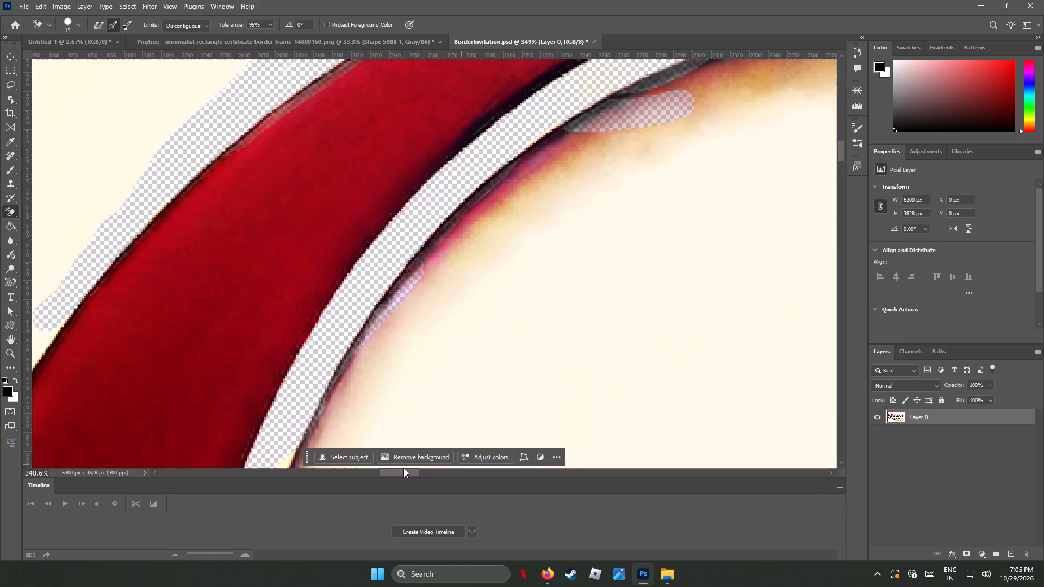
{"action": "left_click_drag", "start_coordinate": [406, 469], "coordinate": [390, 467]}
{"action": "scroll", "coordinate": [499, 352], "scroll_direction": "down", "scroll_amount": 3}
{"action": "scroll", "coordinate": [499, 352], "scroll_direction": "up", "scroll_amount": 1}
{"action": "scroll", "coordinate": [499, 352], "scroll_direction": "down", "scroll_amount": 5}
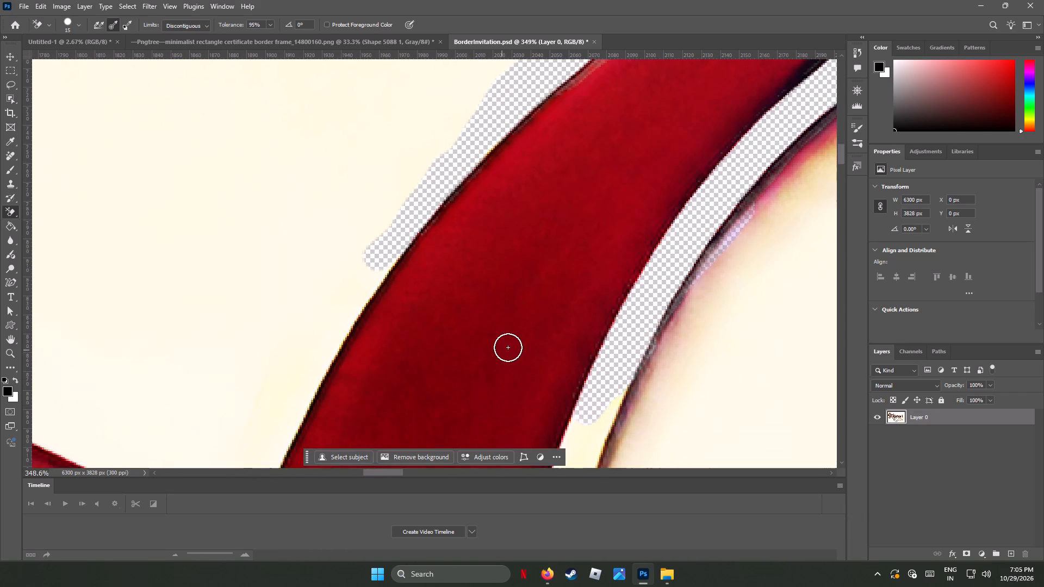
{"action": "scroll", "coordinate": [515, 341], "scroll_direction": "down", "scroll_amount": 3}
{"action": "scroll", "coordinate": [519, 339], "scroll_direction": "up", "scroll_amount": 1}
{"action": "scroll", "coordinate": [518, 339], "scroll_direction": "down", "scroll_amount": 3}
{"action": "scroll", "coordinate": [517, 339], "scroll_direction": "up", "scroll_amount": 1}
{"action": "scroll", "coordinate": [516, 338], "scroll_direction": "down", "scroll_amount": 1}
{"action": "scroll", "coordinate": [516, 338], "scroll_direction": "up", "scroll_amount": 1}
{"action": "scroll", "coordinate": [515, 338], "scroll_direction": "down", "scroll_amount": 11}
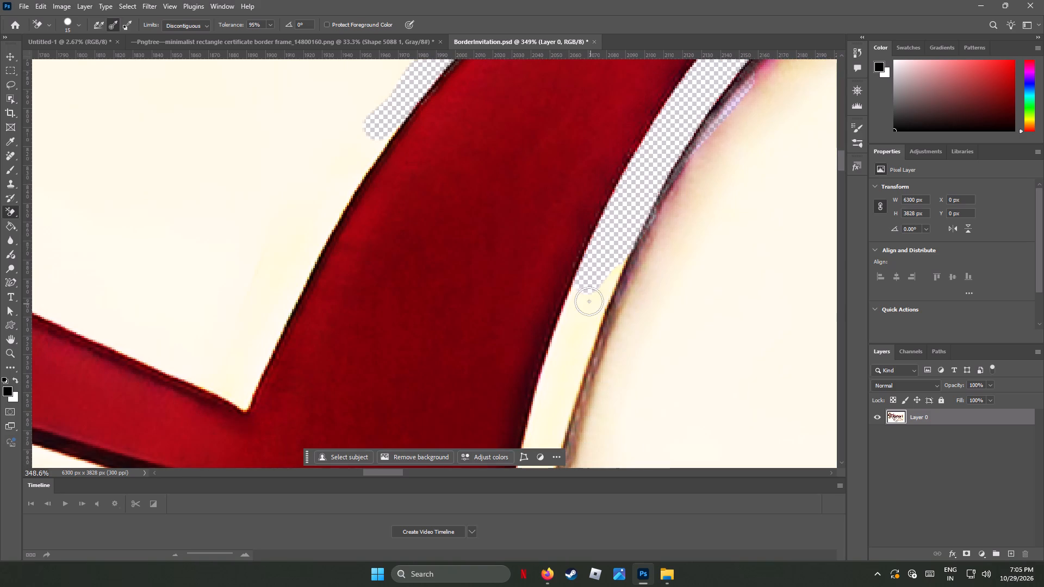
{"action": "left_click_drag", "start_coordinate": [588, 301], "coordinate": [526, 455]}
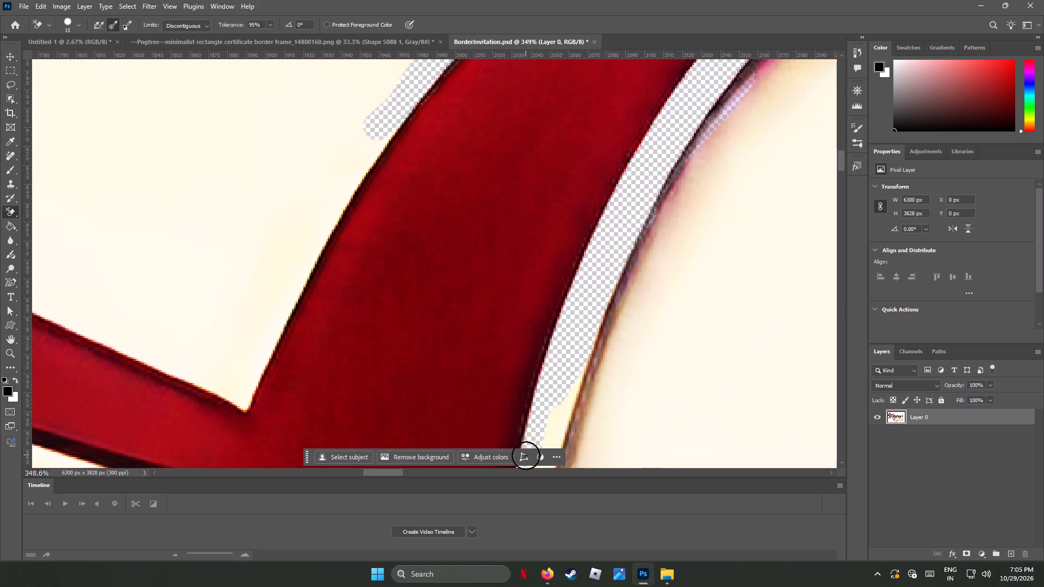
{"action": "left_click_drag", "start_coordinate": [526, 455], "coordinate": [555, 425]}
Erase the cream background from the stem's outer edge and the corner above the left crossbar, clearing a wide wedge between them.
{"action": "left_click_drag", "start_coordinate": [355, 162], "coordinate": [315, 222]}
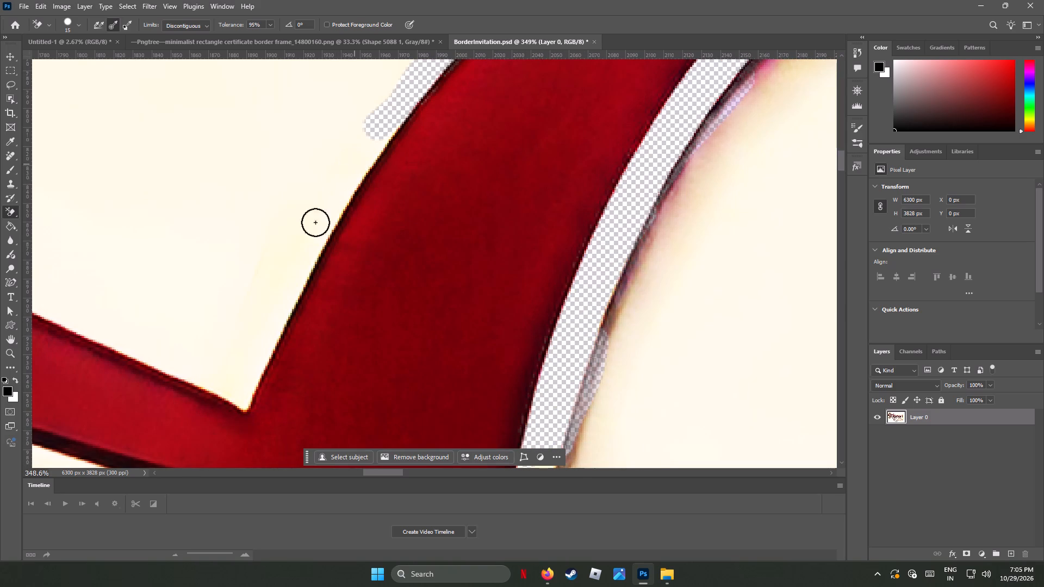
{"action": "left_click_drag", "start_coordinate": [315, 222], "coordinate": [270, 298]}
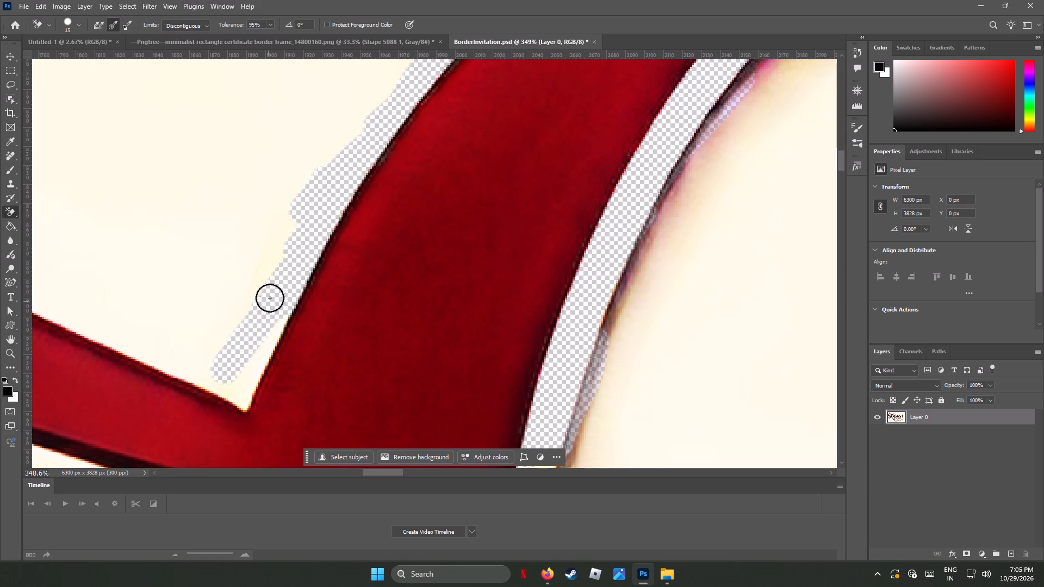
{"action": "left_click_drag", "start_coordinate": [270, 298], "coordinate": [133, 351]}
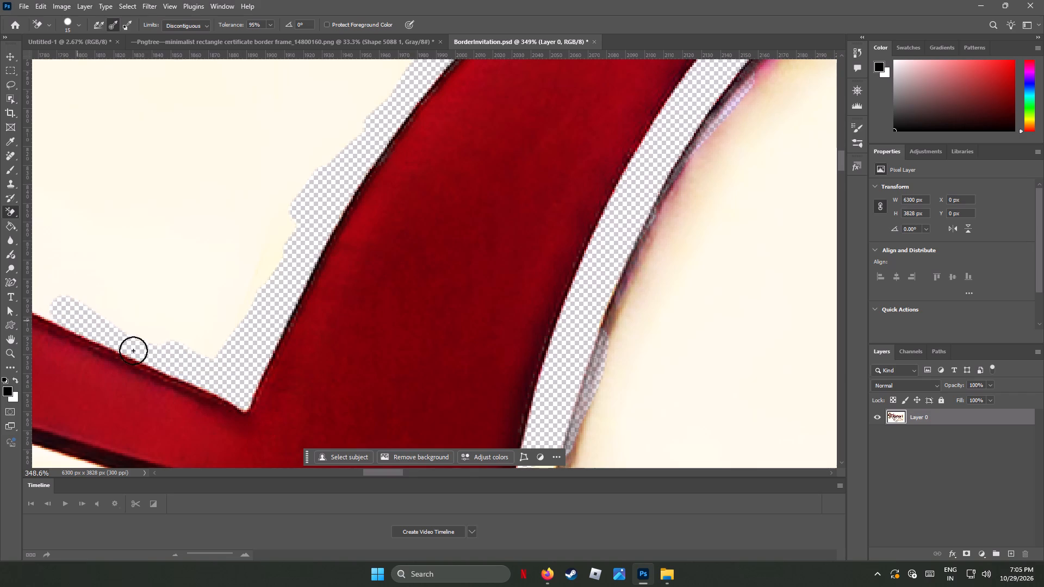
{"action": "left_click_drag", "start_coordinate": [133, 351], "coordinate": [269, 262]}
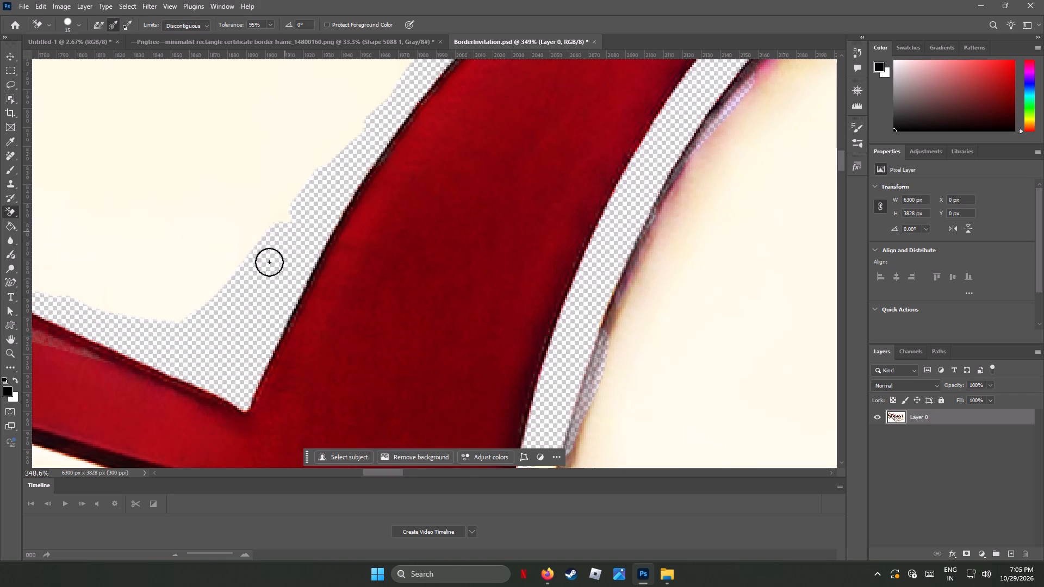
{"action": "left_click_drag", "start_coordinate": [269, 262], "coordinate": [100, 314]}
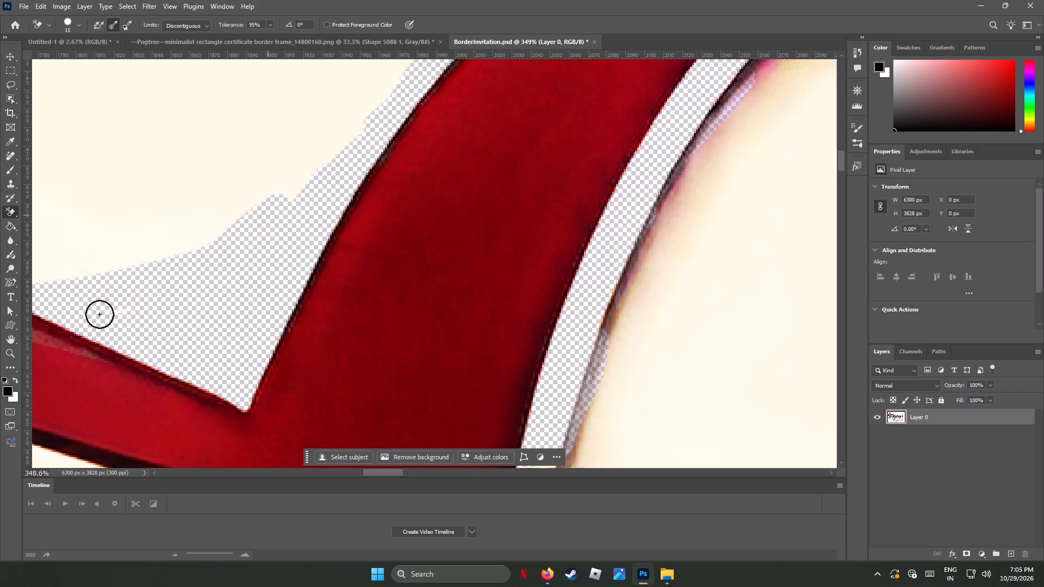
{"action": "left_click_drag", "start_coordinate": [100, 314], "coordinate": [314, 161]}
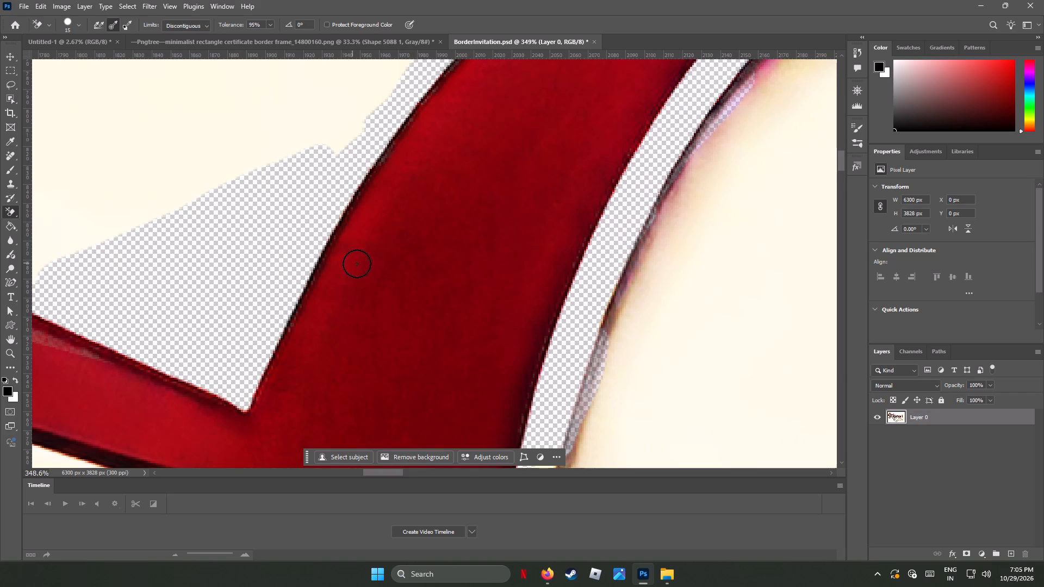
Erase the leftover cream outline in the inner corner where the stem meets the right crossbar.
{"action": "scroll", "coordinate": [357, 264], "scroll_direction": "down", "scroll_amount": 9}
{"action": "scroll", "coordinate": [392, 254], "scroll_direction": "up", "scroll_amount": 1}
{"action": "scroll", "coordinate": [393, 258], "scroll_direction": "down", "scroll_amount": 2}
{"action": "scroll", "coordinate": [394, 259], "scroll_direction": "up", "scroll_amount": 1}
{"action": "scroll", "coordinate": [394, 259], "scroll_direction": "down", "scroll_amount": 5}
{"action": "left_click", "coordinate": [541, 363]}
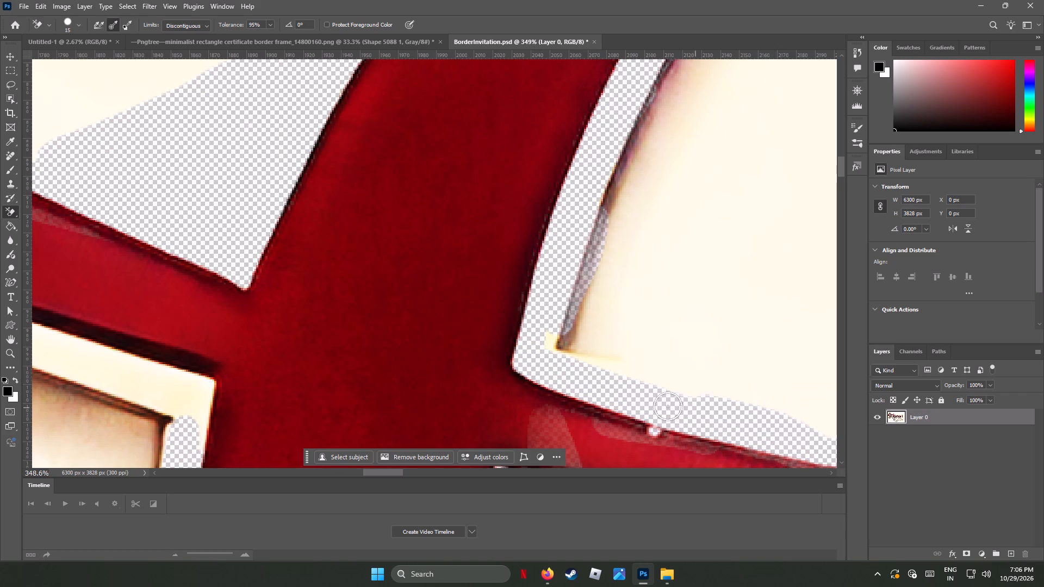
Erase the cream outline beneath the left crossbar, from its corner with the stem outward.
{"action": "left_click_drag", "start_coordinate": [199, 389], "coordinate": [188, 389]}
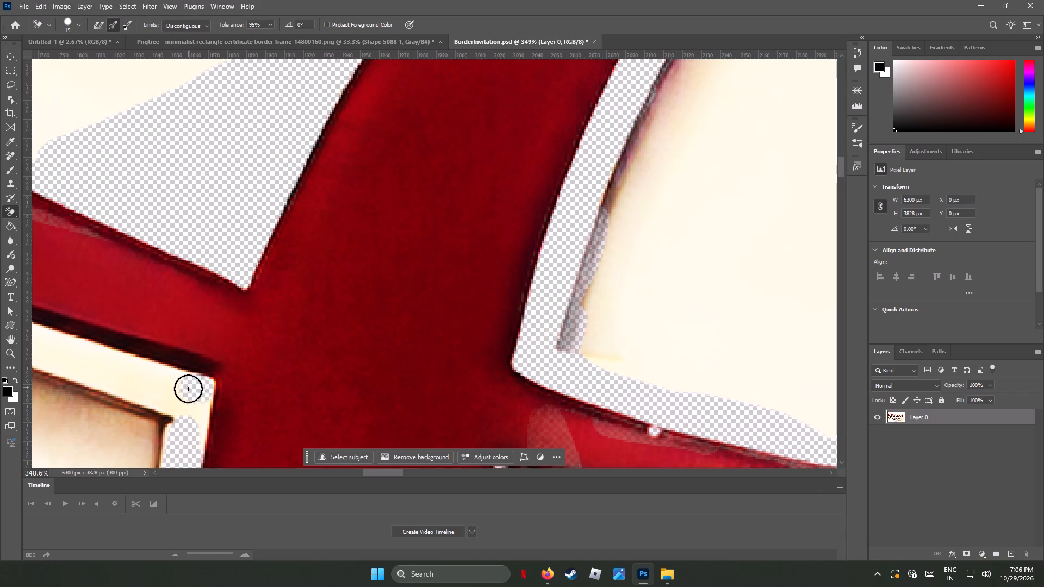
{"action": "left_click_drag", "start_coordinate": [188, 389], "coordinate": [9, 347]}
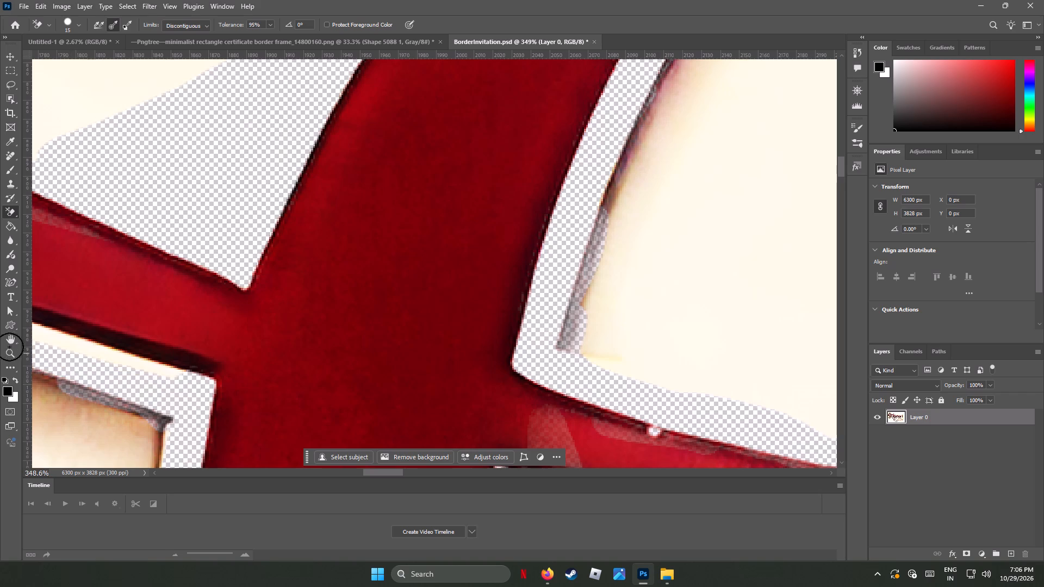
{"action": "left_click_drag", "start_coordinate": [9, 347], "coordinate": [289, 411]}
Save the erasing progress in BorderInvitation.psd.
{"action": "scroll", "coordinate": [452, 370], "scroll_direction": "down", "scroll_amount": 6}
{"action": "scroll", "coordinate": [455, 372], "scroll_direction": "up", "scroll_amount": 3}
{"action": "scroll", "coordinate": [460, 370], "scroll_direction": "down", "scroll_amount": 1}
{"action": "scroll", "coordinate": [460, 370], "scroll_direction": "up", "scroll_amount": 2}
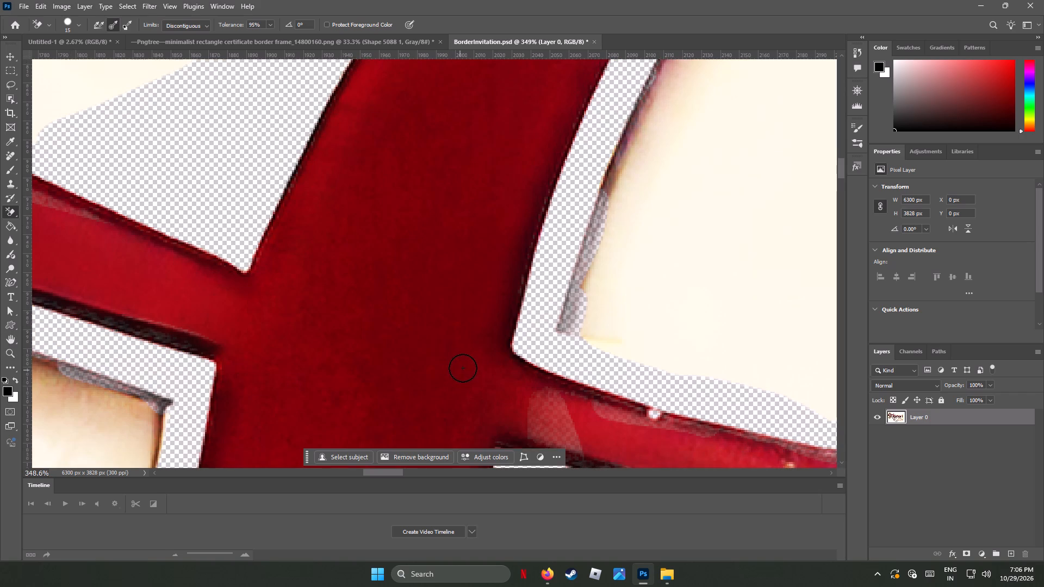
{"action": "scroll", "coordinate": [472, 367], "scroll_direction": "down", "scroll_amount": 4}
{"action": "scroll", "coordinate": [472, 367], "scroll_direction": "up", "scroll_amount": 4}
{"action": "scroll", "coordinate": [473, 367], "scroll_direction": "down", "scroll_amount": 9}
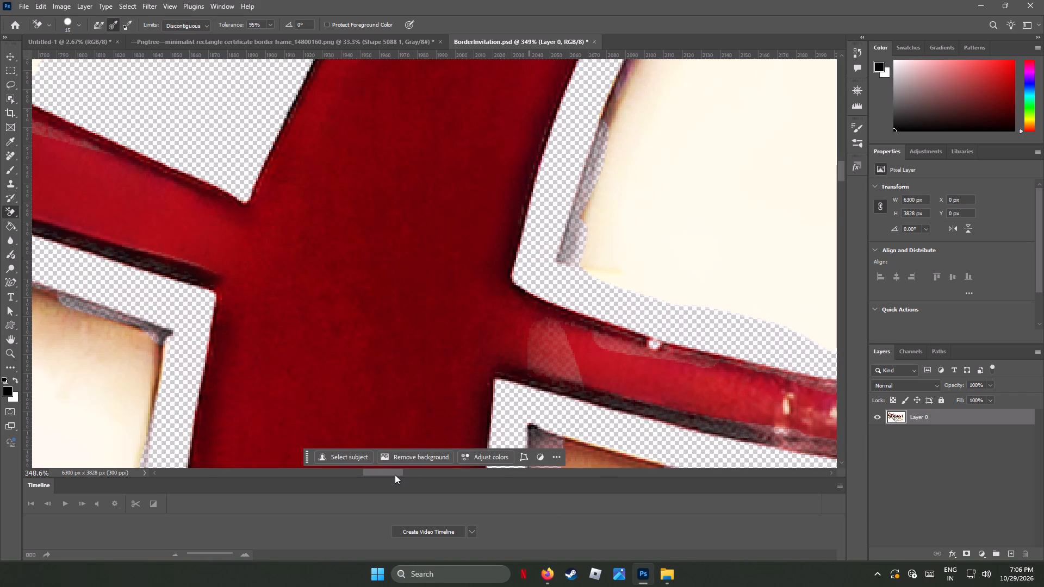
{"action": "left_click_drag", "start_coordinate": [394, 474], "coordinate": [351, 470]}
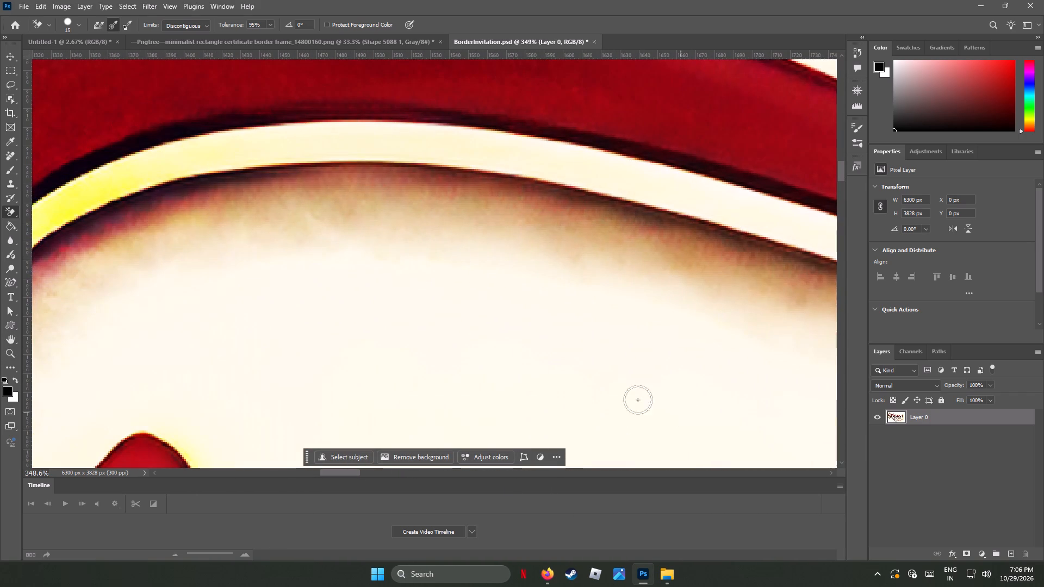
{"action": "left_click_drag", "start_coordinate": [346, 472], "coordinate": [348, 471]}
{"action": "left_click_drag", "start_coordinate": [348, 471], "coordinate": [357, 473]}
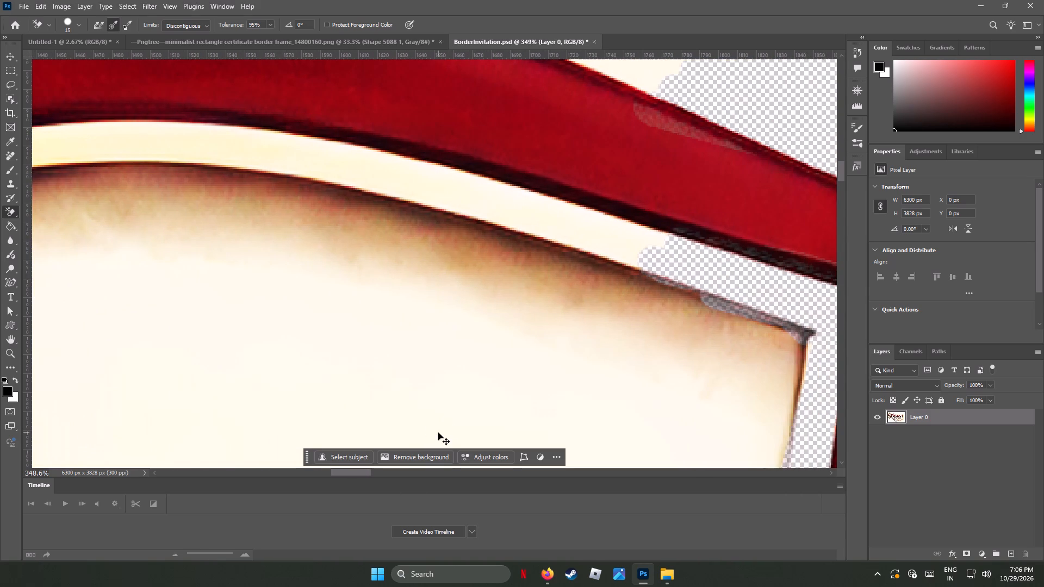
{"action": "key", "text": "ctrl+s"}
{"action": "key", "text": "ctrl+s"}
{"action": "key", "text": "ctrl+s"}
{"action": "key", "text": "ctrl+s"}
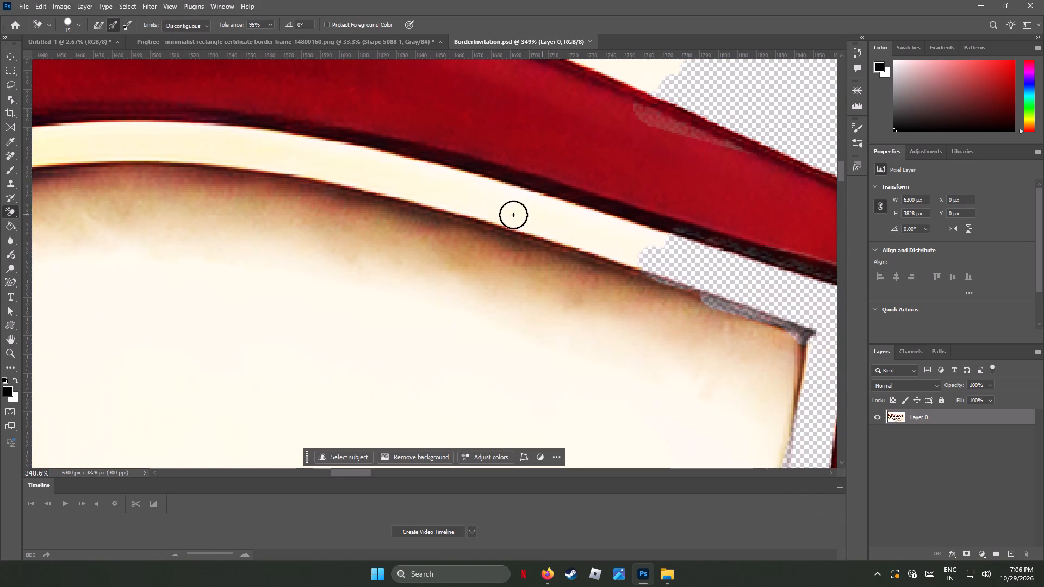
Erase the cream strip beneath the long red curved stroke, from the already cleared end back toward the crest of its arch.
{"action": "left_click_drag", "start_coordinate": [513, 215], "coordinate": [667, 244]}
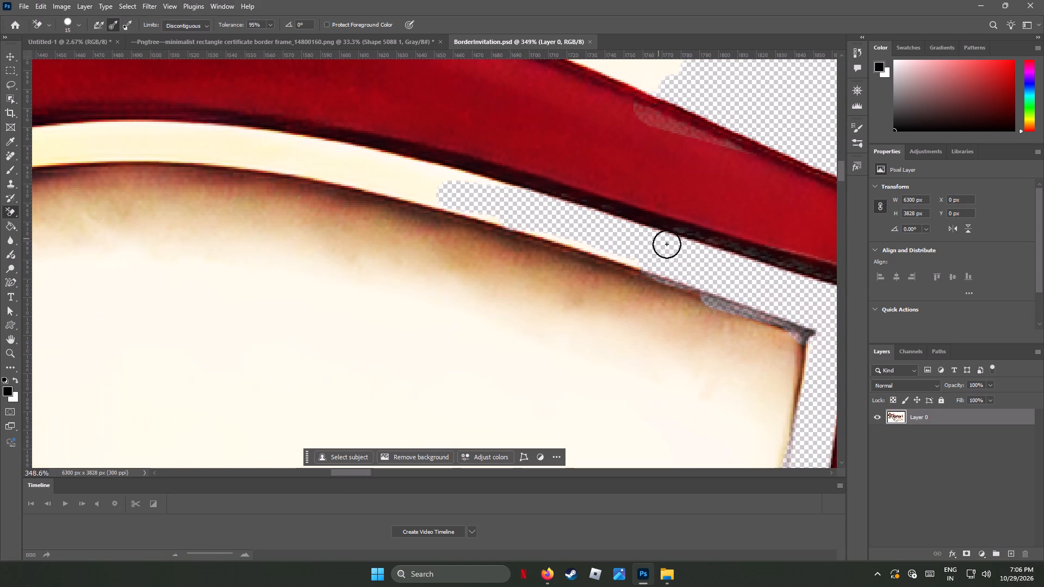
{"action": "left_click_drag", "start_coordinate": [667, 244], "coordinate": [431, 177]}
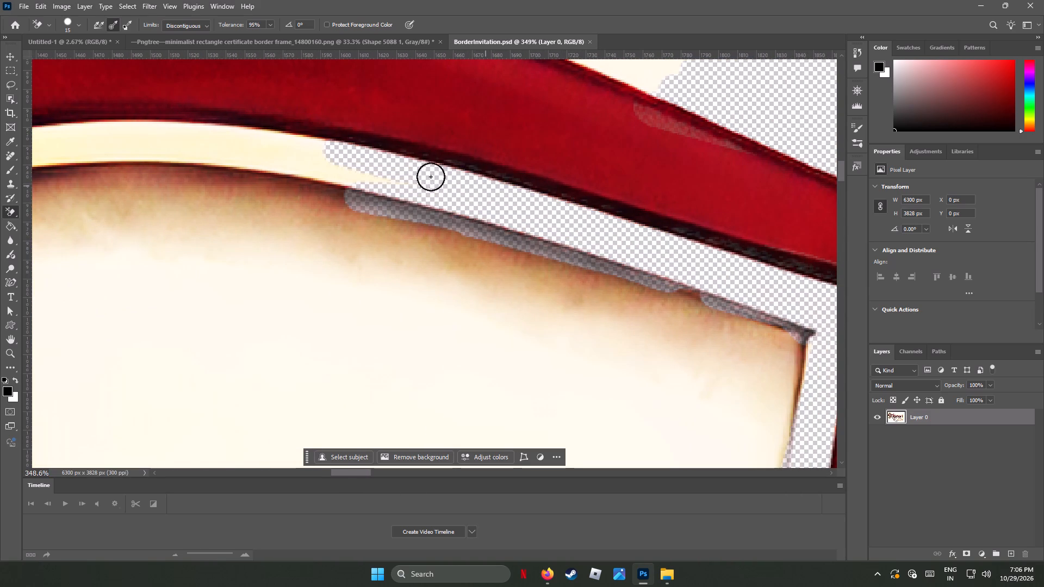
{"action": "left_click_drag", "start_coordinate": [431, 177], "coordinate": [163, 148]}
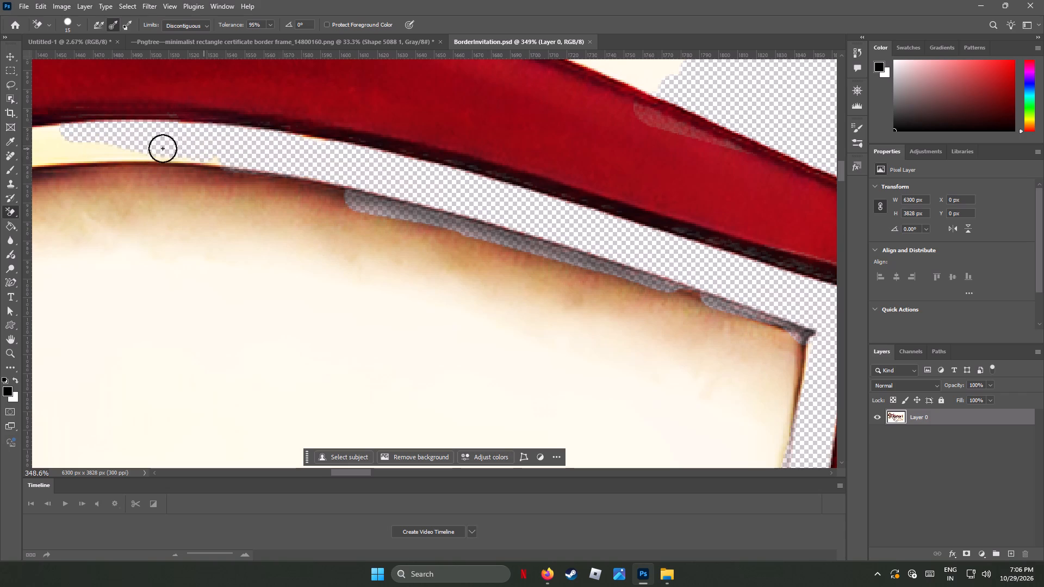
{"action": "left_click_drag", "start_coordinate": [163, 148], "coordinate": [200, 171]}
Erase the cream background along the upper edge of the long red curved stroke, clearing a wide band above it.
{"action": "scroll", "coordinate": [440, 224], "scroll_direction": "up", "scroll_amount": 1}
{"action": "scroll", "coordinate": [440, 224], "scroll_direction": "down", "scroll_amount": 1}
{"action": "scroll", "coordinate": [441, 224], "scroll_direction": "up", "scroll_amount": 12}
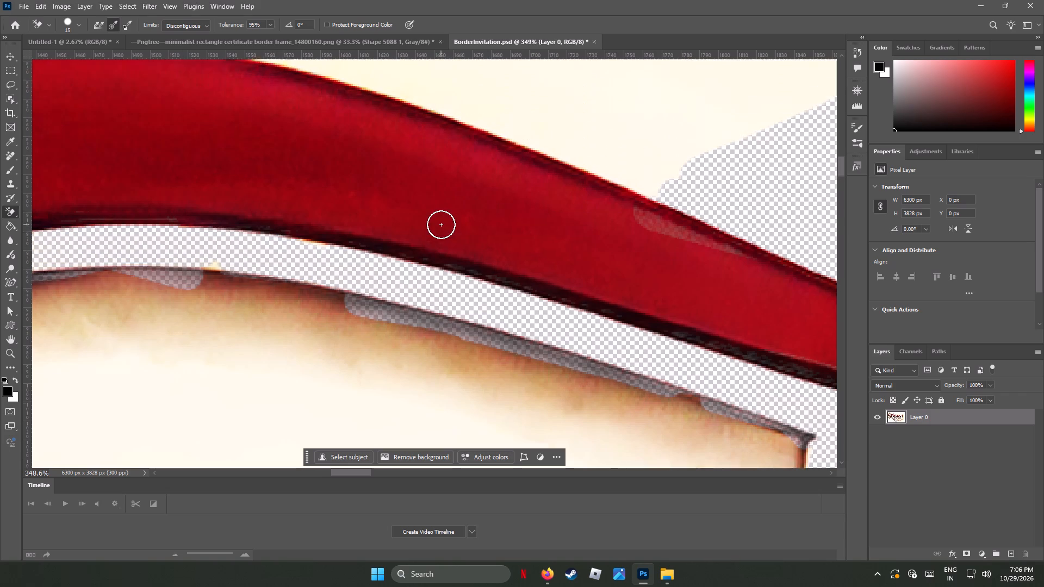
{"action": "scroll", "coordinate": [441, 224], "scroll_direction": "down", "scroll_amount": 4}
{"action": "scroll", "coordinate": [441, 224], "scroll_direction": "up", "scroll_amount": 3}
{"action": "left_click_drag", "start_coordinate": [648, 174], "coordinate": [620, 159]}
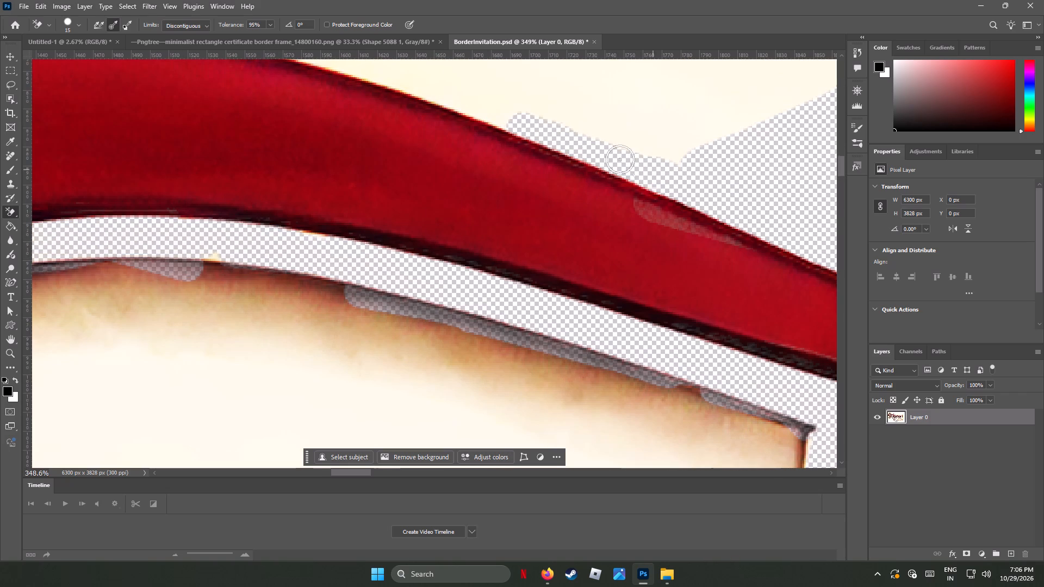
{"action": "left_click_drag", "start_coordinate": [620, 159], "coordinate": [284, 54]}
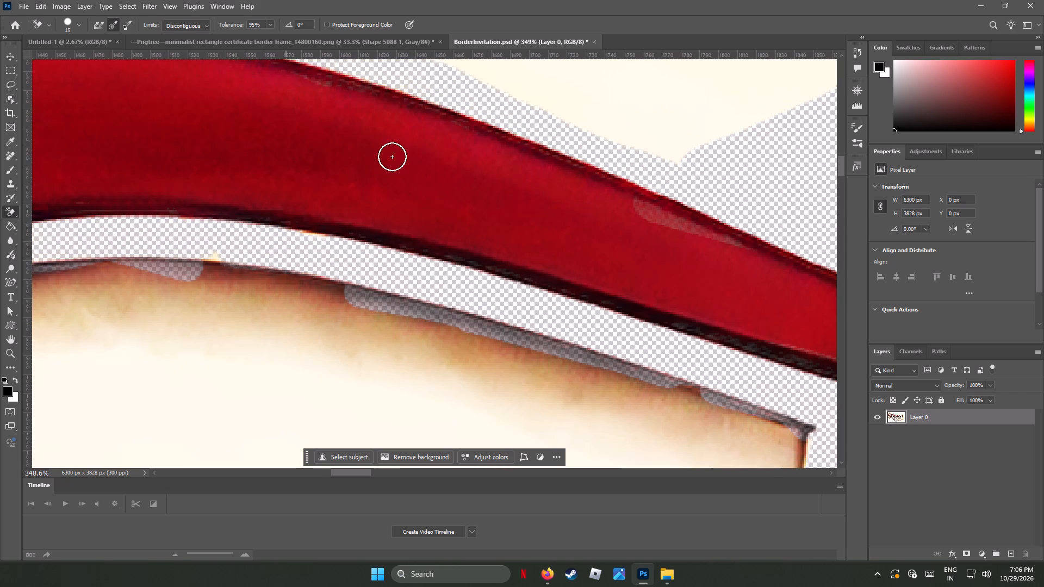
{"action": "scroll", "coordinate": [414, 170], "scroll_direction": "up", "scroll_amount": 10}
{"action": "scroll", "coordinate": [414, 170], "scroll_direction": "down", "scroll_amount": 5}
{"action": "scroll", "coordinate": [414, 170], "scroll_direction": "up", "scroll_amount": 2}
{"action": "left_click_drag", "start_coordinate": [327, 105], "coordinate": [280, 103]}
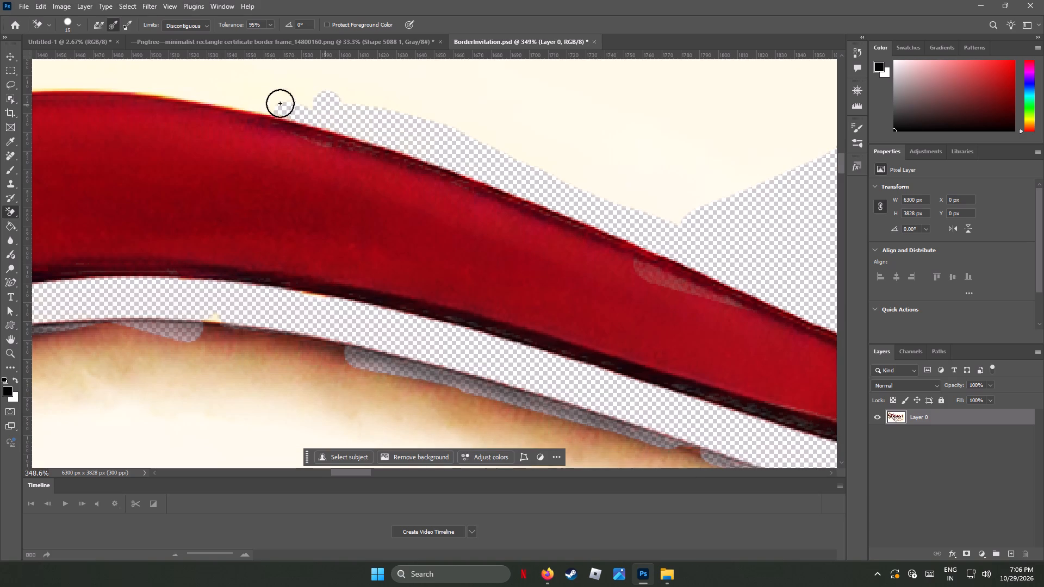
{"action": "left_click_drag", "start_coordinate": [280, 103], "coordinate": [415, 106]}
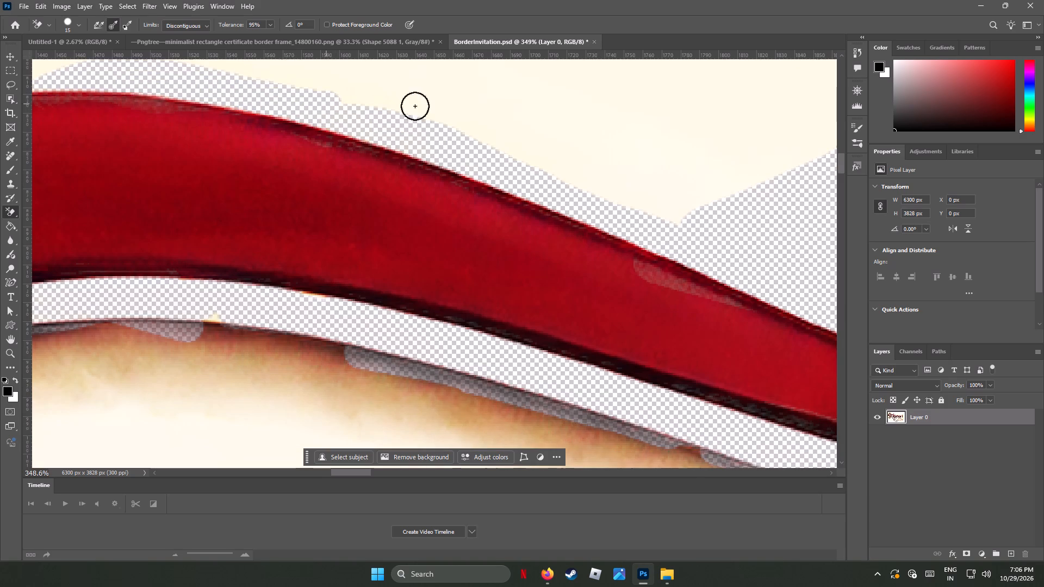
{"action": "left_click_drag", "start_coordinate": [415, 106], "coordinate": [701, 202]}
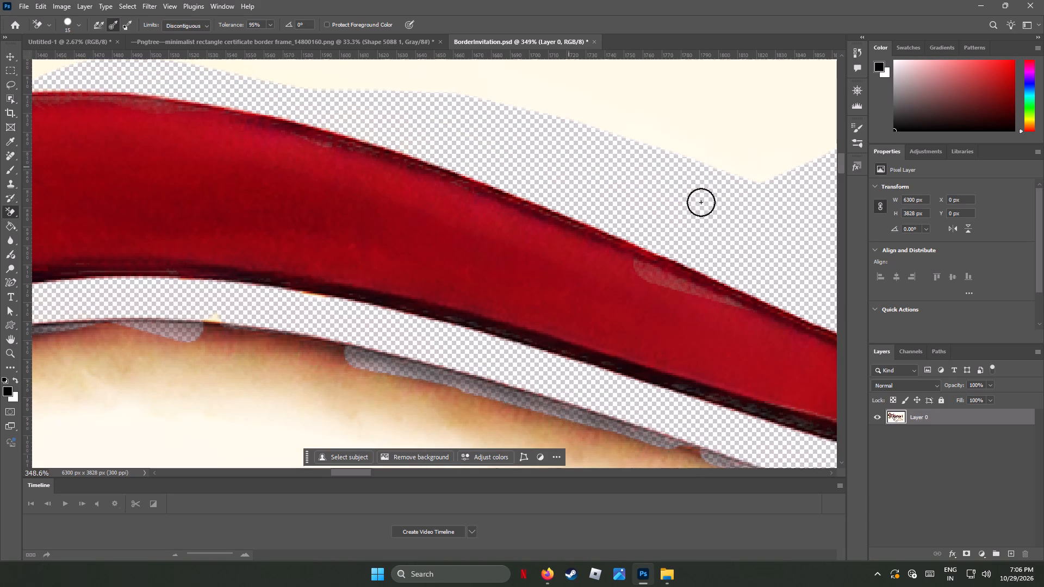
{"action": "left_click_drag", "start_coordinate": [701, 202], "coordinate": [841, 243]}
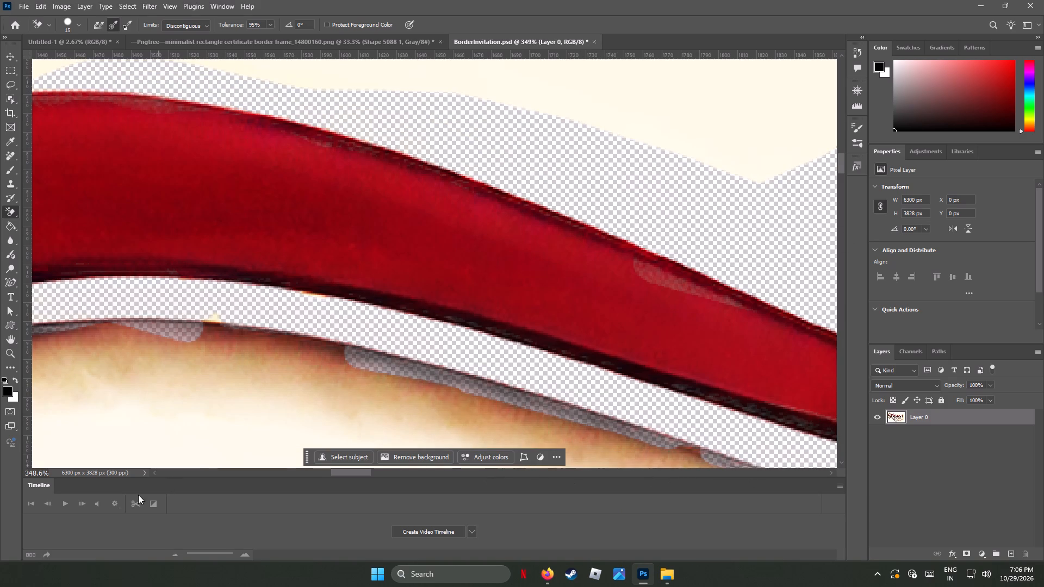
Erase the yellow and cream strip along the inside of the red arch, from the cleared part down its bend.
{"action": "left_click_drag", "start_coordinate": [350, 473], "coordinate": [330, 470]}
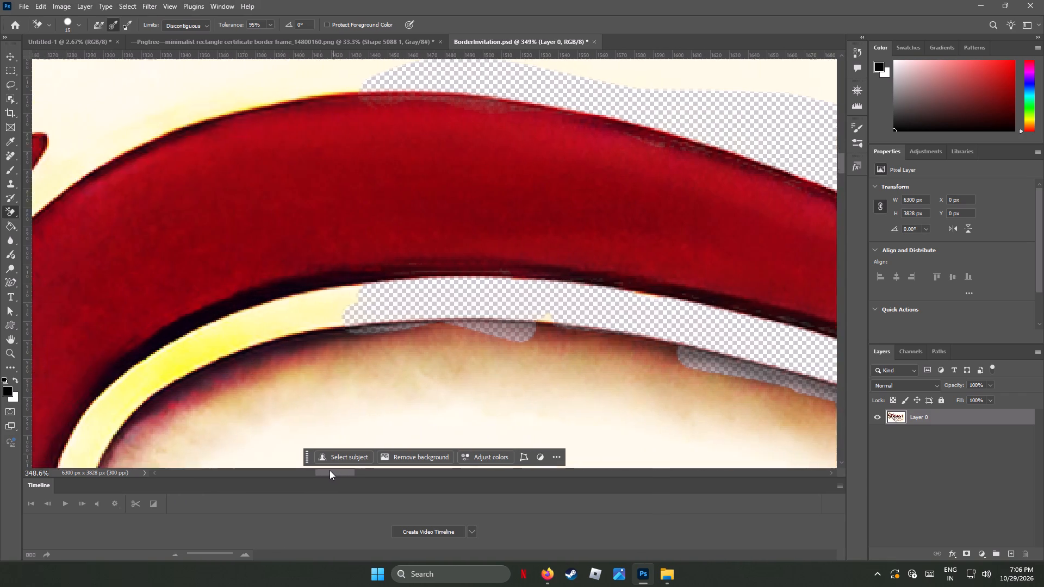
{"action": "left_click_drag", "start_coordinate": [330, 470], "coordinate": [322, 472]}
{"action": "left_click_drag", "start_coordinate": [426, 348], "coordinate": [517, 310]}
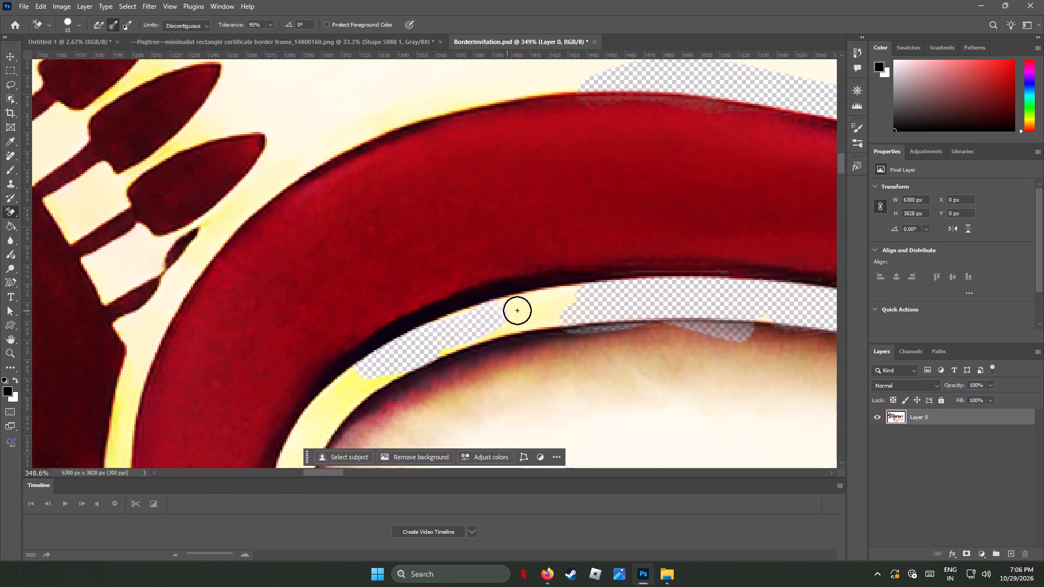
{"action": "left_click_drag", "start_coordinate": [517, 310], "coordinate": [343, 413]}
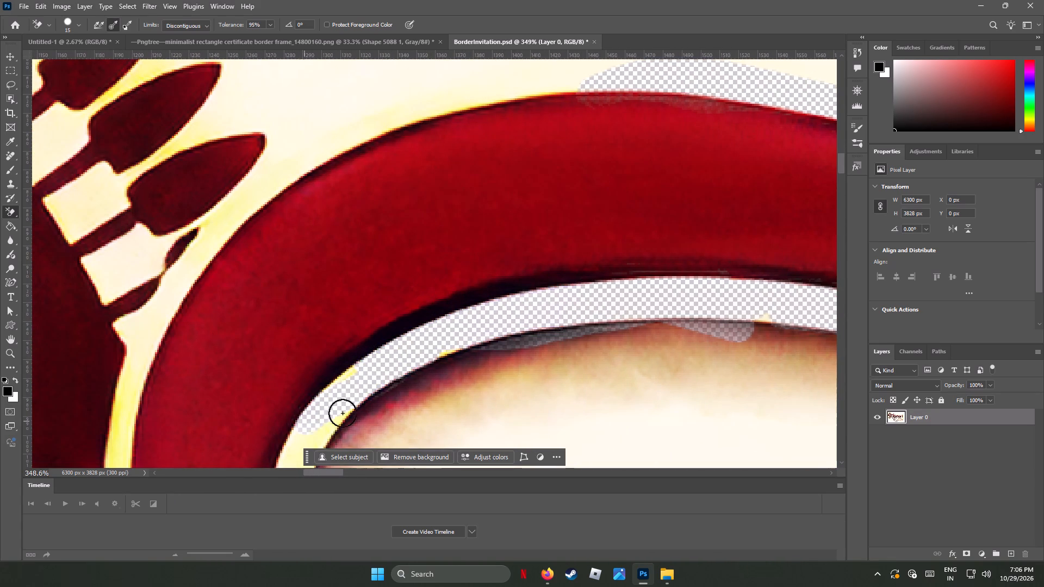
{"action": "left_click_drag", "start_coordinate": [343, 413], "coordinate": [348, 425]}
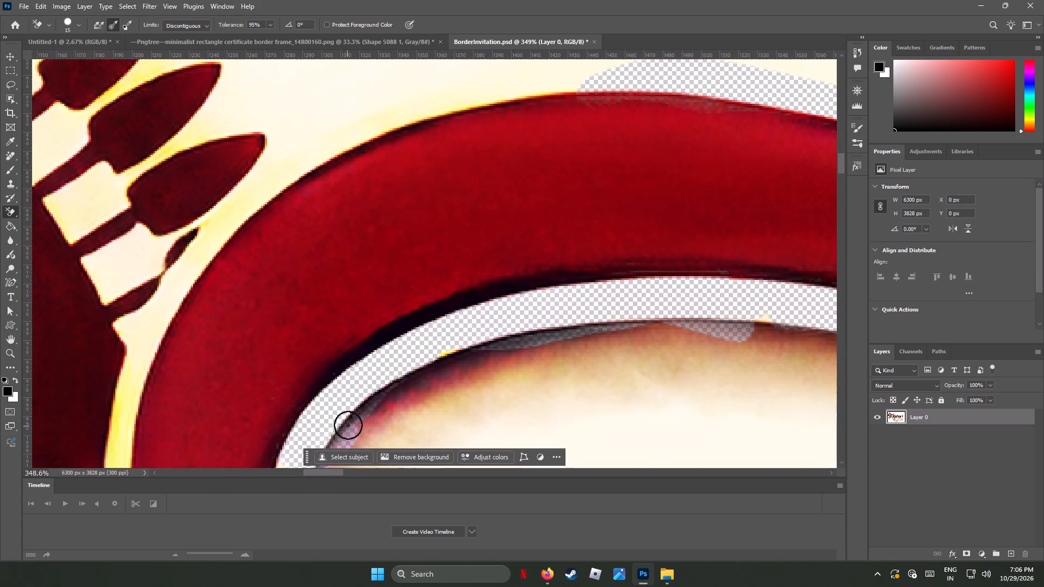
{"action": "left_click_drag", "start_coordinate": [348, 425], "coordinate": [336, 421]}
Erase the cream background and yellow outline along the red arch's outer edge, down to the lower dark red leaf shape.
{"action": "left_click_drag", "start_coordinate": [559, 83], "coordinate": [455, 75]}
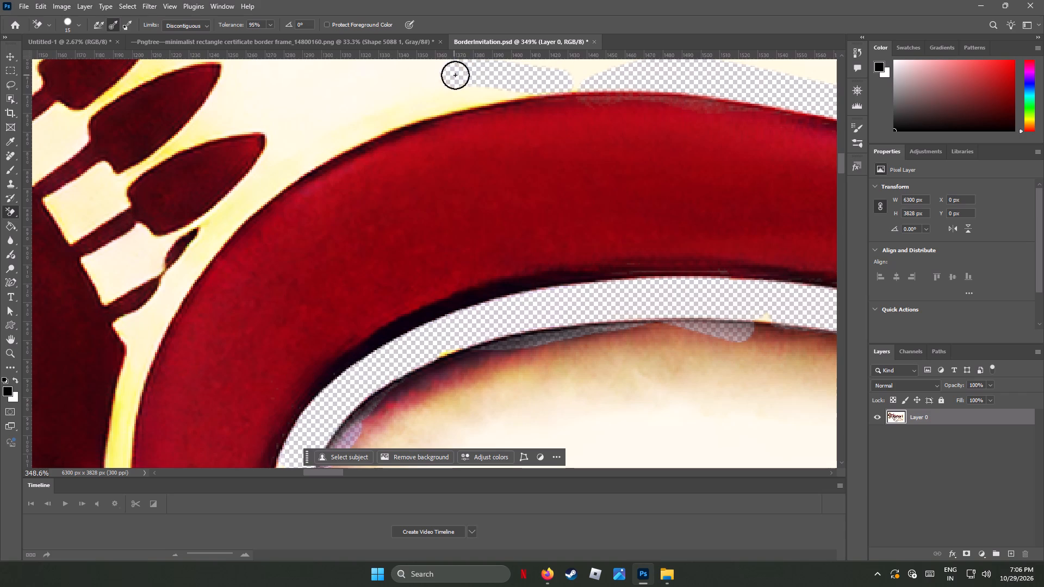
{"action": "left_click_drag", "start_coordinate": [455, 75], "coordinate": [428, 105]}
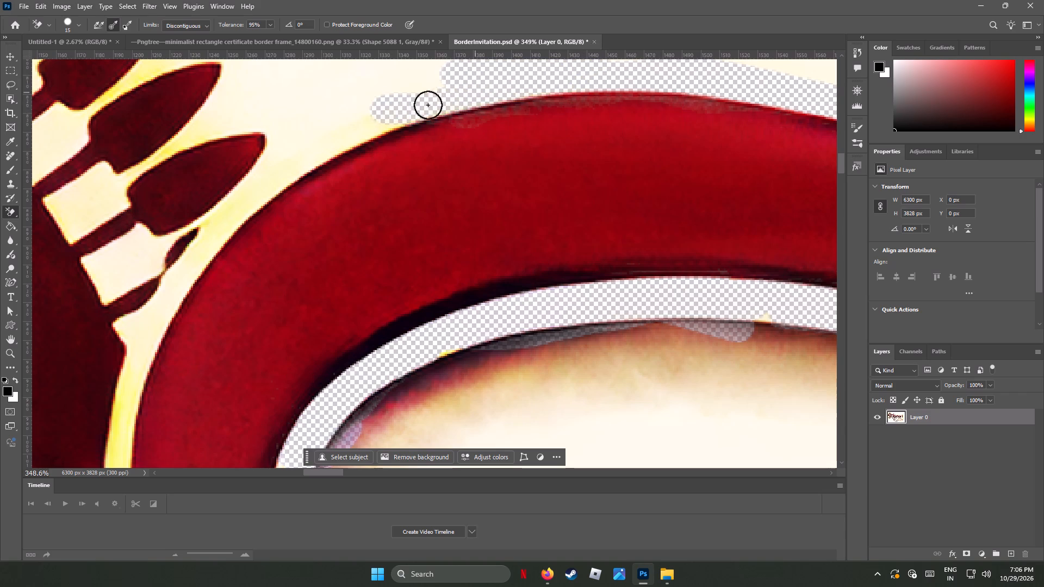
{"action": "left_click_drag", "start_coordinate": [428, 105], "coordinate": [282, 169]}
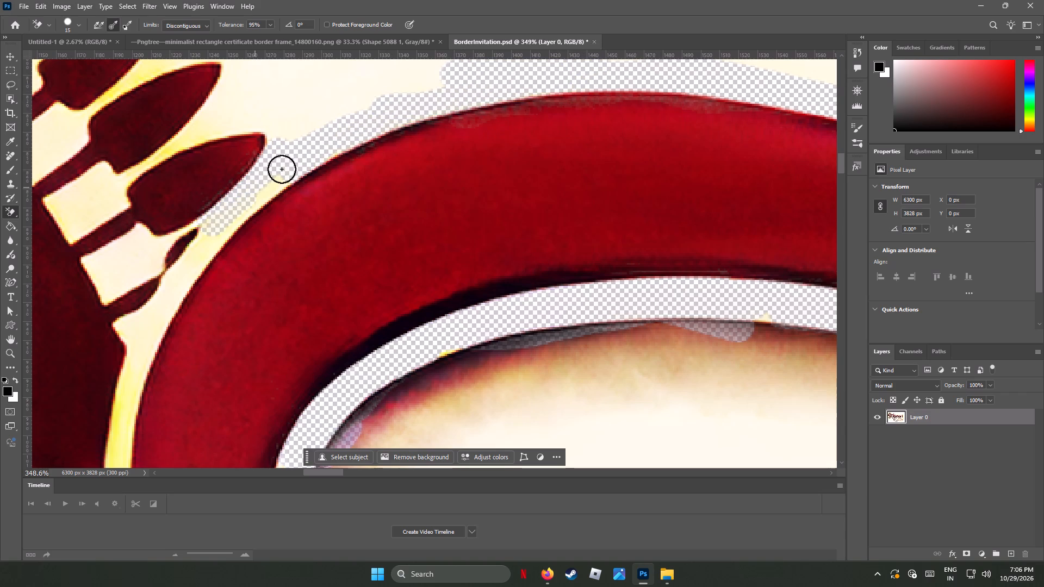
Erase the cream and yellow areas between the dark red leaf shapes, their stems and the red arch, including the background above them.
{"action": "left_click_drag", "start_coordinate": [282, 169], "coordinate": [62, 210]}
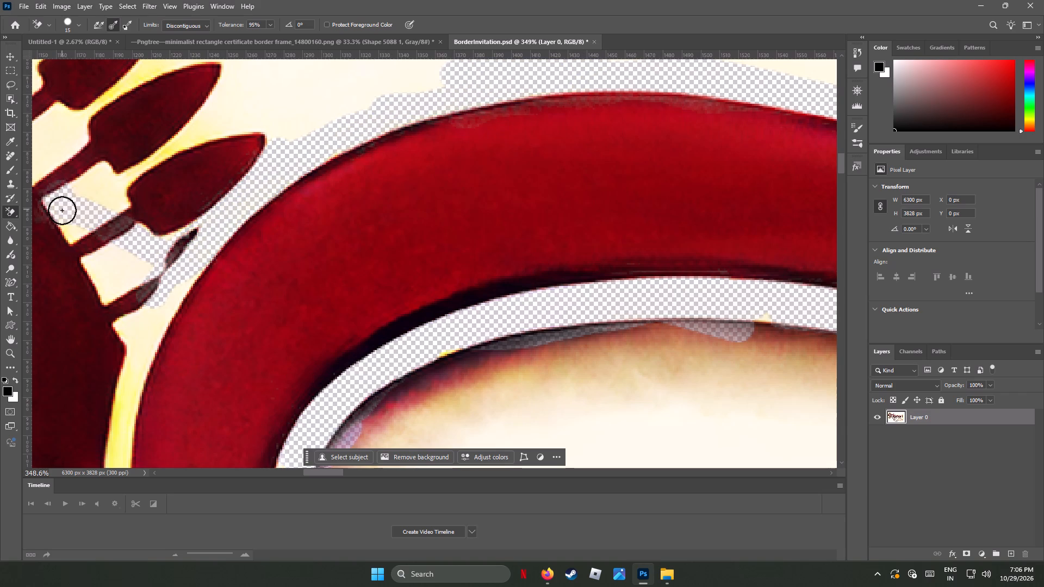
{"action": "left_click_drag", "start_coordinate": [62, 210], "coordinate": [167, 295]}
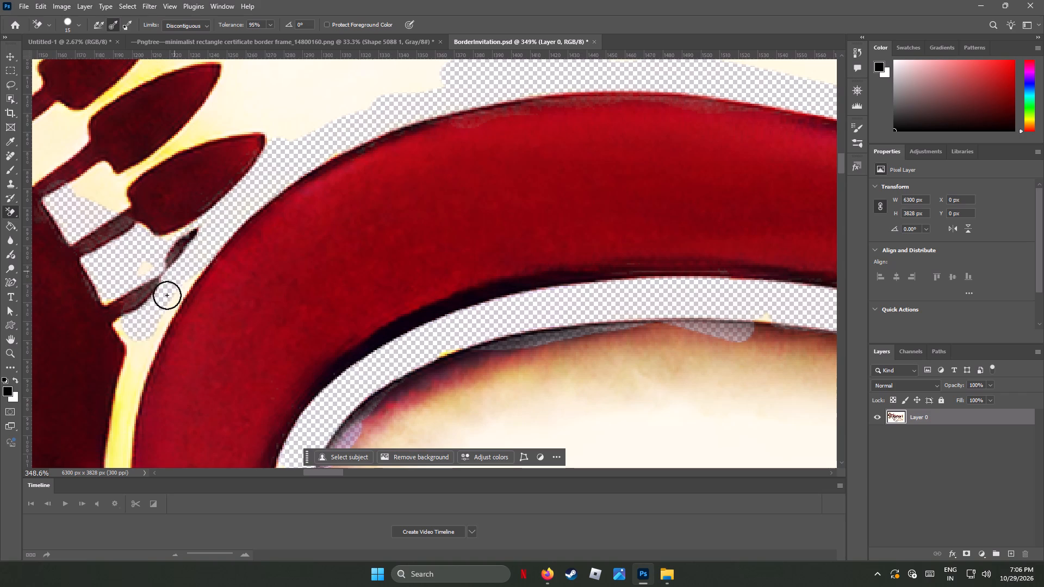
{"action": "left_click_drag", "start_coordinate": [167, 295], "coordinate": [142, 154]}
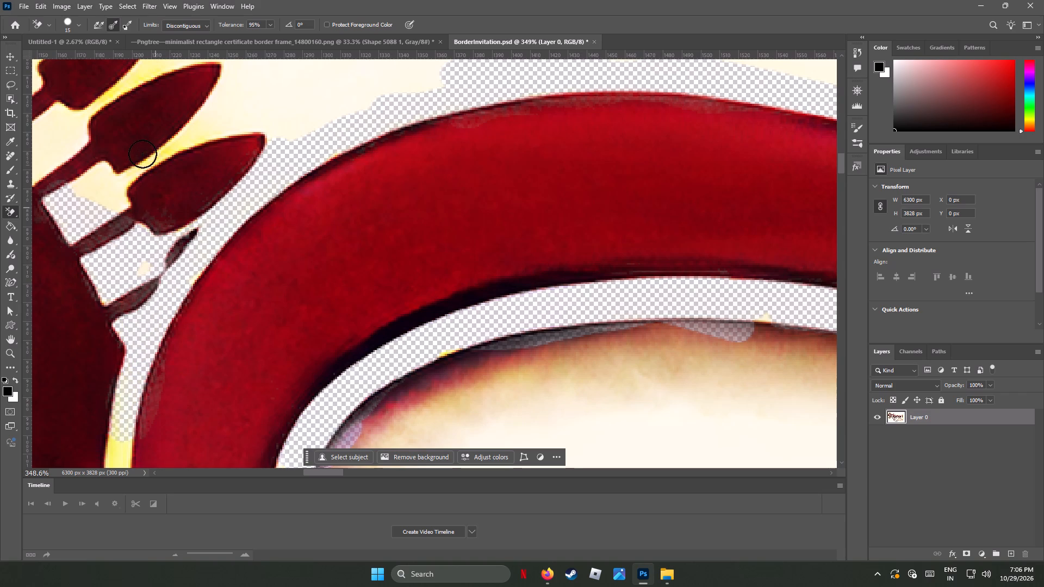
{"action": "left_click_drag", "start_coordinate": [142, 154], "coordinate": [86, 205]}
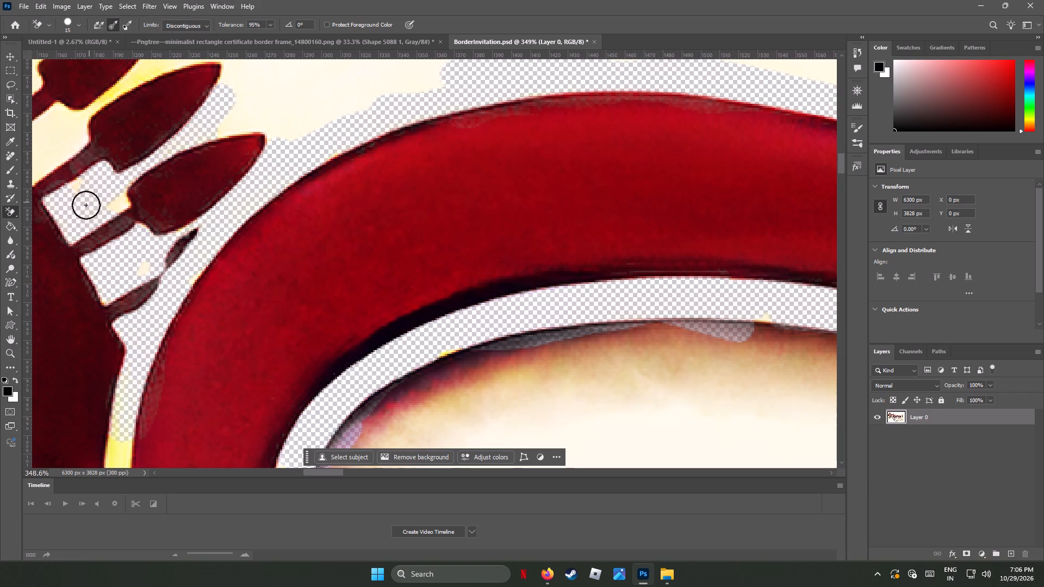
{"action": "left_click_drag", "start_coordinate": [86, 205], "coordinate": [275, 102]}
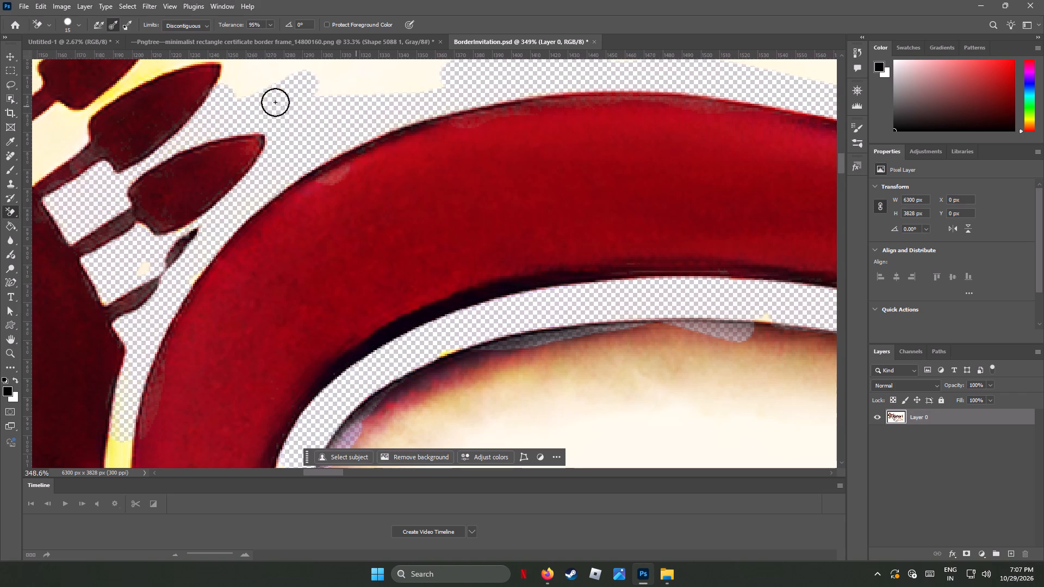
{"action": "left_click_drag", "start_coordinate": [275, 102], "coordinate": [70, 139]}
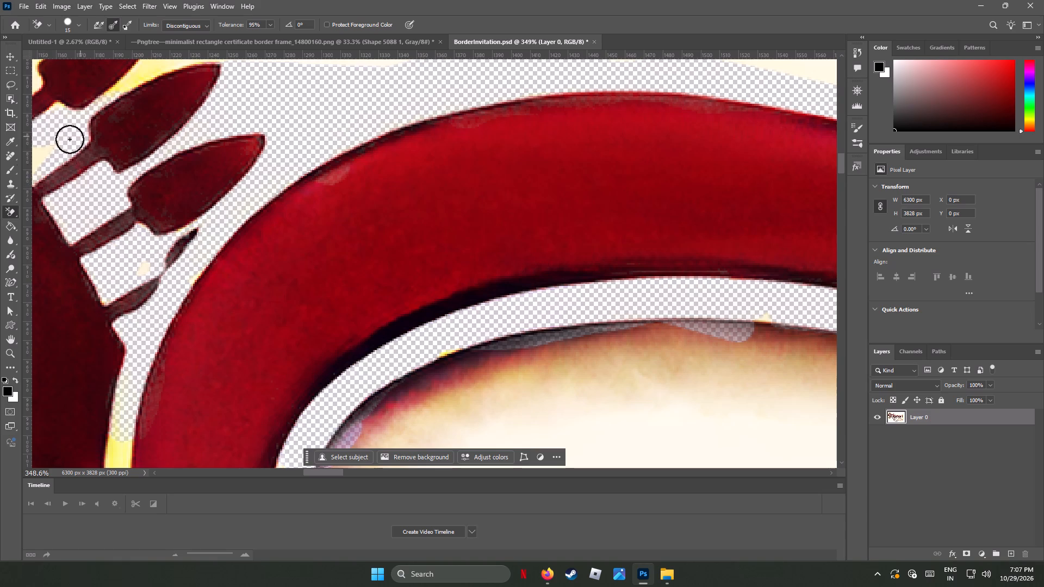
{"action": "left_click_drag", "start_coordinate": [70, 139], "coordinate": [301, 169]}
Erase the yellow outline separating the dark red shapes from the red curve's outer side, including its two thin side branches.
{"action": "scroll", "coordinate": [330, 243], "scroll_direction": "down", "scroll_amount": 5}
{"action": "scroll", "coordinate": [337, 239], "scroll_direction": "up", "scroll_amount": 2}
{"action": "scroll", "coordinate": [338, 239], "scroll_direction": "down", "scroll_amount": 1}
{"action": "scroll", "coordinate": [338, 239], "scroll_direction": "up", "scroll_amount": 1}
{"action": "scroll", "coordinate": [338, 239], "scroll_direction": "down", "scroll_amount": 4}
{"action": "scroll", "coordinate": [361, 244], "scroll_direction": "up", "scroll_amount": 1}
{"action": "scroll", "coordinate": [361, 245], "scroll_direction": "down", "scroll_amount": 13}
{"action": "scroll", "coordinate": [359, 232], "scroll_direction": "up", "scroll_amount": 4}
{"action": "scroll", "coordinate": [359, 232], "scroll_direction": "down", "scroll_amount": 1}
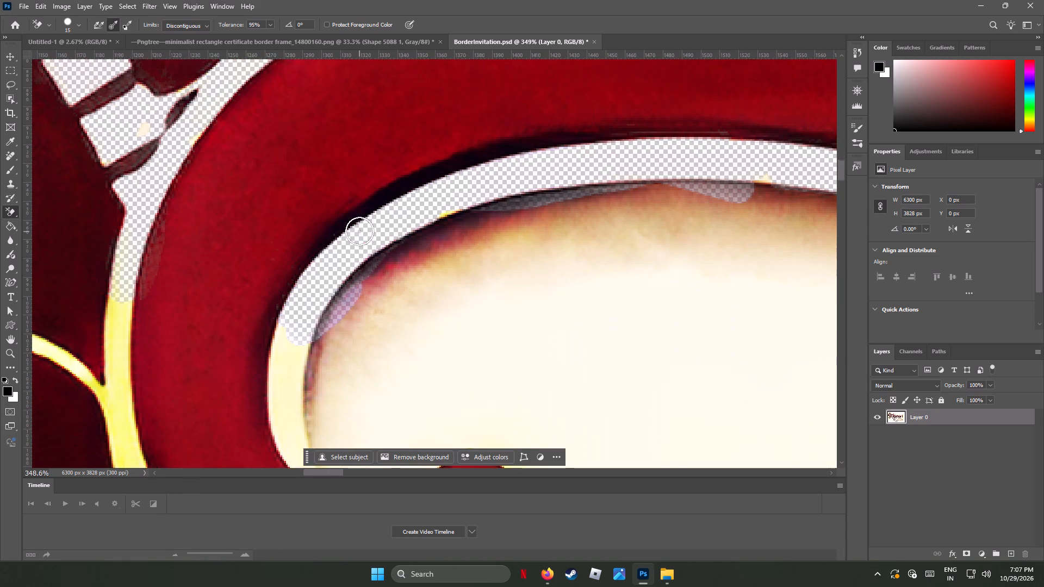
{"action": "scroll", "coordinate": [359, 231], "scroll_direction": "down", "scroll_amount": 3}
{"action": "scroll", "coordinate": [359, 230], "scroll_direction": "up", "scroll_amount": 1}
{"action": "scroll", "coordinate": [359, 230], "scroll_direction": "down", "scroll_amount": 3}
{"action": "scroll", "coordinate": [359, 232], "scroll_direction": "up", "scroll_amount": 2}
{"action": "scroll", "coordinate": [359, 232], "scroll_direction": "down", "scroll_amount": 10}
{"action": "scroll", "coordinate": [359, 231], "scroll_direction": "up", "scroll_amount": 5}
{"action": "scroll", "coordinate": [359, 231], "scroll_direction": "down", "scroll_amount": 1}
{"action": "scroll", "coordinate": [359, 231], "scroll_direction": "up", "scroll_amount": 1}
{"action": "scroll", "coordinate": [359, 231], "scroll_direction": "down", "scroll_amount": 1}
{"action": "scroll", "coordinate": [359, 231], "scroll_direction": "up", "scroll_amount": 2}
{"action": "scroll", "coordinate": [359, 231], "scroll_direction": "down", "scroll_amount": 6}
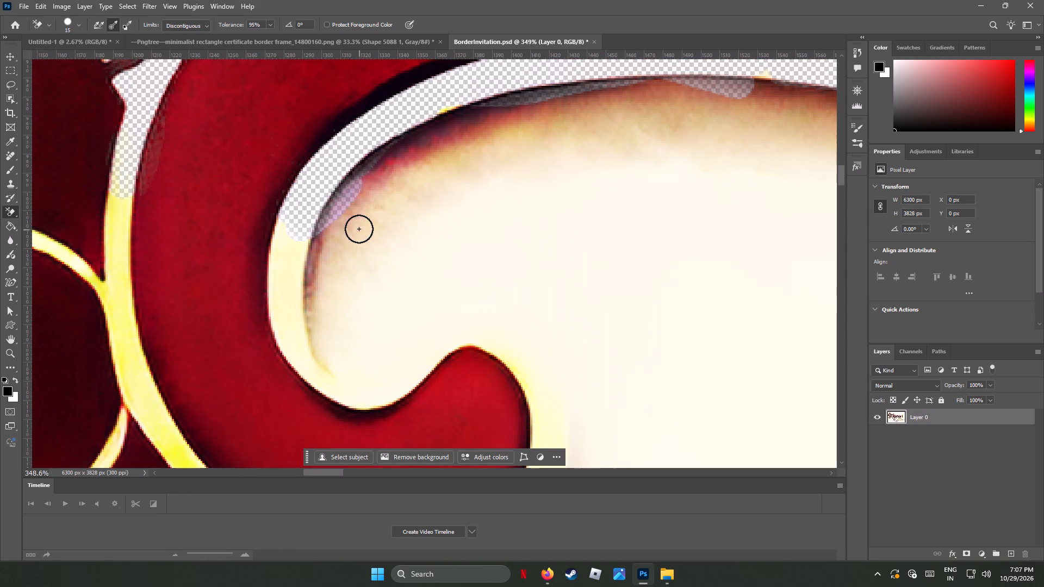
{"action": "scroll", "coordinate": [359, 229], "scroll_direction": "down", "scroll_amount": 3}
{"action": "scroll", "coordinate": [359, 229], "scroll_direction": "up", "scroll_amount": 3}
{"action": "scroll", "coordinate": [358, 229], "scroll_direction": "down", "scroll_amount": 1}
{"action": "left_click_drag", "start_coordinate": [118, 174], "coordinate": [116, 189]}
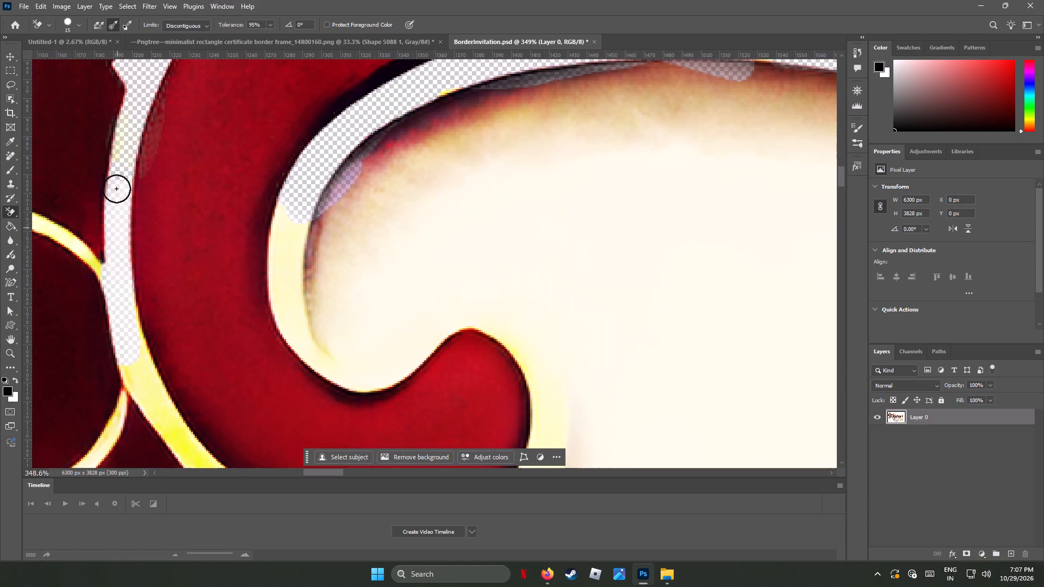
{"action": "left_click_drag", "start_coordinate": [116, 189], "coordinate": [113, 186]}
{"action": "left_click_drag", "start_coordinate": [120, 199], "coordinate": [127, 203]}
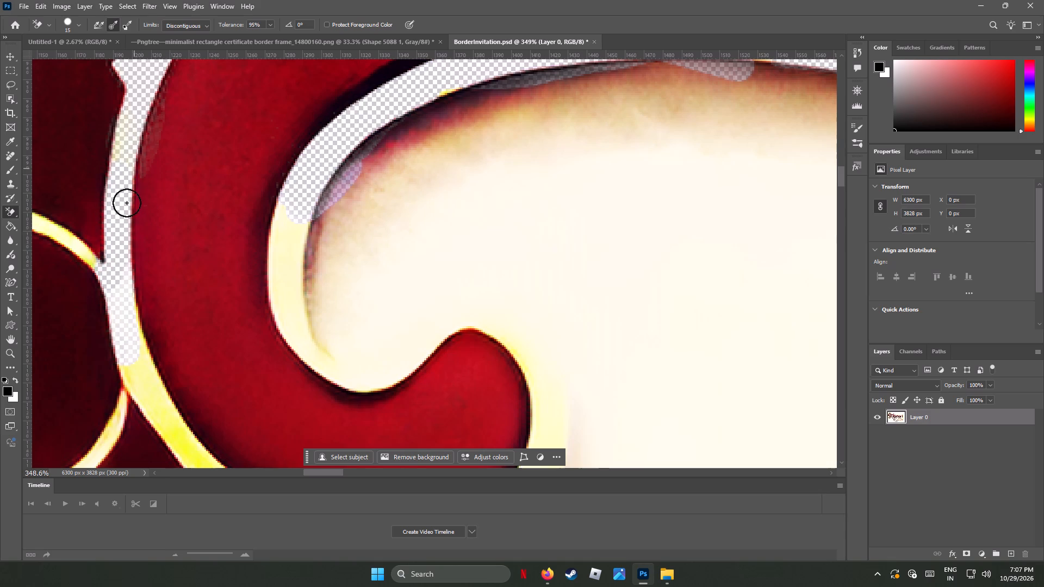
{"action": "left_click_drag", "start_coordinate": [127, 203], "coordinate": [128, 175]}
{"action": "left_click_drag", "start_coordinate": [120, 143], "coordinate": [129, 367]}
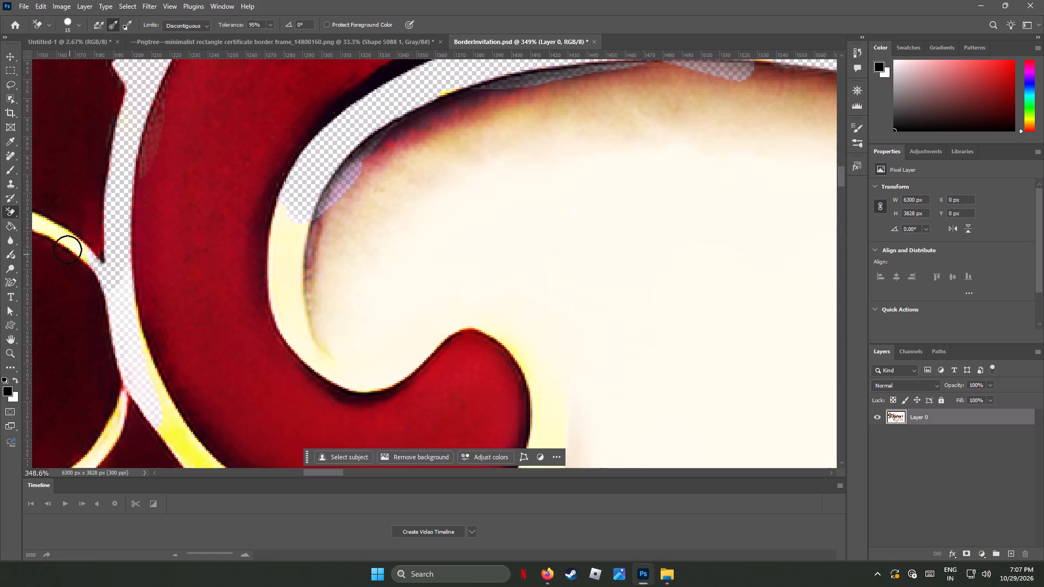
{"action": "left_click_drag", "start_coordinate": [57, 230], "coordinate": [158, 411]}
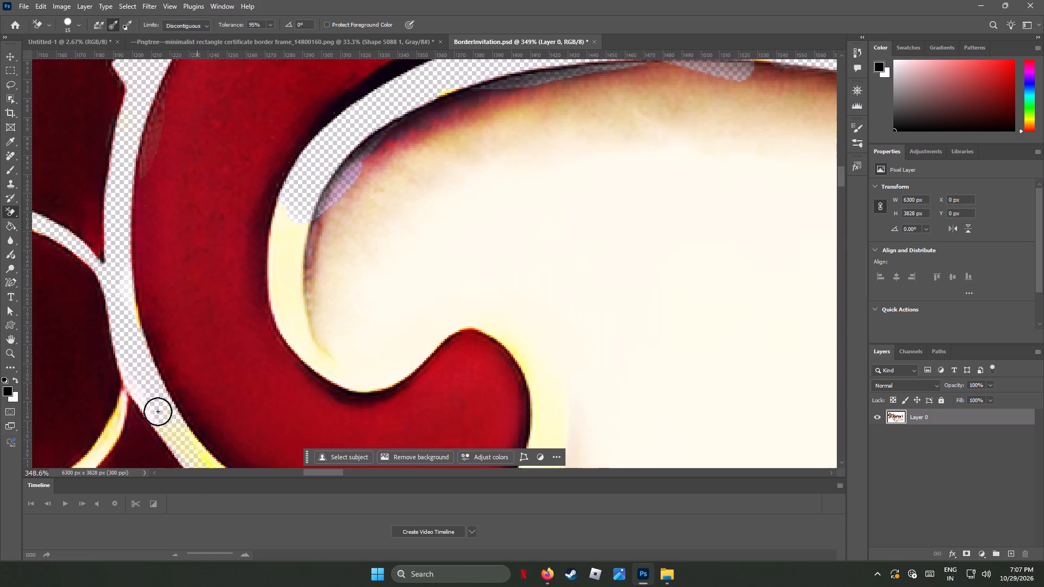
{"action": "left_click_drag", "start_coordinate": [158, 411], "coordinate": [57, 490]}
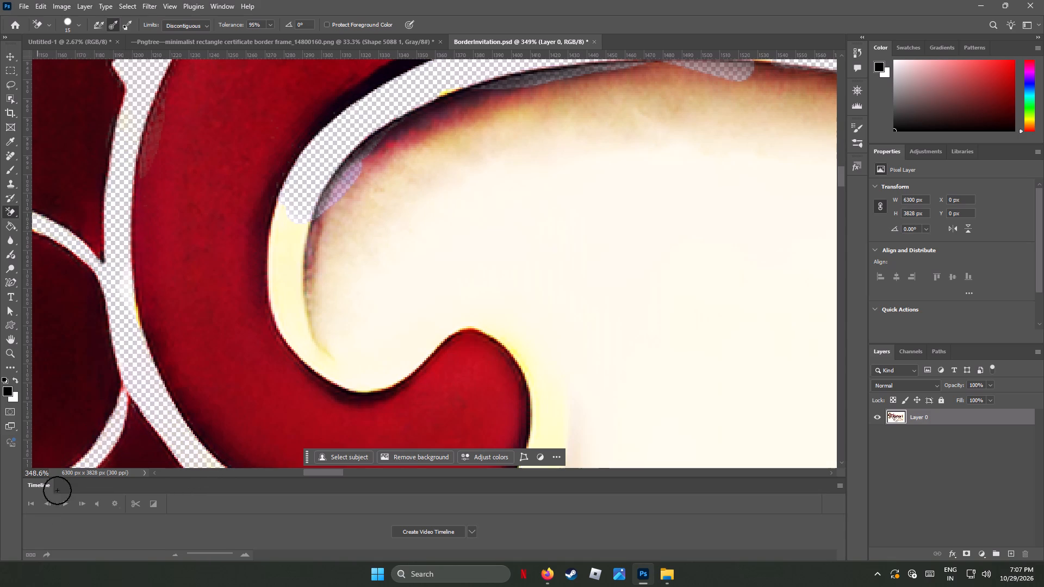
{"action": "left_click_drag", "start_coordinate": [57, 490], "coordinate": [111, 431]}
Erase the yellow outline inside the red hook and around its rounded tip, widening the cleared area into the cream interior.
{"action": "left_click_drag", "start_coordinate": [286, 241], "coordinate": [295, 273]}
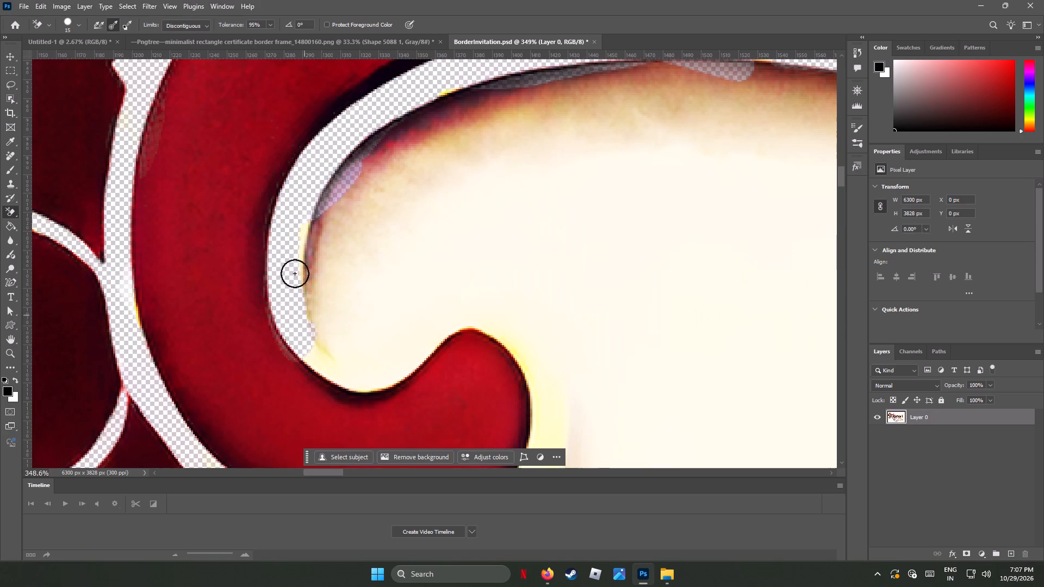
{"action": "left_click_drag", "start_coordinate": [295, 273], "coordinate": [408, 366]}
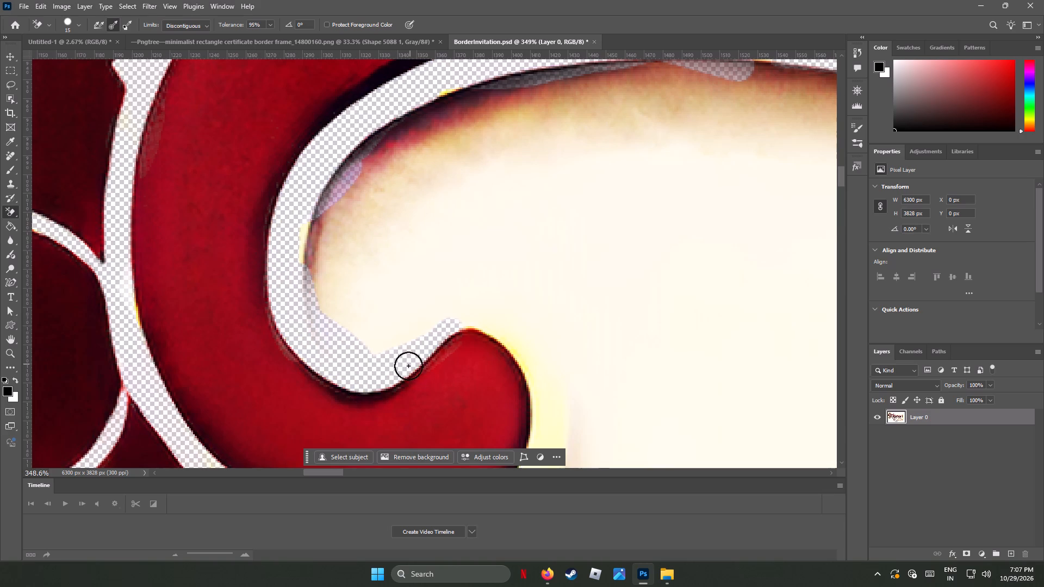
{"action": "left_click_drag", "start_coordinate": [408, 366], "coordinate": [543, 465]}
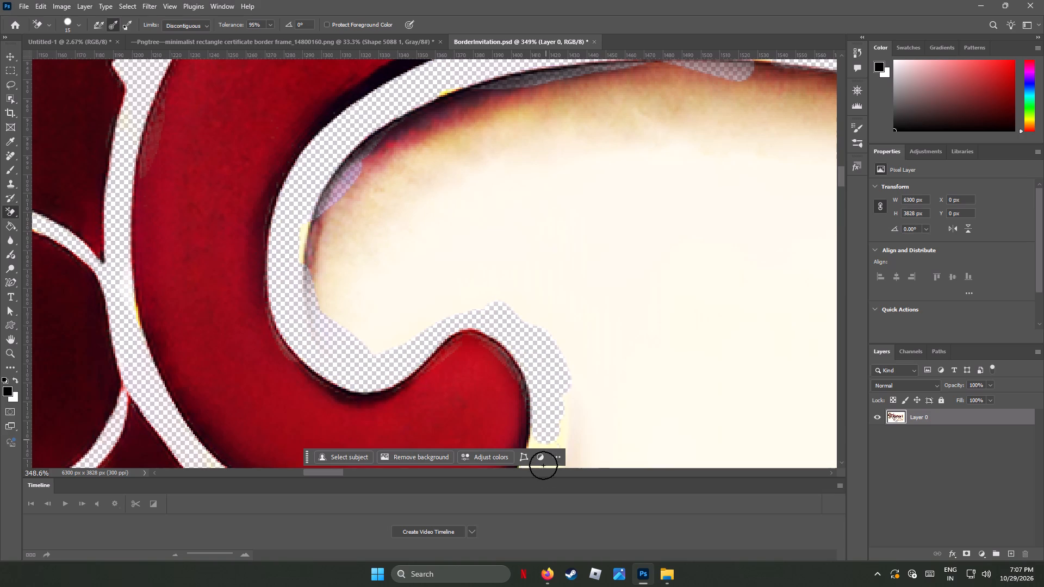
{"action": "left_click_drag", "start_coordinate": [543, 465], "coordinate": [476, 304]}
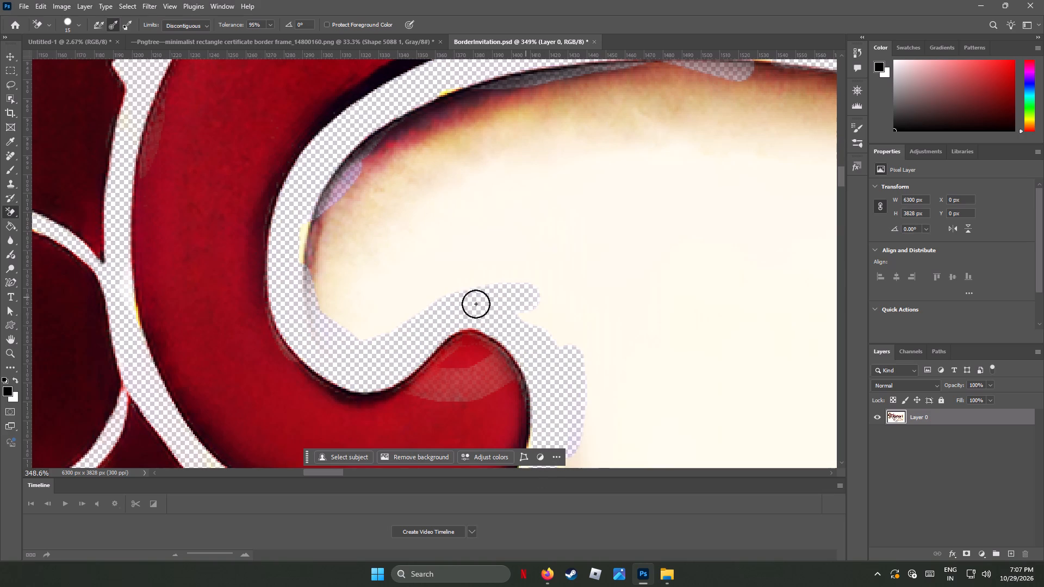
{"action": "left_click_drag", "start_coordinate": [476, 304], "coordinate": [571, 342]}
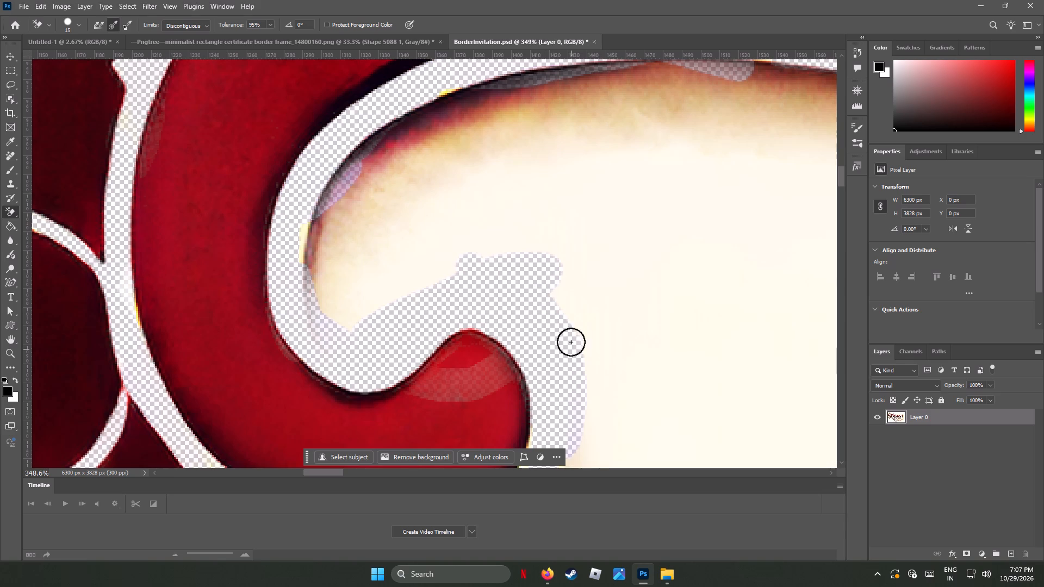
Erase the cream area beside the red hook's rounded tip and the yellow outline beneath the hook's lower curve.
{"action": "left_click_drag", "start_coordinate": [571, 342], "coordinate": [582, 384]}
{"action": "scroll", "coordinate": [568, 365], "scroll_direction": "down", "scroll_amount": 19}
{"action": "scroll", "coordinate": [571, 341], "scroll_direction": "down", "scroll_amount": 7}
{"action": "left_click_drag", "start_coordinate": [508, 282], "coordinate": [482, 309]}
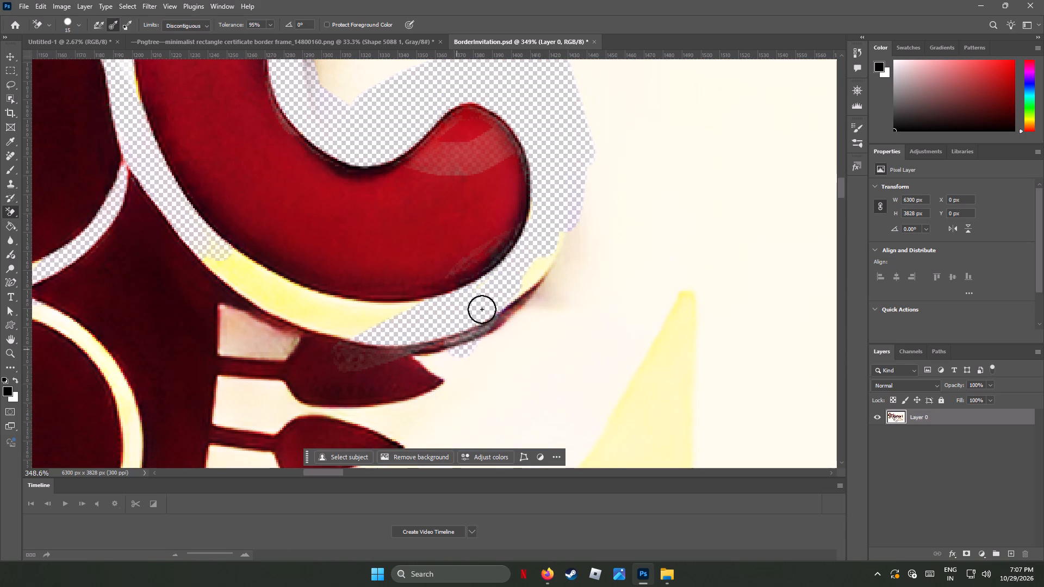
{"action": "left_click_drag", "start_coordinate": [482, 309], "coordinate": [272, 296]}
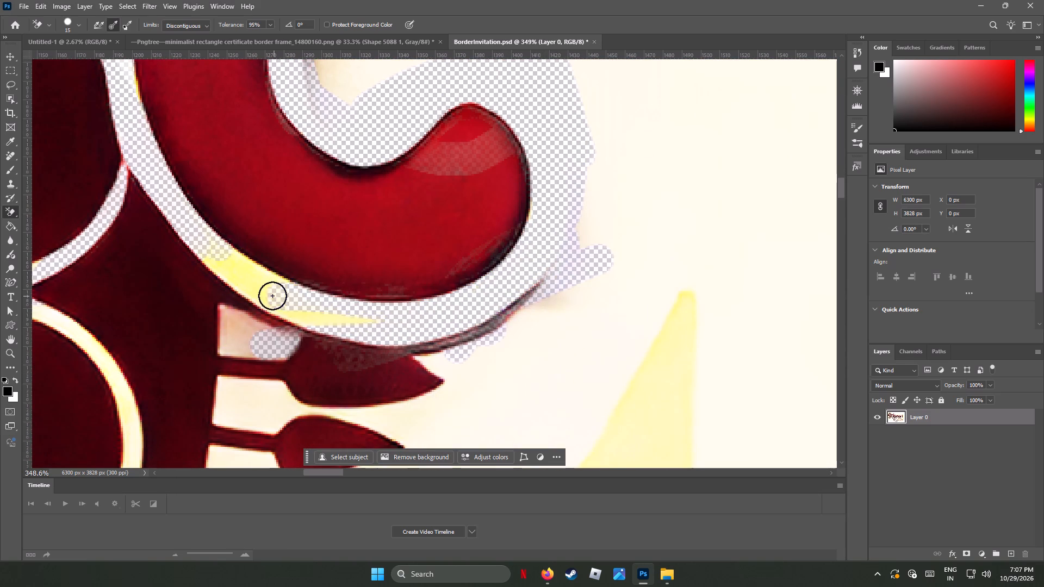
{"action": "left_click_drag", "start_coordinate": [272, 296], "coordinate": [272, 324]}
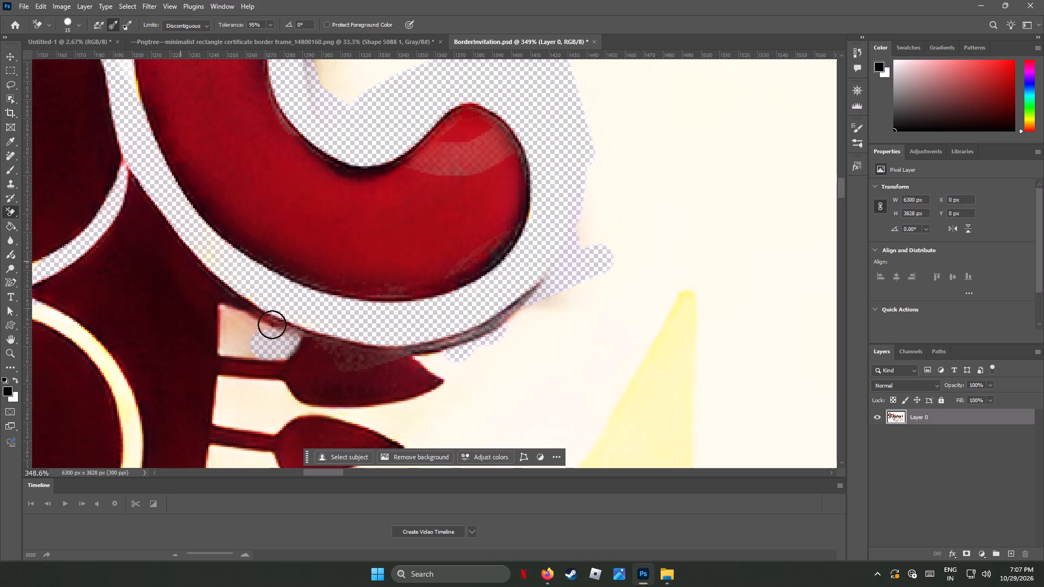
Erase the cream background around the upper dark red leaf shape below the hook, including the gaps above and below its stem.
{"action": "left_click_drag", "start_coordinate": [272, 324], "coordinate": [436, 372]}
{"action": "left_click_drag", "start_coordinate": [505, 355], "coordinate": [363, 426]}
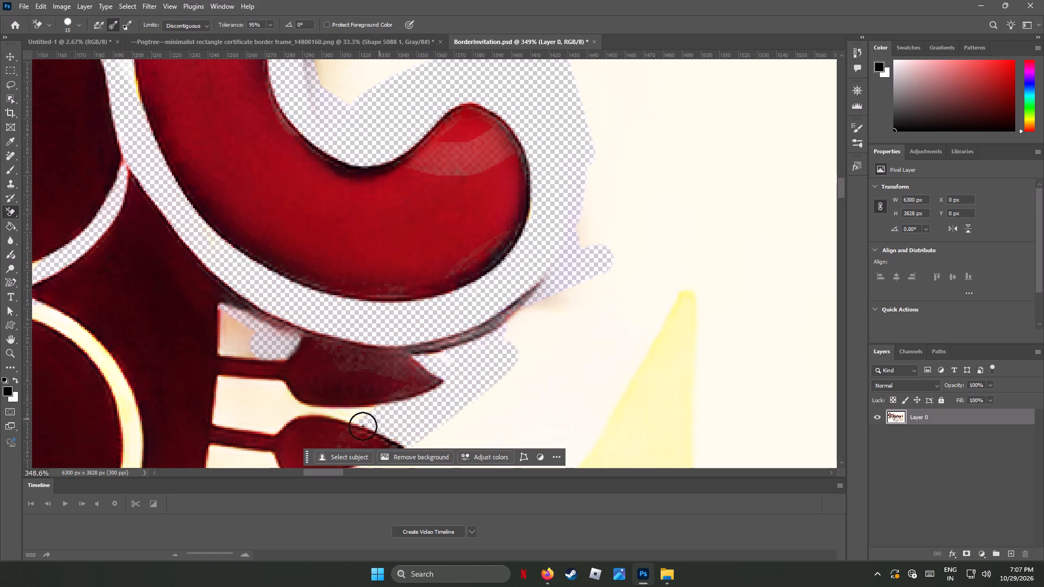
{"action": "left_click_drag", "start_coordinate": [363, 426], "coordinate": [274, 389]}
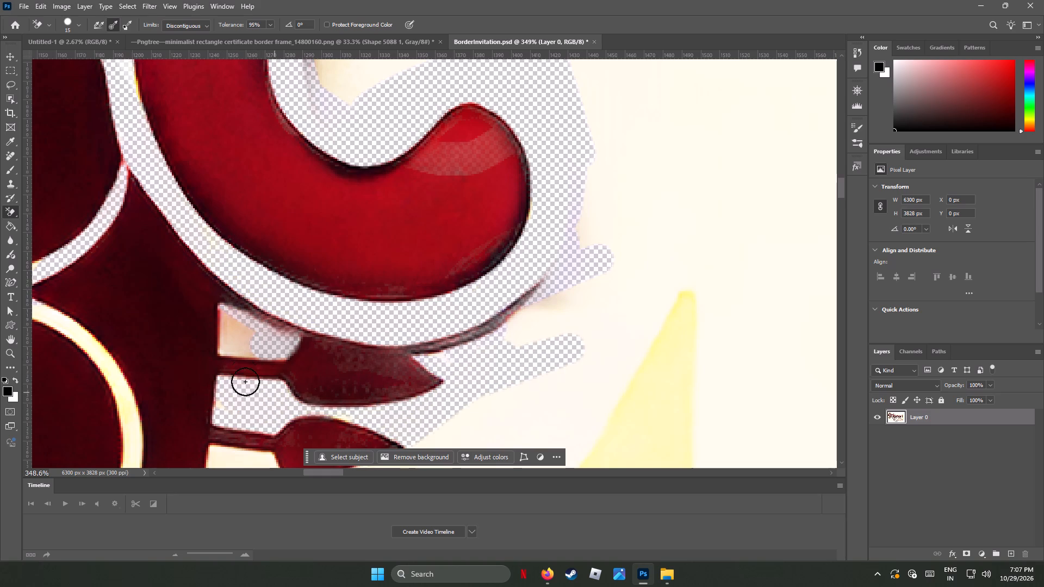
{"action": "left_click_drag", "start_coordinate": [235, 332], "coordinate": [220, 321]}
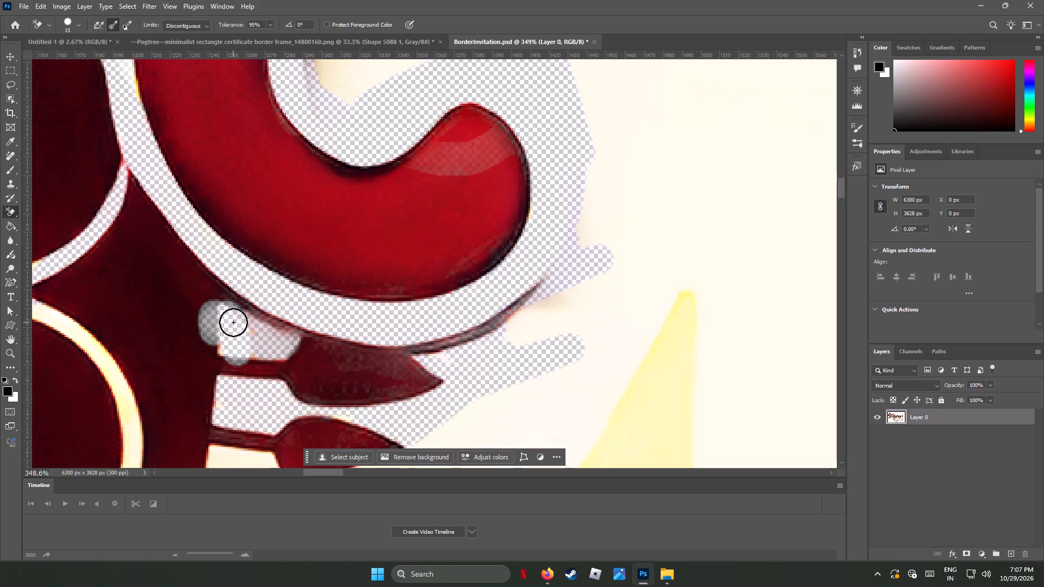
{"action": "key", "text": "ctrl+z"}
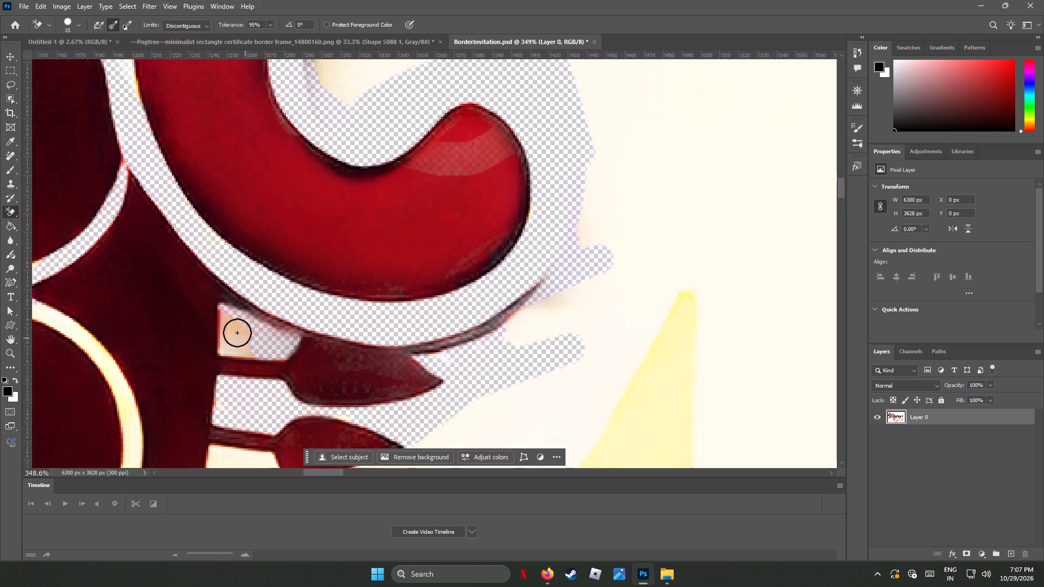
{"action": "left_click", "coordinate": [235, 331]}
{"action": "left_click", "coordinate": [234, 324]}
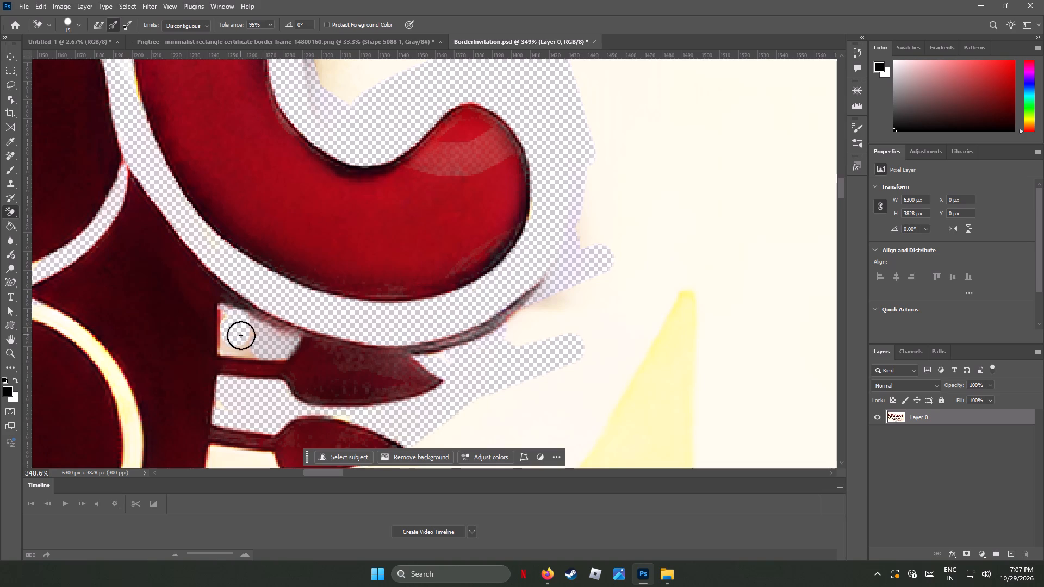
{"action": "left_click", "coordinate": [239, 337]}
{"action": "left_click", "coordinate": [241, 345]}
Erase the cream around the lower leaf shape and the yellow outline along the slanted red edge and around the dark red oval.
{"action": "scroll", "coordinate": [404, 379], "scroll_direction": "down", "scroll_amount": 3}
{"action": "scroll", "coordinate": [405, 379], "scroll_direction": "up", "scroll_amount": 1}
{"action": "scroll", "coordinate": [405, 379], "scroll_direction": "down", "scroll_amount": 2}
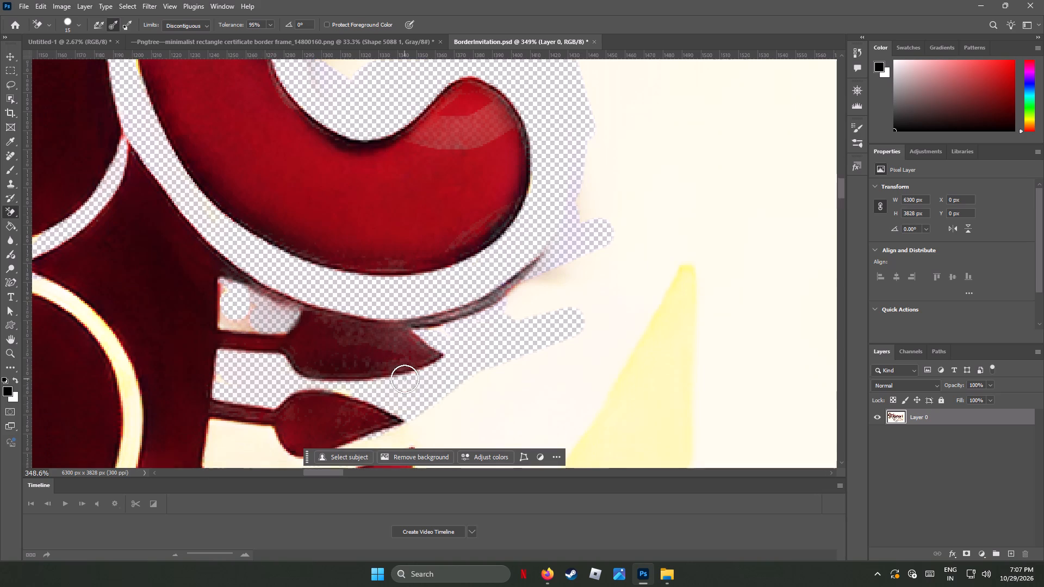
{"action": "scroll", "coordinate": [405, 379], "scroll_direction": "down", "scroll_amount": 16}
{"action": "left_click_drag", "start_coordinate": [388, 294], "coordinate": [316, 308]}
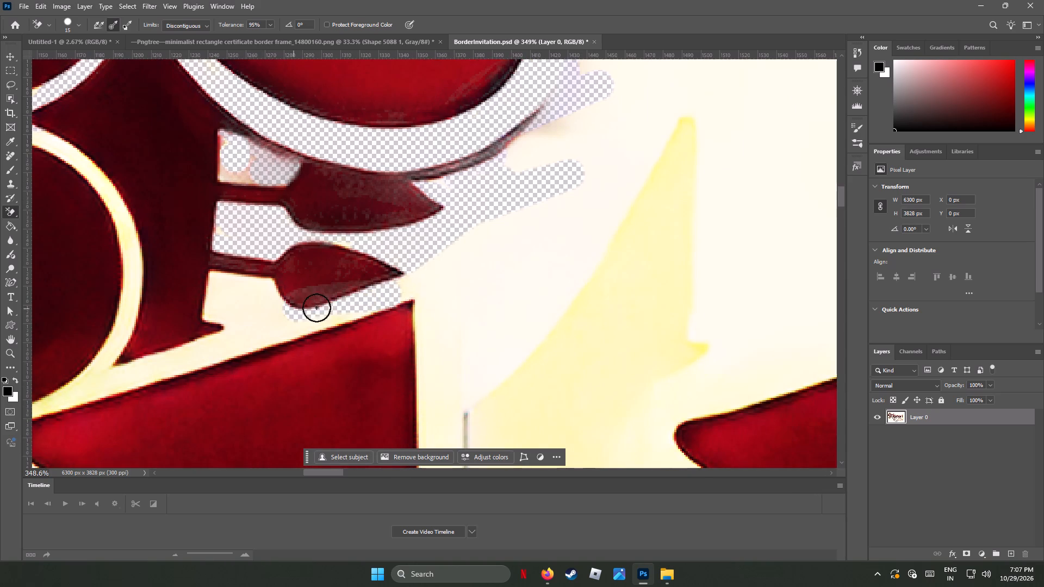
{"action": "left_click_drag", "start_coordinate": [316, 308], "coordinate": [239, 215]}
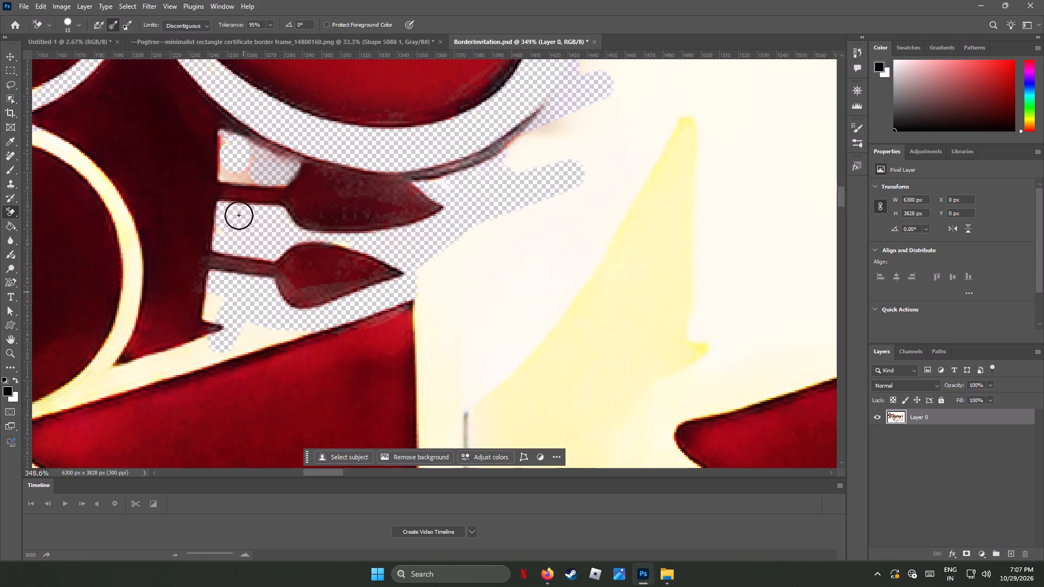
{"action": "left_click_drag", "start_coordinate": [239, 215], "coordinate": [259, 301]}
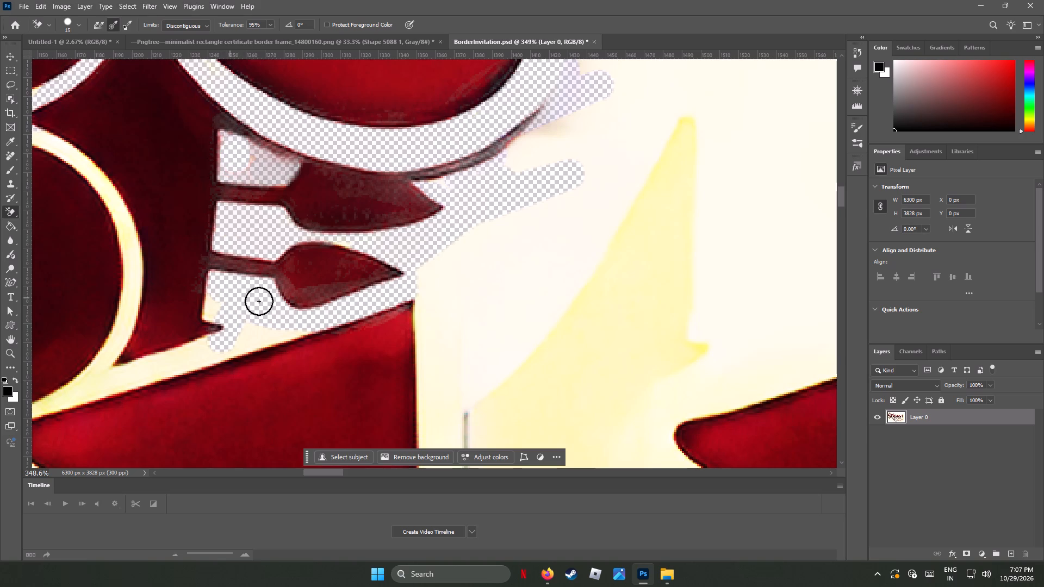
{"action": "left_click_drag", "start_coordinate": [259, 301], "coordinate": [209, 358]}
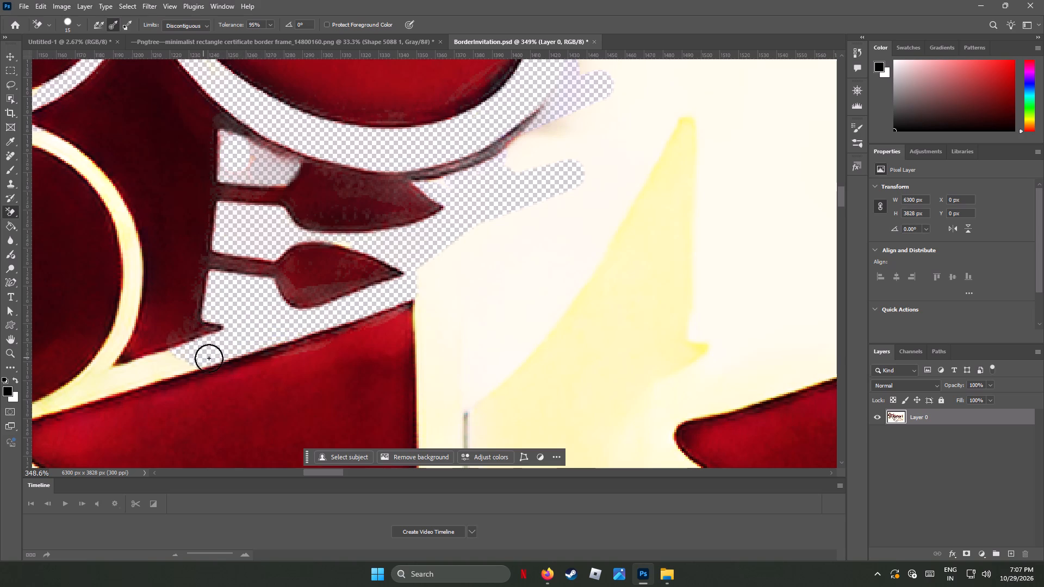
{"action": "left_click_drag", "start_coordinate": [209, 358], "coordinate": [113, 336]}
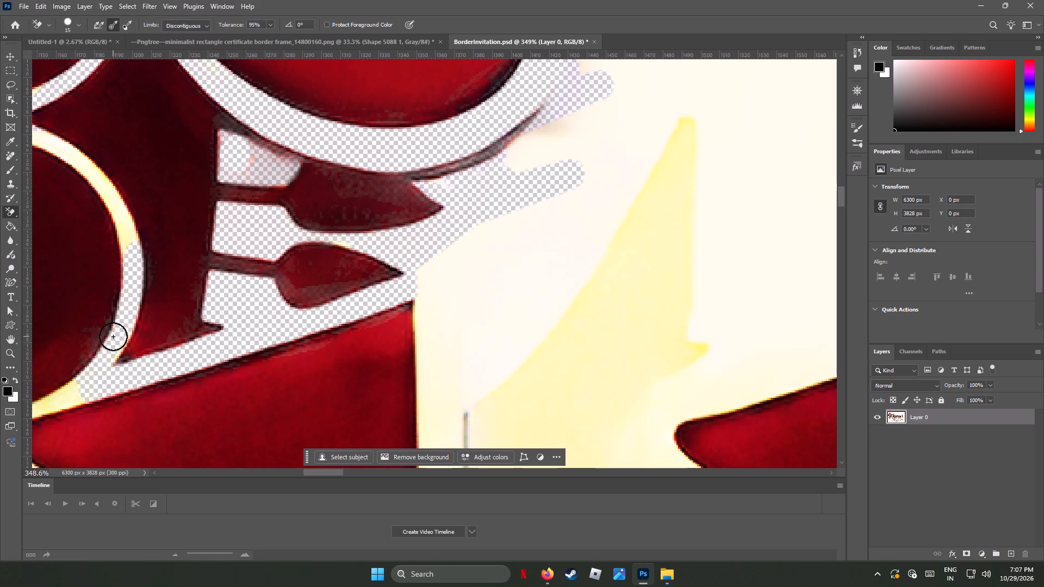
{"action": "left_click_drag", "start_coordinate": [113, 336], "coordinate": [60, 406]}
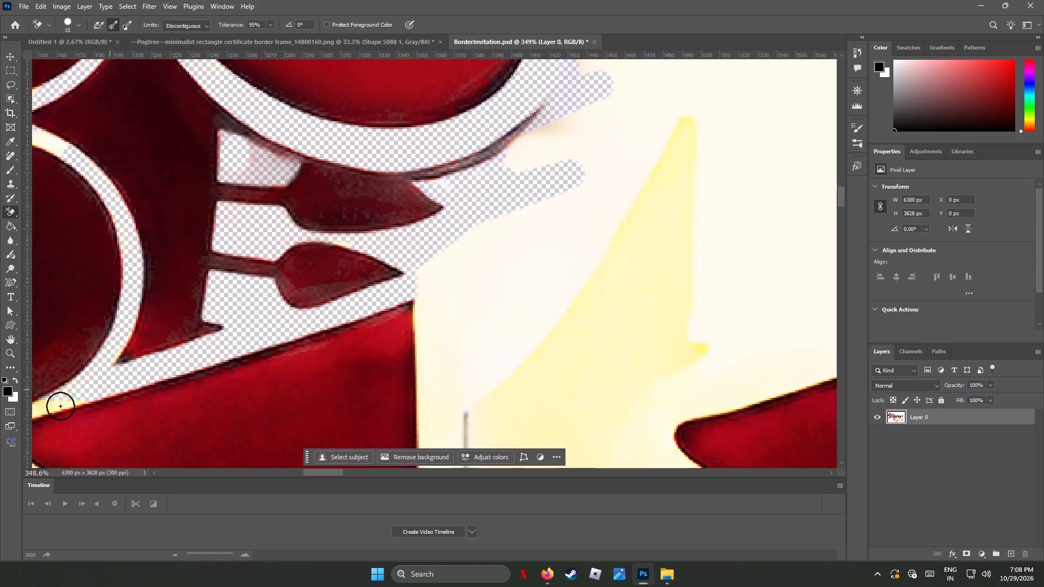
Erase the cream background beyond the leaf tips, from the hook's lower curve down past the corner of the slanted red block.
{"action": "left_click_drag", "start_coordinate": [60, 406], "coordinate": [614, 109]}
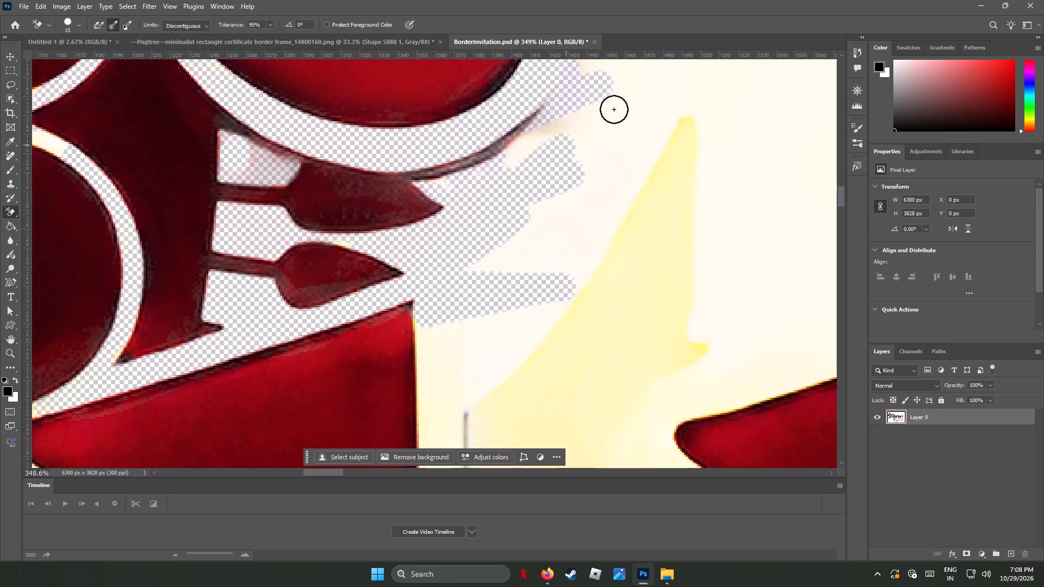
{"action": "left_click_drag", "start_coordinate": [614, 109], "coordinate": [450, 276]}
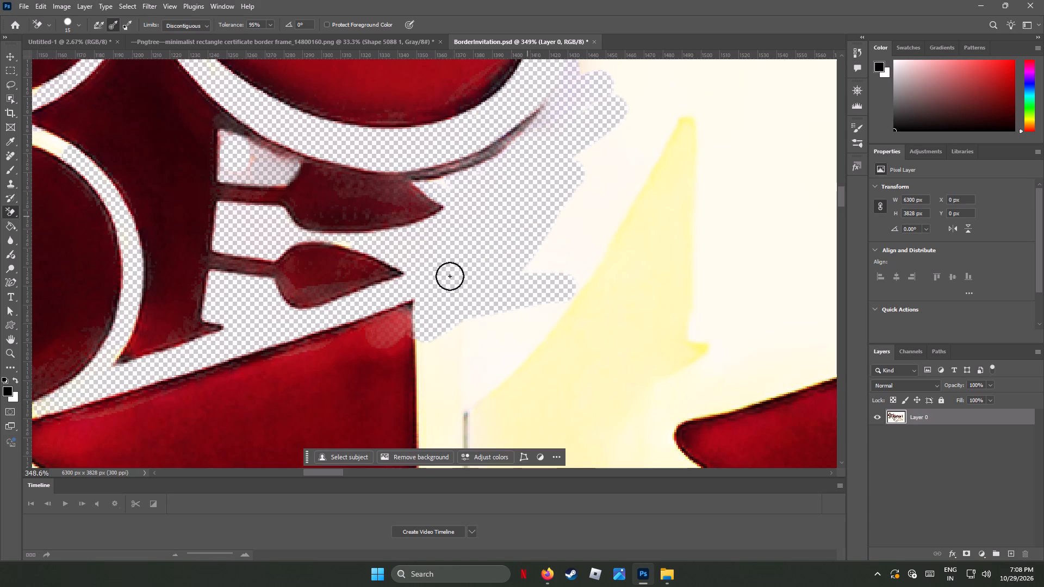
{"action": "left_click_drag", "start_coordinate": [450, 276], "coordinate": [431, 397]}
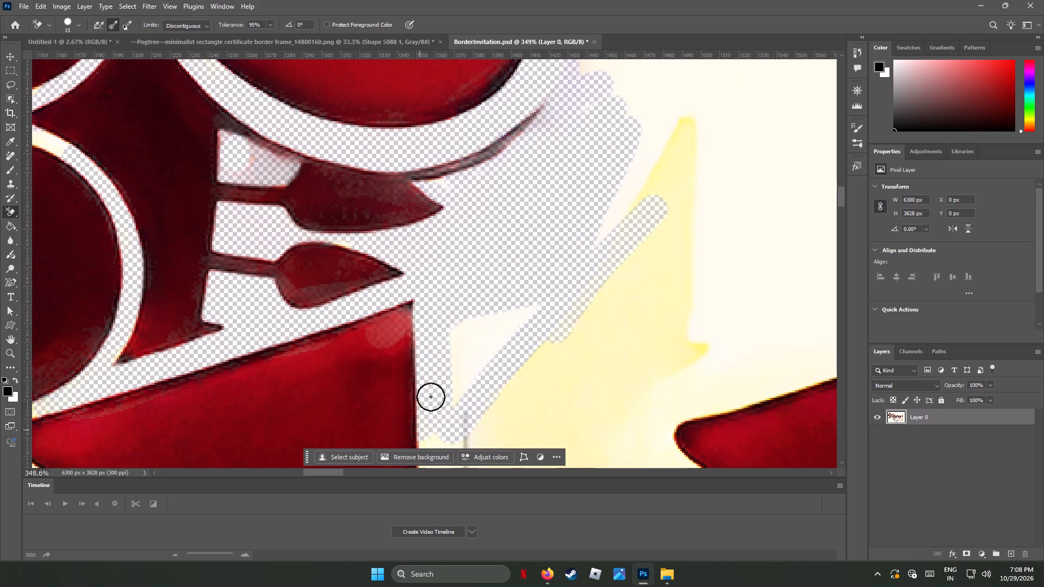
Erase the pale yellow and cream background leading to the neighbouring red stem and the outline along its slanted top edge.
{"action": "left_click_drag", "start_coordinate": [431, 397], "coordinate": [891, 341]}
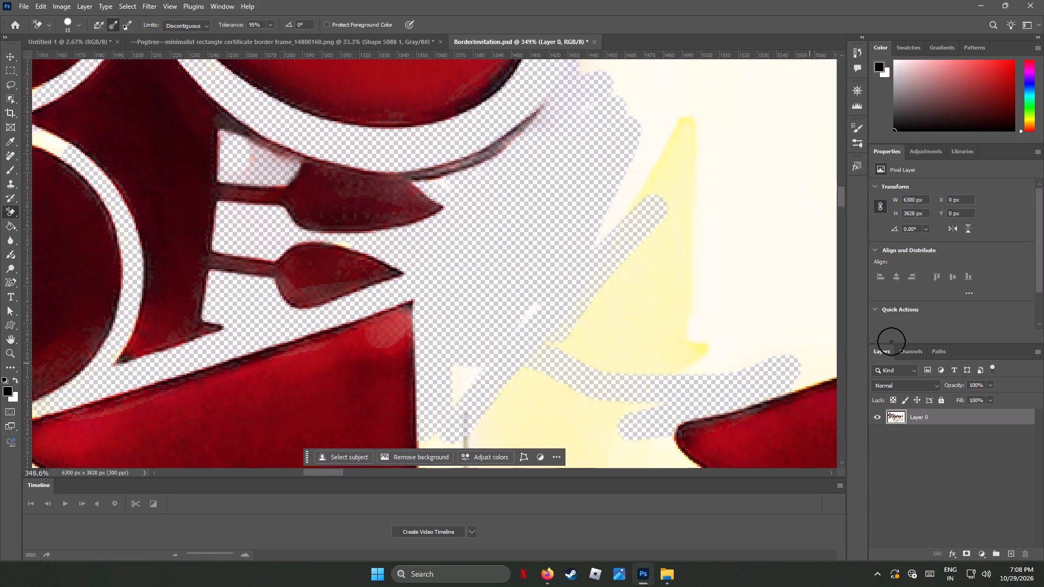
{"action": "left_click_drag", "start_coordinate": [891, 341], "coordinate": [527, 291]}
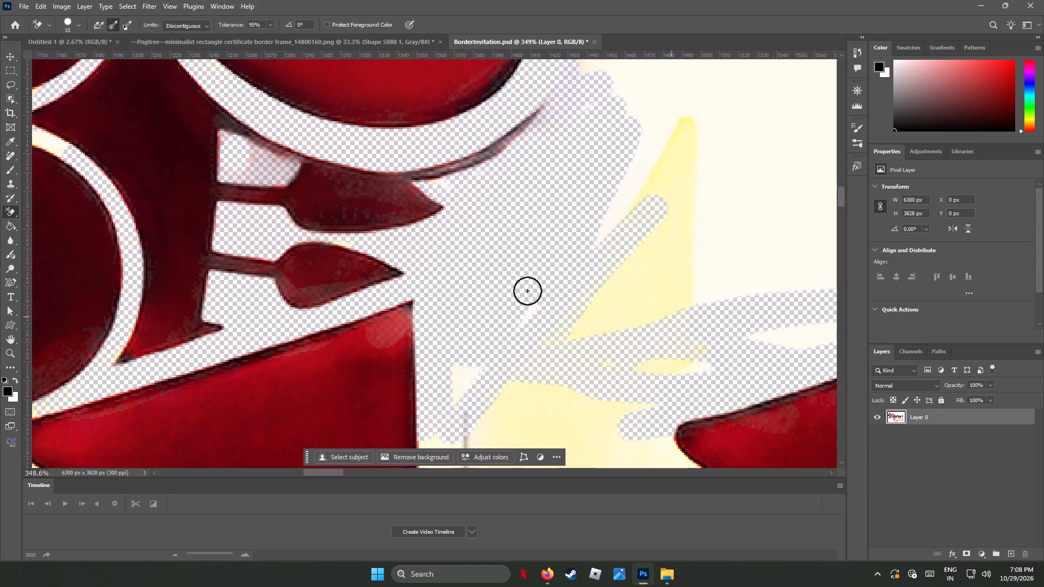
{"action": "left_click_drag", "start_coordinate": [527, 291], "coordinate": [637, 297]}
{"action": "left_click_drag", "start_coordinate": [330, 475], "coordinate": [360, 485]}
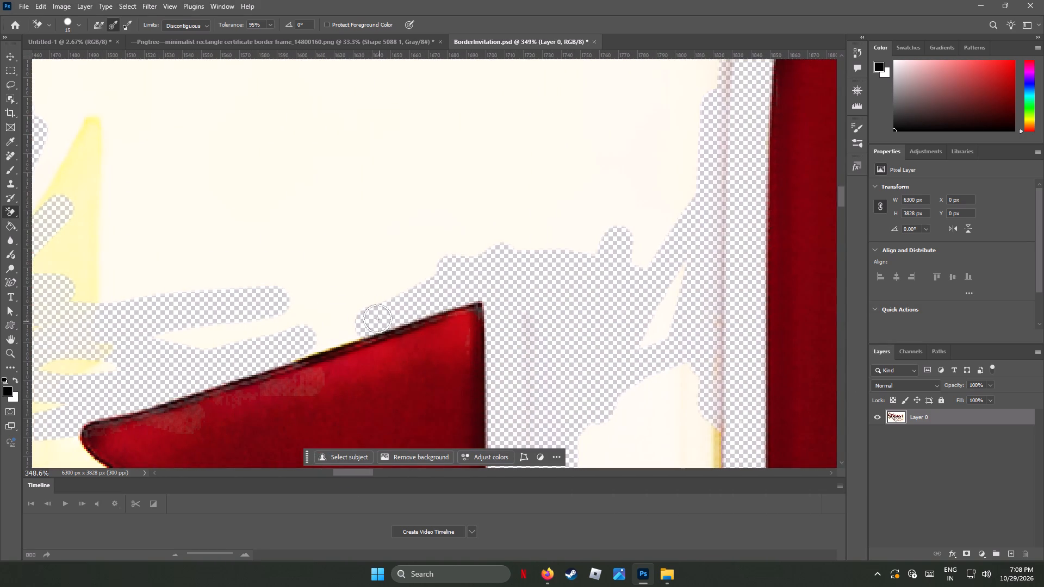
{"action": "left_click_drag", "start_coordinate": [365, 315], "coordinate": [306, 357]}
{"action": "left_click_drag", "start_coordinate": [341, 327], "coordinate": [364, 326]}
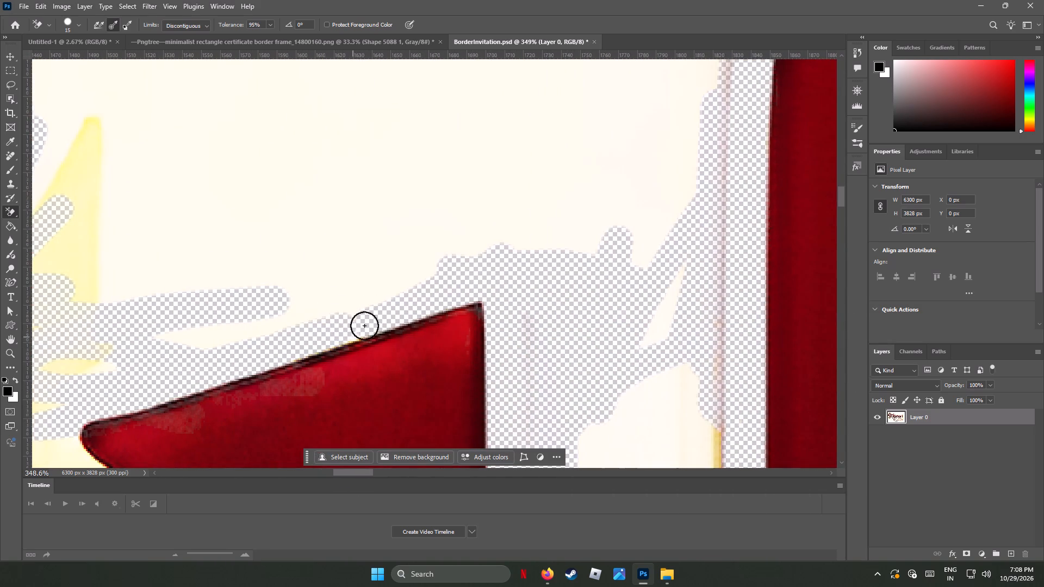
{"action": "left_click_drag", "start_coordinate": [364, 326], "coordinate": [499, 276]}
Erase the yellow outline beneath the red stem's pointed upper tip and down the start of its left side.
{"action": "scroll", "coordinate": [508, 343], "scroll_direction": "down", "scroll_amount": 2}
{"action": "scroll", "coordinate": [508, 341], "scroll_direction": "up", "scroll_amount": 2}
{"action": "scroll", "coordinate": [511, 338], "scroll_direction": "down", "scroll_amount": 1}
{"action": "scroll", "coordinate": [511, 338], "scroll_direction": "up", "scroll_amount": 3}
{"action": "scroll", "coordinate": [515, 334], "scroll_direction": "down", "scroll_amount": 10}
{"action": "scroll", "coordinate": [565, 336], "scroll_direction": "up", "scroll_amount": 1}
{"action": "scroll", "coordinate": [565, 336], "scroll_direction": "down", "scroll_amount": 9}
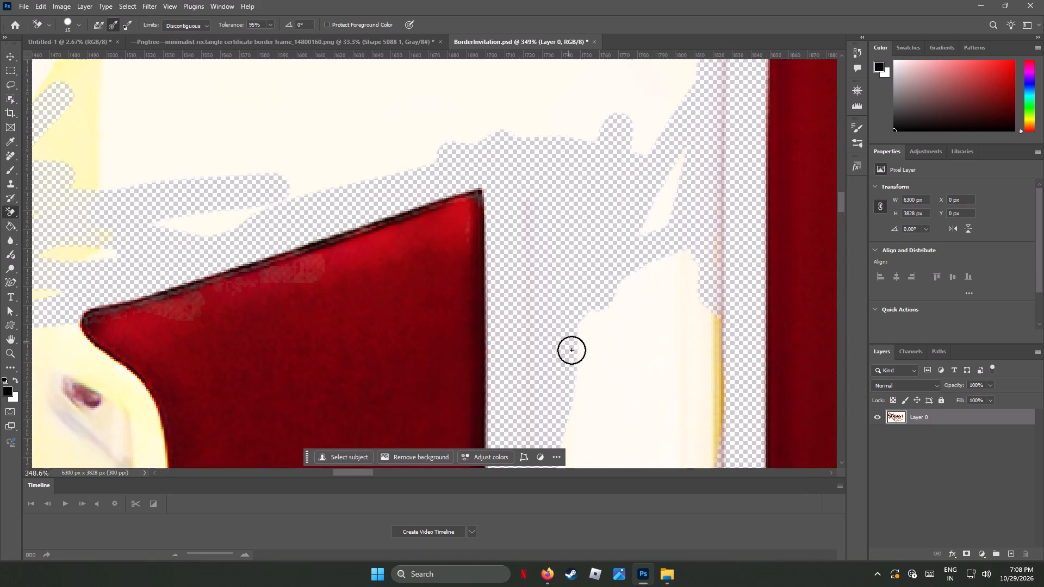
{"action": "scroll", "coordinate": [571, 350], "scroll_direction": "down", "scroll_amount": 15}
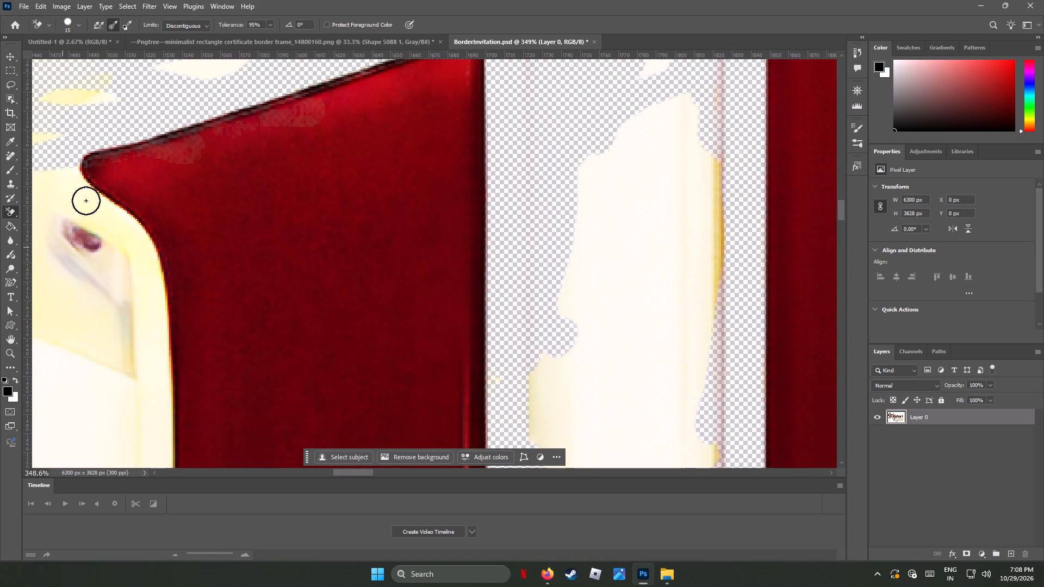
{"action": "left_click_drag", "start_coordinate": [76, 179], "coordinate": [136, 234]}
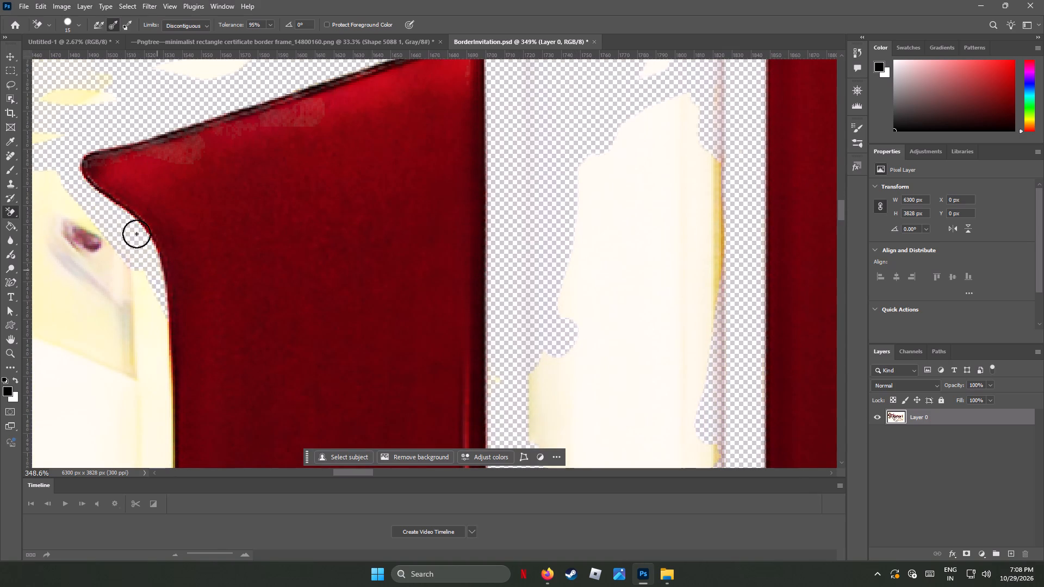
{"action": "left_click_drag", "start_coordinate": [136, 234], "coordinate": [127, 215]}
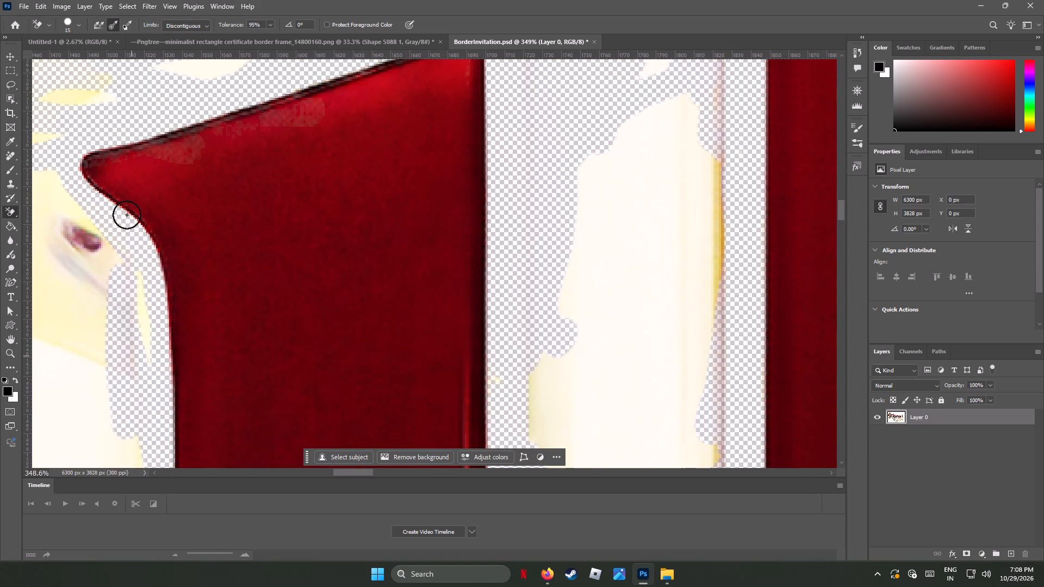
{"action": "left_click_drag", "start_coordinate": [127, 215], "coordinate": [216, 376]}
Erase the yellow outline down the straight left side of the red stem, widening the cleared strip into the cream background.
{"action": "scroll", "coordinate": [338, 284], "scroll_direction": "down", "scroll_amount": 1}
{"action": "scroll", "coordinate": [339, 286], "scroll_direction": "up", "scroll_amount": 1}
{"action": "scroll", "coordinate": [341, 292], "scroll_direction": "down", "scroll_amount": 5}
{"action": "scroll", "coordinate": [341, 293], "scroll_direction": "up", "scroll_amount": 2}
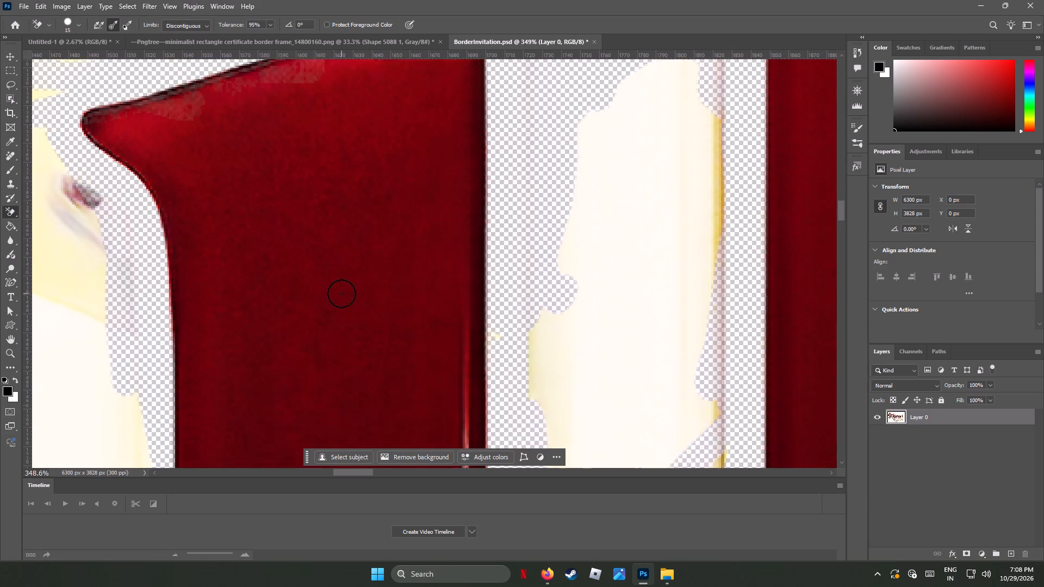
{"action": "scroll", "coordinate": [361, 296], "scroll_direction": "down", "scroll_amount": 14}
{"action": "scroll", "coordinate": [374, 294], "scroll_direction": "up", "scroll_amount": 4}
{"action": "scroll", "coordinate": [375, 294], "scroll_direction": "down", "scroll_amount": 3}
{"action": "scroll", "coordinate": [375, 295], "scroll_direction": "up", "scroll_amount": 1}
{"action": "scroll", "coordinate": [375, 295], "scroll_direction": "down", "scroll_amount": 12}
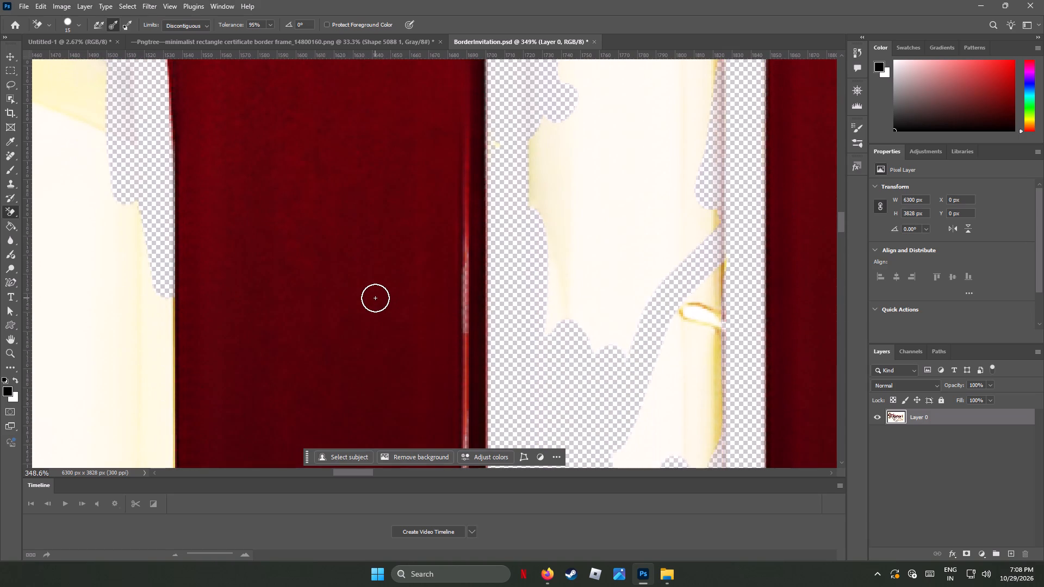
{"action": "scroll", "coordinate": [375, 298], "scroll_direction": "up", "scroll_amount": 1}
{"action": "scroll", "coordinate": [375, 298], "scroll_direction": "down", "scroll_amount": 19}
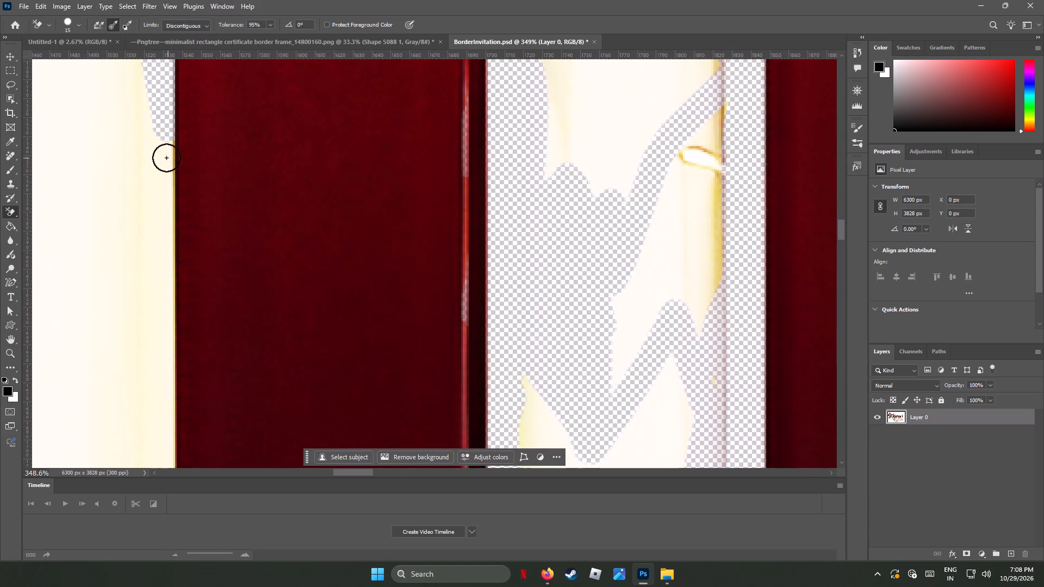
{"action": "left_click_drag", "start_coordinate": [166, 157], "coordinate": [168, 327]}
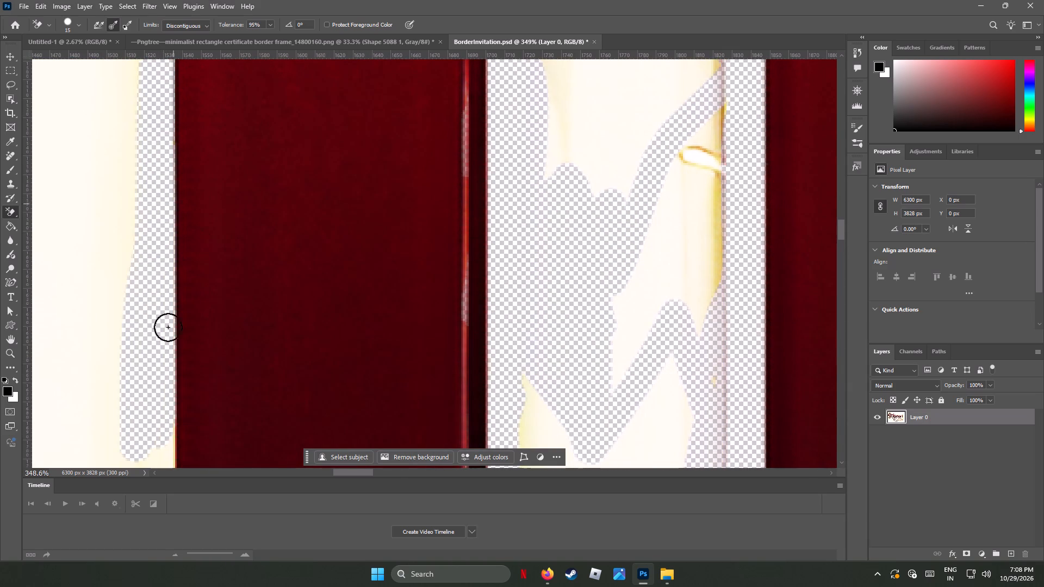
{"action": "left_click_drag", "start_coordinate": [168, 327], "coordinate": [165, 90]}
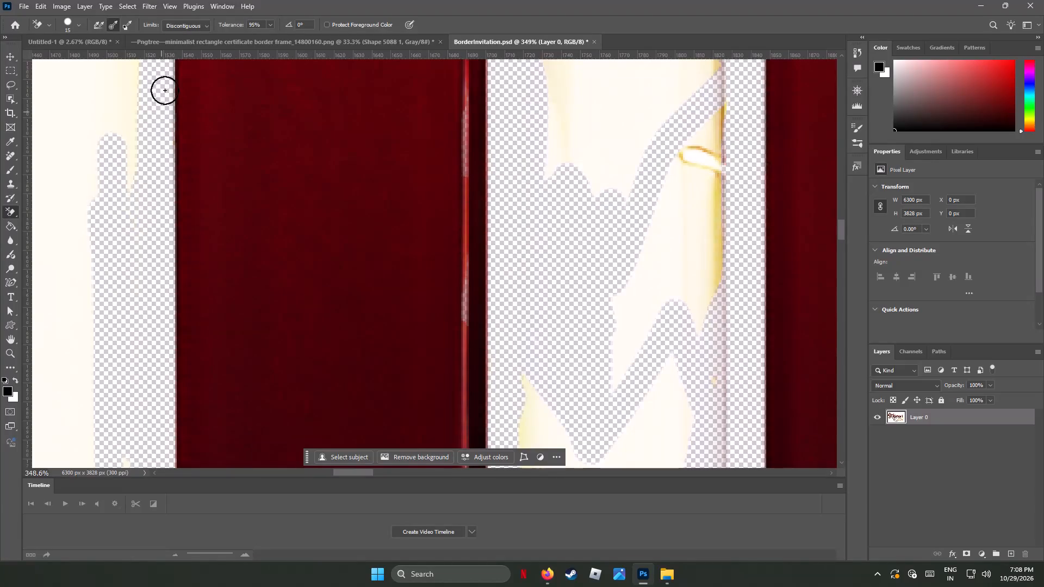
{"action": "left_click_drag", "start_coordinate": [165, 90], "coordinate": [164, 264]}
Erase the yellow outline and adjoining cream down the red stem's lower left side and around the curve into the letter's bowl.
{"action": "scroll", "coordinate": [186, 241], "scroll_direction": "down", "scroll_amount": 2}
{"action": "scroll", "coordinate": [184, 240], "scroll_direction": "up", "scroll_amount": 3}
{"action": "scroll", "coordinate": [184, 240], "scroll_direction": "down", "scroll_amount": 10}
{"action": "scroll", "coordinate": [203, 246], "scroll_direction": "up", "scroll_amount": 1}
{"action": "scroll", "coordinate": [203, 246], "scroll_direction": "down", "scroll_amount": 4}
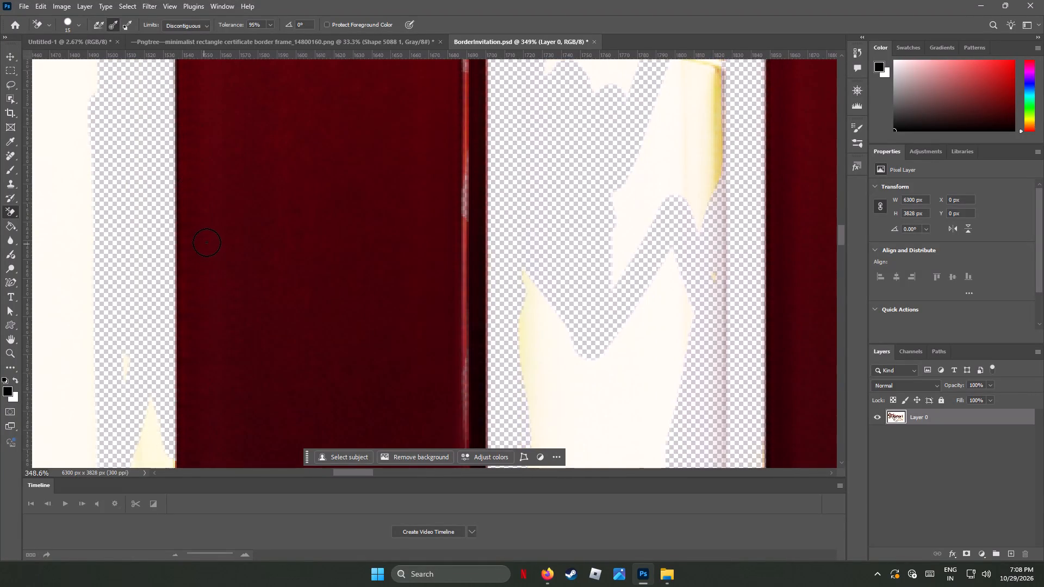
{"action": "scroll", "coordinate": [208, 242], "scroll_direction": "down", "scroll_amount": 4}
{"action": "scroll", "coordinate": [210, 242], "scroll_direction": "up", "scroll_amount": 2}
{"action": "scroll", "coordinate": [210, 242], "scroll_direction": "down", "scroll_amount": 2}
{"action": "scroll", "coordinate": [210, 242], "scroll_direction": "up", "scroll_amount": 4}
{"action": "scroll", "coordinate": [210, 242], "scroll_direction": "down", "scroll_amount": 3}
{"action": "scroll", "coordinate": [211, 242], "scroll_direction": "up", "scroll_amount": 2}
{"action": "scroll", "coordinate": [211, 242], "scroll_direction": "down", "scroll_amount": 1}
{"action": "scroll", "coordinate": [211, 242], "scroll_direction": "up", "scroll_amount": 1}
{"action": "scroll", "coordinate": [211, 242], "scroll_direction": "down", "scroll_amount": 5}
{"action": "scroll", "coordinate": [211, 242], "scroll_direction": "up", "scroll_amount": 1}
{"action": "scroll", "coordinate": [211, 242], "scroll_direction": "down", "scroll_amount": 10}
{"action": "scroll", "coordinate": [211, 242], "scroll_direction": "up", "scroll_amount": 2}
{"action": "scroll", "coordinate": [211, 242], "scroll_direction": "down", "scroll_amount": 2}
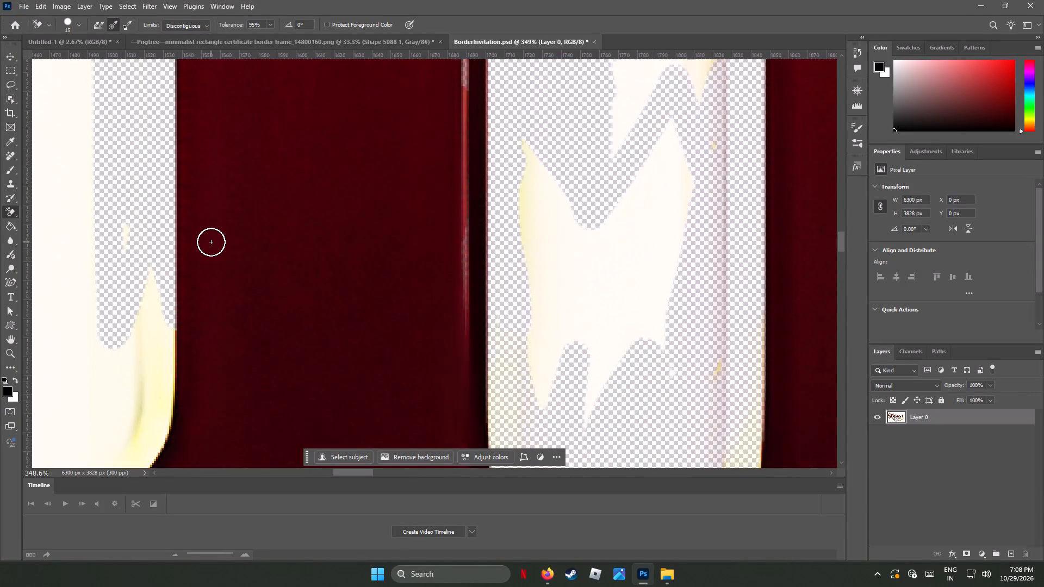
{"action": "scroll", "coordinate": [211, 242], "scroll_direction": "down", "scroll_amount": 1}
{"action": "scroll", "coordinate": [211, 242], "scroll_direction": "up", "scroll_amount": 1}
{"action": "scroll", "coordinate": [211, 242], "scroll_direction": "down", "scroll_amount": 9}
{"action": "left_click_drag", "start_coordinate": [158, 258], "coordinate": [172, 299]}
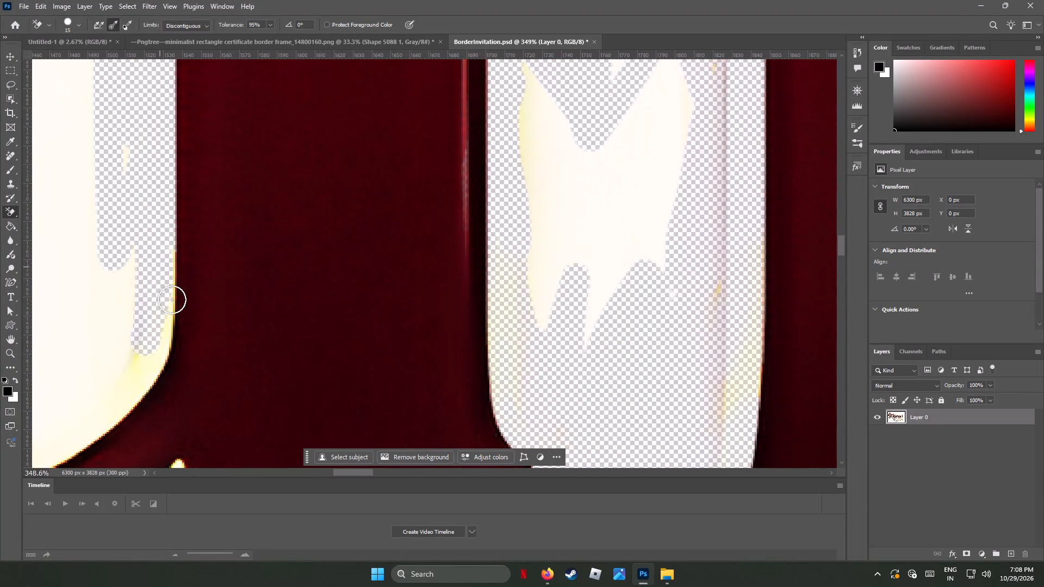
{"action": "left_click_drag", "start_coordinate": [172, 299], "coordinate": [157, 383]}
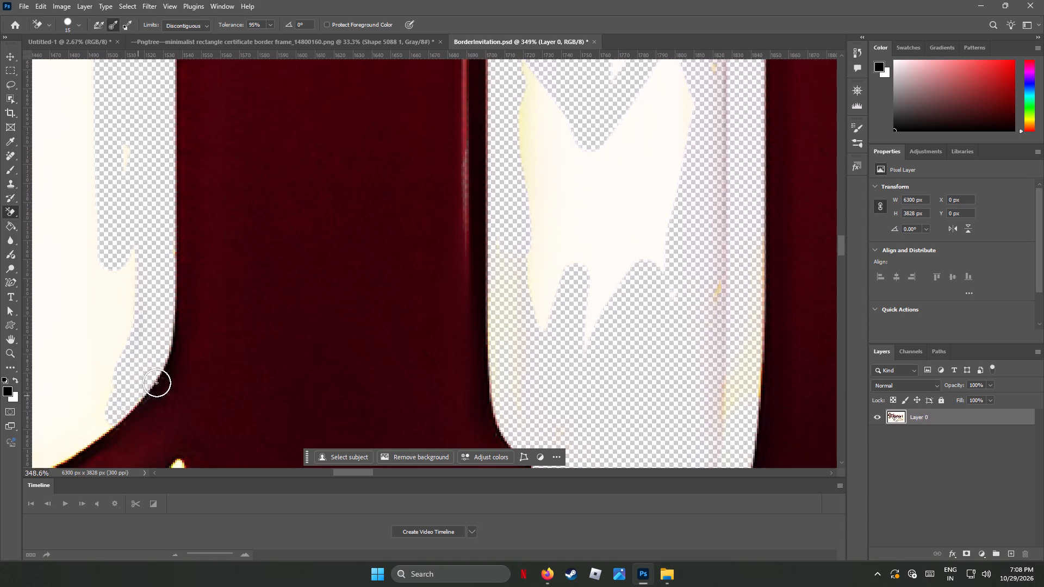
{"action": "left_click_drag", "start_coordinate": [157, 383], "coordinate": [121, 54]}
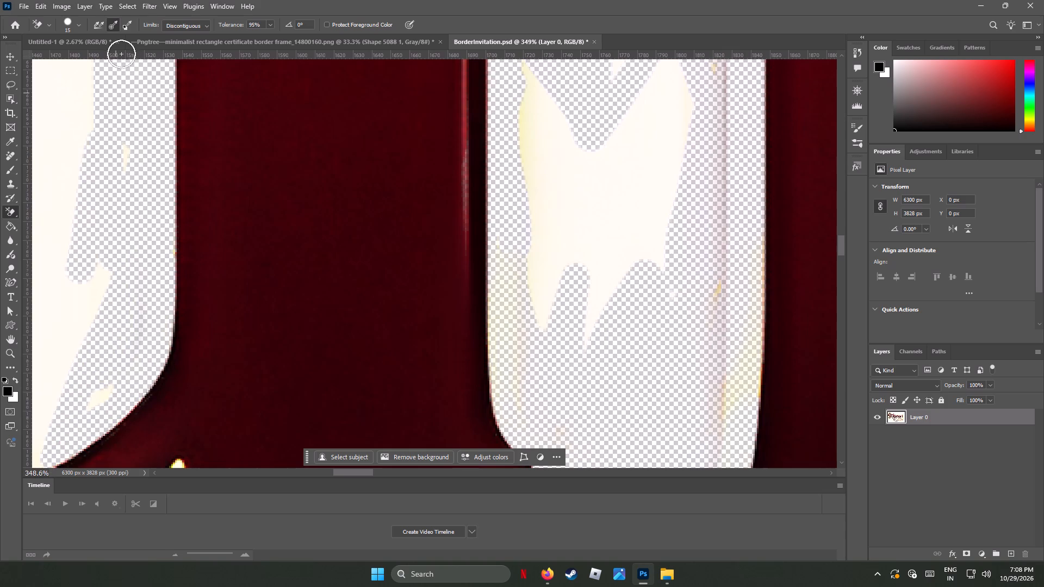
{"action": "left_click_drag", "start_coordinate": [121, 54], "coordinate": [86, 406]}
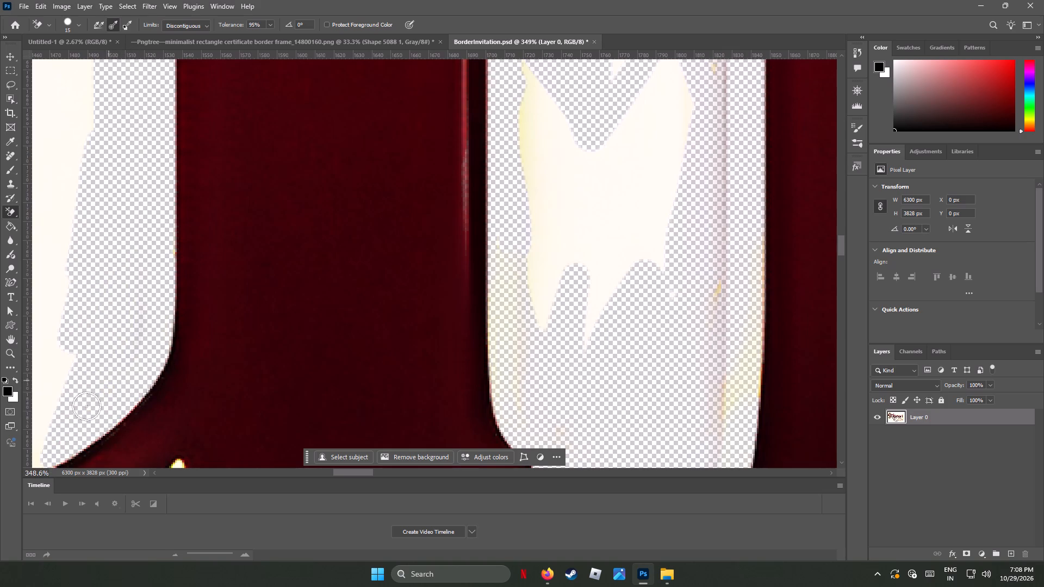
{"action": "left_click_drag", "start_coordinate": [86, 406], "coordinate": [80, 397]}
Erase the remaining yellow outline beneath the red stem's foot, up through the pointed notch and along the start of the bowl's underside.
{"action": "scroll", "coordinate": [186, 339], "scroll_direction": "up", "scroll_amount": 2}
{"action": "scroll", "coordinate": [189, 341], "scroll_direction": "down", "scroll_amount": 7}
{"action": "scroll", "coordinate": [202, 341], "scroll_direction": "up", "scroll_amount": 5}
{"action": "scroll", "coordinate": [202, 341], "scroll_direction": "down", "scroll_amount": 9}
{"action": "scroll", "coordinate": [219, 328], "scroll_direction": "up", "scroll_amount": 1}
{"action": "scroll", "coordinate": [219, 329], "scroll_direction": "down", "scroll_amount": 8}
{"action": "scroll", "coordinate": [219, 328], "scroll_direction": "up", "scroll_amount": 1}
{"action": "scroll", "coordinate": [219, 328], "scroll_direction": "down", "scroll_amount": 12}
{"action": "left_click_drag", "start_coordinate": [315, 404], "coordinate": [284, 408]}
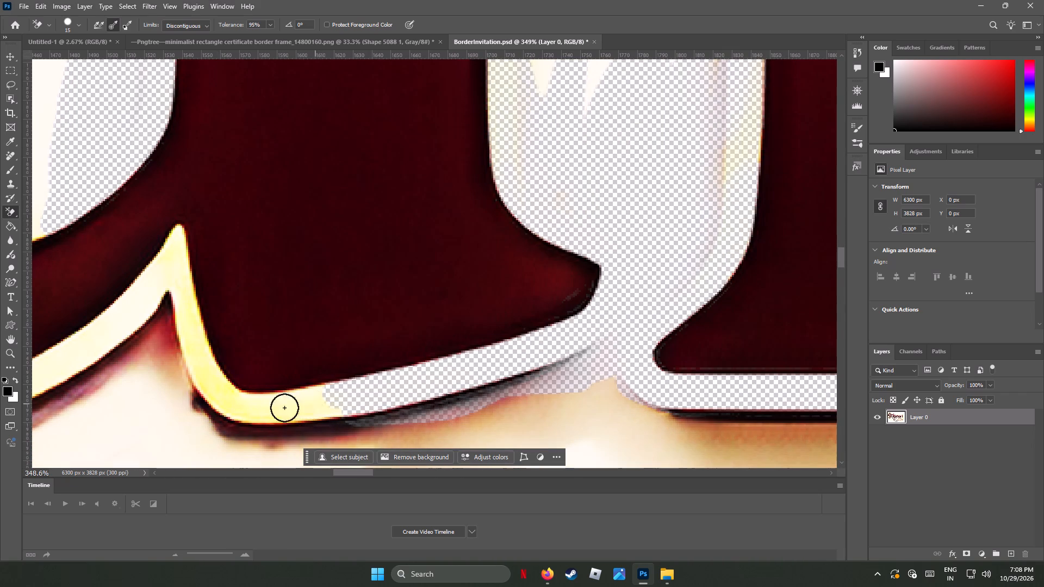
{"action": "left_click_drag", "start_coordinate": [284, 408], "coordinate": [173, 282]}
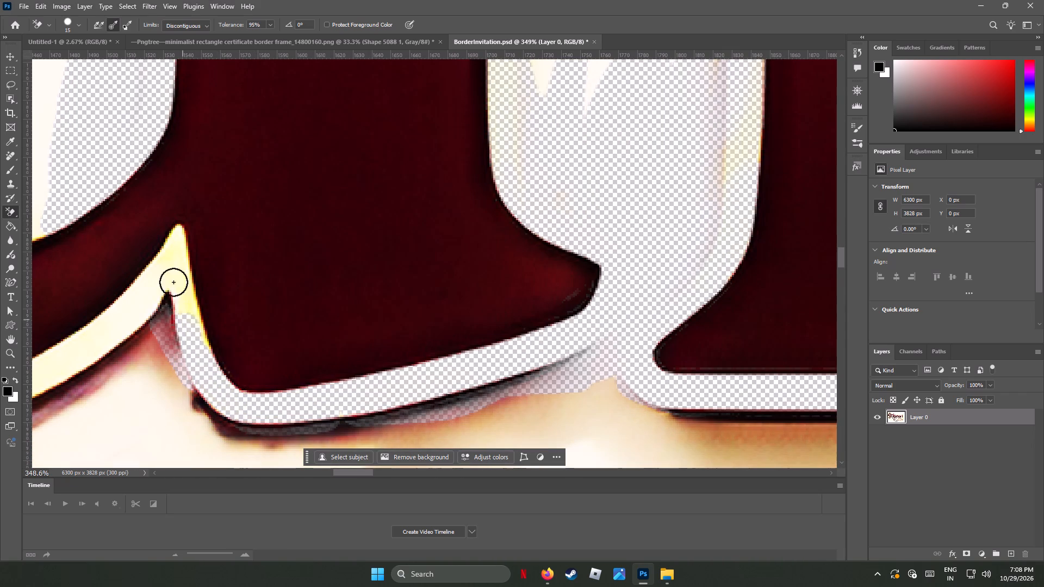
{"action": "left_click_drag", "start_coordinate": [173, 282], "coordinate": [20, 381]}
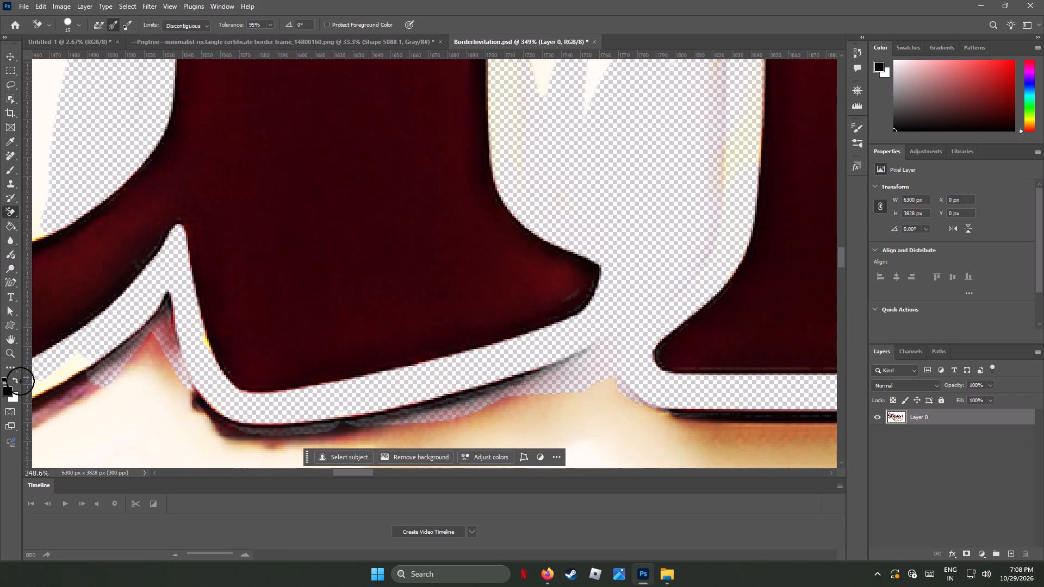
{"action": "left_click_drag", "start_coordinate": [20, 381], "coordinate": [174, 370]}
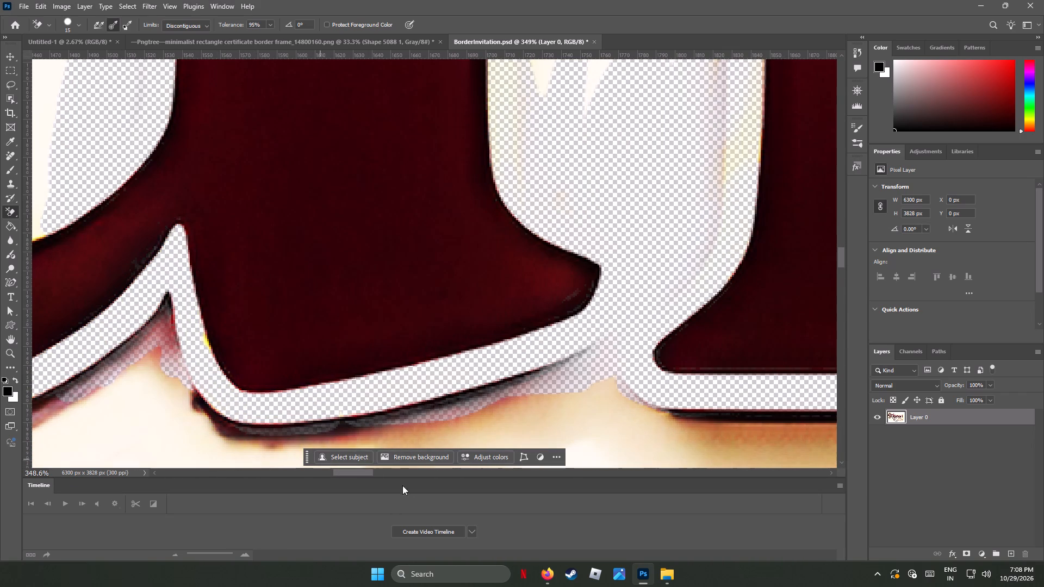
Erase the yellow outline along the curved underside of the red letter's bowl.
{"action": "left_click_drag", "start_coordinate": [351, 473], "coordinate": [330, 477]}
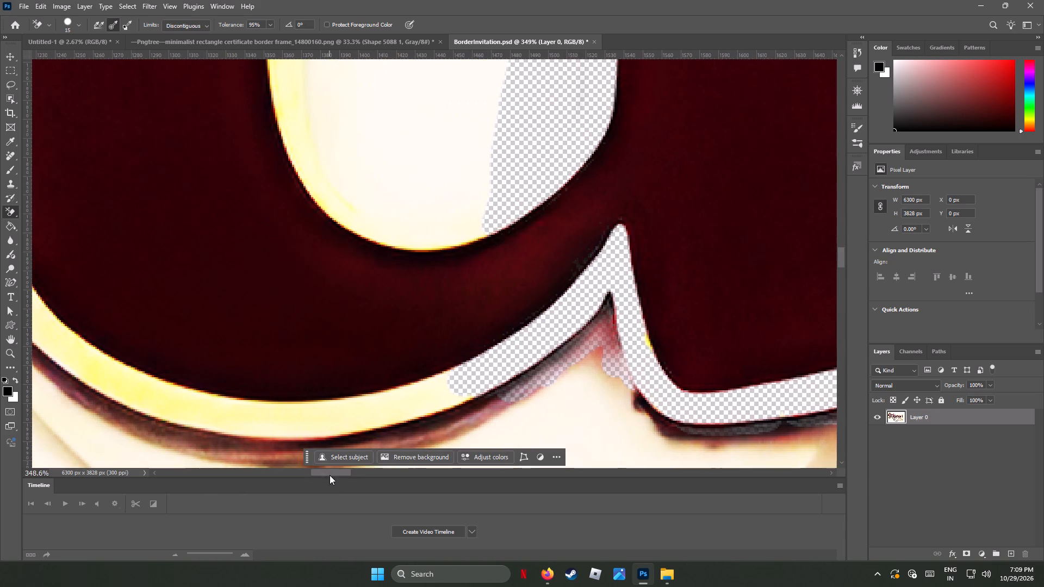
{"action": "left_click_drag", "start_coordinate": [372, 413], "coordinate": [210, 396]}
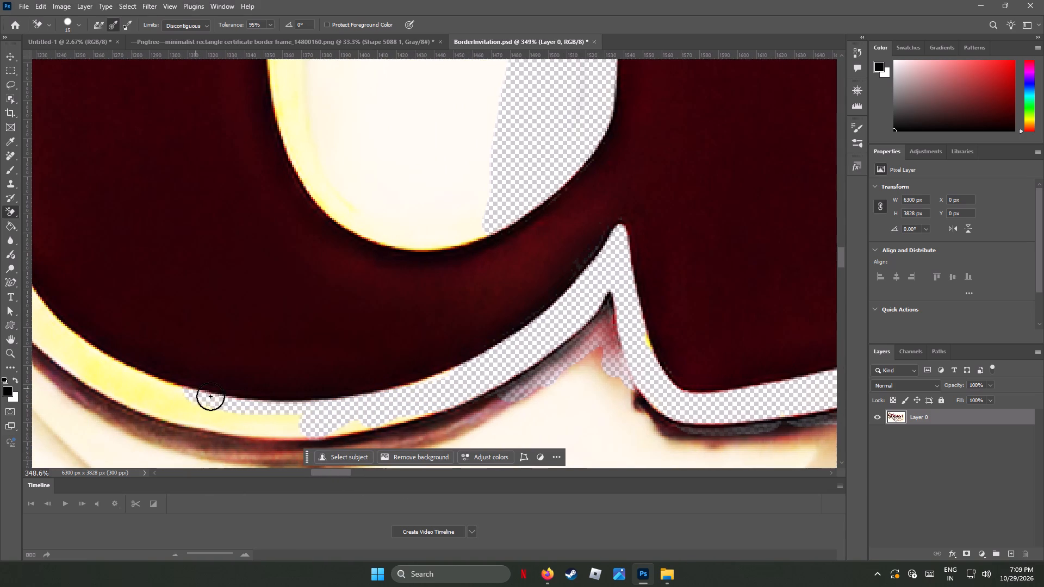
{"action": "left_click_drag", "start_coordinate": [210, 396], "coordinate": [69, 353]}
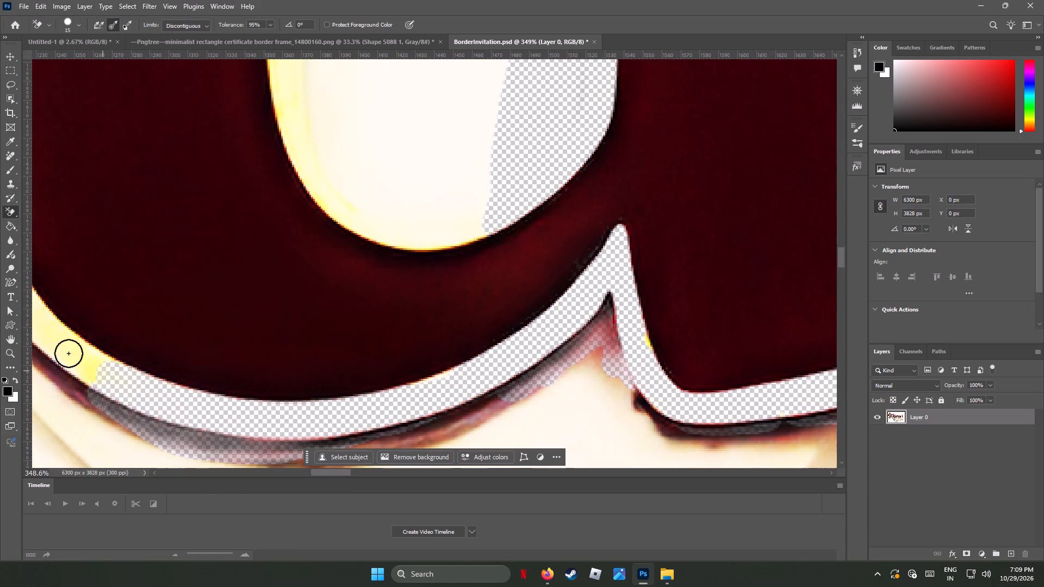
{"action": "left_click_drag", "start_coordinate": [69, 353], "coordinate": [291, 423]}
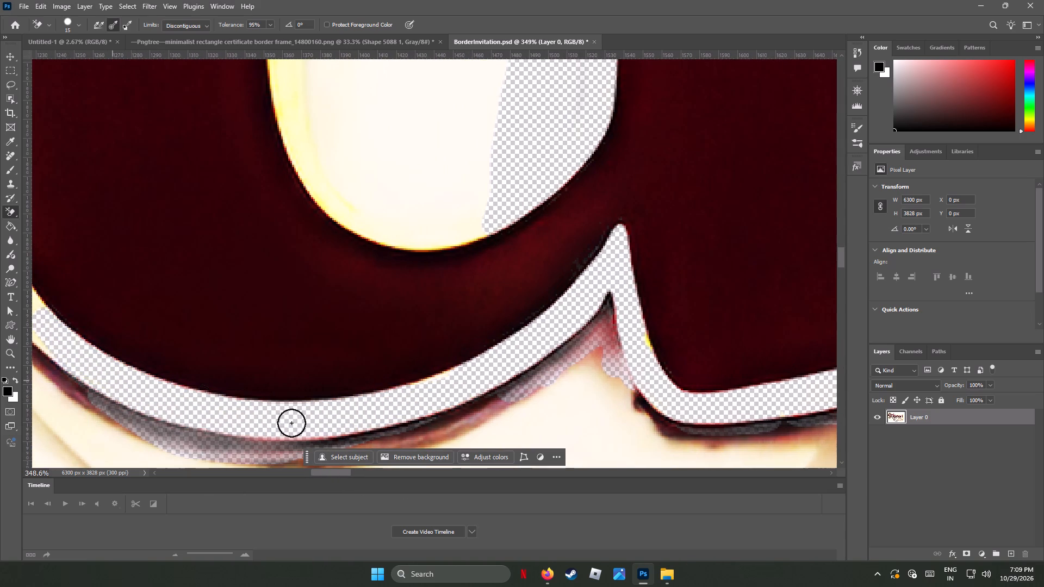
{"action": "left_click_drag", "start_coordinate": [291, 423], "coordinate": [53, 377]}
Erase the yellow edge and cream fill in the rounded bottom of the letter's inner opening.
{"action": "left_click_drag", "start_coordinate": [358, 214], "coordinate": [385, 227]}
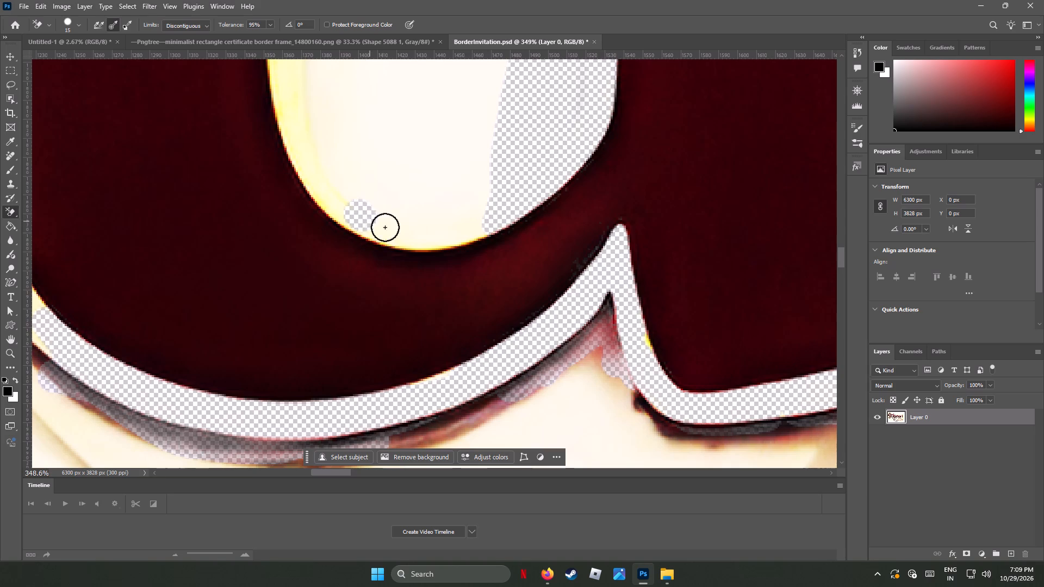
{"action": "left_click_drag", "start_coordinate": [385, 227], "coordinate": [289, 158]}
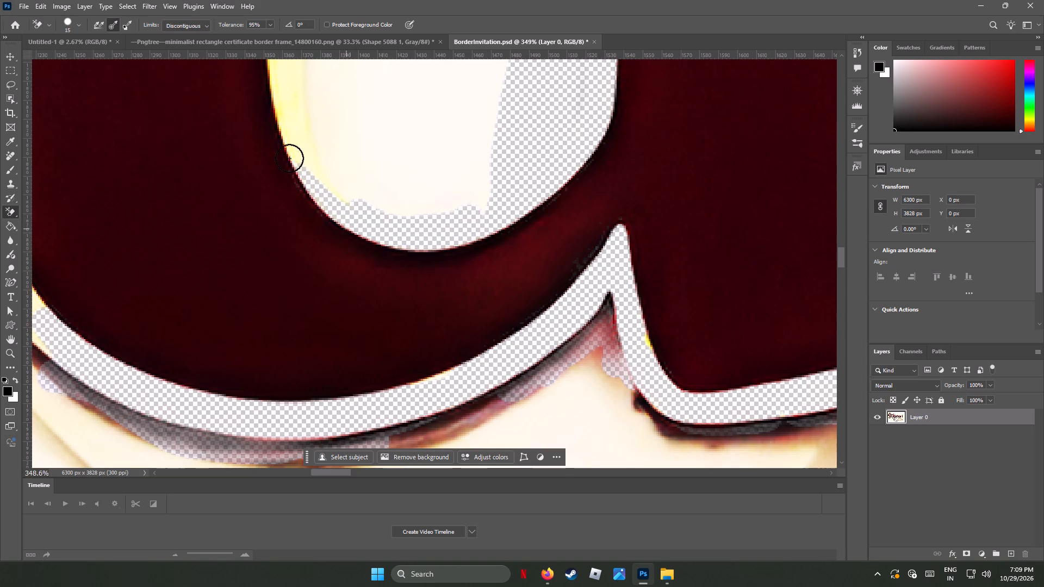
{"action": "left_click_drag", "start_coordinate": [289, 158], "coordinate": [543, 173]}
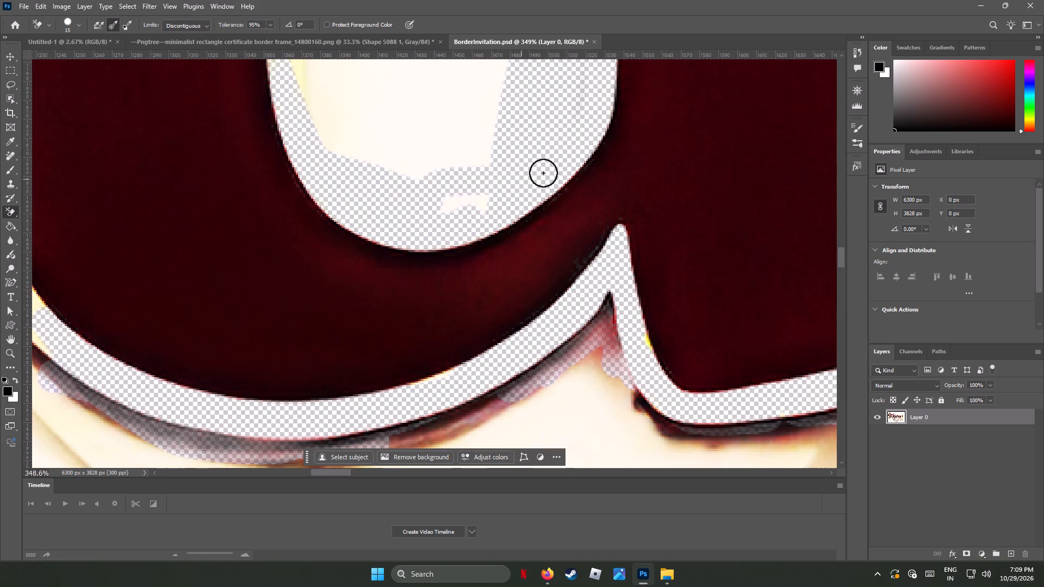
{"action": "left_click_drag", "start_coordinate": [543, 173], "coordinate": [332, 95]}
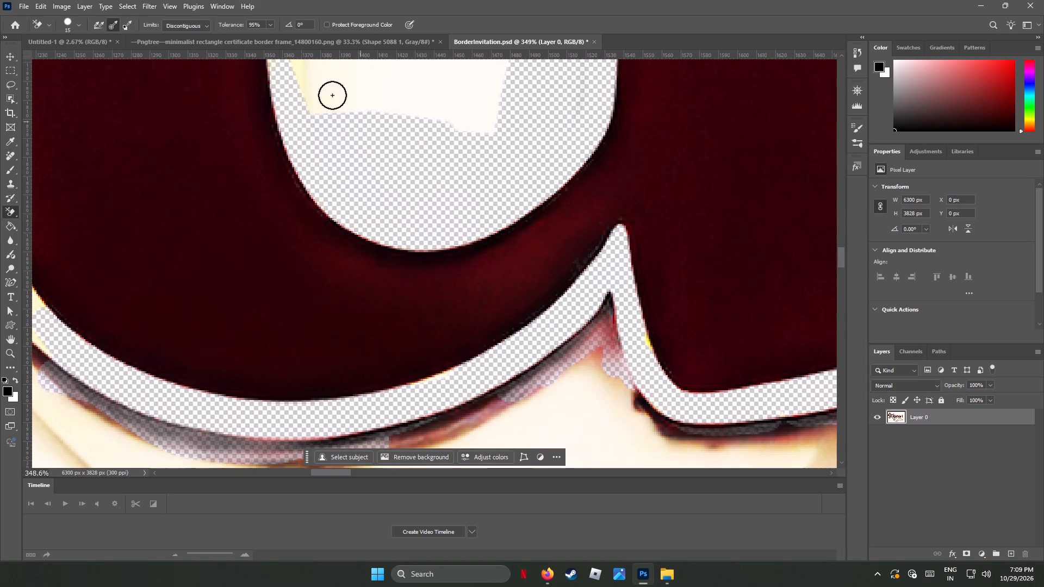
{"action": "left_click_drag", "start_coordinate": [332, 95], "coordinate": [317, 109]}
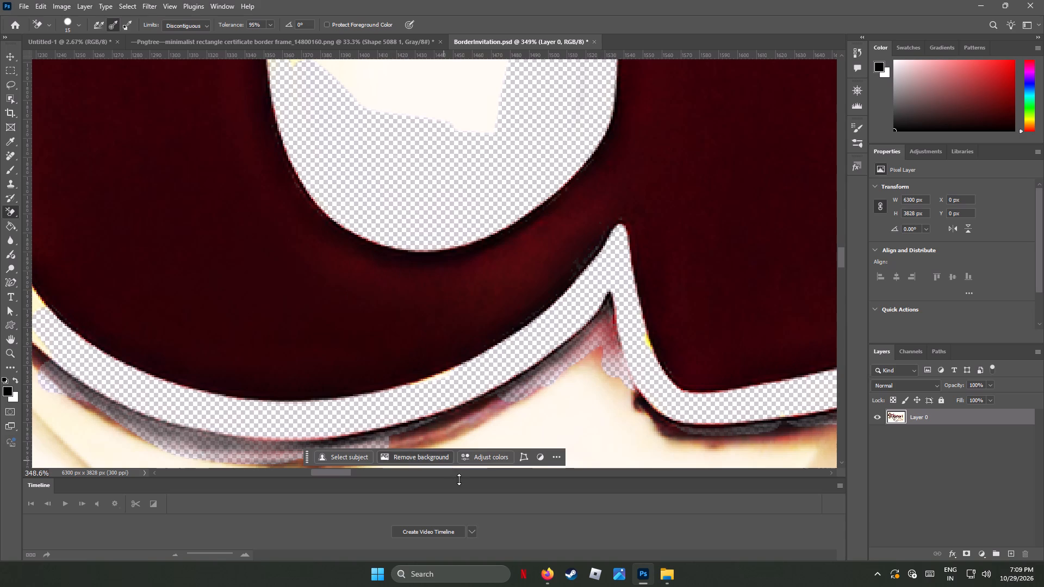
Erase the cream background along the bowl's lower outer left curve, extending to the neighbouring letter's yellow outline.
{"action": "left_click_drag", "start_coordinate": [340, 470], "coordinate": [334, 469]}
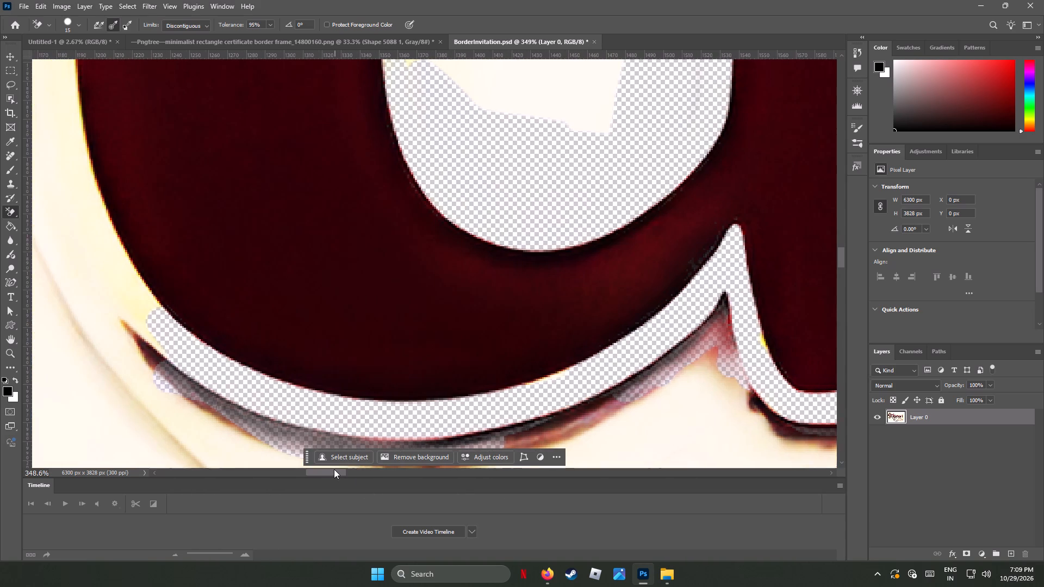
{"action": "left_click_drag", "start_coordinate": [334, 469], "coordinate": [328, 467]}
{"action": "left_click_drag", "start_coordinate": [210, 173], "coordinate": [270, 298]}
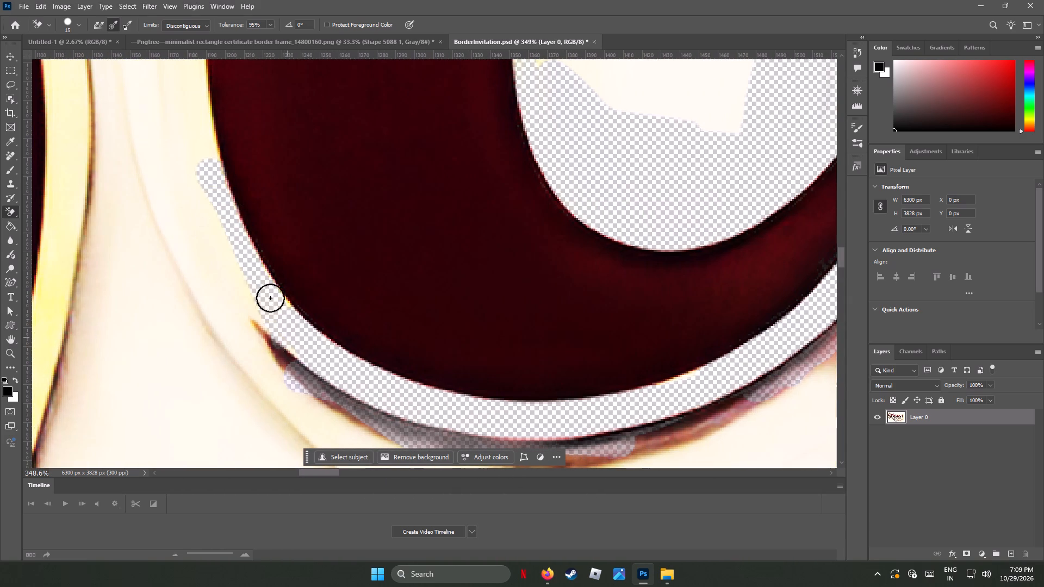
{"action": "left_click_drag", "start_coordinate": [270, 298], "coordinate": [209, 174]}
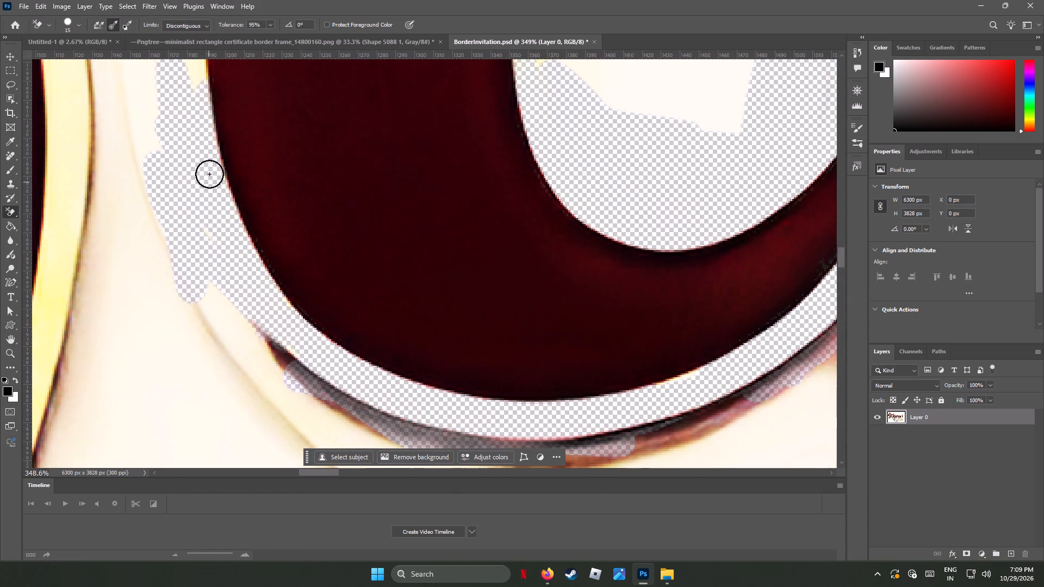
{"action": "left_click_drag", "start_coordinate": [209, 174], "coordinate": [214, 371]}
{"action": "left_click_drag", "start_coordinate": [58, 189], "coordinate": [148, 269]}
Erase the yellow strip and some adjoining cream along the lower left edge of the letter's inner opening.
{"action": "scroll", "coordinate": [488, 264], "scroll_direction": "up", "scroll_amount": 12}
{"action": "scroll", "coordinate": [488, 264], "scroll_direction": "down", "scroll_amount": 1}
{"action": "scroll", "coordinate": [488, 264], "scroll_direction": "up", "scroll_amount": 18}
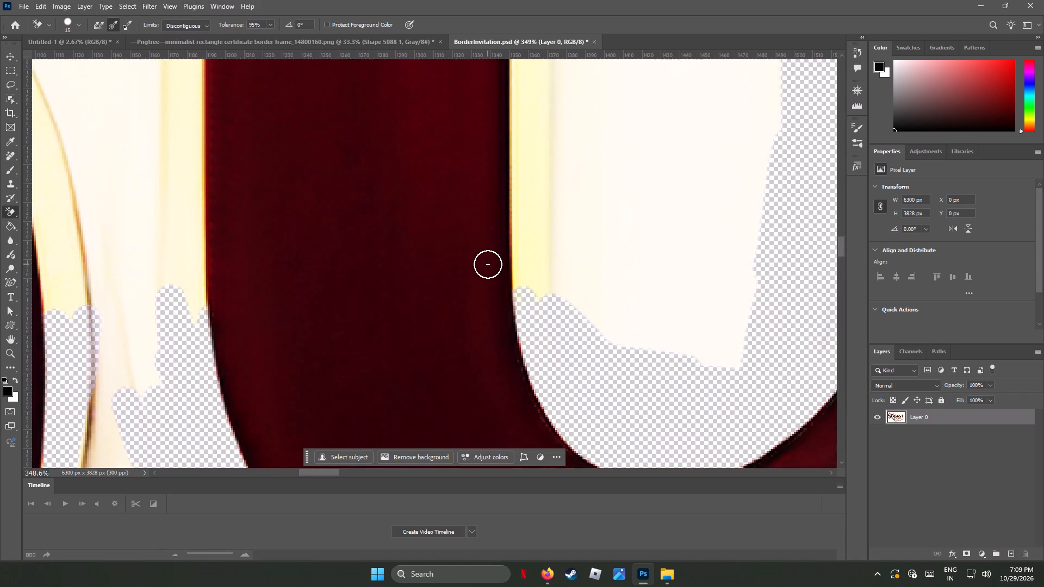
{"action": "scroll", "coordinate": [488, 264], "scroll_direction": "up", "scroll_amount": 2}
{"action": "left_click_drag", "start_coordinate": [536, 109], "coordinate": [509, 263]}
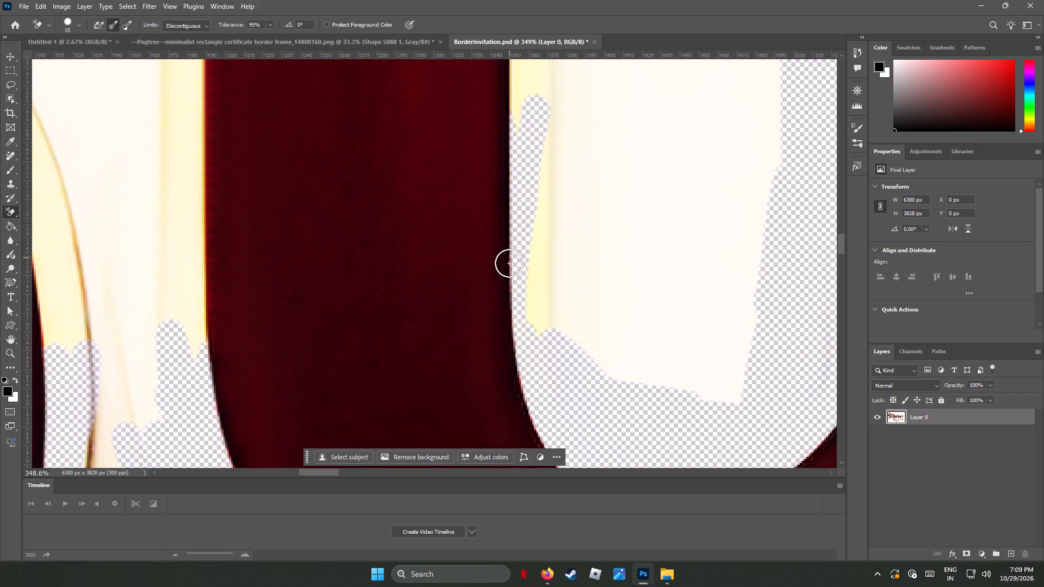
{"action": "left_click_drag", "start_coordinate": [509, 263], "coordinate": [564, 219]}
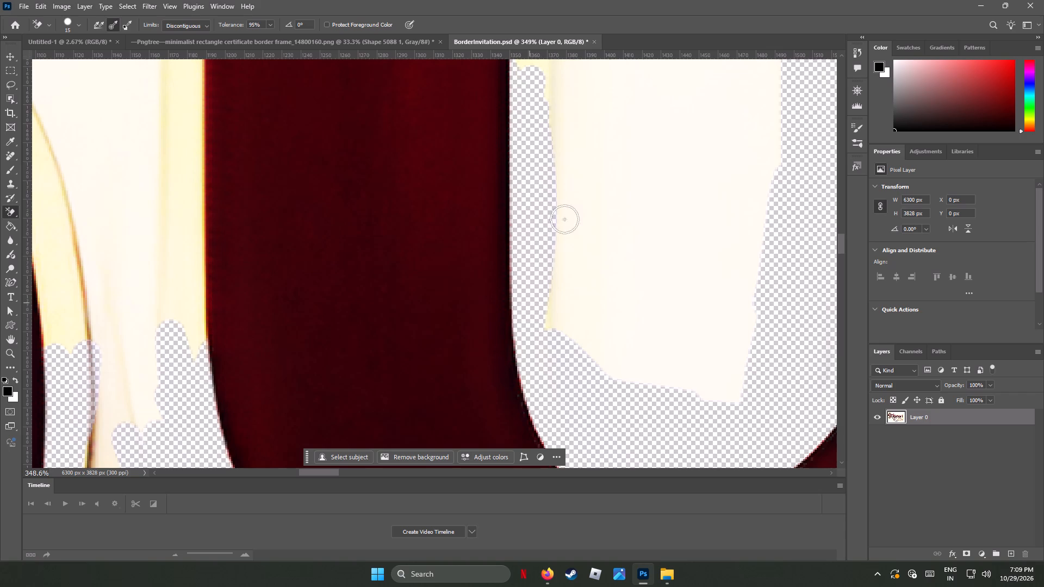
{"action": "left_click_drag", "start_coordinate": [564, 219], "coordinate": [565, 228]}
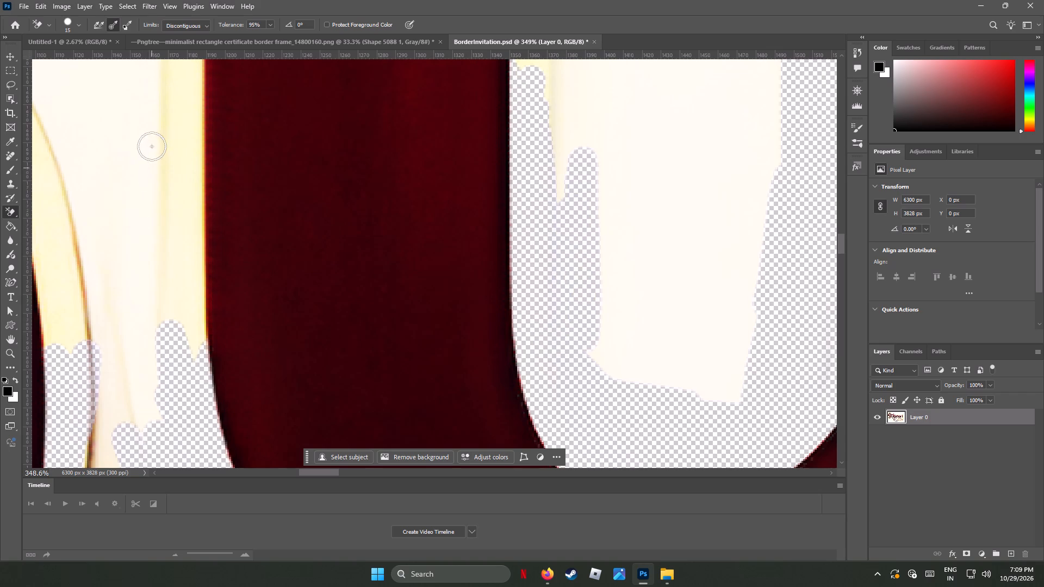
Erase the yellow outline and cream background along the lower outer left side of the letter, clearing the leftover cream patches.
{"action": "left_click_drag", "start_coordinate": [188, 127], "coordinate": [184, 336]}
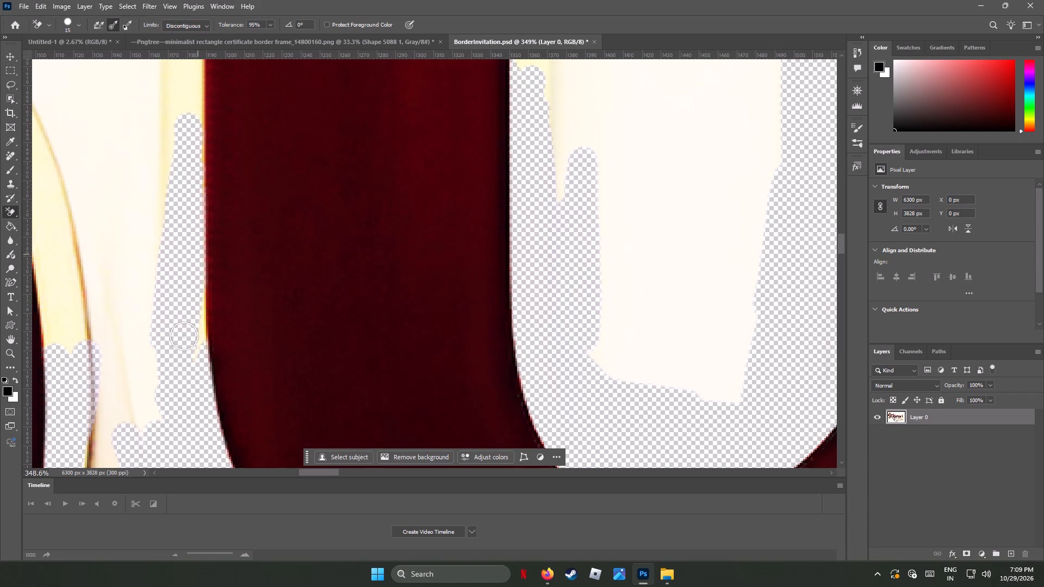
{"action": "left_click_drag", "start_coordinate": [184, 336], "coordinate": [203, 8]}
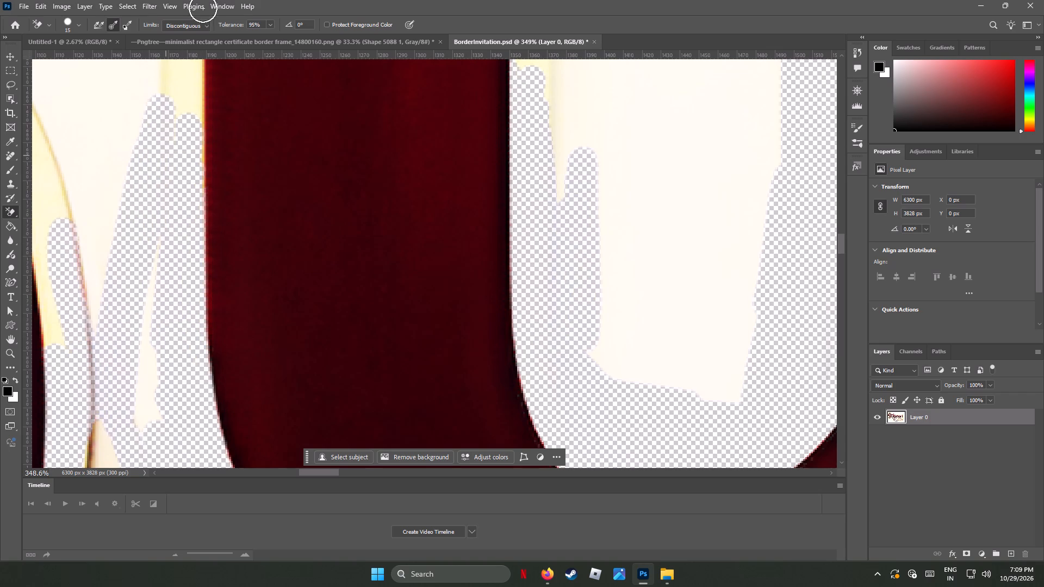
{"action": "left_click_drag", "start_coordinate": [203, 8], "coordinate": [144, 431]}
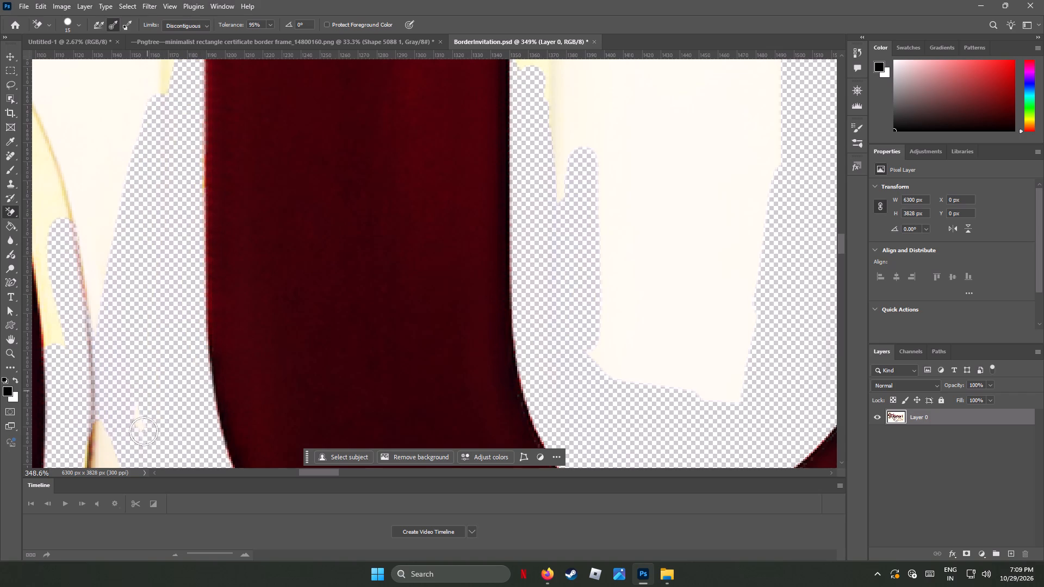
{"action": "left_click_drag", "start_coordinate": [144, 431], "coordinate": [368, 351]}
Erase the yellow strip and adjoining cream further up the left edge of the letter's inner opening.
{"action": "scroll", "coordinate": [447, 285], "scroll_direction": "up", "scroll_amount": 1}
{"action": "scroll", "coordinate": [447, 285], "scroll_direction": "down", "scroll_amount": 1}
{"action": "scroll", "coordinate": [447, 285], "scroll_direction": "up", "scroll_amount": 4}
{"action": "scroll", "coordinate": [447, 285], "scroll_direction": "down", "scroll_amount": 3}
{"action": "scroll", "coordinate": [447, 285], "scroll_direction": "up", "scroll_amount": 6}
{"action": "scroll", "coordinate": [447, 285], "scroll_direction": "down", "scroll_amount": 4}
{"action": "scroll", "coordinate": [447, 285], "scroll_direction": "up", "scroll_amount": 1}
{"action": "scroll", "coordinate": [447, 285], "scroll_direction": "down", "scroll_amount": 1}
{"action": "scroll", "coordinate": [447, 285], "scroll_direction": "up", "scroll_amount": 4}
{"action": "scroll", "coordinate": [447, 285], "scroll_direction": "down", "scroll_amount": 3}
{"action": "scroll", "coordinate": [447, 285], "scroll_direction": "up", "scroll_amount": 2}
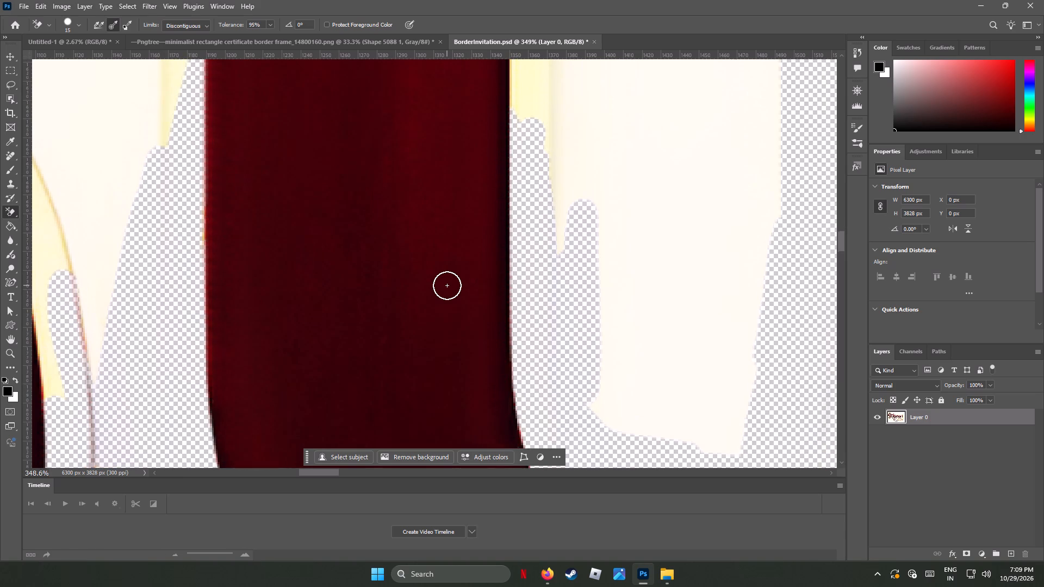
{"action": "scroll", "coordinate": [447, 285], "scroll_direction": "up", "scroll_amount": 16}
{"action": "scroll", "coordinate": [488, 283], "scroll_direction": "down", "scroll_amount": 2}
{"action": "scroll", "coordinate": [488, 283], "scroll_direction": "up", "scroll_amount": 2}
{"action": "scroll", "coordinate": [488, 283], "scroll_direction": "down", "scroll_amount": 1}
{"action": "scroll", "coordinate": [488, 283], "scroll_direction": "up", "scroll_amount": 7}
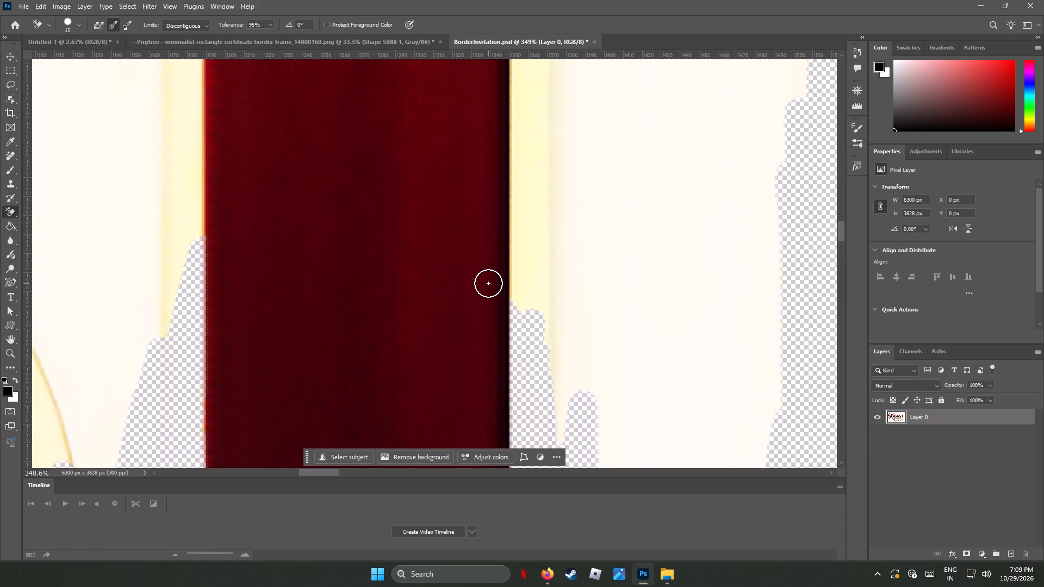
{"action": "scroll", "coordinate": [488, 283], "scroll_direction": "up", "scroll_amount": 8}
{"action": "left_click_drag", "start_coordinate": [525, 186], "coordinate": [501, 302]}
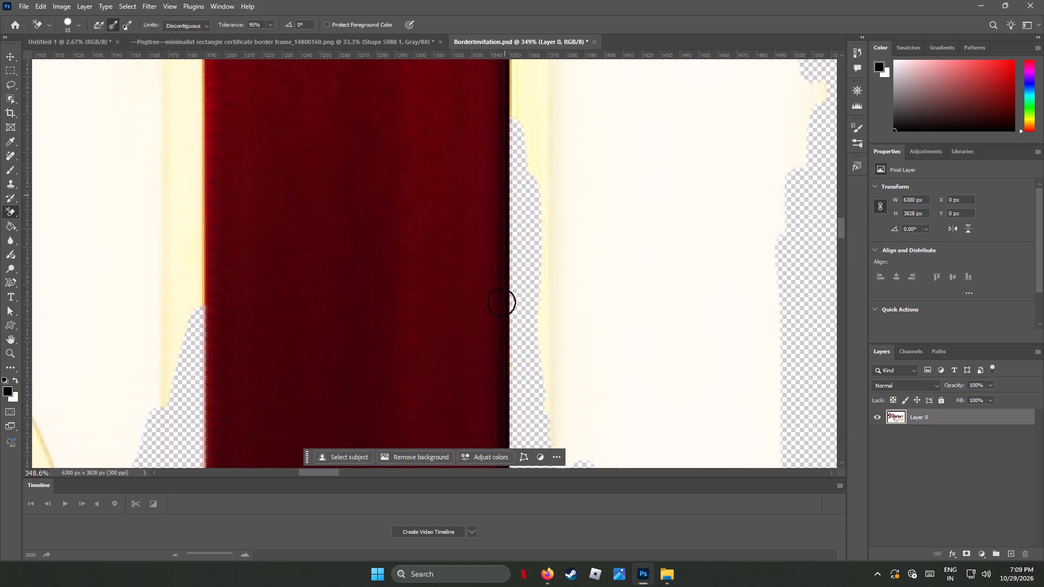
{"action": "left_click_drag", "start_coordinate": [501, 302], "coordinate": [573, 410]}
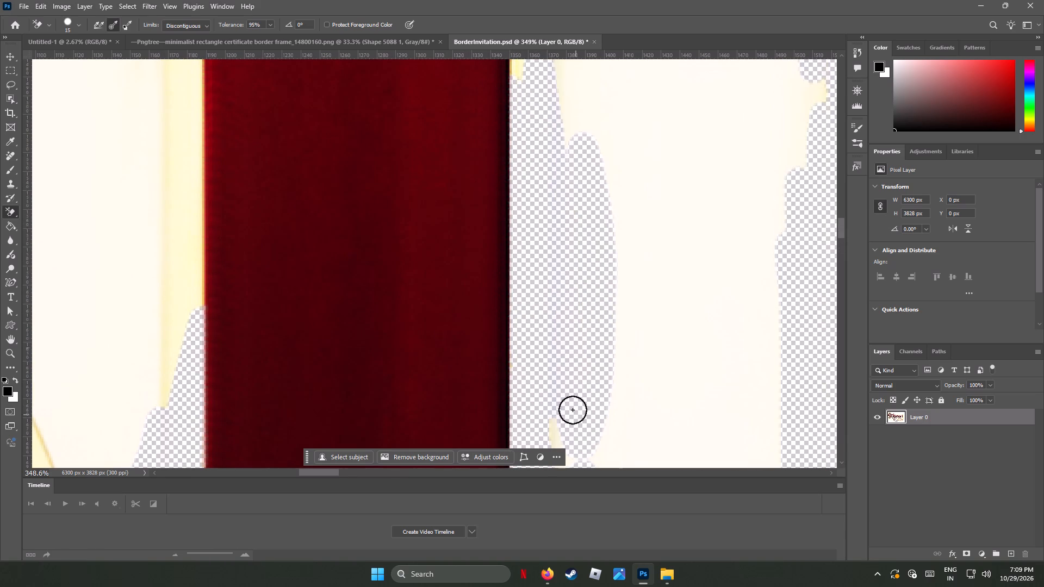
{"action": "left_click_drag", "start_coordinate": [573, 410], "coordinate": [567, 401]}
Erase the yellow outline strip further up the left edge of the letter's red vertical stem.
{"action": "left_click_drag", "start_coordinate": [189, 119], "coordinate": [214, 82]}
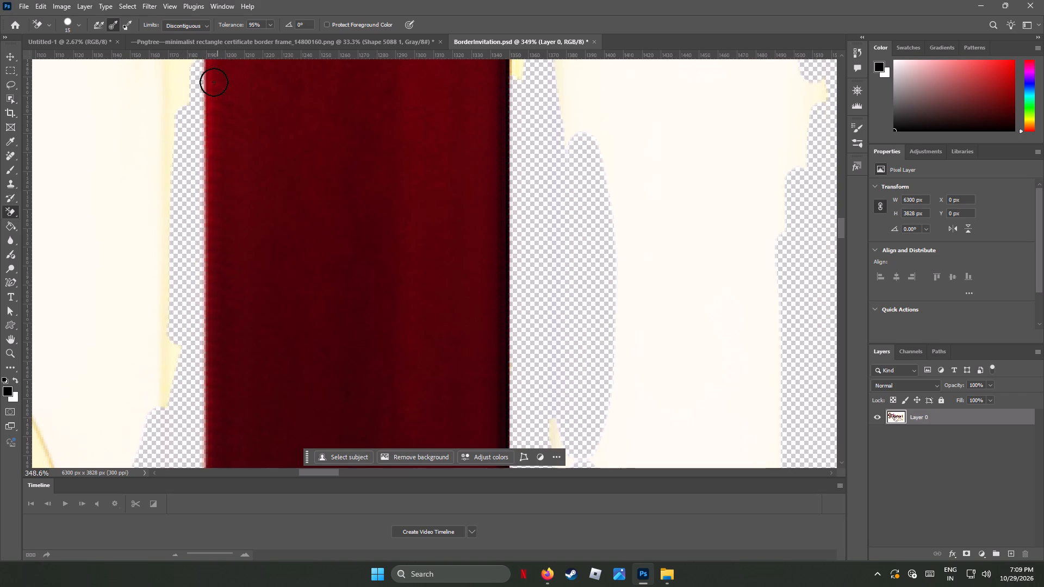
{"action": "left_click_drag", "start_coordinate": [214, 82], "coordinate": [210, 200]}
Erase the remaining yellow strip and adjoining cream along the upper right edge of the letter's stem.
{"action": "scroll", "coordinate": [346, 235], "scroll_direction": "up", "scroll_amount": 1}
{"action": "scroll", "coordinate": [347, 232], "scroll_direction": "down", "scroll_amount": 1}
{"action": "scroll", "coordinate": [347, 232], "scroll_direction": "up", "scroll_amount": 13}
{"action": "scroll", "coordinate": [347, 232], "scroll_direction": "down", "scroll_amount": 1}
{"action": "scroll", "coordinate": [347, 232], "scroll_direction": "up", "scroll_amount": 4}
{"action": "scroll", "coordinate": [347, 232], "scroll_direction": "down", "scroll_amount": 5}
{"action": "scroll", "coordinate": [347, 232], "scroll_direction": "up", "scroll_amount": 2}
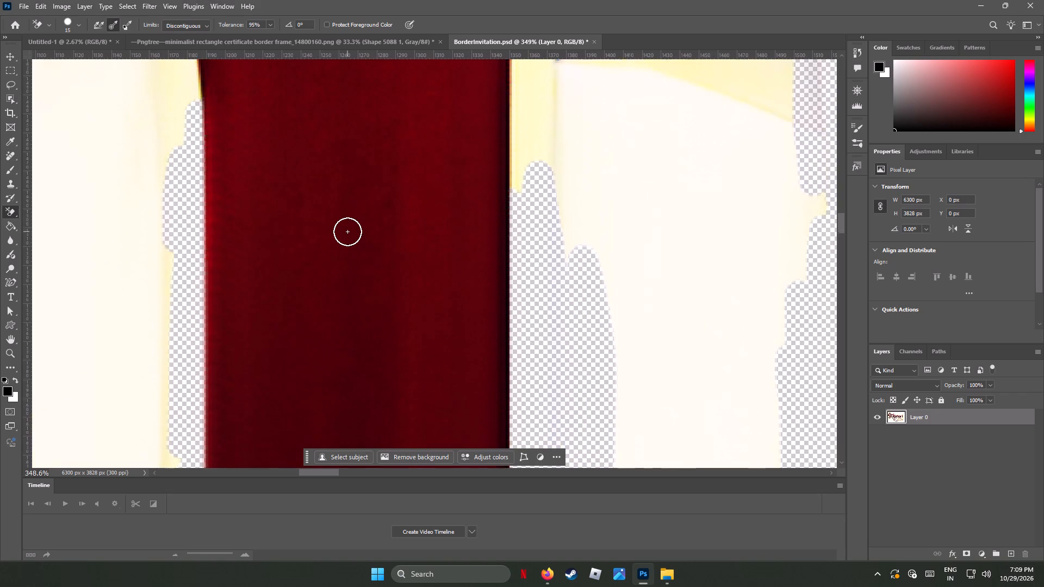
{"action": "scroll", "coordinate": [351, 230], "scroll_direction": "up", "scroll_amount": 7}
{"action": "scroll", "coordinate": [351, 230], "scroll_direction": "down", "scroll_amount": 2}
{"action": "scroll", "coordinate": [351, 230], "scroll_direction": "up", "scroll_amount": 14}
{"action": "left_click_drag", "start_coordinate": [532, 190], "coordinate": [532, 312]}
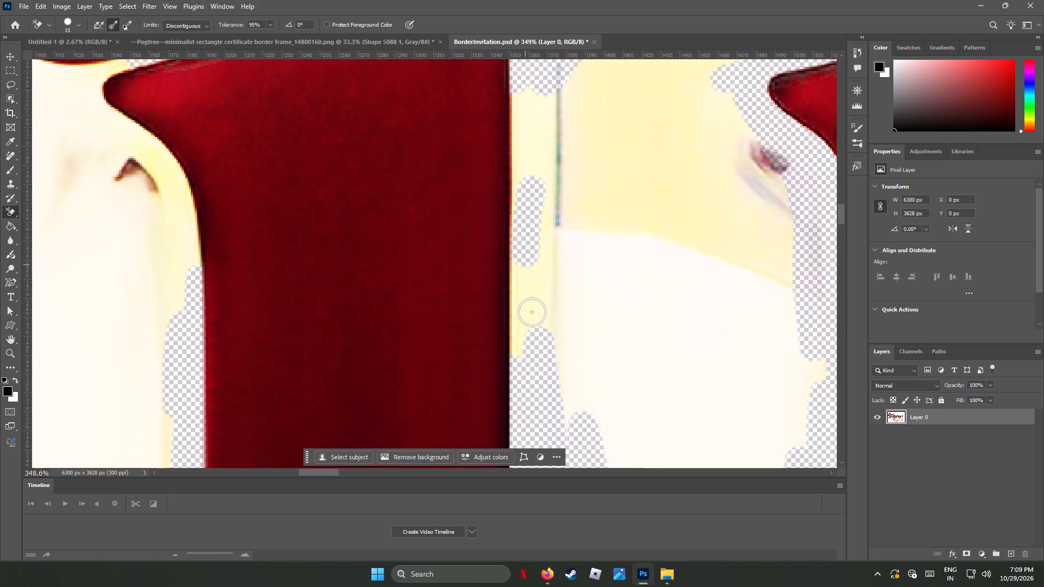
{"action": "left_click_drag", "start_coordinate": [532, 312], "coordinate": [551, 129]}
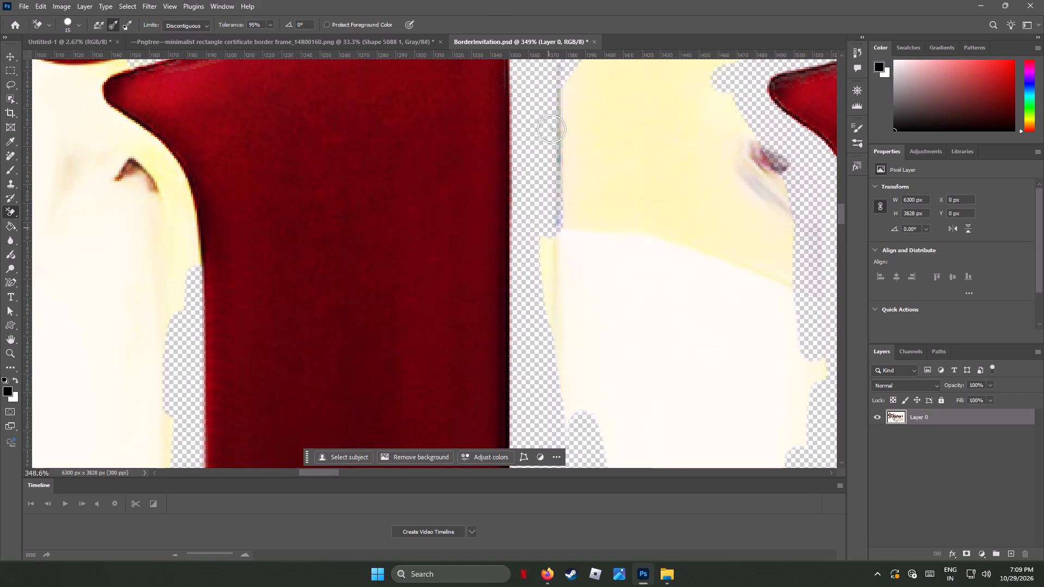
{"action": "left_click_drag", "start_coordinate": [551, 129], "coordinate": [570, 390]}
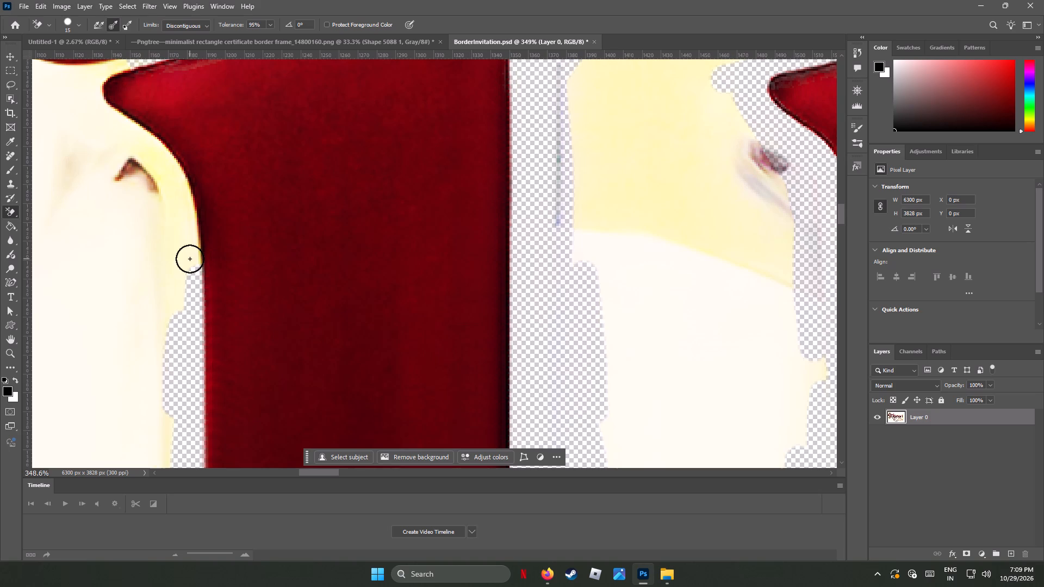
Erase the yellow outline and adjoining cream below and around the pointed serif at the stem's upper left, including around the small dark smudge.
{"action": "left_click_drag", "start_coordinate": [190, 259], "coordinate": [144, 369]}
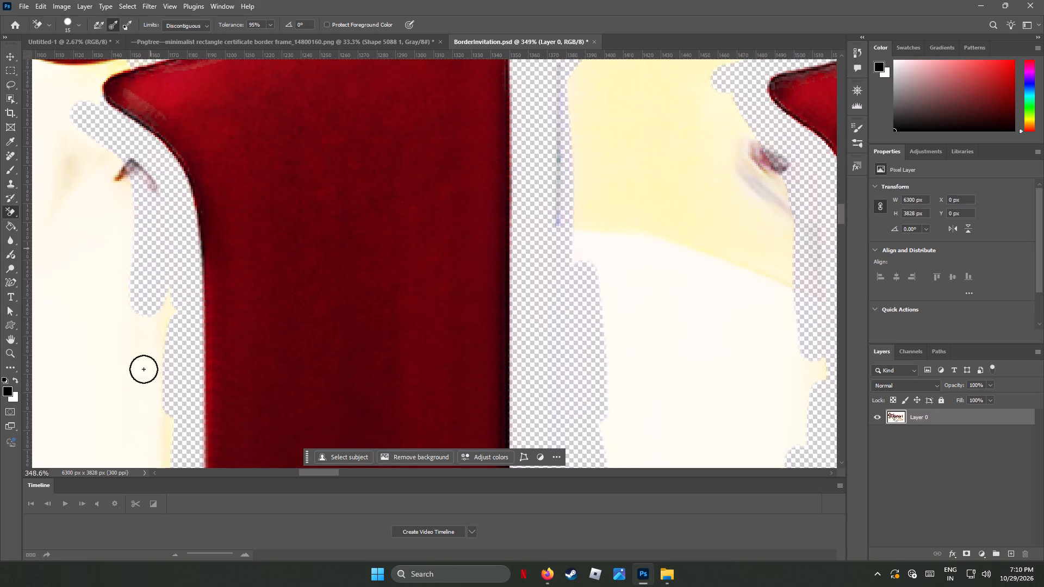
{"action": "left_click_drag", "start_coordinate": [144, 369], "coordinate": [129, 194]}
{"action": "scroll", "coordinate": [130, 192], "scroll_direction": "up", "scroll_amount": 1}
{"action": "scroll", "coordinate": [130, 192], "scroll_direction": "down", "scroll_amount": 1}
{"action": "scroll", "coordinate": [130, 192], "scroll_direction": "up", "scroll_amount": 11}
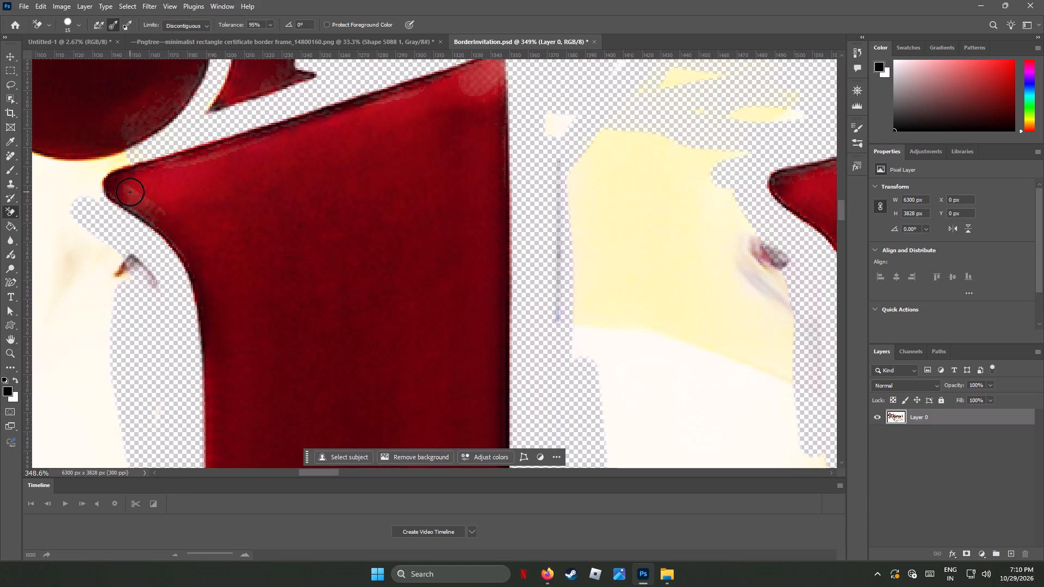
{"action": "left_click_drag", "start_coordinate": [69, 193], "coordinate": [97, 242]}
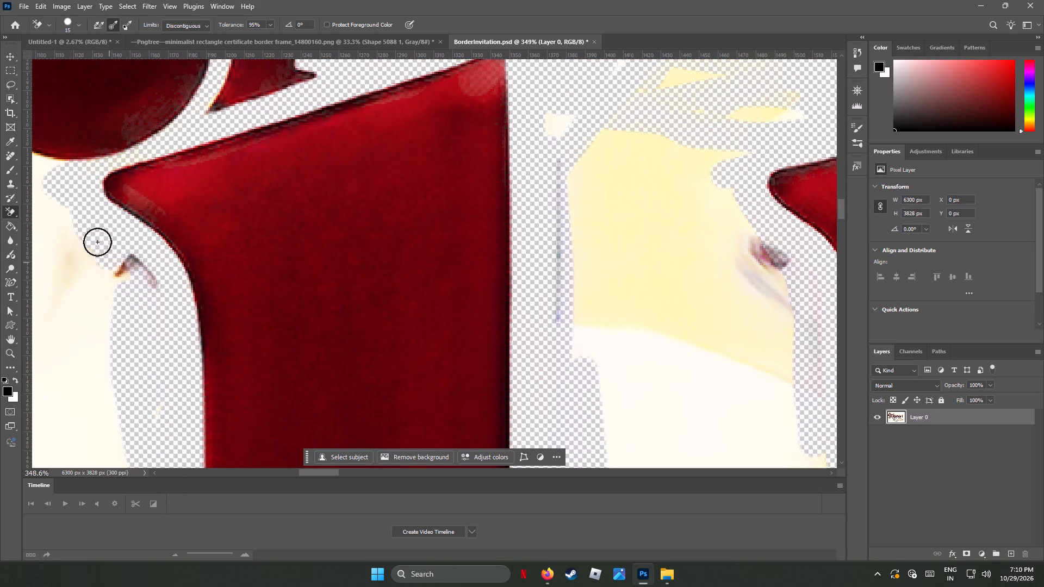
{"action": "left_click_drag", "start_coordinate": [97, 242], "coordinate": [159, 313]}
Erase the yellow outline along the lower right outer curve of the neighbouring large letter to the left.
{"action": "scroll", "coordinate": [489, 290], "scroll_direction": "up", "scroll_amount": 7}
{"action": "scroll", "coordinate": [489, 289], "scroll_direction": "down", "scroll_amount": 15}
{"action": "scroll", "coordinate": [490, 287], "scroll_direction": "up", "scroll_amount": 1}
{"action": "scroll", "coordinate": [490, 287], "scroll_direction": "down", "scroll_amount": 1}
{"action": "scroll", "coordinate": [490, 287], "scroll_direction": "up", "scroll_amount": 1}
{"action": "scroll", "coordinate": [490, 287], "scroll_direction": "down", "scroll_amount": 2}
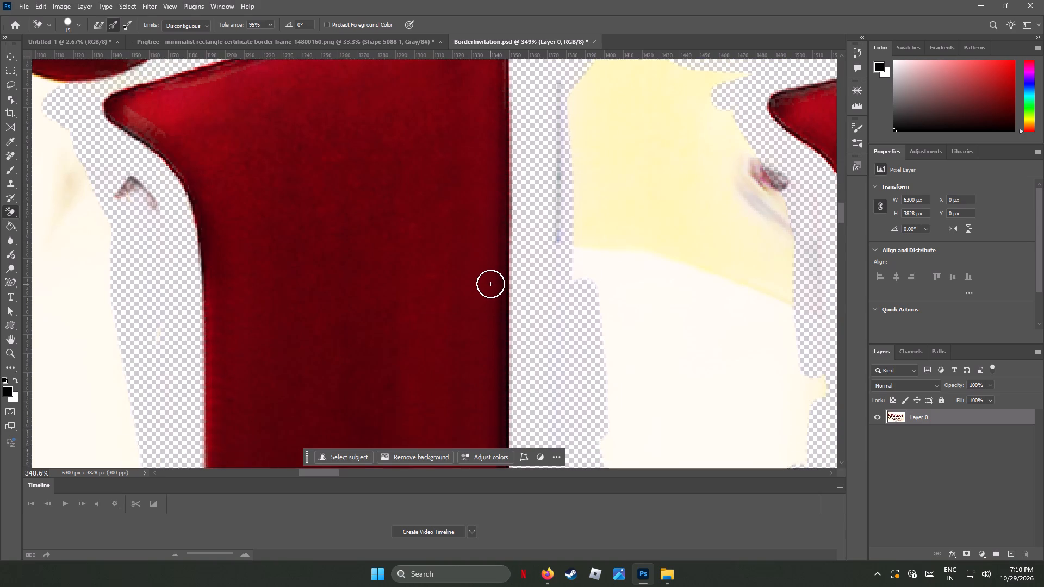
{"action": "scroll", "coordinate": [490, 284], "scroll_direction": "down", "scroll_amount": 1}
{"action": "scroll", "coordinate": [491, 284], "scroll_direction": "up", "scroll_amount": 3}
{"action": "scroll", "coordinate": [491, 284], "scroll_direction": "down", "scroll_amount": 1}
{"action": "scroll", "coordinate": [491, 284], "scroll_direction": "up", "scroll_amount": 8}
{"action": "left_click_drag", "start_coordinate": [840, 209], "coordinate": [842, 238]}
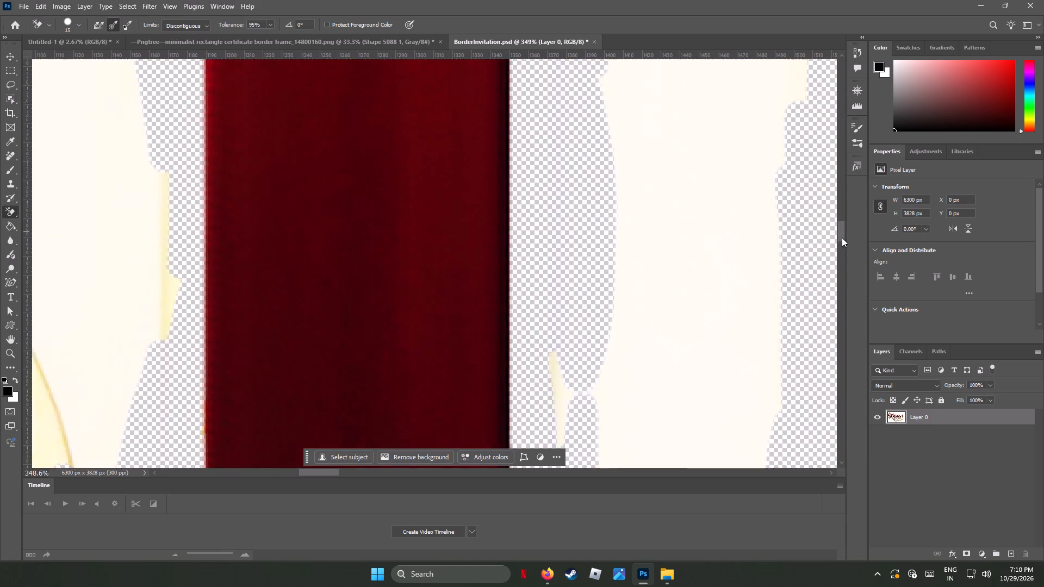
{"action": "left_click_drag", "start_coordinate": [842, 238], "coordinate": [844, 265]}
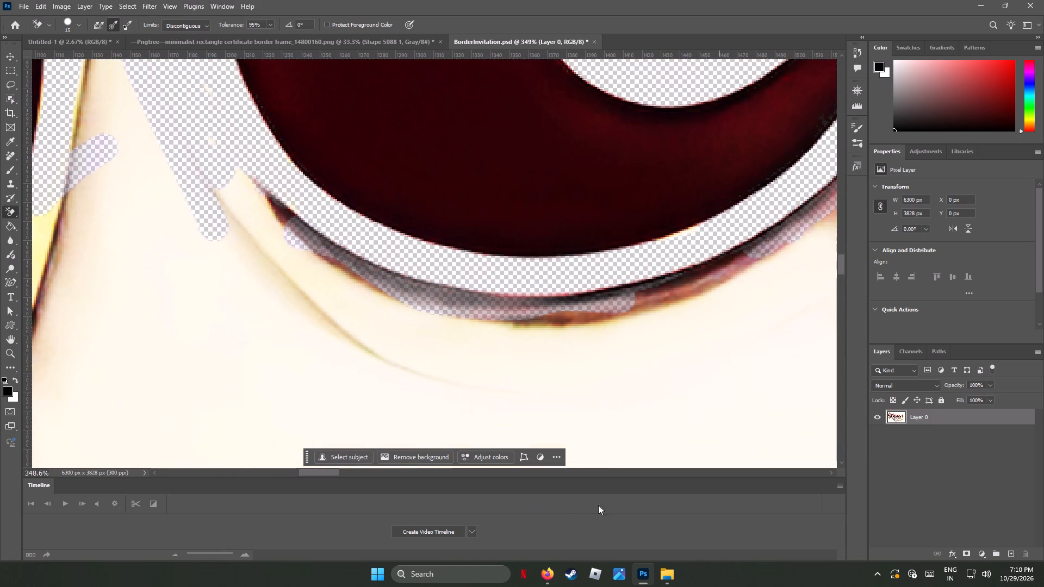
{"action": "left_click_drag", "start_coordinate": [323, 471], "coordinate": [311, 471]}
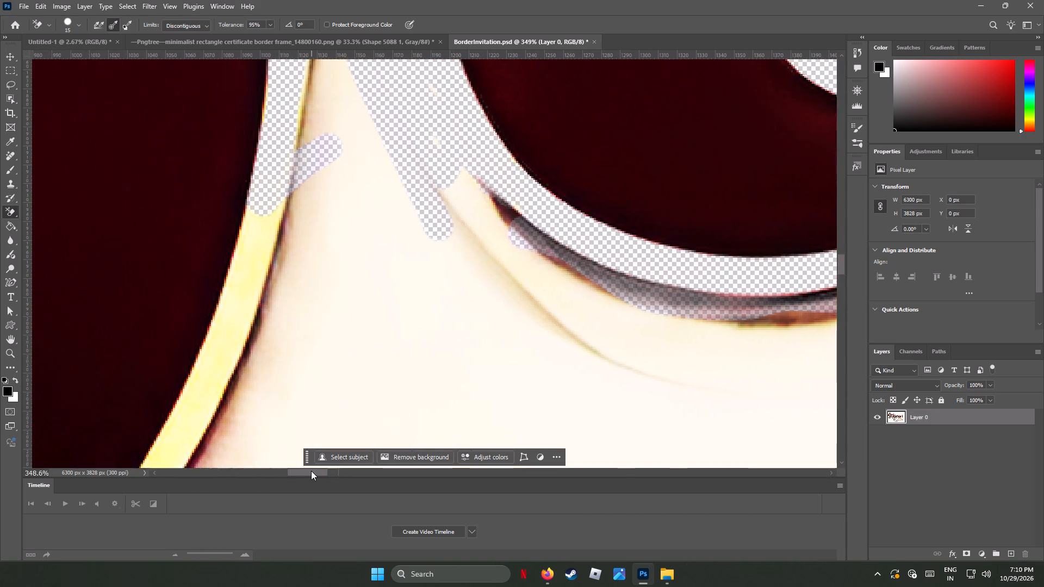
{"action": "left_click_drag", "start_coordinate": [311, 471], "coordinate": [300, 471]}
{"action": "scroll", "coordinate": [341, 368], "scroll_direction": "down", "scroll_amount": 10}
{"action": "scroll", "coordinate": [341, 367], "scroll_direction": "up", "scroll_amount": 3}
{"action": "scroll", "coordinate": [341, 367], "scroll_direction": "down", "scroll_amount": 6}
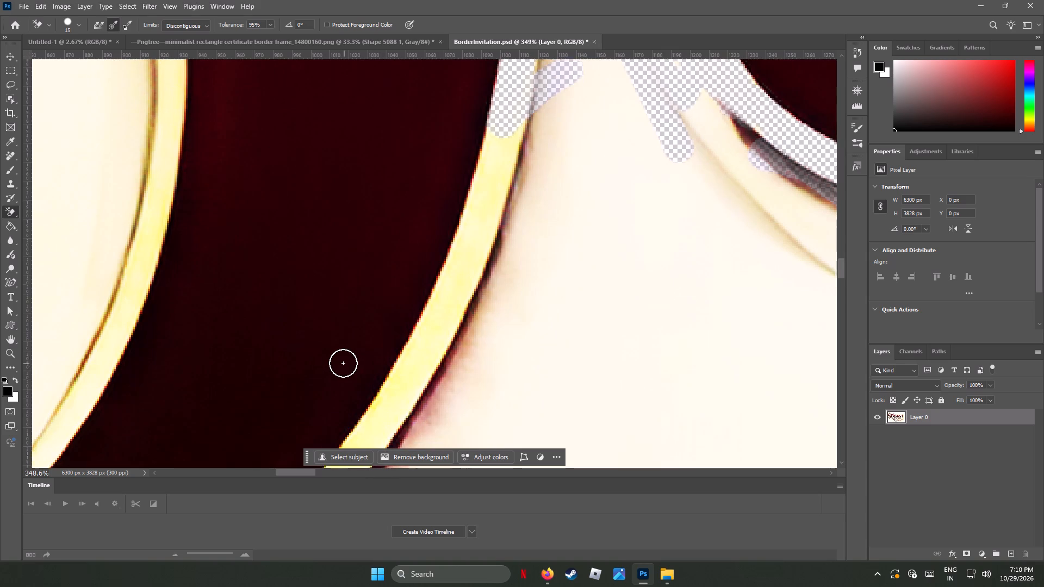
{"action": "scroll", "coordinate": [343, 363], "scroll_direction": "up", "scroll_amount": 2}
{"action": "scroll", "coordinate": [343, 363], "scroll_direction": "down", "scroll_amount": 1}
{"action": "scroll", "coordinate": [343, 363], "scroll_direction": "up", "scroll_amount": 1}
{"action": "scroll", "coordinate": [343, 363], "scroll_direction": "down", "scroll_amount": 10}
{"action": "scroll", "coordinate": [344, 364], "scroll_direction": "up", "scroll_amount": 2}
{"action": "scroll", "coordinate": [344, 364], "scroll_direction": "down", "scroll_amount": 6}
{"action": "left_click_drag", "start_coordinate": [353, 317], "coordinate": [304, 388]}
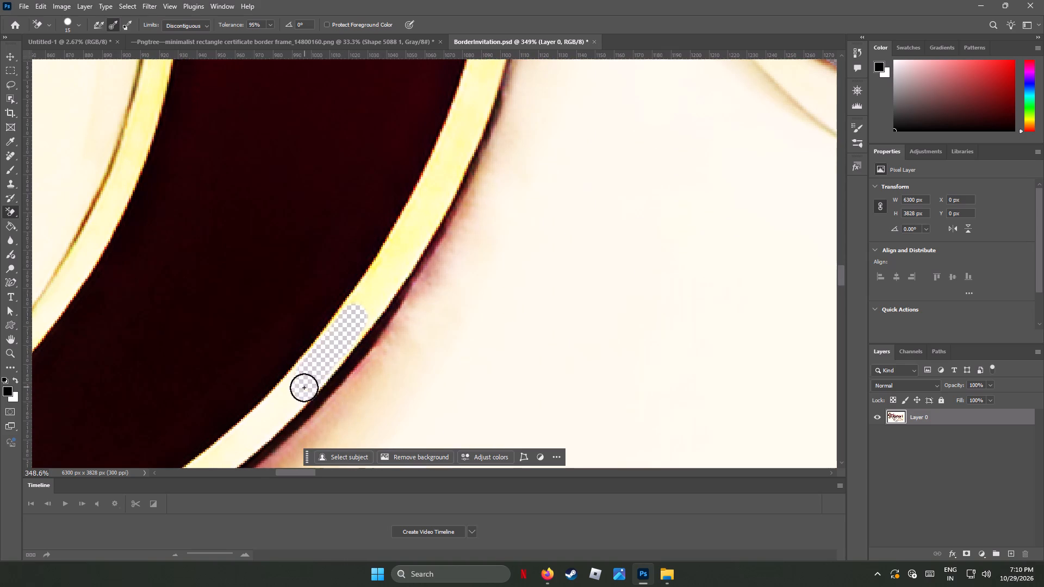
{"action": "left_click_drag", "start_coordinate": [304, 388], "coordinate": [482, 82]}
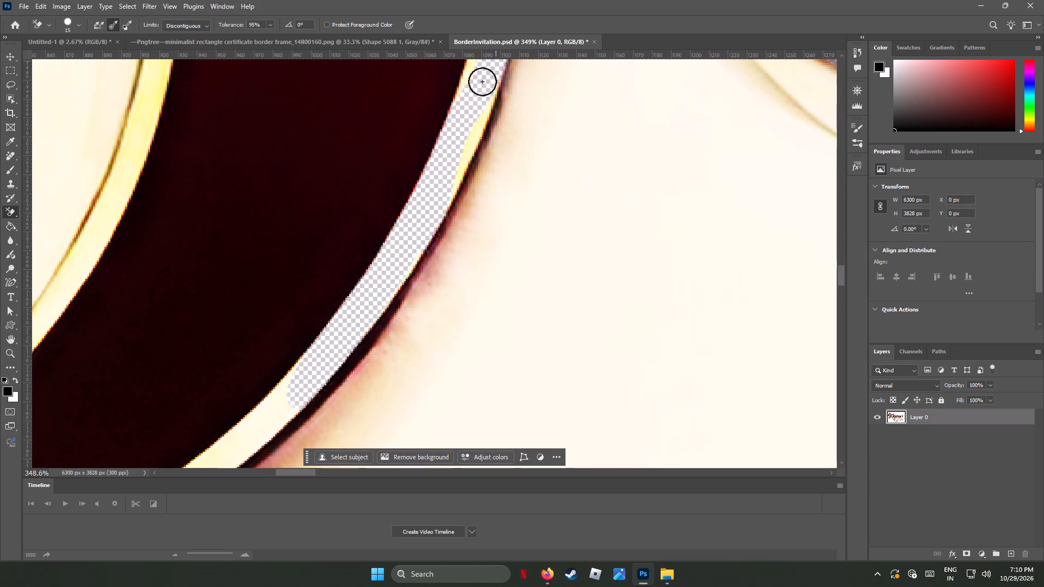
{"action": "left_click_drag", "start_coordinate": [482, 82], "coordinate": [248, 444]}
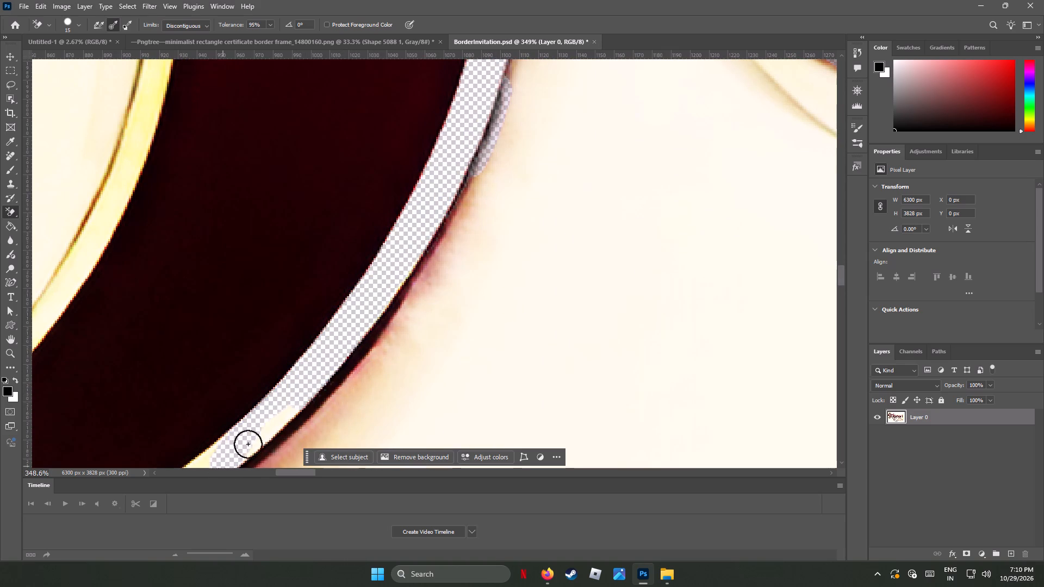
{"action": "left_click_drag", "start_coordinate": [248, 444], "coordinate": [243, 424]}
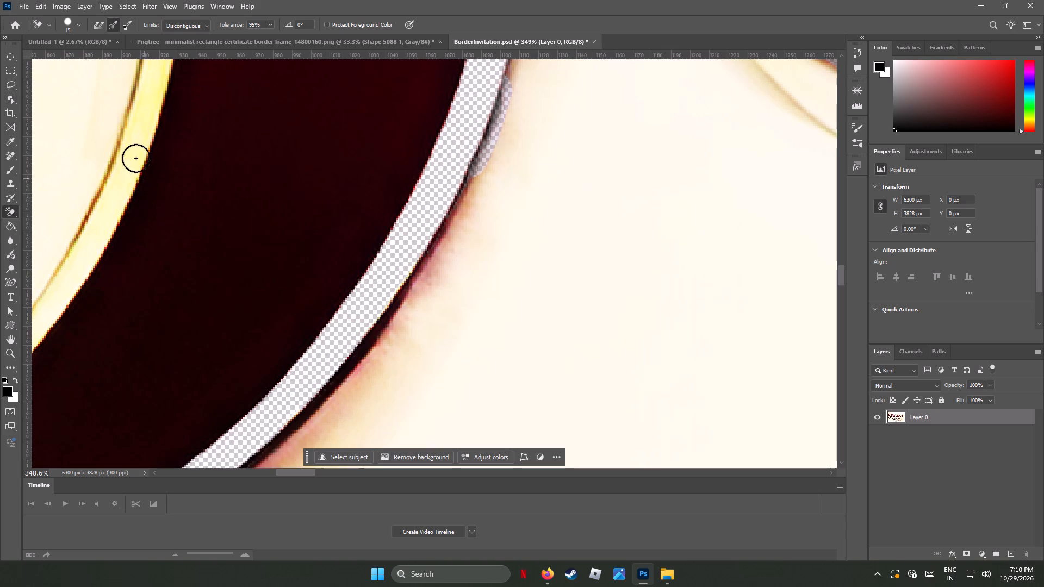
Erase the yellow outline along the right edge of the large letter's inner opening.
{"action": "left_click_drag", "start_coordinate": [133, 147], "coordinate": [165, 86]}
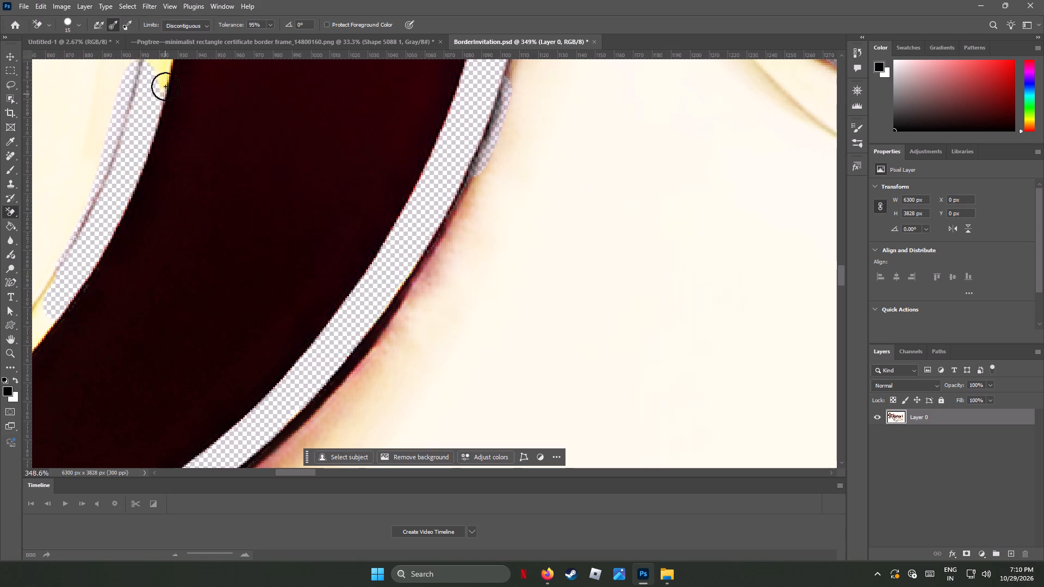
{"action": "left_click_drag", "start_coordinate": [165, 86], "coordinate": [249, 273]}
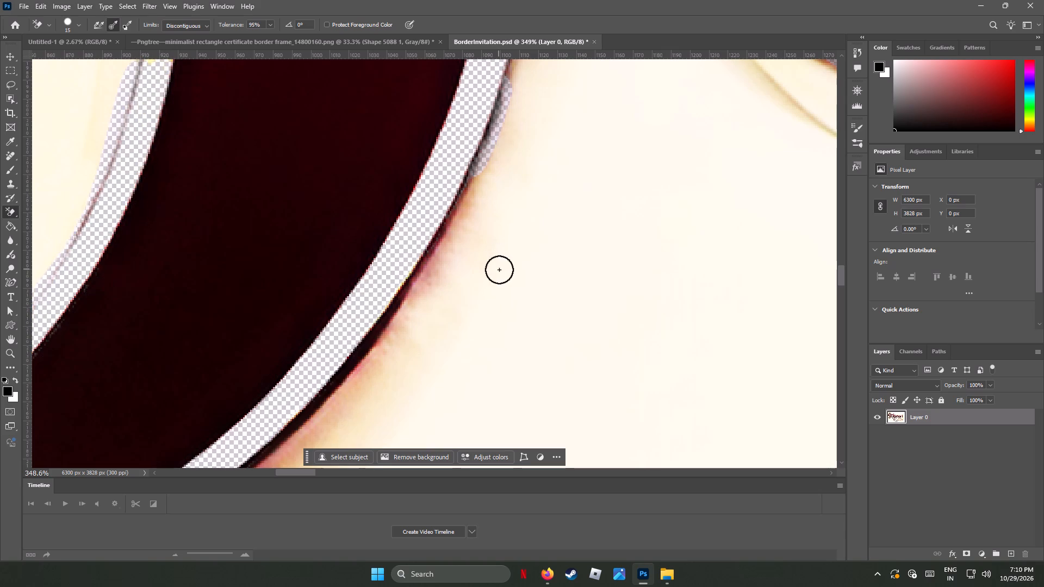
Erase the pale yellow outline along the large letter's outer curve from its lower right towards the bottom.
{"action": "scroll", "coordinate": [504, 283], "scroll_direction": "down", "scroll_amount": 2}
{"action": "scroll", "coordinate": [505, 288], "scroll_direction": "up", "scroll_amount": 2}
{"action": "scroll", "coordinate": [505, 289], "scroll_direction": "down", "scroll_amount": 9}
{"action": "scroll", "coordinate": [507, 291], "scroll_direction": "up", "scroll_amount": 1}
{"action": "scroll", "coordinate": [507, 293], "scroll_direction": "down", "scroll_amount": 9}
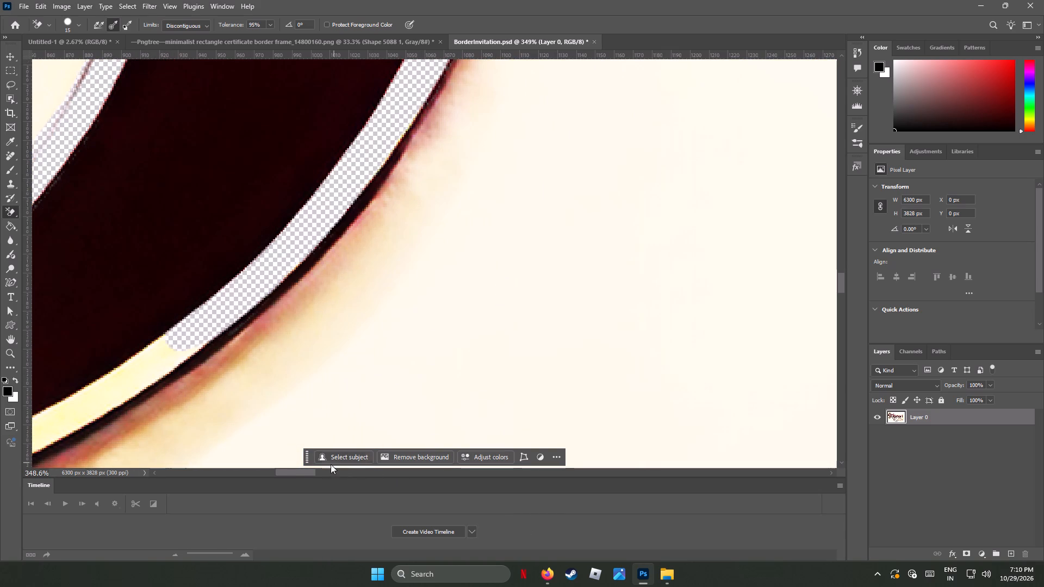
{"action": "left_click_drag", "start_coordinate": [300, 473], "coordinate": [285, 476]}
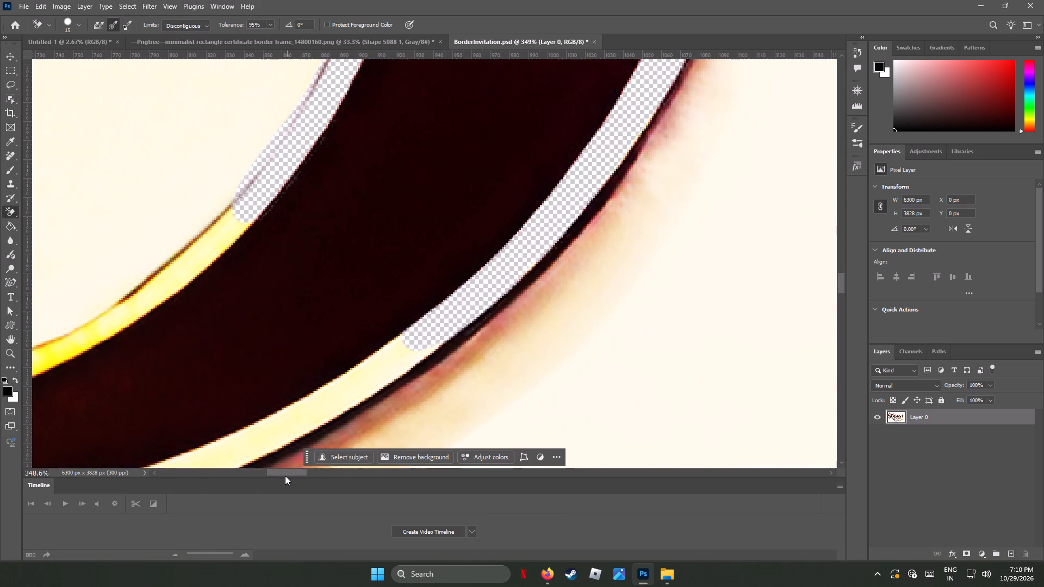
{"action": "left_click_drag", "start_coordinate": [285, 476], "coordinate": [284, 476]}
{"action": "scroll", "coordinate": [376, 378], "scroll_direction": "down", "scroll_amount": 9}
{"action": "left_click", "coordinate": [306, 370]}
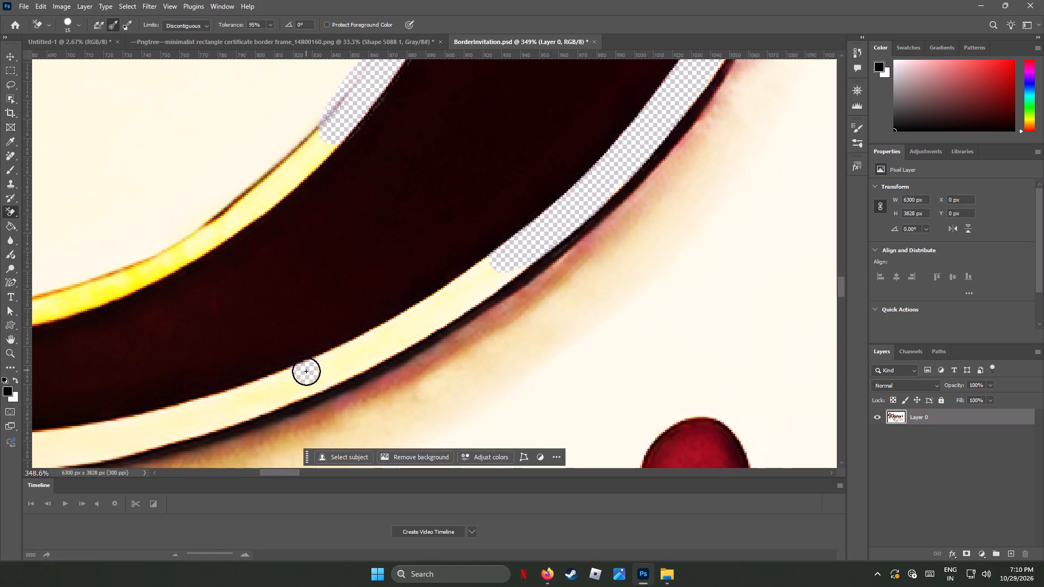
{"action": "left_click_drag", "start_coordinate": [335, 366], "coordinate": [283, 414]}
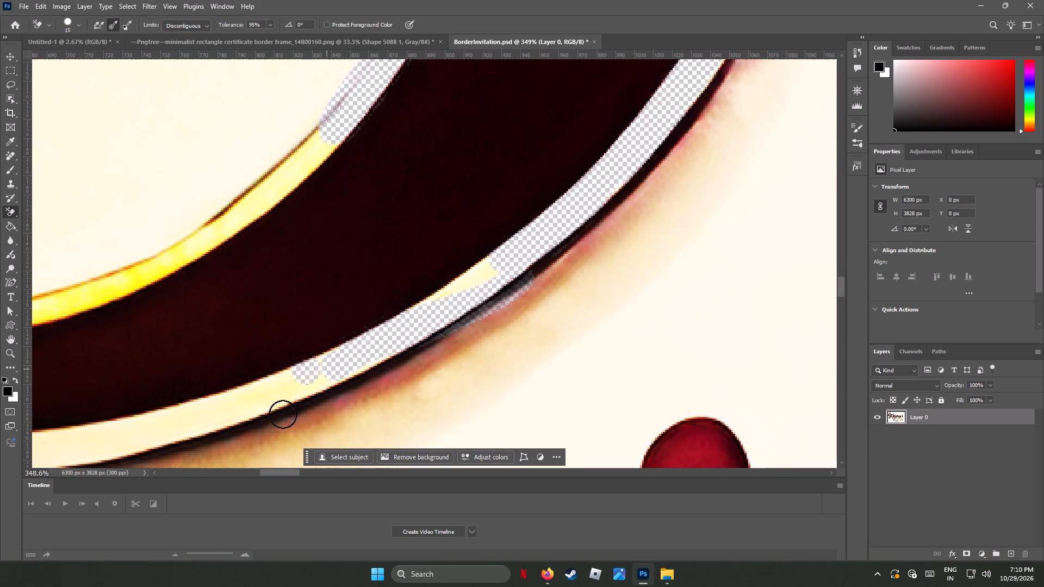
{"action": "left_click_drag", "start_coordinate": [283, 414], "coordinate": [8, 459]}
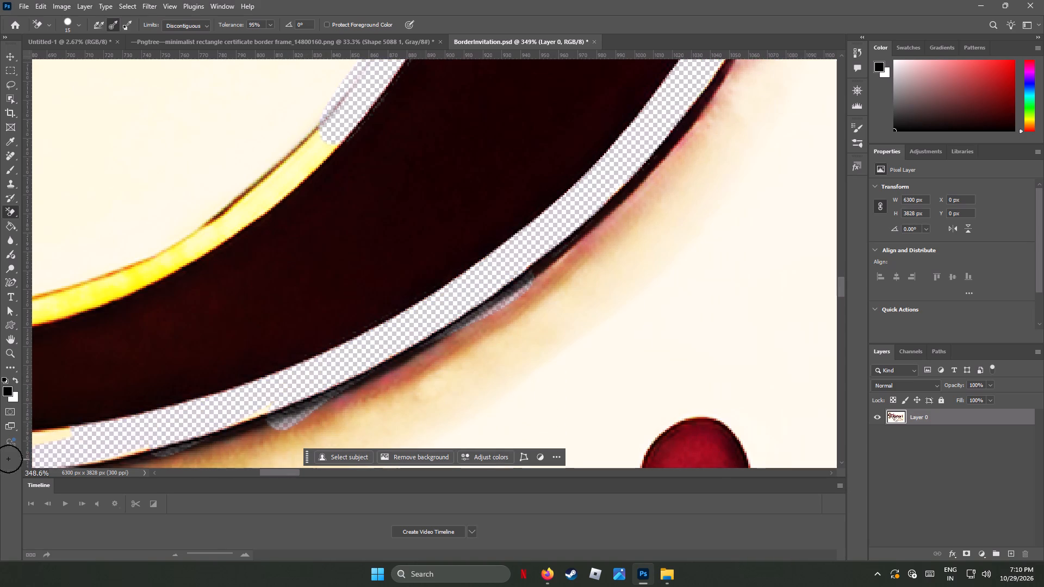
{"action": "left_click_drag", "start_coordinate": [8, 459], "coordinate": [208, 401]}
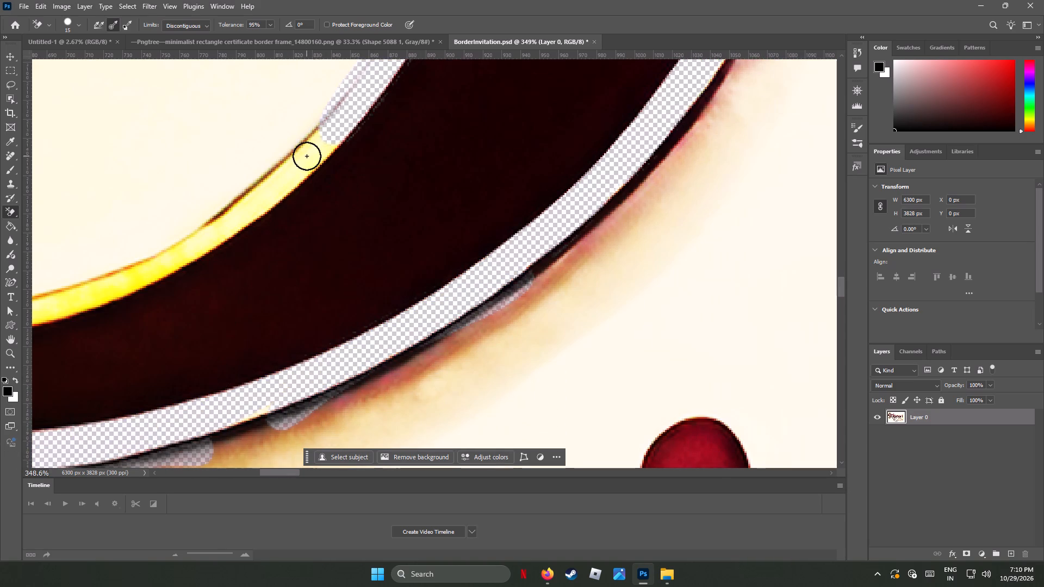
Erase the bright yellow outline along the lower right edge of the large letter's inner opening.
{"action": "left_click_drag", "start_coordinate": [307, 156], "coordinate": [26, 303]}
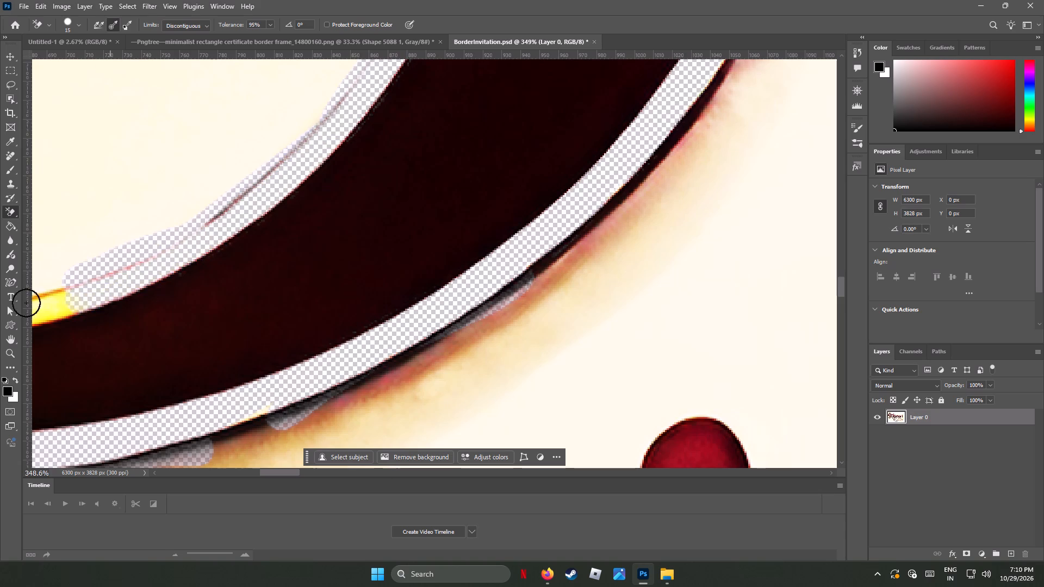
{"action": "left_click_drag", "start_coordinate": [26, 303], "coordinate": [85, 298]}
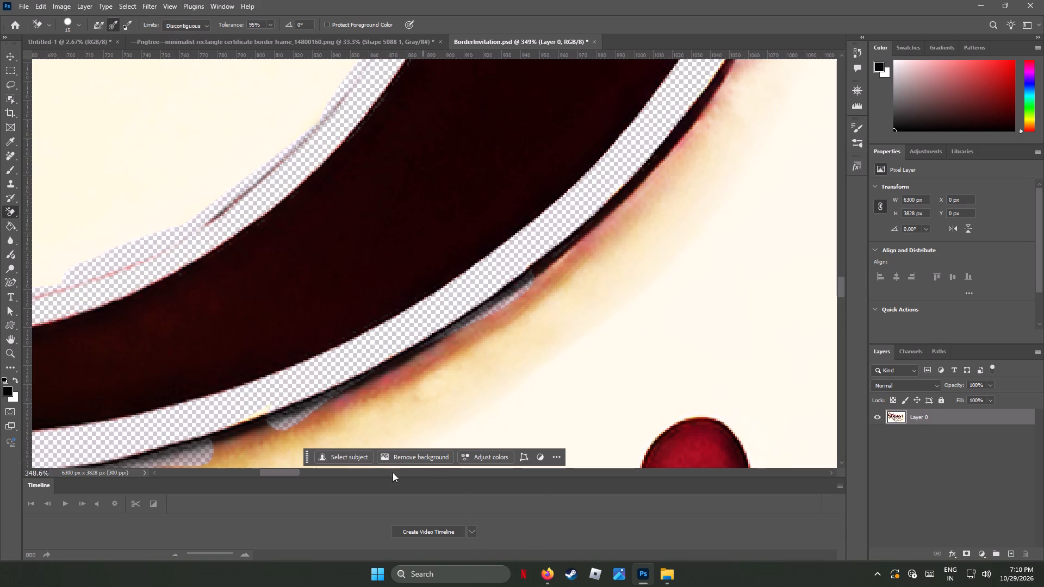
Erase the yellow outline beneath the large letter's bottom outer curve, continuing towards its lower left.
{"action": "left_click_drag", "start_coordinate": [289, 472], "coordinate": [265, 477]}
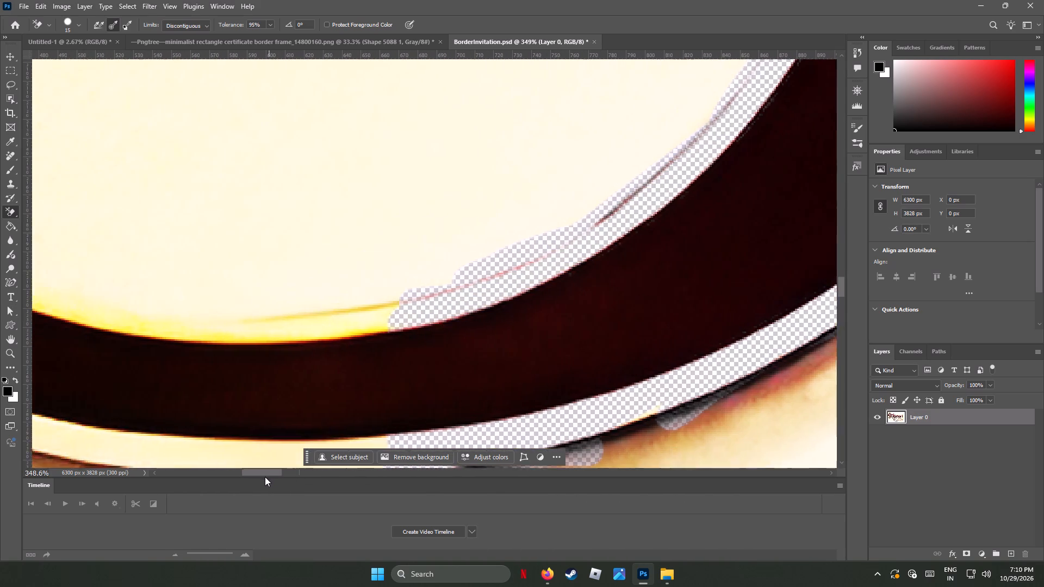
{"action": "left_click_drag", "start_coordinate": [265, 477], "coordinate": [262, 477]}
{"action": "scroll", "coordinate": [339, 400], "scroll_direction": "down", "scroll_amount": 6}
{"action": "left_click_drag", "start_coordinate": [350, 395], "coordinate": [435, 398]}
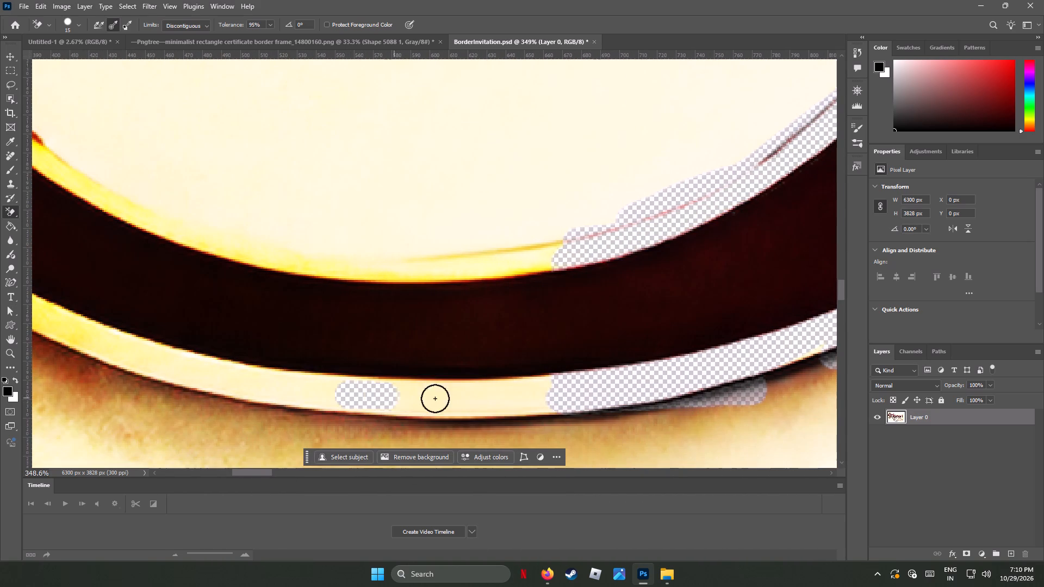
{"action": "left_click_drag", "start_coordinate": [435, 398], "coordinate": [573, 411]}
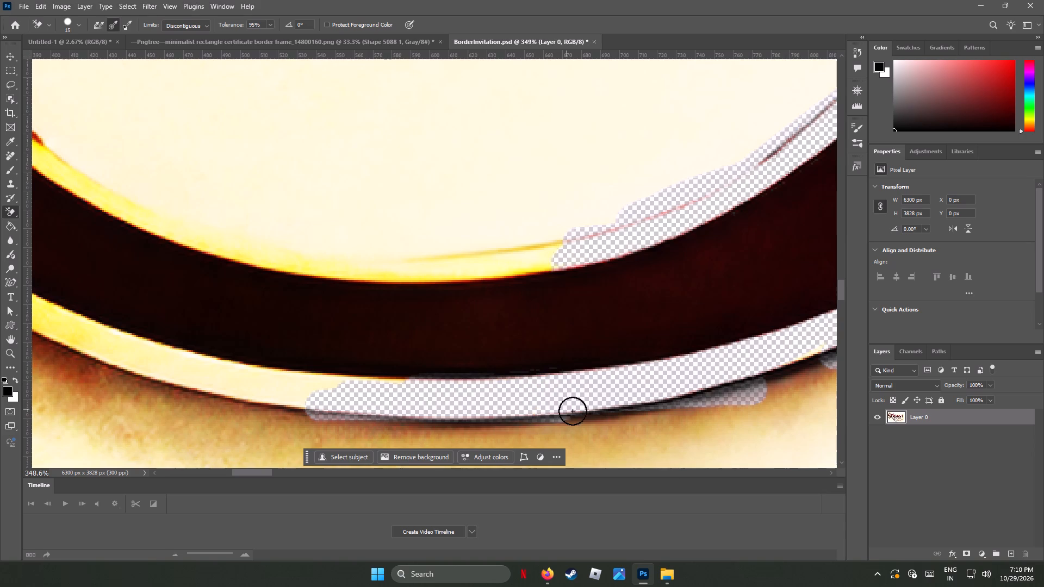
{"action": "left_click_drag", "start_coordinate": [573, 411], "coordinate": [247, 391]}
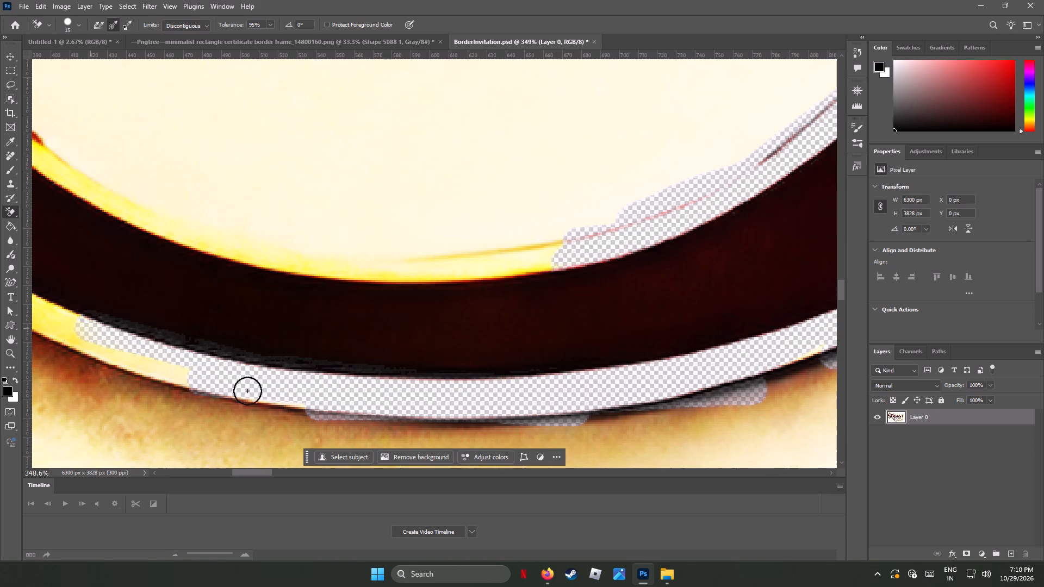
{"action": "left_click_drag", "start_coordinate": [247, 391], "coordinate": [62, 333]}
Erase the yellow outline along the bottom edge of the large letter's inner opening, plus the adjoining cream above it.
{"action": "left_click_drag", "start_coordinate": [456, 268], "coordinate": [381, 264]}
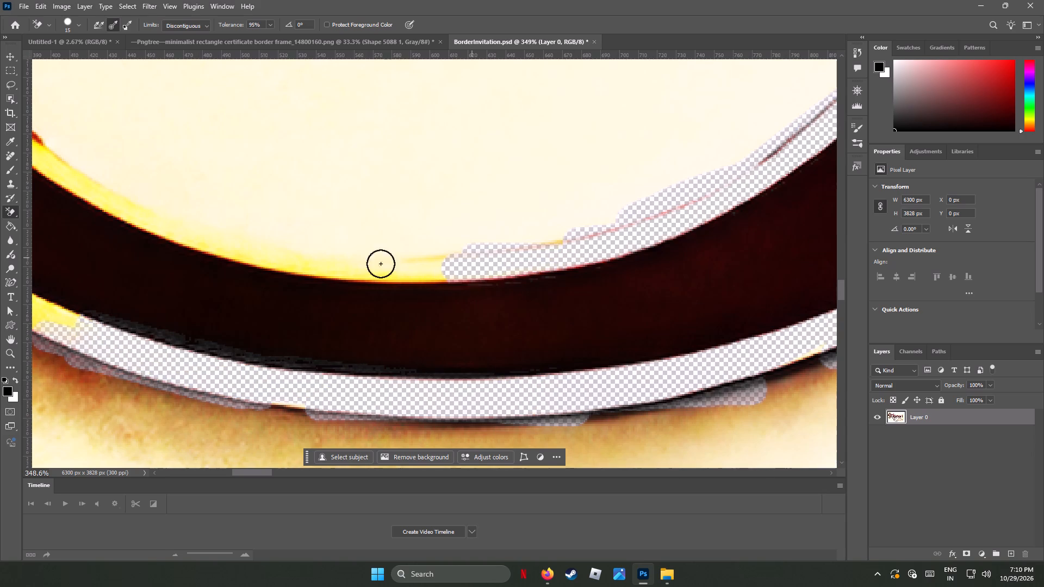
{"action": "left_click_drag", "start_coordinate": [381, 264], "coordinate": [121, 217]}
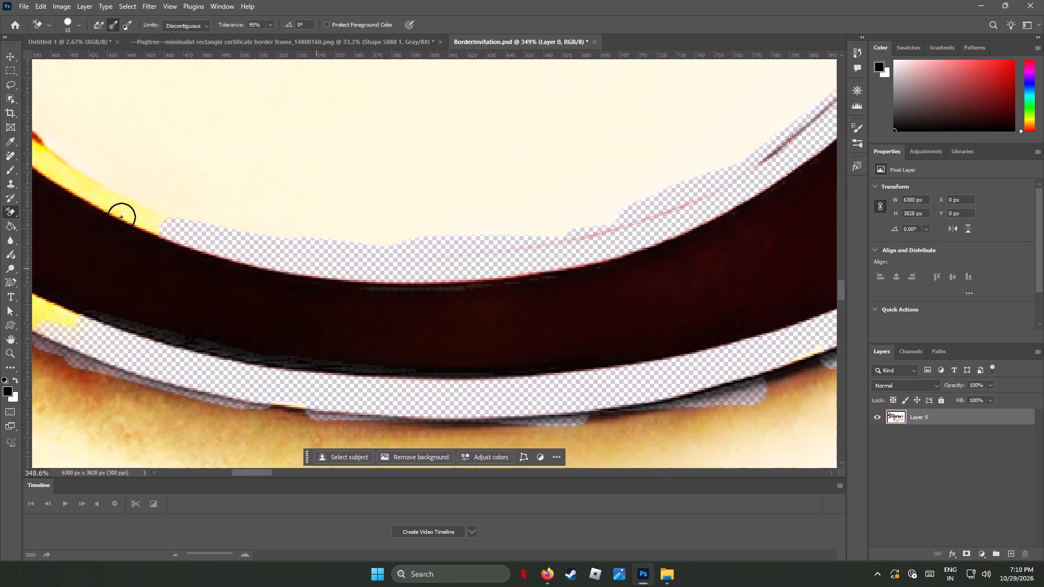
{"action": "left_click_drag", "start_coordinate": [121, 217], "coordinate": [492, 217]}
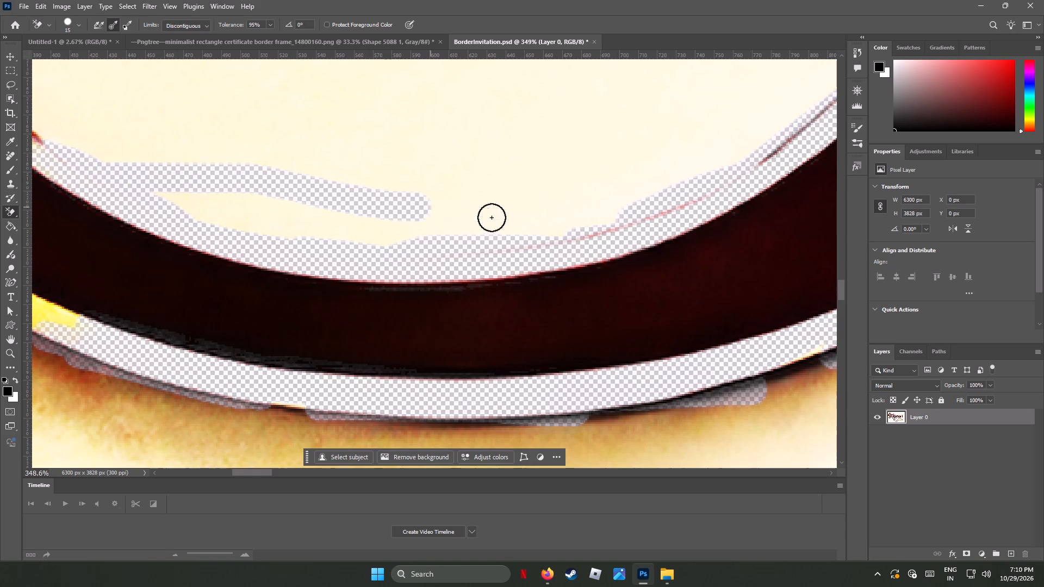
{"action": "left_click_drag", "start_coordinate": [492, 217], "coordinate": [229, 213]}
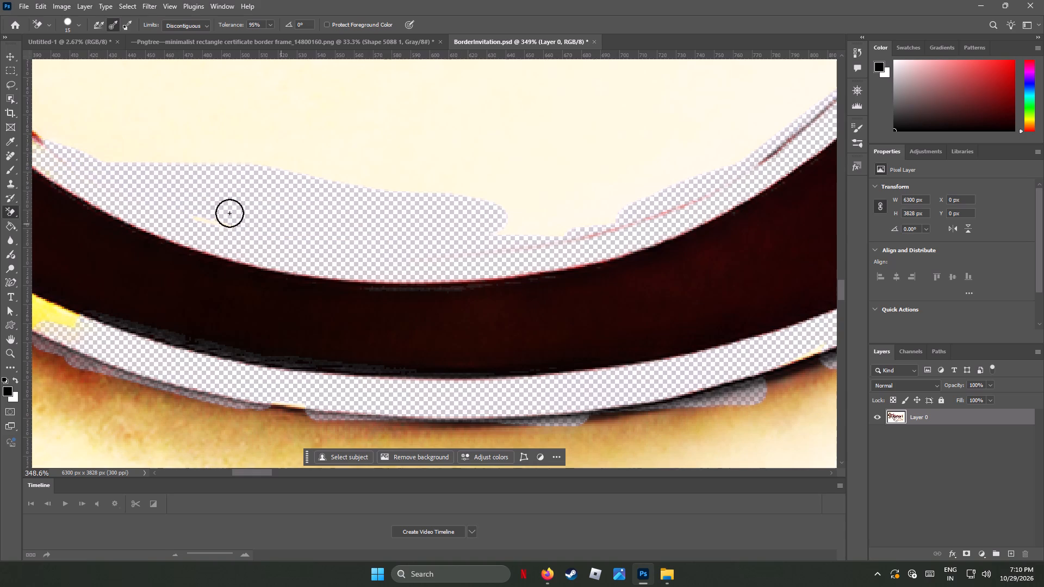
Erase the leftover cream patches above the bottom edge of the large letter's inner opening.
{"action": "left_click_drag", "start_coordinate": [229, 213], "coordinate": [505, 260]}
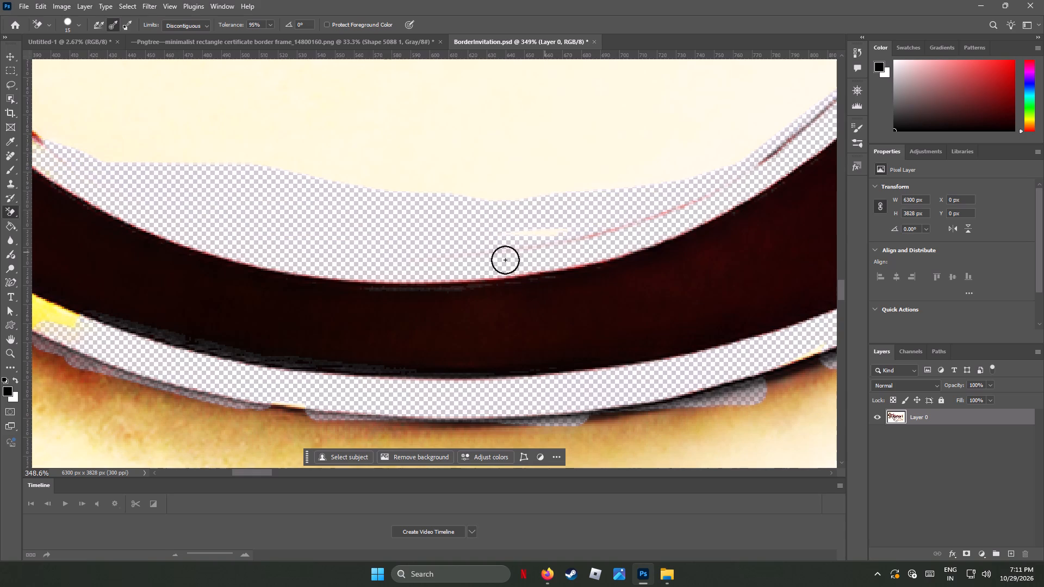
{"action": "left_click_drag", "start_coordinate": [505, 260], "coordinate": [456, 216]}
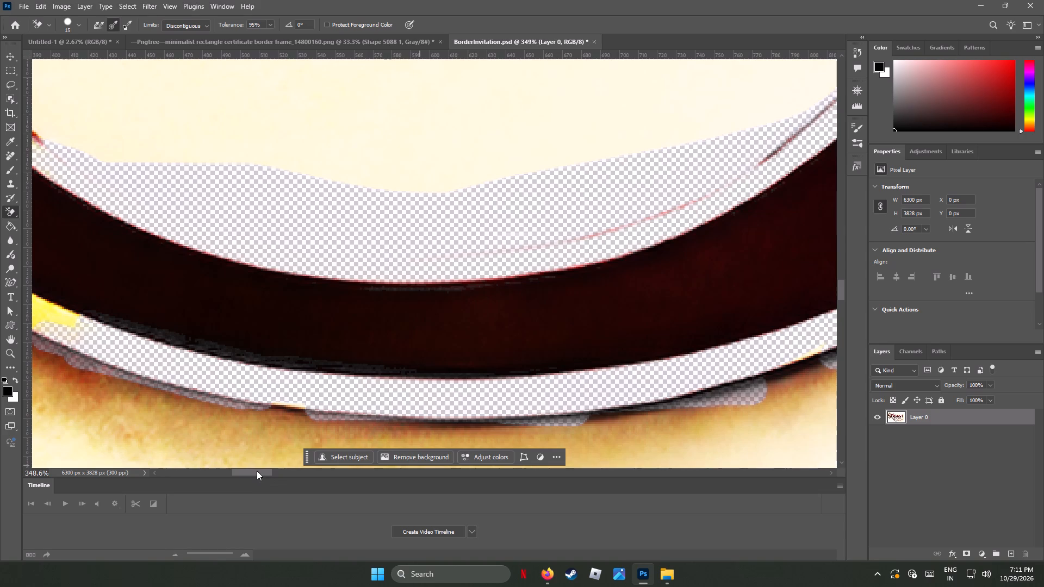
Erase the yellow outline and dark shadow edge along the large letter's lower-left outer curve.
{"action": "left_click_drag", "start_coordinate": [257, 471], "coordinate": [238, 466]}
{"action": "scroll", "coordinate": [399, 340], "scroll_direction": "up", "scroll_amount": 1}
{"action": "scroll", "coordinate": [399, 340], "scroll_direction": "down", "scroll_amount": 2}
{"action": "scroll", "coordinate": [399, 340], "scroll_direction": "up", "scroll_amount": 8}
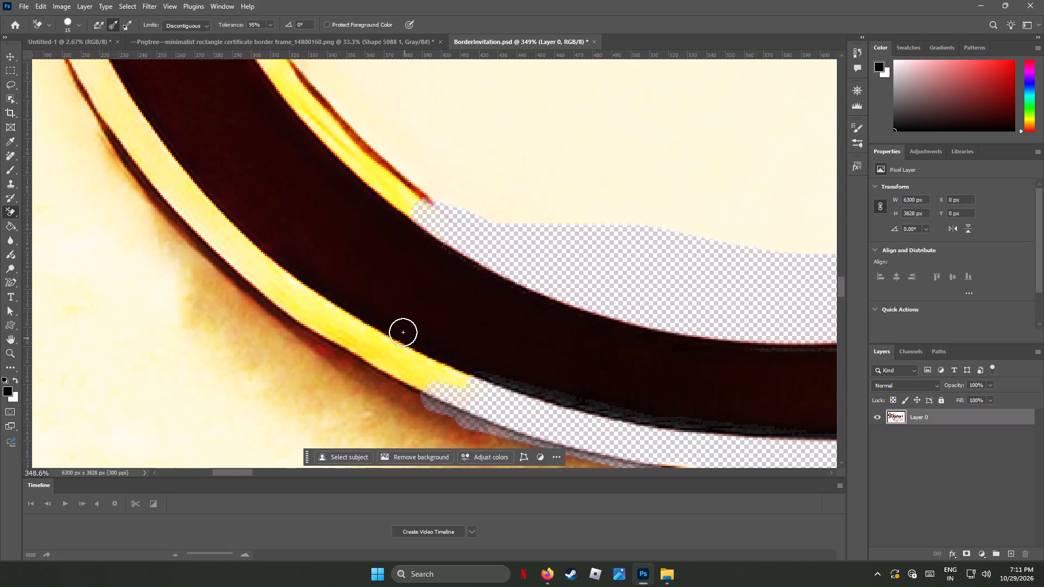
{"action": "left_click_drag", "start_coordinate": [365, 341], "coordinate": [272, 301]}
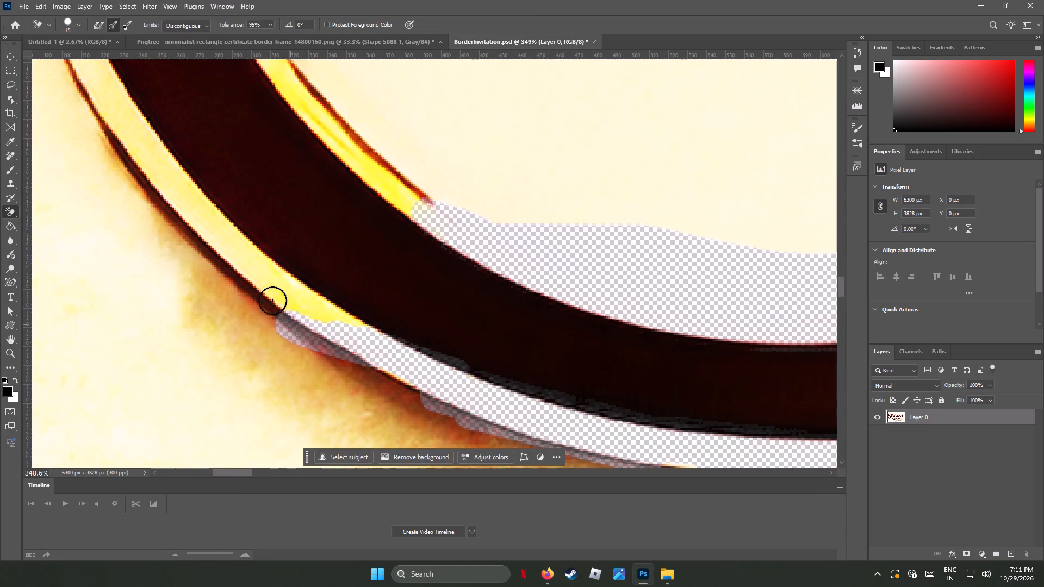
{"action": "left_click_drag", "start_coordinate": [272, 301], "coordinate": [147, 143]}
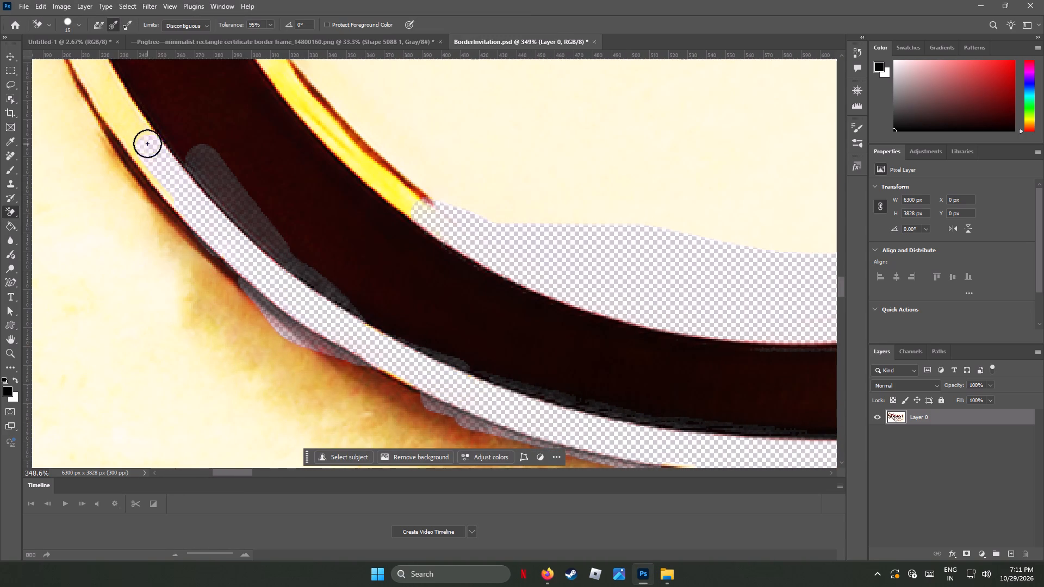
{"action": "left_click_drag", "start_coordinate": [147, 143], "coordinate": [187, 228]}
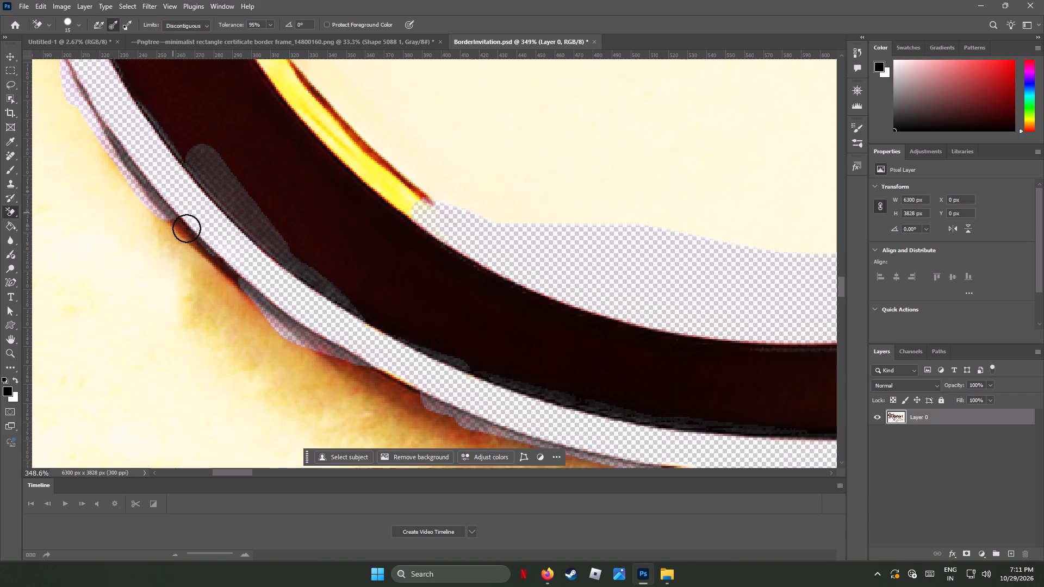
{"action": "left_click_drag", "start_coordinate": [187, 228], "coordinate": [353, 392]}
Erase the bright yellow outline along the lower-left edge of the large letter's inner opening, plus the adjoining cream inside it.
{"action": "left_click_drag", "start_coordinate": [346, 146], "coordinate": [413, 211]}
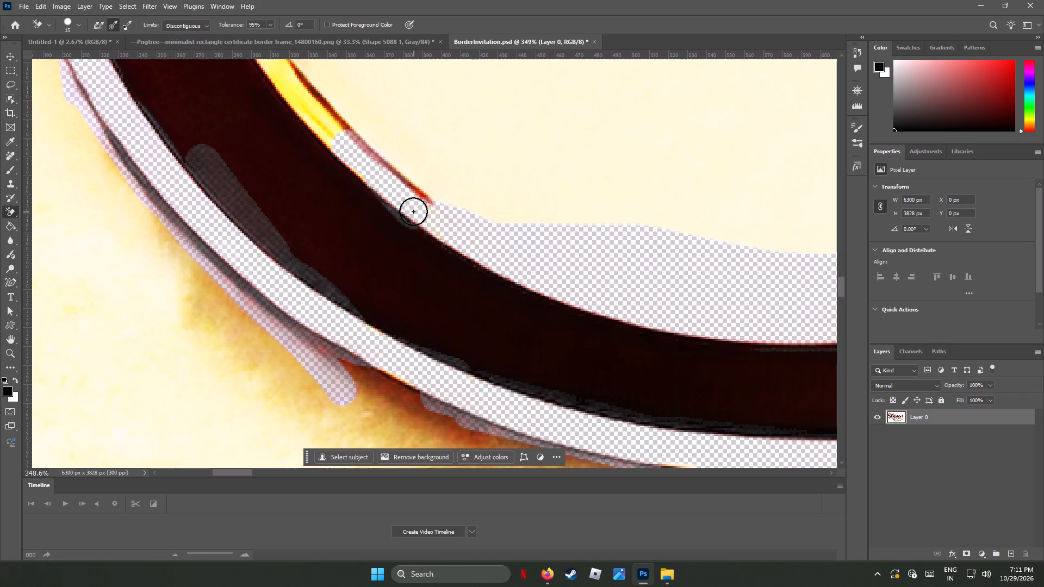
{"action": "left_click_drag", "start_coordinate": [413, 211], "coordinate": [489, 227]}
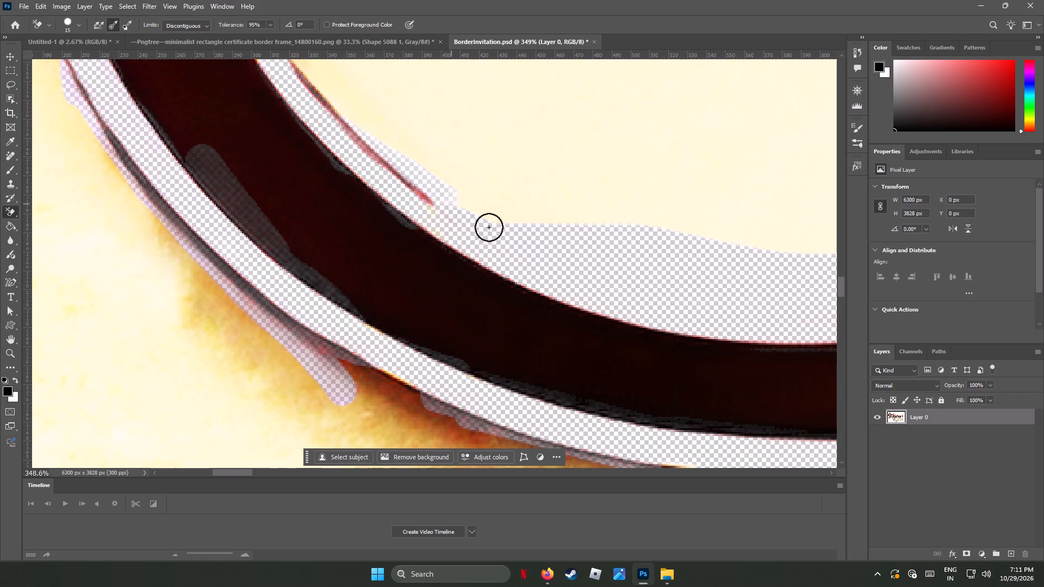
{"action": "left_click_drag", "start_coordinate": [489, 227], "coordinate": [311, 50]}
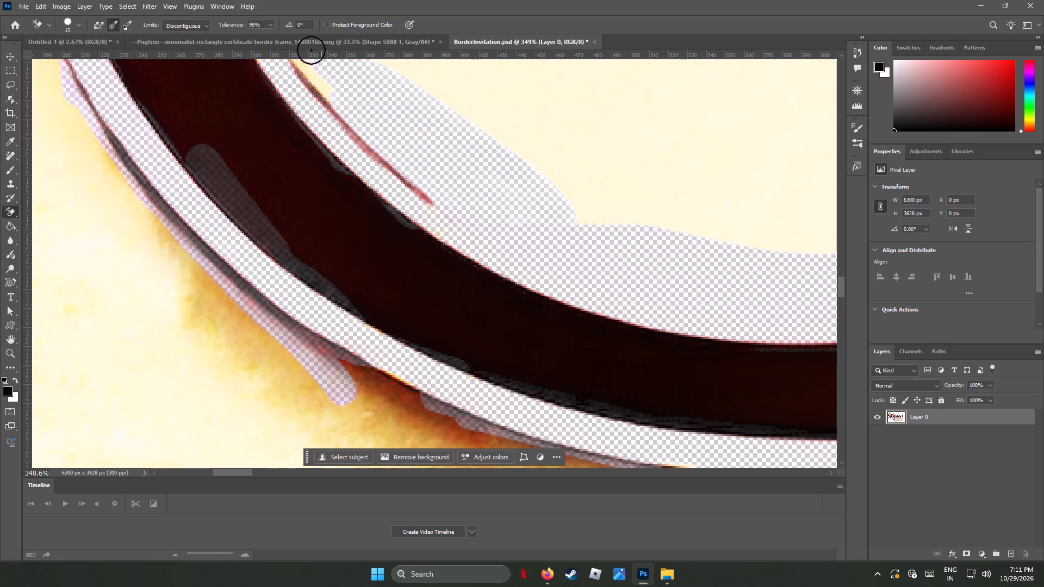
{"action": "left_click_drag", "start_coordinate": [311, 50], "coordinate": [780, 249]}
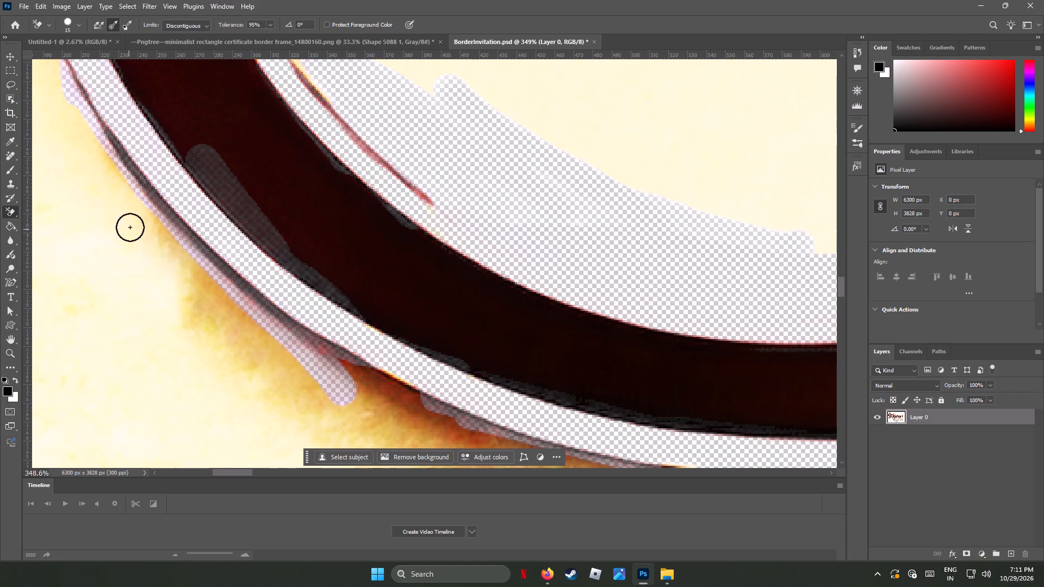
Erase the yellow outline and adjoining cream further up the left side of the large letter's inner opening.
{"action": "scroll", "coordinate": [132, 225], "scroll_direction": "up", "scroll_amount": 5}
{"action": "scroll", "coordinate": [132, 225], "scroll_direction": "down", "scroll_amount": 1}
{"action": "scroll", "coordinate": [132, 225], "scroll_direction": "up", "scroll_amount": 7}
{"action": "scroll", "coordinate": [132, 225], "scroll_direction": "up", "scroll_amount": 14}
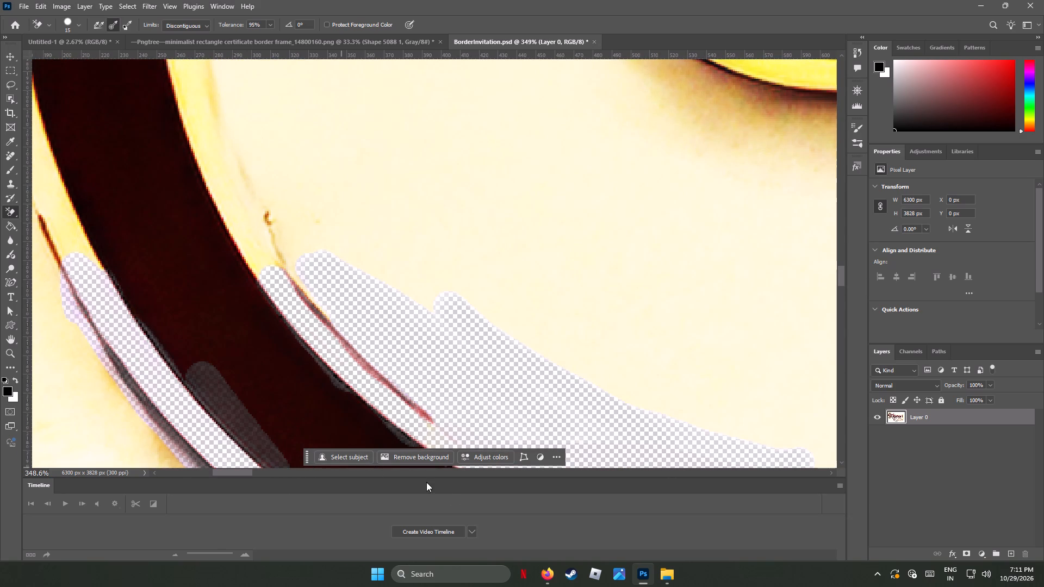
{"action": "left_click_drag", "start_coordinate": [237, 473], "coordinate": [227, 471]}
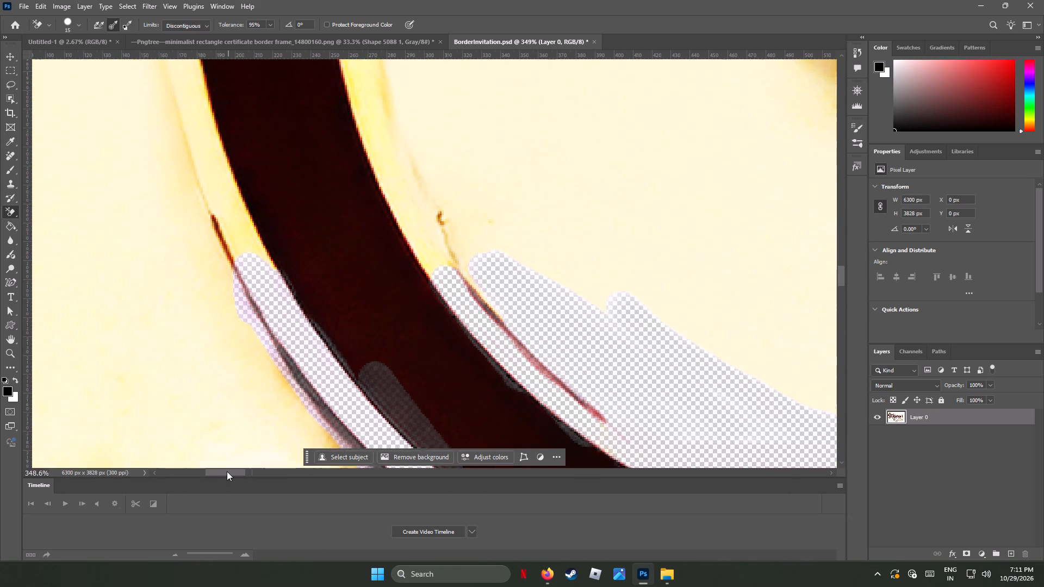
{"action": "left_click_drag", "start_coordinate": [227, 471], "coordinate": [223, 471]}
{"action": "scroll", "coordinate": [300, 329], "scroll_direction": "down", "scroll_amount": 6}
{"action": "scroll", "coordinate": [302, 328], "scroll_direction": "up", "scroll_amount": 8}
{"action": "scroll", "coordinate": [302, 328], "scroll_direction": "down", "scroll_amount": 1}
{"action": "scroll", "coordinate": [302, 328], "scroll_direction": "up", "scroll_amount": 11}
{"action": "scroll", "coordinate": [302, 328], "scroll_direction": "down", "scroll_amount": 1}
{"action": "scroll", "coordinate": [302, 328], "scroll_direction": "up", "scroll_amount": 4}
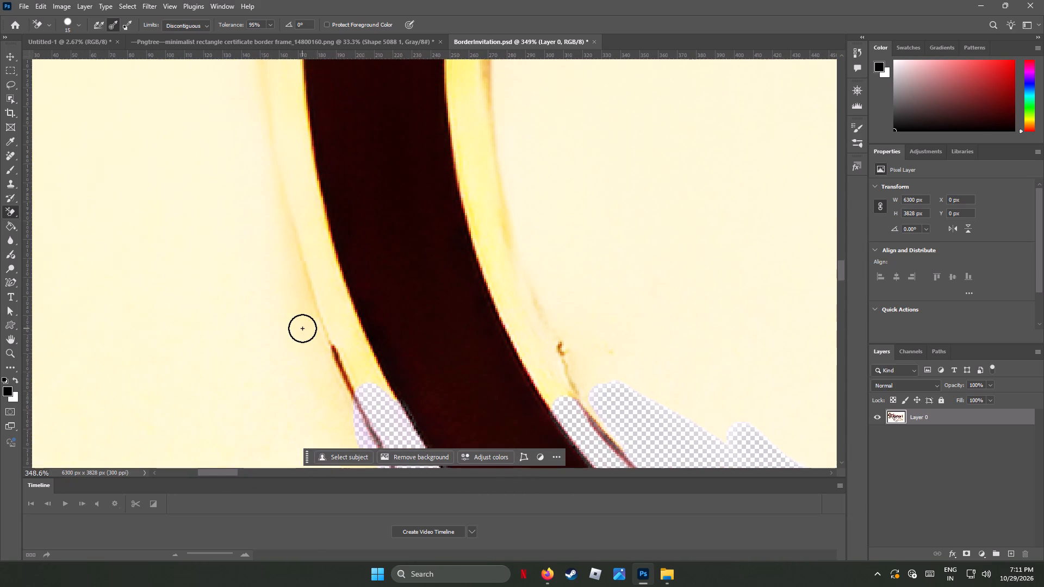
{"action": "left_click_drag", "start_coordinate": [552, 387], "coordinate": [526, 329]}
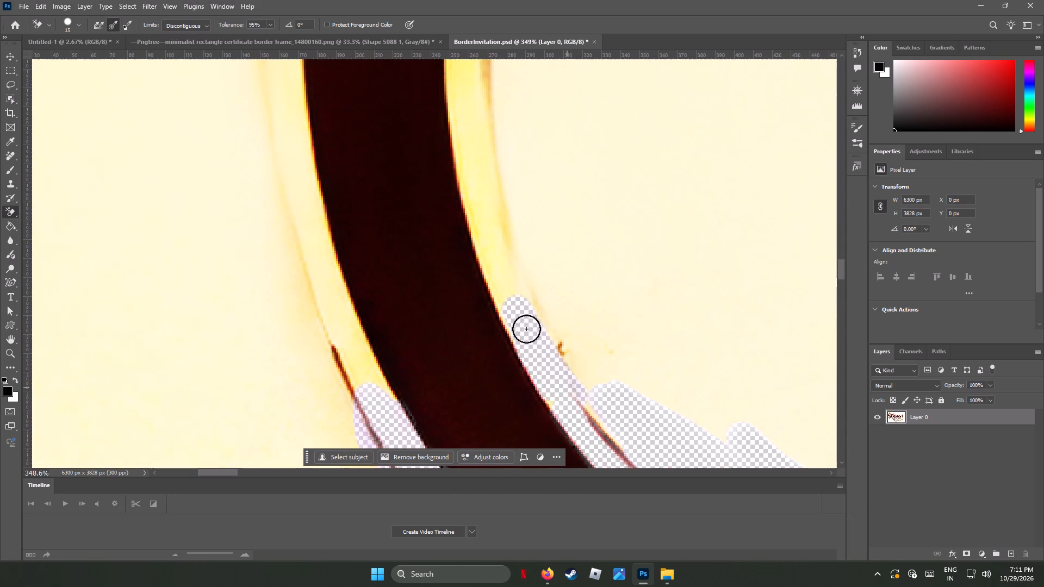
{"action": "left_click_drag", "start_coordinate": [526, 329], "coordinate": [446, 43]}
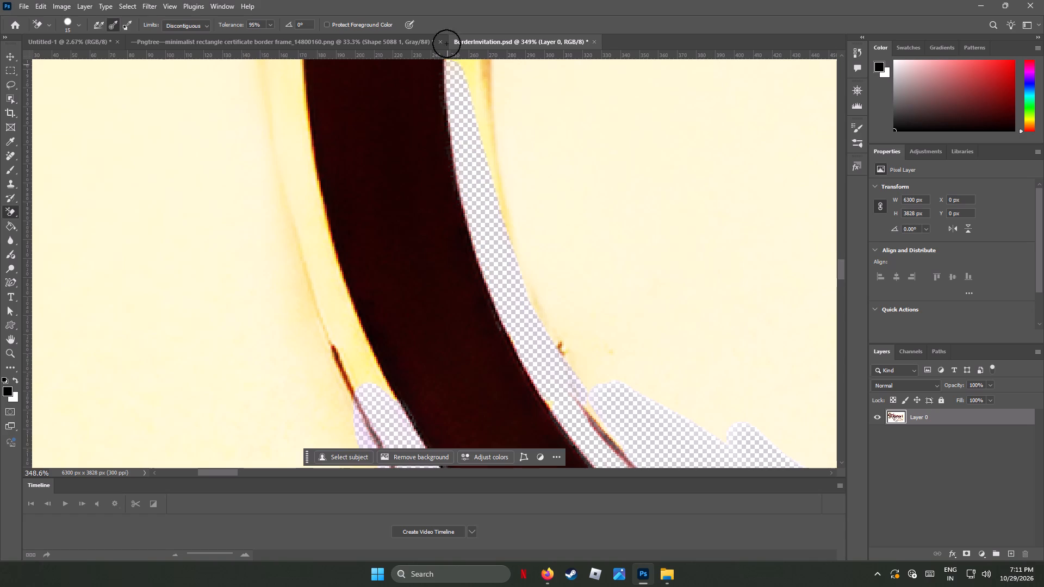
{"action": "left_click_drag", "start_coordinate": [446, 43], "coordinate": [554, 299]}
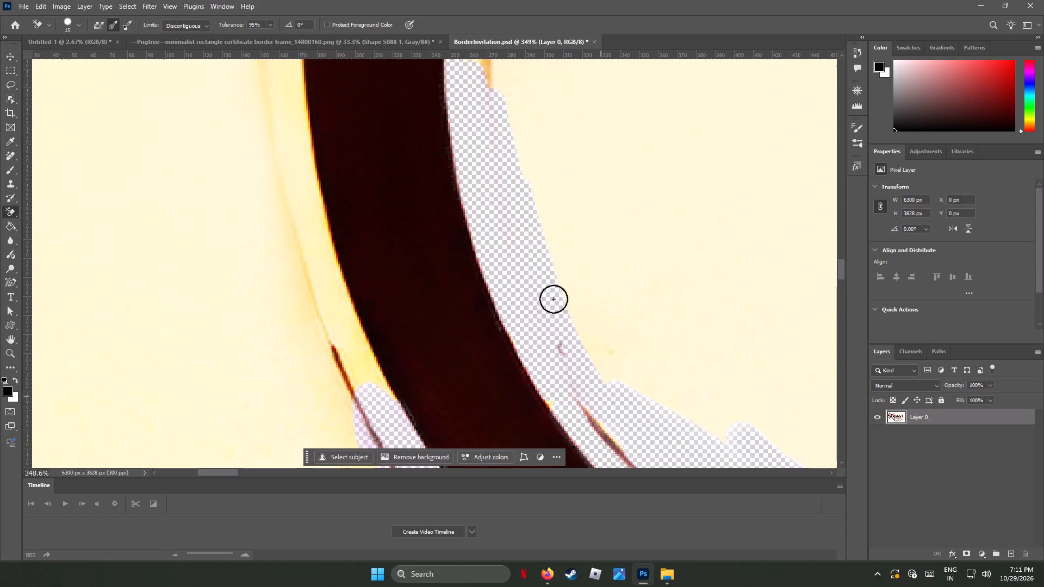
{"action": "left_click_drag", "start_coordinate": [554, 299], "coordinate": [692, 429]}
Erase the pale yellow outline along the outer edge of the large letter's left stroke, just above the cleared lower-left curve.
{"action": "left_click_drag", "start_coordinate": [330, 280], "coordinate": [383, 401]}
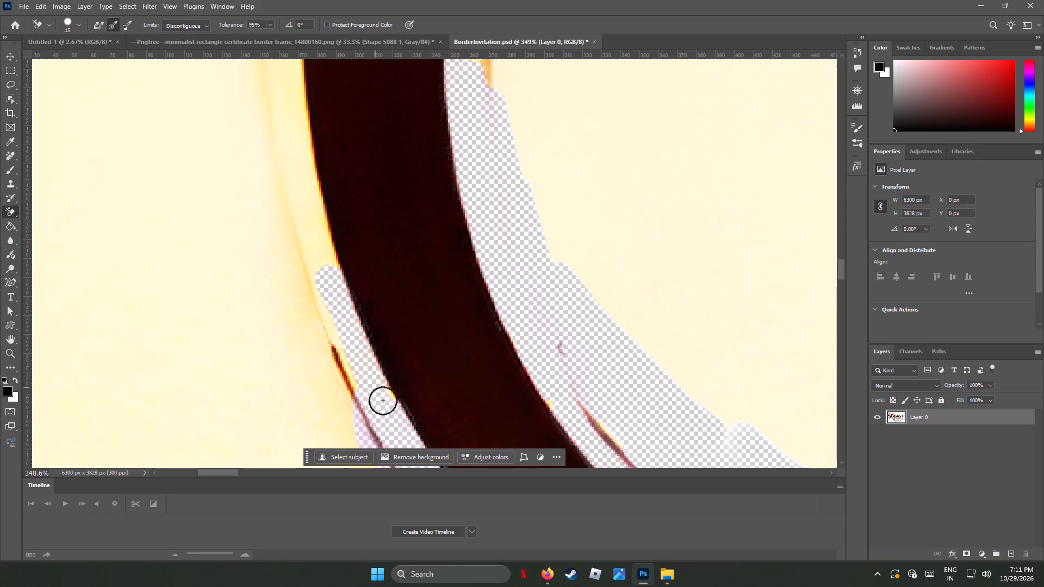
{"action": "left_click_drag", "start_coordinate": [383, 401], "coordinate": [283, 142]}
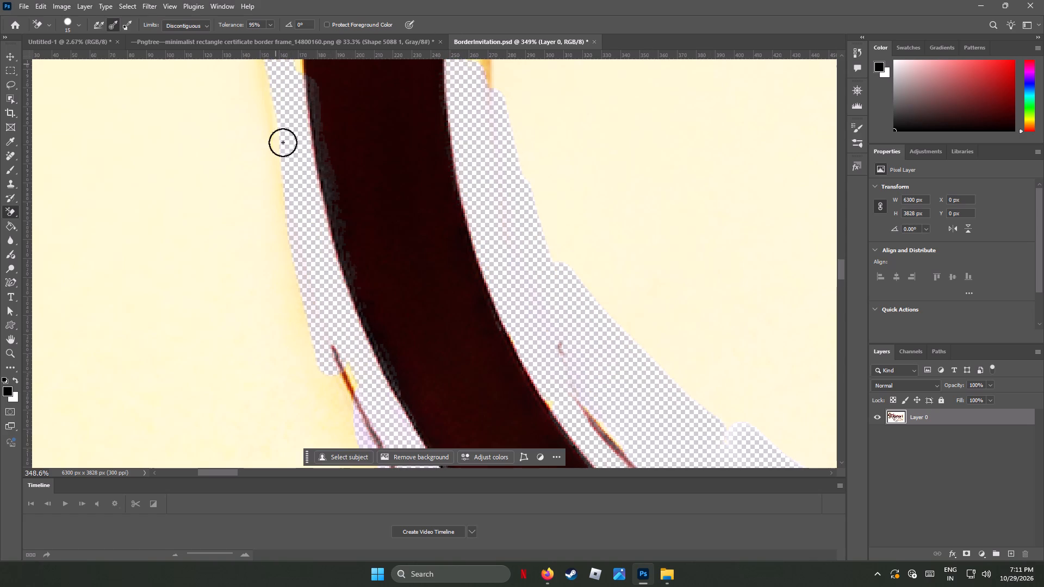
{"action": "left_click_drag", "start_coordinate": [283, 142], "coordinate": [290, 88]}
Erase the yellow outline and brown-marked cream along the inner edge of the large letter's left stroke, around its mid-height.
{"action": "scroll", "coordinate": [321, 180], "scroll_direction": "down", "scroll_amount": 2}
{"action": "scroll", "coordinate": [321, 180], "scroll_direction": "up", "scroll_amount": 11}
{"action": "scroll", "coordinate": [321, 180], "scroll_direction": "down", "scroll_amount": 5}
{"action": "scroll", "coordinate": [321, 180], "scroll_direction": "up", "scroll_amount": 5}
{"action": "scroll", "coordinate": [321, 180], "scroll_direction": "down", "scroll_amount": 10}
{"action": "scroll", "coordinate": [321, 180], "scroll_direction": "up", "scroll_amount": 1}
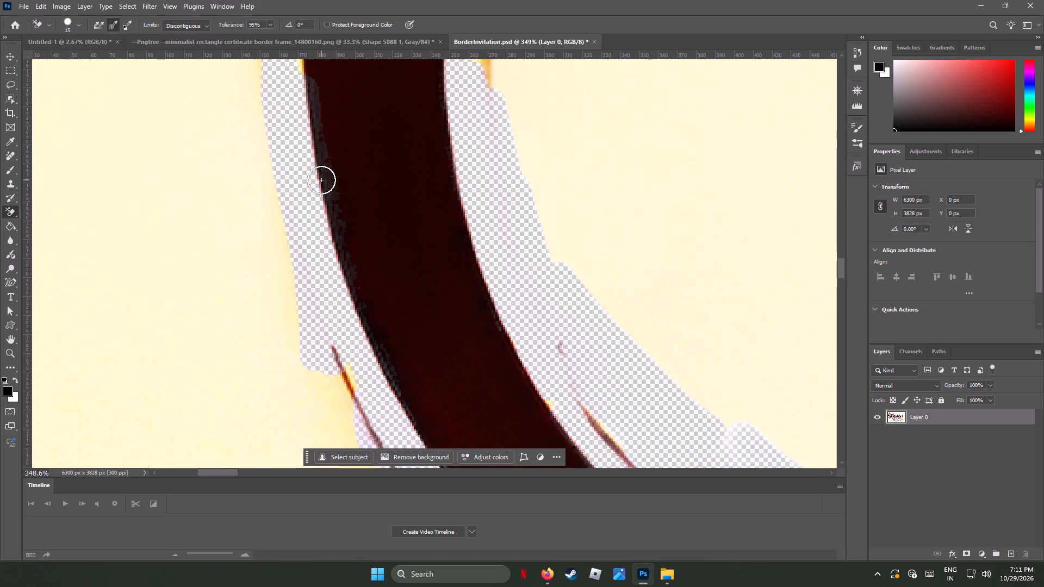
{"action": "scroll", "coordinate": [321, 180], "scroll_direction": "up", "scroll_amount": 3}
{"action": "scroll", "coordinate": [321, 180], "scroll_direction": "down", "scroll_amount": 3}
{"action": "scroll", "coordinate": [321, 180], "scroll_direction": "up", "scroll_amount": 12}
{"action": "scroll", "coordinate": [321, 180], "scroll_direction": "down", "scroll_amount": 1}
{"action": "scroll", "coordinate": [321, 180], "scroll_direction": "up", "scroll_amount": 9}
{"action": "scroll", "coordinate": [321, 180], "scroll_direction": "down", "scroll_amount": 1}
{"action": "scroll", "coordinate": [321, 180], "scroll_direction": "up", "scroll_amount": 2}
{"action": "scroll", "coordinate": [321, 180], "scroll_direction": "down", "scroll_amount": 1}
{"action": "scroll", "coordinate": [321, 180], "scroll_direction": "up", "scroll_amount": 8}
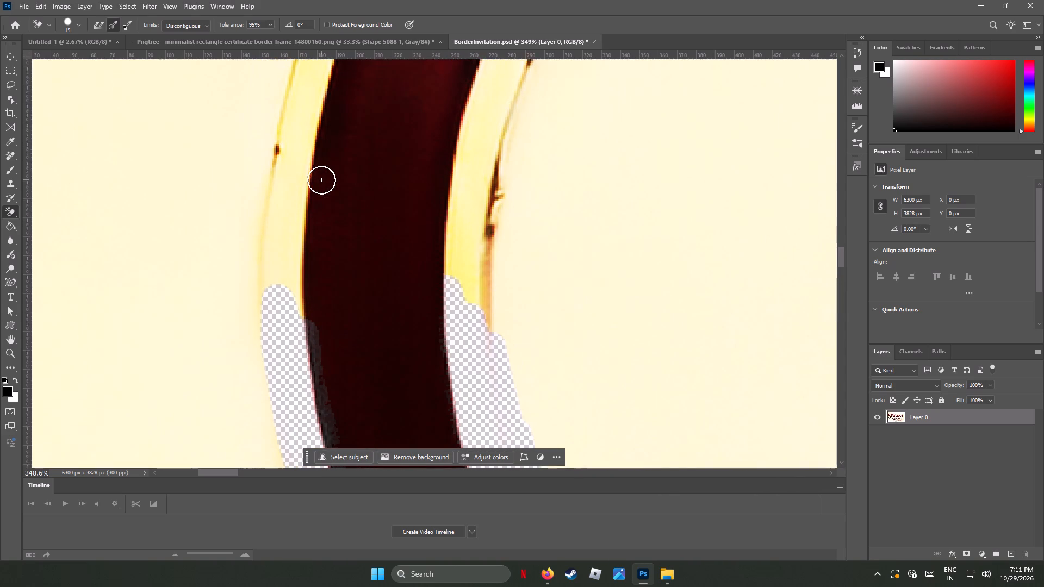
{"action": "scroll", "coordinate": [321, 180], "scroll_direction": "up", "scroll_amount": 8}
{"action": "left_click_drag", "start_coordinate": [536, 76], "coordinate": [512, 129]}
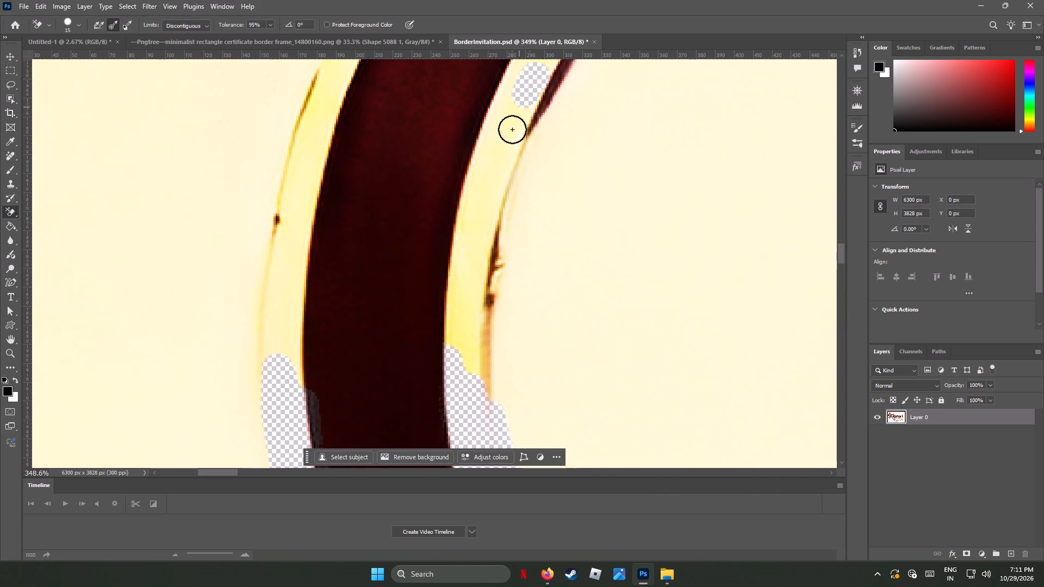
{"action": "left_click_drag", "start_coordinate": [512, 129], "coordinate": [478, 166]}
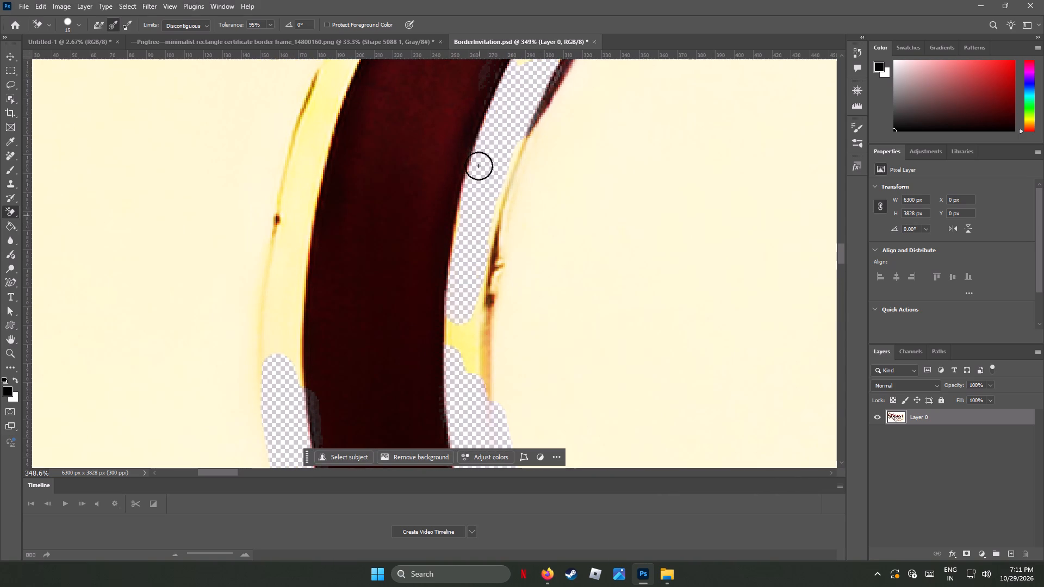
{"action": "left_click_drag", "start_coordinate": [478, 166], "coordinate": [484, 404]}
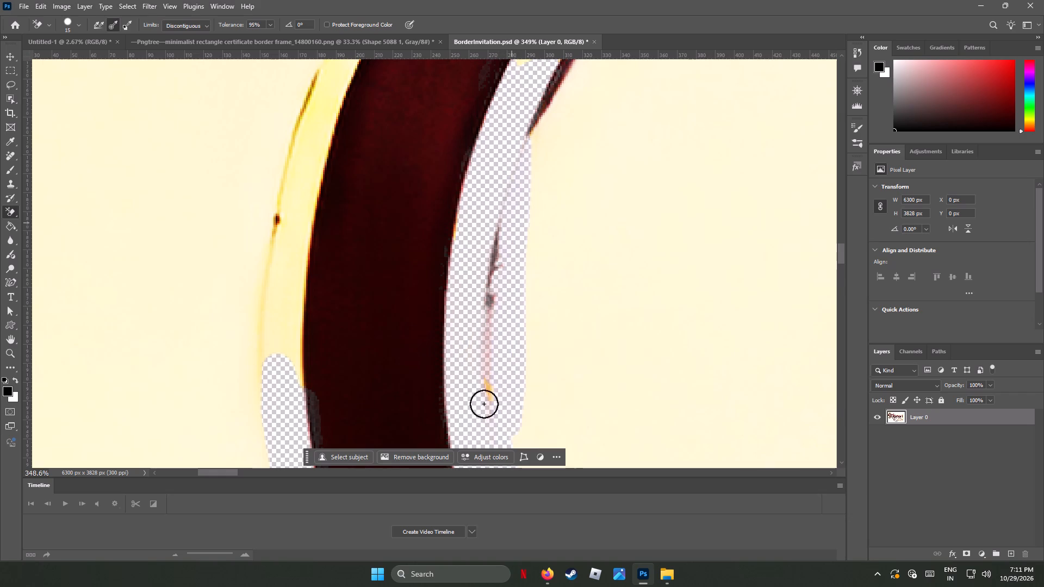
{"action": "left_click_drag", "start_coordinate": [484, 404], "coordinate": [486, 330]}
Erase the yellow outline and adjoining cream along the outer edge of the large letter's left stroke, around its mid-height.
{"action": "left_click_drag", "start_coordinate": [307, 186], "coordinate": [303, 374]}
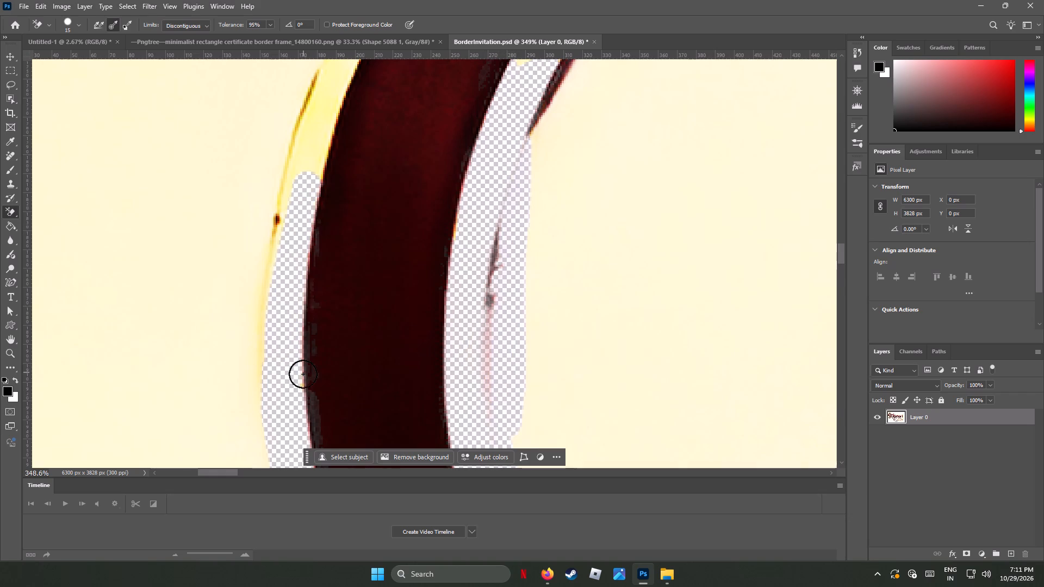
{"action": "left_click_drag", "start_coordinate": [303, 374], "coordinate": [316, 78]}
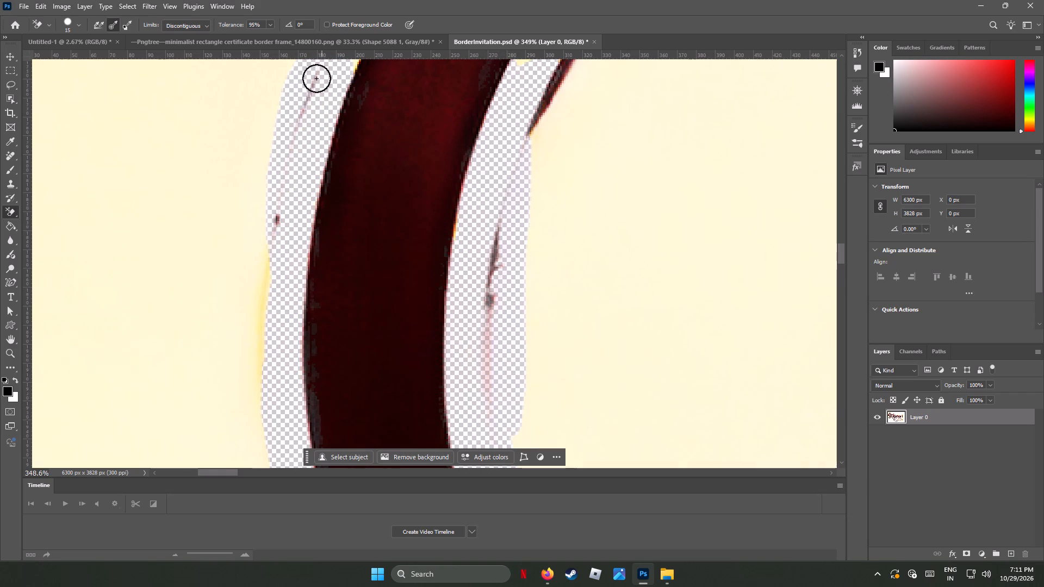
{"action": "left_click_drag", "start_coordinate": [316, 78], "coordinate": [353, 257]}
Erase the yellow outline along the upper-left curve of the large letter's inner opening.
{"action": "scroll", "coordinate": [506, 236], "scroll_direction": "up", "scroll_amount": 5}
{"action": "scroll", "coordinate": [506, 236], "scroll_direction": "down", "scroll_amount": 1}
{"action": "scroll", "coordinate": [506, 236], "scroll_direction": "up", "scroll_amount": 11}
{"action": "scroll", "coordinate": [506, 236], "scroll_direction": "down", "scroll_amount": 1}
{"action": "scroll", "coordinate": [506, 236], "scroll_direction": "up", "scroll_amount": 6}
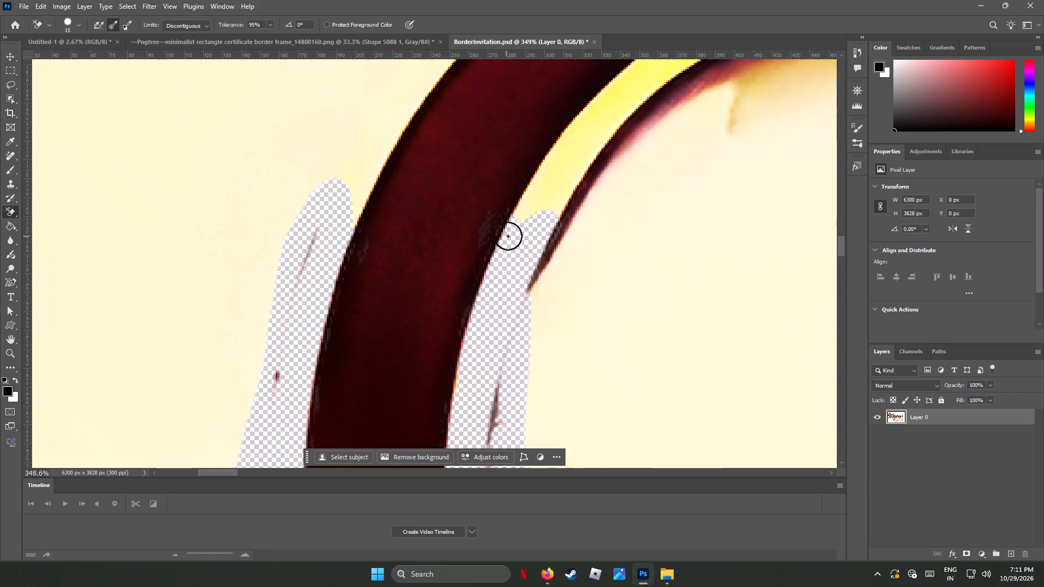
{"action": "scroll", "coordinate": [508, 236], "scroll_direction": "up", "scroll_amount": 1}
{"action": "scroll", "coordinate": [508, 236], "scroll_direction": "down", "scroll_amount": 1}
{"action": "scroll", "coordinate": [508, 236], "scroll_direction": "up", "scroll_amount": 4}
{"action": "left_click_drag", "start_coordinate": [674, 107], "coordinate": [648, 113]}
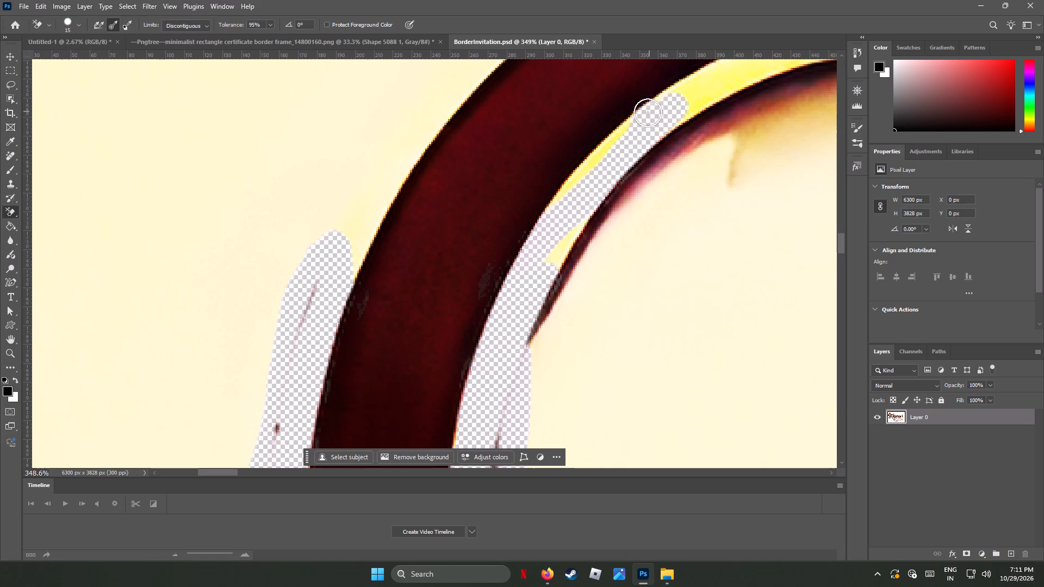
{"action": "left_click_drag", "start_coordinate": [648, 113], "coordinate": [699, 99]}
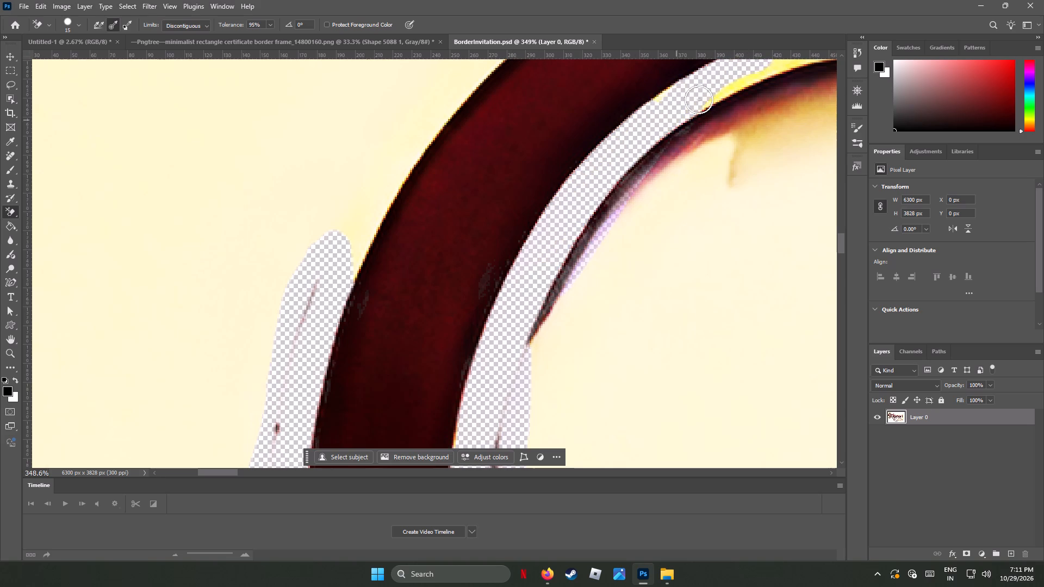
{"action": "left_click_drag", "start_coordinate": [699, 99], "coordinate": [744, 85]}
Erase the cream background and thin yellow edge outside the large letter's upper-left outer curve.
{"action": "left_click_drag", "start_coordinate": [446, 97], "coordinate": [426, 138]}
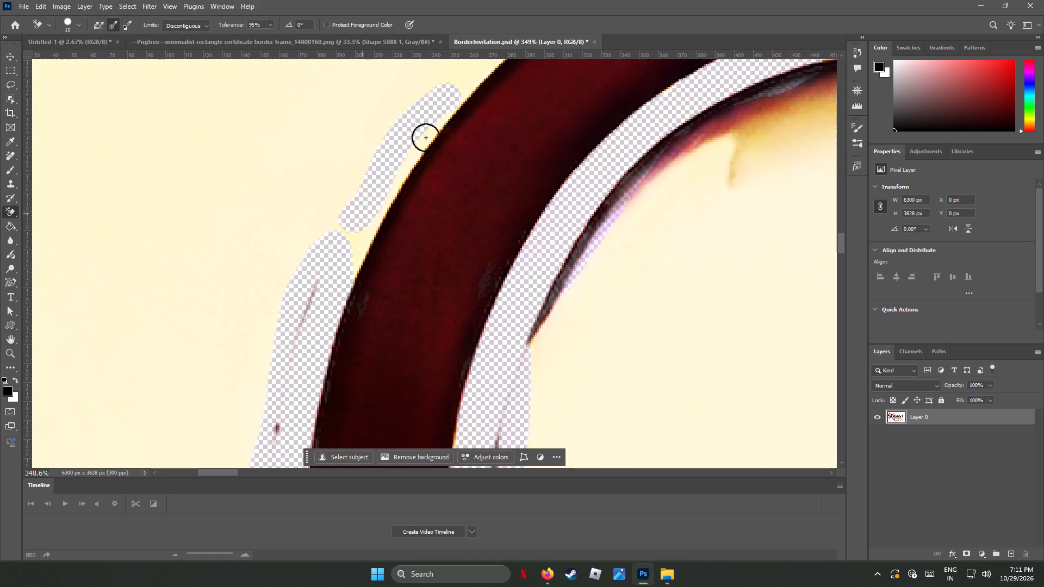
{"action": "left_click_drag", "start_coordinate": [426, 138], "coordinate": [324, 226]}
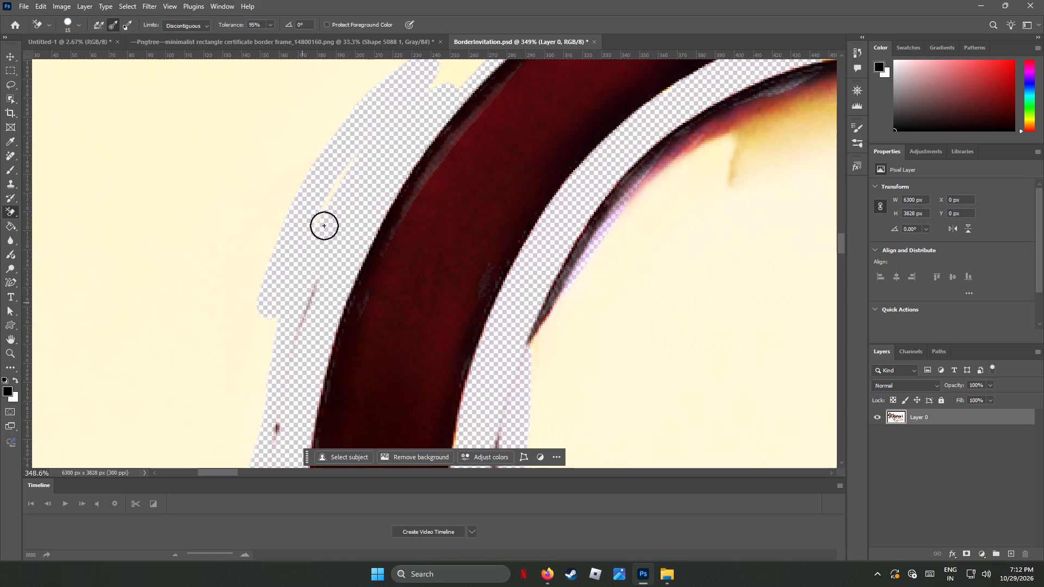
{"action": "left_click_drag", "start_coordinate": [324, 226], "coordinate": [263, 316]}
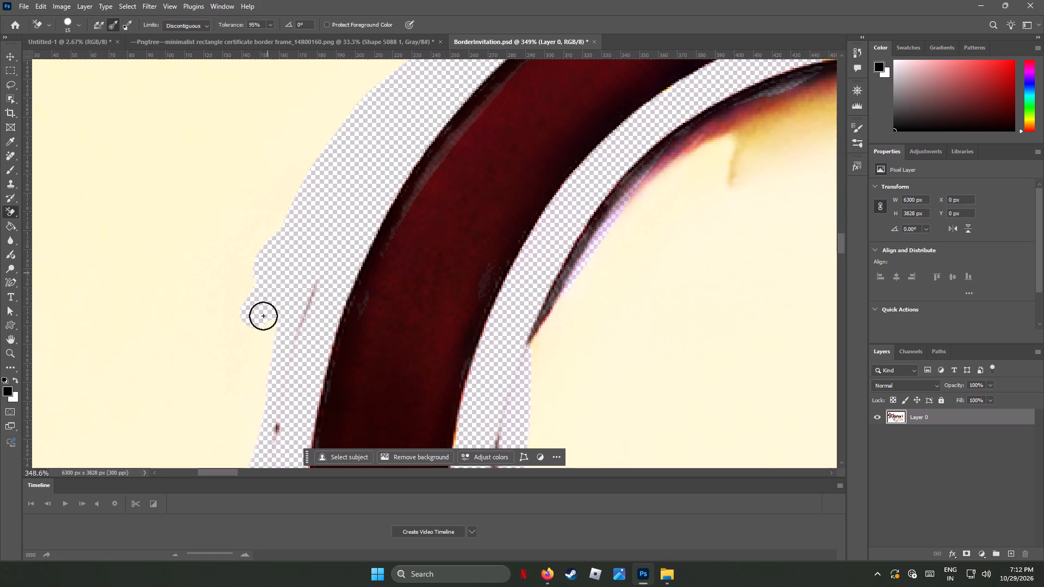
{"action": "left_click_drag", "start_coordinate": [263, 316], "coordinate": [278, 307]}
Erase the yellow outline along the top and upper-right curve of the large letter's inner opening.
{"action": "scroll", "coordinate": [867, 324], "scroll_direction": "up", "scroll_amount": 11}
{"action": "scroll", "coordinate": [799, 191], "scroll_direction": "up", "scroll_amount": 12}
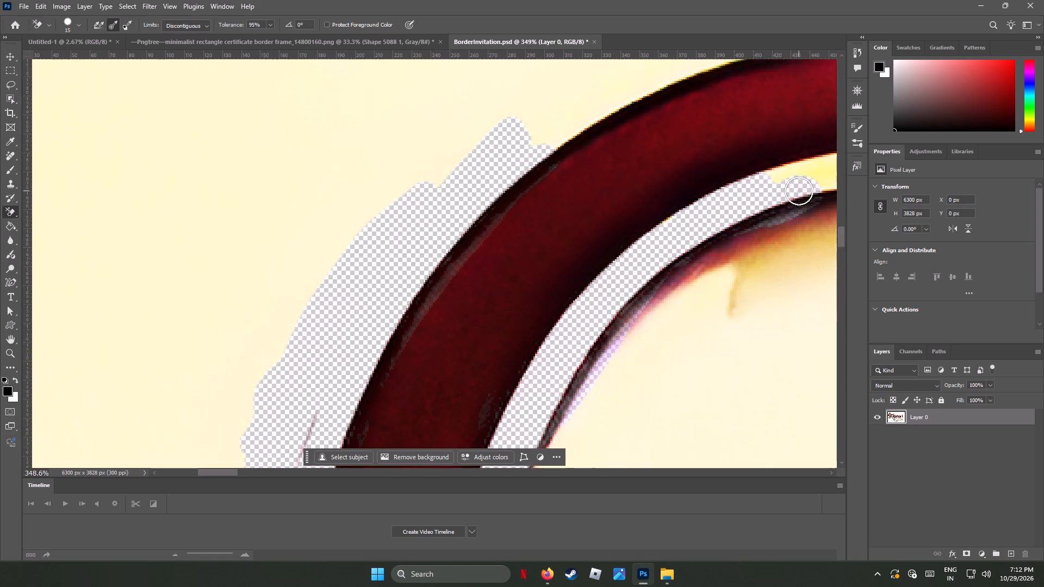
{"action": "scroll", "coordinate": [799, 191], "scroll_direction": "up", "scroll_amount": 5}
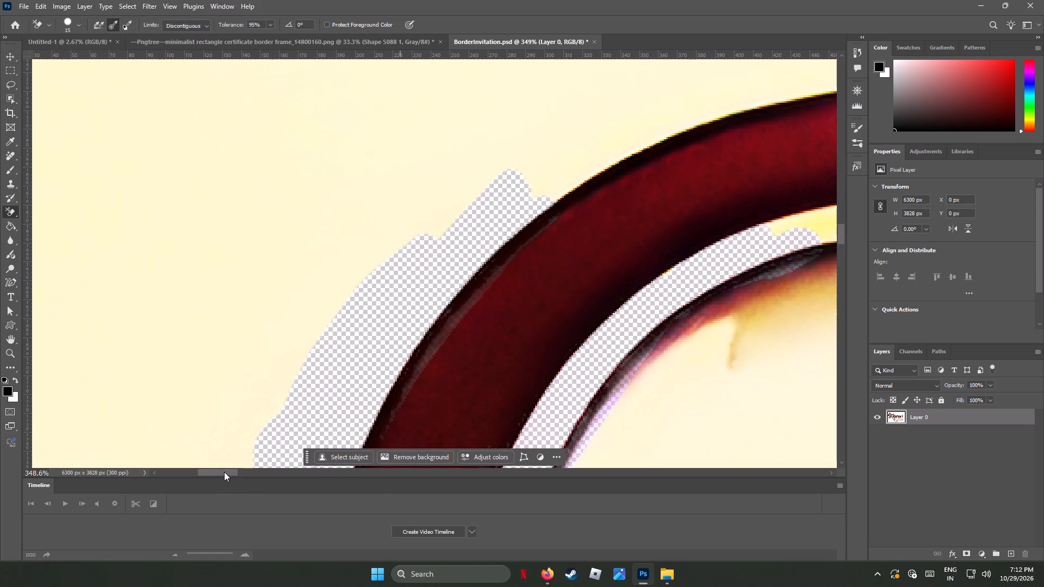
{"action": "left_click_drag", "start_coordinate": [223, 470], "coordinate": [246, 473]}
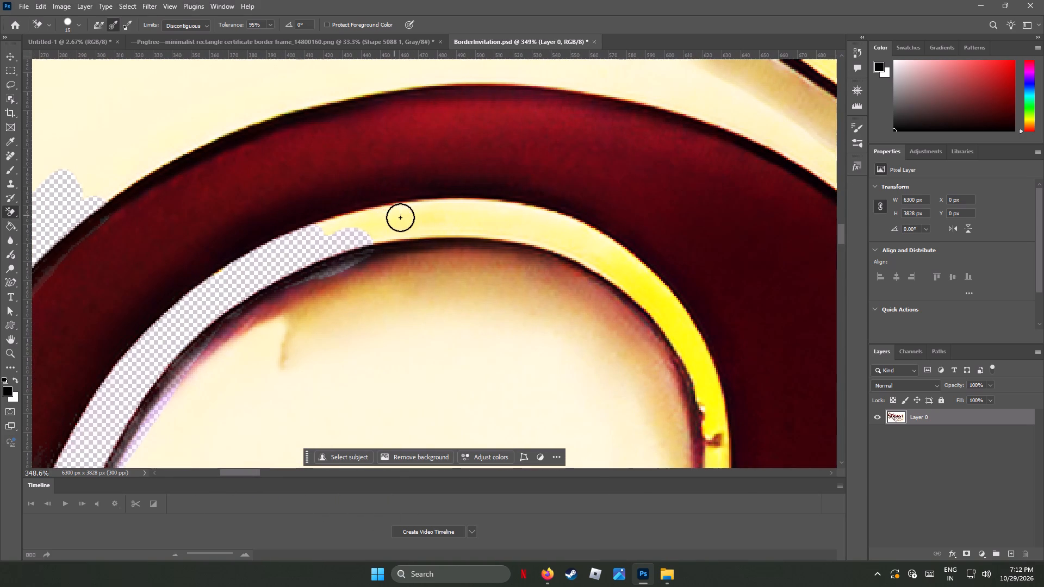
{"action": "left_click_drag", "start_coordinate": [428, 220], "coordinate": [526, 238]}
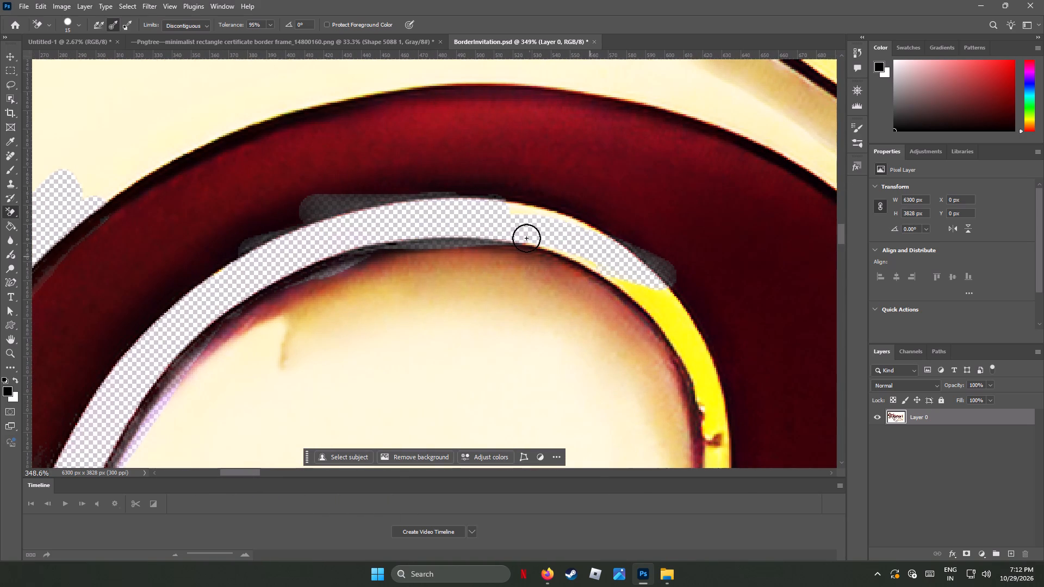
{"action": "left_click_drag", "start_coordinate": [526, 238], "coordinate": [712, 360]}
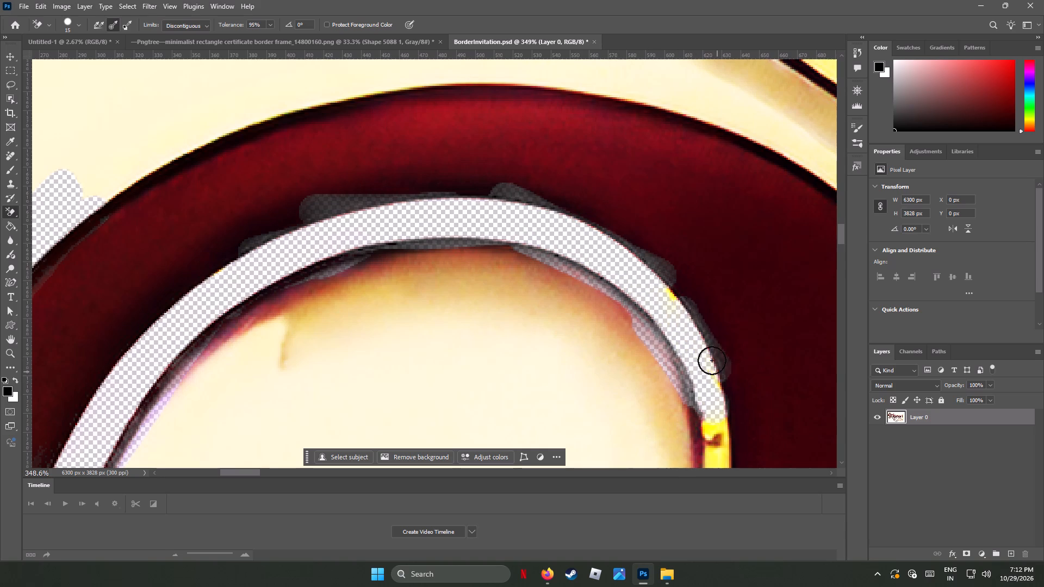
{"action": "left_click_drag", "start_coordinate": [712, 360], "coordinate": [721, 421]}
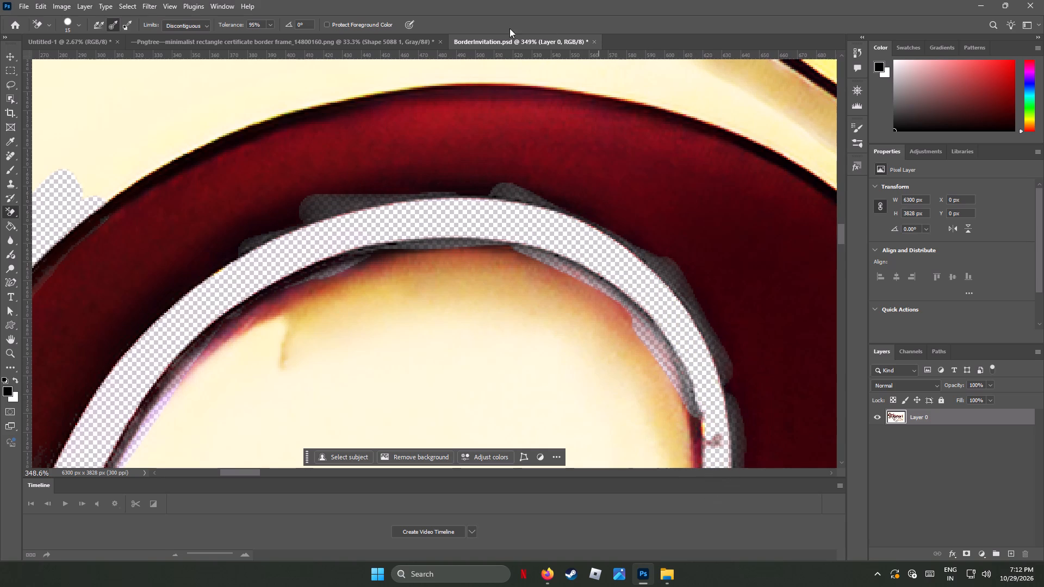
Erase the cream background and thin yellow edge outside the large letter's top outer curve.
{"action": "left_click_drag", "start_coordinate": [83, 204], "coordinate": [134, 176]}
{"action": "left_click_drag", "start_coordinate": [138, 153], "coordinate": [110, 176]}
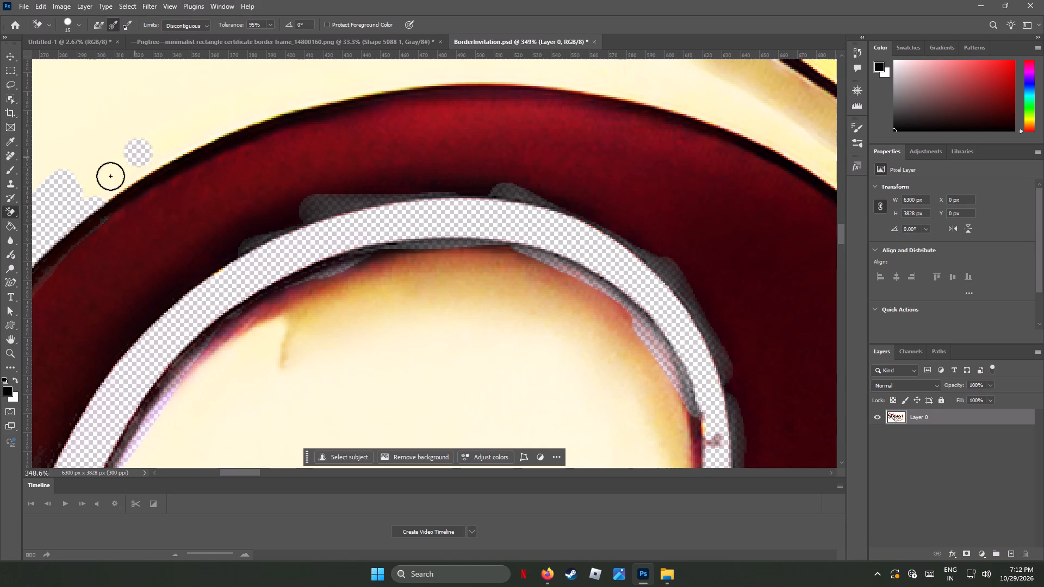
{"action": "left_click_drag", "start_coordinate": [110, 176], "coordinate": [299, 97]}
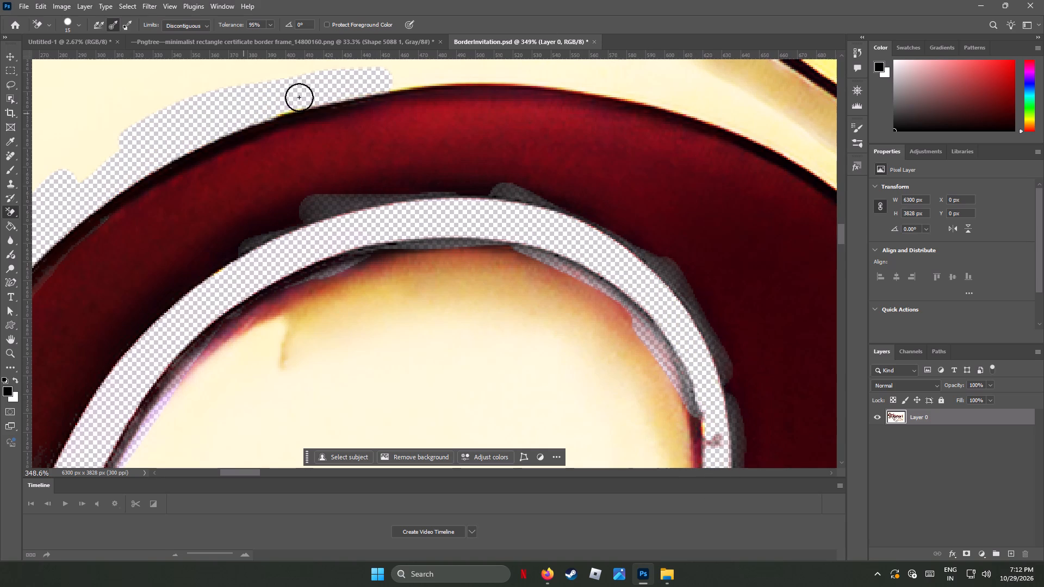
{"action": "left_click_drag", "start_coordinate": [299, 97], "coordinate": [665, 104]}
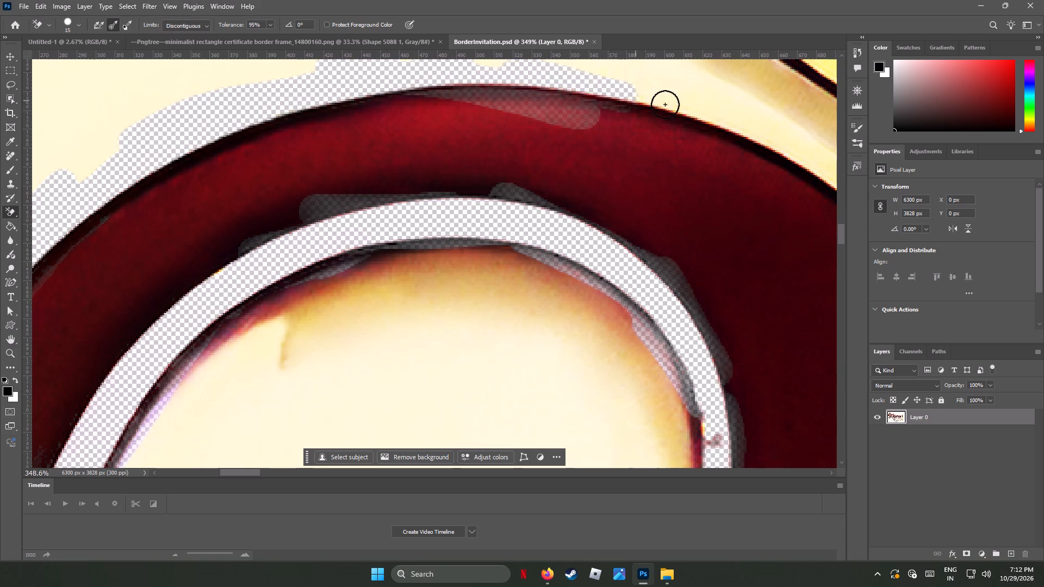
{"action": "left_click_drag", "start_coordinate": [665, 104], "coordinate": [775, 139]}
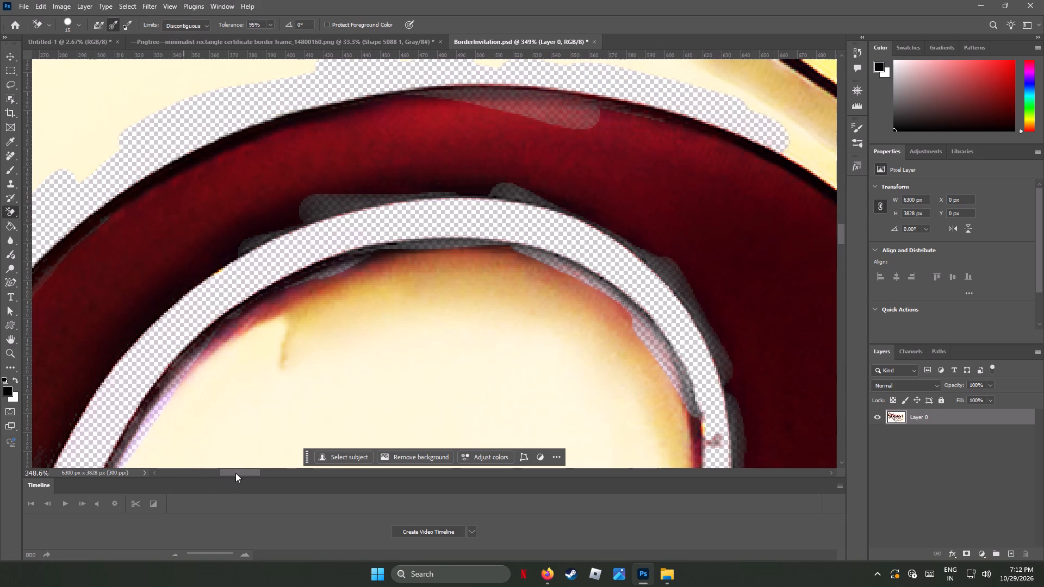
Erase the brown speck and yellow outline down the right side of the large letter's inner opening.
{"action": "left_click_drag", "start_coordinate": [236, 471], "coordinate": [254, 476]}
{"action": "scroll", "coordinate": [383, 324], "scroll_direction": "down", "scroll_amount": 3}
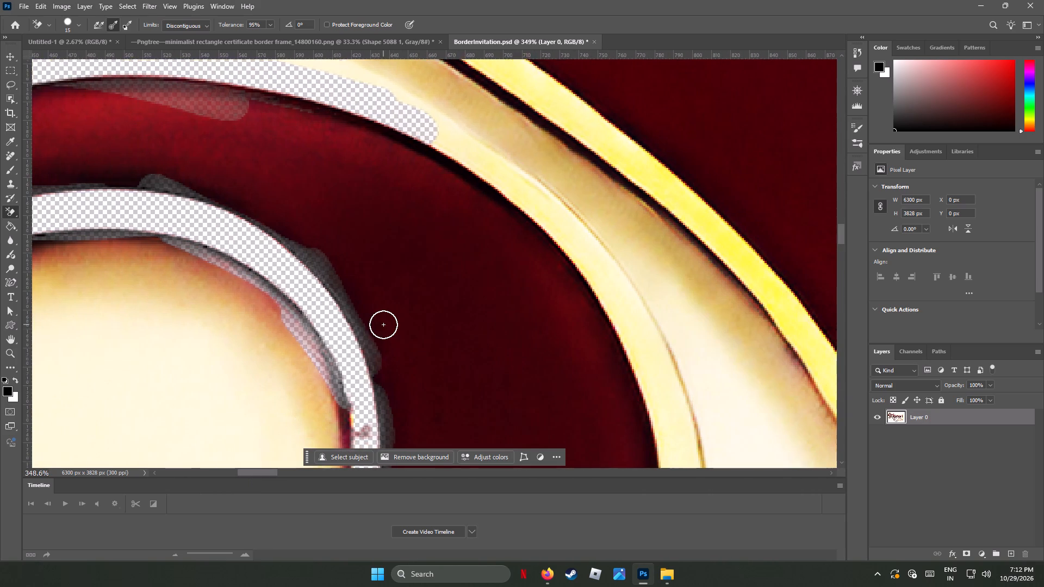
{"action": "scroll", "coordinate": [383, 324], "scroll_direction": "down", "scroll_amount": 6}
{"action": "scroll", "coordinate": [383, 324], "scroll_direction": "up", "scroll_amount": 2}
{"action": "scroll", "coordinate": [383, 324], "scroll_direction": "down", "scroll_amount": 1}
{"action": "scroll", "coordinate": [383, 324], "scroll_direction": "up", "scroll_amount": 2}
{"action": "scroll", "coordinate": [383, 324], "scroll_direction": "down", "scroll_amount": 7}
{"action": "scroll", "coordinate": [383, 324], "scroll_direction": "up", "scroll_amount": 1}
{"action": "scroll", "coordinate": [383, 324], "scroll_direction": "down", "scroll_amount": 5}
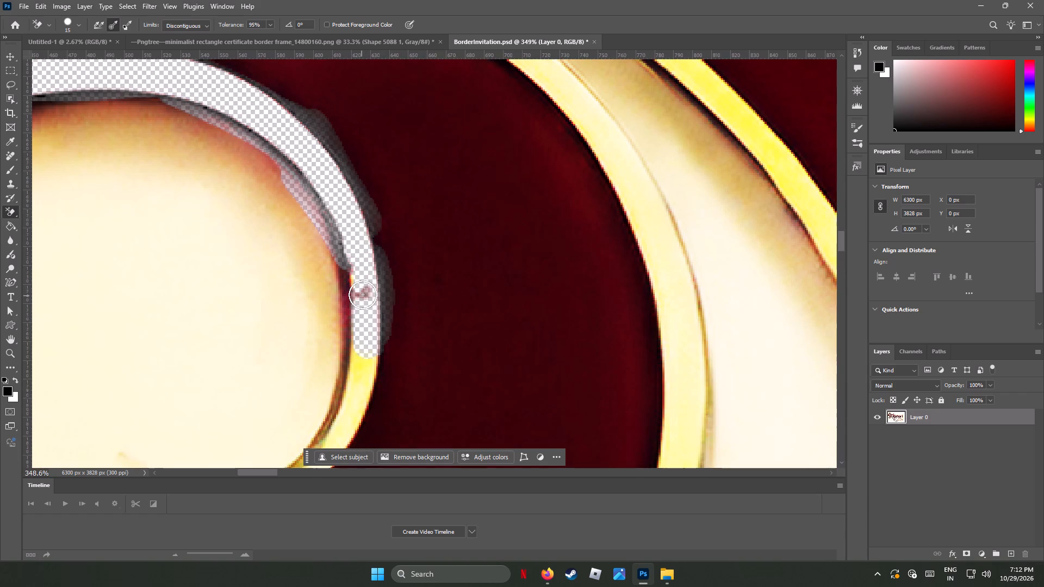
{"action": "left_click_drag", "start_coordinate": [364, 293], "coordinate": [353, 349]}
{"action": "left_click_drag", "start_coordinate": [364, 365], "coordinate": [349, 408]}
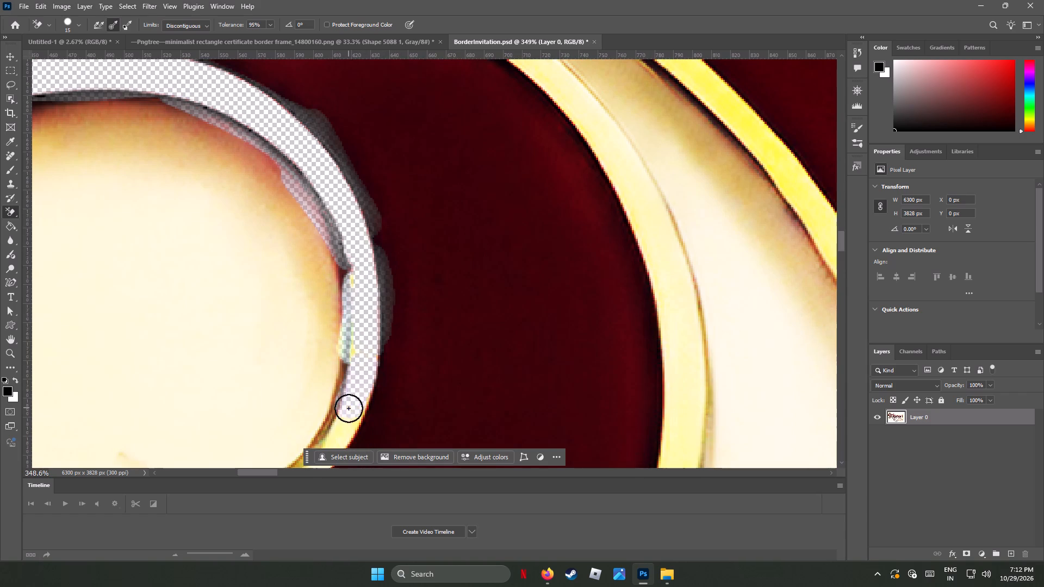
{"action": "left_click_drag", "start_coordinate": [349, 408], "coordinate": [330, 449]}
Erase the pale yellow outline and adjoining cream along the upper-right outer curve of the large letter's thick stroke.
{"action": "scroll", "coordinate": [351, 367], "scroll_direction": "down", "scroll_amount": 6}
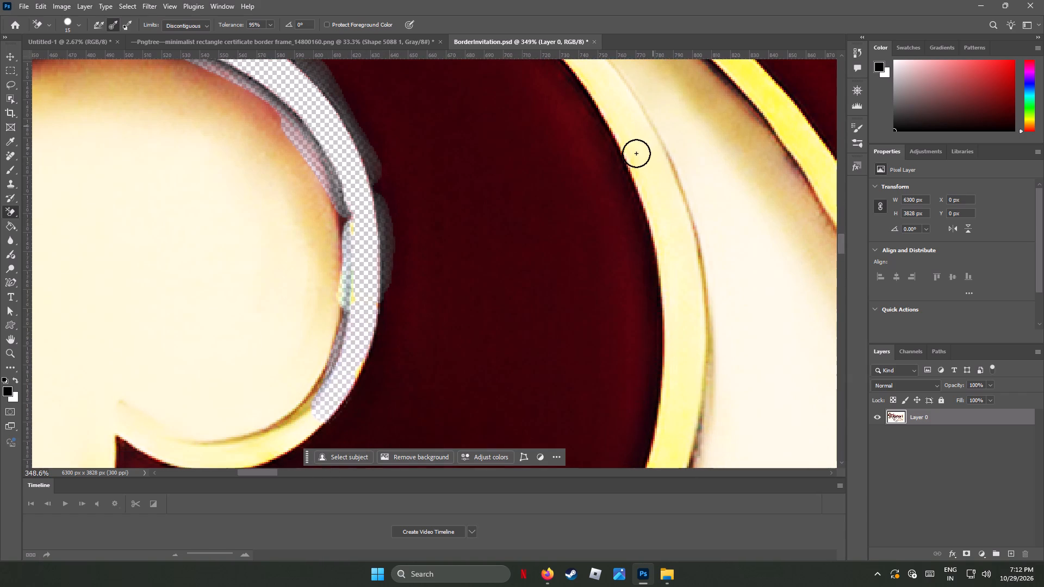
{"action": "scroll", "coordinate": [636, 153], "scroll_direction": "up", "scroll_amount": 19}
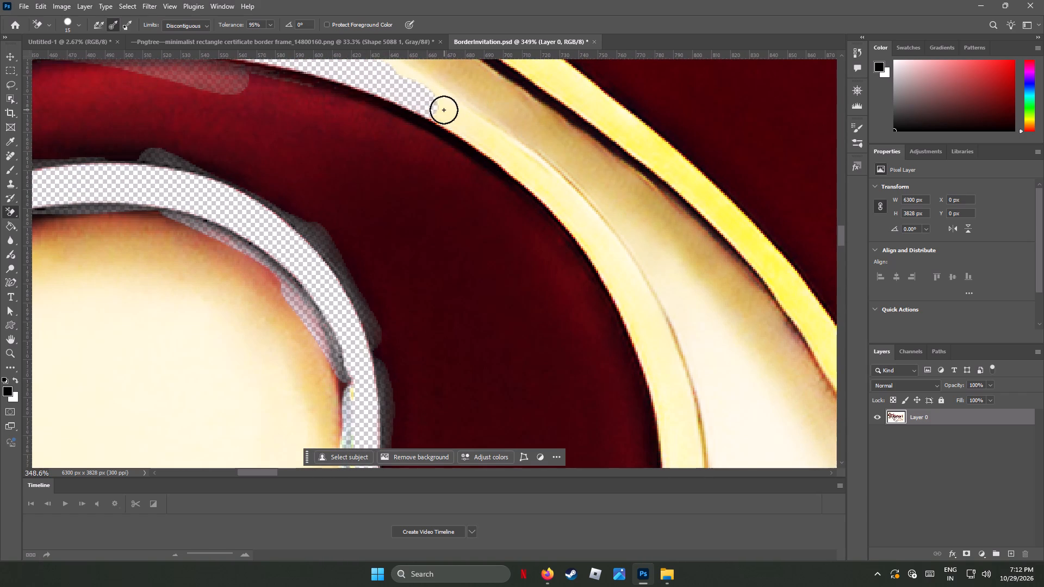
{"action": "left_click_drag", "start_coordinate": [460, 115], "coordinate": [585, 199]}
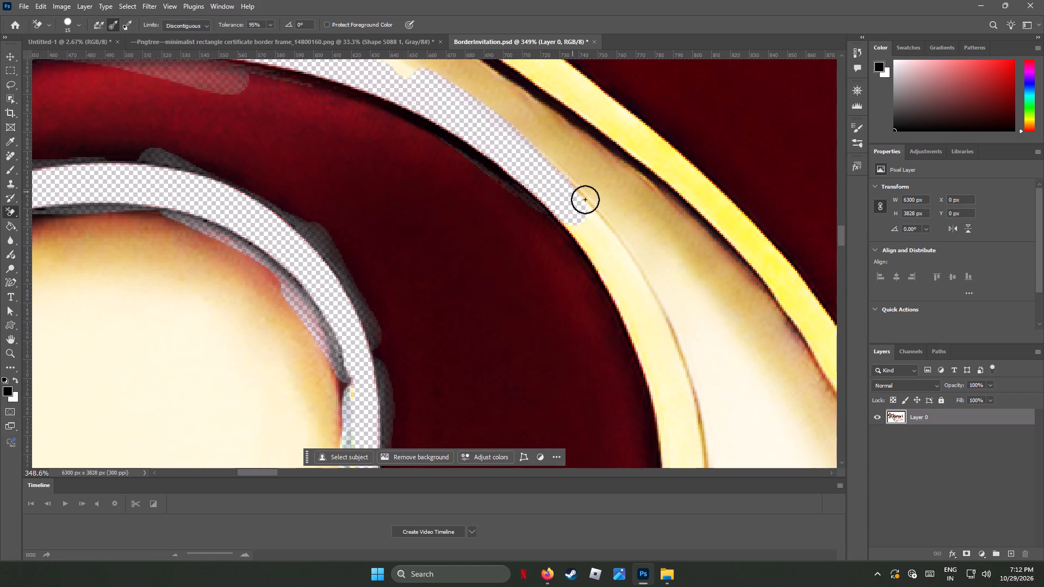
{"action": "left_click_drag", "start_coordinate": [585, 199], "coordinate": [642, 339]}
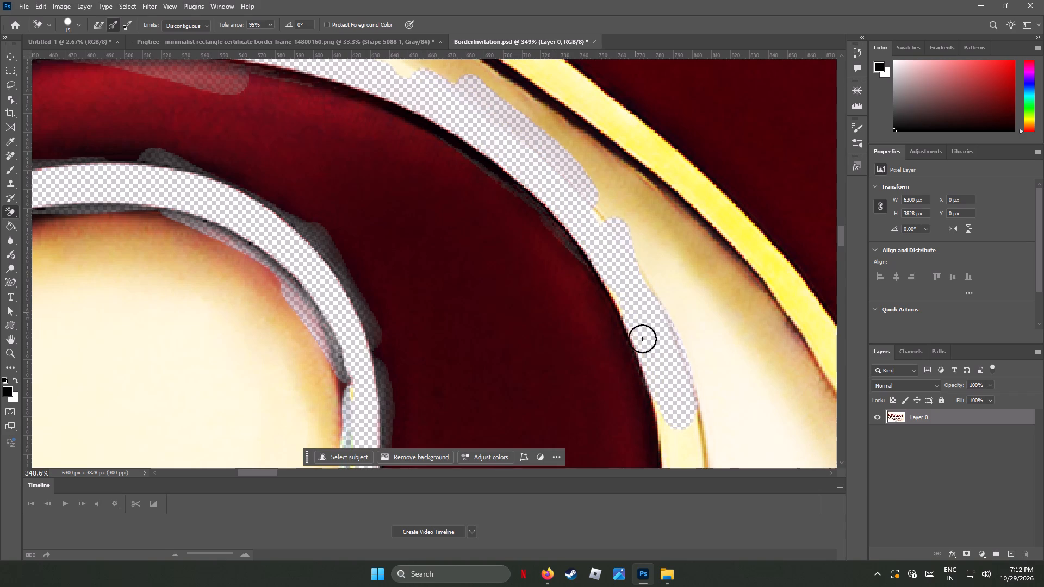
{"action": "left_click_drag", "start_coordinate": [642, 339], "coordinate": [701, 423]}
Erase the diagonal yellow outline along the neighbouring red stroke, beyond the large letter's upper-right curve.
{"action": "left_click_drag", "start_coordinate": [626, 133], "coordinate": [648, 159]}
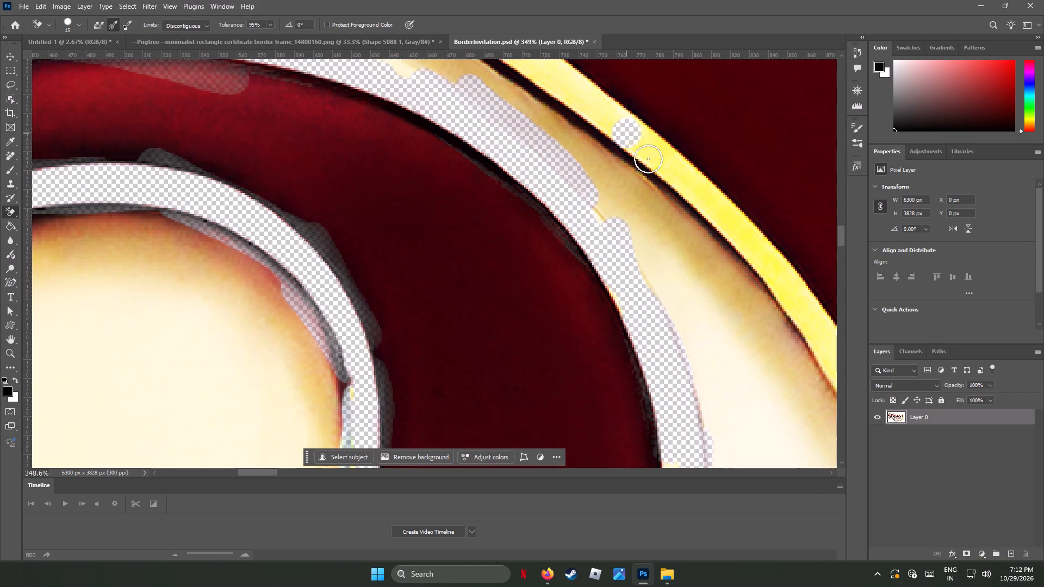
{"action": "left_click_drag", "start_coordinate": [648, 159], "coordinate": [618, 122]}
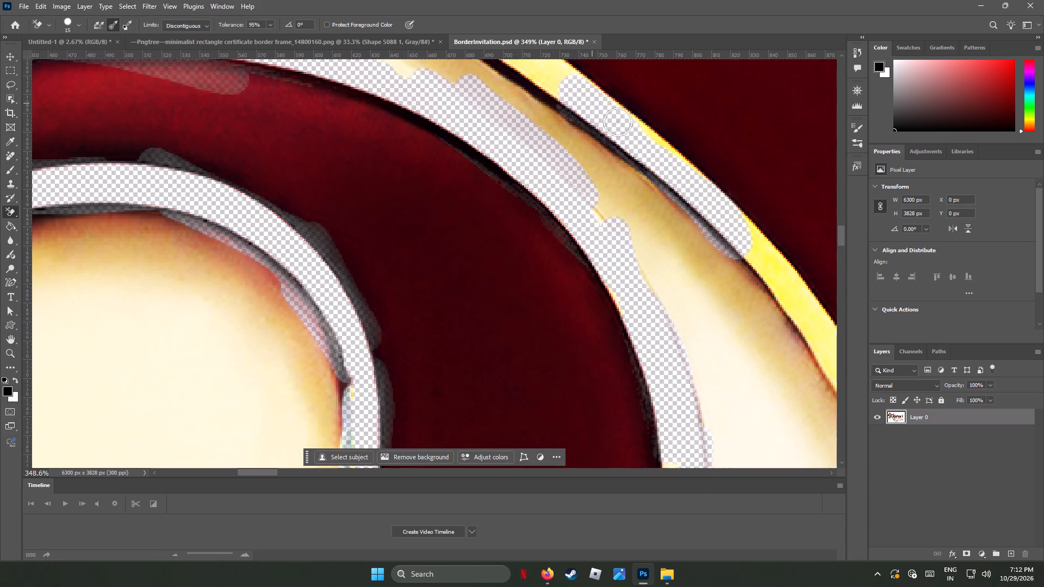
{"action": "left_click_drag", "start_coordinate": [618, 122], "coordinate": [836, 349]}
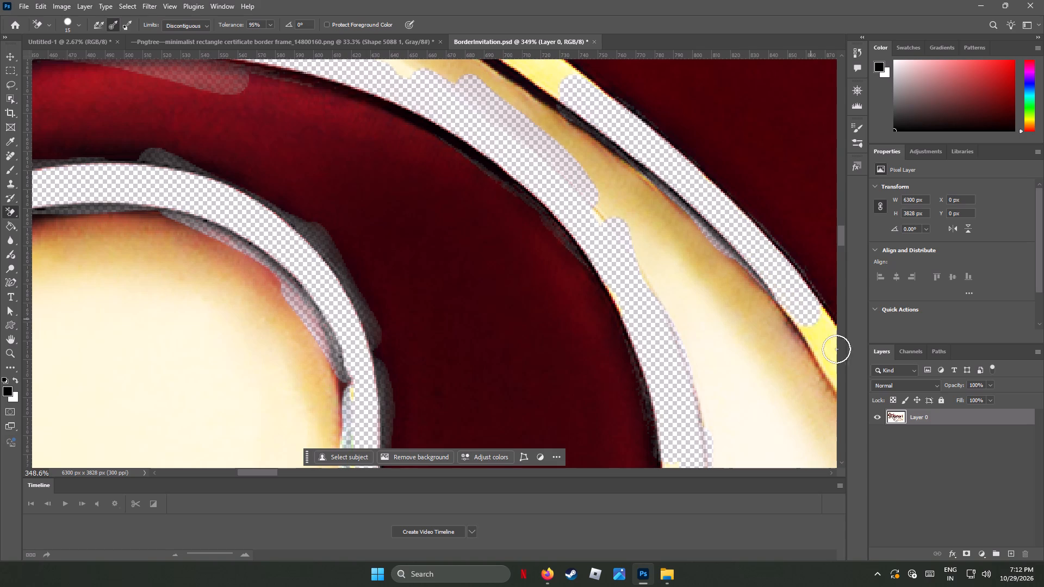
{"action": "left_click_drag", "start_coordinate": [836, 349], "coordinate": [790, 354]}
Erase the yellow outline and adjoining cream down the right outer edge of the thick stroke to its lower-right curve.
{"action": "scroll", "coordinate": [564, 367], "scroll_direction": "down", "scroll_amount": 12}
{"action": "scroll", "coordinate": [572, 348], "scroll_direction": "up", "scroll_amount": 3}
{"action": "scroll", "coordinate": [585, 328], "scroll_direction": "down", "scroll_amount": 6}
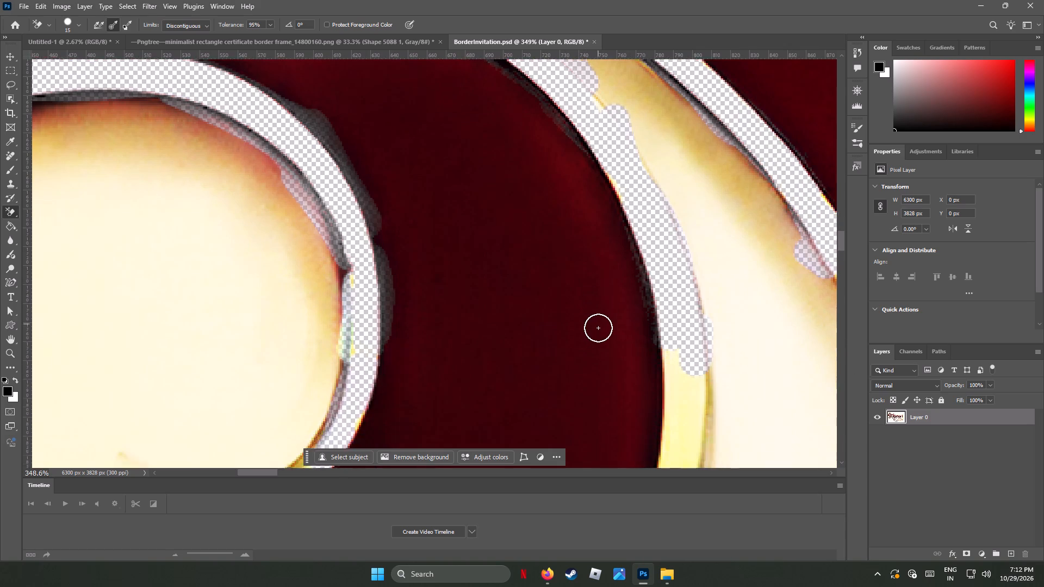
{"action": "scroll", "coordinate": [598, 328], "scroll_direction": "down", "scroll_amount": 1}
{"action": "scroll", "coordinate": [598, 328], "scroll_direction": "up", "scroll_amount": 2}
{"action": "scroll", "coordinate": [598, 328], "scroll_direction": "down", "scroll_amount": 8}
{"action": "scroll", "coordinate": [611, 338], "scroll_direction": "up", "scroll_amount": 1}
{"action": "scroll", "coordinate": [611, 338], "scroll_direction": "down", "scroll_amount": 13}
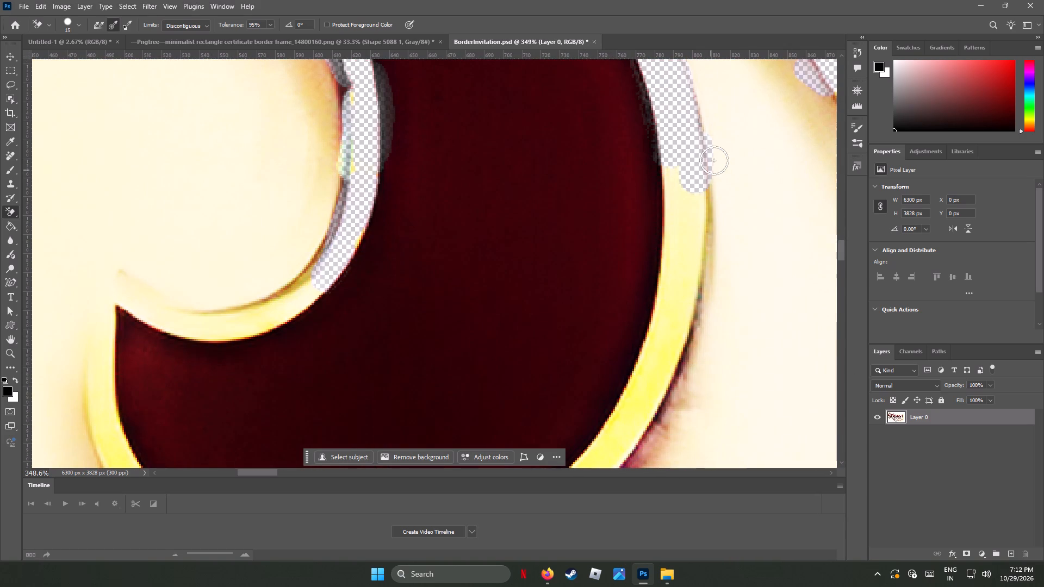
{"action": "left_click_drag", "start_coordinate": [679, 234], "coordinate": [714, 186]}
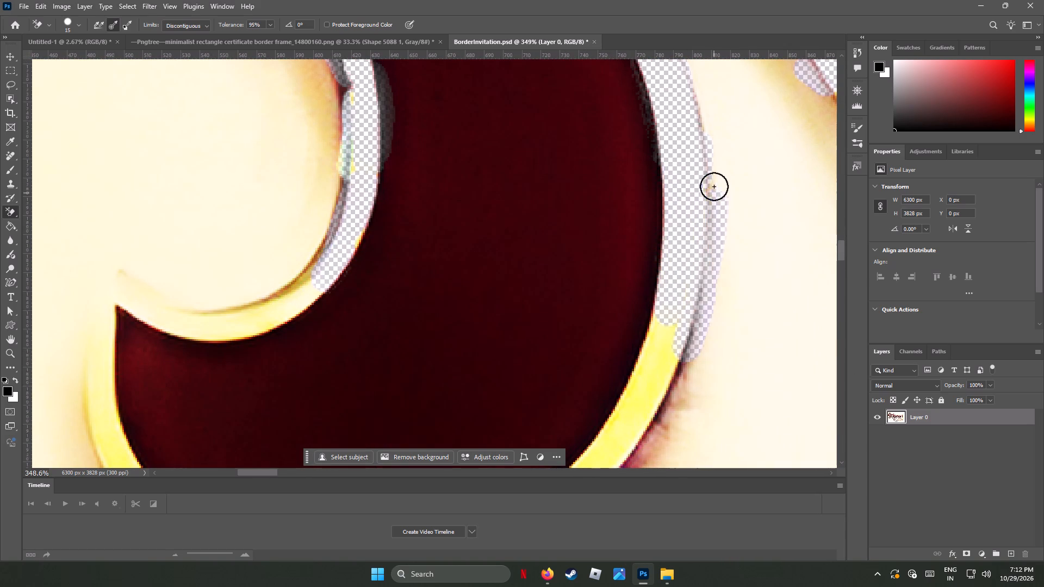
{"action": "left_click_drag", "start_coordinate": [714, 186], "coordinate": [593, 489]}
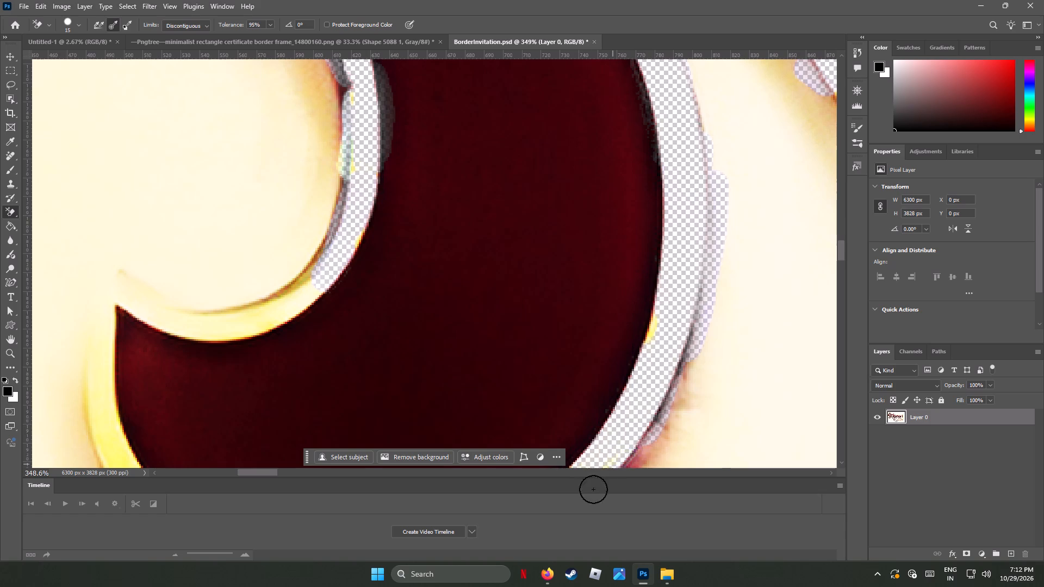
{"action": "left_click_drag", "start_coordinate": [593, 489], "coordinate": [598, 456]}
Erase the yellow outline and nearby cream along the bottom of the inner opening, around the pointed tip and down its left edge.
{"action": "left_click_drag", "start_coordinate": [256, 321], "coordinate": [225, 327]}
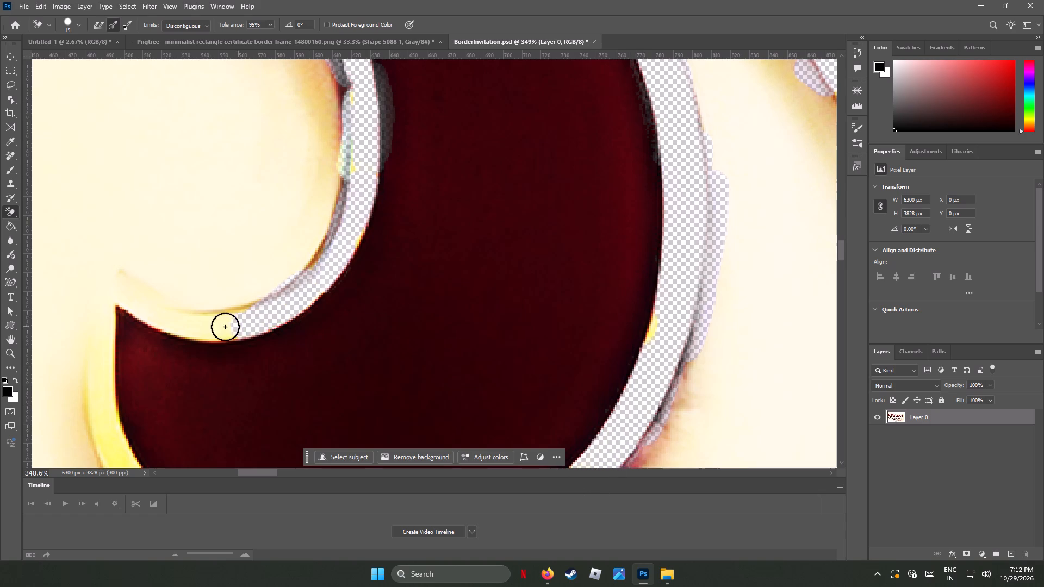
{"action": "left_click_drag", "start_coordinate": [225, 327], "coordinate": [232, 286]}
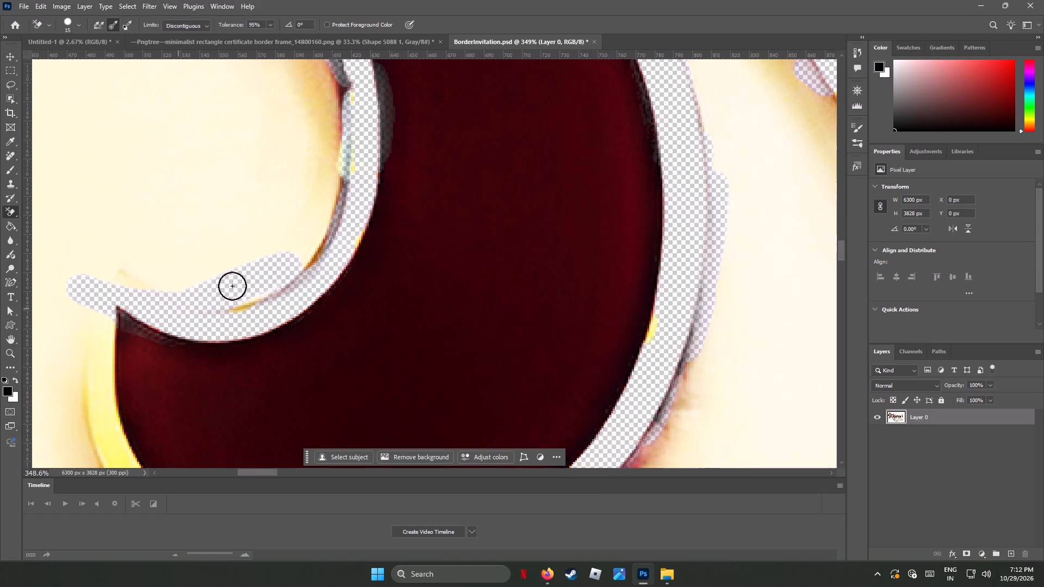
{"action": "left_click_drag", "start_coordinate": [232, 286], "coordinate": [237, 302]}
{"action": "left_click_drag", "start_coordinate": [105, 320], "coordinate": [104, 395]}
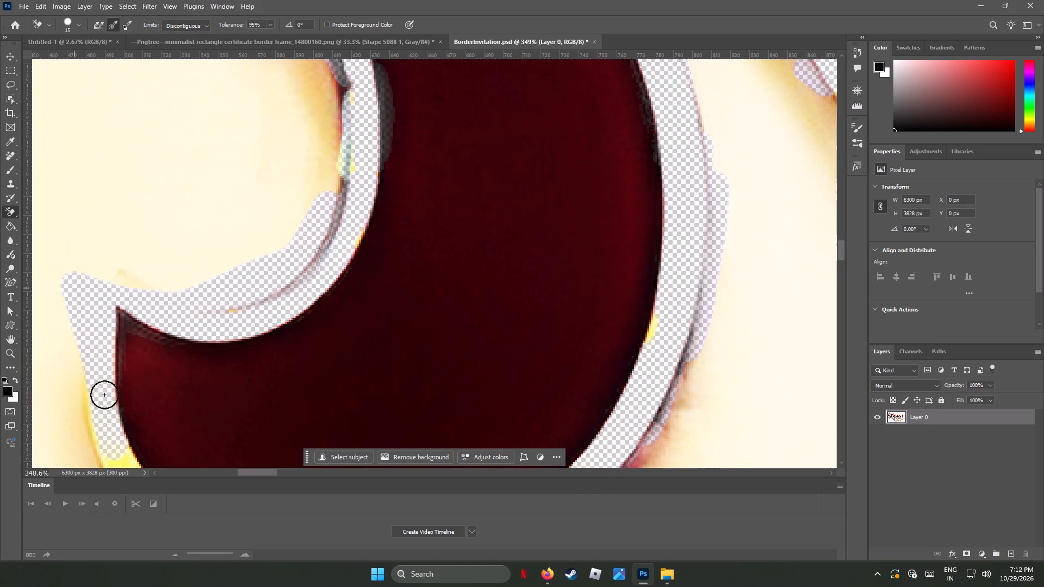
{"action": "left_click_drag", "start_coordinate": [104, 395], "coordinate": [128, 433]}
Erase the yellow outline beneath the thick stroke's bottom curve and the remaining yellow and cream beside its lower-left edge.
{"action": "scroll", "coordinate": [170, 396], "scroll_direction": "down", "scroll_amount": 2}
{"action": "scroll", "coordinate": [171, 396], "scroll_direction": "up", "scroll_amount": 1}
{"action": "scroll", "coordinate": [171, 396], "scroll_direction": "down", "scroll_amount": 19}
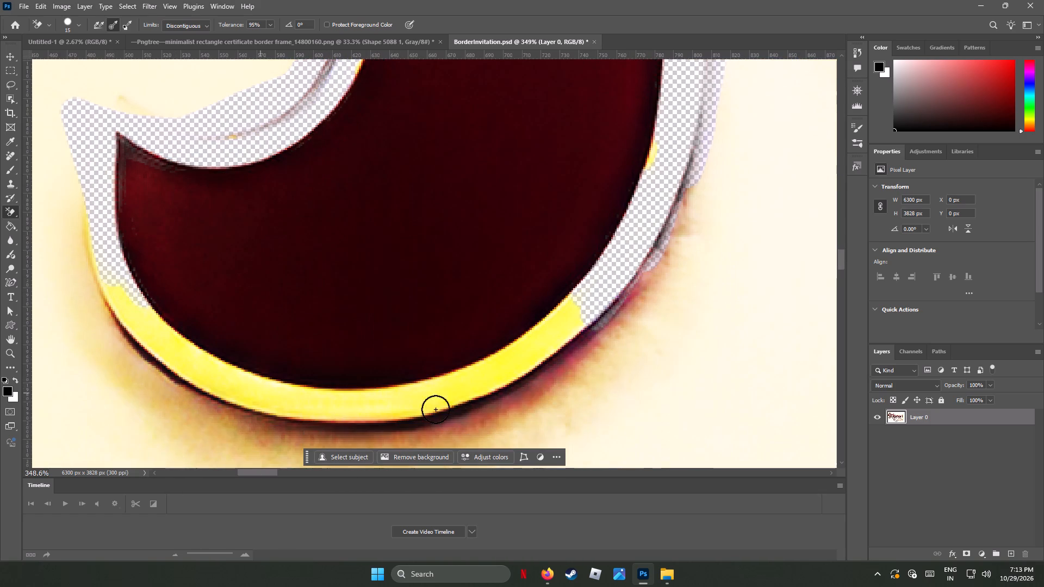
{"action": "left_click_drag", "start_coordinate": [533, 352], "coordinate": [482, 378]}
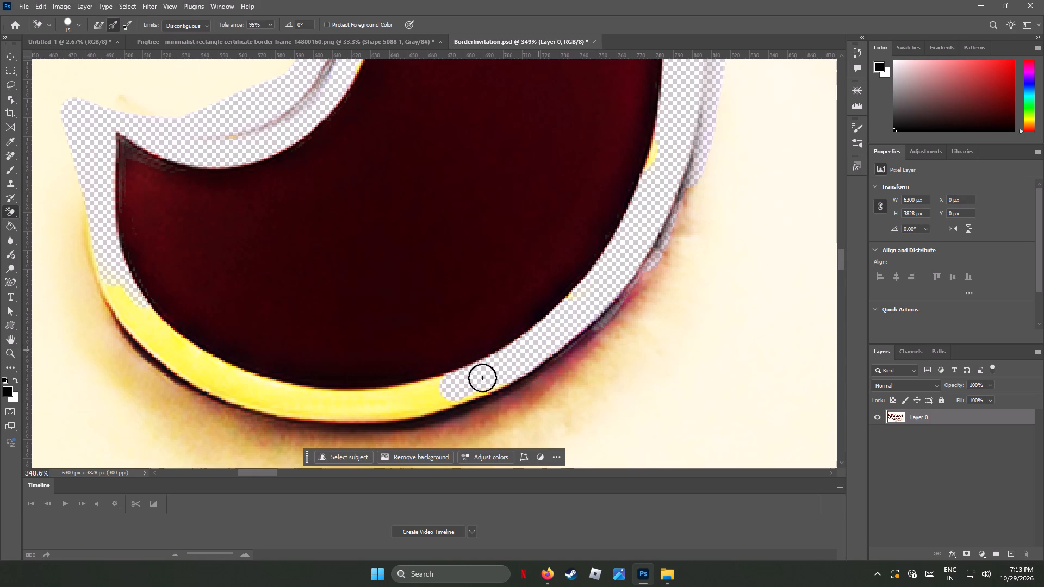
{"action": "left_click_drag", "start_coordinate": [482, 378], "coordinate": [276, 398]}
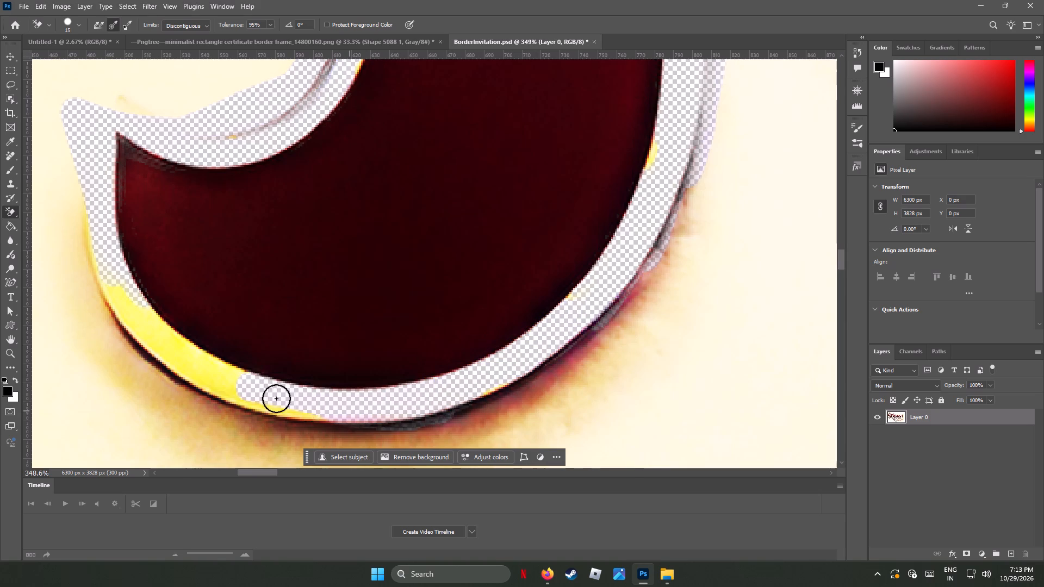
{"action": "left_click_drag", "start_coordinate": [276, 398], "coordinate": [504, 428]}
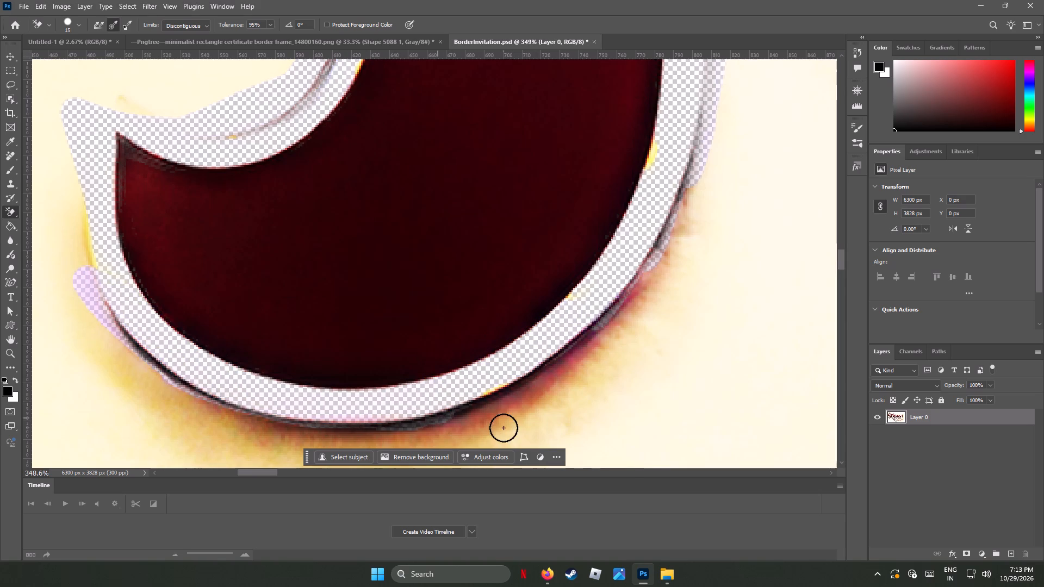
{"action": "left_click_drag", "start_coordinate": [504, 428], "coordinate": [274, 394]}
{"action": "left_click_drag", "start_coordinate": [72, 214], "coordinate": [80, 267]}
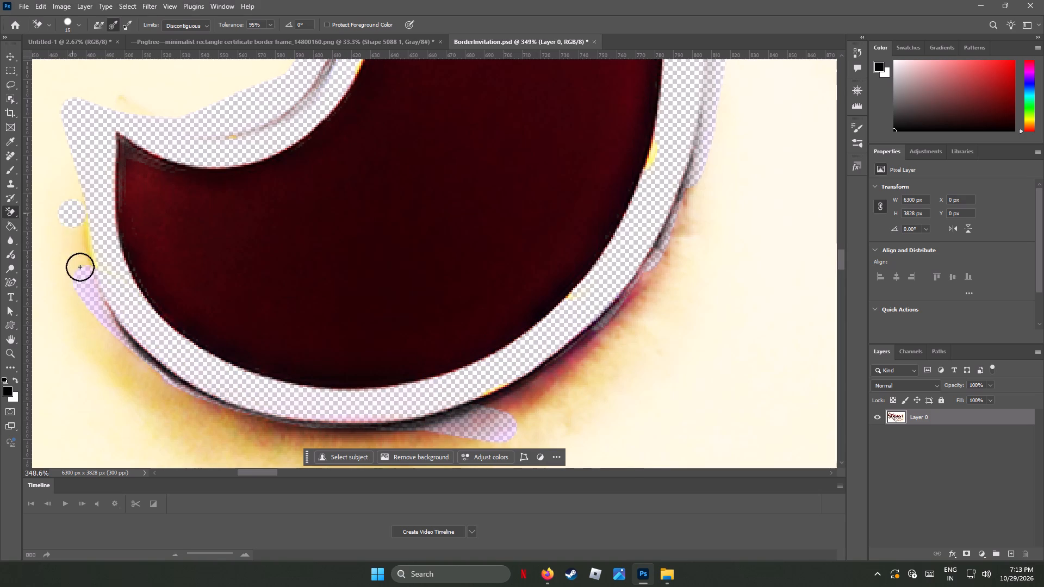
{"action": "left_click_drag", "start_coordinate": [80, 267], "coordinate": [101, 192]}
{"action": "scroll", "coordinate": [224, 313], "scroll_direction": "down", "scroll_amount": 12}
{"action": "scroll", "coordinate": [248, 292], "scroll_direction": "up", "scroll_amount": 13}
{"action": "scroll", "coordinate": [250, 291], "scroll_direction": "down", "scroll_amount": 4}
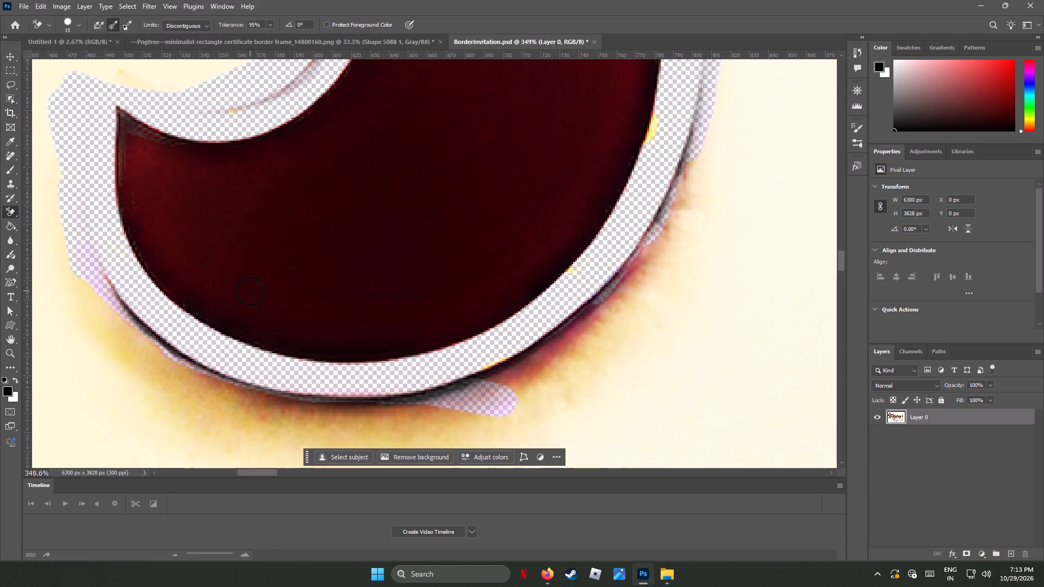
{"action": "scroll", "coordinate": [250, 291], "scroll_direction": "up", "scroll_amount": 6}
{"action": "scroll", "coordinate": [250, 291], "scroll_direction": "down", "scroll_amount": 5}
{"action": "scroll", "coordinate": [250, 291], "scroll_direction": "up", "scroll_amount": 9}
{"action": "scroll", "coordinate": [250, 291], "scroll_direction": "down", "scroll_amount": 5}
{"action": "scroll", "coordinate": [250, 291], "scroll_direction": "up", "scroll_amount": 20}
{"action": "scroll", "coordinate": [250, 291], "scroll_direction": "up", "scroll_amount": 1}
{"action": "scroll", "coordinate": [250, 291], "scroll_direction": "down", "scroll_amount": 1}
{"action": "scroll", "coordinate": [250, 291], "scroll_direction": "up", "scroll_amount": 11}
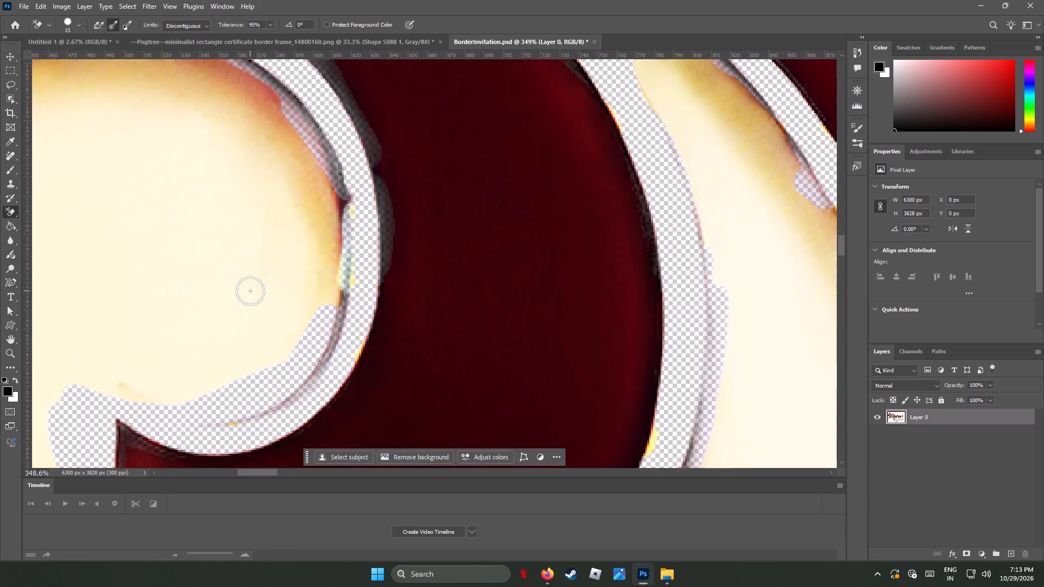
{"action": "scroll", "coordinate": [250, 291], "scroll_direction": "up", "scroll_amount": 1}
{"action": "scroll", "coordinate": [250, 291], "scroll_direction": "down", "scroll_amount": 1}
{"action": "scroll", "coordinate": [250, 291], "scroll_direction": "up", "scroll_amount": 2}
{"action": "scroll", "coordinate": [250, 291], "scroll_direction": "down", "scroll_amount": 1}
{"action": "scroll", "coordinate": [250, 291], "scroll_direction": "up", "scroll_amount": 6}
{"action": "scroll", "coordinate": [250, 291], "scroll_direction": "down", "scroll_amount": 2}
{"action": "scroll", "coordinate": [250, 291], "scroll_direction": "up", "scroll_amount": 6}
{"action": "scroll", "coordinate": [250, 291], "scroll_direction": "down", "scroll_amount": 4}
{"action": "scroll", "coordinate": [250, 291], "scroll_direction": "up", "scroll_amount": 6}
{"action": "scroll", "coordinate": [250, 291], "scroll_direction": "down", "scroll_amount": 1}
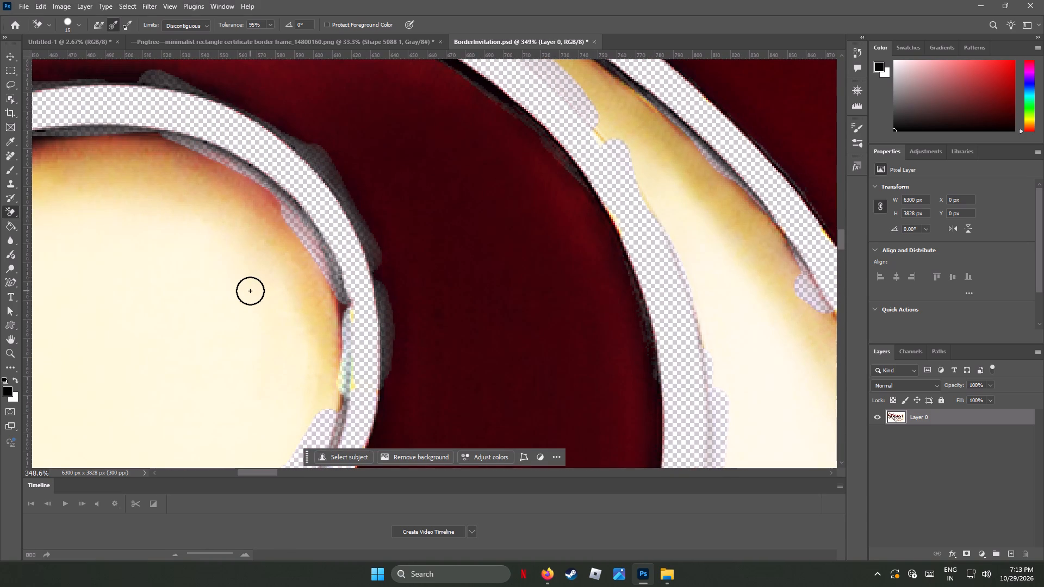
Erase the yellow outline along the thick stroke's inner left edge beside the curl, plus a patch of adjoining cream.
{"action": "scroll", "coordinate": [250, 291], "scroll_direction": "down", "scroll_amount": 2, "text": "alt"}
{"action": "scroll", "coordinate": [250, 291], "scroll_direction": "up", "scroll_amount": 1, "text": "alt"}
{"action": "scroll", "coordinate": [250, 291], "scroll_direction": "down", "scroll_amount": 9, "text": "alt"}
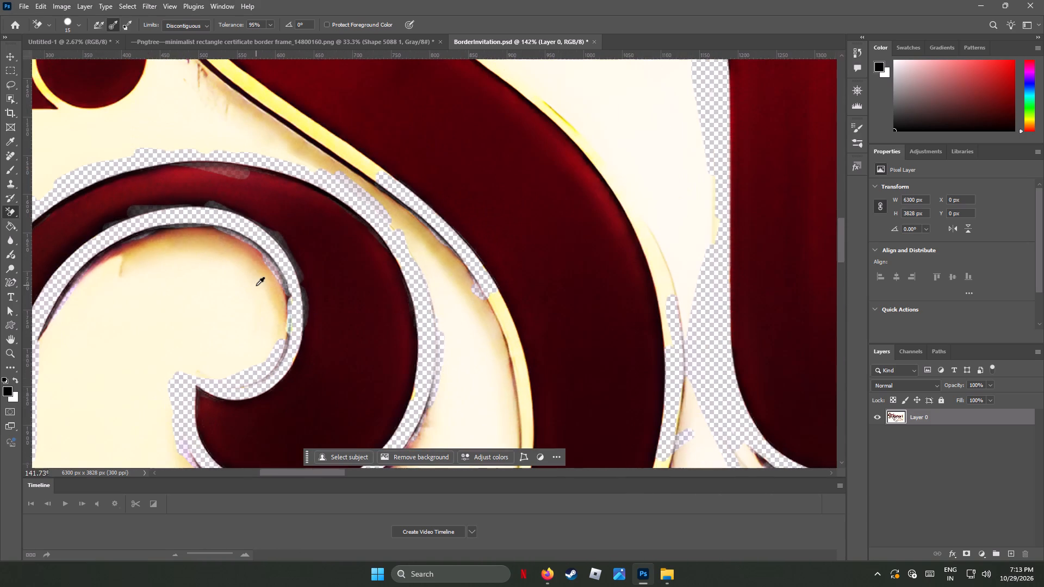
{"action": "scroll", "coordinate": [556, 404], "scroll_direction": "down", "scroll_amount": 4}
{"action": "scroll", "coordinate": [556, 404], "scroll_direction": "up", "scroll_amount": 2}
{"action": "scroll", "coordinate": [556, 404], "scroll_direction": "down", "scroll_amount": 1}
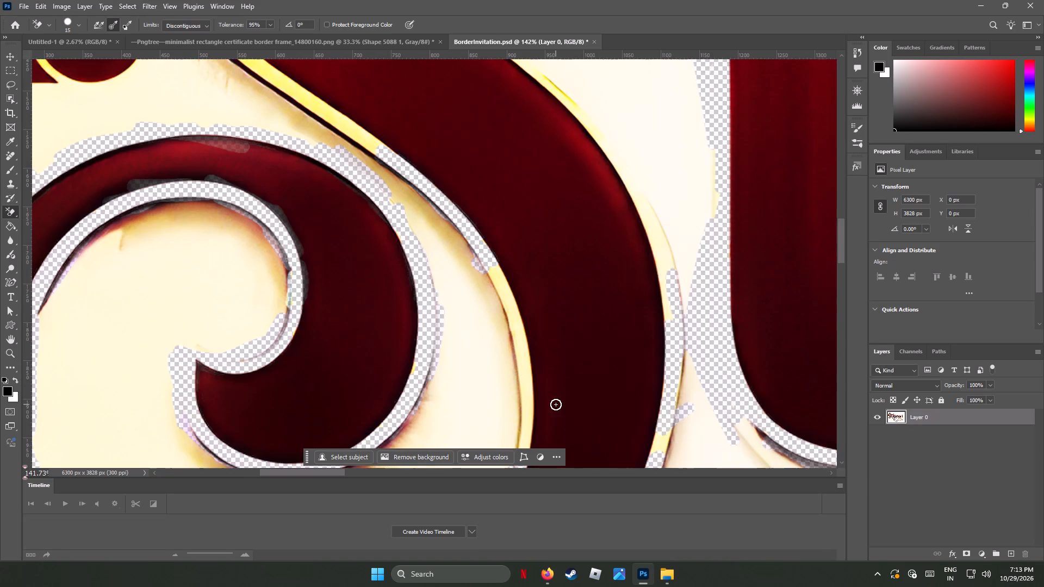
{"action": "scroll", "coordinate": [557, 404], "scroll_direction": "down", "scroll_amount": 2}
{"action": "scroll", "coordinate": [557, 404], "scroll_direction": "up", "scroll_amount": 1}
{"action": "scroll", "coordinate": [556, 403], "scroll_direction": "down", "scroll_amount": 1}
{"action": "scroll", "coordinate": [556, 403], "scroll_direction": "up", "scroll_amount": 1}
{"action": "scroll", "coordinate": [556, 403], "scroll_direction": "down", "scroll_amount": 4}
{"action": "scroll", "coordinate": [555, 403], "scroll_direction": "up", "scroll_amount": 5}
{"action": "scroll", "coordinate": [555, 403], "scroll_direction": "down", "scroll_amount": 9}
{"action": "scroll", "coordinate": [554, 399], "scroll_direction": "up", "scroll_amount": 3}
{"action": "scroll", "coordinate": [554, 399], "scroll_direction": "down", "scroll_amount": 3}
{"action": "scroll", "coordinate": [554, 399], "scroll_direction": "up", "scroll_amount": 1}
{"action": "scroll", "coordinate": [554, 399], "scroll_direction": "down", "scroll_amount": 3}
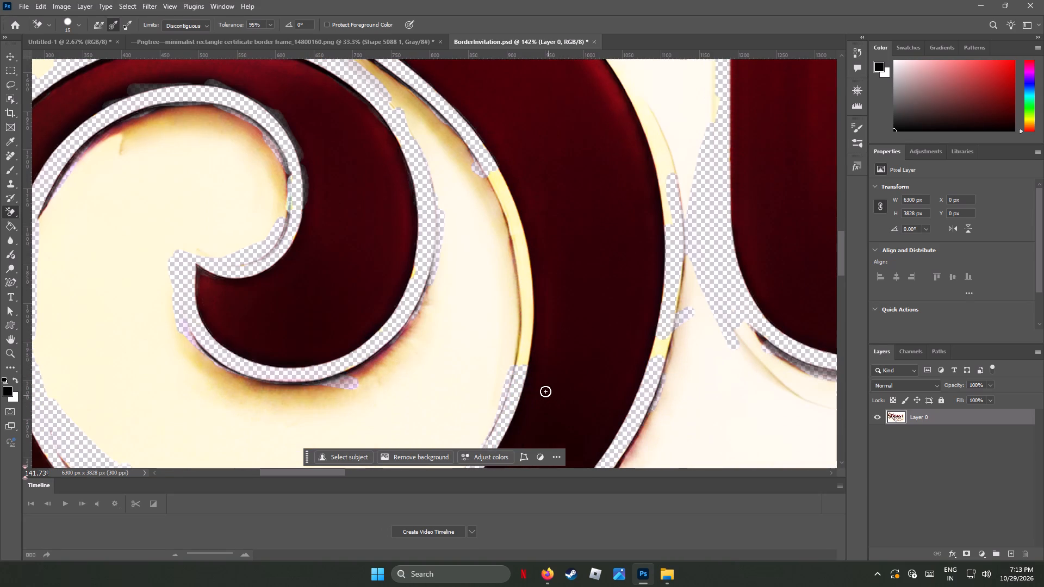
{"action": "scroll", "coordinate": [558, 360], "scroll_direction": "up", "scroll_amount": 5, "text": "alt"}
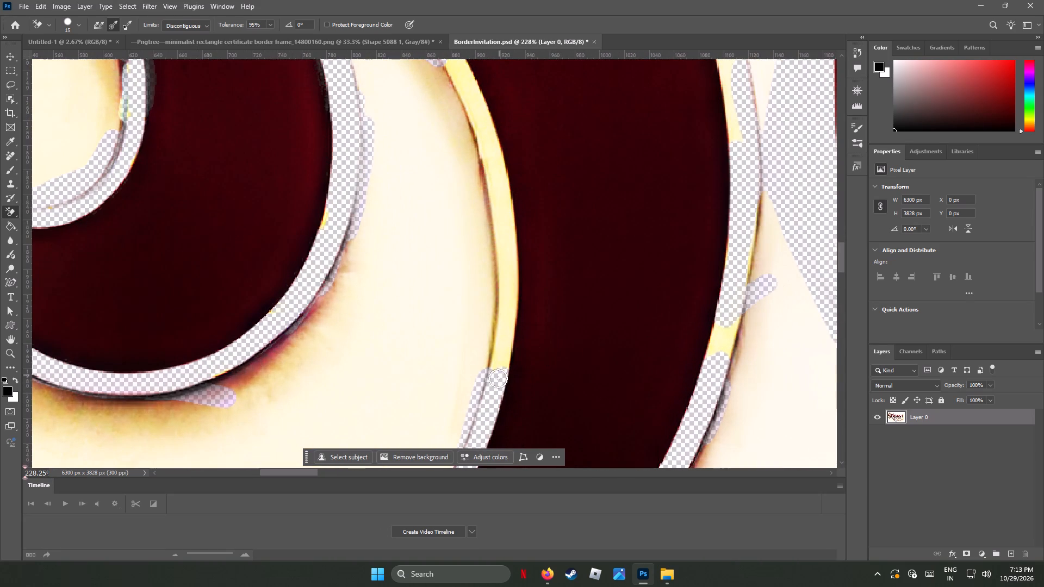
{"action": "left_click_drag", "start_coordinate": [501, 355], "coordinate": [513, 265]}
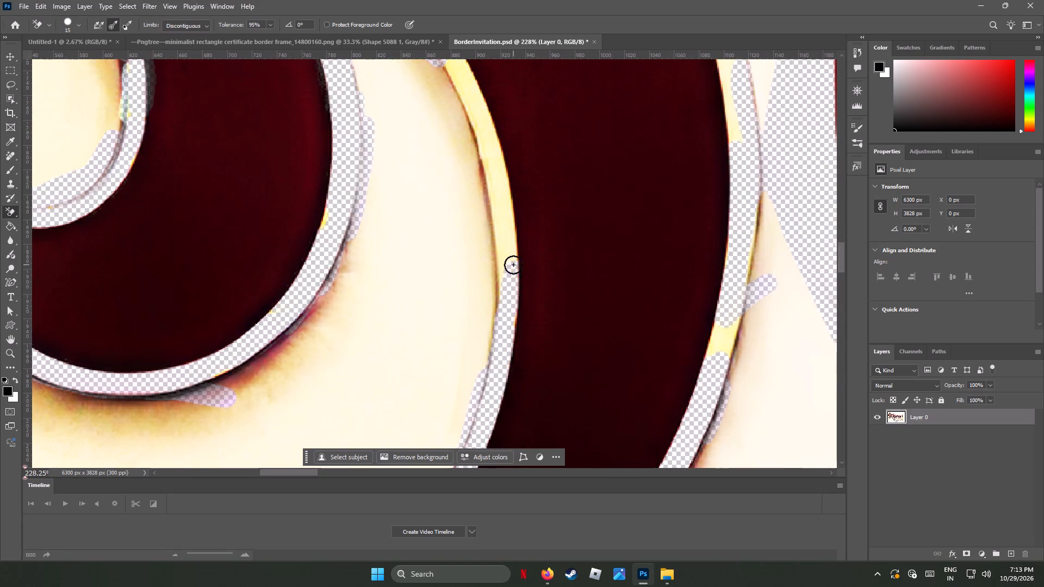
{"action": "left_click_drag", "start_coordinate": [513, 265], "coordinate": [477, 107]}
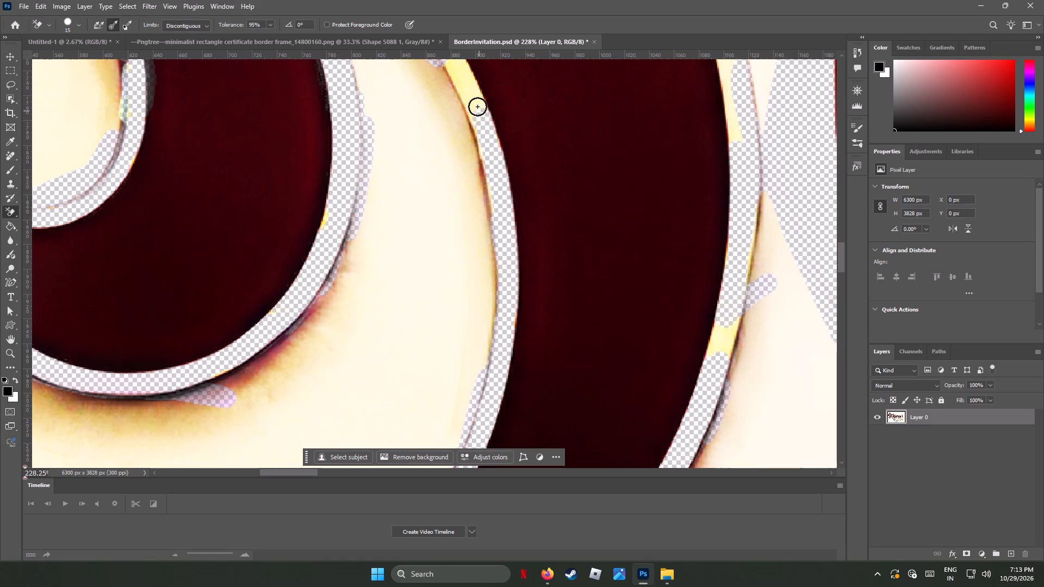
{"action": "left_click_drag", "start_coordinate": [477, 107], "coordinate": [463, 81]}
{"action": "scroll", "coordinate": [501, 158], "scroll_direction": "up", "scroll_amount": 4}
{"action": "scroll", "coordinate": [501, 158], "scroll_direction": "down", "scroll_amount": 1}
{"action": "scroll", "coordinate": [501, 158], "scroll_direction": "up", "scroll_amount": 11}
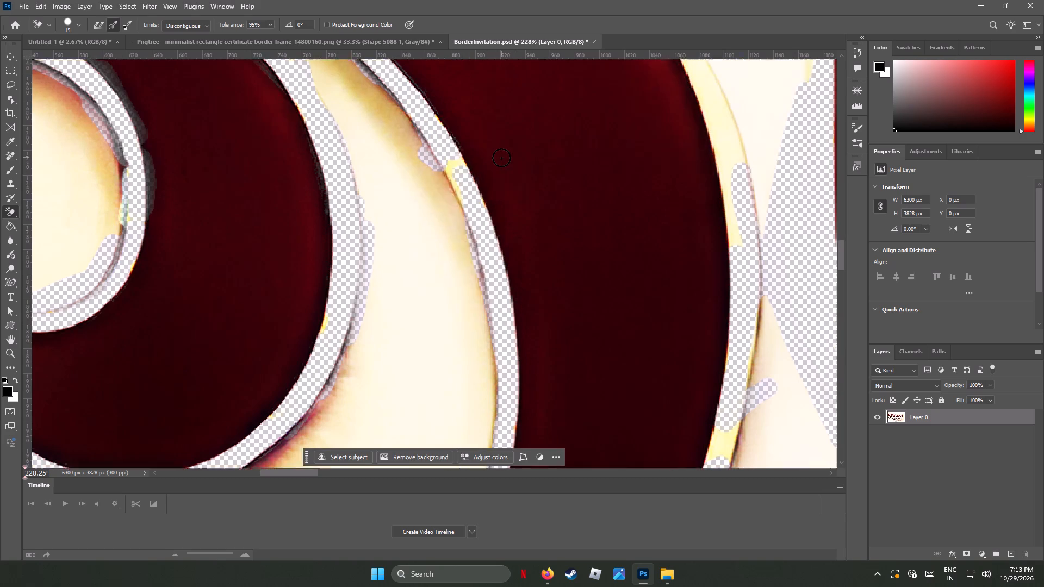
{"action": "scroll", "coordinate": [501, 158], "scroll_direction": "up", "scroll_amount": 3}
{"action": "left_click_drag", "start_coordinate": [455, 207], "coordinate": [459, 224]}
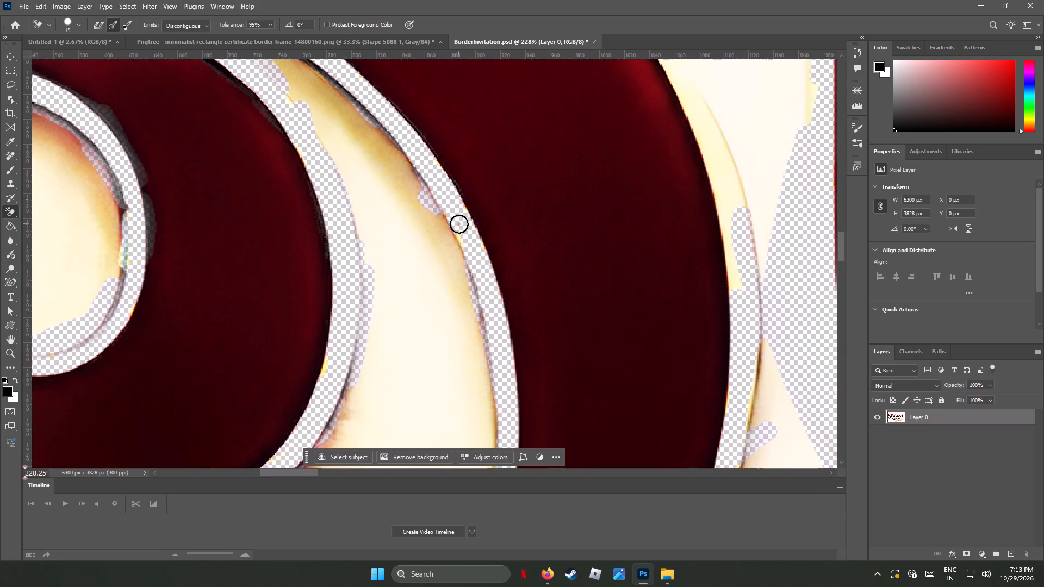
{"action": "left_click_drag", "start_coordinate": [459, 224], "coordinate": [427, 246]}
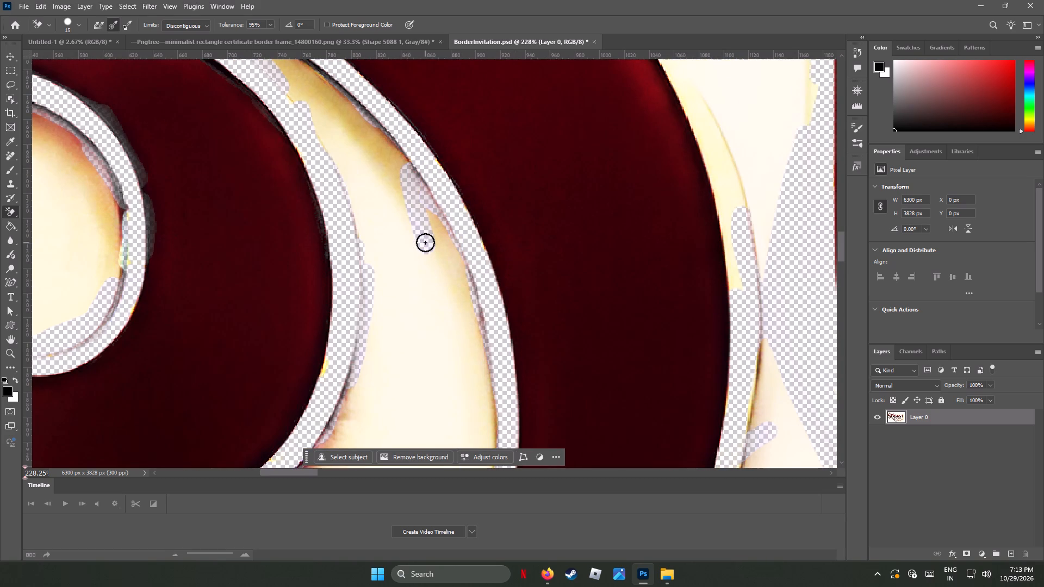
Erase the diagonal yellow outline along the thick stroke's lower-left edge, from above the curl up toward the round dots.
{"action": "scroll", "coordinate": [425, 242], "scroll_direction": "down", "scroll_amount": 6, "text": "alt"}
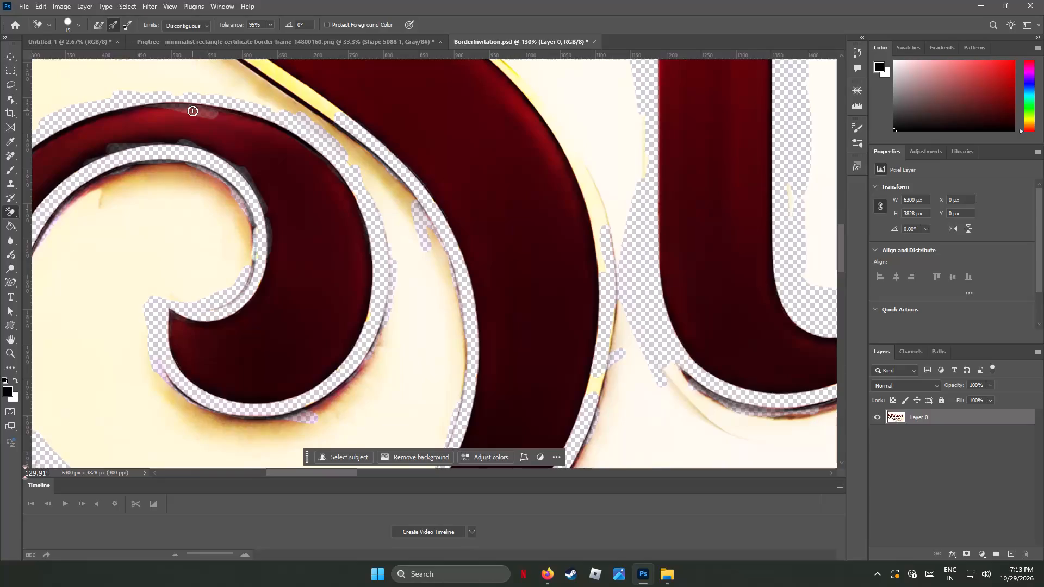
{"action": "scroll", "coordinate": [596, 377], "scroll_direction": "up", "scroll_amount": 19}
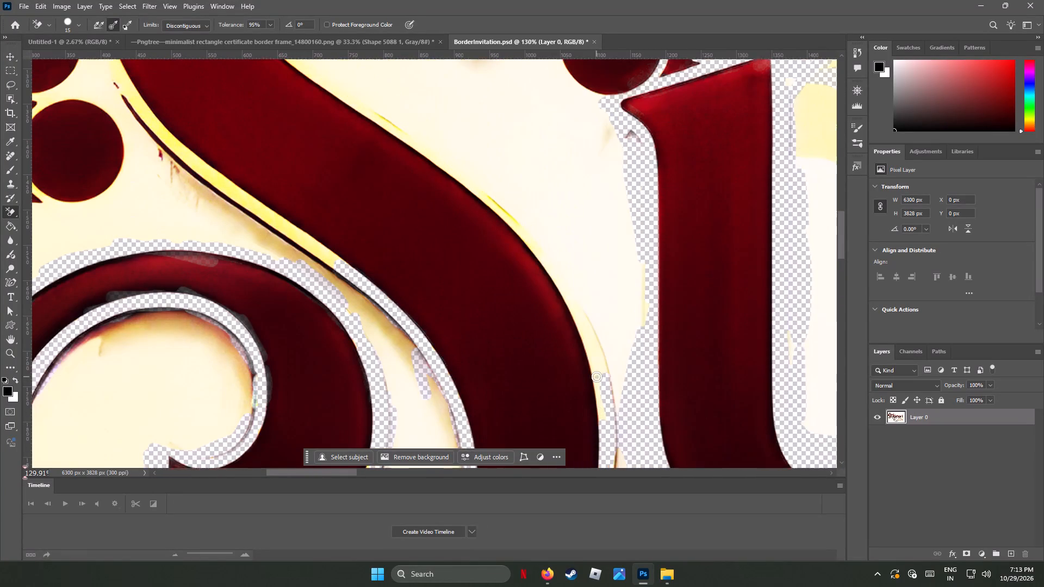
{"action": "scroll", "coordinate": [596, 377], "scroll_direction": "up", "scroll_amount": 3}
{"action": "scroll", "coordinate": [380, 364], "scroll_direction": "up", "scroll_amount": 3}
{"action": "scroll", "coordinate": [282, 331], "scroll_direction": "up", "scroll_amount": 5, "text": "alt"}
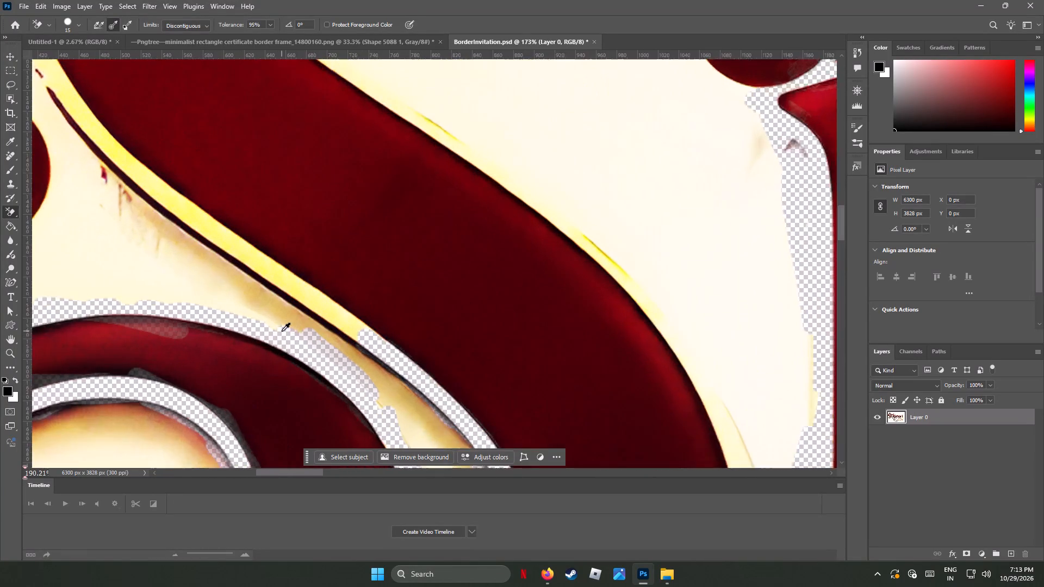
{"action": "scroll", "coordinate": [282, 331], "scroll_direction": "up", "scroll_amount": 1, "text": "alt"}
{"action": "left_click_drag", "start_coordinate": [374, 332], "coordinate": [319, 293]}
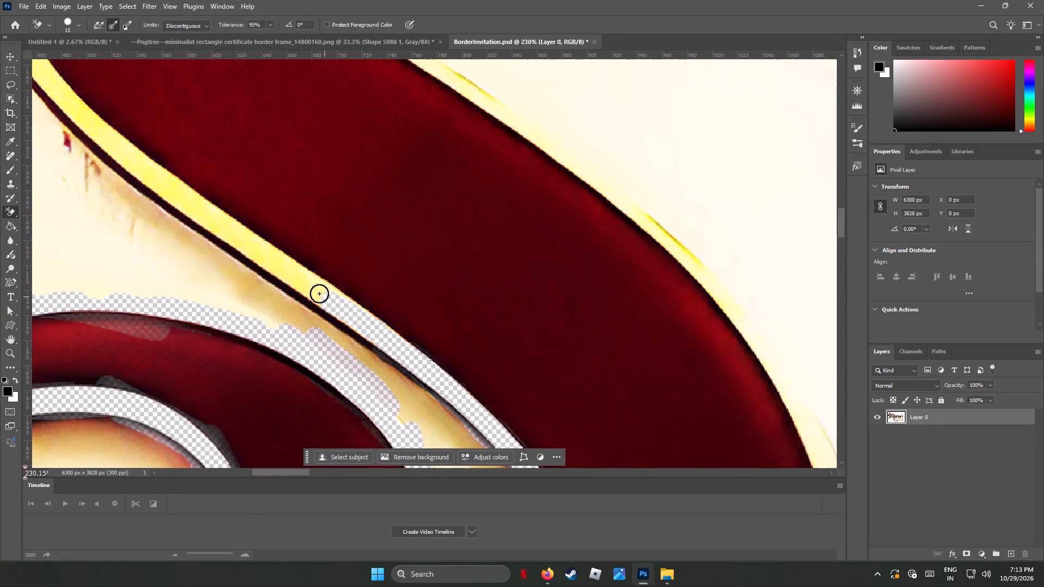
{"action": "left_click_drag", "start_coordinate": [319, 293], "coordinate": [255, 260]}
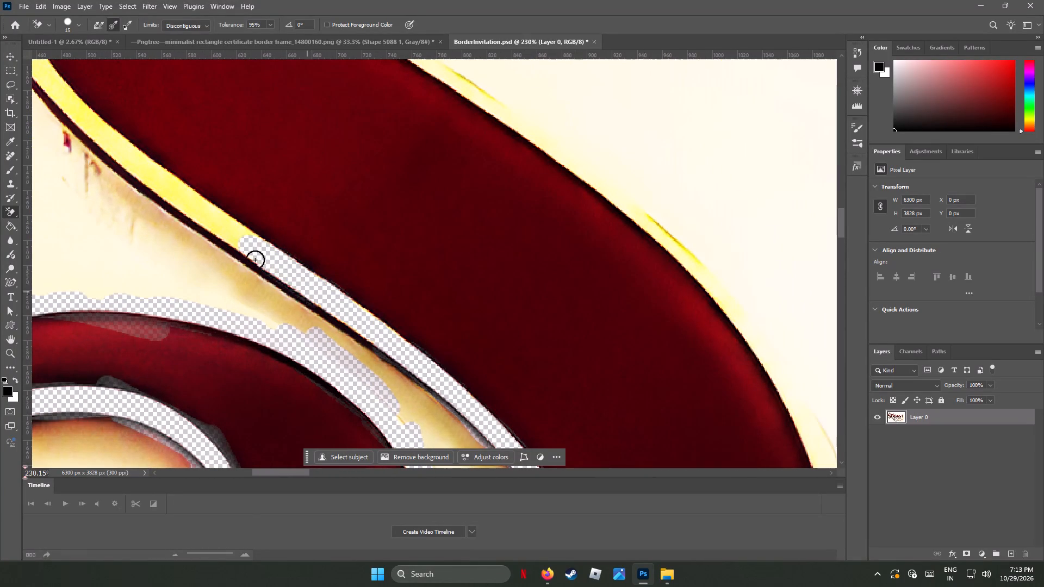
{"action": "left_click_drag", "start_coordinate": [255, 260], "coordinate": [176, 186]}
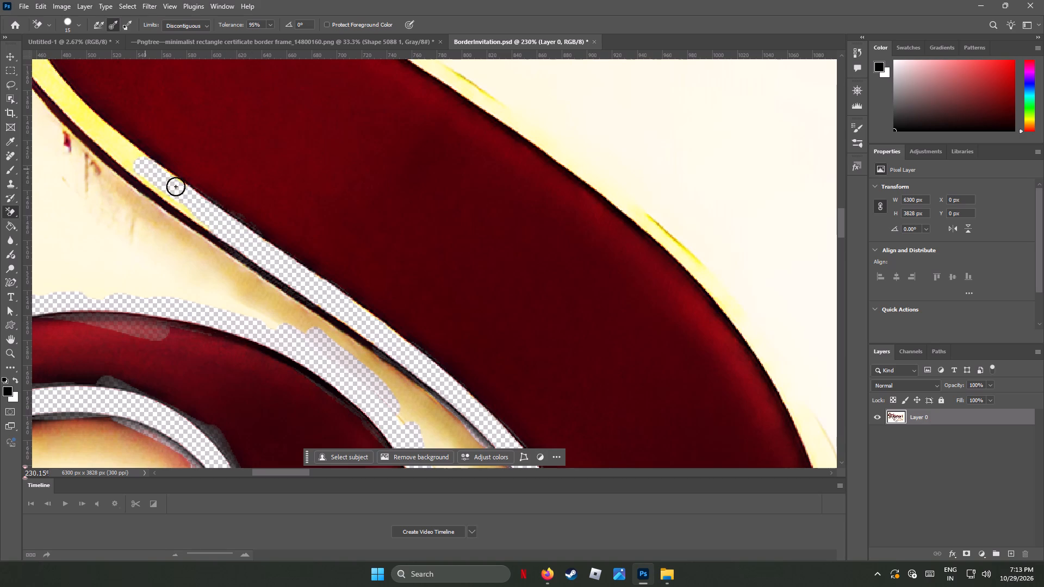
{"action": "left_click_drag", "start_coordinate": [176, 186], "coordinate": [108, 136]}
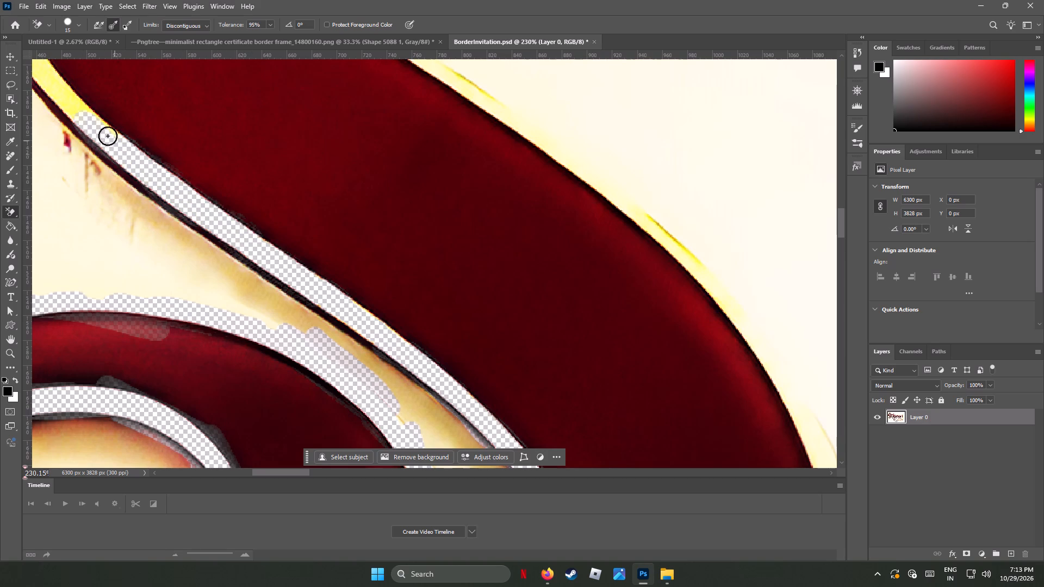
{"action": "left_click_drag", "start_coordinate": [108, 136], "coordinate": [57, 86]}
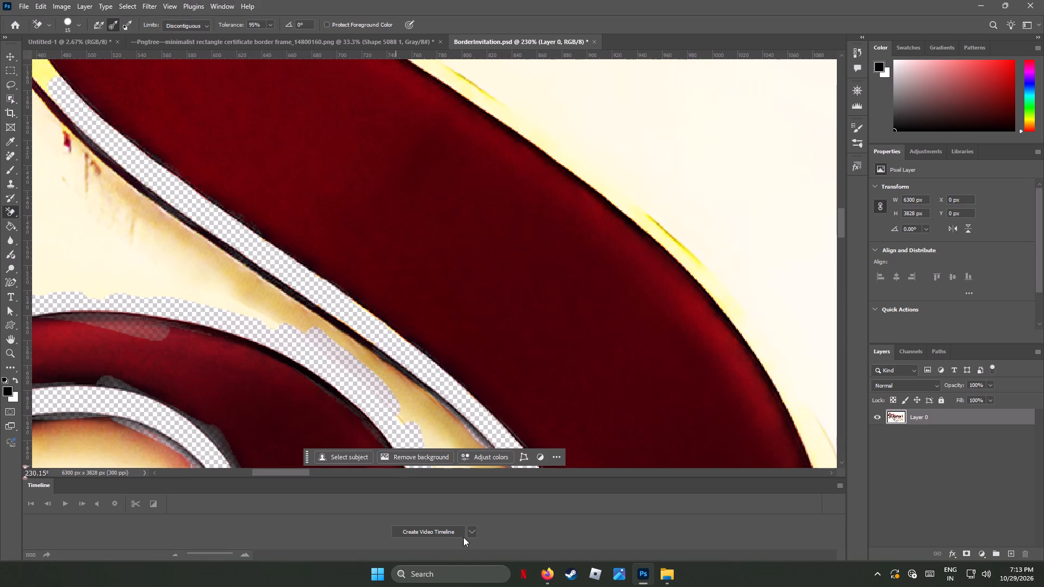
Erase the yellow outline around the lowest round dot's left, bottom and right edges and the cream beneath the adjoining angular red shape.
{"action": "left_click_drag", "start_coordinate": [294, 470], "coordinate": [273, 470]}
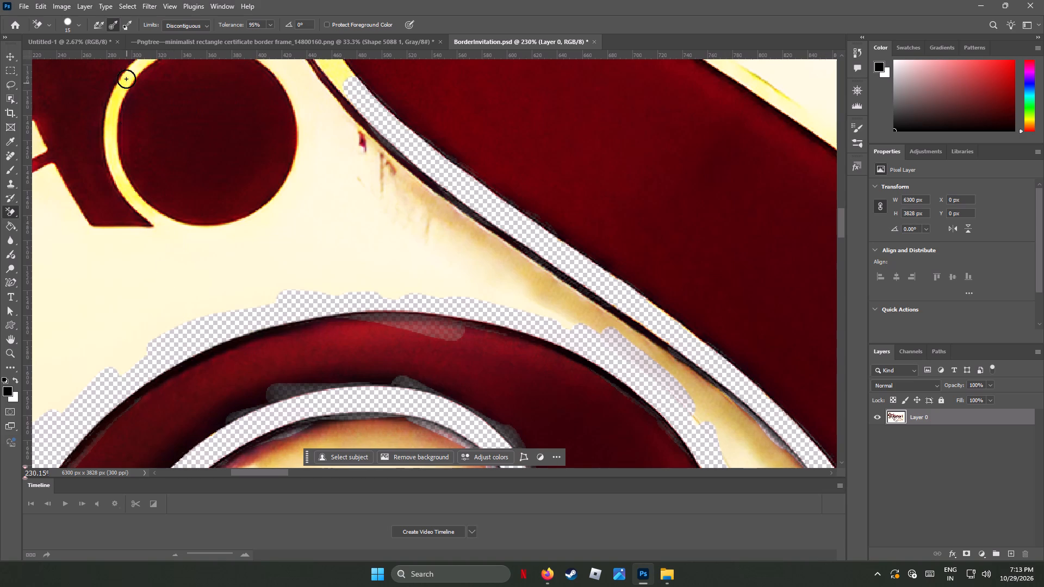
{"action": "left_click_drag", "start_coordinate": [126, 78], "coordinate": [105, 113]}
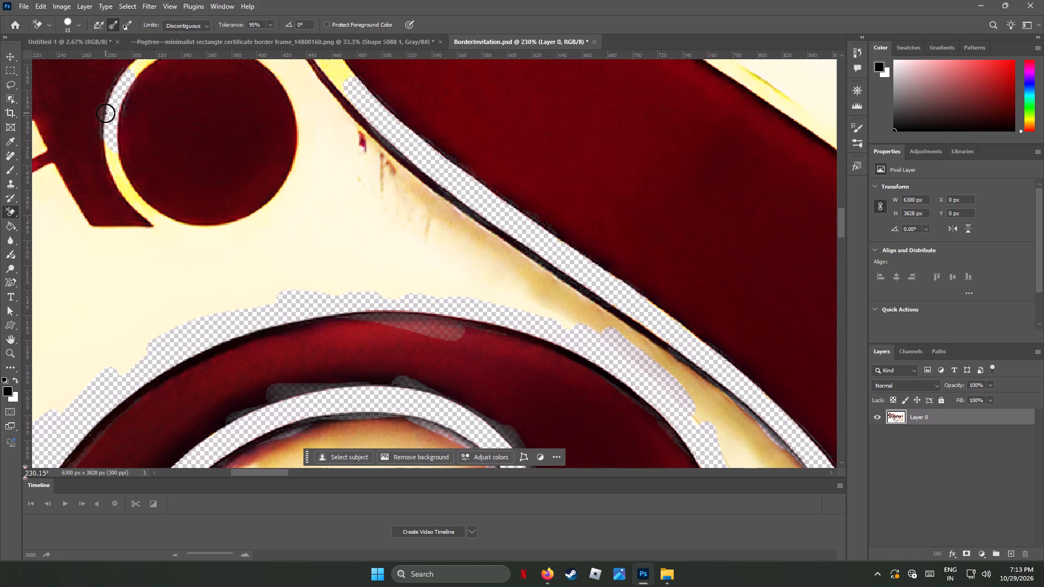
{"action": "left_click_drag", "start_coordinate": [105, 113], "coordinate": [189, 231]}
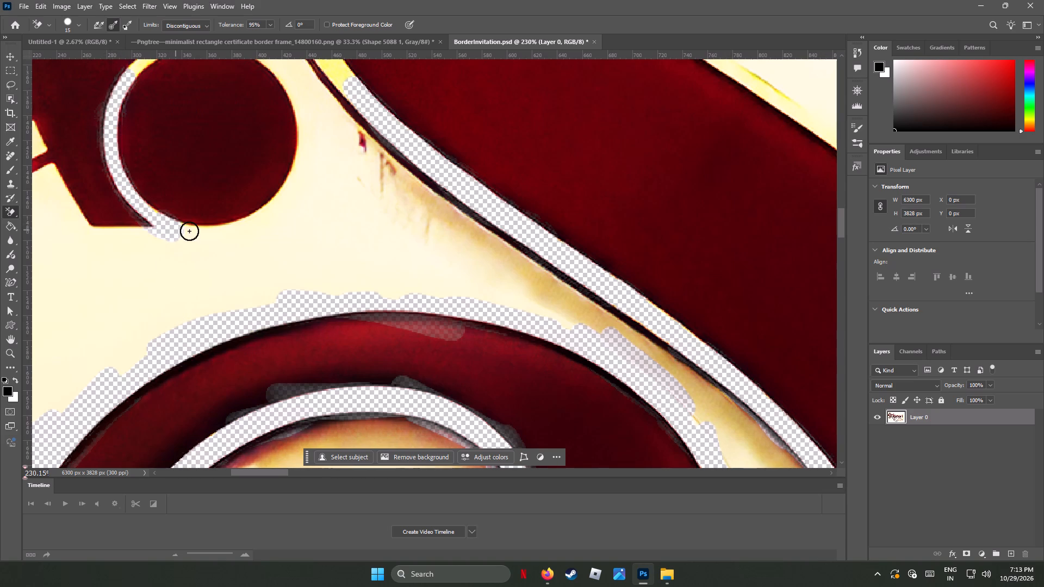
{"action": "left_click_drag", "start_coordinate": [189, 231], "coordinate": [306, 136]}
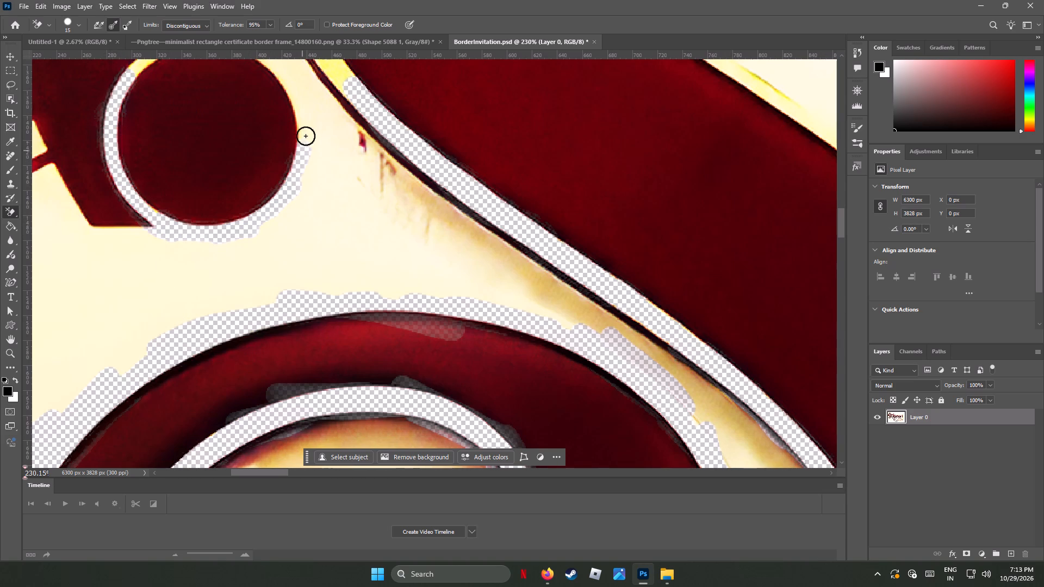
{"action": "left_click_drag", "start_coordinate": [306, 136], "coordinate": [80, 195]}
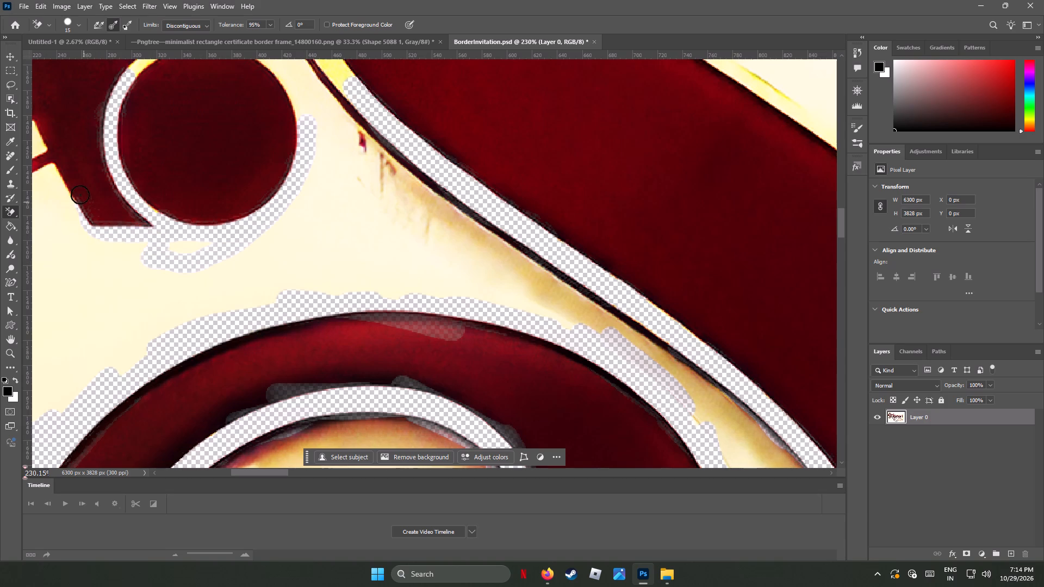
{"action": "left_click_drag", "start_coordinate": [80, 195], "coordinate": [107, 230]}
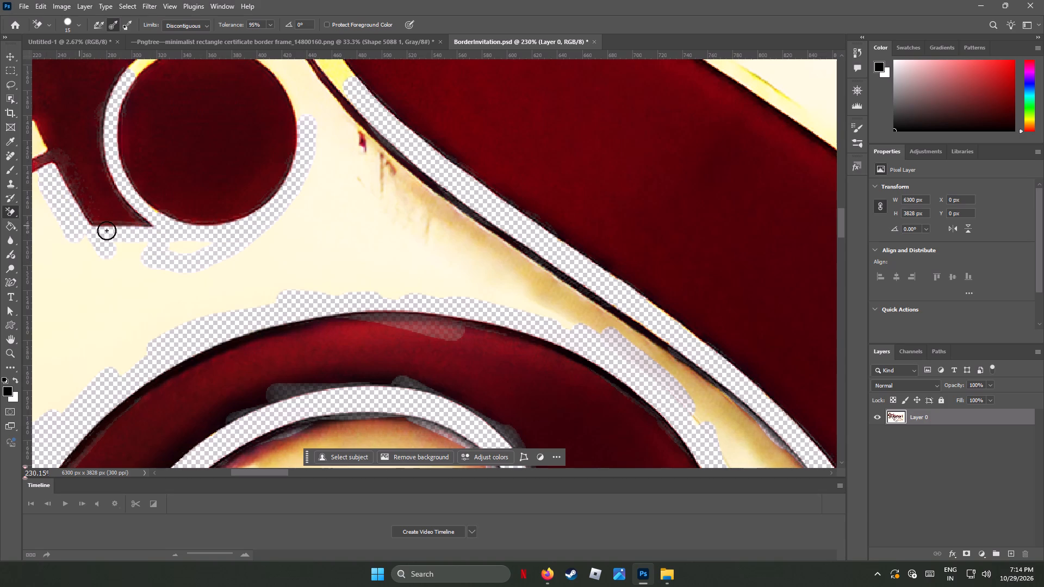
{"action": "left_click_drag", "start_coordinate": [107, 230], "coordinate": [335, 246]}
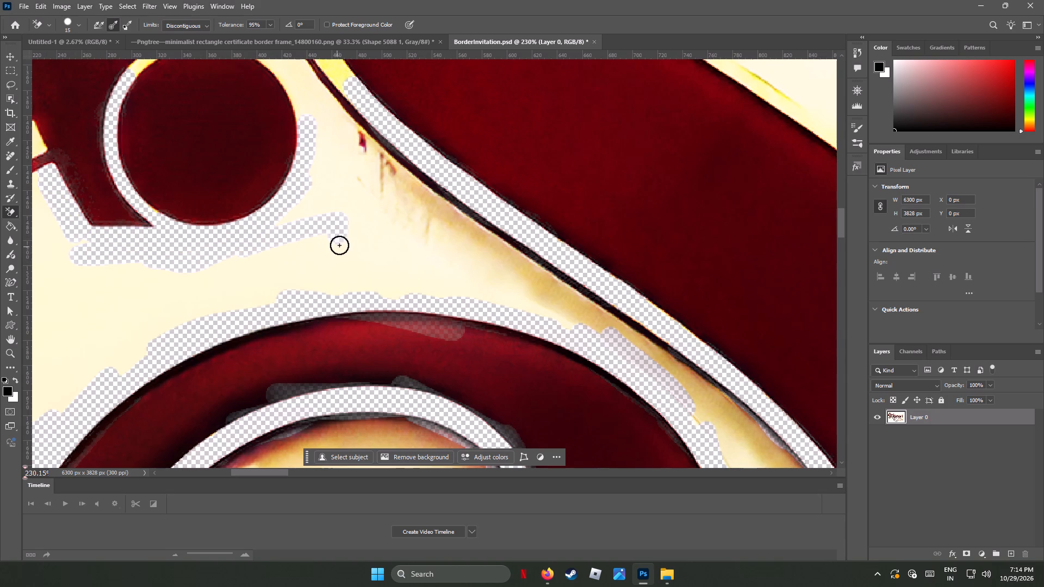
Erase the yellow outline and nearby cream up the thick stroke's left edge, beside the lower two round dots.
{"action": "scroll", "coordinate": [339, 245], "scroll_direction": "down", "scroll_amount": 1}
{"action": "scroll", "coordinate": [338, 245], "scroll_direction": "up", "scroll_amount": 12}
{"action": "scroll", "coordinate": [338, 245], "scroll_direction": "down", "scroll_amount": 3}
{"action": "scroll", "coordinate": [338, 245], "scroll_direction": "up", "scroll_amount": 4}
{"action": "scroll", "coordinate": [338, 245], "scroll_direction": "down", "scroll_amount": 1}
{"action": "scroll", "coordinate": [338, 245], "scroll_direction": "up", "scroll_amount": 2}
{"action": "scroll", "coordinate": [338, 245], "scroll_direction": "down", "scroll_amount": 1}
{"action": "scroll", "coordinate": [338, 245], "scroll_direction": "up", "scroll_amount": 6}
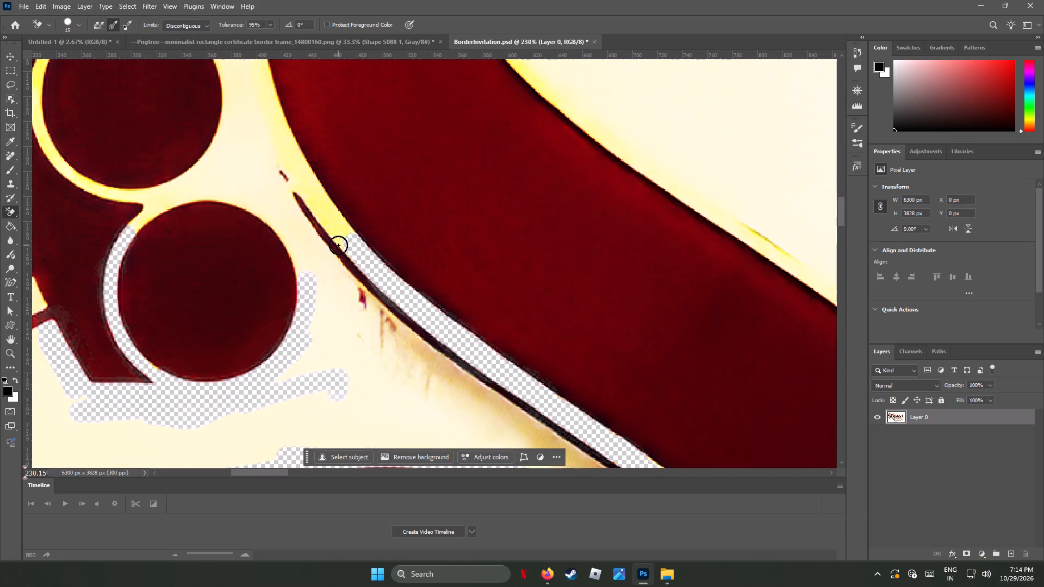
{"action": "left_click_drag", "start_coordinate": [312, 186], "coordinate": [305, 165]}
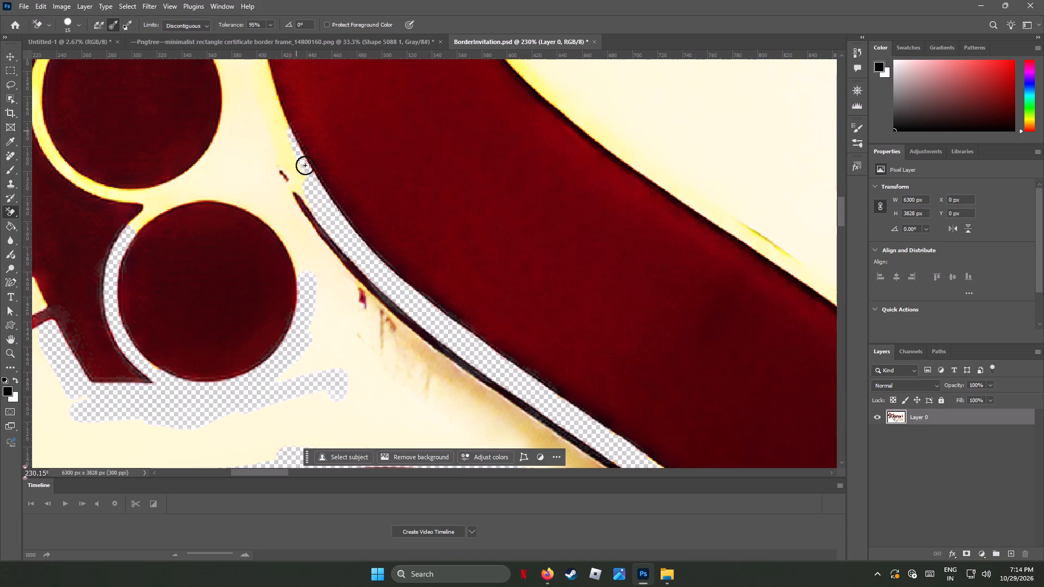
{"action": "left_click_drag", "start_coordinate": [305, 165], "coordinate": [277, 195]}
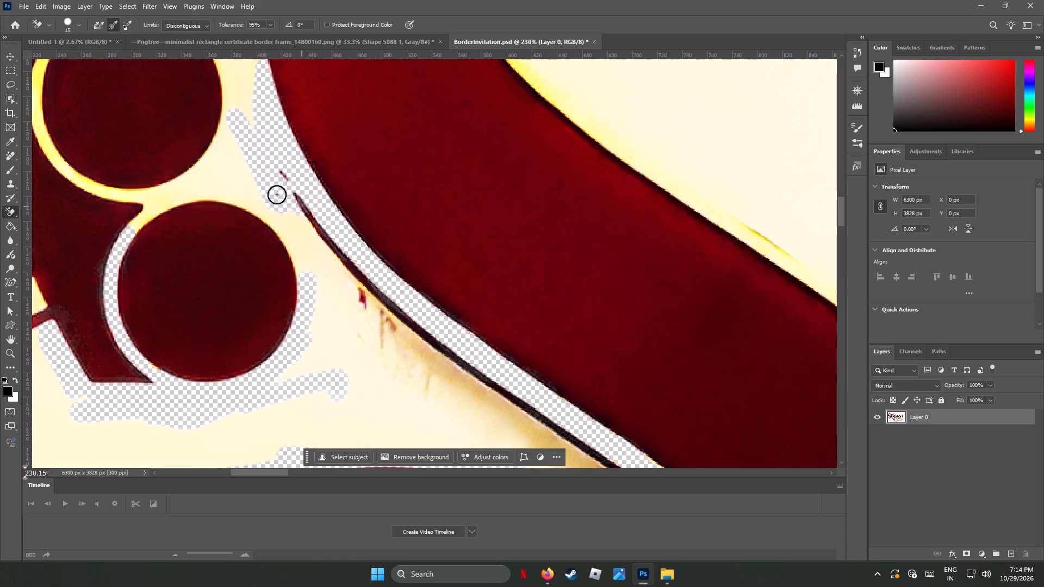
Erase the yellow and cream over the lowest dot, under the dot above it, and between the dots and the thick stroke.
{"action": "left_click_drag", "start_coordinate": [277, 195], "coordinate": [154, 207]}
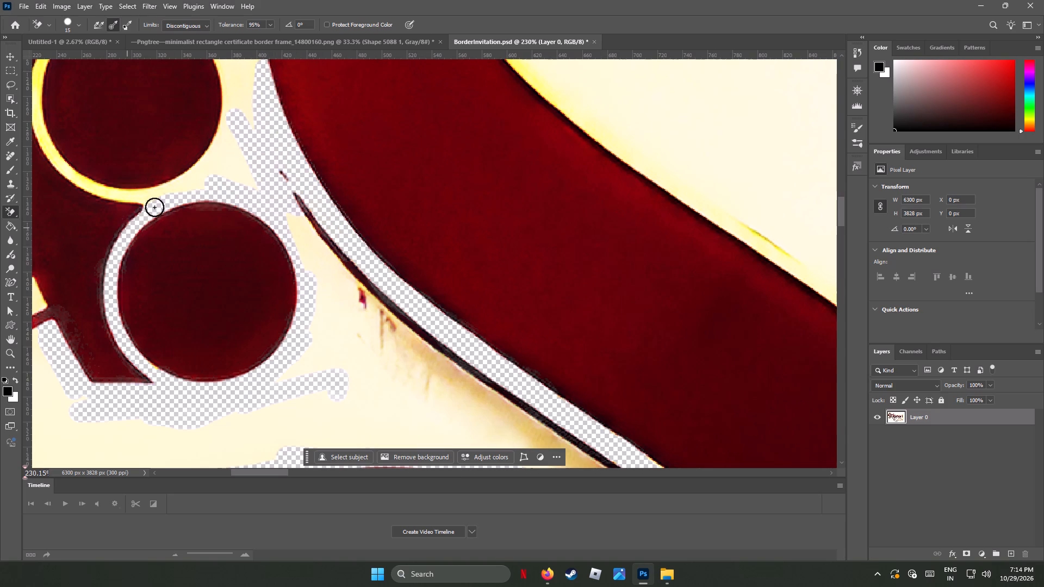
{"action": "left_click_drag", "start_coordinate": [154, 207], "coordinate": [215, 180]}
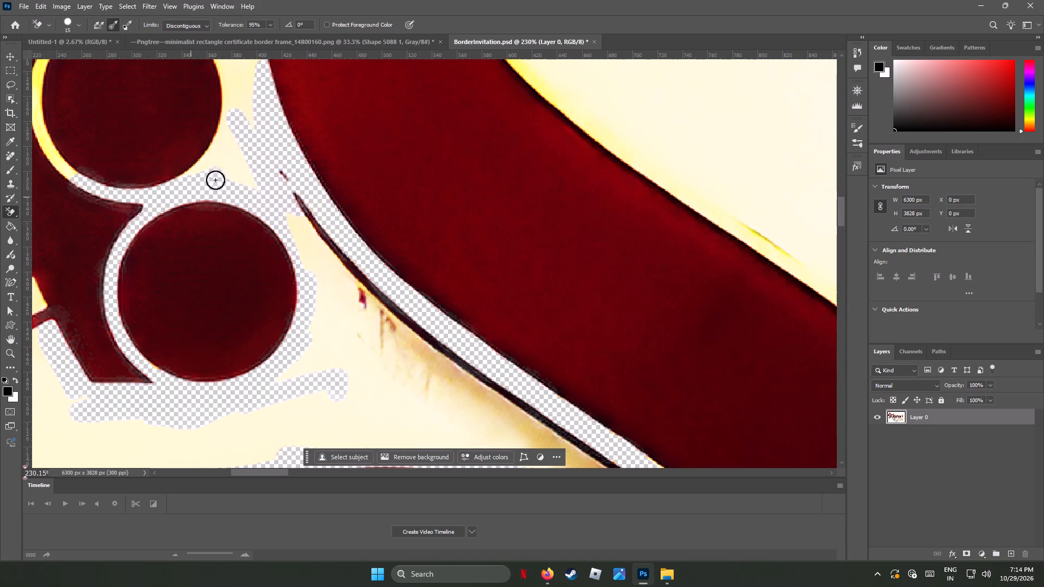
{"action": "left_click_drag", "start_coordinate": [215, 180], "coordinate": [252, 80]}
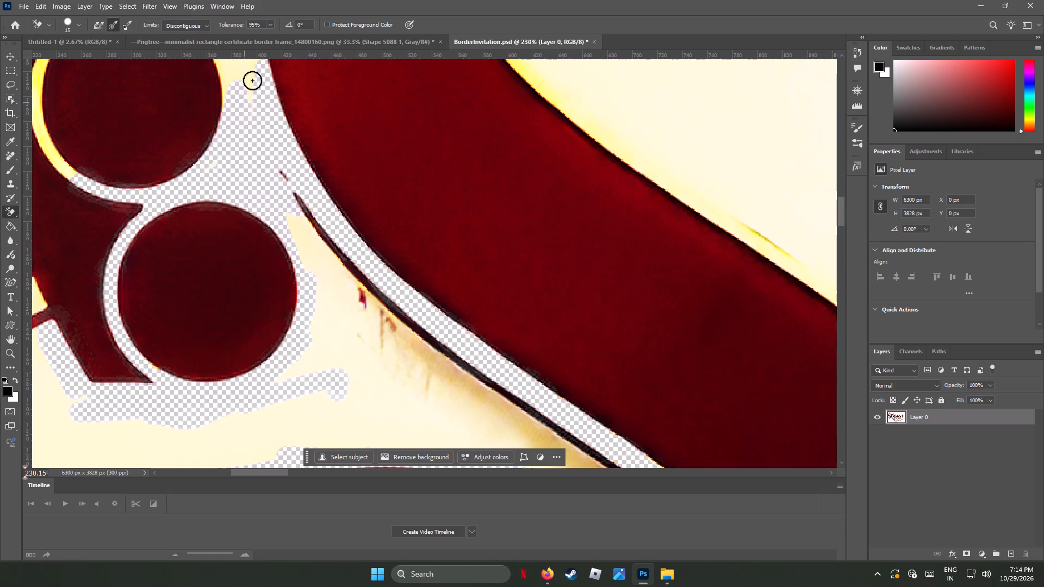
{"action": "left_click_drag", "start_coordinate": [252, 80], "coordinate": [260, 142]}
Erase the cream farther up the thick stroke's left edge and the yellow outline around the second-lowest dot's top and left side.
{"action": "scroll", "coordinate": [260, 142], "scroll_direction": "up", "scroll_amount": 15}
{"action": "scroll", "coordinate": [260, 142], "scroll_direction": "down", "scroll_amount": 1}
{"action": "scroll", "coordinate": [260, 142], "scroll_direction": "up", "scroll_amount": 1}
{"action": "scroll", "coordinate": [260, 142], "scroll_direction": "down", "scroll_amount": 1}
{"action": "scroll", "coordinate": [260, 142], "scroll_direction": "up", "scroll_amount": 2}
{"action": "scroll", "coordinate": [260, 142], "scroll_direction": "down", "scroll_amount": 1}
{"action": "scroll", "coordinate": [260, 142], "scroll_direction": "up", "scroll_amount": 1}
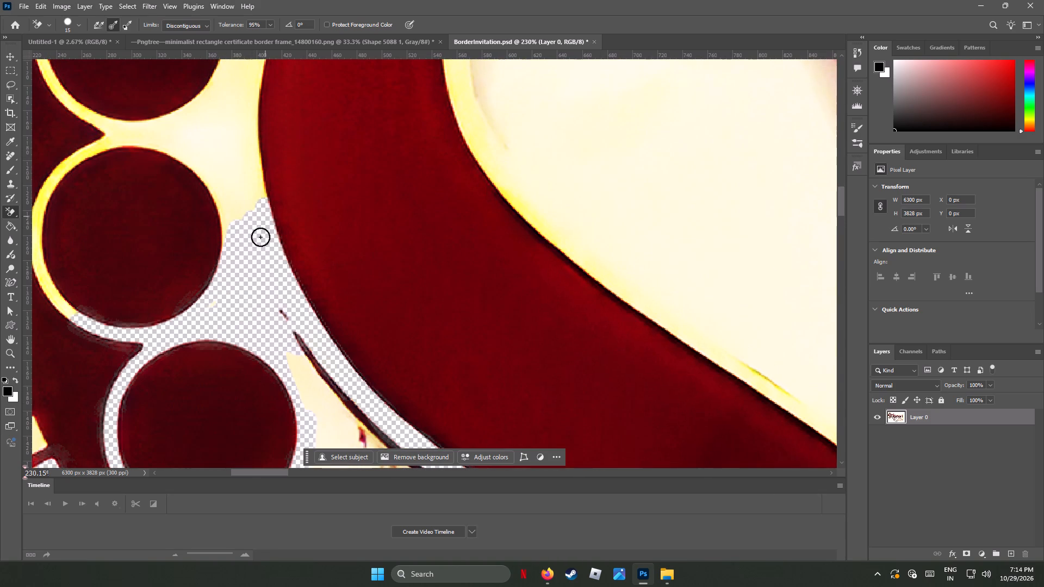
{"action": "left_click_drag", "start_coordinate": [232, 245], "coordinate": [247, 196]}
{"action": "left_click_drag", "start_coordinate": [247, 146], "coordinate": [182, 136]}
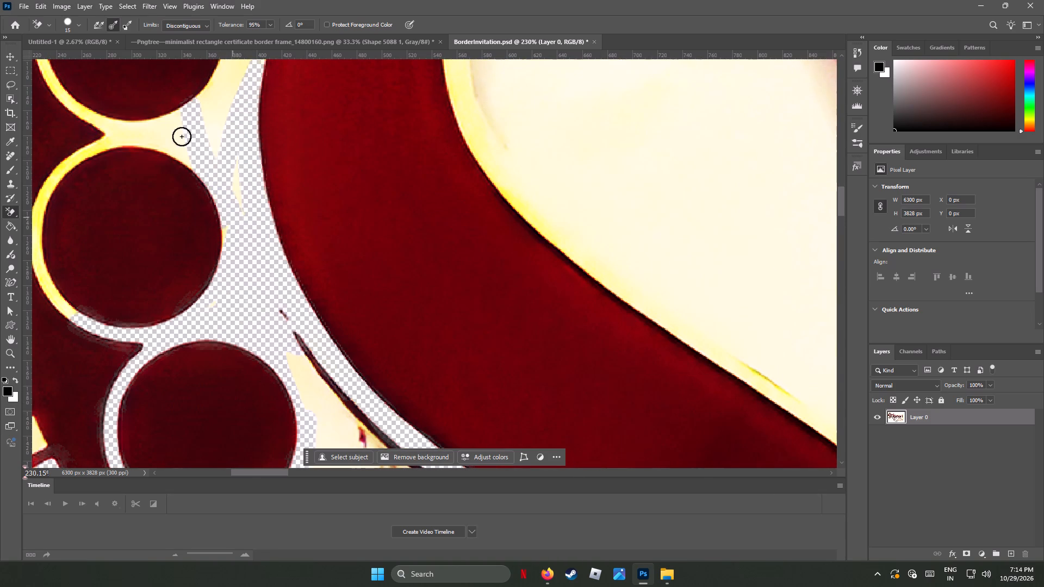
{"action": "left_click_drag", "start_coordinate": [182, 136], "coordinate": [34, 264]}
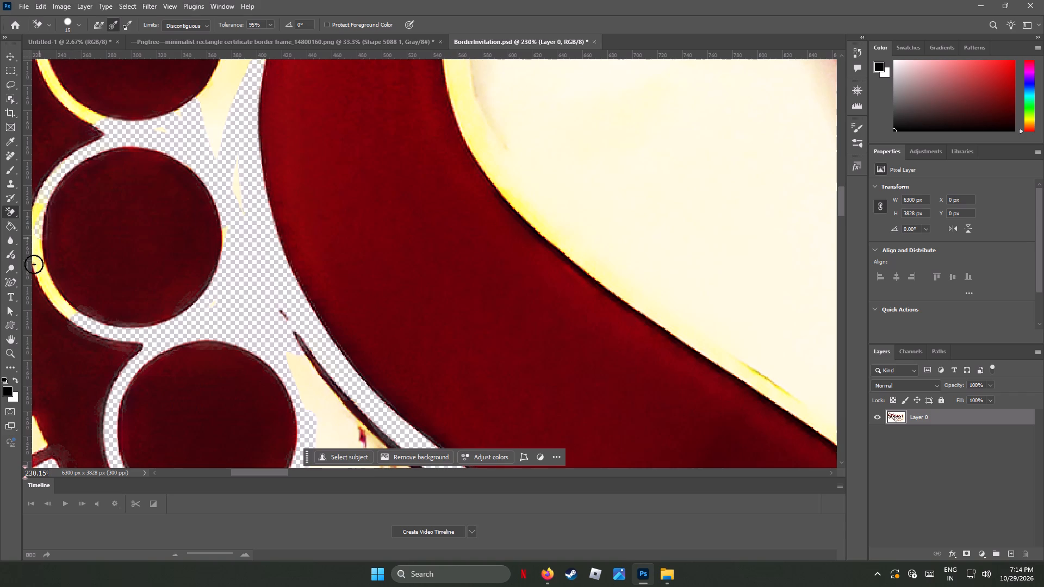
{"action": "left_click_drag", "start_coordinate": [34, 264], "coordinate": [137, 324]}
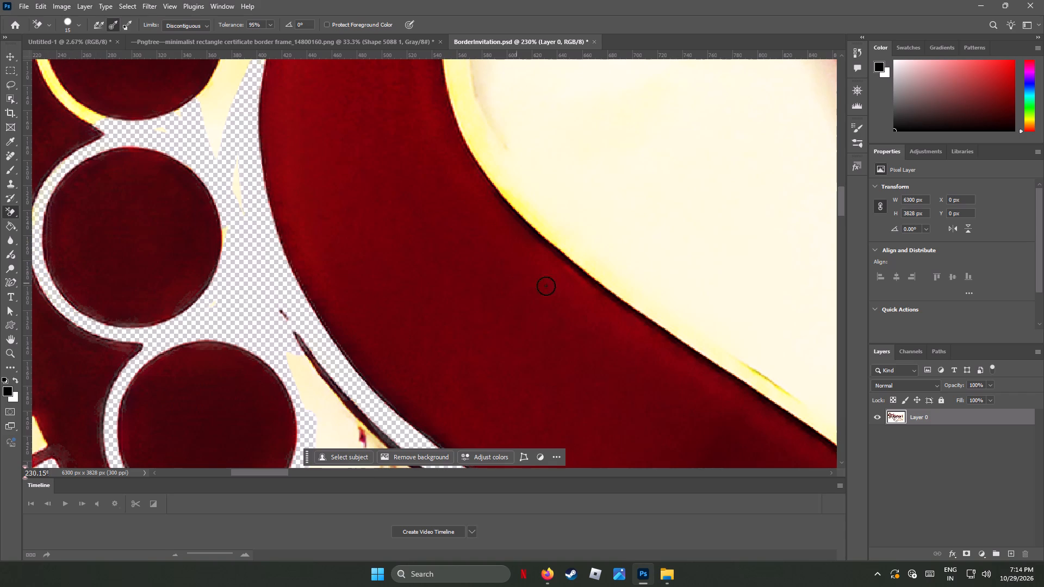
Erase the yellow outline and adjoining cream along the upper half of the thick curved red stroke's right edge.
{"action": "left_click_drag", "start_coordinate": [759, 381], "coordinate": [685, 339]}
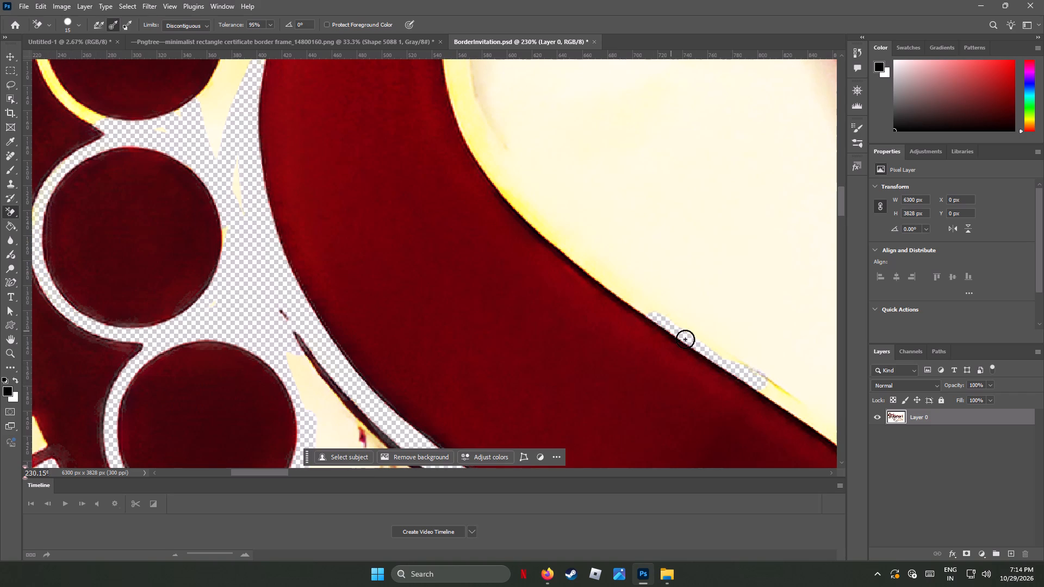
{"action": "left_click_drag", "start_coordinate": [685, 339], "coordinate": [543, 224]}
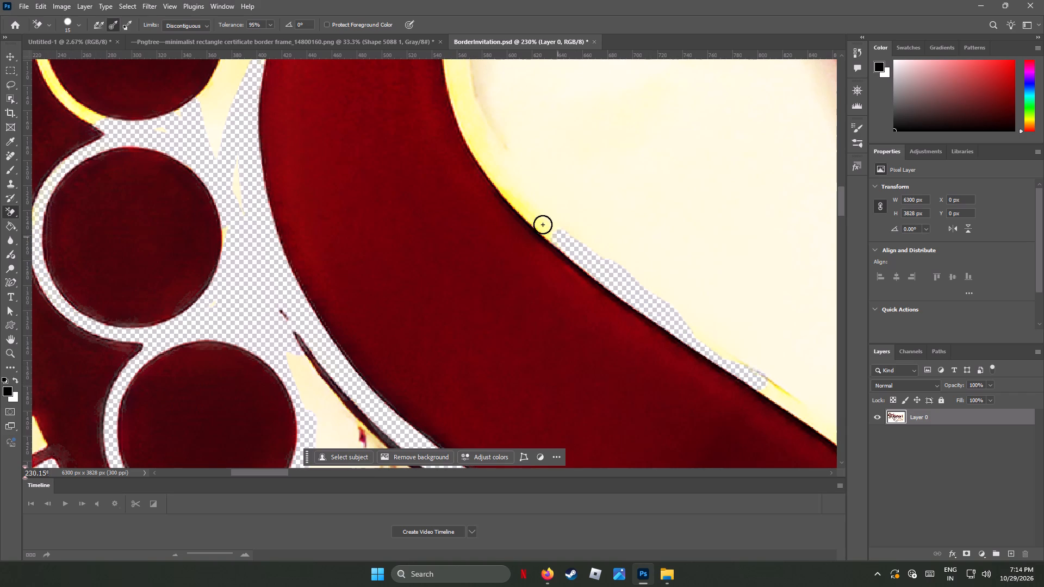
{"action": "left_click_drag", "start_coordinate": [543, 224], "coordinate": [452, 77]}
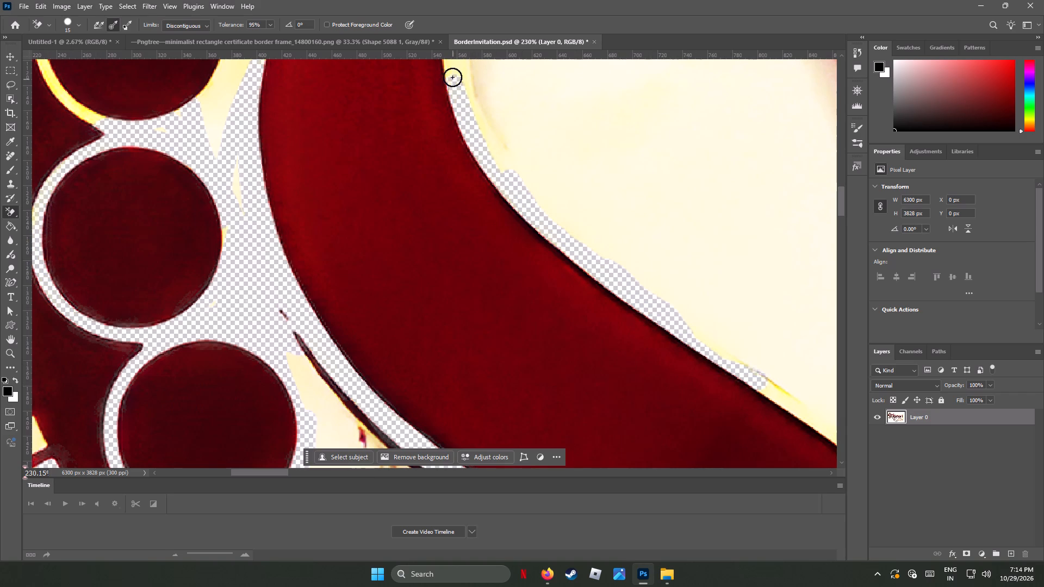
{"action": "left_click_drag", "start_coordinate": [452, 77], "coordinate": [796, 380]}
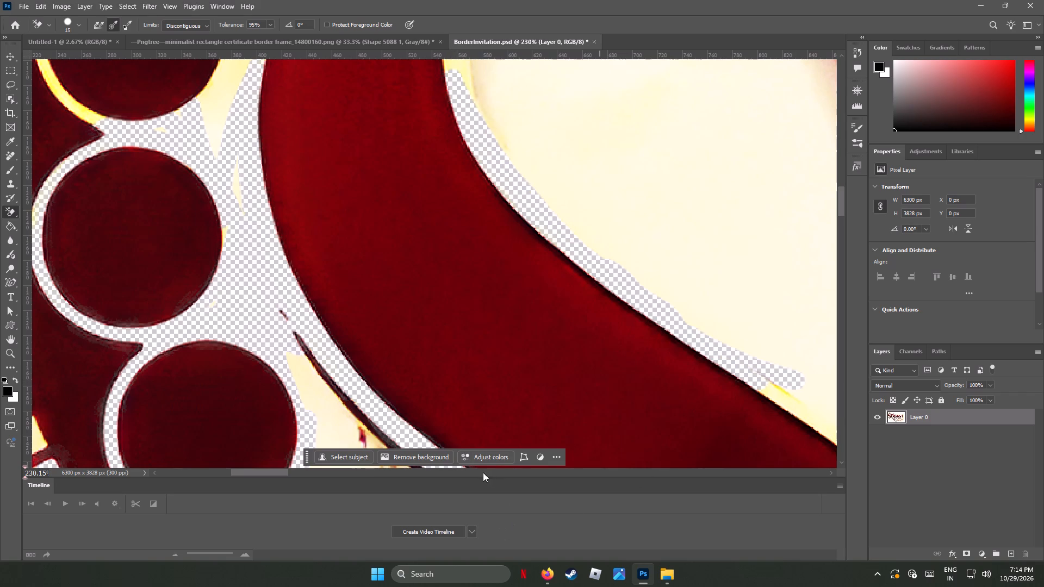
Erase the yellow outline and nearby cream along the lower bend of the thick stroke's right edge, beside the vertical red stroke.
{"action": "left_click_drag", "start_coordinate": [264, 472], "coordinate": [275, 476]}
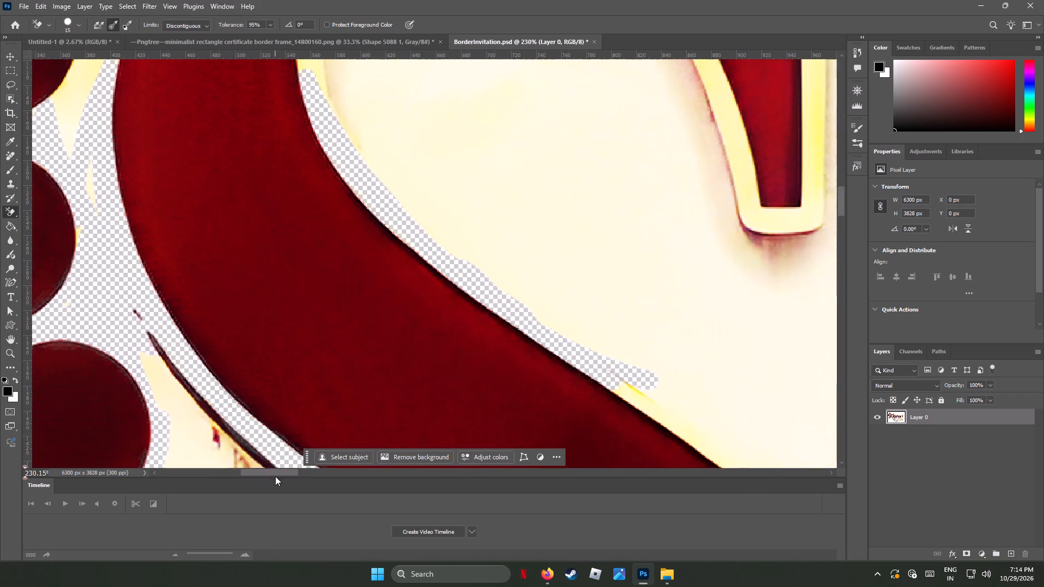
{"action": "left_click_drag", "start_coordinate": [275, 476], "coordinate": [297, 487]}
{"action": "scroll", "coordinate": [390, 405], "scroll_direction": "down", "scroll_amount": 1}
{"action": "scroll", "coordinate": [390, 405], "scroll_direction": "up", "scroll_amount": 3}
{"action": "scroll", "coordinate": [390, 405], "scroll_direction": "down", "scroll_amount": 2}
{"action": "scroll", "coordinate": [390, 404], "scroll_direction": "up", "scroll_amount": 3}
{"action": "scroll", "coordinate": [391, 403], "scroll_direction": "down", "scroll_amount": 11}
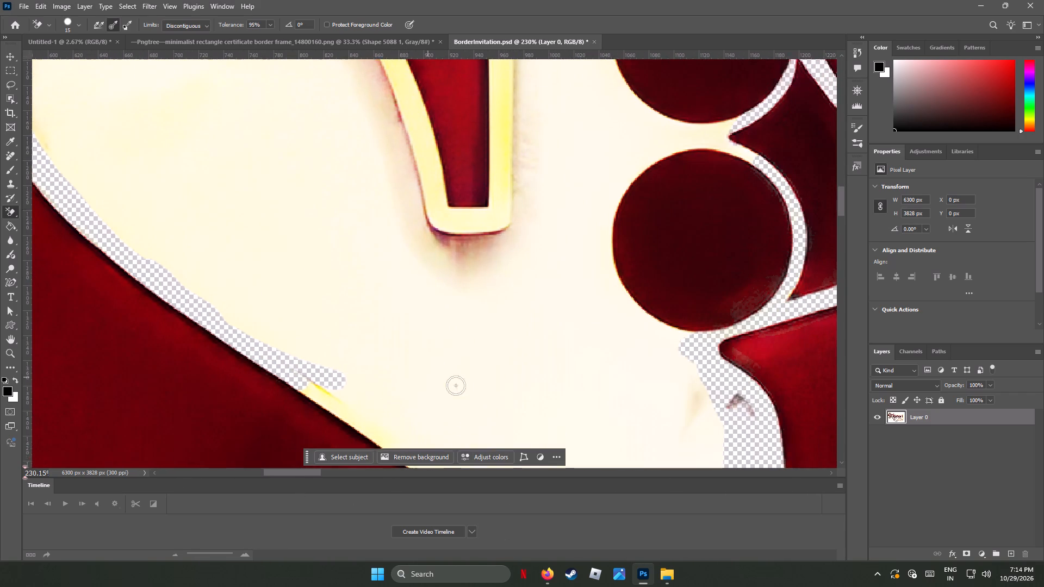
{"action": "scroll", "coordinate": [456, 385], "scroll_direction": "down", "scroll_amount": 4}
{"action": "scroll", "coordinate": [571, 310], "scroll_direction": "down", "scroll_amount": 16}
{"action": "scroll", "coordinate": [572, 310], "scroll_direction": "up", "scroll_amount": 1}
{"action": "scroll", "coordinate": [572, 310], "scroll_direction": "down", "scroll_amount": 2}
{"action": "scroll", "coordinate": [572, 310], "scroll_direction": "up", "scroll_amount": 2}
{"action": "scroll", "coordinate": [572, 310], "scroll_direction": "down", "scroll_amount": 3}
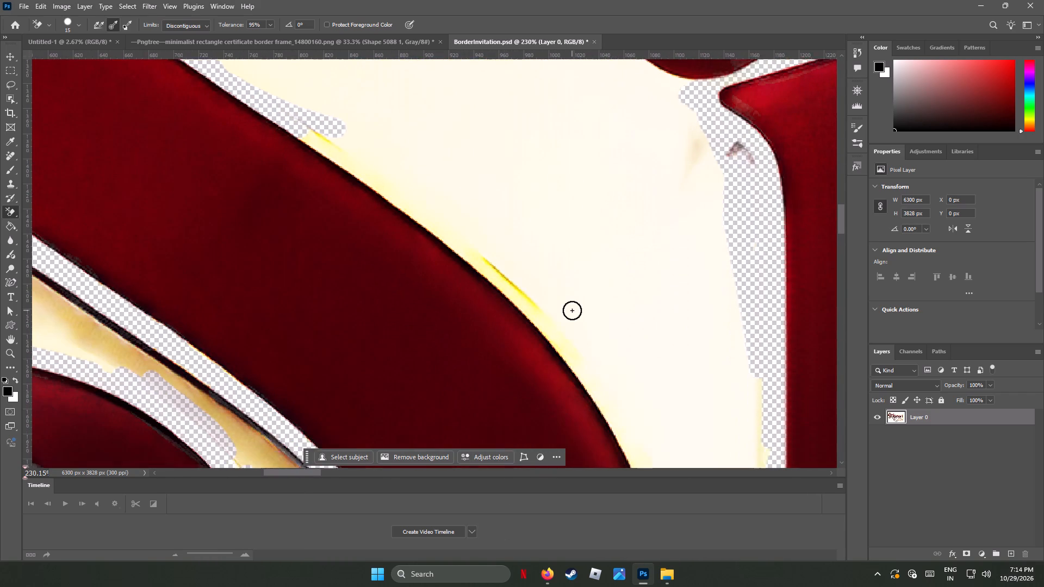
{"action": "scroll", "coordinate": [572, 310], "scroll_direction": "down", "scroll_amount": 2}
{"action": "scroll", "coordinate": [572, 310], "scroll_direction": "up", "scroll_amount": 1}
{"action": "scroll", "coordinate": [572, 310], "scroll_direction": "down", "scroll_amount": 1}
{"action": "scroll", "coordinate": [572, 310], "scroll_direction": "up", "scroll_amount": 1}
{"action": "scroll", "coordinate": [572, 310], "scroll_direction": "down", "scroll_amount": 1}
{"action": "scroll", "coordinate": [572, 311], "scroll_direction": "up", "scroll_amount": 2}
{"action": "scroll", "coordinate": [571, 314], "scroll_direction": "down", "scroll_amount": 2}
{"action": "scroll", "coordinate": [571, 314], "scroll_direction": "up", "scroll_amount": 7}
{"action": "scroll", "coordinate": [571, 314], "scroll_direction": "down", "scroll_amount": 6}
{"action": "scroll", "coordinate": [570, 313], "scroll_direction": "up", "scroll_amount": 1}
{"action": "scroll", "coordinate": [570, 313], "scroll_direction": "down", "scroll_amount": 11}
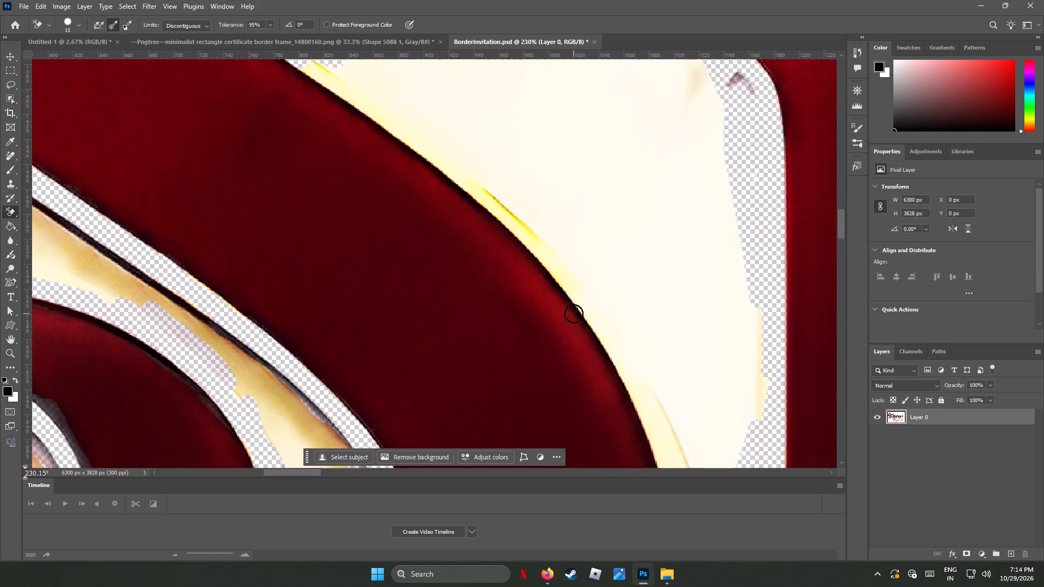
{"action": "scroll", "coordinate": [574, 314], "scroll_direction": "down", "scroll_amount": 9}
{"action": "scroll", "coordinate": [709, 397], "scroll_direction": "down", "scroll_amount": 7}
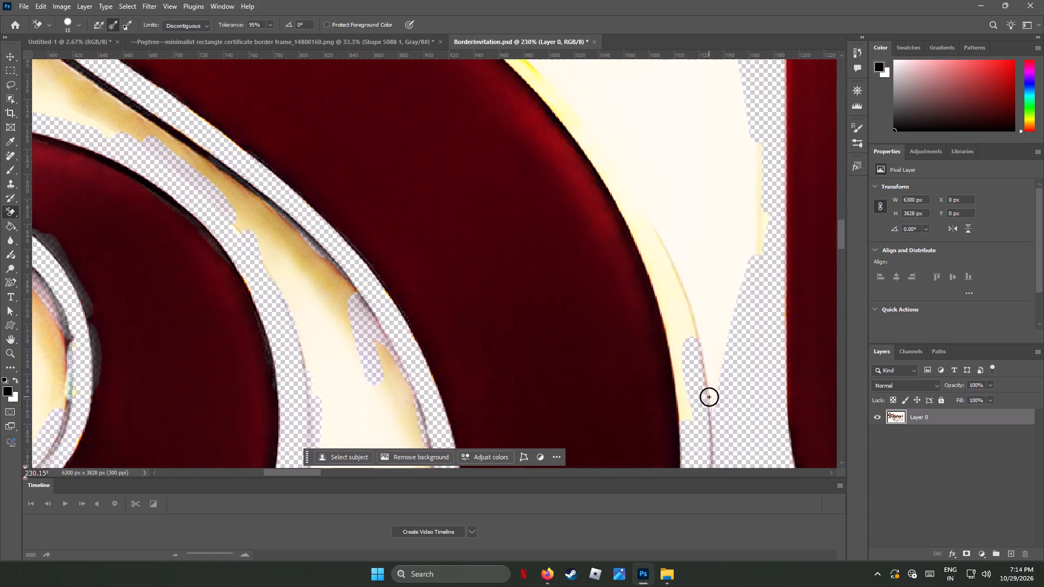
{"action": "scroll", "coordinate": [709, 397], "scroll_direction": "down", "scroll_amount": 9}
{"action": "left_click_drag", "start_coordinate": [676, 234], "coordinate": [683, 265]}
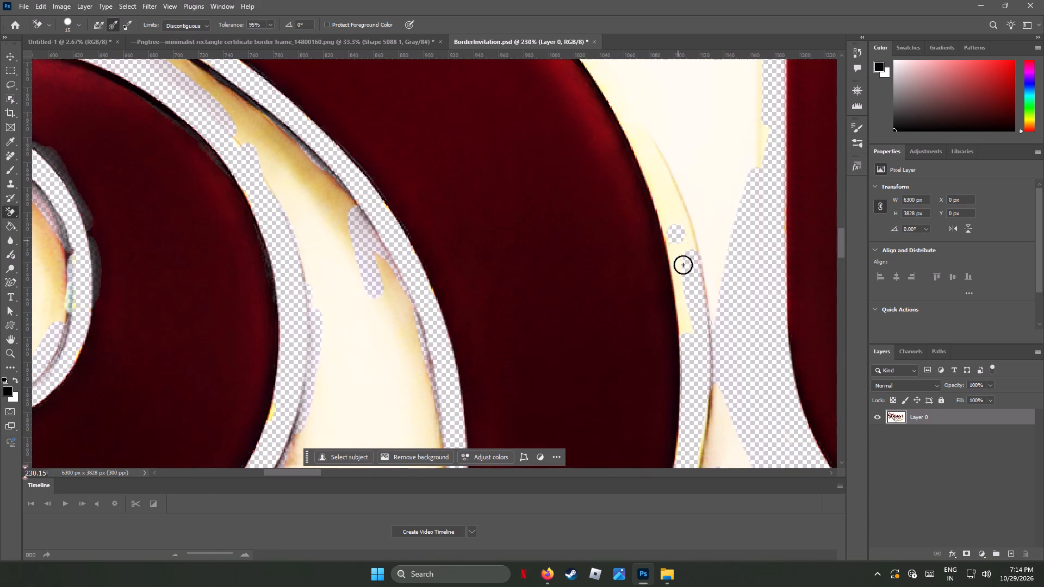
{"action": "left_click_drag", "start_coordinate": [683, 265], "coordinate": [679, 227]}
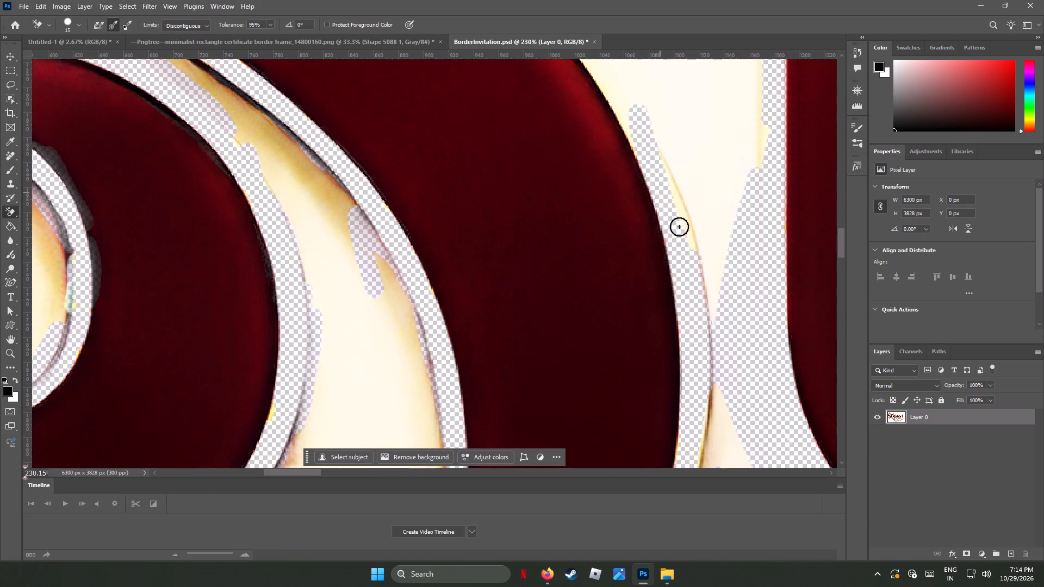
{"action": "left_click_drag", "start_coordinate": [679, 227], "coordinate": [598, 55]}
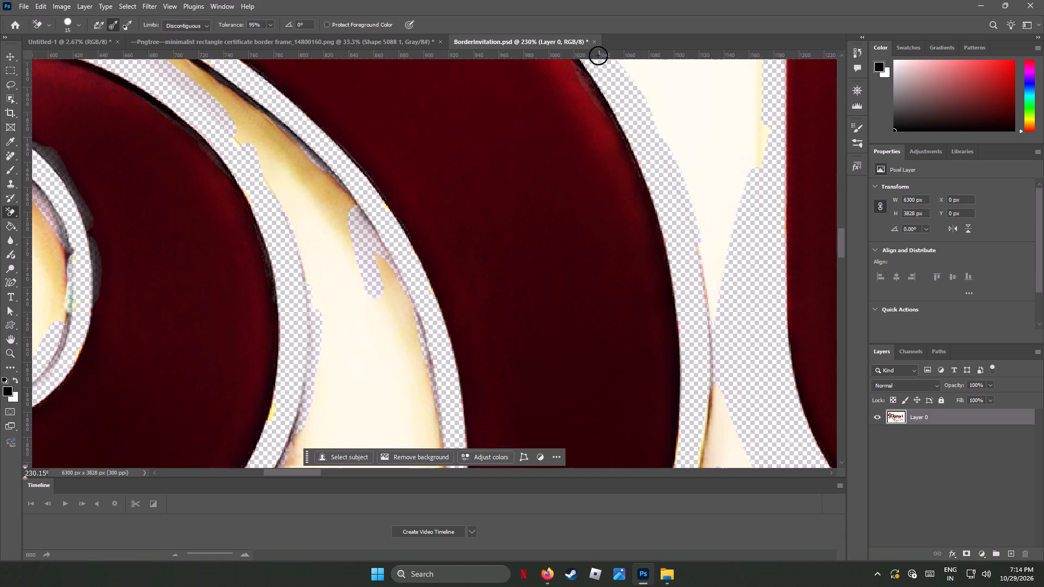
{"action": "left_click_drag", "start_coordinate": [598, 55], "coordinate": [728, 238]}
Erase the yellow streak and a wide band of cream along the thick stroke's right edge, just above its lower bend.
{"action": "scroll", "coordinate": [727, 237], "scroll_direction": "down", "scroll_amount": 3}
{"action": "scroll", "coordinate": [727, 237], "scroll_direction": "up", "scroll_amount": 17}
{"action": "scroll", "coordinate": [727, 237], "scroll_direction": "up", "scroll_amount": 4}
{"action": "scroll", "coordinate": [727, 237], "scroll_direction": "down", "scroll_amount": 2}
{"action": "scroll", "coordinate": [727, 237], "scroll_direction": "up", "scroll_amount": 2}
{"action": "scroll", "coordinate": [727, 237], "scroll_direction": "down", "scroll_amount": 1}
{"action": "scroll", "coordinate": [727, 237], "scroll_direction": "up", "scroll_amount": 4}
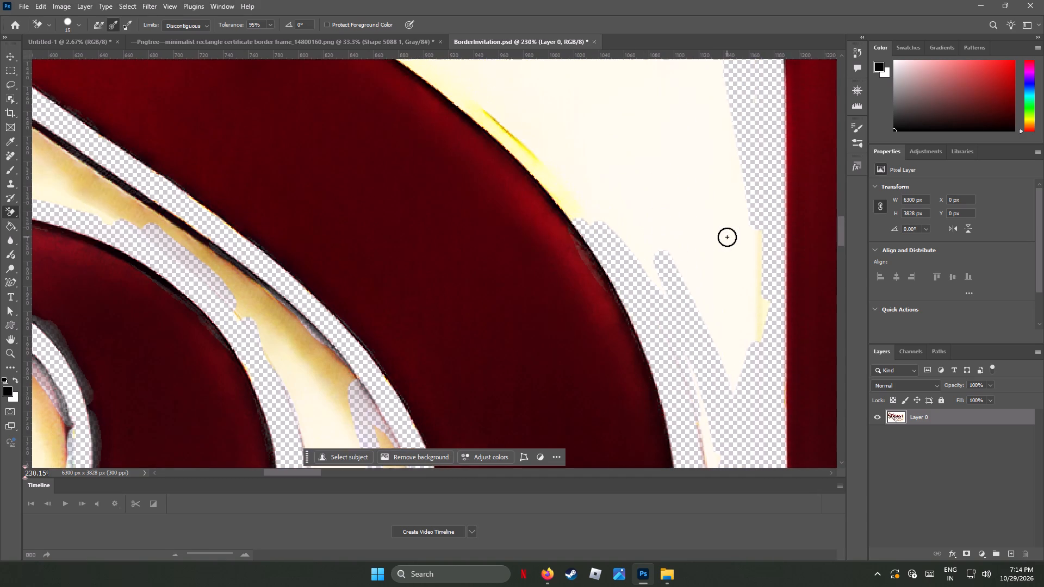
{"action": "left_click_drag", "start_coordinate": [538, 171], "coordinate": [551, 189]}
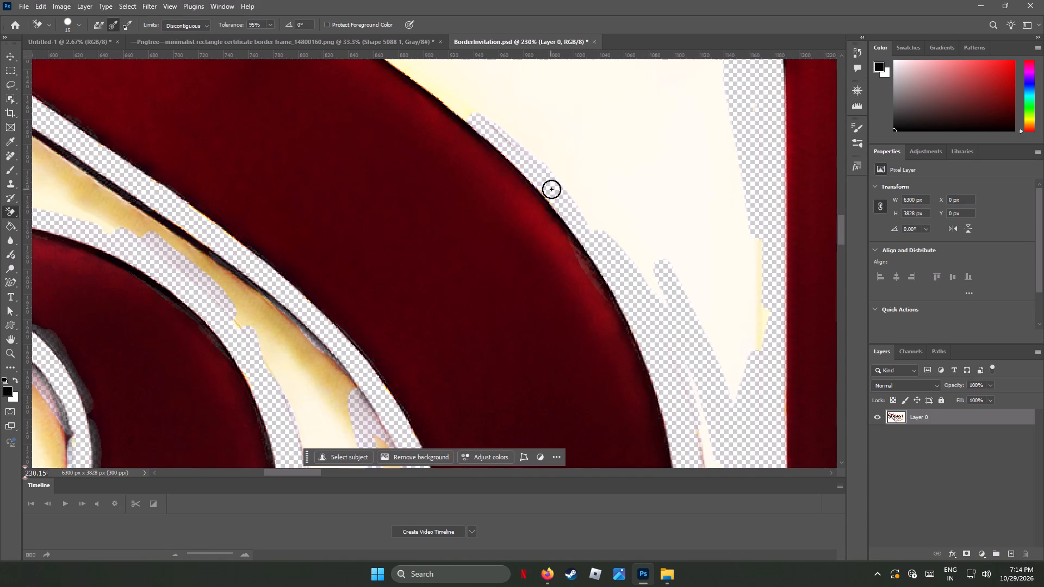
{"action": "left_click_drag", "start_coordinate": [551, 189], "coordinate": [587, 234]}
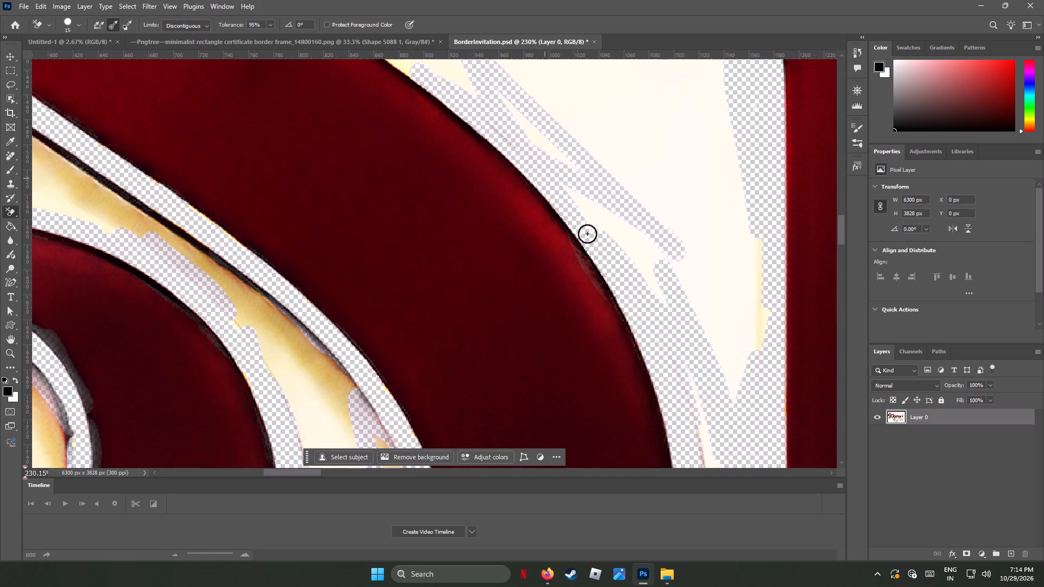
{"action": "left_click_drag", "start_coordinate": [587, 234], "coordinate": [648, 238]}
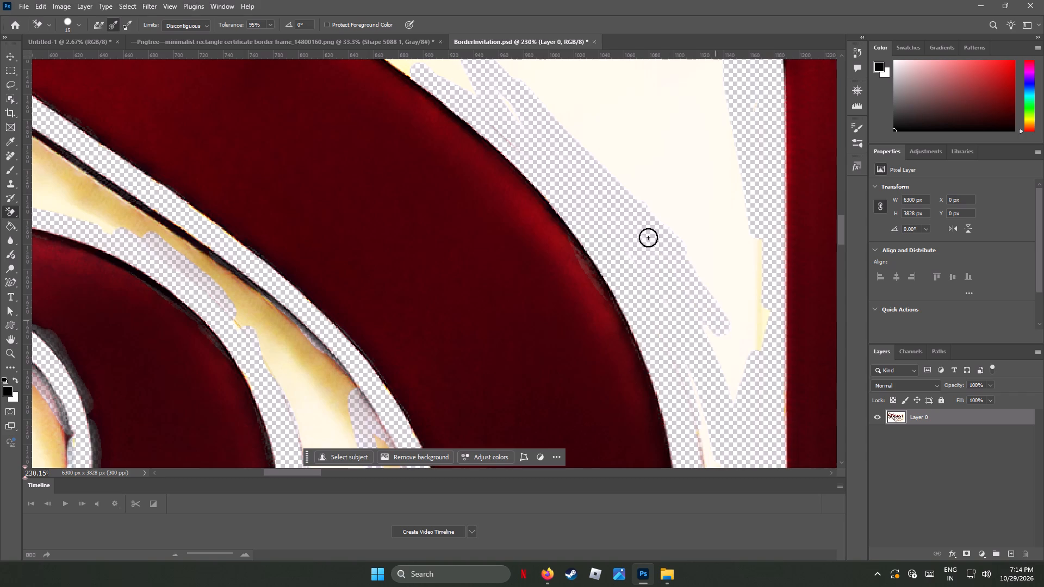
{"action": "left_click_drag", "start_coordinate": [648, 238], "coordinate": [569, 249]}
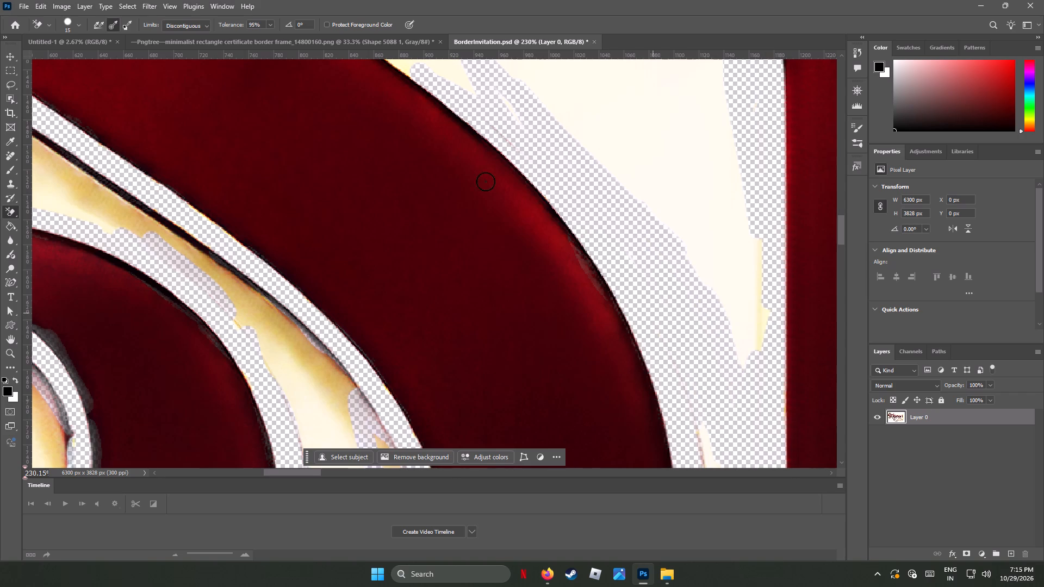
Erase the remaining yellow segment midway along the thick stroke's right edge and widen the cleared band of cream beside it.
{"action": "scroll", "coordinate": [196, 18], "scroll_direction": "up", "scroll_amount": 10}
{"action": "scroll", "coordinate": [268, 110], "scroll_direction": "up", "scroll_amount": 1}
{"action": "scroll", "coordinate": [268, 110], "scroll_direction": "down", "scroll_amount": 1}
{"action": "scroll", "coordinate": [268, 110], "scroll_direction": "up", "scroll_amount": 9}
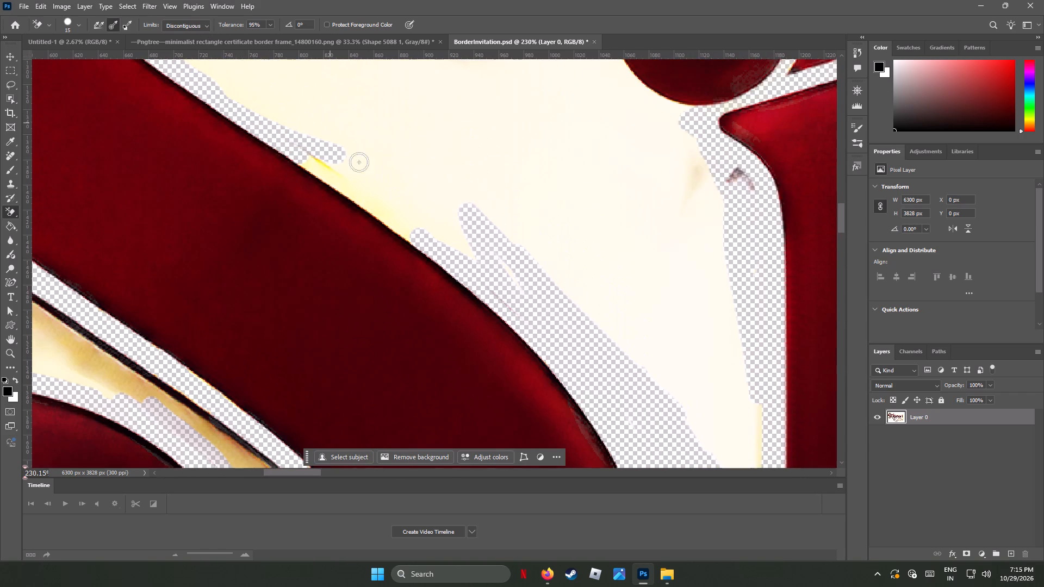
{"action": "left_click_drag", "start_coordinate": [327, 173], "coordinate": [411, 210]}
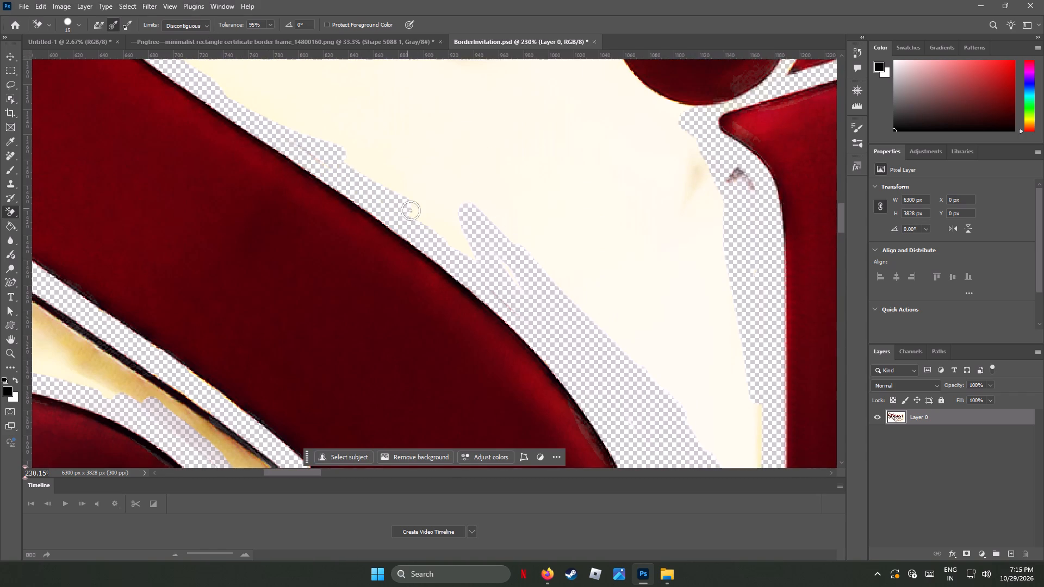
{"action": "left_click_drag", "start_coordinate": [411, 210], "coordinate": [355, 136]}
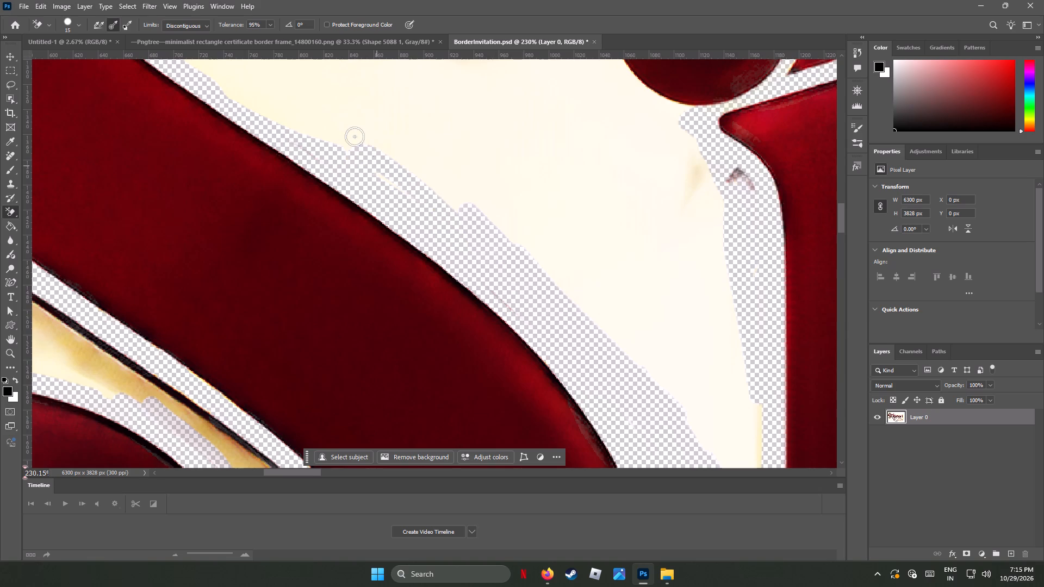
{"action": "left_click_drag", "start_coordinate": [355, 136], "coordinate": [346, 163]}
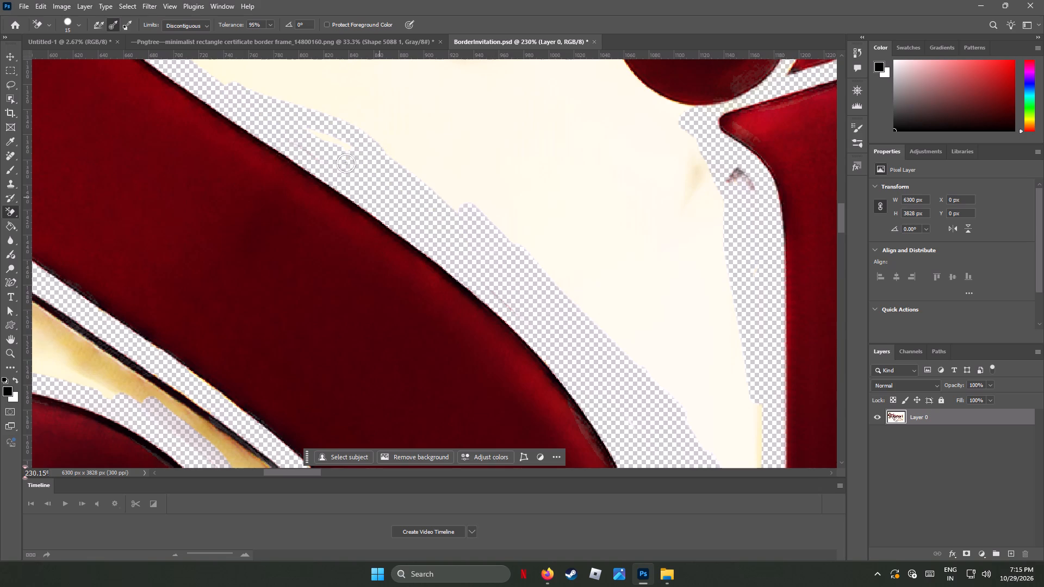
{"action": "left_click_drag", "start_coordinate": [346, 163], "coordinate": [315, 205]}
Erase the yellow outline around the bottom, left and top of the right-hand group's lowest round dot, plus the cream beside it.
{"action": "scroll", "coordinate": [372, 214], "scroll_direction": "up", "scroll_amount": 1}
{"action": "scroll", "coordinate": [372, 214], "scroll_direction": "down", "scroll_amount": 3}
{"action": "scroll", "coordinate": [372, 214], "scroll_direction": "up", "scroll_amount": 8}
{"action": "scroll", "coordinate": [372, 214], "scroll_direction": "down", "scroll_amount": 1}
{"action": "scroll", "coordinate": [372, 214], "scroll_direction": "up", "scroll_amount": 1}
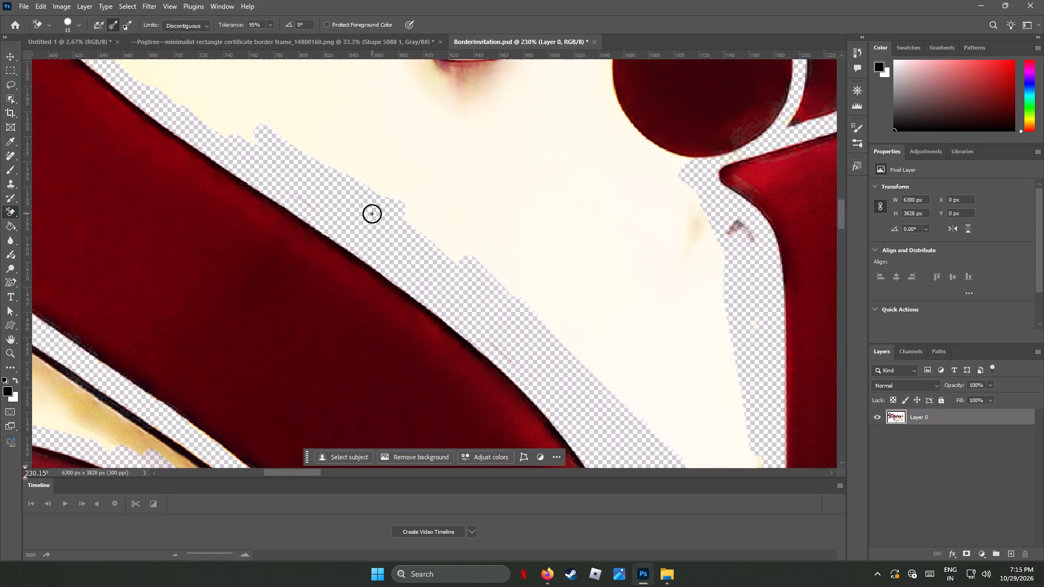
{"action": "scroll", "coordinate": [372, 214], "scroll_direction": "up", "scroll_amount": 7}
{"action": "scroll", "coordinate": [372, 214], "scroll_direction": "down", "scroll_amount": 3}
{"action": "scroll", "coordinate": [372, 214], "scroll_direction": "up", "scroll_amount": 3}
{"action": "scroll", "coordinate": [590, 248], "scroll_direction": "up", "scroll_amount": 1}
{"action": "scroll", "coordinate": [590, 248], "scroll_direction": "down", "scroll_amount": 1}
{"action": "scroll", "coordinate": [590, 248], "scroll_direction": "up", "scroll_amount": 5}
{"action": "scroll", "coordinate": [590, 248], "scroll_direction": "down", "scroll_amount": 1}
{"action": "scroll", "coordinate": [590, 248], "scroll_direction": "up", "scroll_amount": 1}
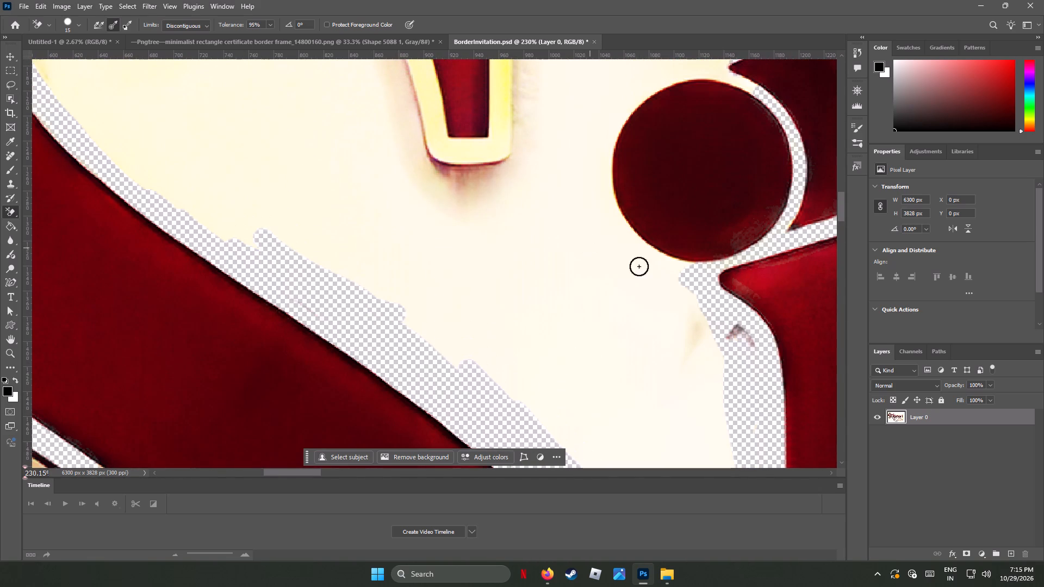
{"action": "left_click_drag", "start_coordinate": [688, 271], "coordinate": [647, 256]}
{"action": "left_click_drag", "start_coordinate": [624, 230], "coordinate": [707, 274]}
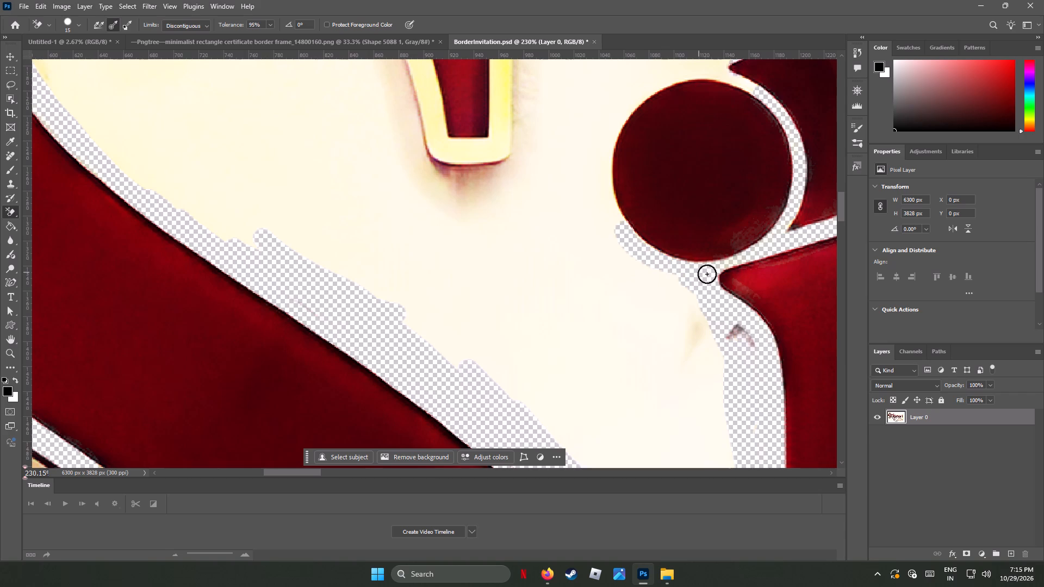
{"action": "left_click_drag", "start_coordinate": [707, 274], "coordinate": [732, 75]}
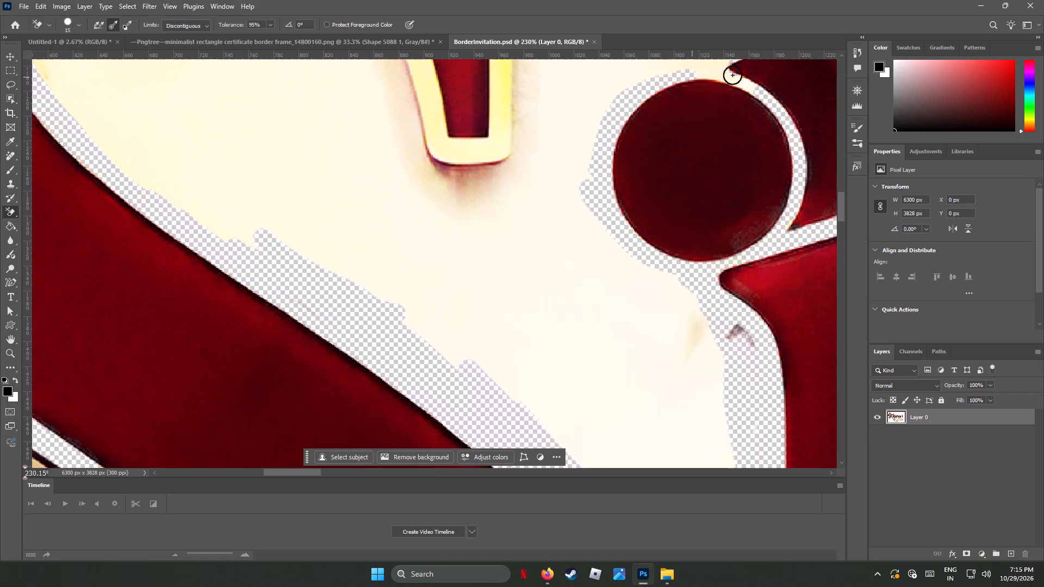
{"action": "left_click_drag", "start_coordinate": [732, 75], "coordinate": [531, 142]}
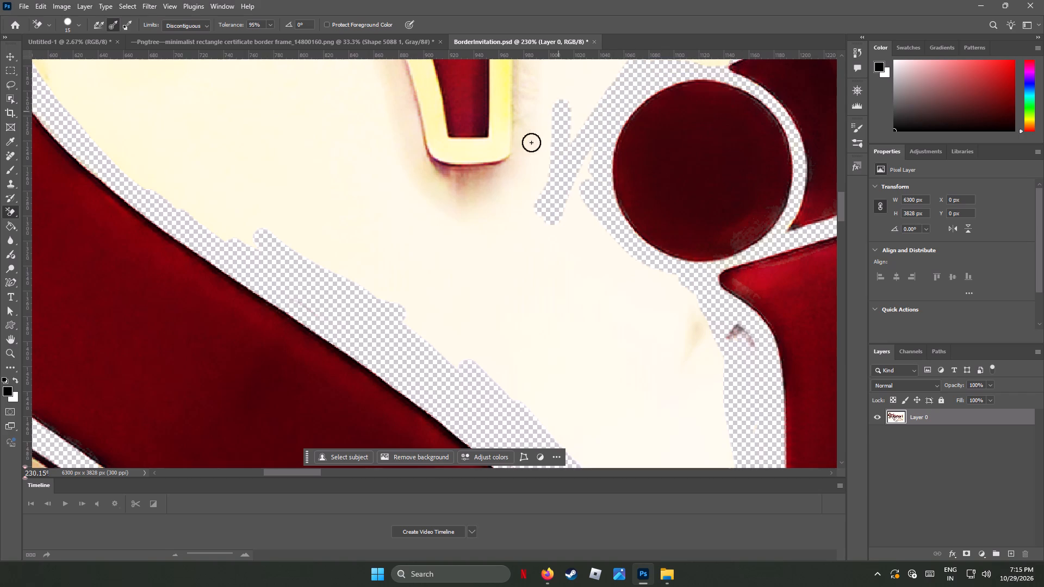
{"action": "left_click_drag", "start_coordinate": [531, 142], "coordinate": [555, 182]}
Erase the yellow outline around the narrow red stem's bottom tip and up its curved left edge, plus cream beside the tip.
{"action": "scroll", "coordinate": [579, 308], "scroll_direction": "up", "scroll_amount": 7}
{"action": "scroll", "coordinate": [582, 304], "scroll_direction": "down", "scroll_amount": 1}
{"action": "scroll", "coordinate": [583, 304], "scroll_direction": "up", "scroll_amount": 2}
{"action": "scroll", "coordinate": [592, 304], "scroll_direction": "down", "scroll_amount": 1}
{"action": "scroll", "coordinate": [596, 304], "scroll_direction": "up", "scroll_amount": 1}
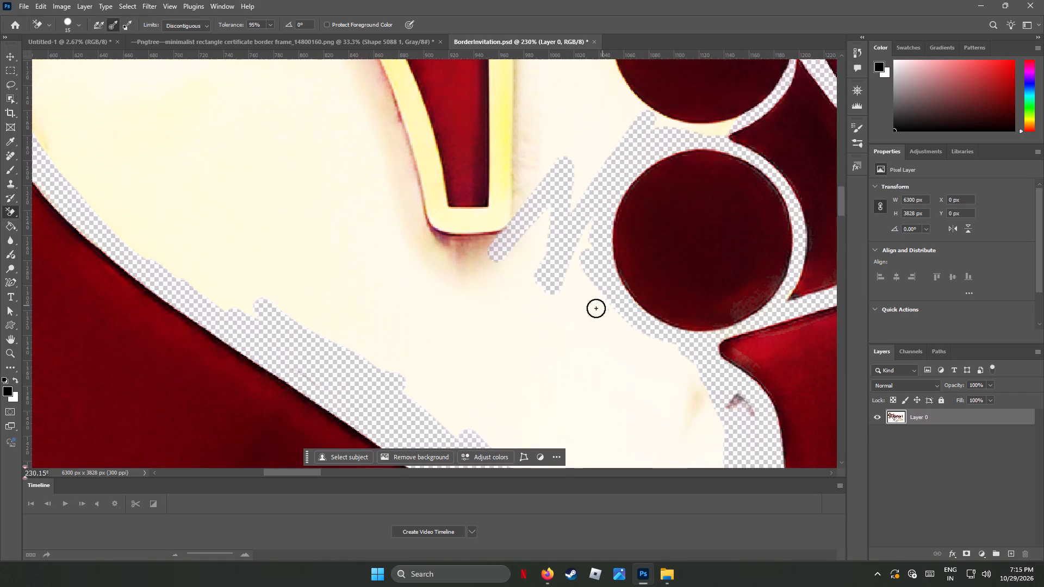
{"action": "scroll", "coordinate": [546, 265], "scroll_direction": "up", "scroll_amount": 11}
{"action": "scroll", "coordinate": [546, 265], "scroll_direction": "down", "scroll_amount": 1}
{"action": "scroll", "coordinate": [546, 264], "scroll_direction": "up", "scroll_amount": 2}
{"action": "left_click_drag", "start_coordinate": [506, 189], "coordinate": [483, 339]}
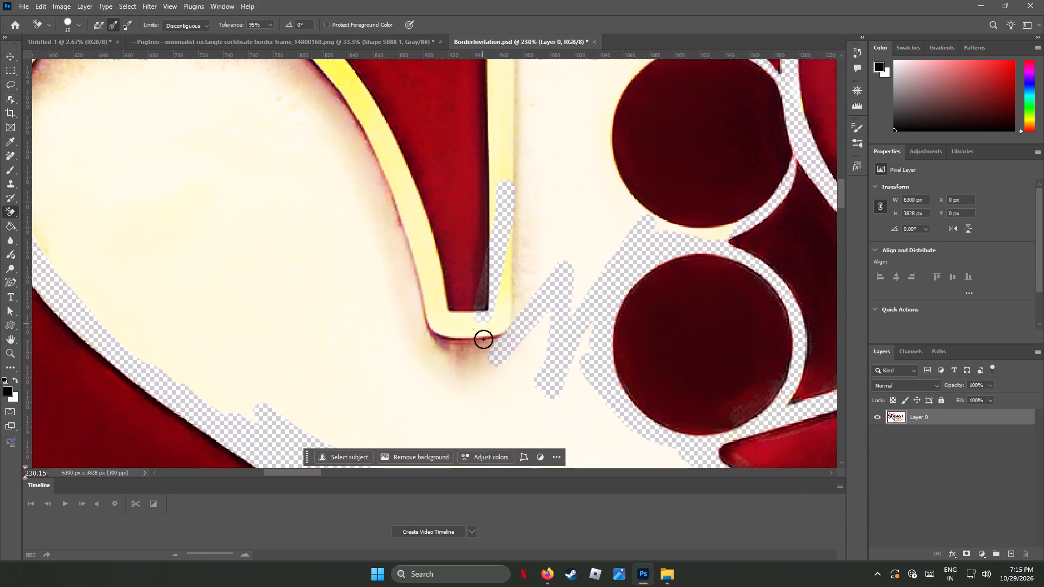
{"action": "left_click_drag", "start_coordinate": [483, 339], "coordinate": [469, 331]}
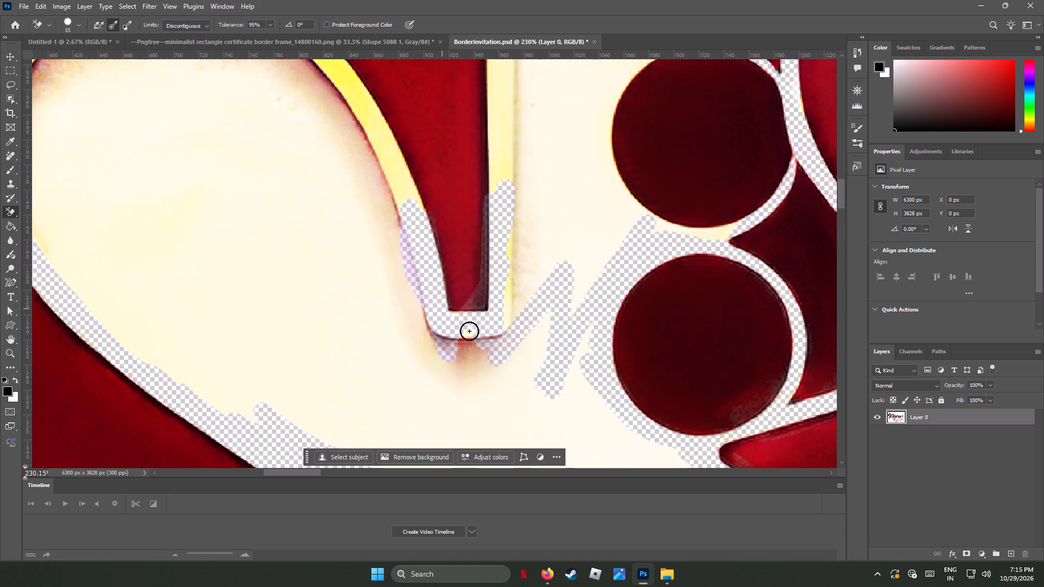
{"action": "left_click_drag", "start_coordinate": [469, 331], "coordinate": [334, 60]}
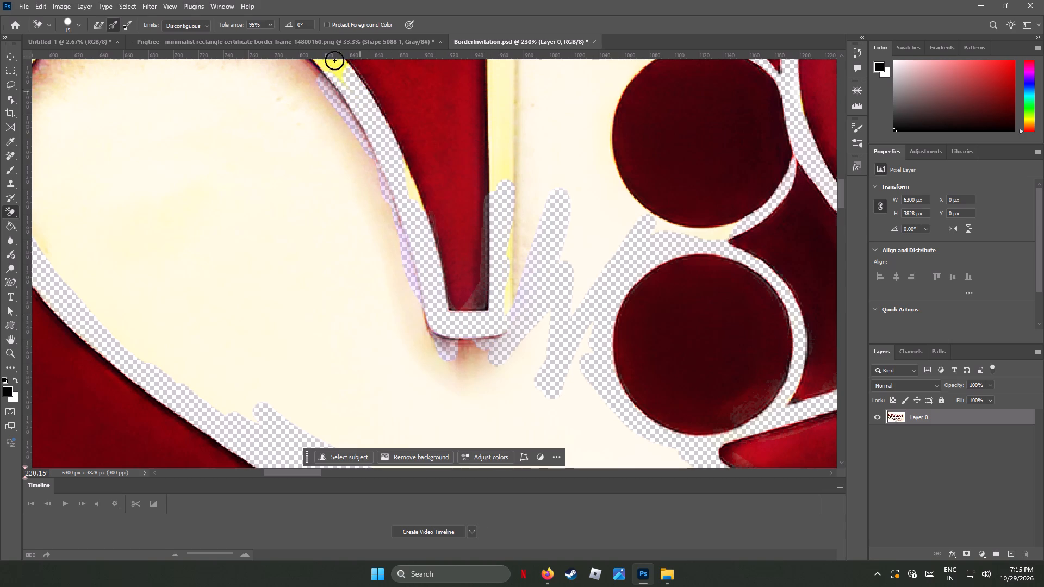
{"action": "left_click_drag", "start_coordinate": [334, 60], "coordinate": [535, 413]}
Erase the yellow outline up the narrow stem's straight right edge and the cream at the upper round dot's lower left.
{"action": "scroll", "coordinate": [713, 371], "scroll_direction": "up", "scroll_amount": 3}
{"action": "scroll", "coordinate": [713, 371], "scroll_direction": "down", "scroll_amount": 1}
{"action": "scroll", "coordinate": [713, 371], "scroll_direction": "up", "scroll_amount": 9}
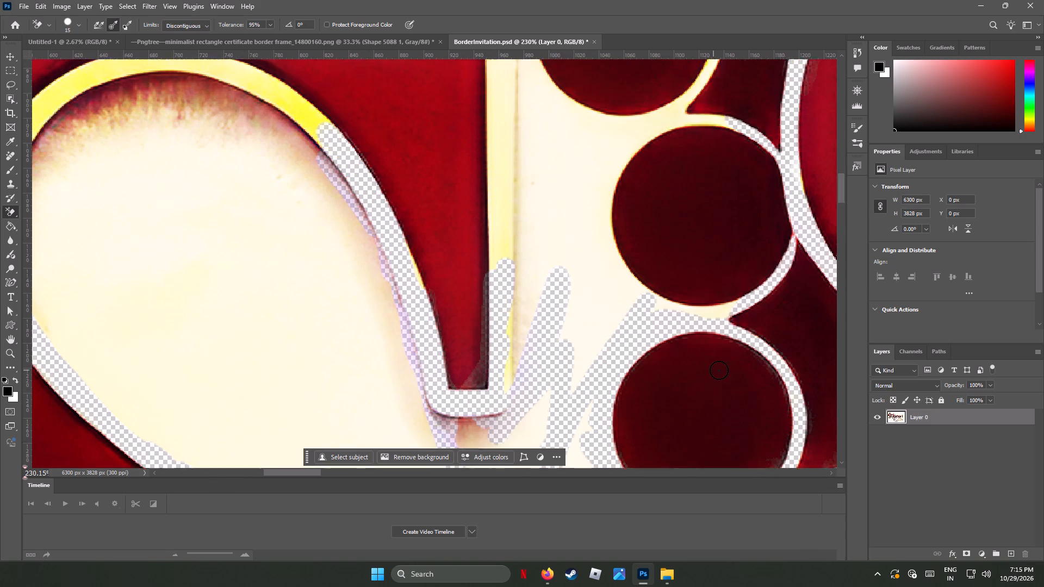
{"action": "scroll", "coordinate": [716, 370], "scroll_direction": "up", "scroll_amount": 6}
{"action": "scroll", "coordinate": [716, 370], "scroll_direction": "down", "scroll_amount": 1}
{"action": "left_click_drag", "start_coordinate": [497, 177], "coordinate": [520, 154]}
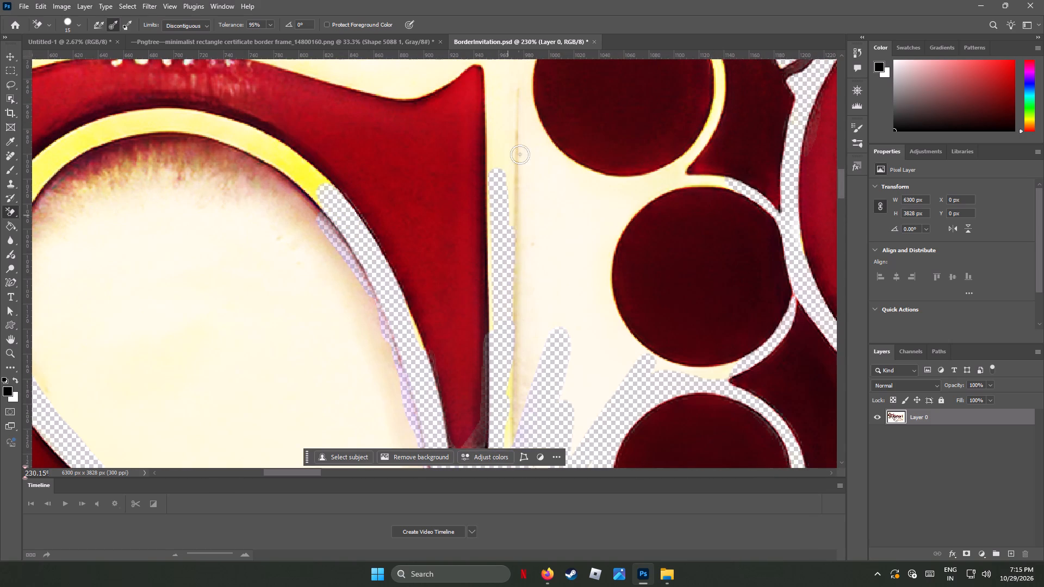
{"action": "left_click_drag", "start_coordinate": [520, 154], "coordinate": [619, 157]}
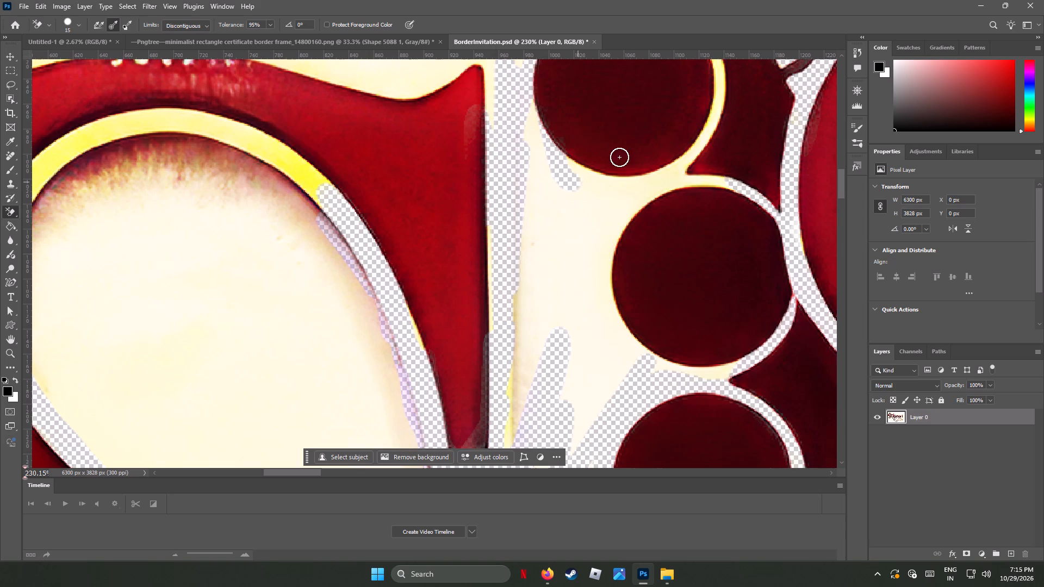
Erase the yellow outline between the two visible upper dots and around the lower one's left and bottom edges, plus adjoining cream.
{"action": "left_click_drag", "start_coordinate": [619, 157], "coordinate": [756, 195]}
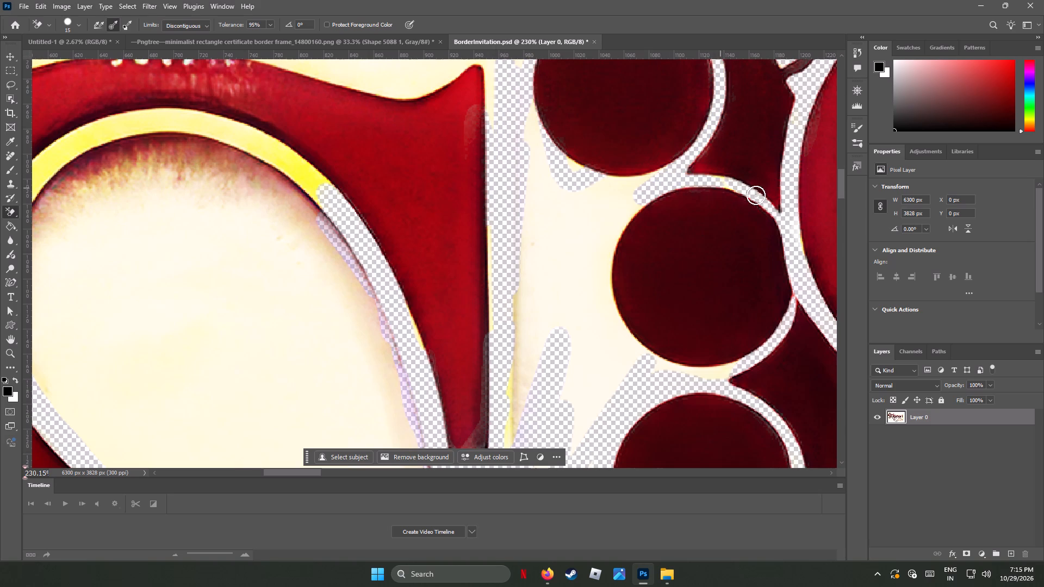
{"action": "left_click_drag", "start_coordinate": [756, 195], "coordinate": [579, 167]}
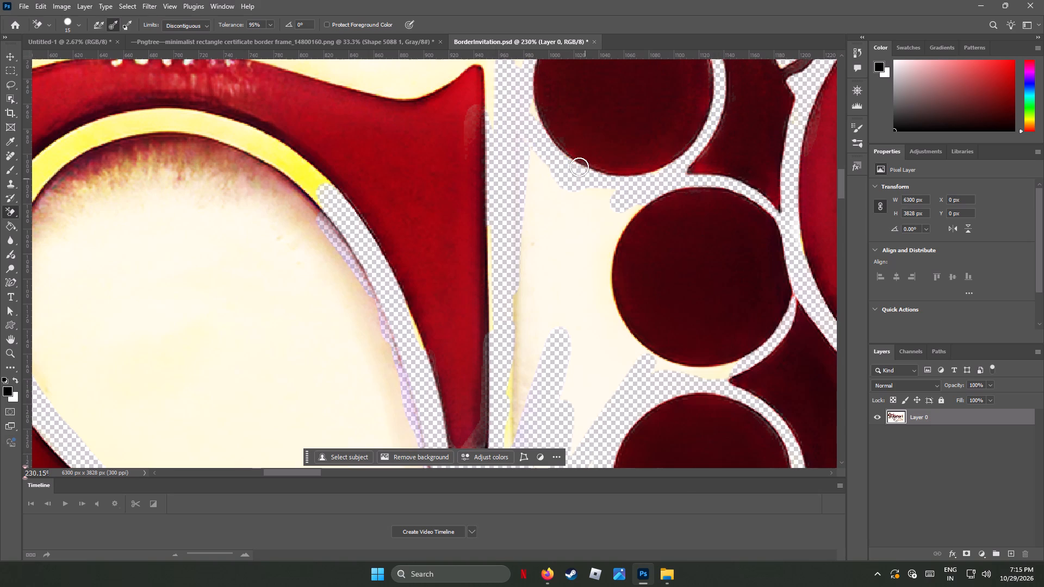
{"action": "left_click_drag", "start_coordinate": [579, 167], "coordinate": [555, 186]}
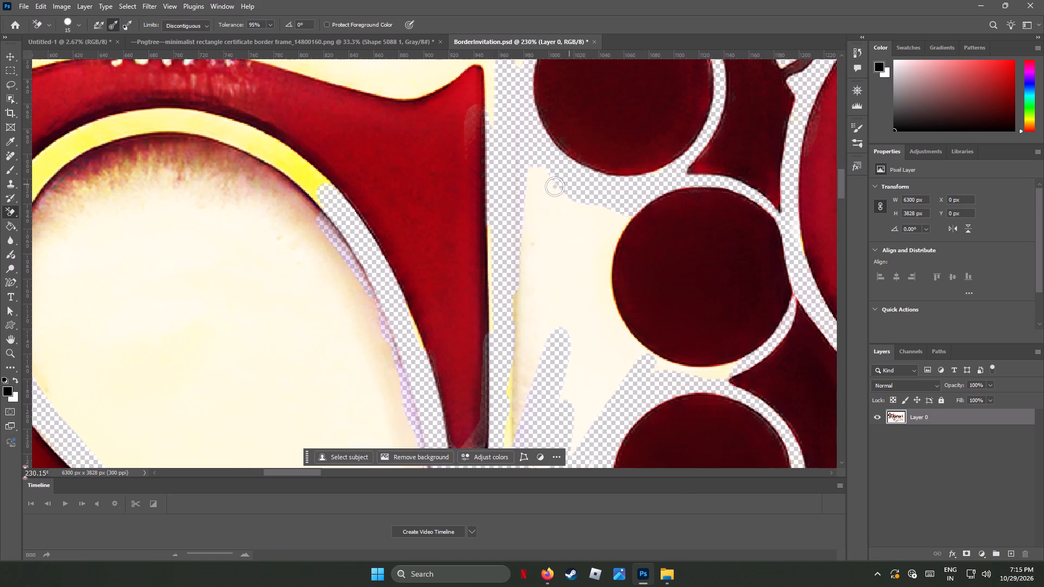
{"action": "left_click_drag", "start_coordinate": [555, 186], "coordinate": [652, 363]}
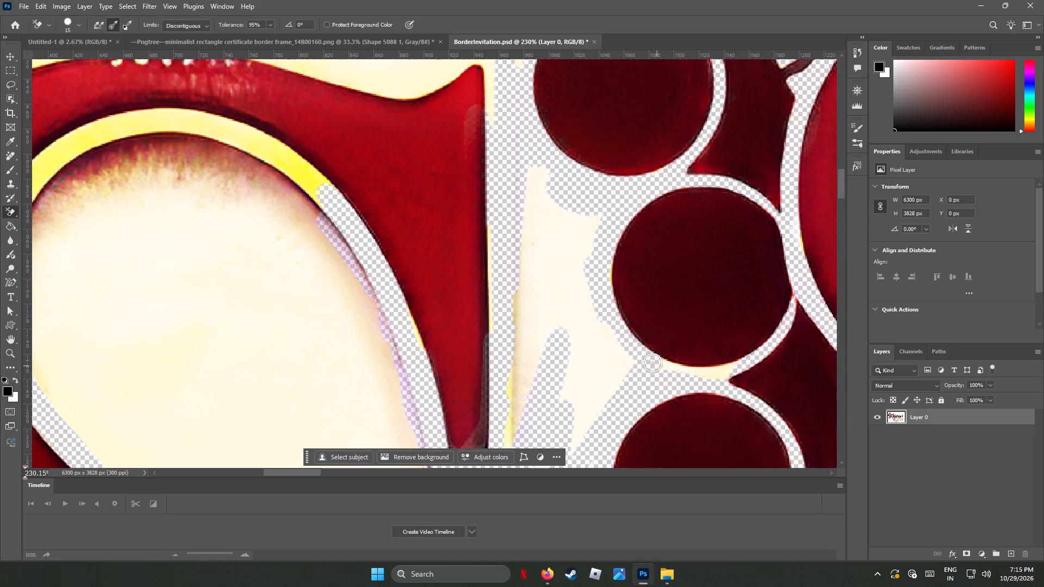
{"action": "left_click_drag", "start_coordinate": [652, 363], "coordinate": [619, 352]}
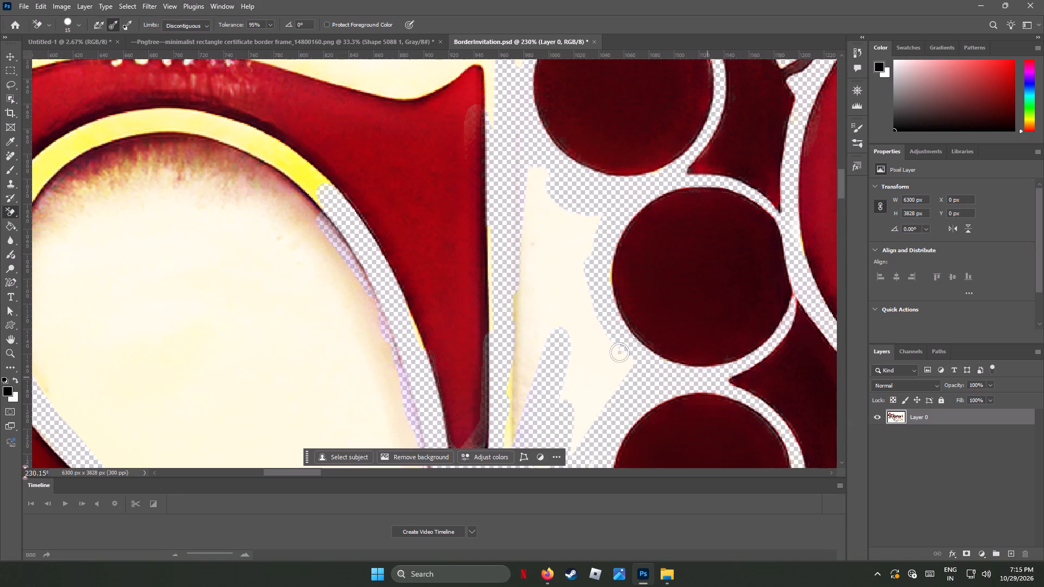
Clear most of the remaining cream between the round dots and the thick red stroke's straight right edge.
{"action": "left_click_drag", "start_coordinate": [619, 352], "coordinate": [591, 338]}
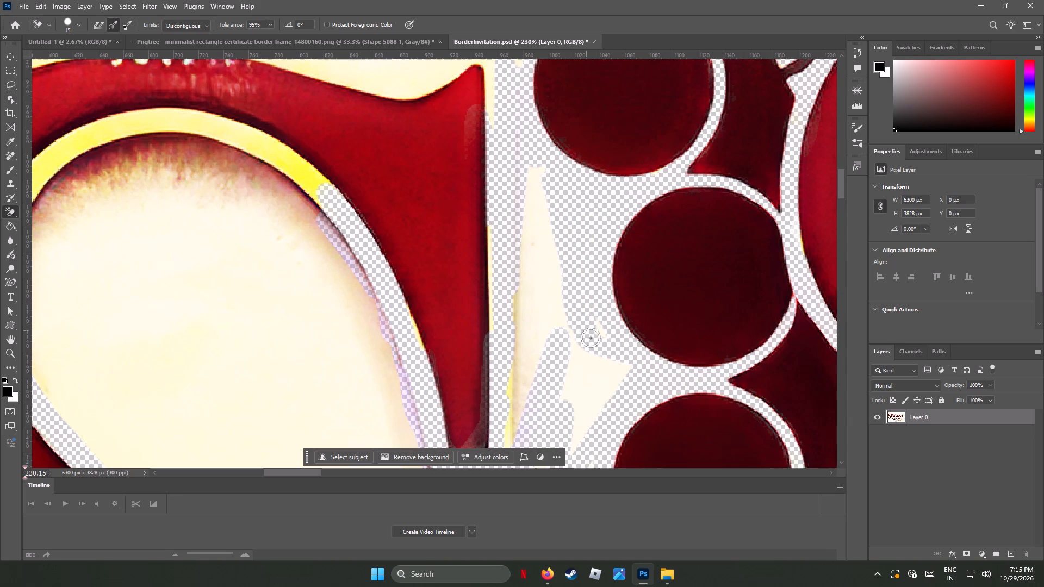
{"action": "left_click_drag", "start_coordinate": [591, 338], "coordinate": [602, 232]}
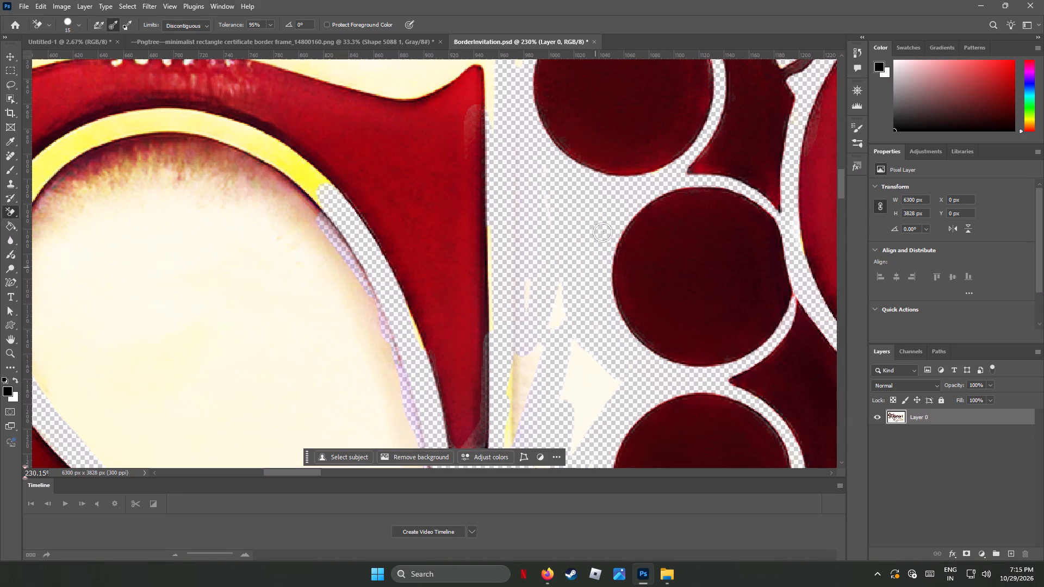
{"action": "left_click_drag", "start_coordinate": [602, 232], "coordinate": [522, 288]}
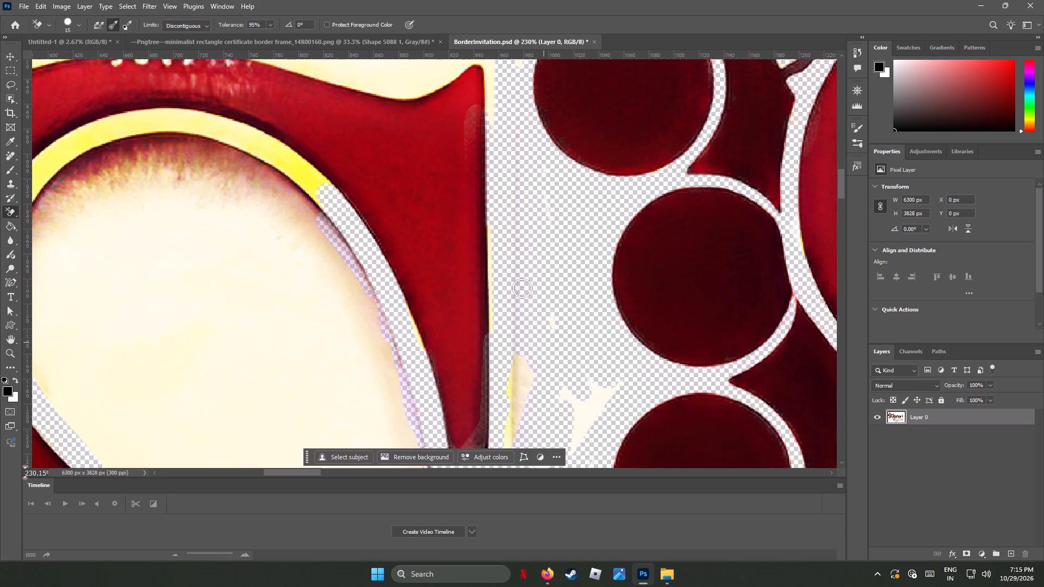
{"action": "left_click_drag", "start_coordinate": [522, 288], "coordinate": [503, 288]}
Erase the yellow band along the top of the large red letter's inner arch.
{"action": "left_click_drag", "start_coordinate": [150, 126], "coordinate": [231, 134]}
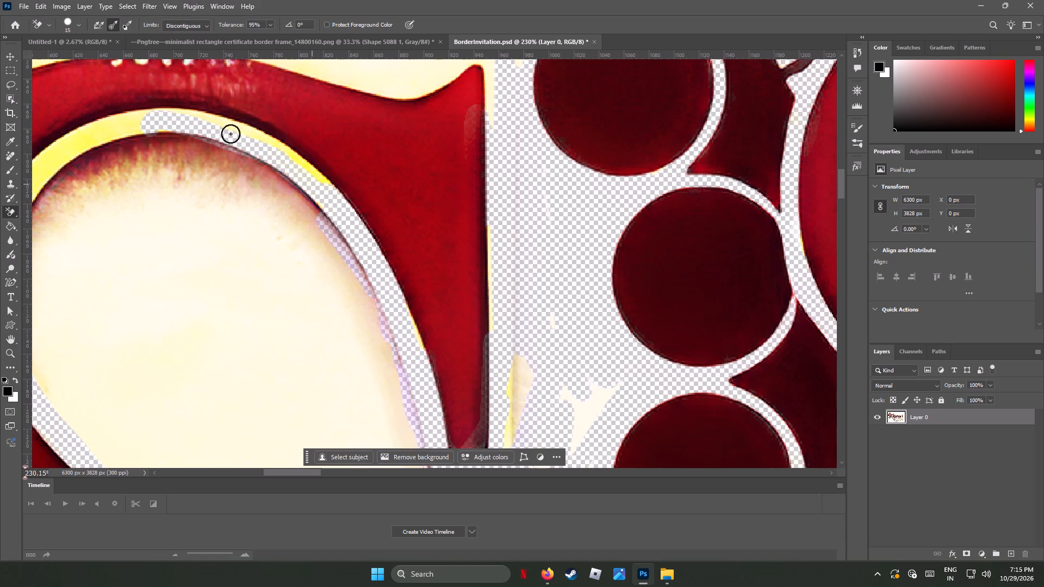
{"action": "left_click_drag", "start_coordinate": [231, 134], "coordinate": [166, 115]}
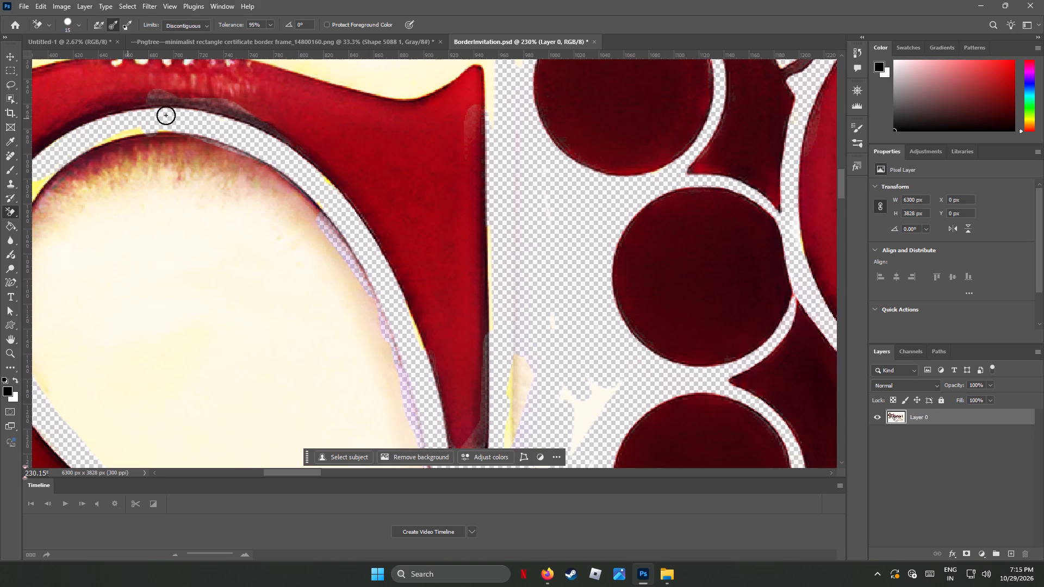
{"action": "left_click_drag", "start_coordinate": [166, 115], "coordinate": [293, 135]}
Erase the yellow outline over the top of the dot beside the pointed tip and up the next dot's lower-right edge.
{"action": "scroll", "coordinate": [362, 215], "scroll_direction": "up", "scroll_amount": 3}
{"action": "scroll", "coordinate": [362, 215], "scroll_direction": "down", "scroll_amount": 4}
{"action": "scroll", "coordinate": [362, 215], "scroll_direction": "up", "scroll_amount": 11}
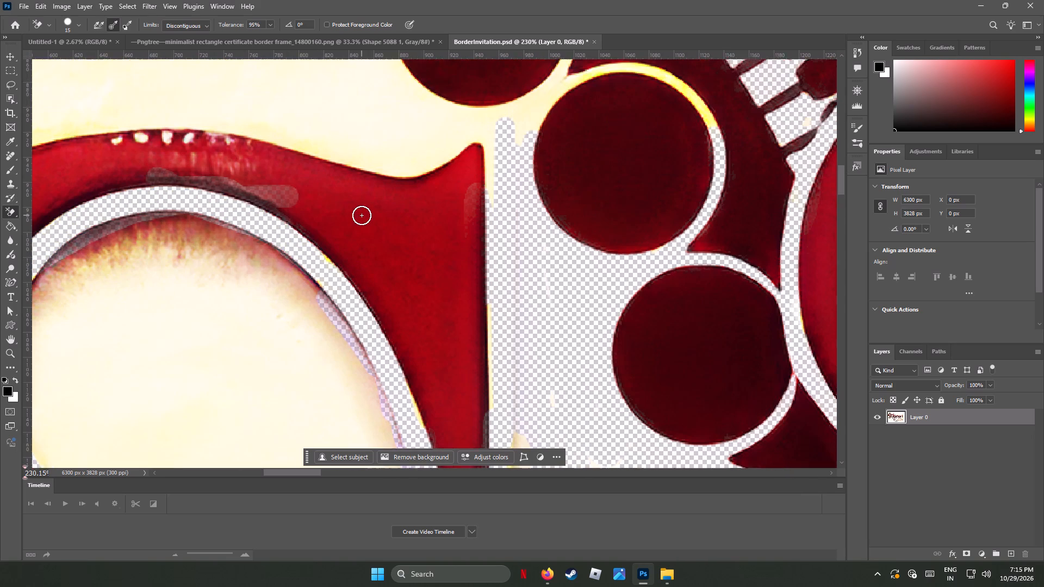
{"action": "scroll", "coordinate": [362, 215], "scroll_direction": "up", "scroll_amount": 8}
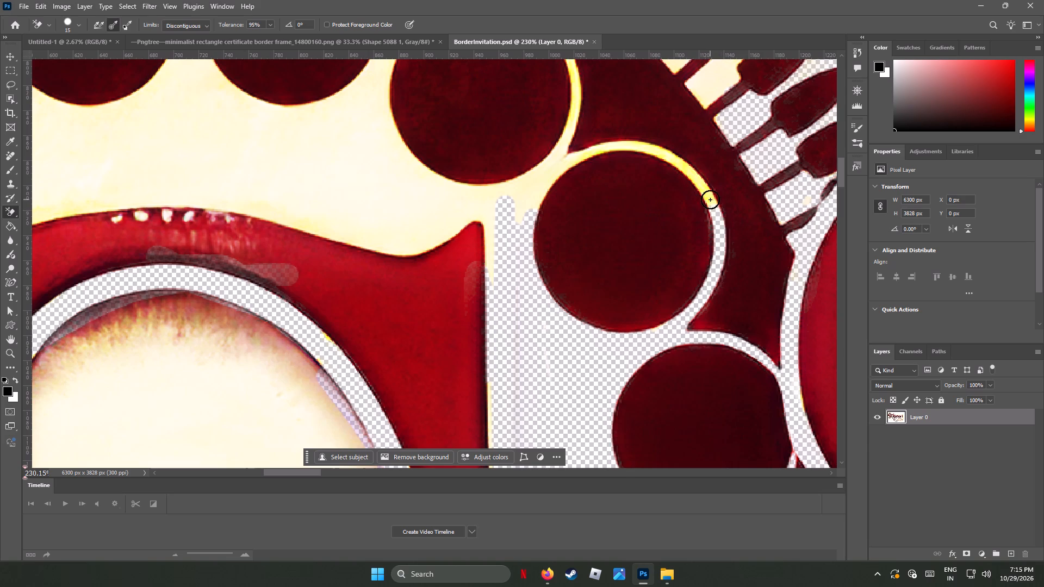
{"action": "left_click_drag", "start_coordinate": [710, 199], "coordinate": [556, 164]}
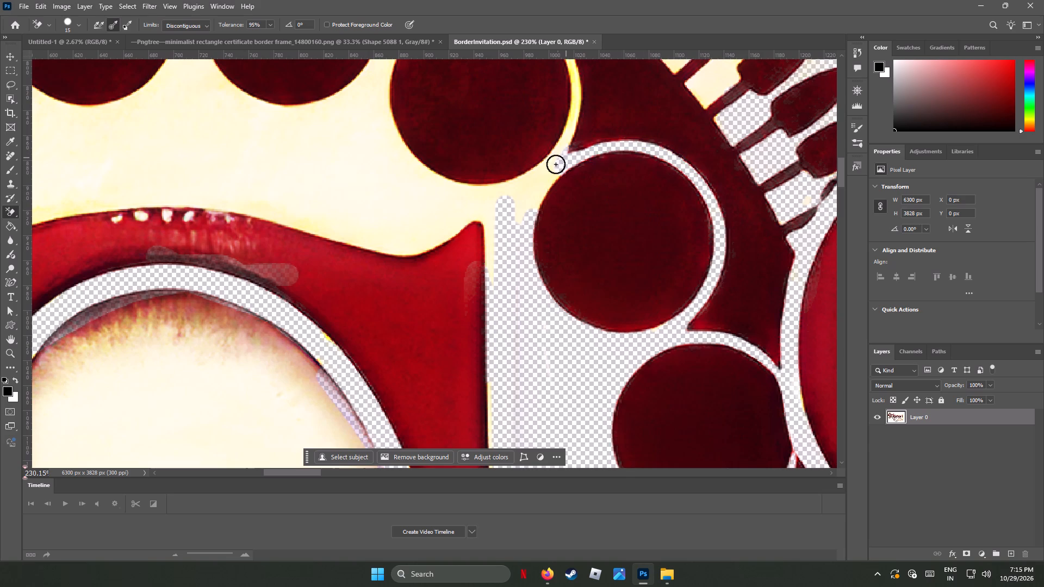
{"action": "left_click_drag", "start_coordinate": [556, 164], "coordinate": [513, 232]}
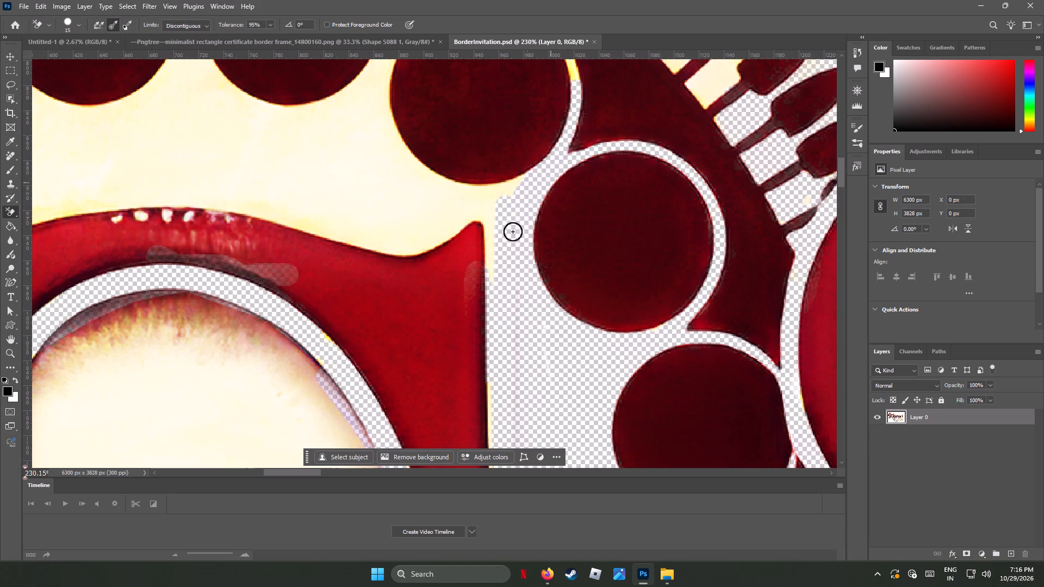
Erase the yellow outline and cream around the large red letter's pointed tip and along its wavy top edge below the dots.
{"action": "left_click_drag", "start_coordinate": [513, 232], "coordinate": [352, 199]}
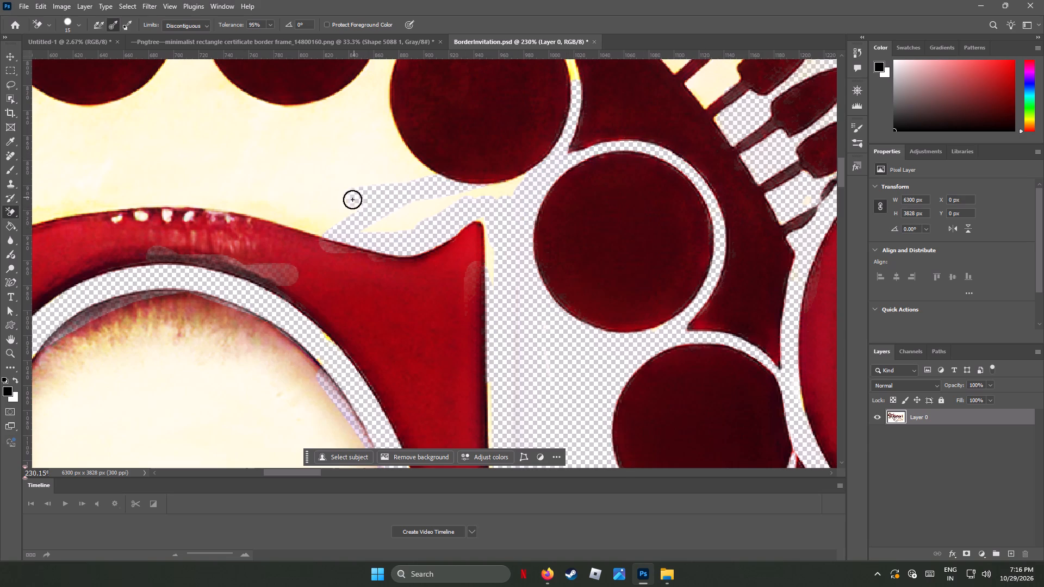
{"action": "left_click_drag", "start_coordinate": [352, 199], "coordinate": [492, 232]}
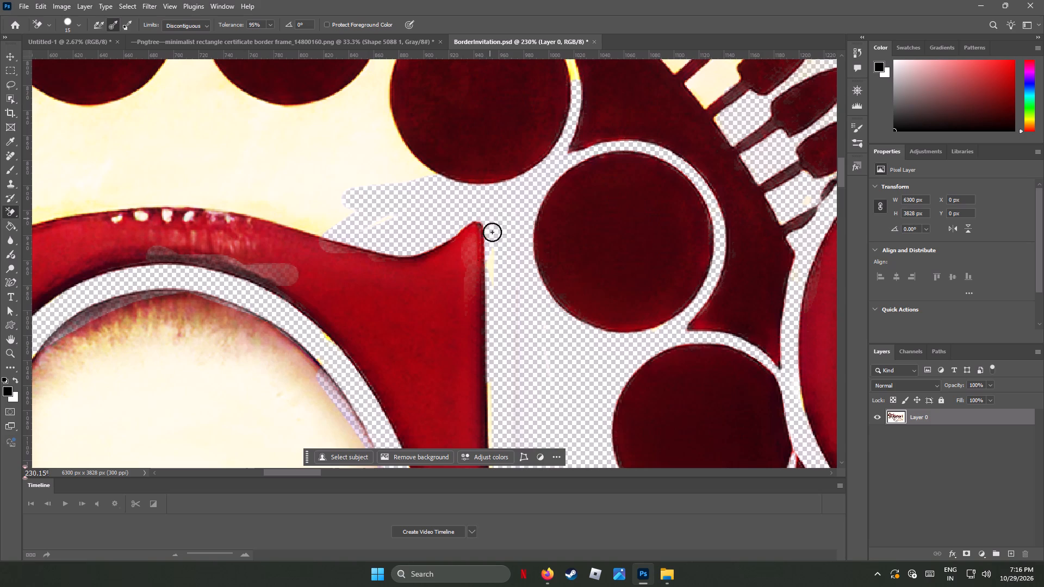
{"action": "left_click_drag", "start_coordinate": [492, 232], "coordinate": [137, 190]}
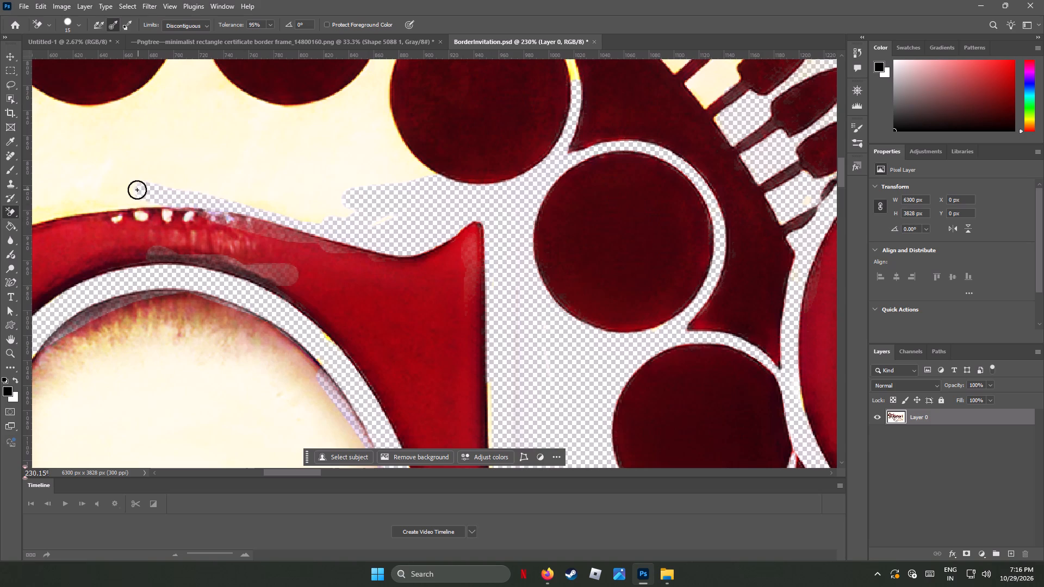
{"action": "left_click_drag", "start_coordinate": [137, 190], "coordinate": [346, 208]}
{"action": "left_click_drag", "start_coordinate": [322, 203], "coordinate": [372, 222]}
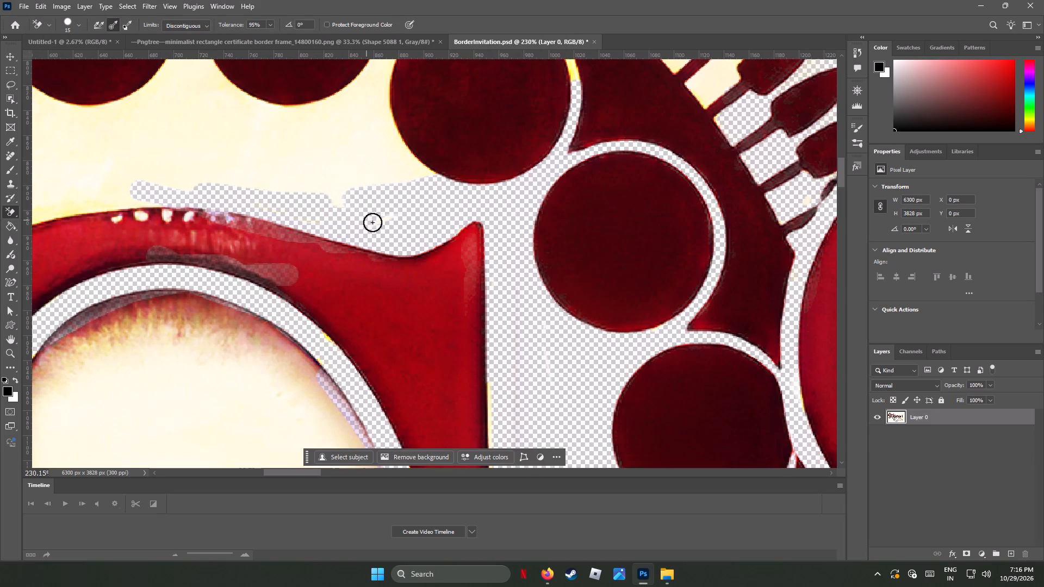
{"action": "left_click_drag", "start_coordinate": [372, 222], "coordinate": [381, 173]}
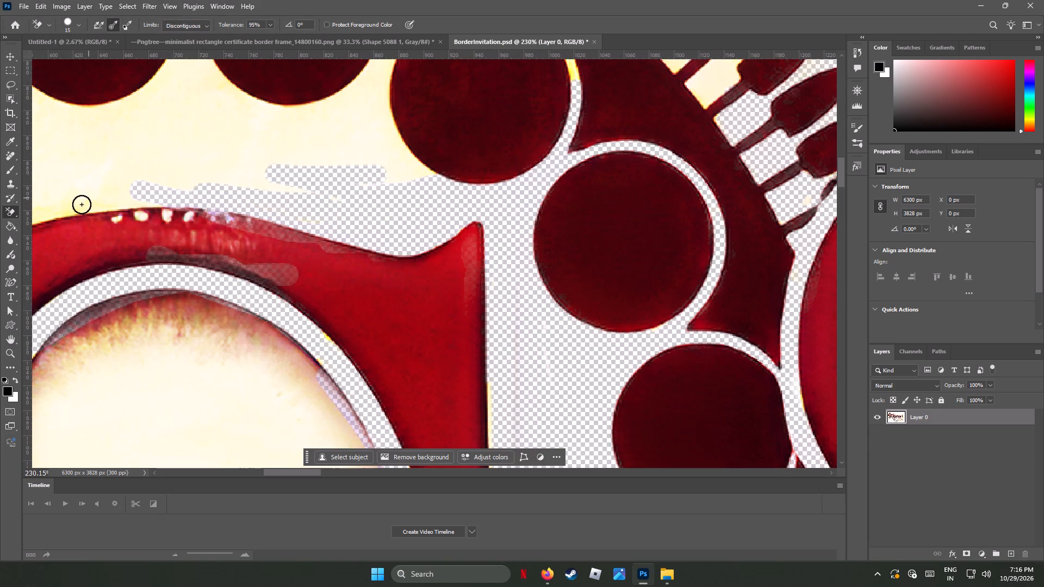
{"action": "left_click_drag", "start_coordinate": [80, 206], "coordinate": [140, 185]}
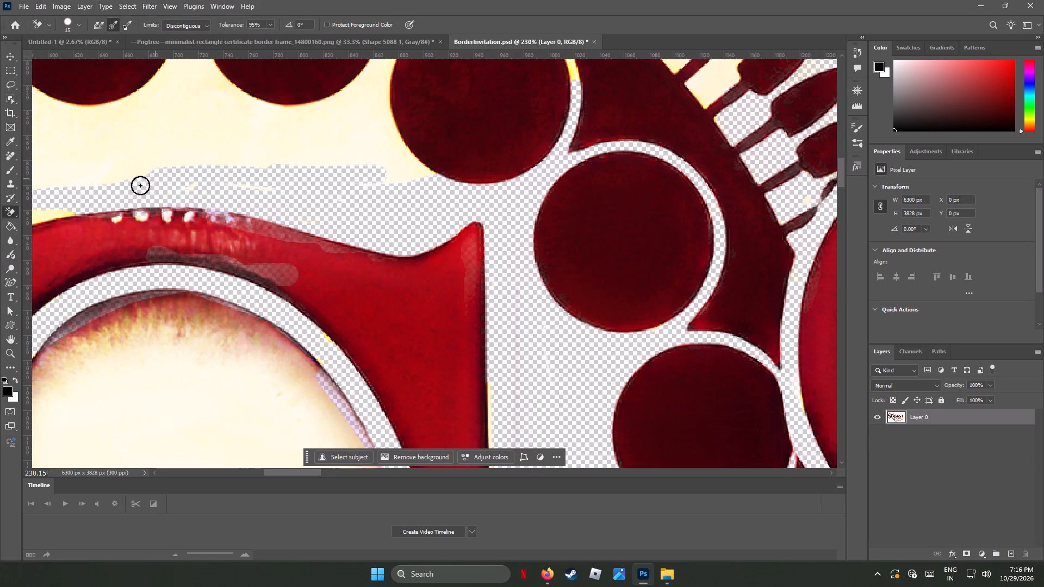
{"action": "left_click_drag", "start_coordinate": [140, 185], "coordinate": [270, 237]}
Erase the yellow outline and adjacent cream down the large red letter's outer left shoulder.
{"action": "left_click_drag", "start_coordinate": [286, 471], "coordinate": [260, 470]}
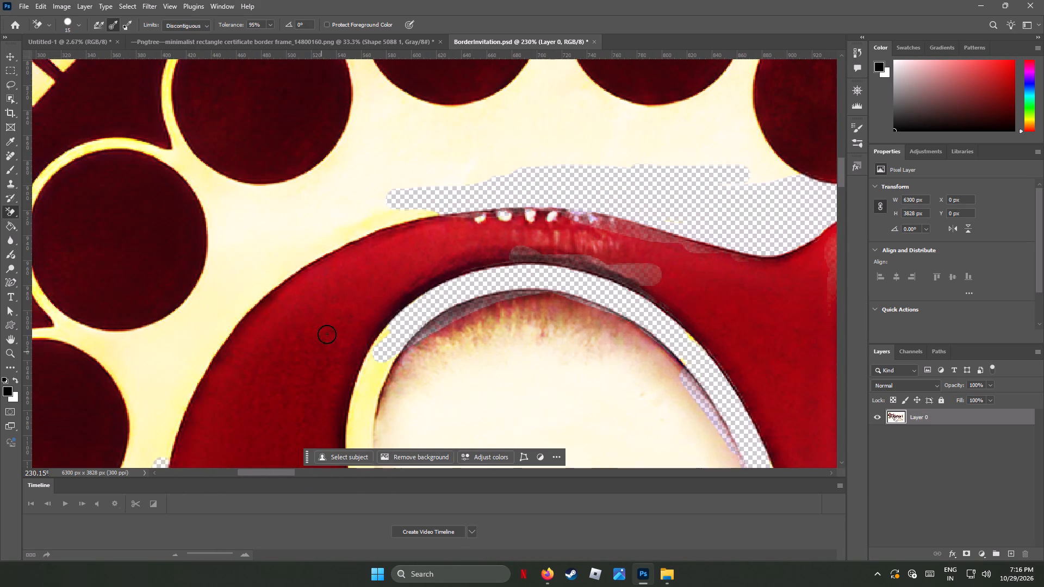
{"action": "left_click_drag", "start_coordinate": [364, 222], "coordinate": [319, 240]}
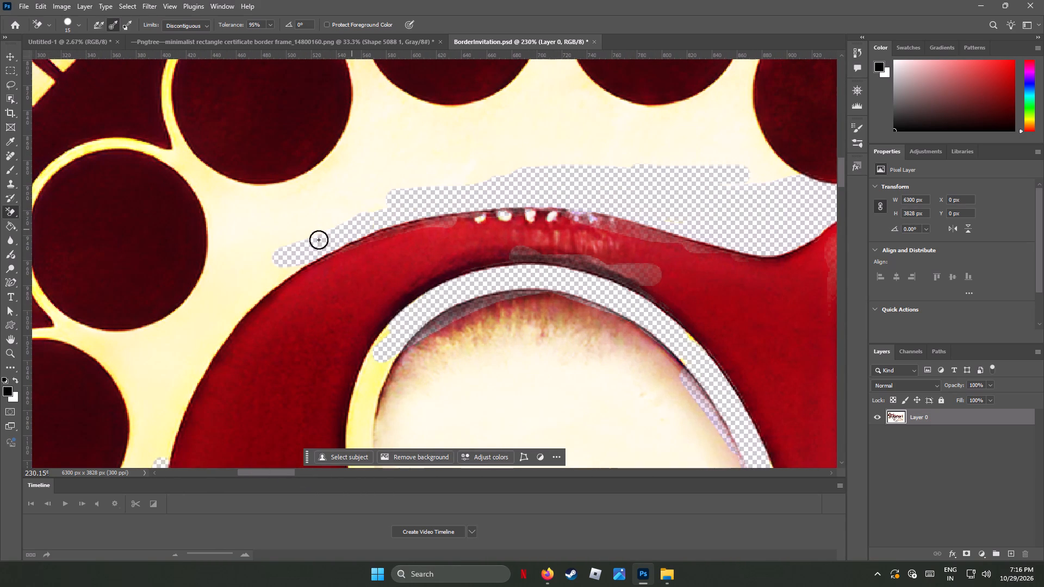
{"action": "left_click_drag", "start_coordinate": [319, 240], "coordinate": [189, 338]}
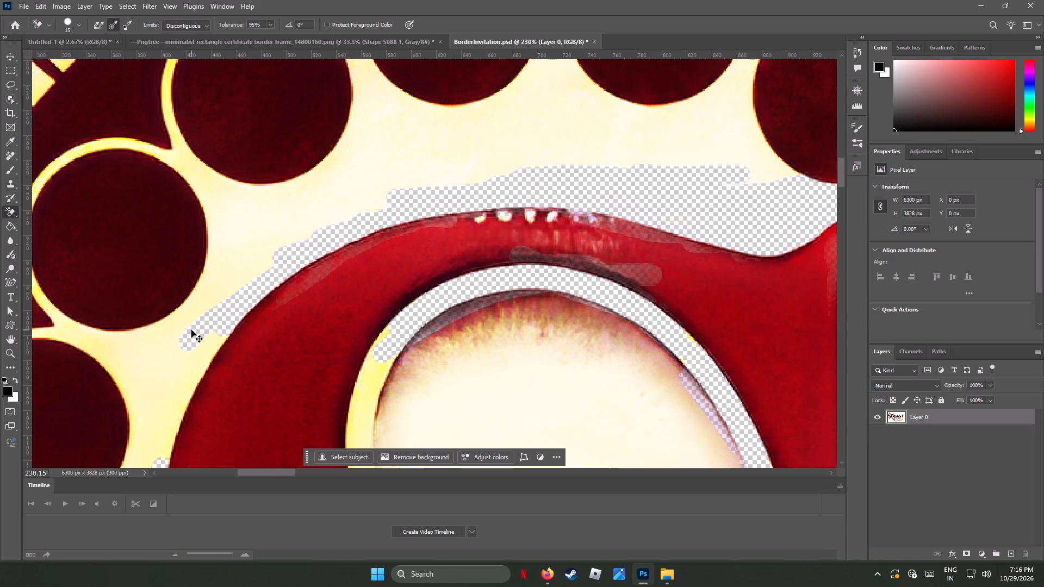
Save BorderInvitation.psd.
{"action": "key", "text": "ctrl+s"}
{"action": "key", "text": "ctrl+s"}
{"action": "key", "text": "ctrl+s"}
{"action": "key", "text": "ctrl+s"}
{"action": "key", "text": "ctrl+s"}
{"action": "key", "text": "ctrl+s"}
{"action": "key", "text": "ctrl+s"}
{"action": "key", "text": "ctrl+s"}
{"action": "key", "text": "ctrl+s"}
{"action": "key", "text": "ctrl+s"}
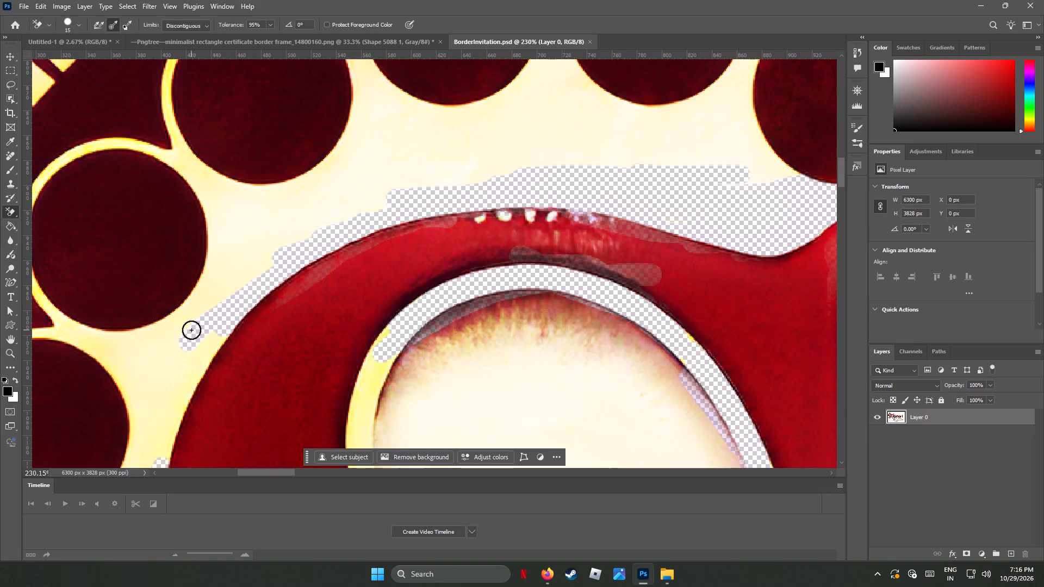